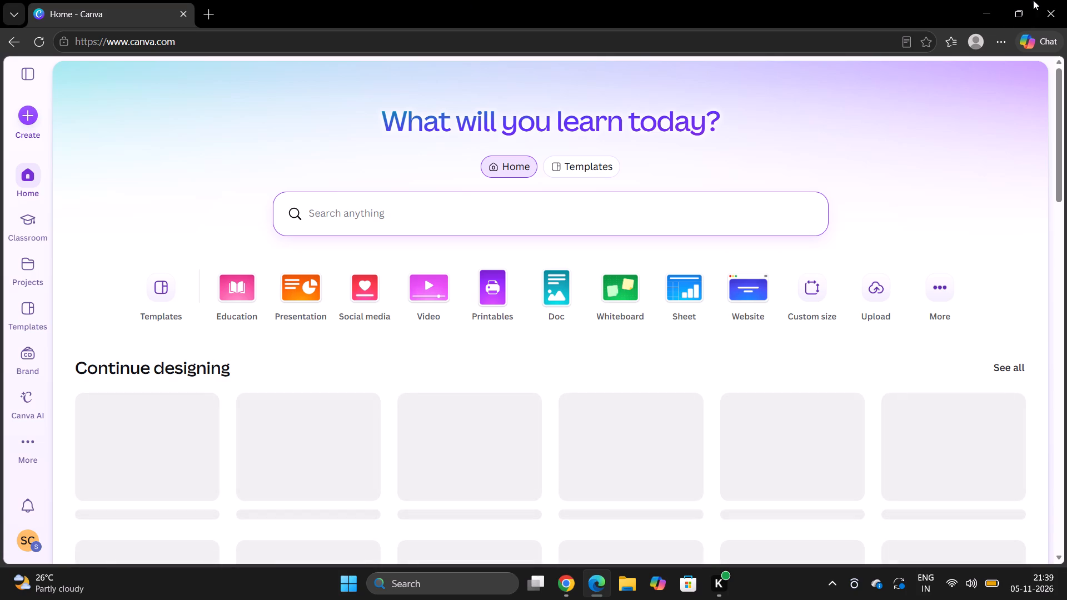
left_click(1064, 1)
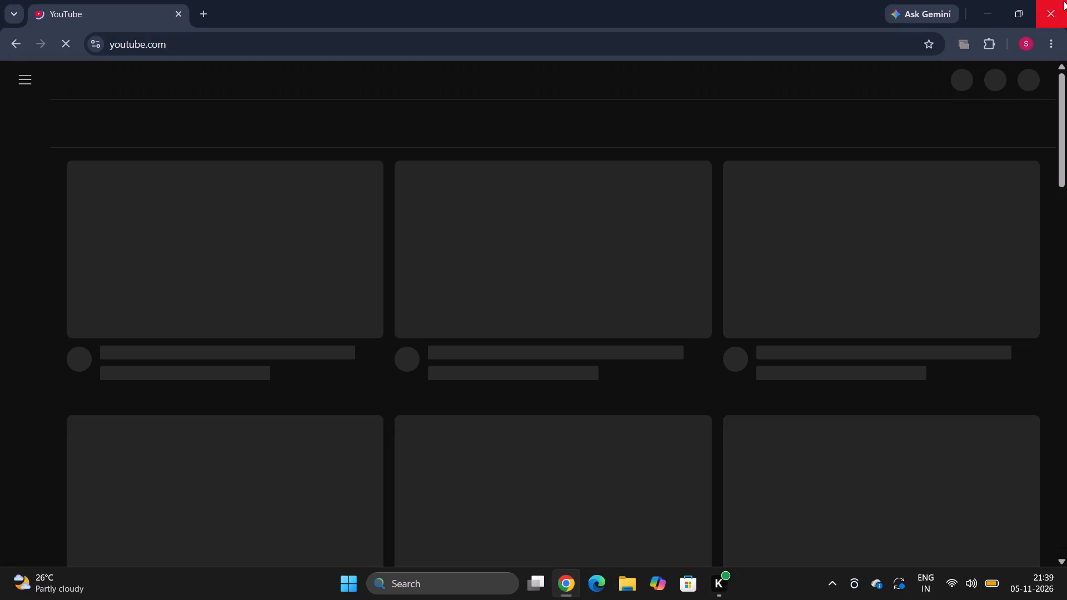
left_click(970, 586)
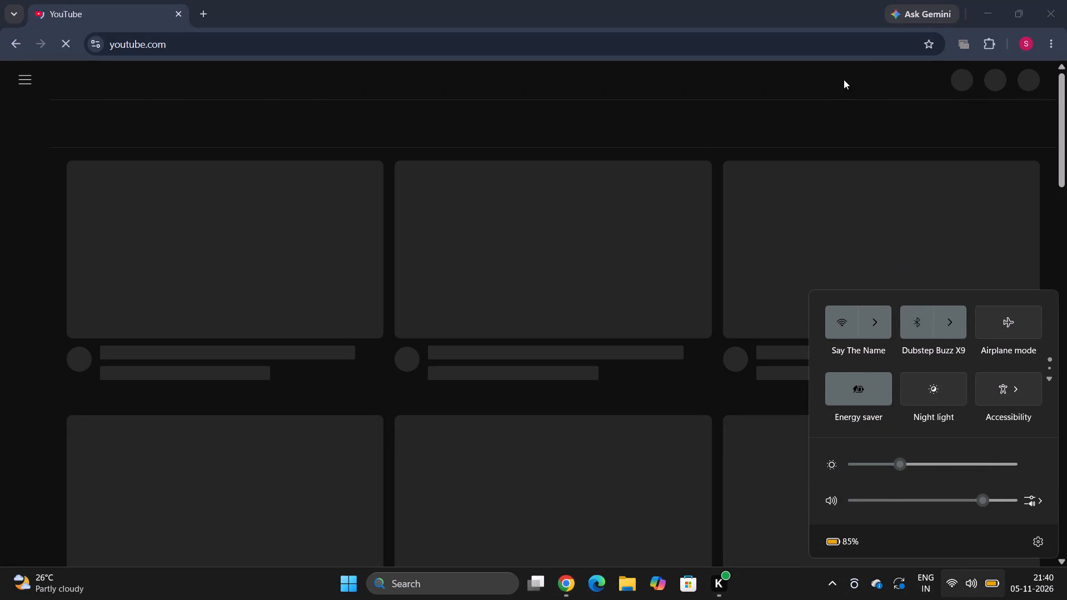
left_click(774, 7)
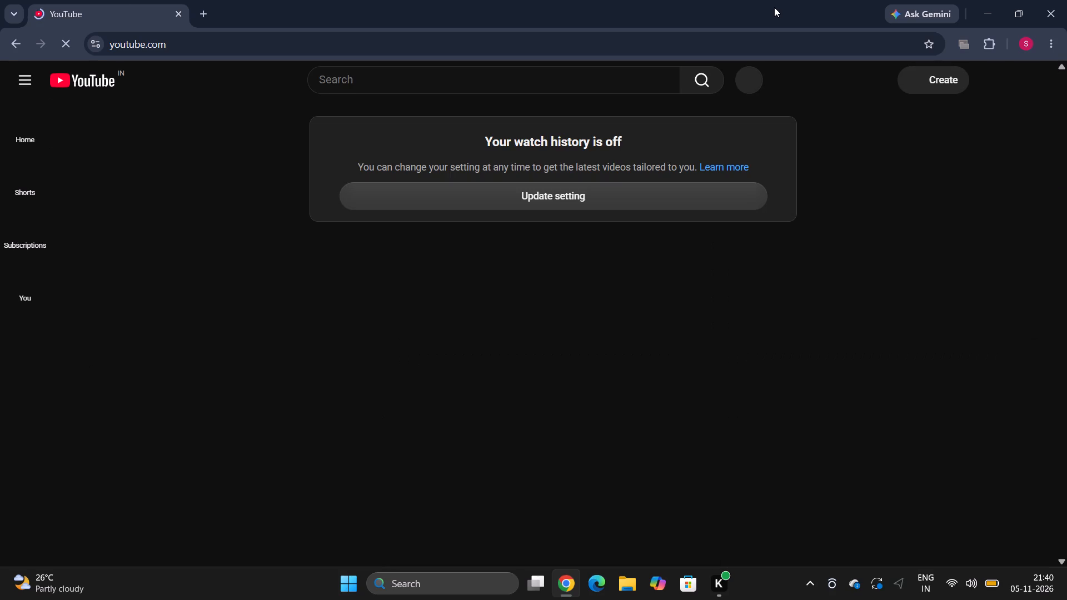
Switch to Microsoft Edge and open the Canva home page from the new tab's site shortcuts.
left_click(586, 599)
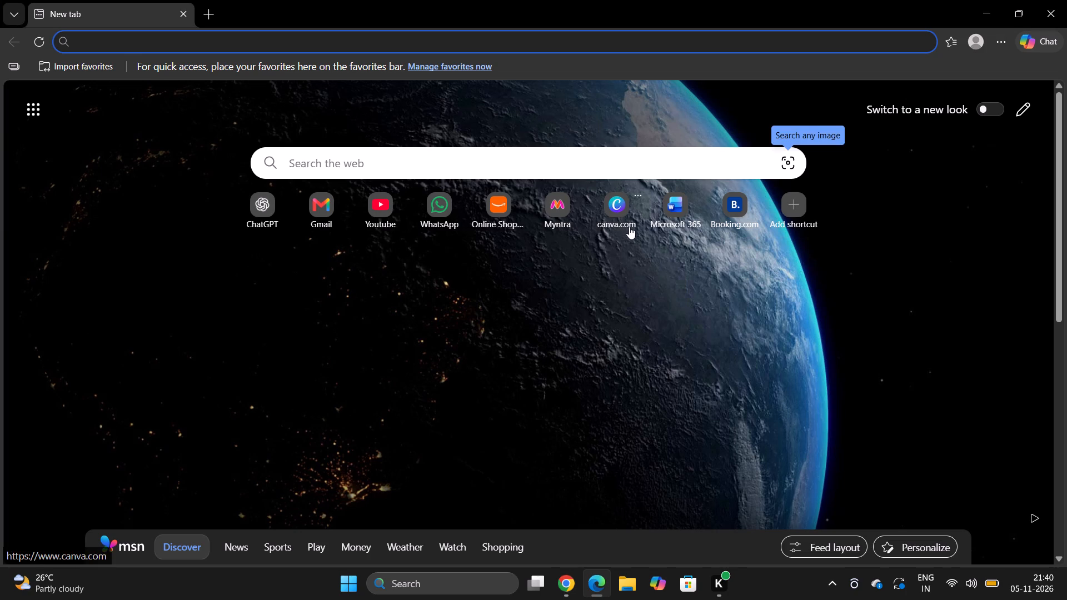
left_click(620, 216)
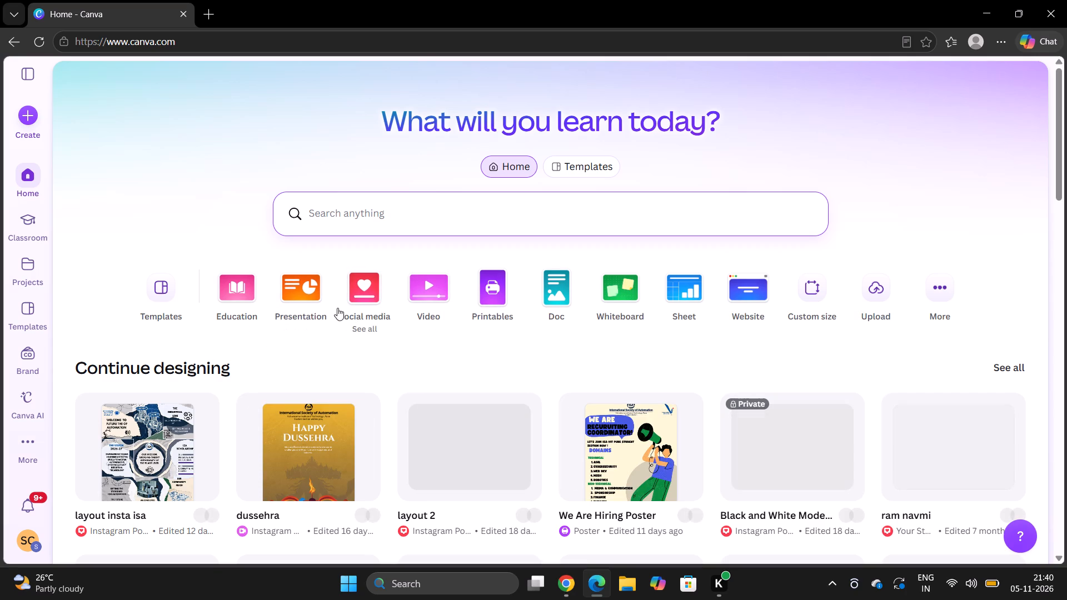
Create a blank Instagram Story design from Canva's social media formats.
left_click(383, 301)
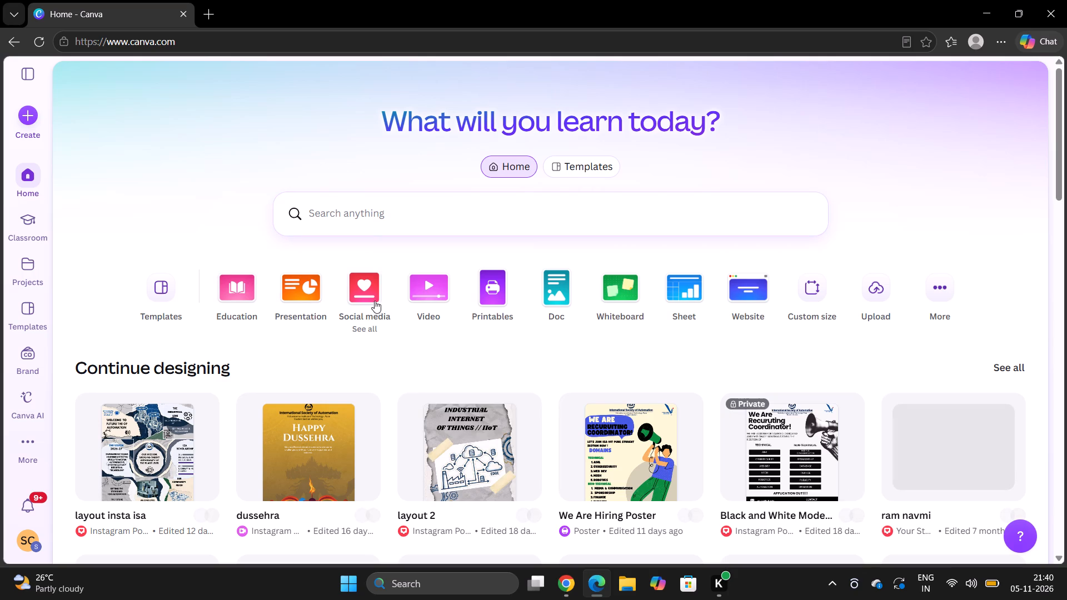
left_click(370, 313)
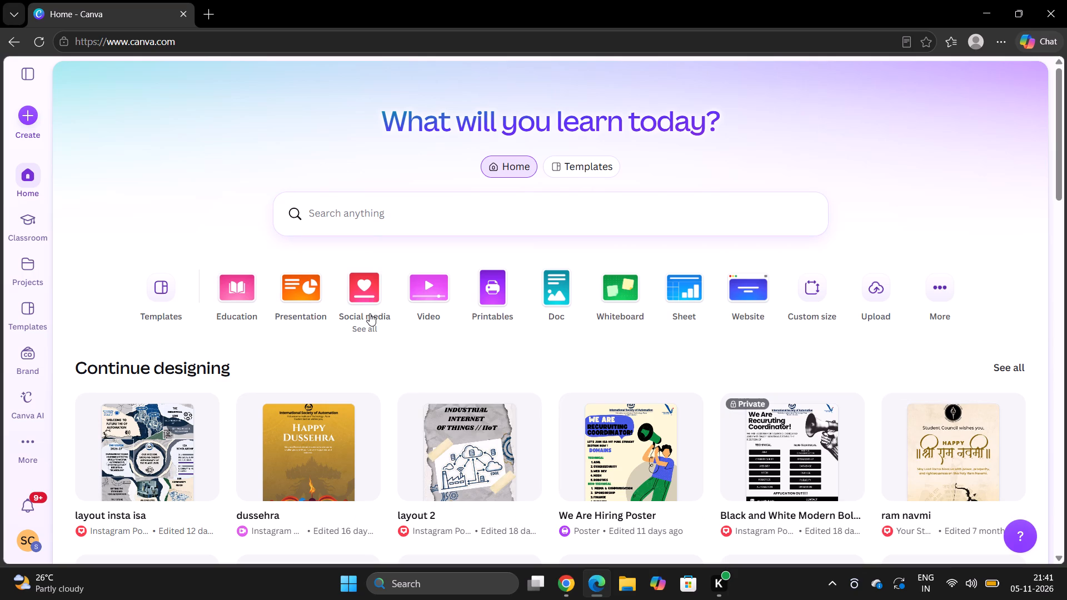
left_click(369, 313)
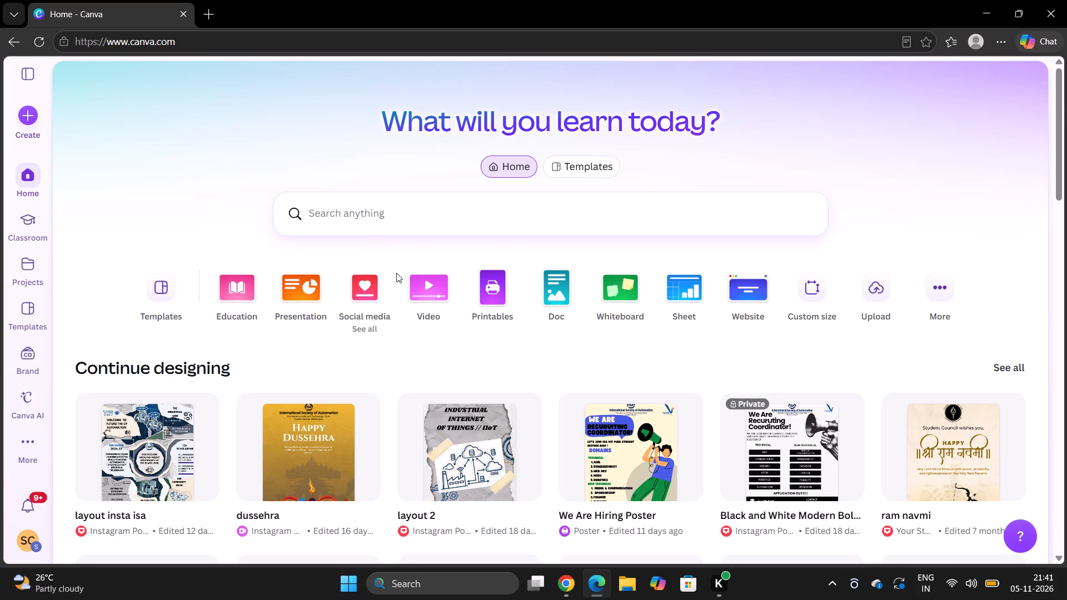
left_click(371, 323)
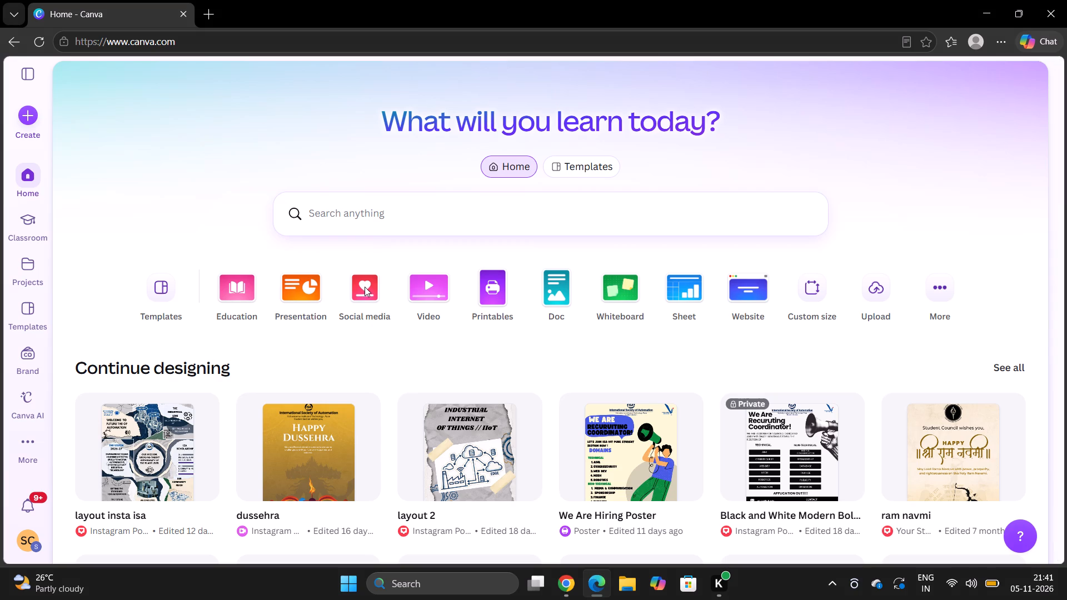
left_click(365, 287)
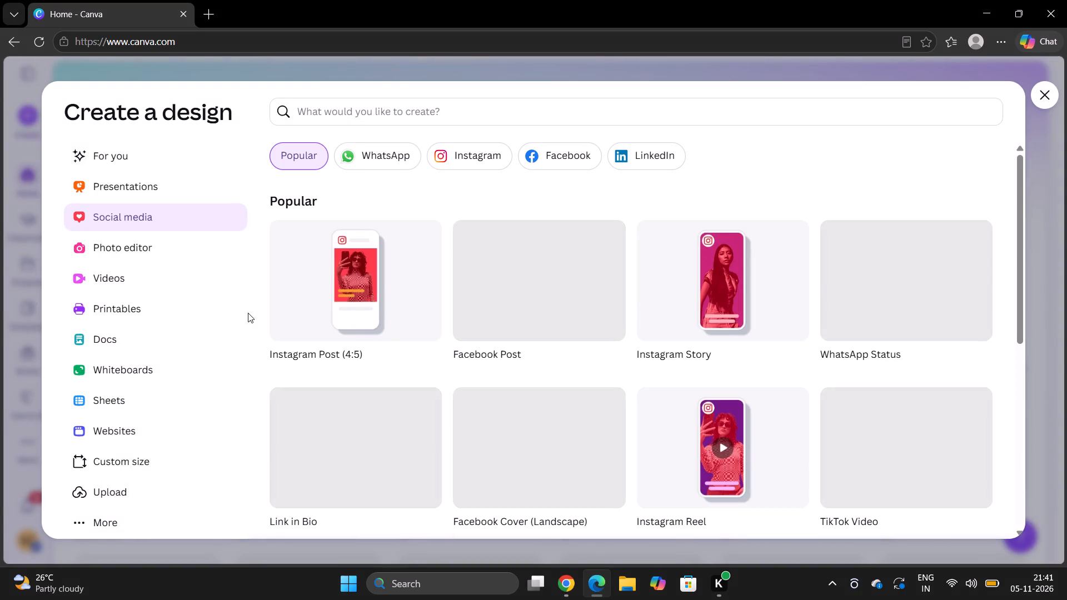
left_click(751, 326)
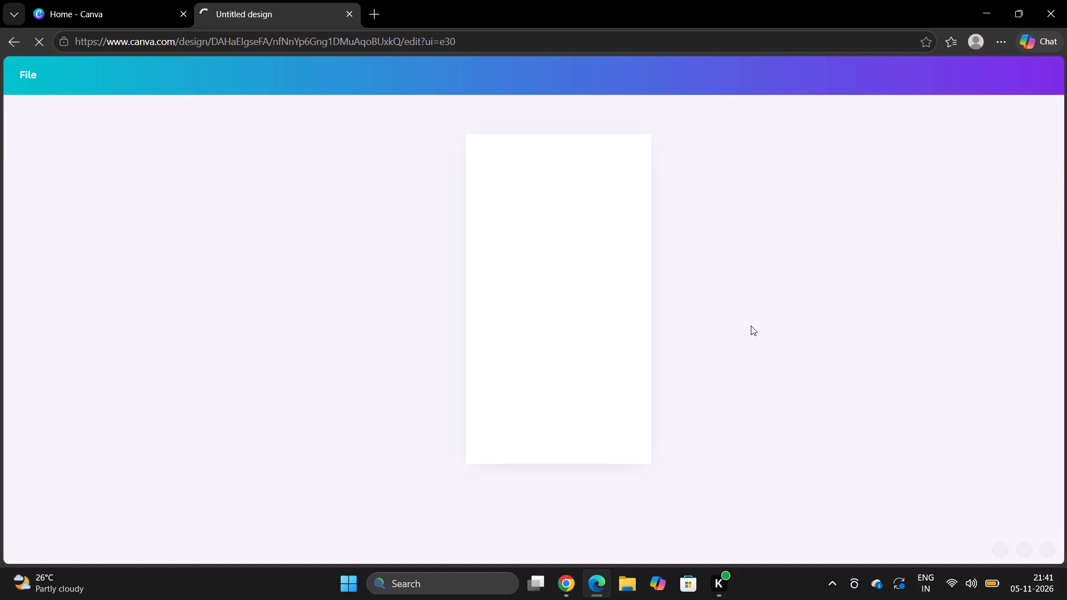
Switch to YouTube in Google Chrome, search for "fir 428" and look through the video results.
left_click(573, 583)
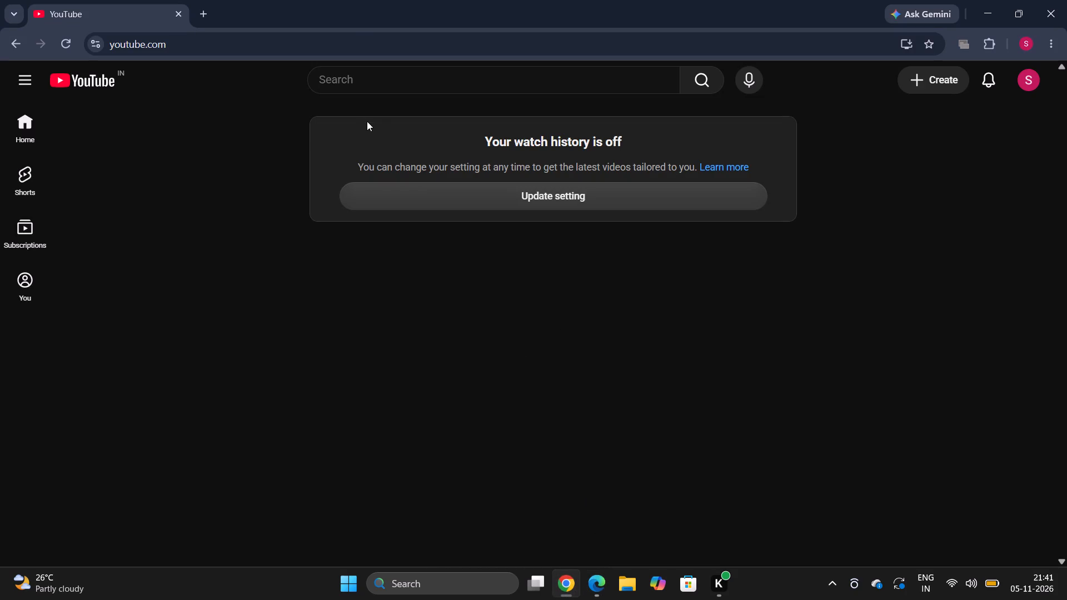
left_click(365, 87)
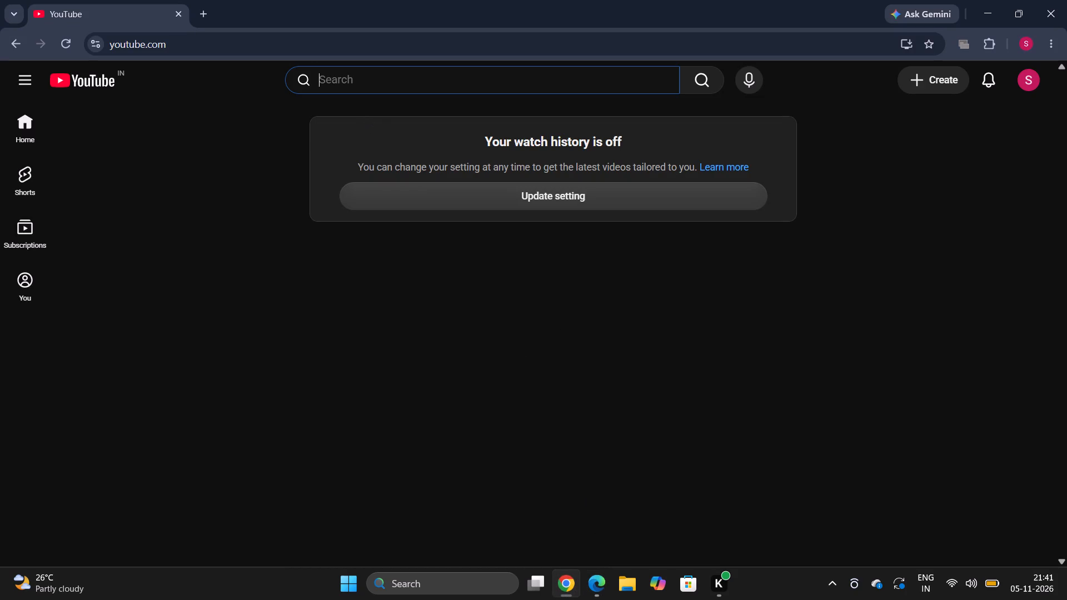
type("fir 4")
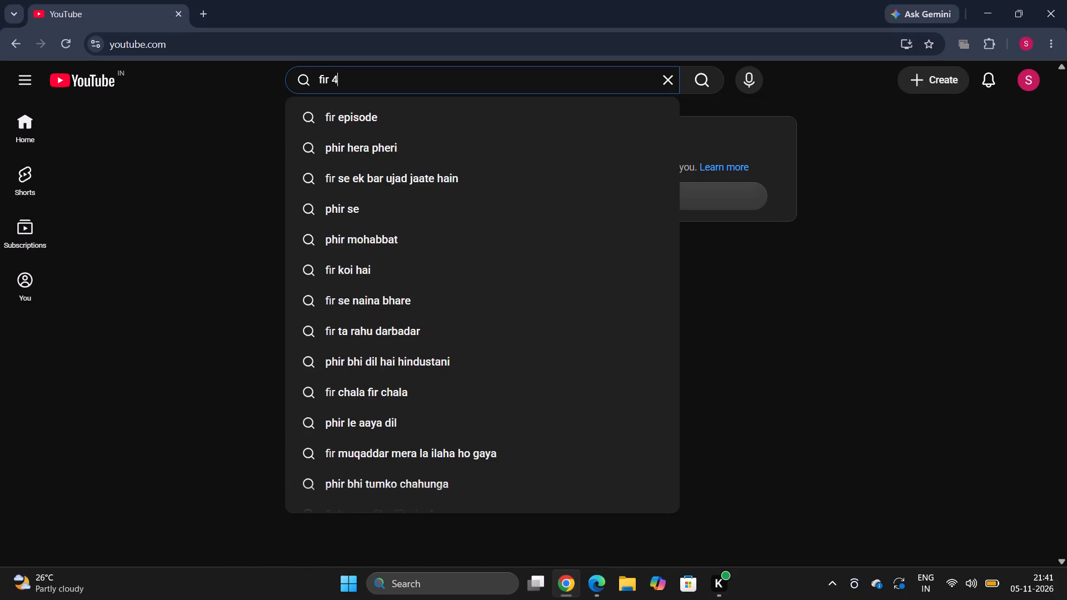
type("28")
key("Return")
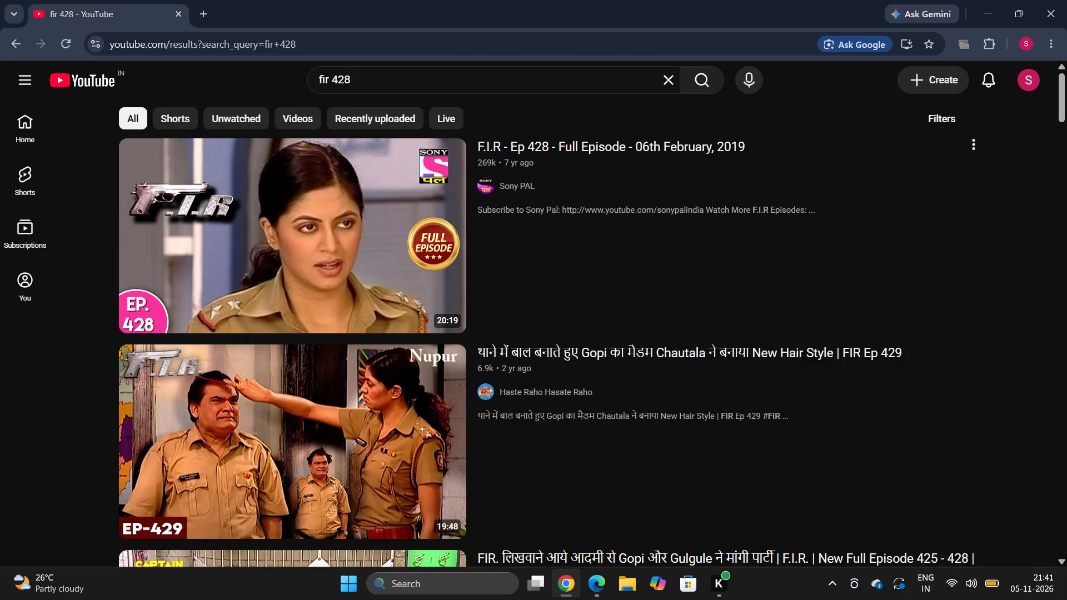
scroll(438, 374, "down", 4)
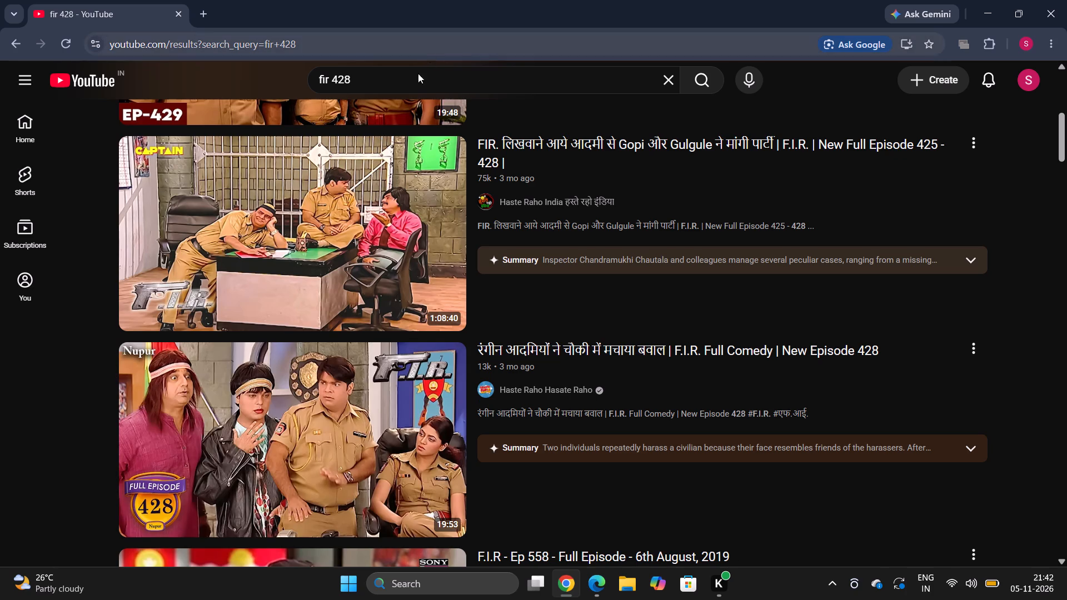
scroll(585, 413, "down", 2)
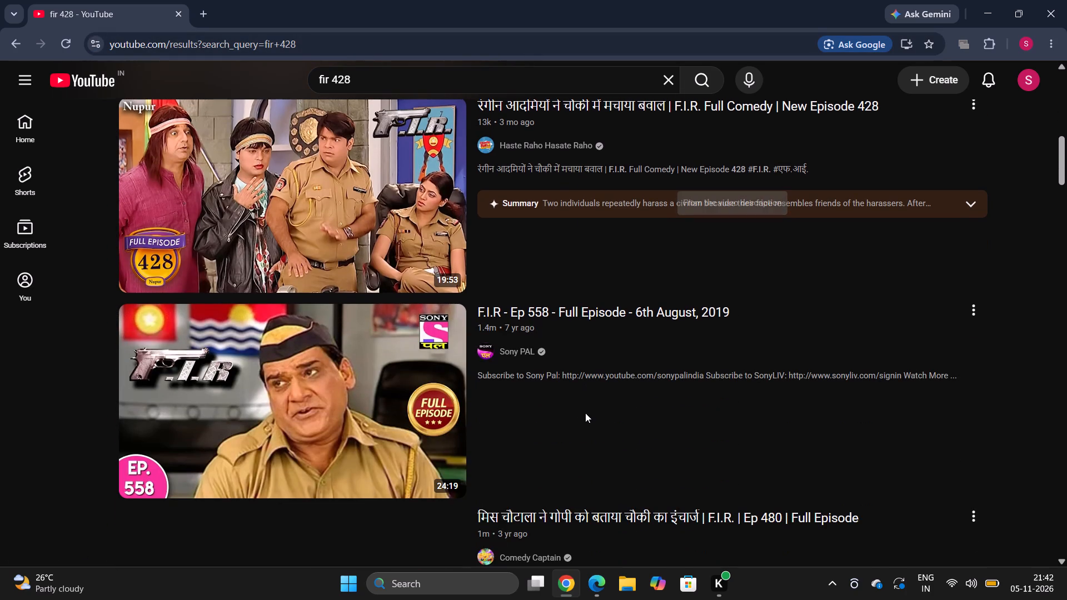
scroll(585, 413, "up", 6)
scroll(585, 413, "down", 2)
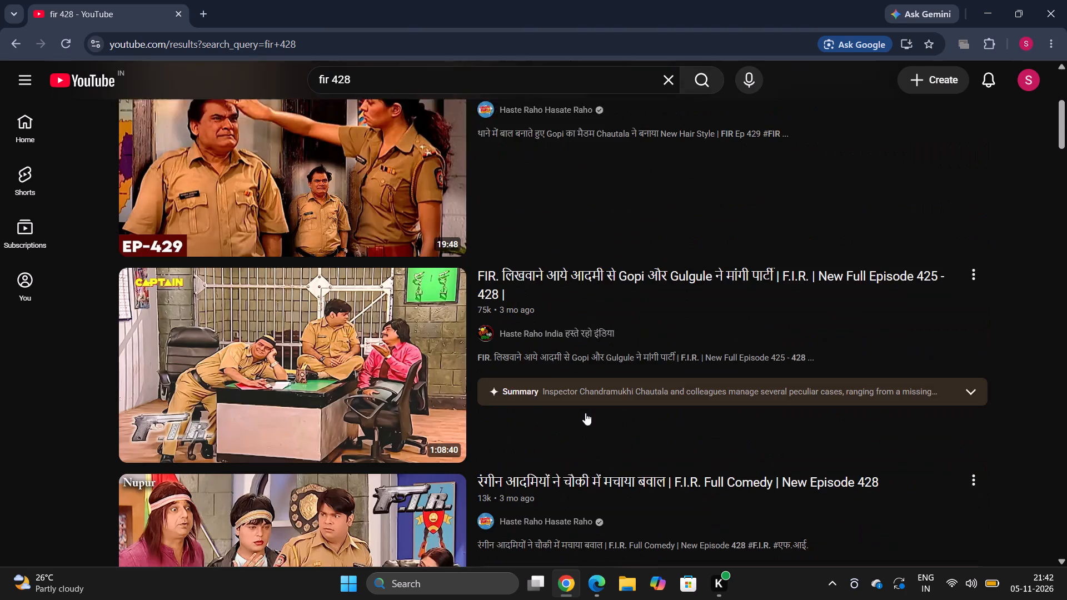
scroll(585, 413, "down", 3)
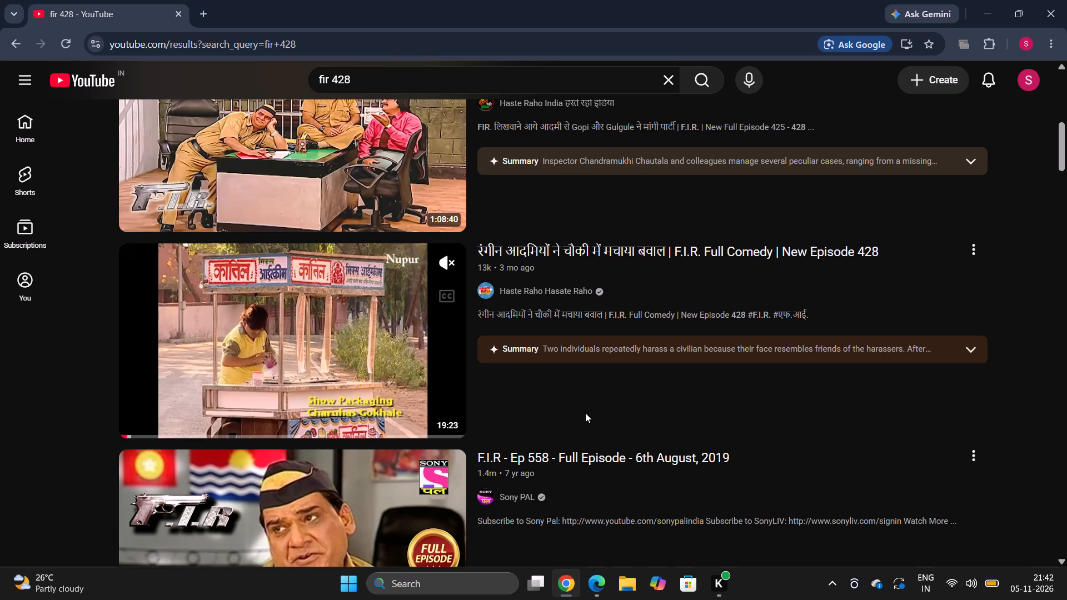
Search YouTube for "fir 442" and open the F.I.R. full episode 442 video.
left_click(412, 89)
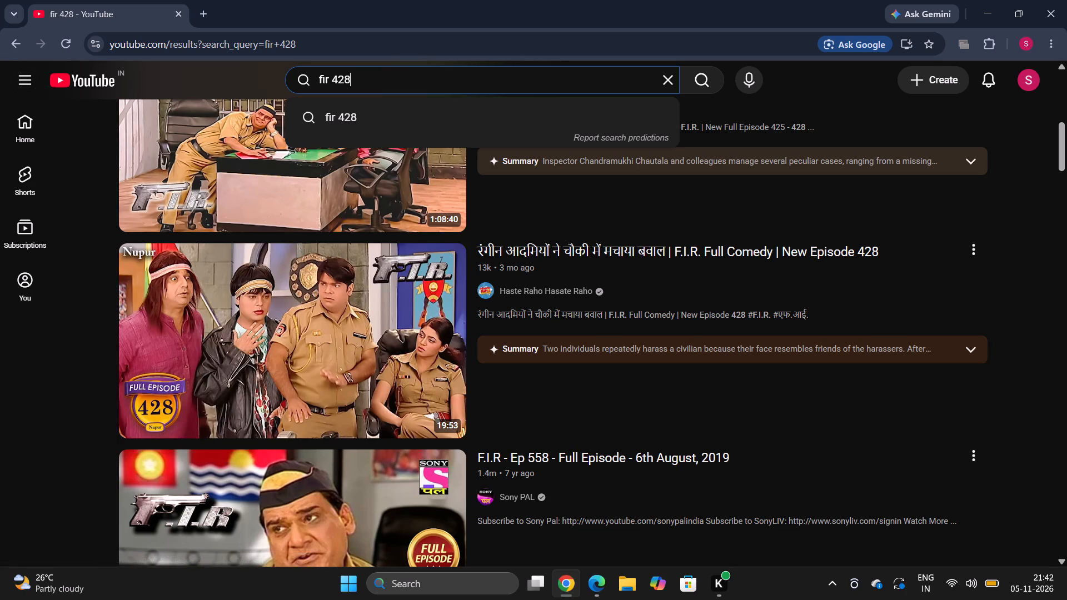
key("BackSpace")
key("BackSpace")
type("42")
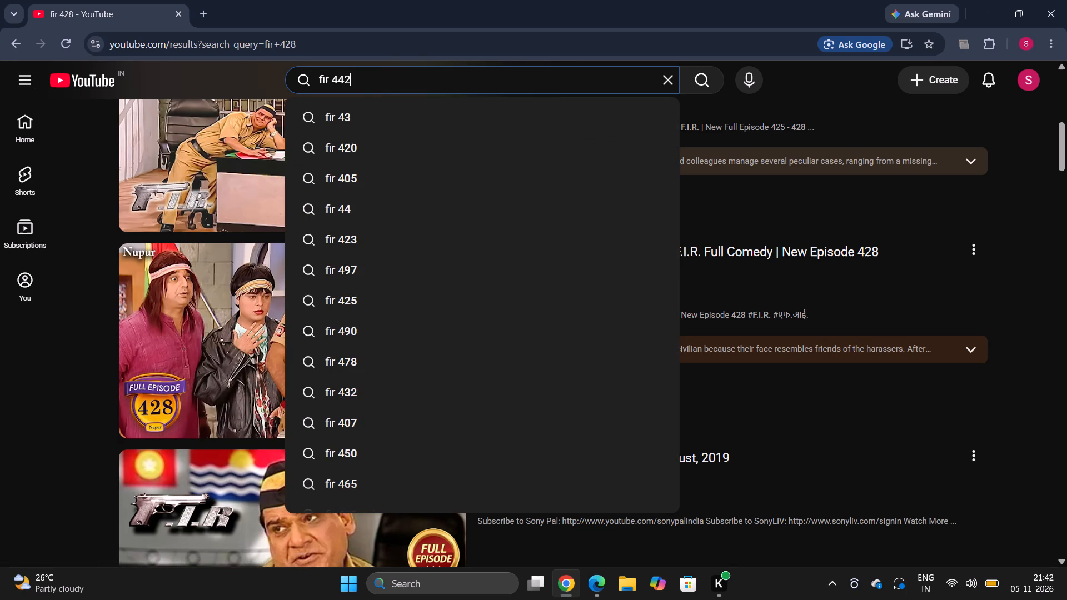
key("Return")
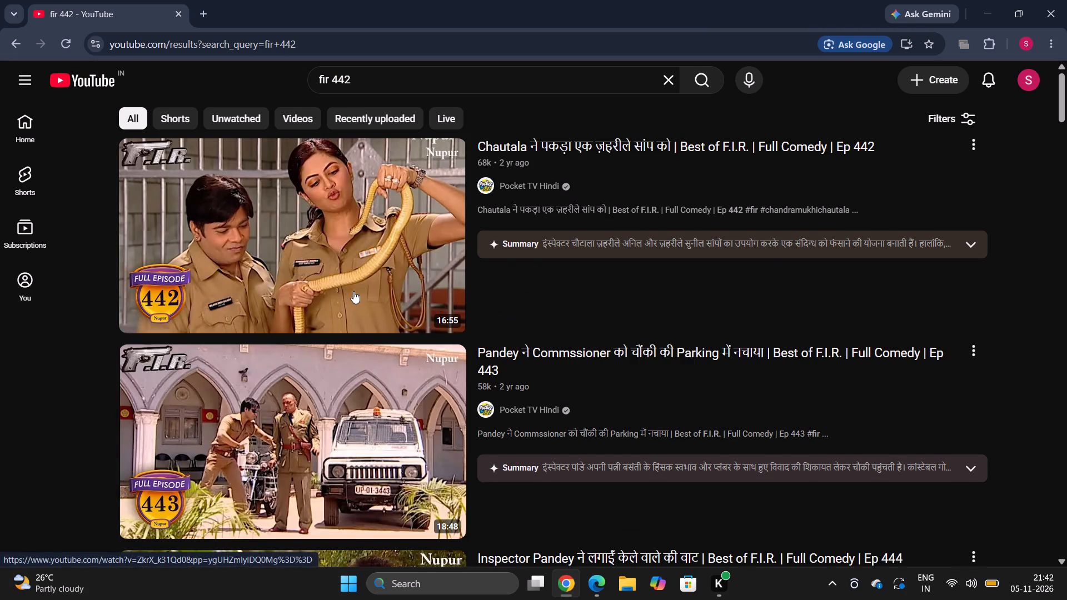
left_click(355, 246)
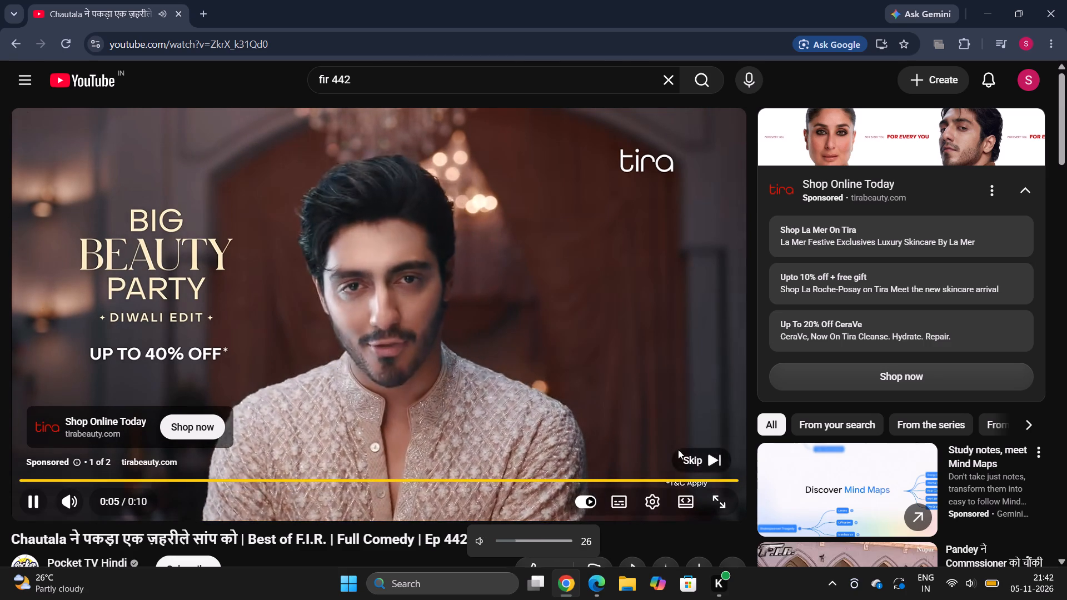
Skip the advertisement and jump the F.I.R. episode 442 video forward 15 seconds.
left_click(692, 457)
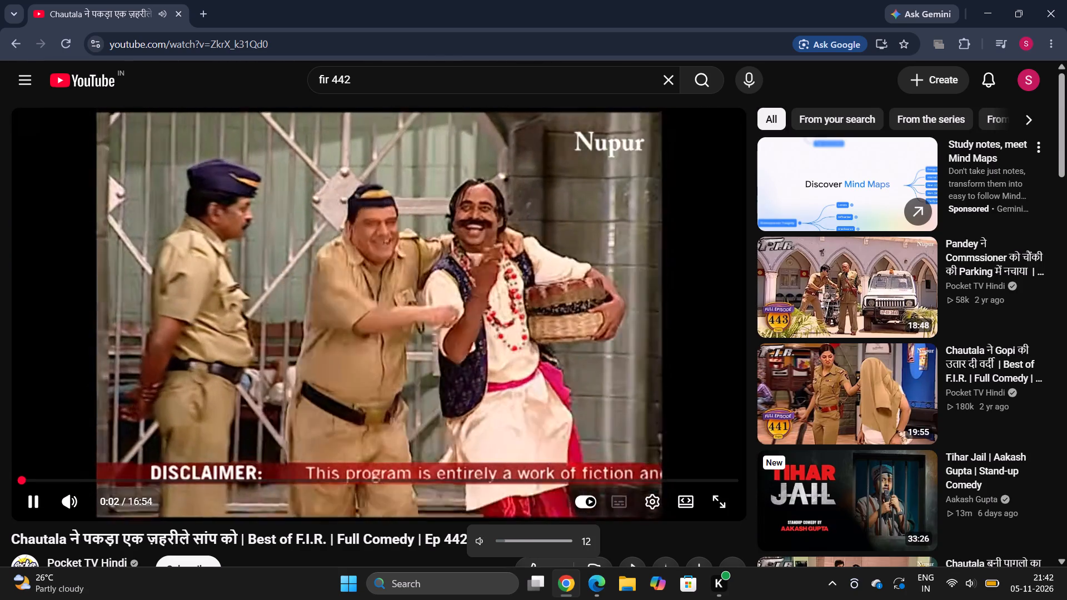
key("Right")
key("Right")
key("Right")
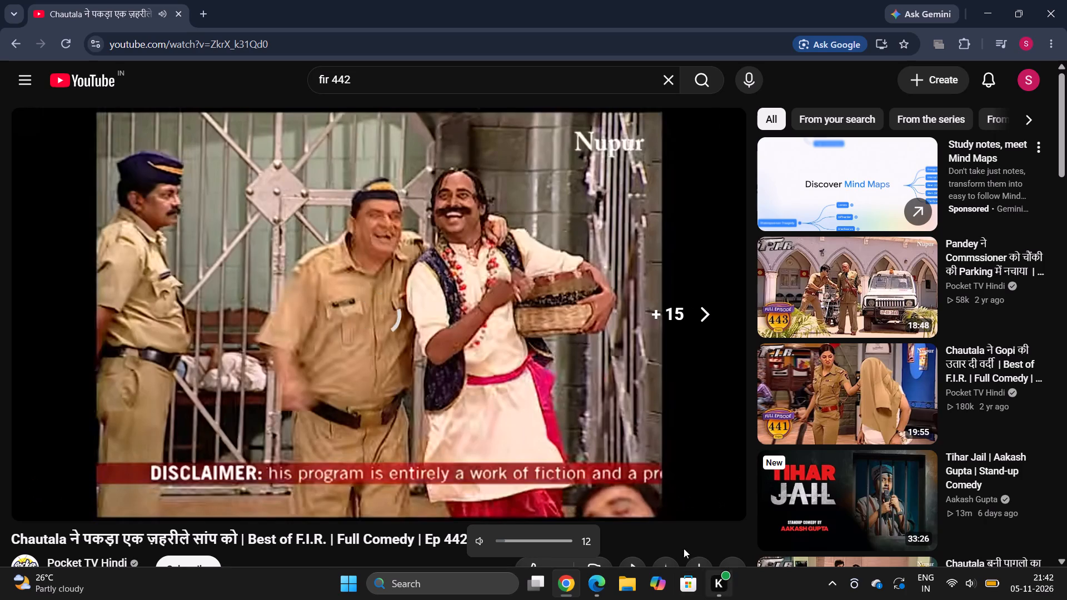
Switch to the blank Instagram Story design in Microsoft Edge.
left_click(595, 574)
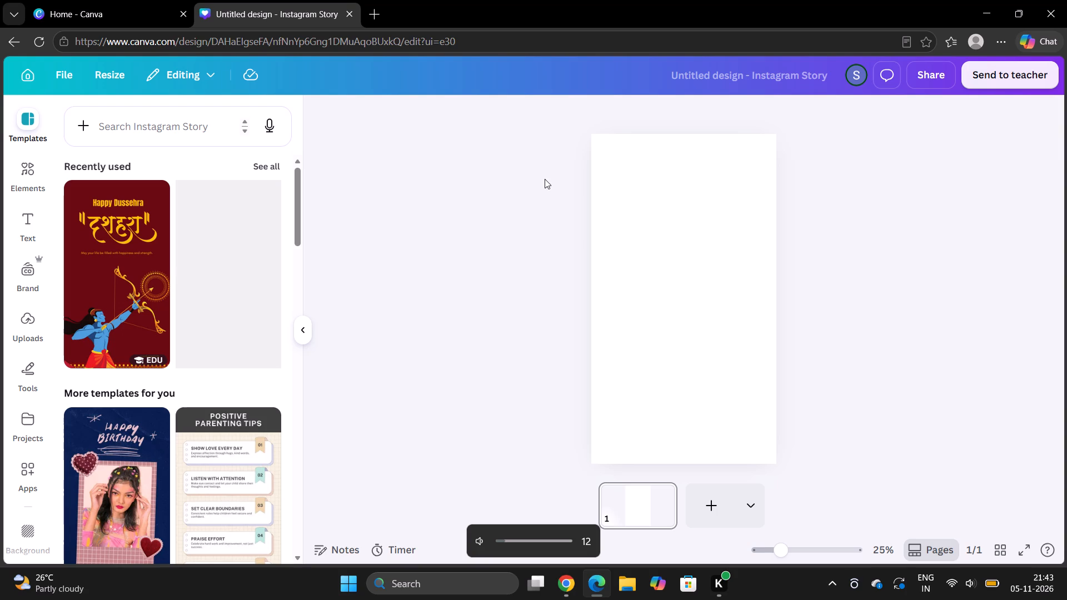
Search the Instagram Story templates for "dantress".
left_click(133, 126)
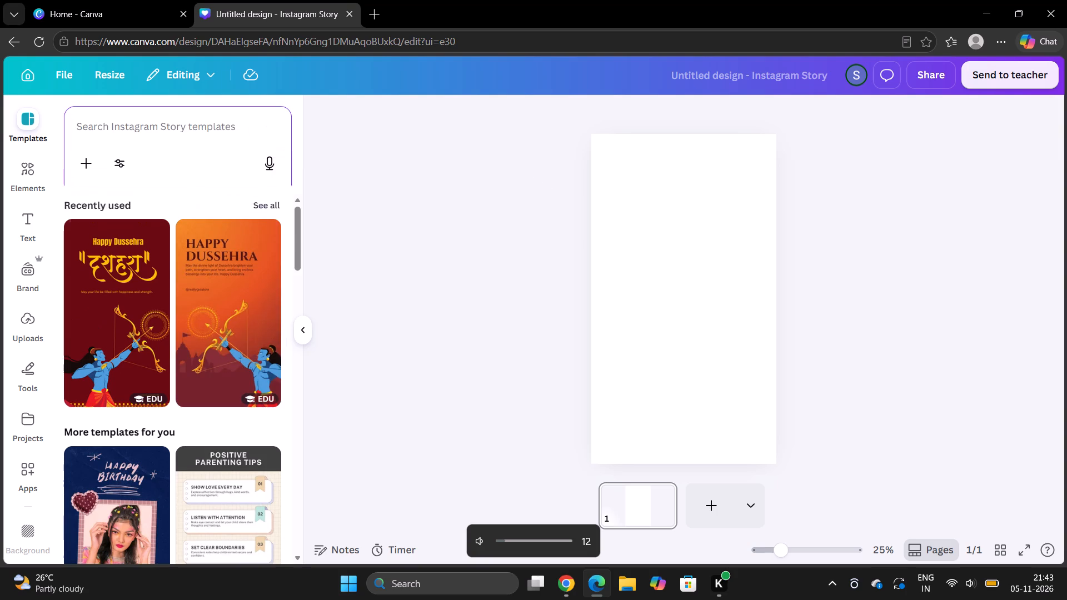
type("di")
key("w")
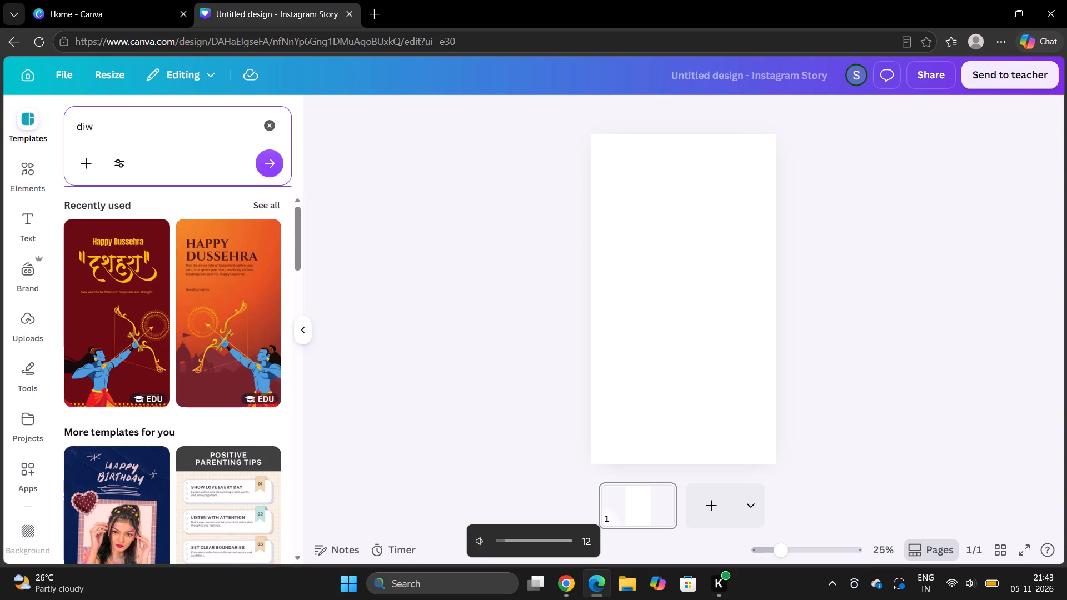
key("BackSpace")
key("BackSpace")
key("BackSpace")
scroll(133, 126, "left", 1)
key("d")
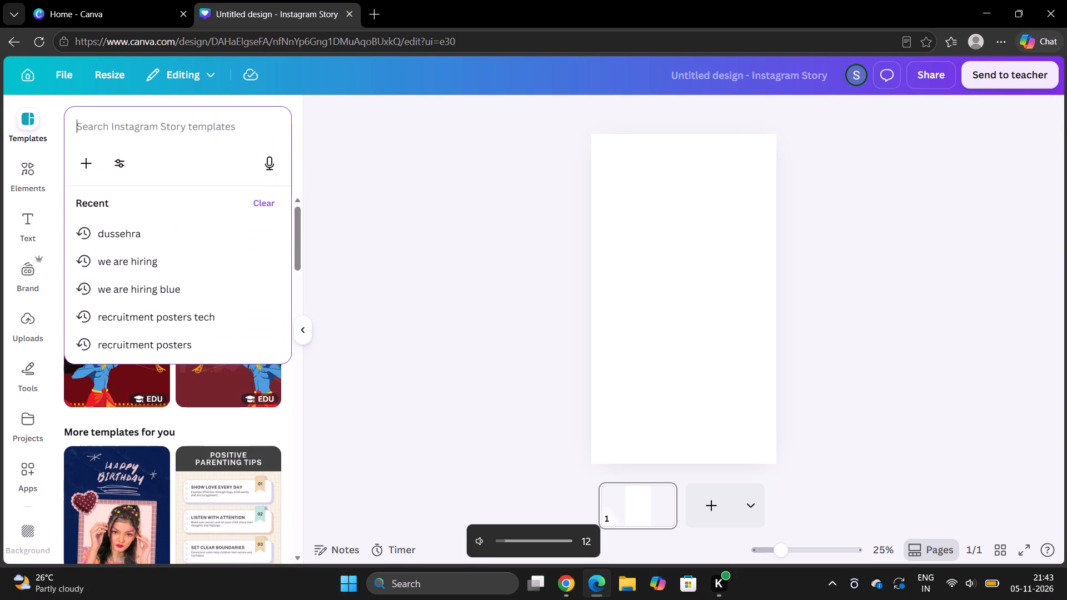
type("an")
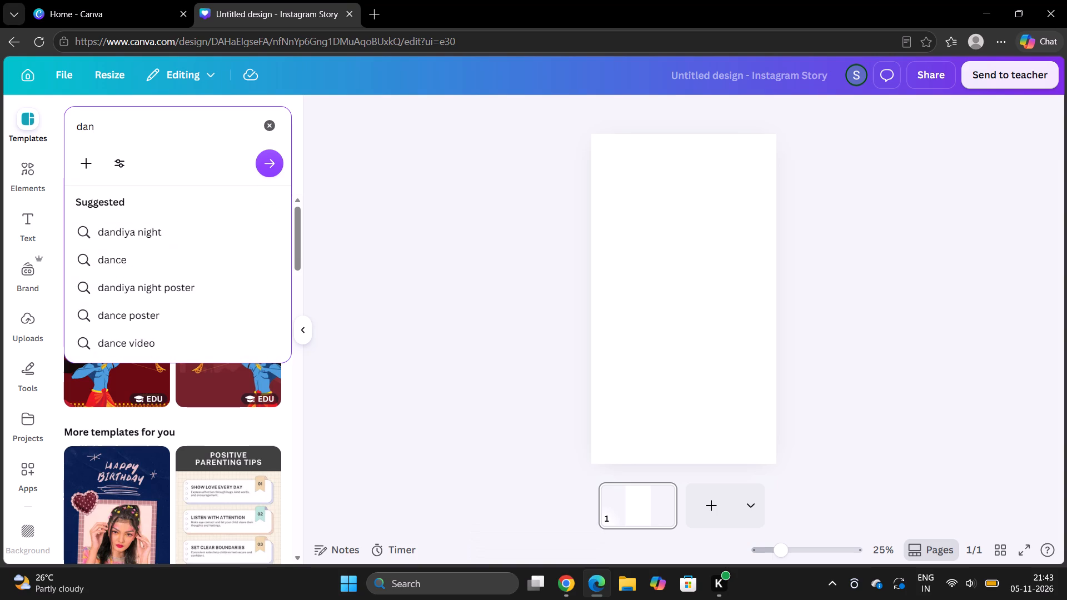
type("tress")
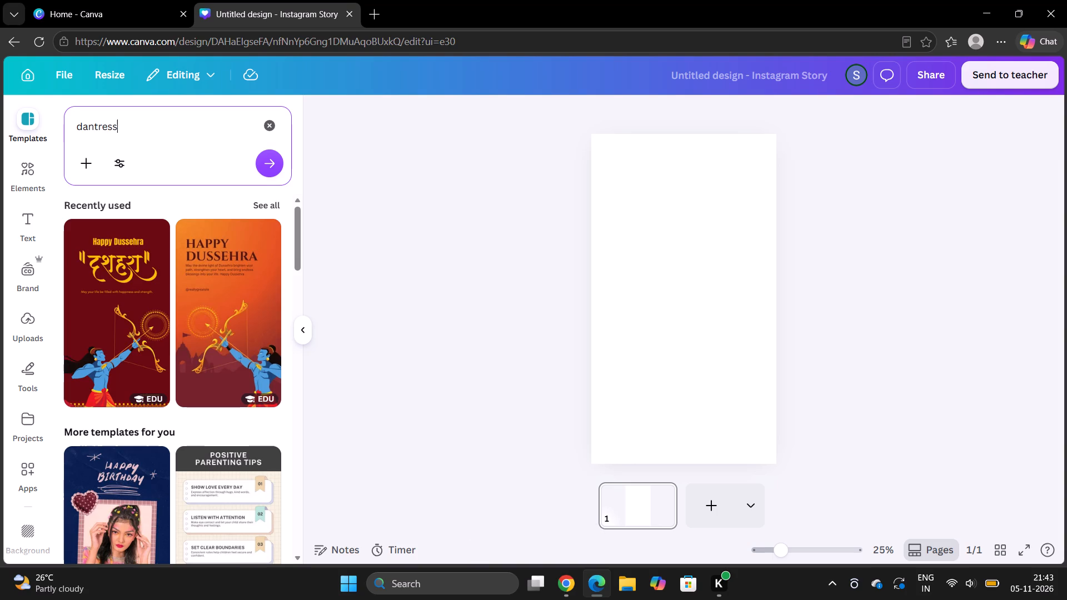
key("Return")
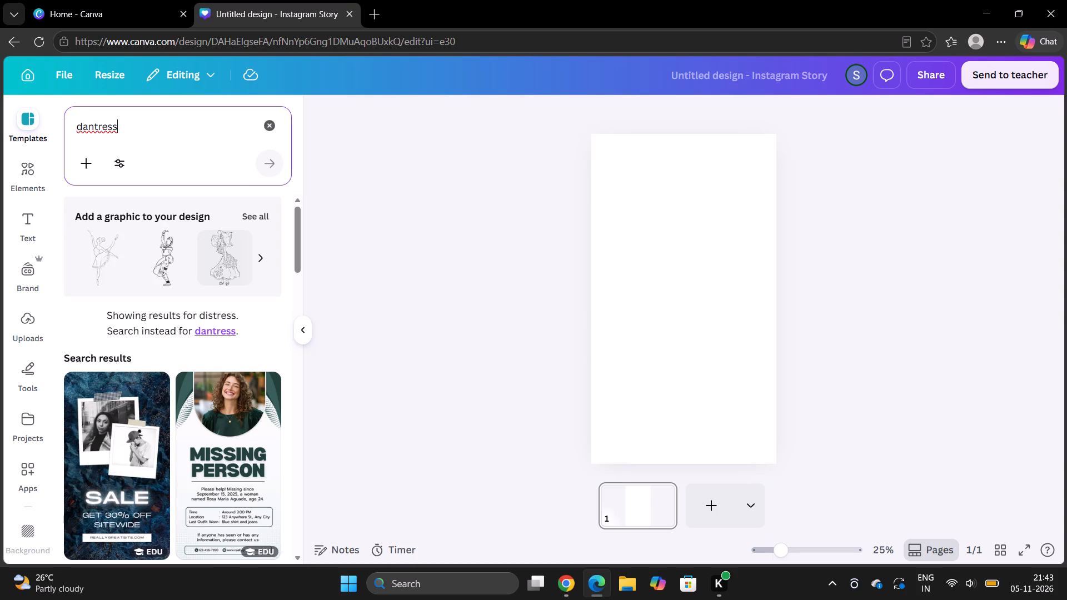
Replace the template search term with the suggested "dhanteras" and run the search.
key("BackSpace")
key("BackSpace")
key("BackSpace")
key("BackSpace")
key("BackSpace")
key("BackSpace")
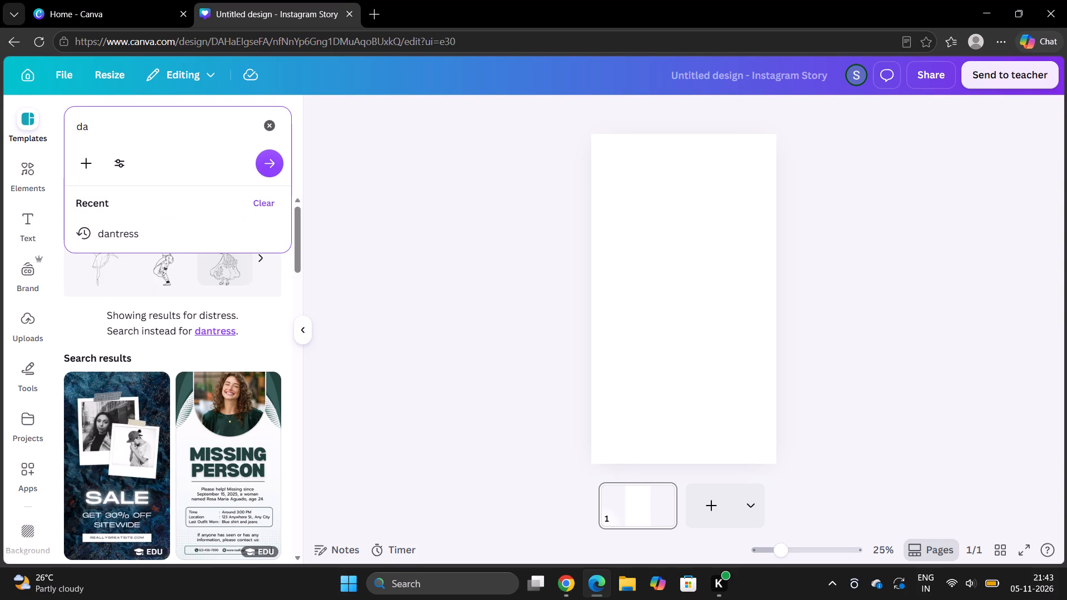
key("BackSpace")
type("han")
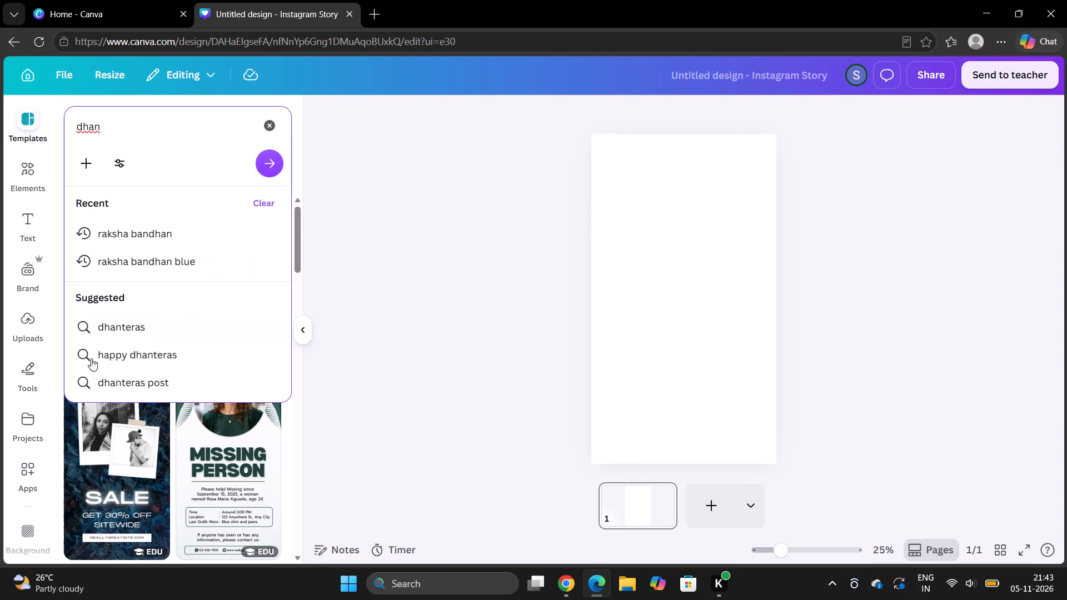
left_click(193, 328)
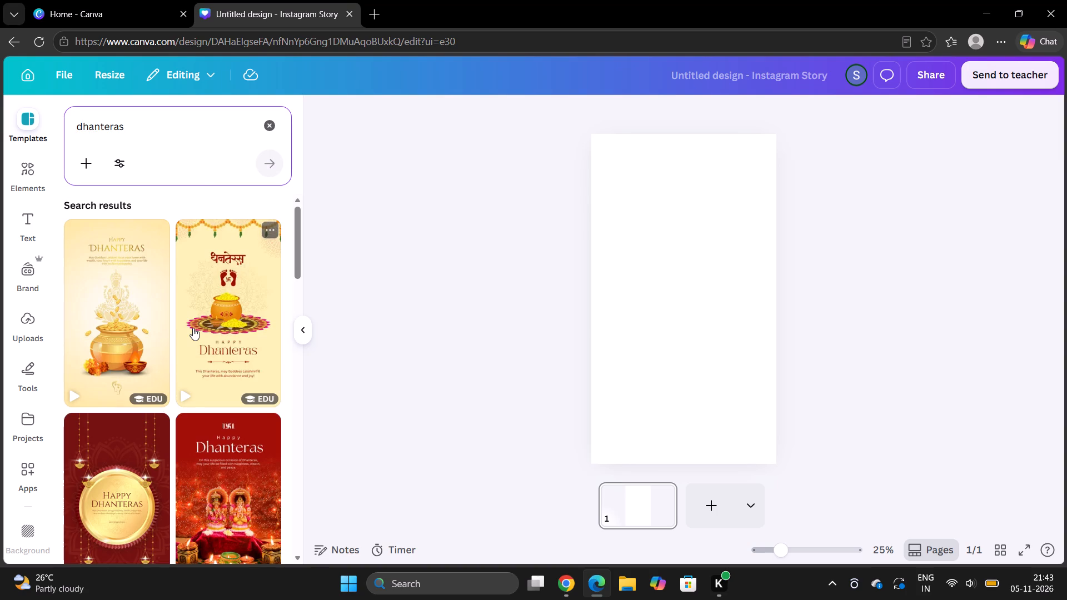
Browse the Dhanteras story templates for a suitable design.
scroll(280, 424, "down", 1)
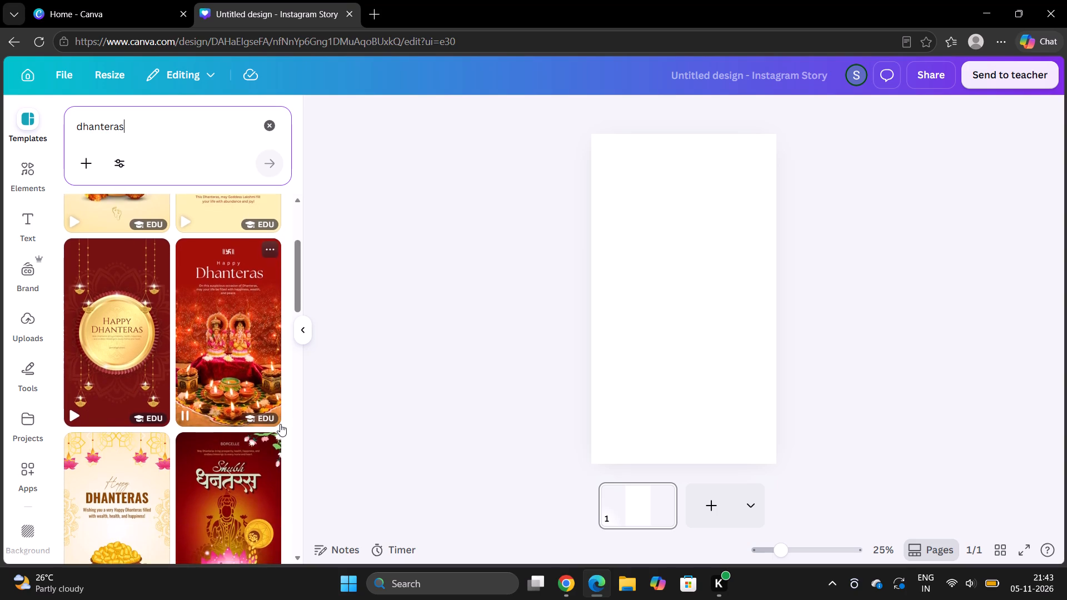
scroll(280, 424, "down", 3)
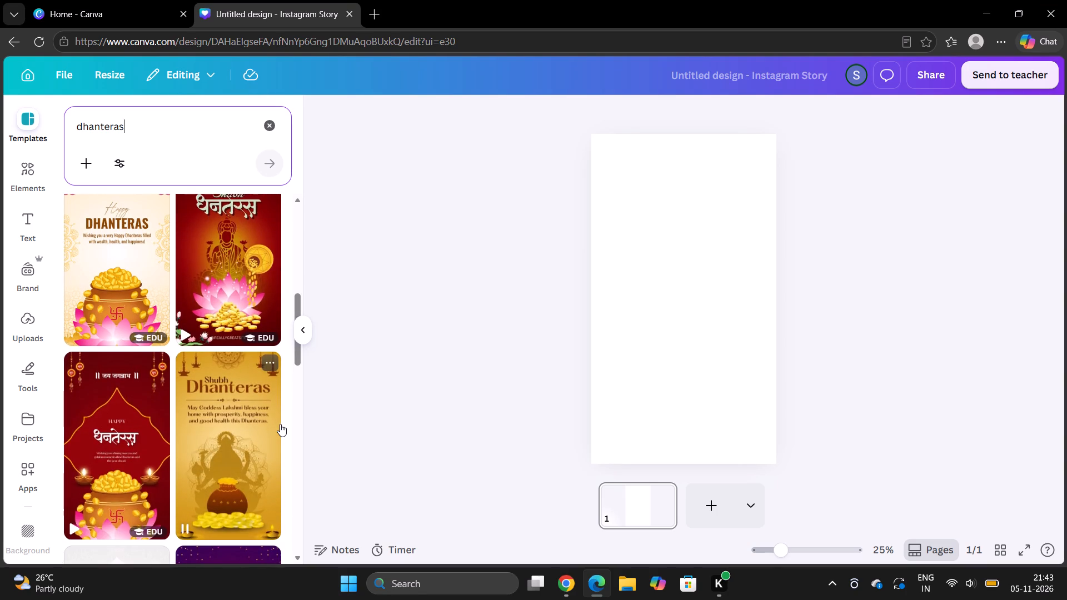
scroll(280, 424, "down", 1)
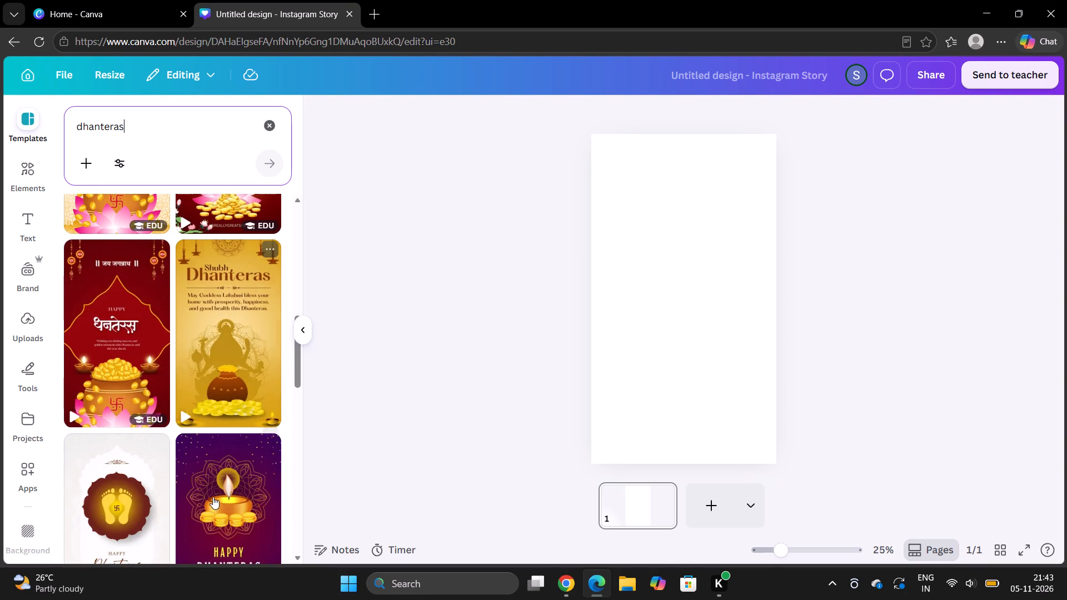
scroll(212, 499, "down", 3)
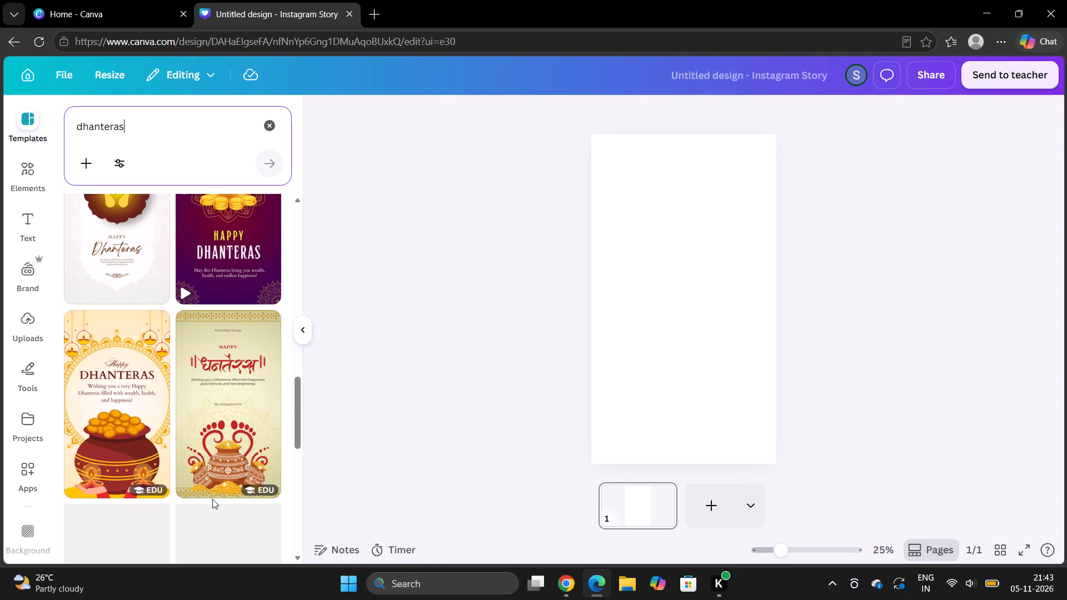
scroll(212, 499, "down", 2)
scroll(212, 499, "up", 3)
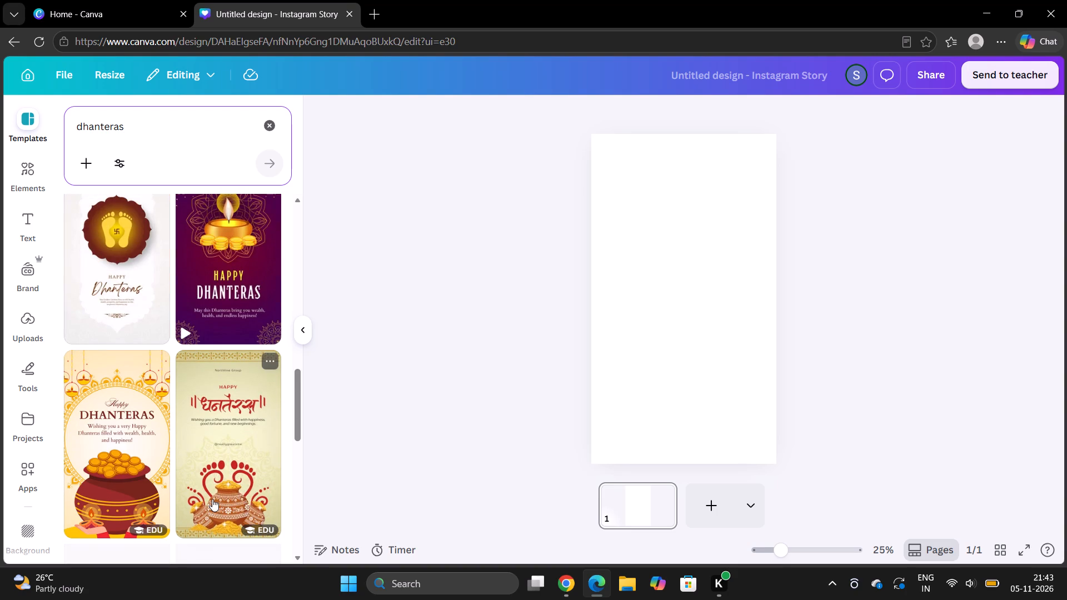
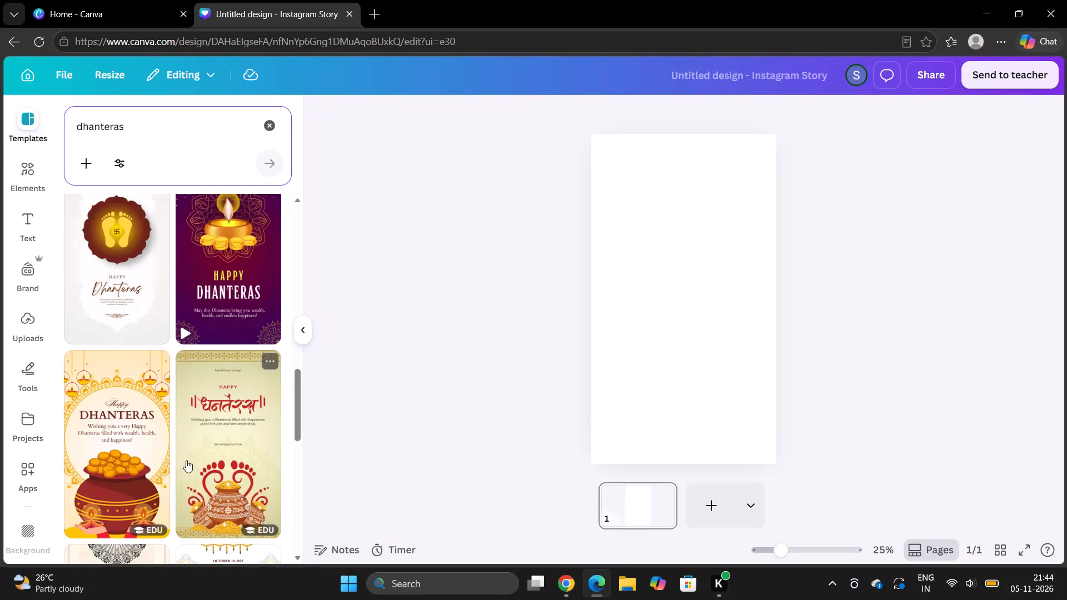
Apply the cream Happy Dhanteras template with the seated Lakshmi and black mandalas to the first page.
scroll(174, 438, "down", 3)
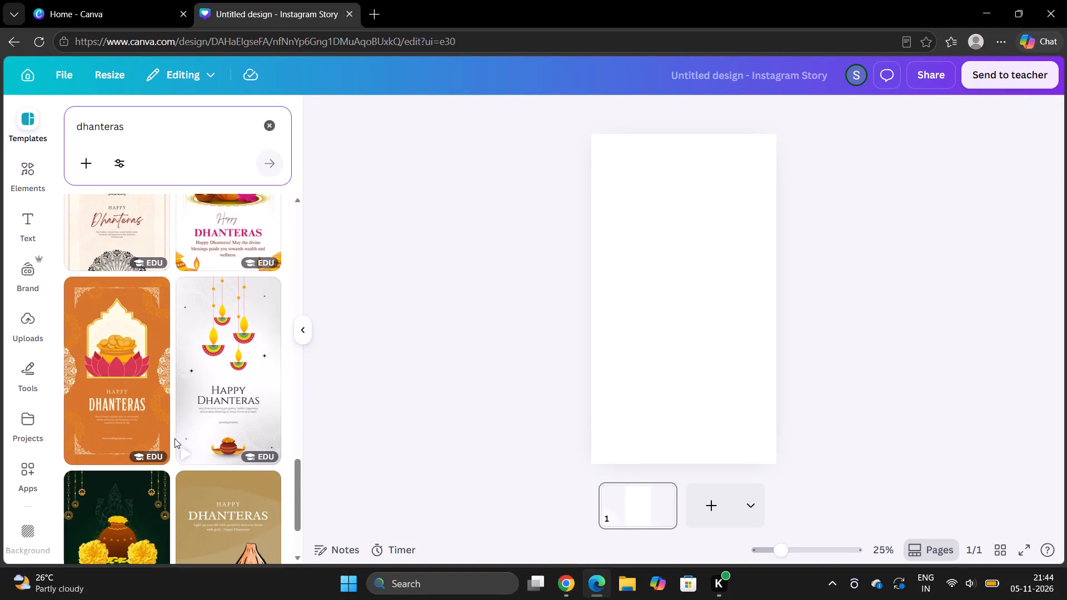
scroll(174, 438, "down", 3)
scroll(174, 438, "up", 5)
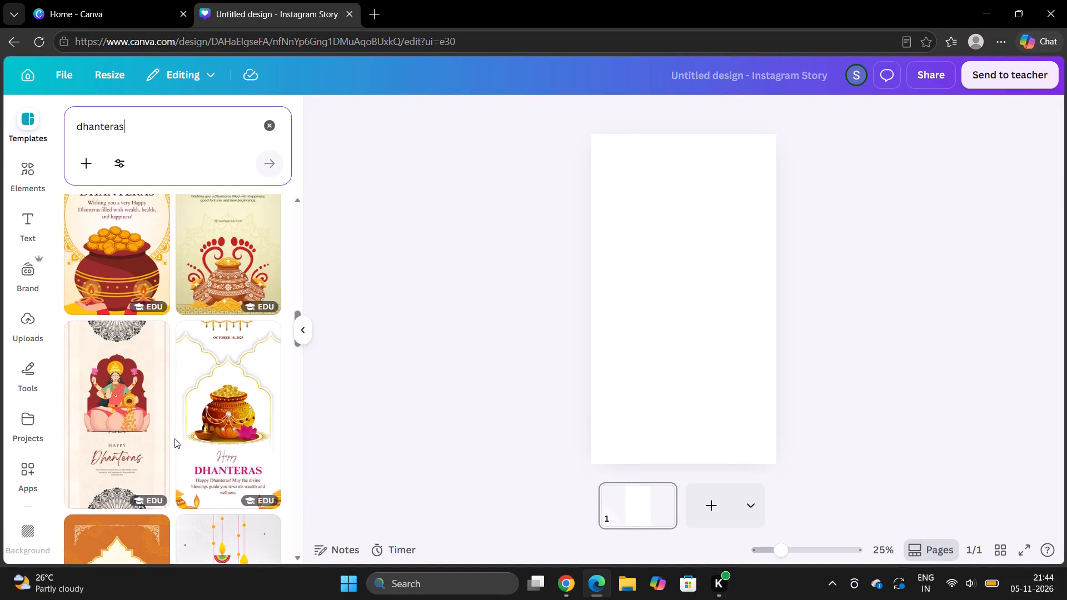
scroll(174, 438, "up", 3)
scroll(174, 438, "down", 2)
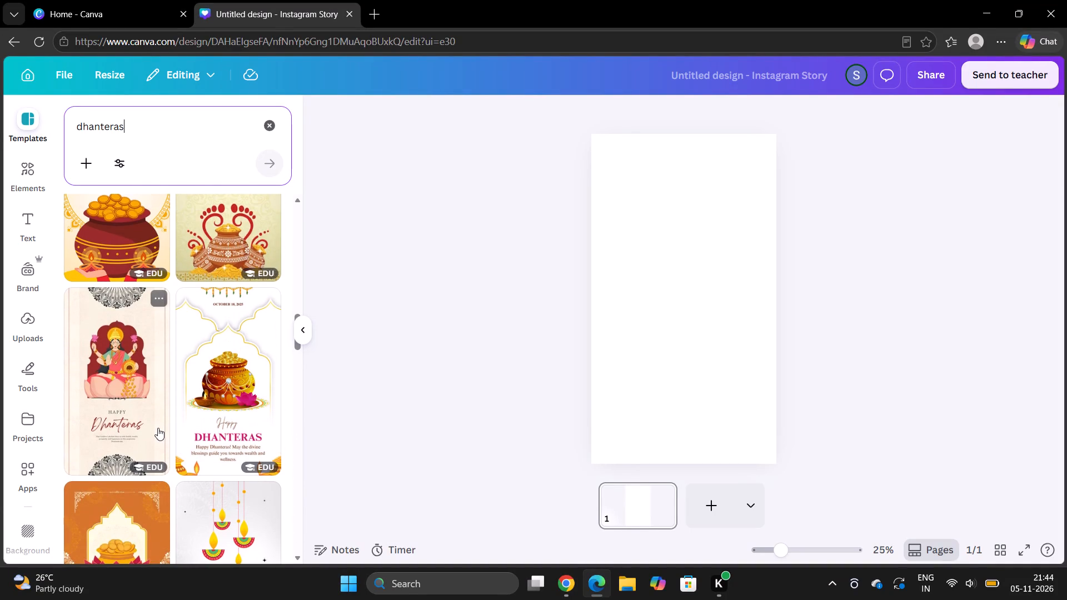
left_click(136, 418)
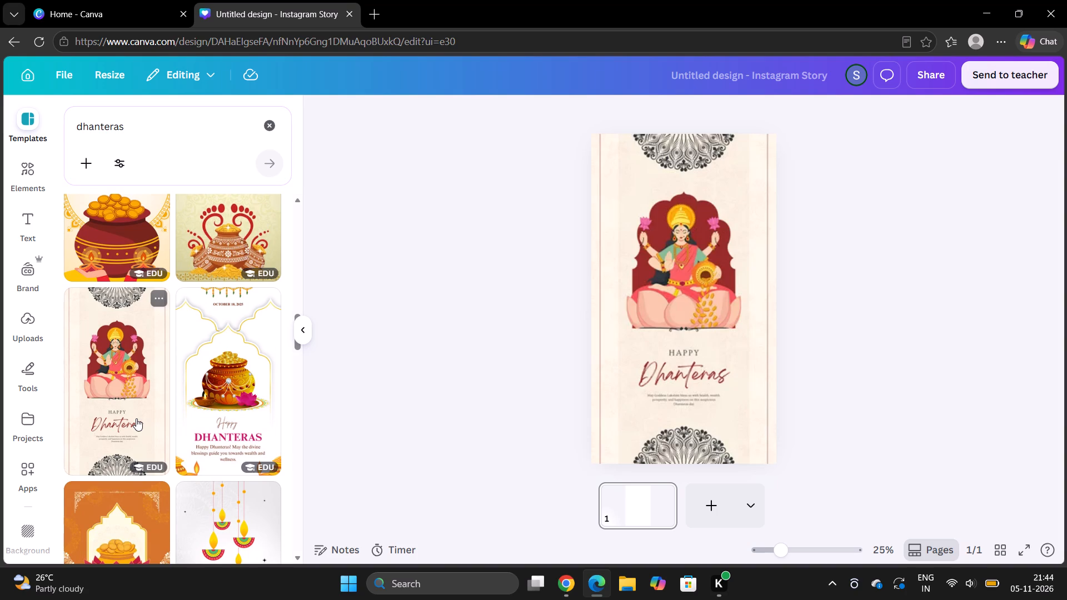
Add a blank second page to the Instagram Story design.
left_click(698, 504)
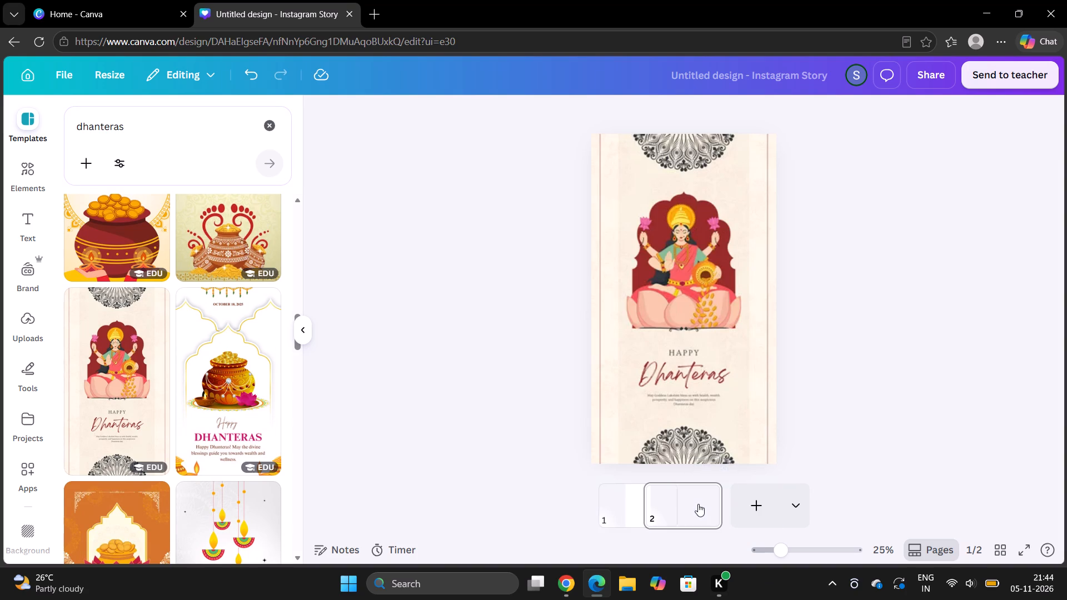
Look through the Dhanteras template results for further layout ideas.
scroll(223, 437, "down", 4)
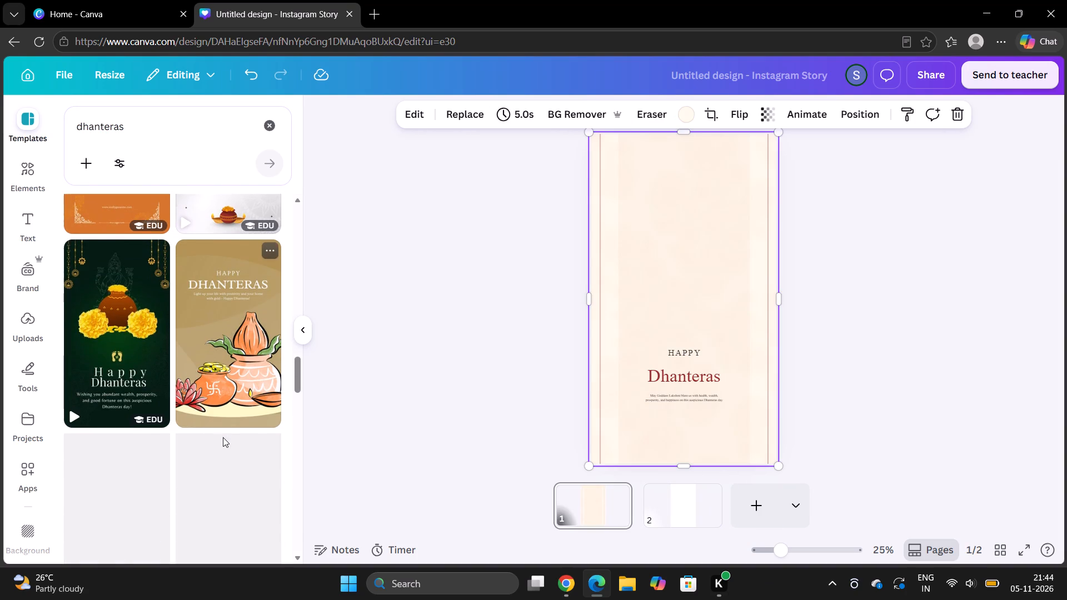
scroll(223, 437, "down", 2)
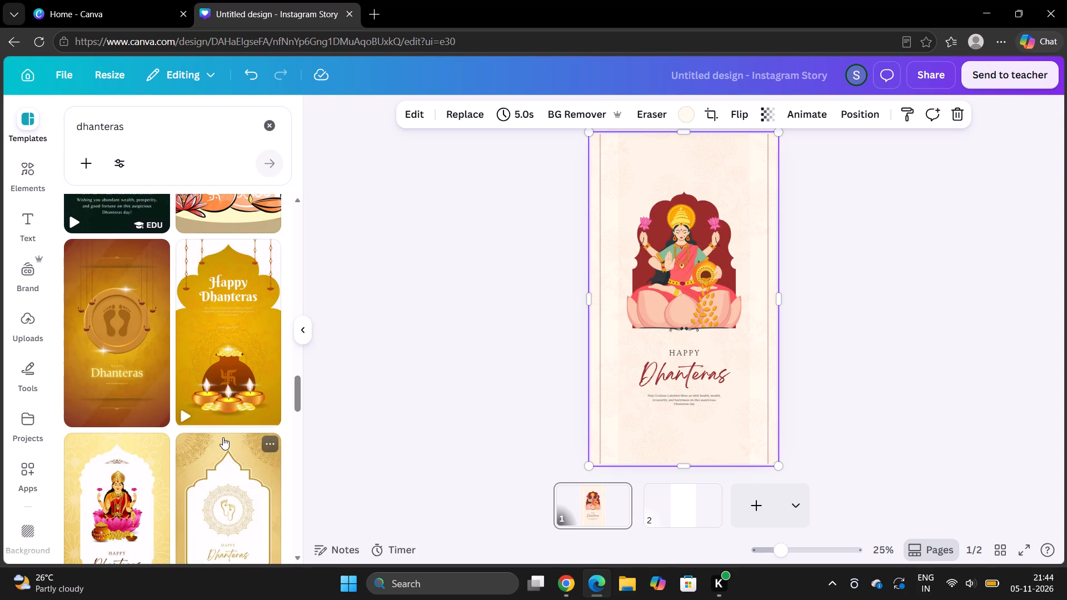
scroll(223, 437, "down", 4)
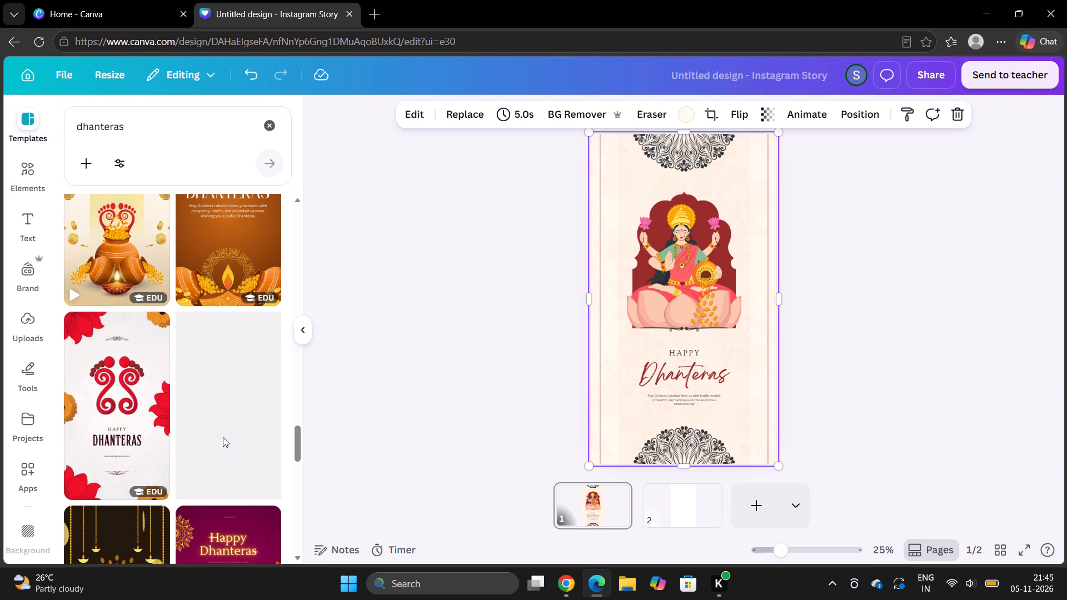
scroll(223, 437, "down", 4)
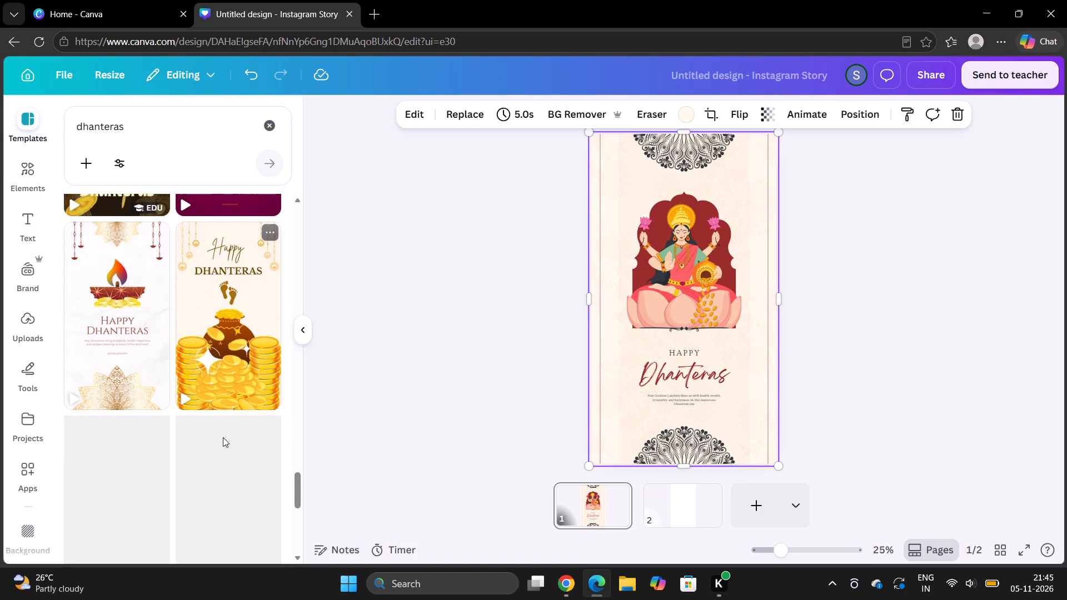
scroll(223, 437, "down", 3)
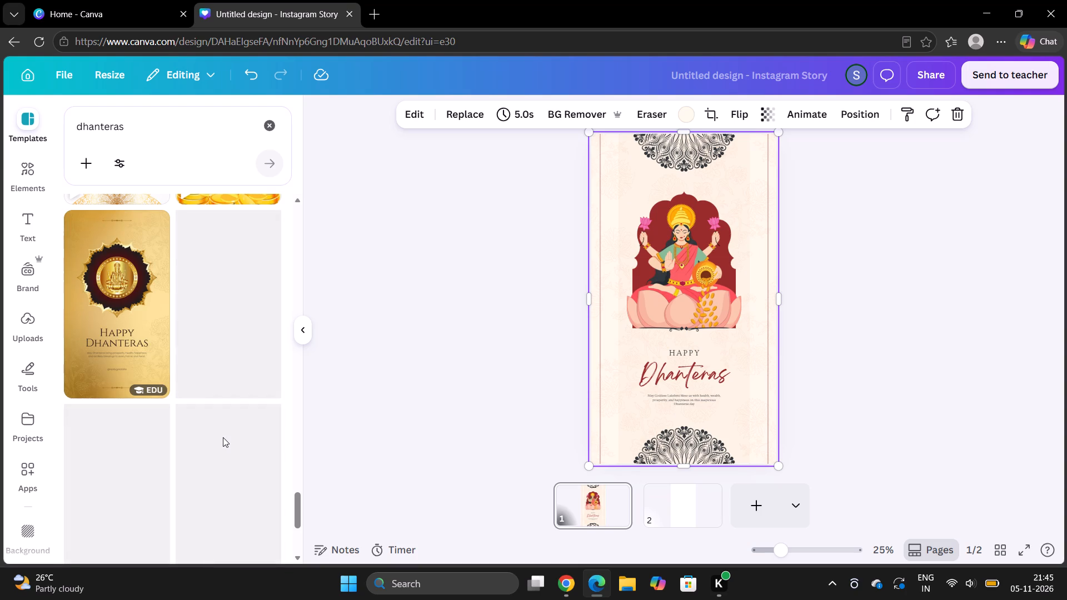
scroll(223, 437, "down", 4)
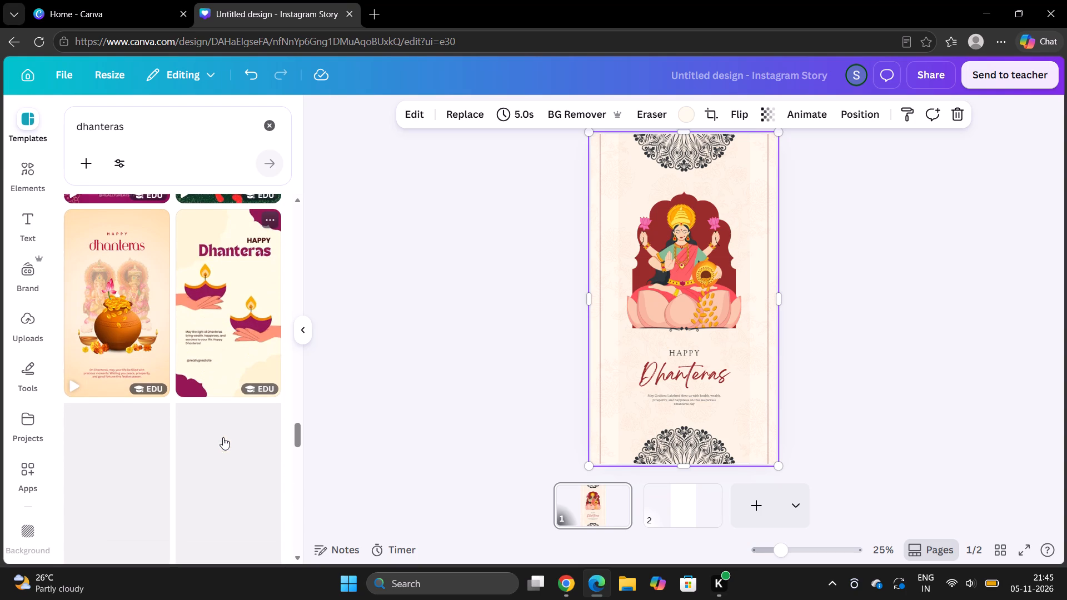
scroll(223, 437, "down", 1)
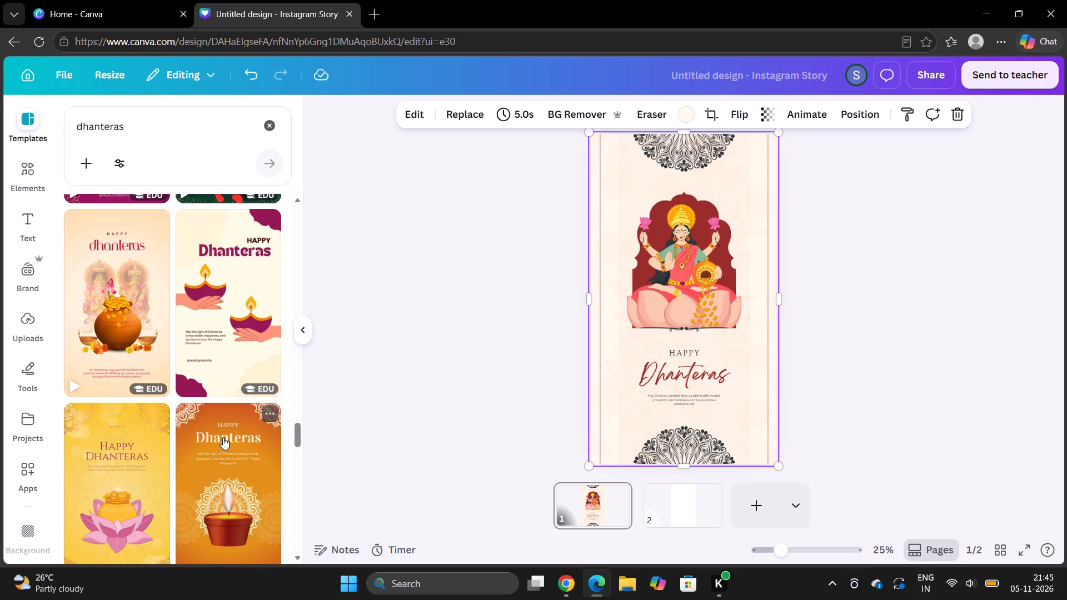
scroll(223, 437, "down", 3)
scroll(223, 437, "up", 10)
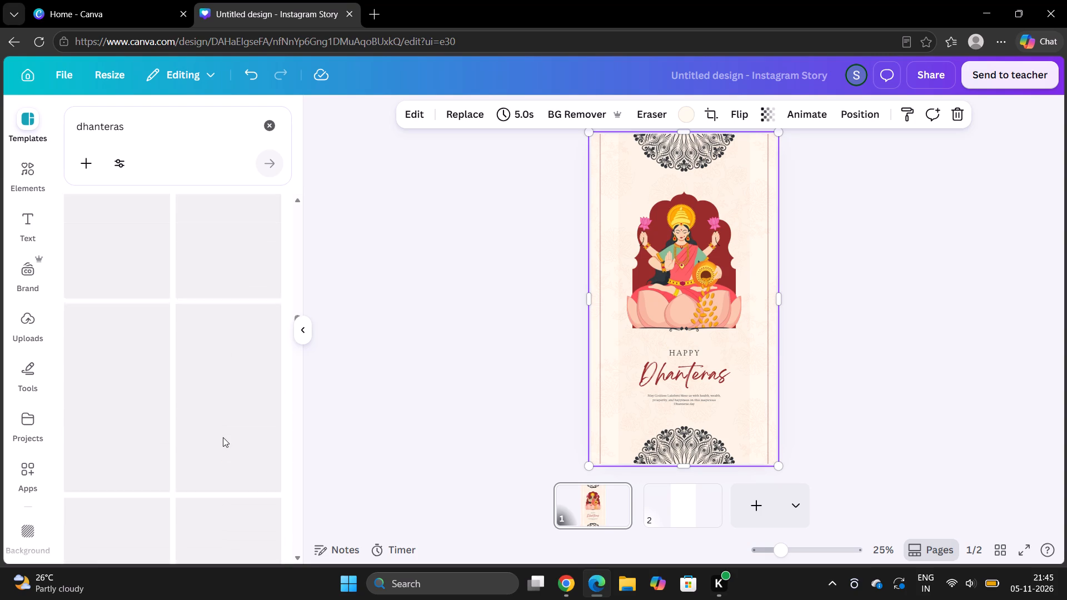
scroll(223, 437, "up", 5)
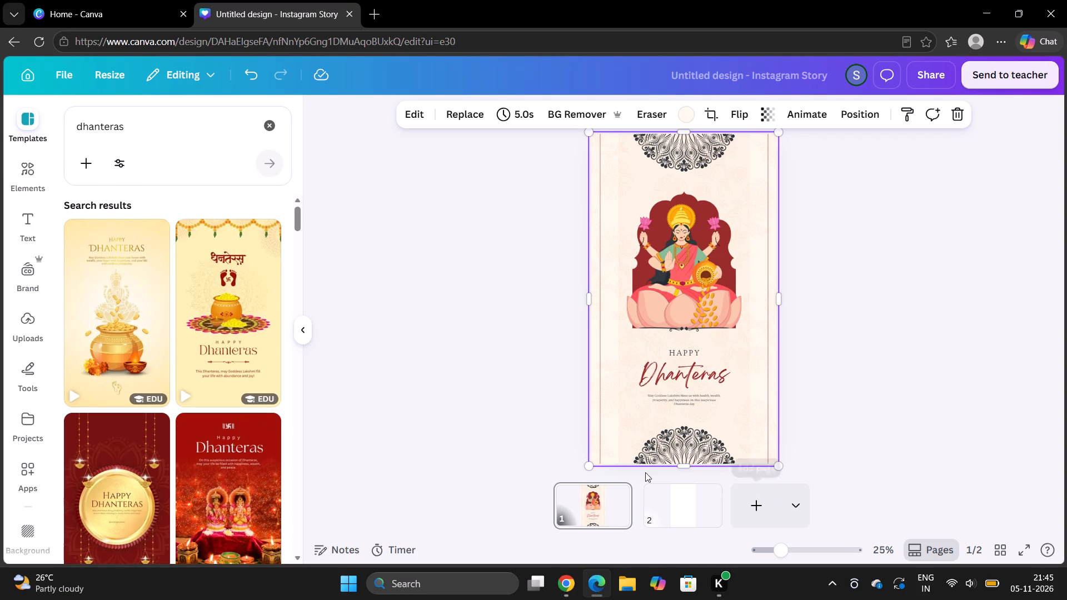
Switch to the blank second page and look through the Dhanteras templates again for design references.
left_click(701, 506)
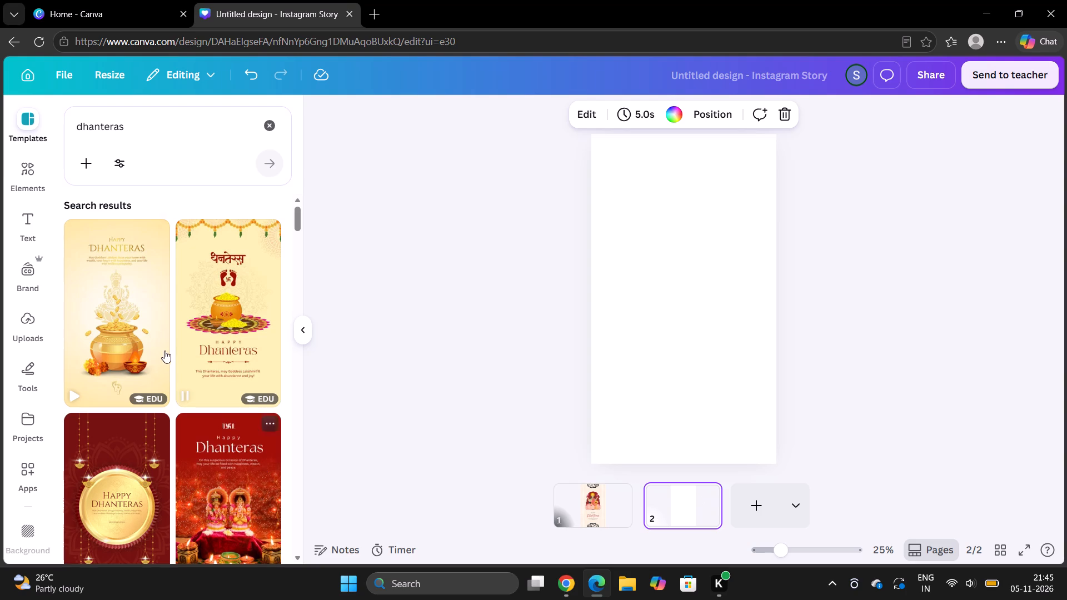
scroll(162, 347, "down", 4)
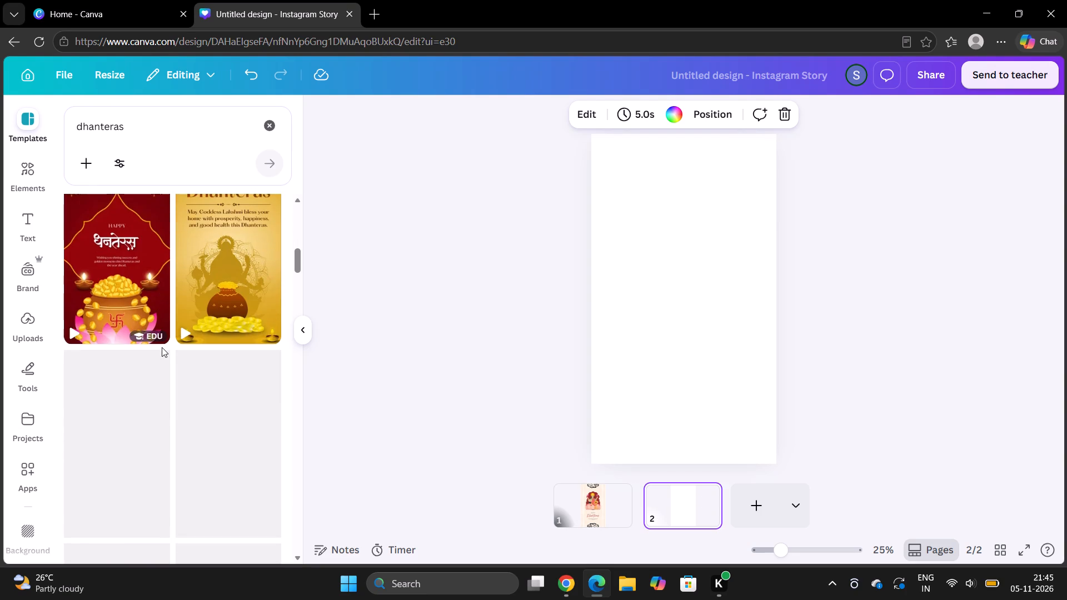
scroll(162, 347, "down", 1)
scroll(162, 347, "up", 5)
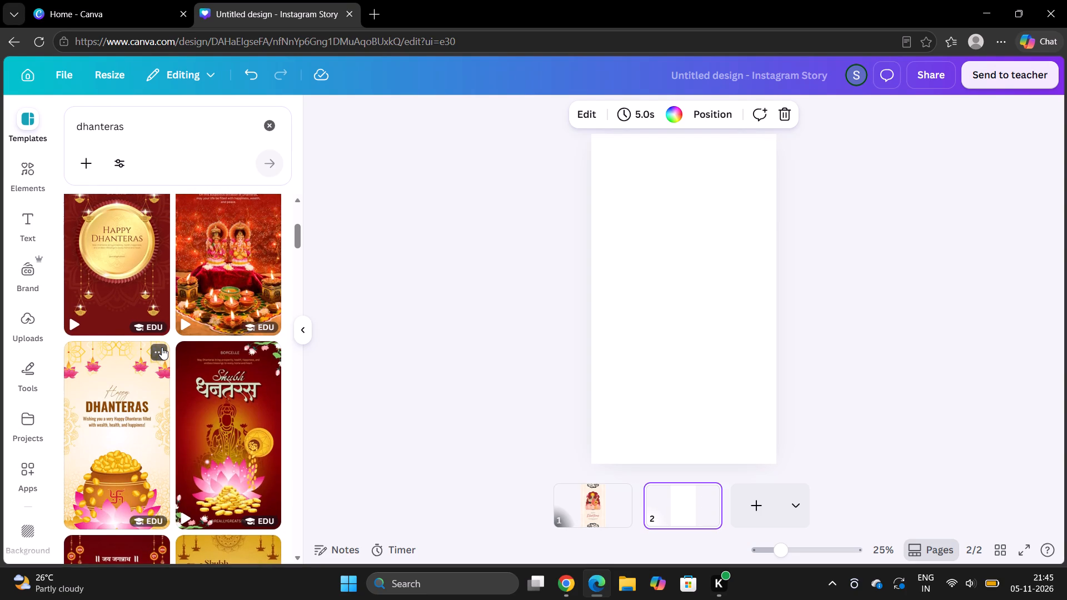
scroll(162, 347, "down", 5)
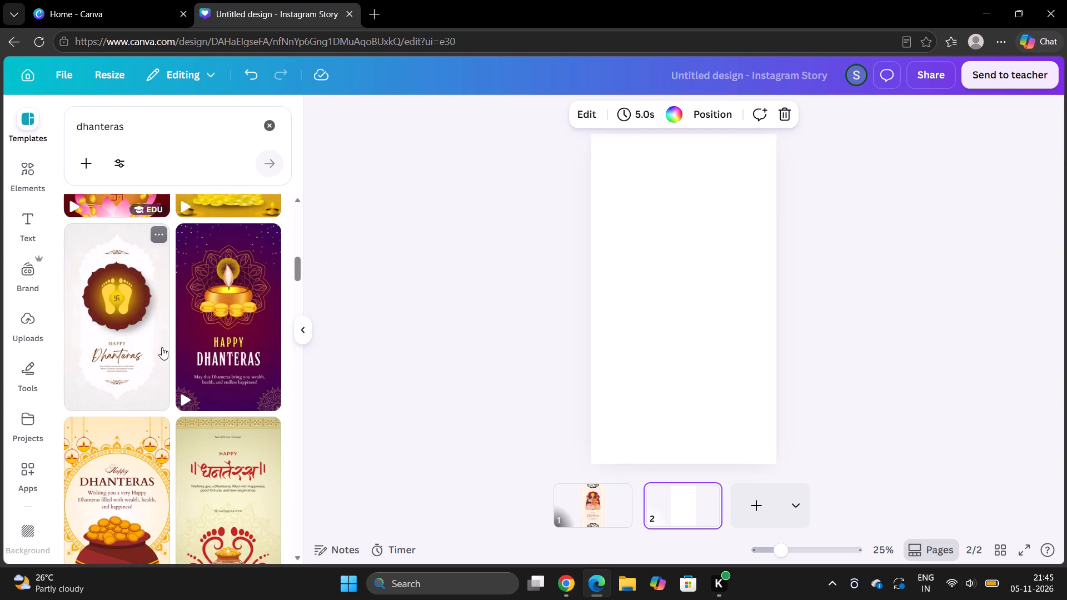
scroll(162, 347, "down", 2)
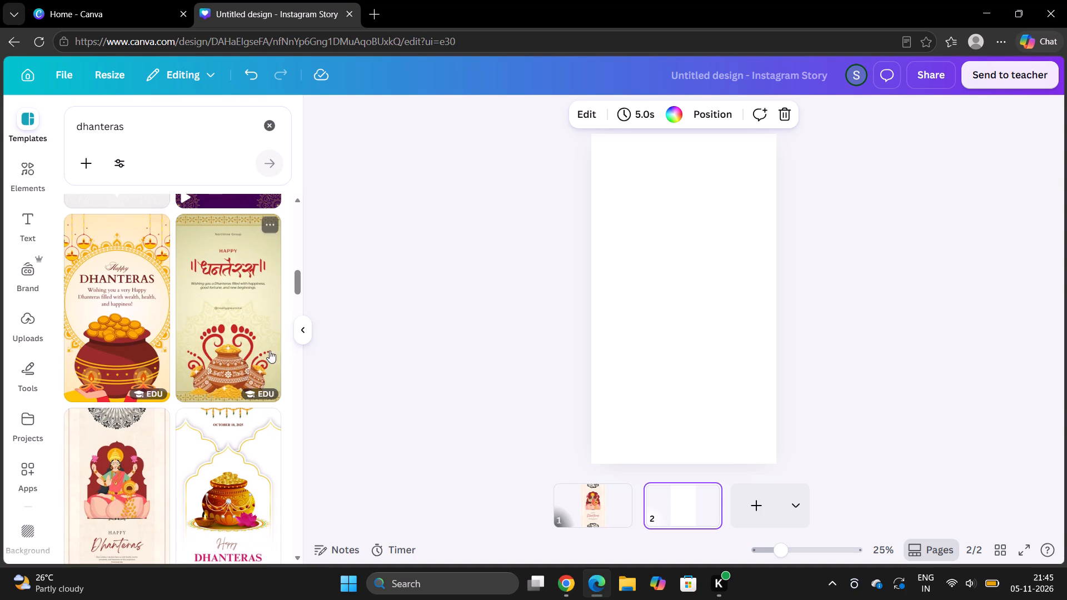
scroll(277, 456, "down", 1)
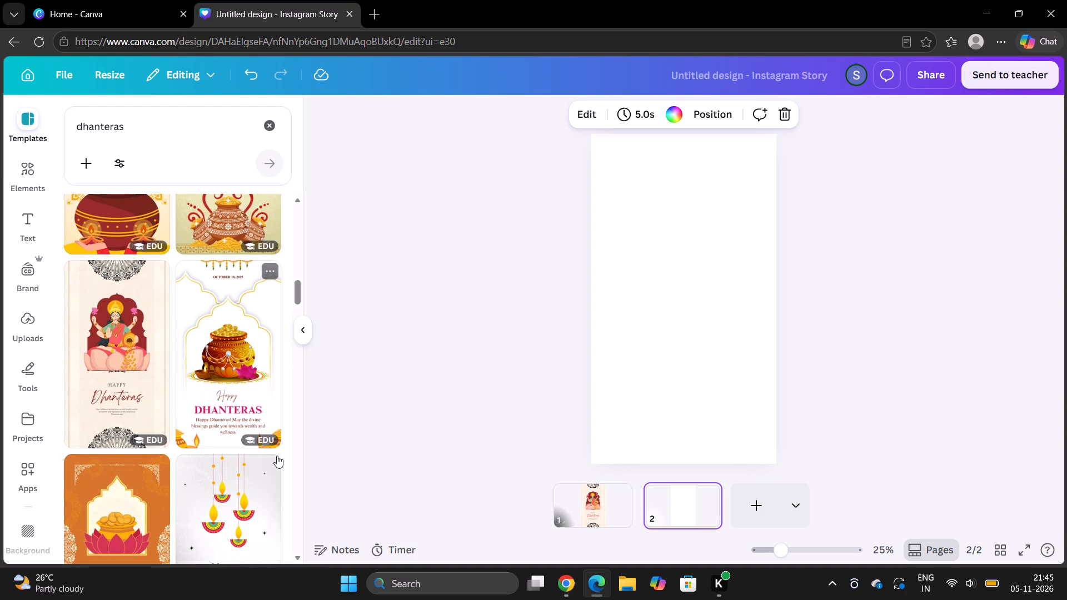
scroll(277, 456, "down", 1)
scroll(211, 395, "down", 2)
scroll(211, 395, "up", 5)
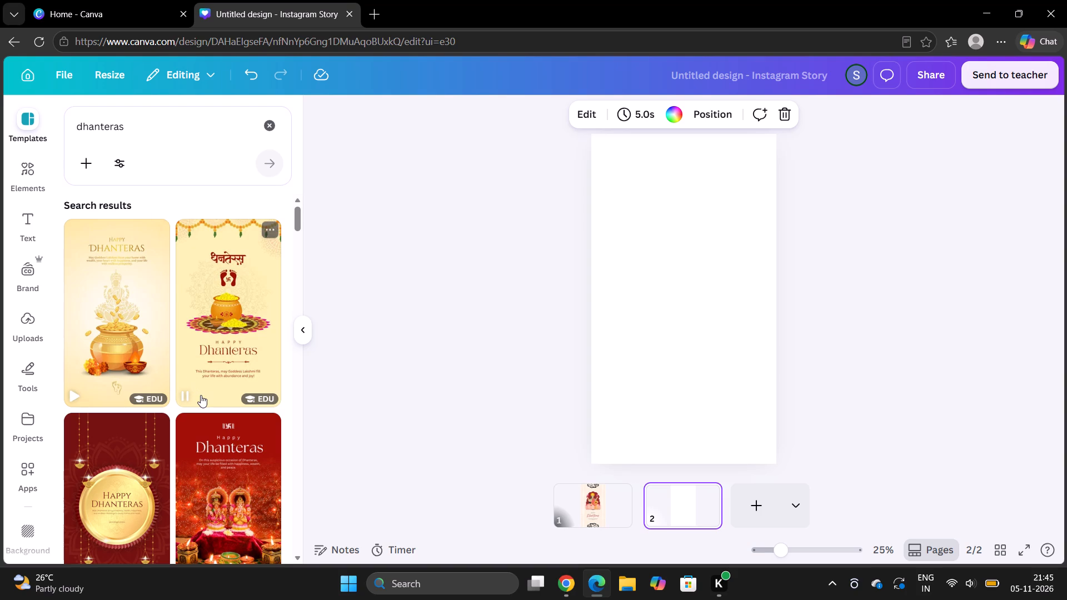
scroll(200, 456, "down", 5)
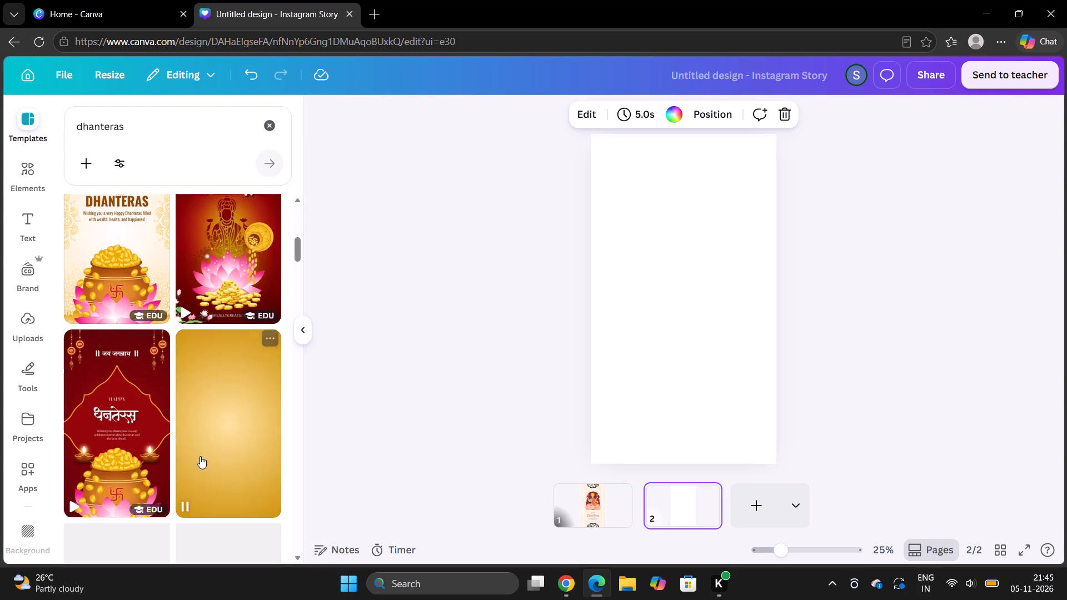
scroll(200, 456, "down", 1)
scroll(200, 456, "up", 2)
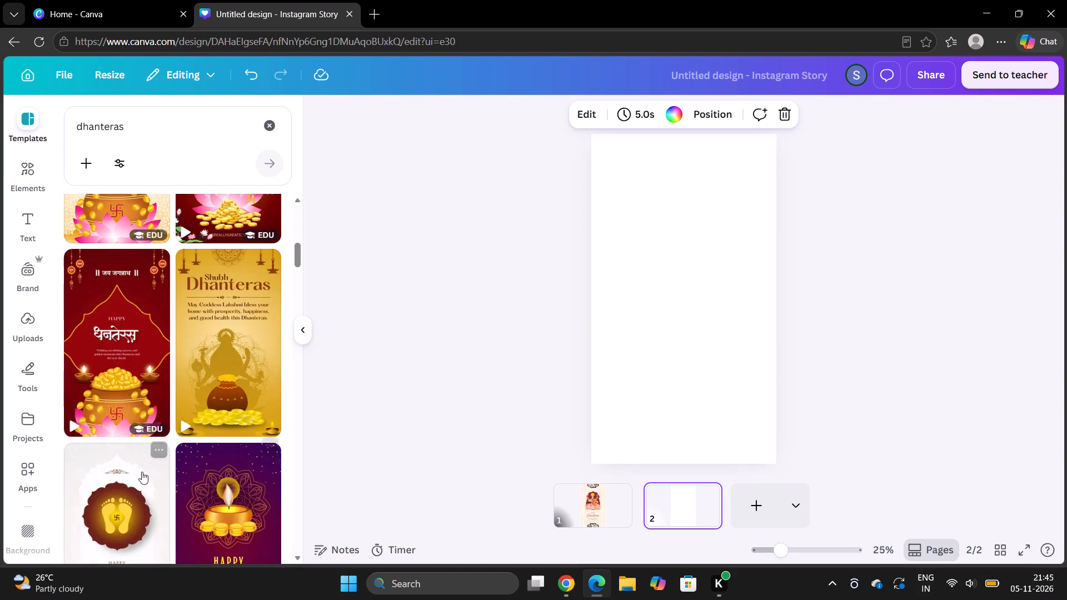
scroll(138, 480, "down", 3)
scroll(138, 480, "up", 2)
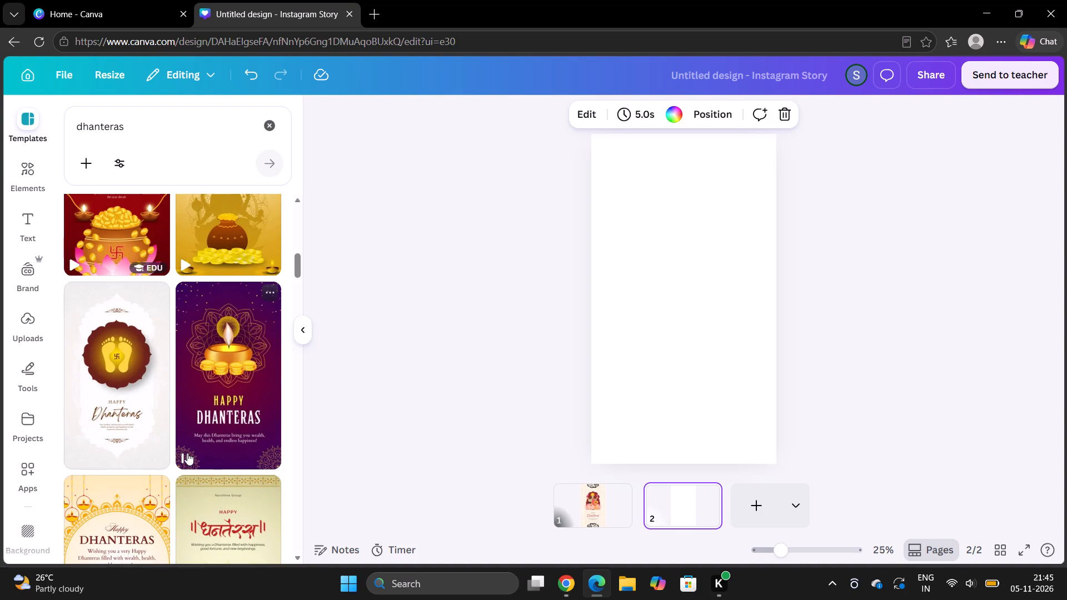
Search the elements library for "dhanteras".
left_click(29, 170)
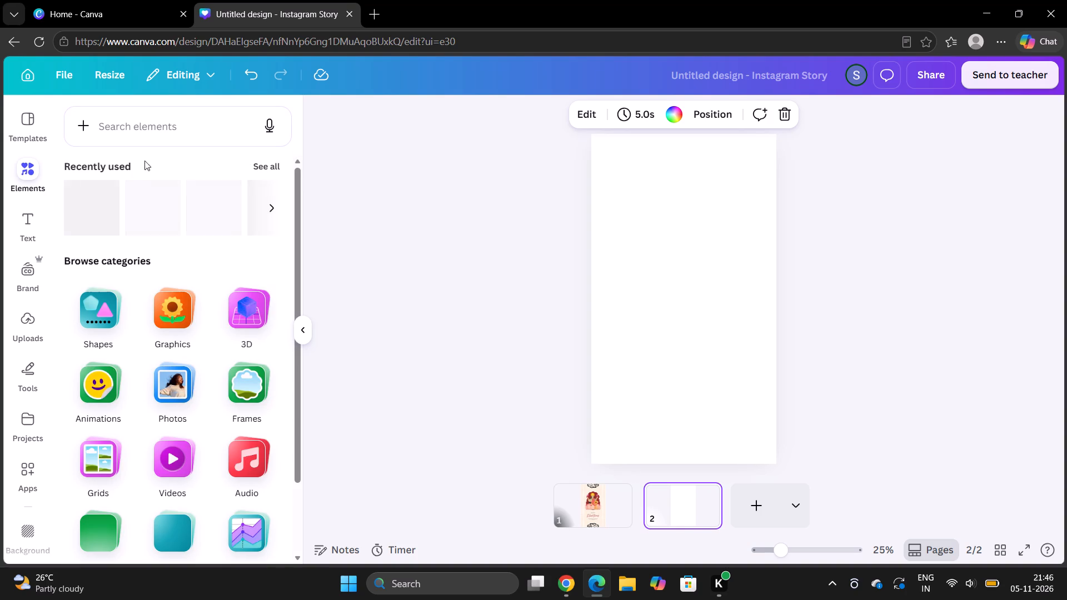
left_click(151, 137)
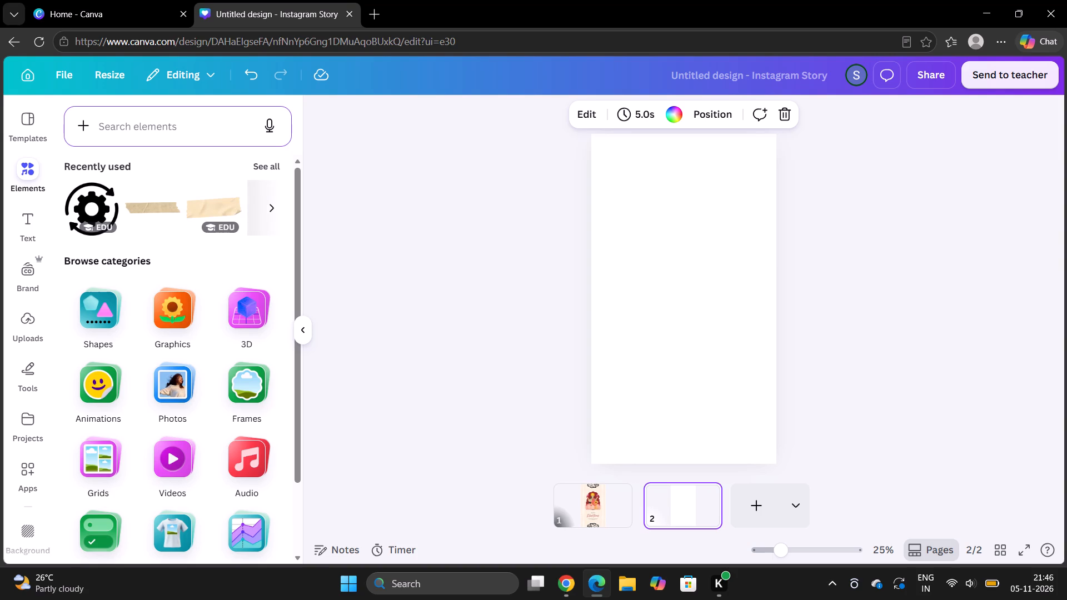
right_click(151, 137)
left_click(111, 114)
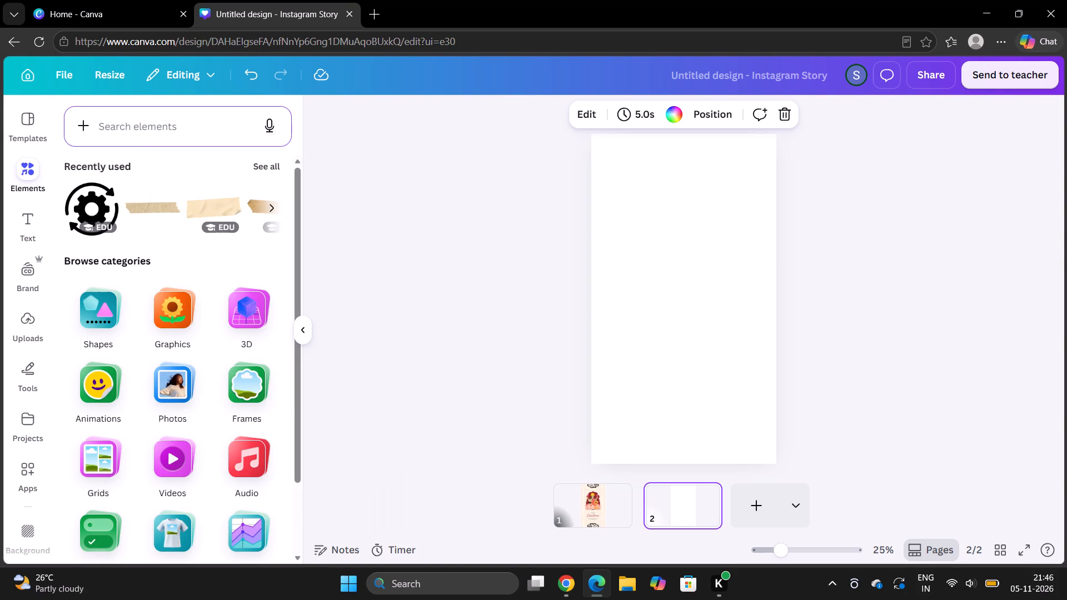
left_click(111, 116)
left_click(129, 131)
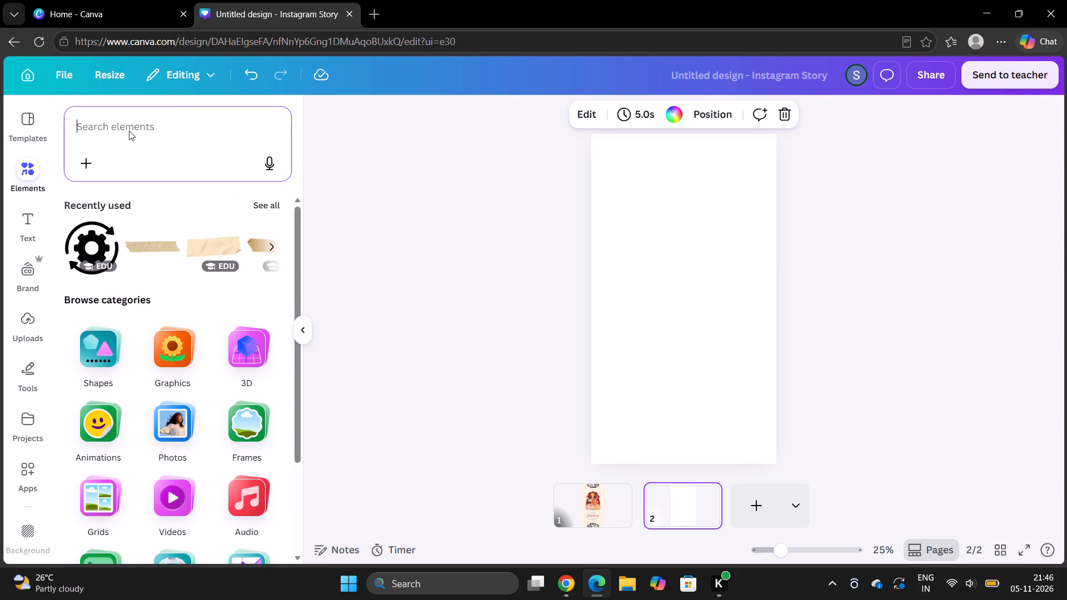
type("dh")
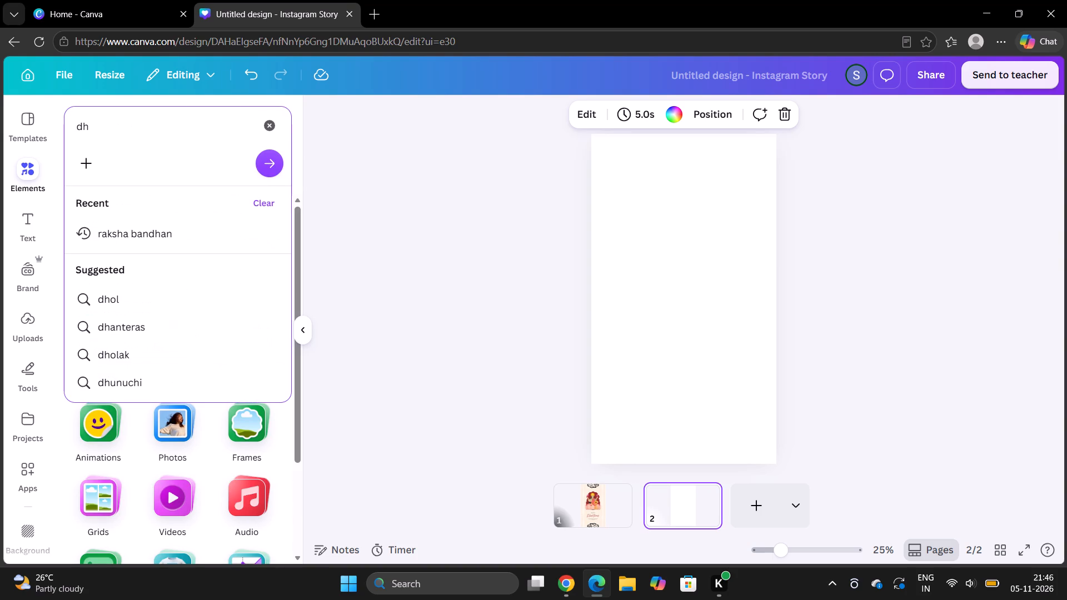
left_click(163, 336)
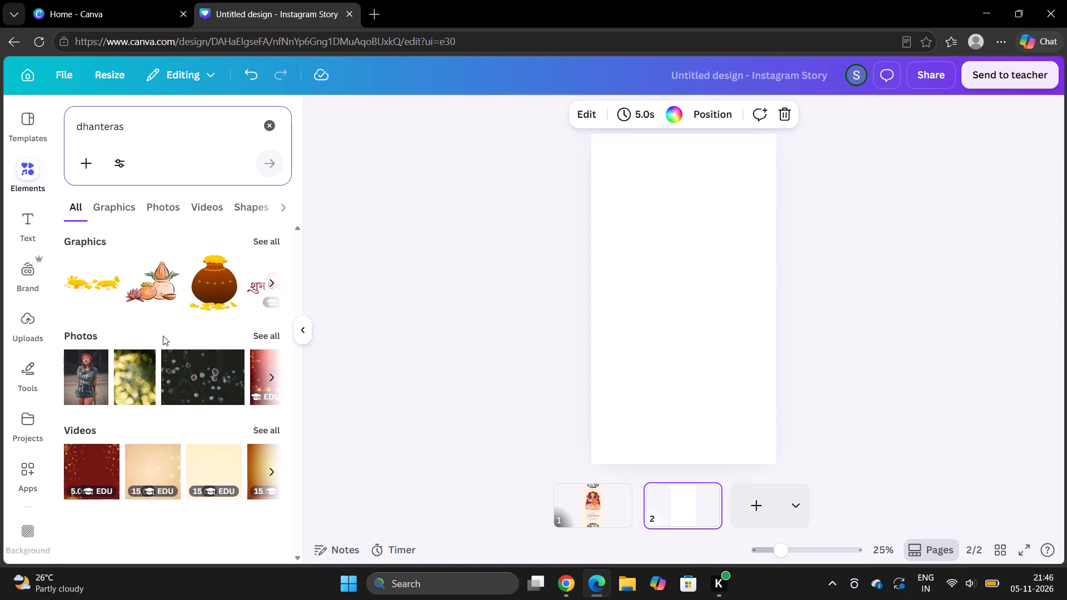
Look through the full set of Dhanteras graphics for elements suited to the second page.
scroll(182, 381, "down", 2)
scroll(182, 381, "up", 2)
left_click(275, 241)
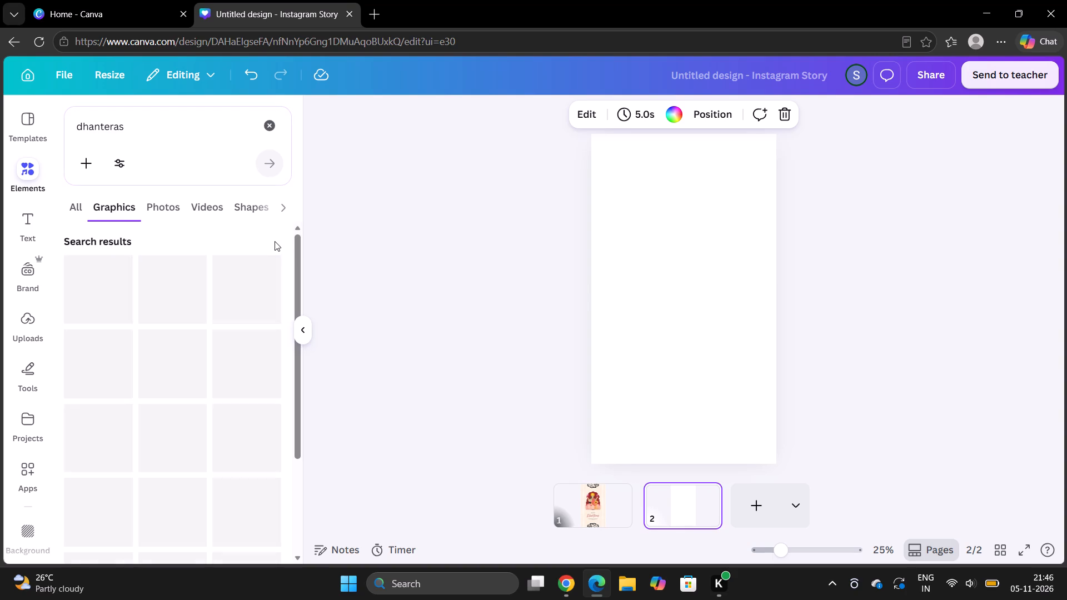
scroll(211, 373, "down", 1)
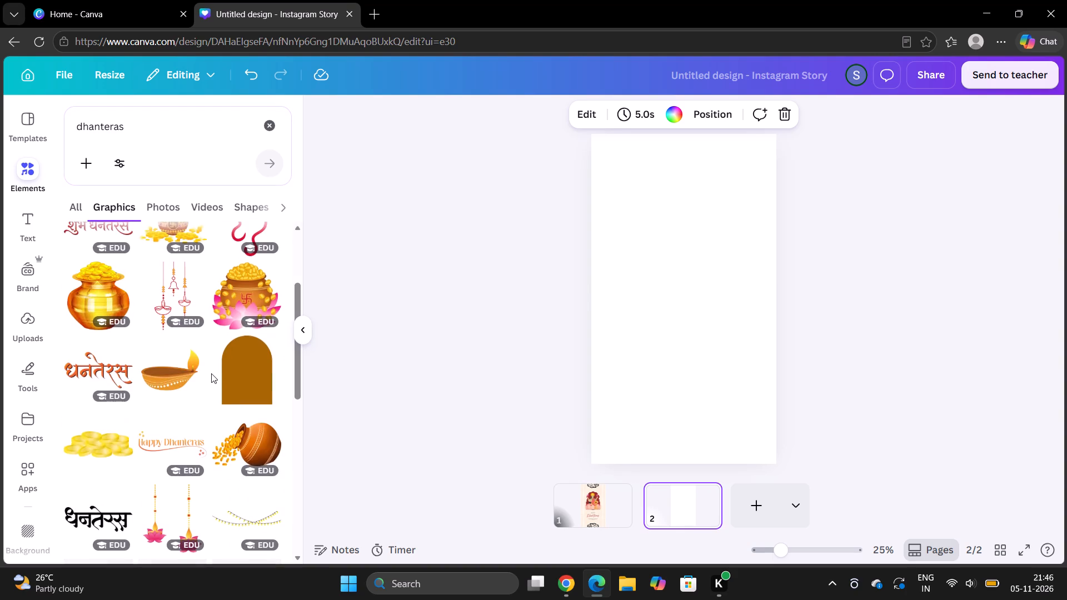
scroll(211, 373, "down", 2)
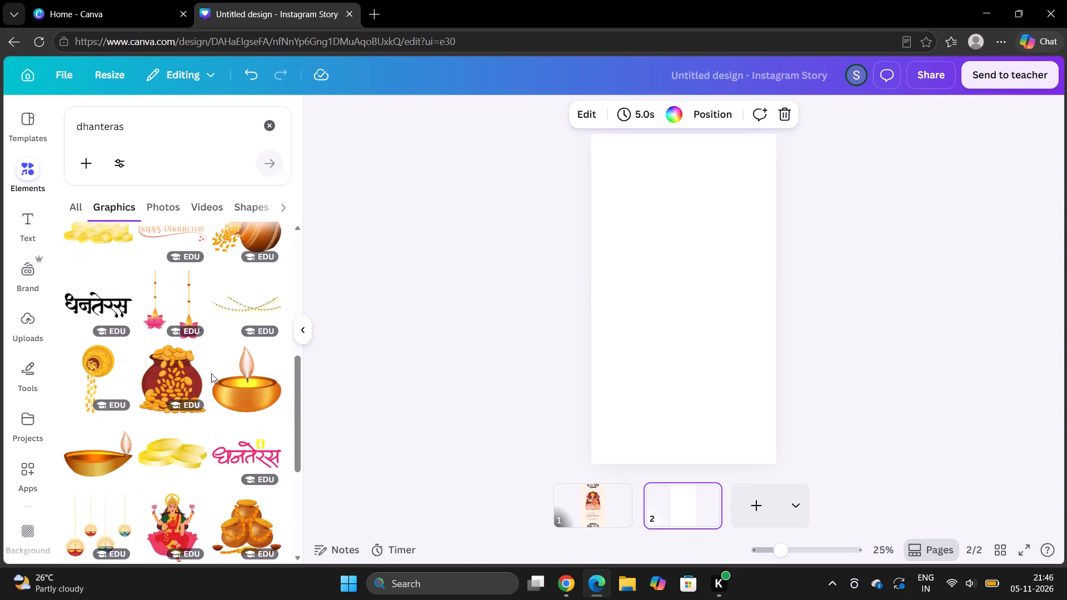
scroll(211, 373, "down", 3)
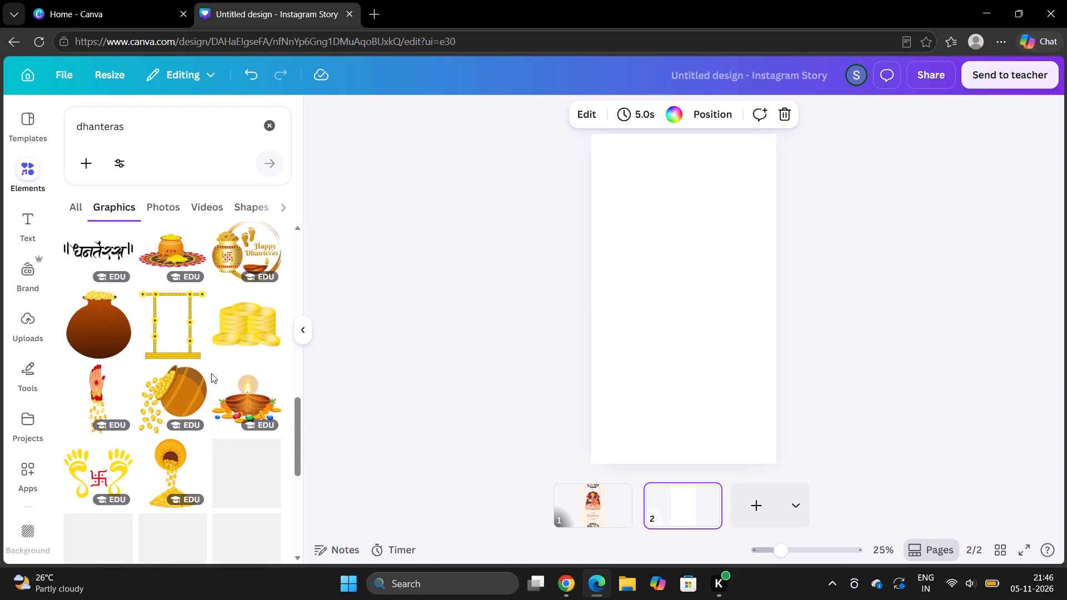
scroll(211, 373, "down", 3)
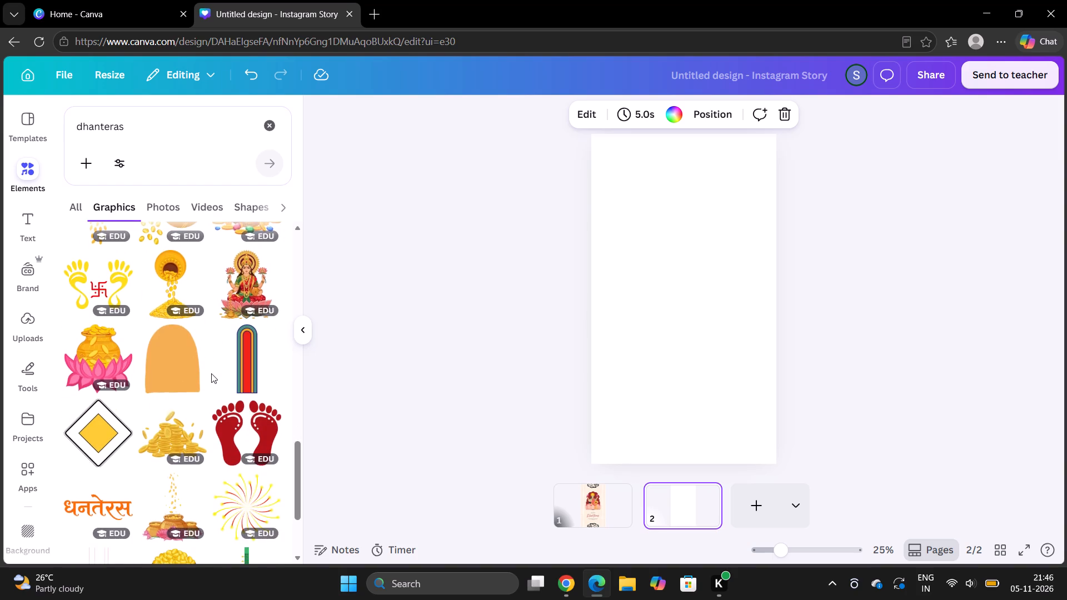
scroll(211, 373, "down", 2)
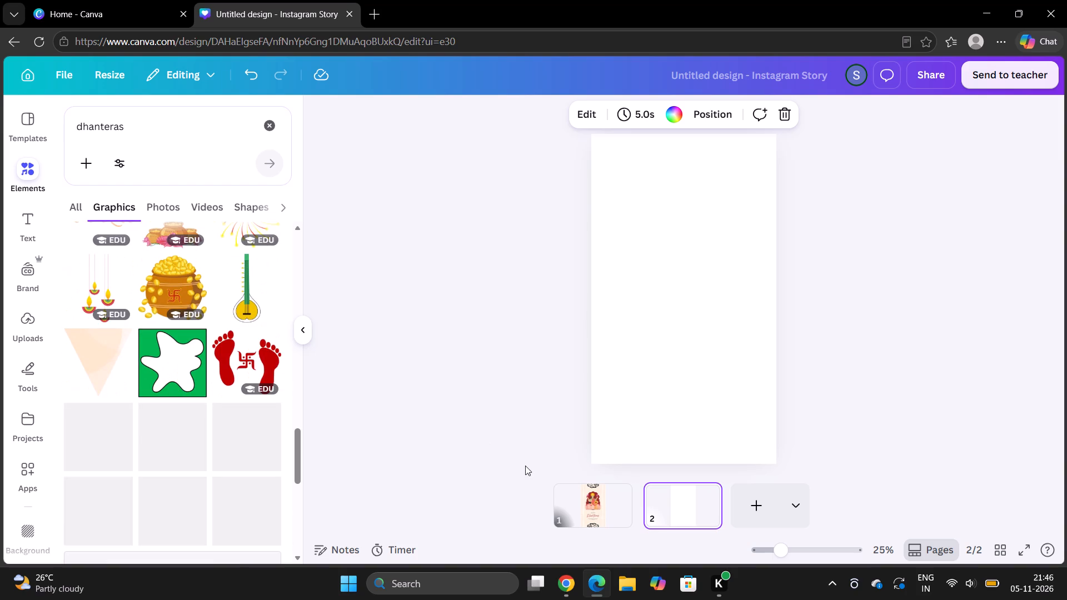
Copy the Lakshmi illustration from page 1 and paste it onto blank page 2.
left_click(582, 511)
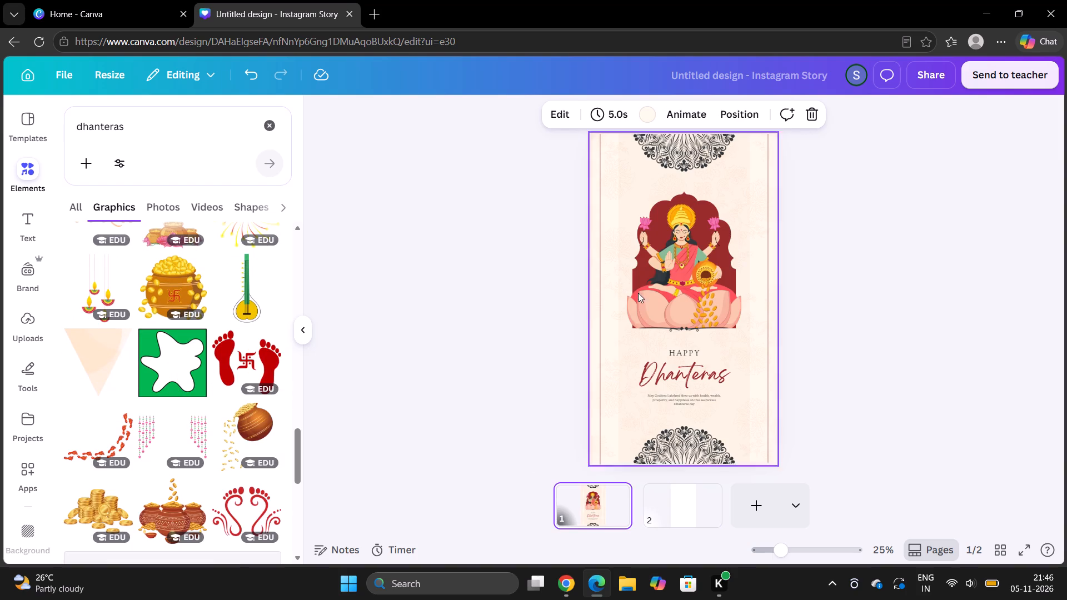
left_click(662, 257)
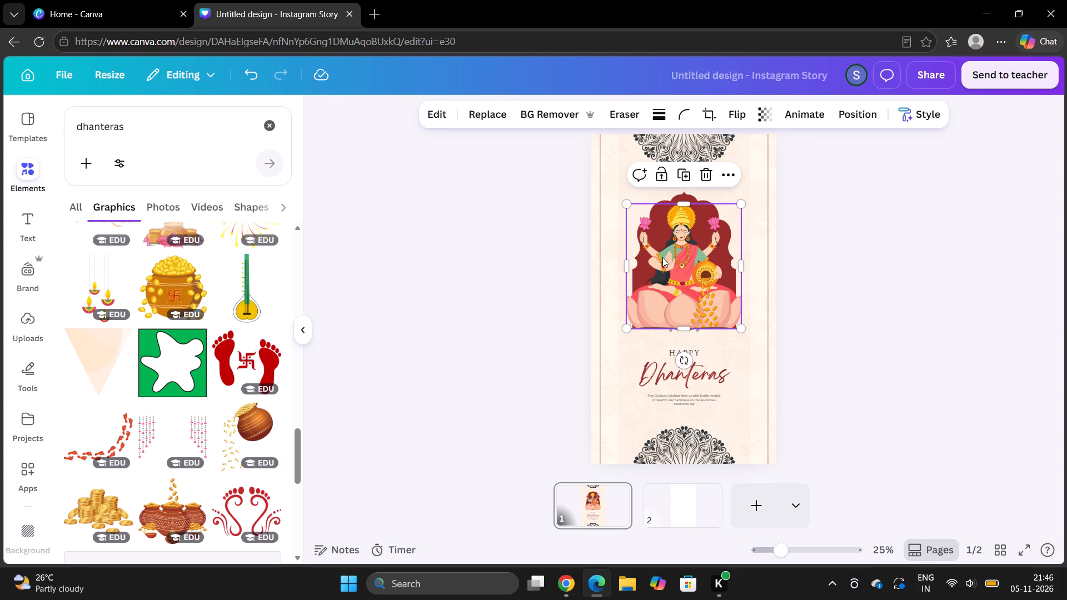
key("ctrl+c")
left_click(687, 519)
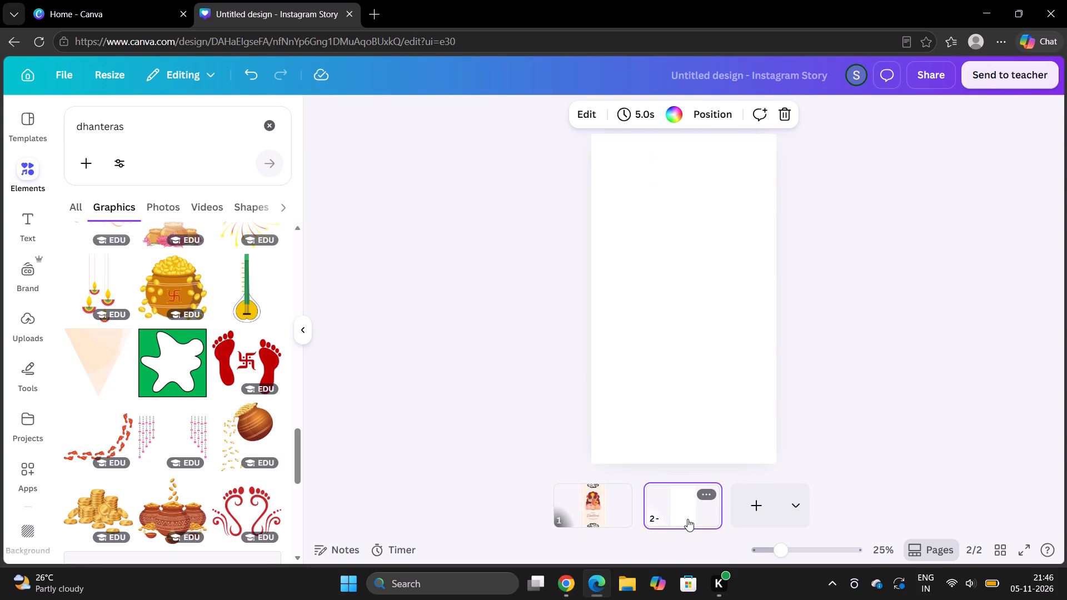
left_click(667, 393)
key("ctrl+v")
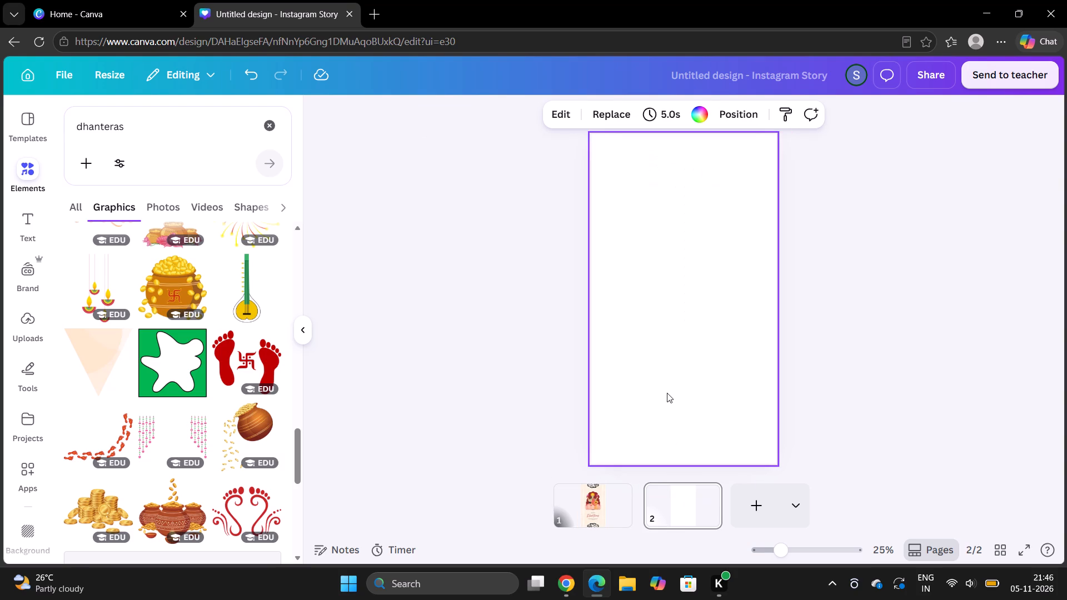
Enlarge the pasted Lakshmi illustration and extend its bottom crop to show the full lotus base, about 731 by 916.
left_click_drag(695, 283, 696, 403)
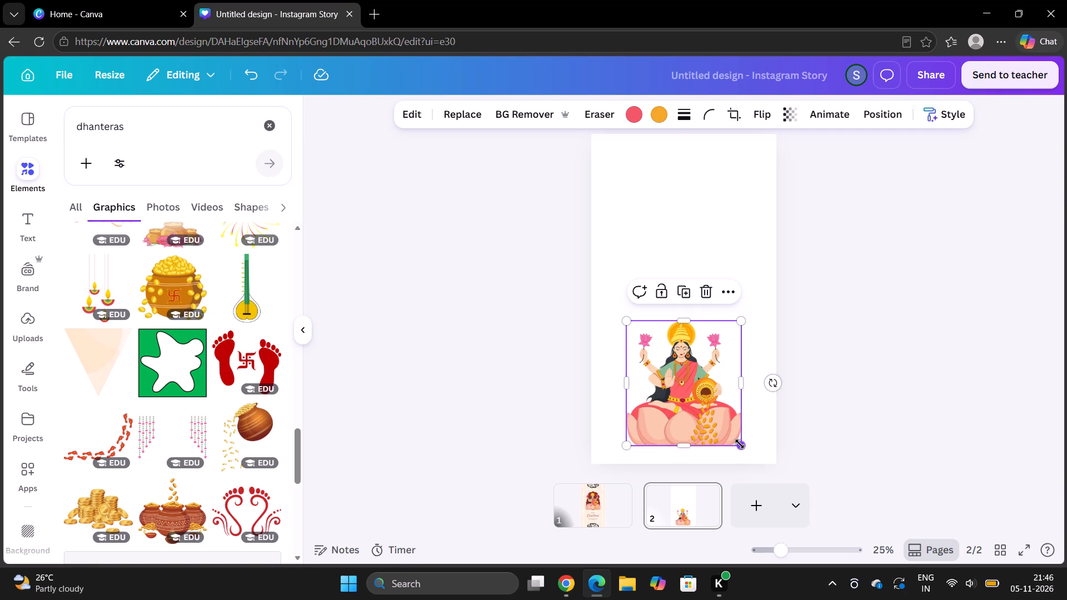
left_click_drag(740, 444, 747, 459)
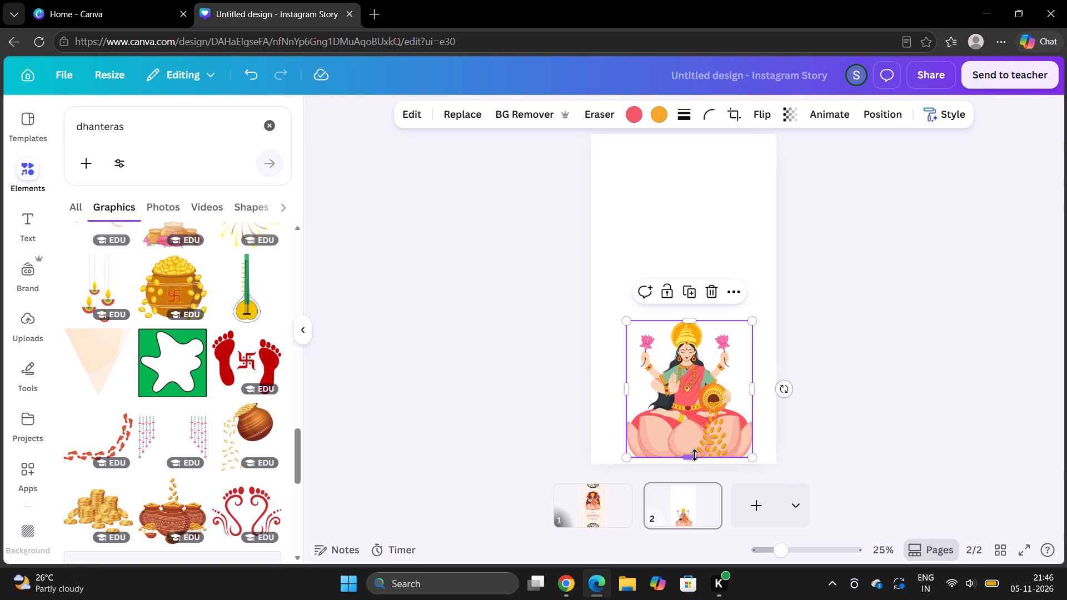
left_click_drag(695, 455, 697, 472)
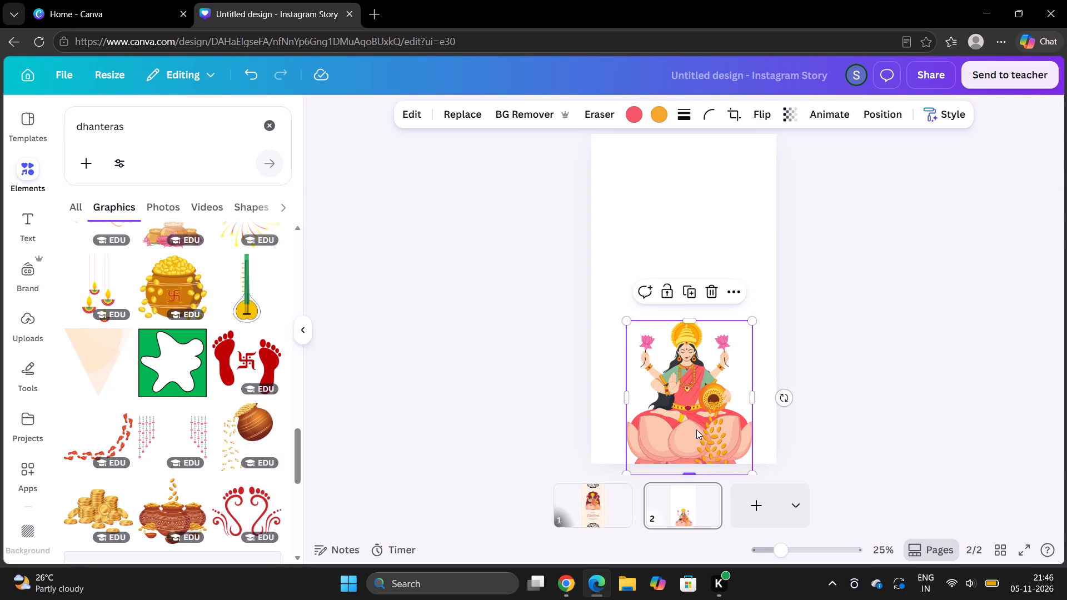
left_click_drag(696, 388, 679, 327)
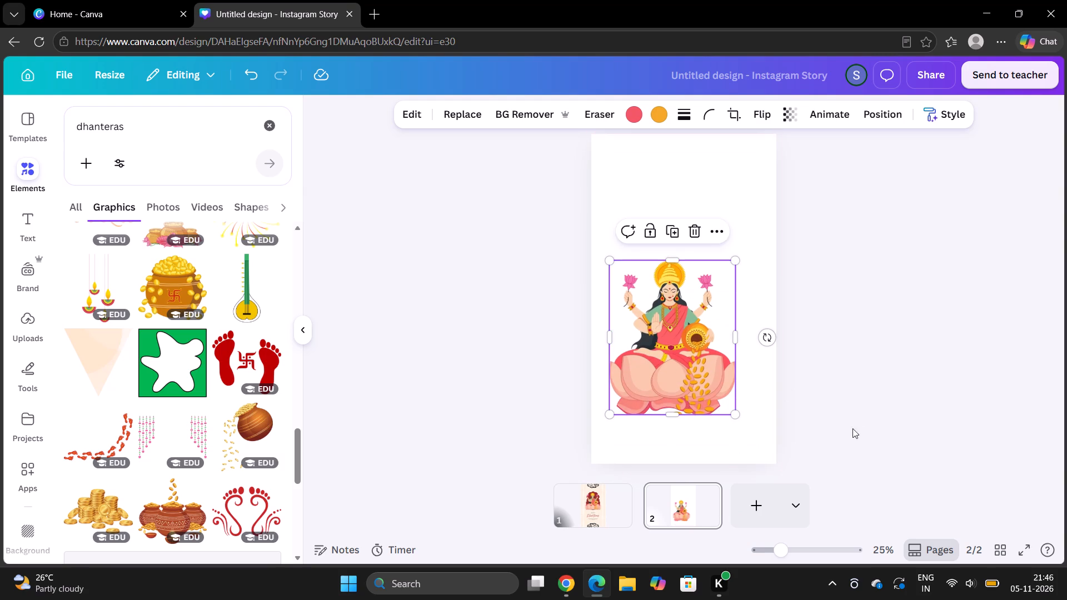
left_click(858, 424)
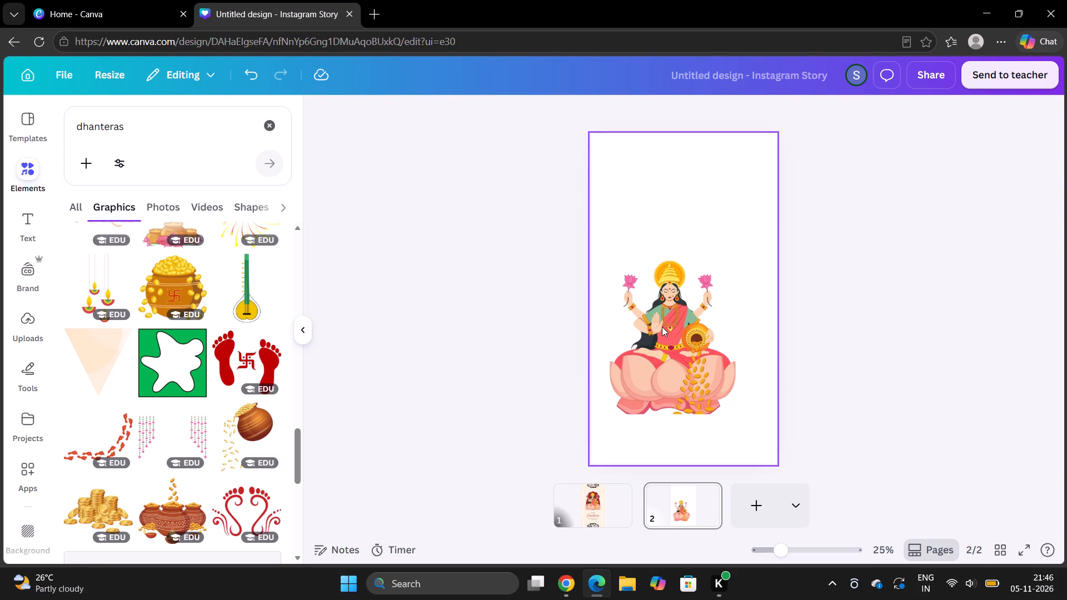
left_click(662, 327)
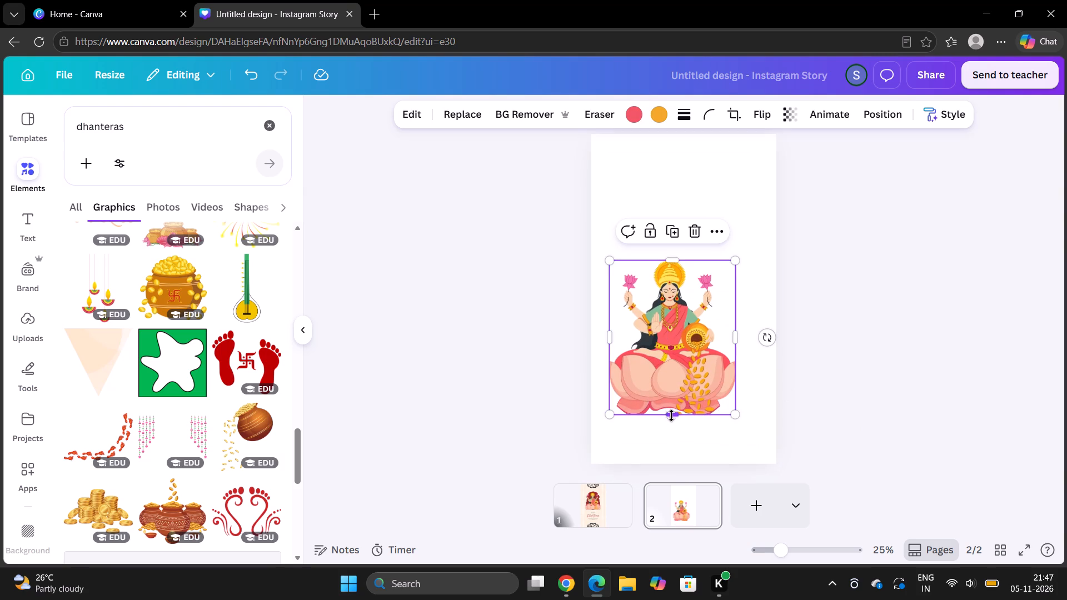
left_click(670, 415)
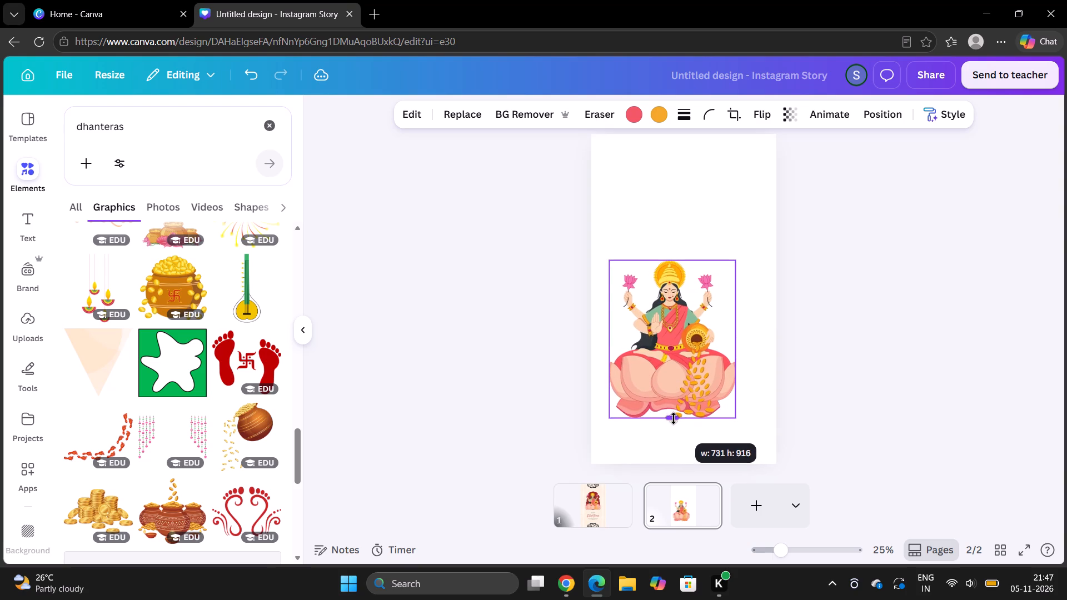
left_click(882, 419)
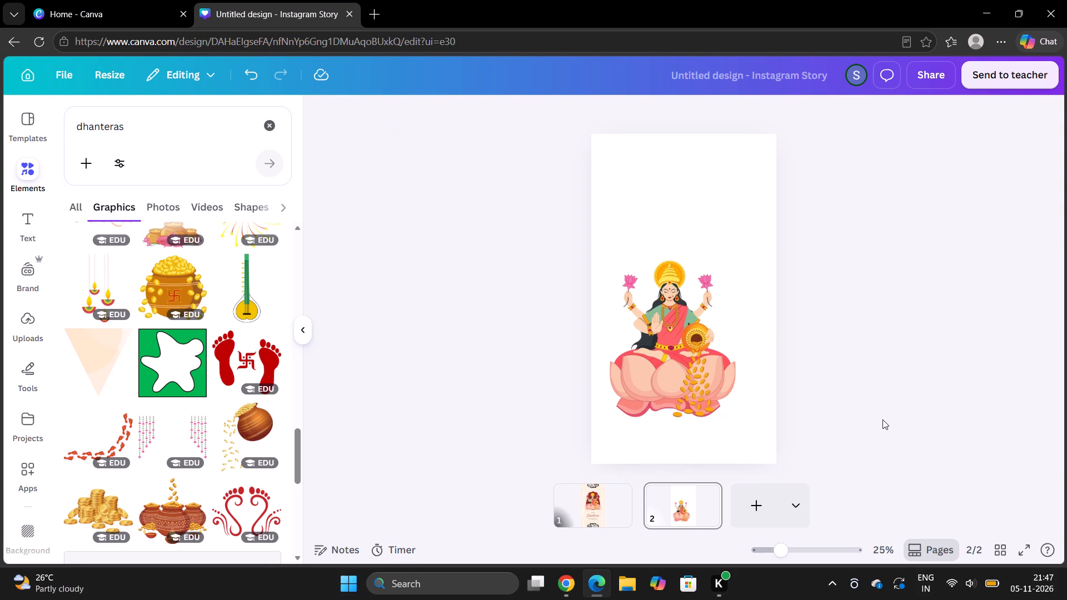
Centre the Lakshmi illustration horizontally near the bottom of page 2.
left_click_drag(670, 329, 672, 337)
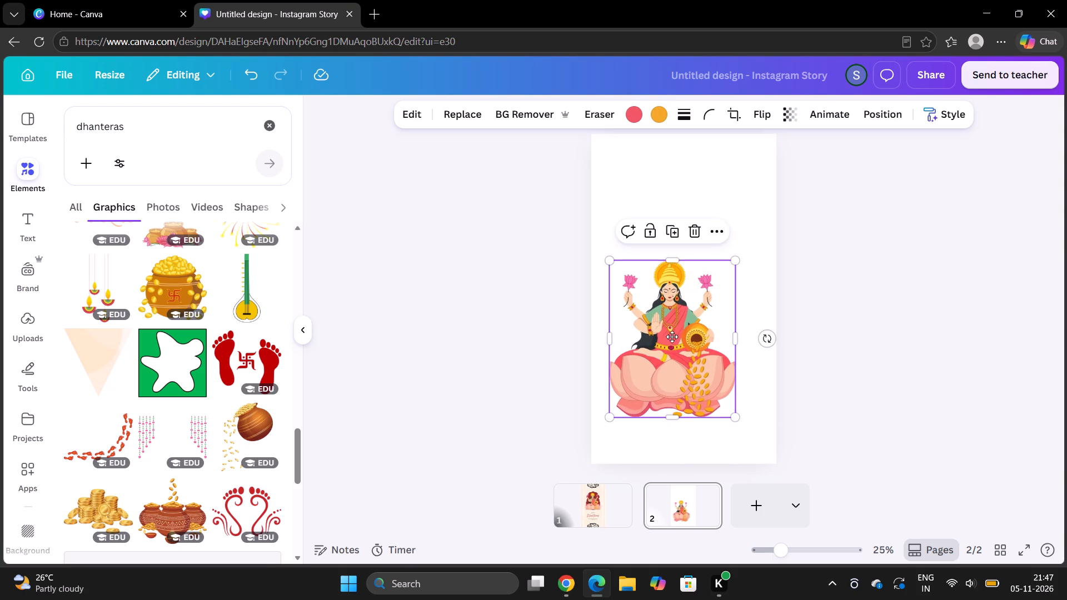
left_click_drag(672, 337, 680, 353)
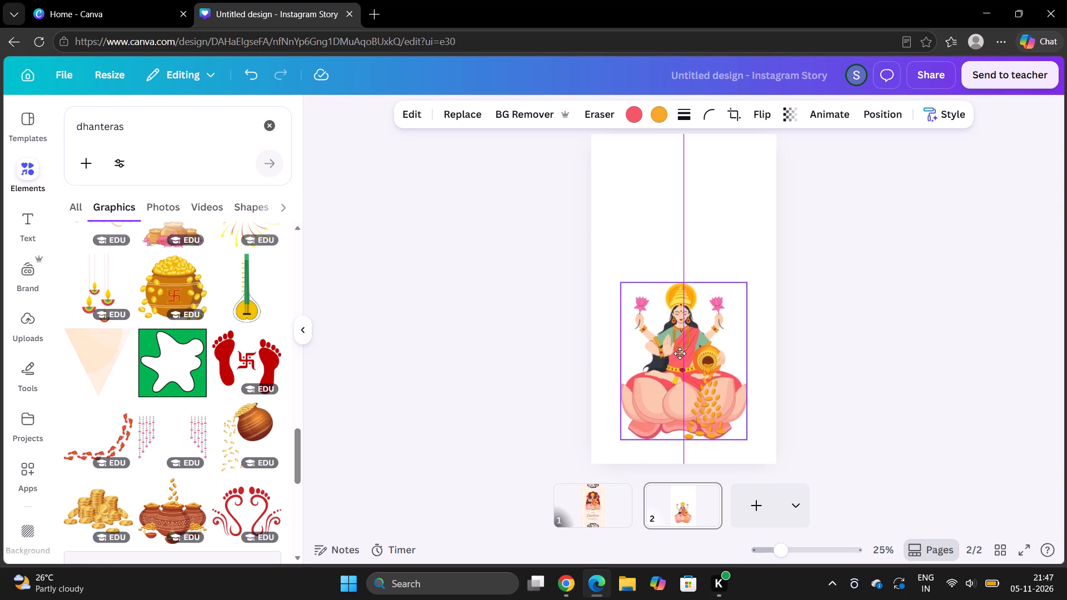
left_click_drag(680, 353, 681, 358)
left_click(523, 361)
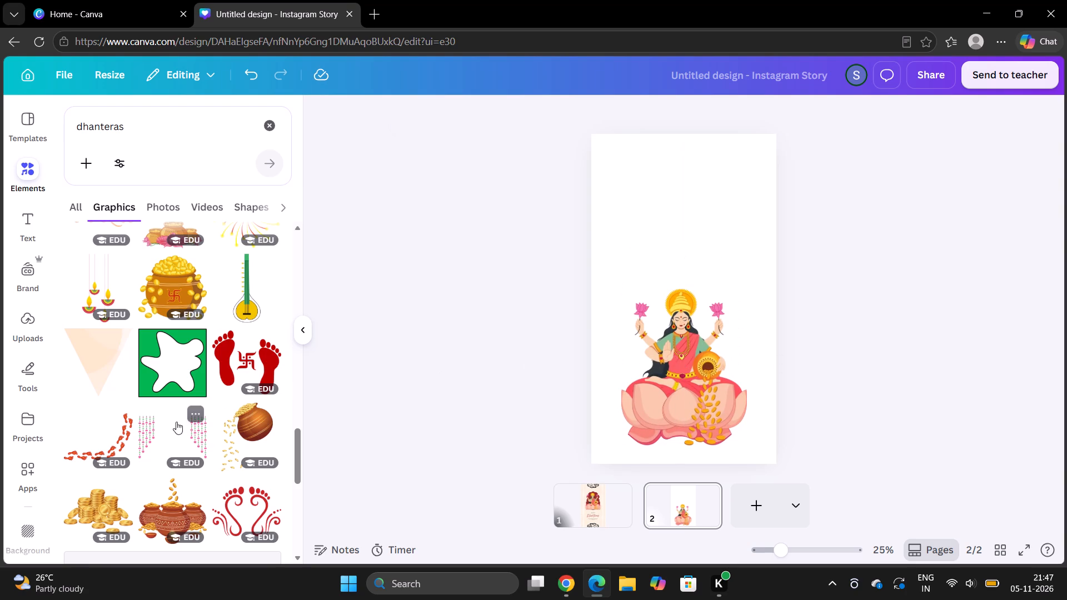
Look back through the Dhanteras graphics results for further elements suited to page 2.
scroll(99, 444, "down", 2)
scroll(99, 444, "up", 1)
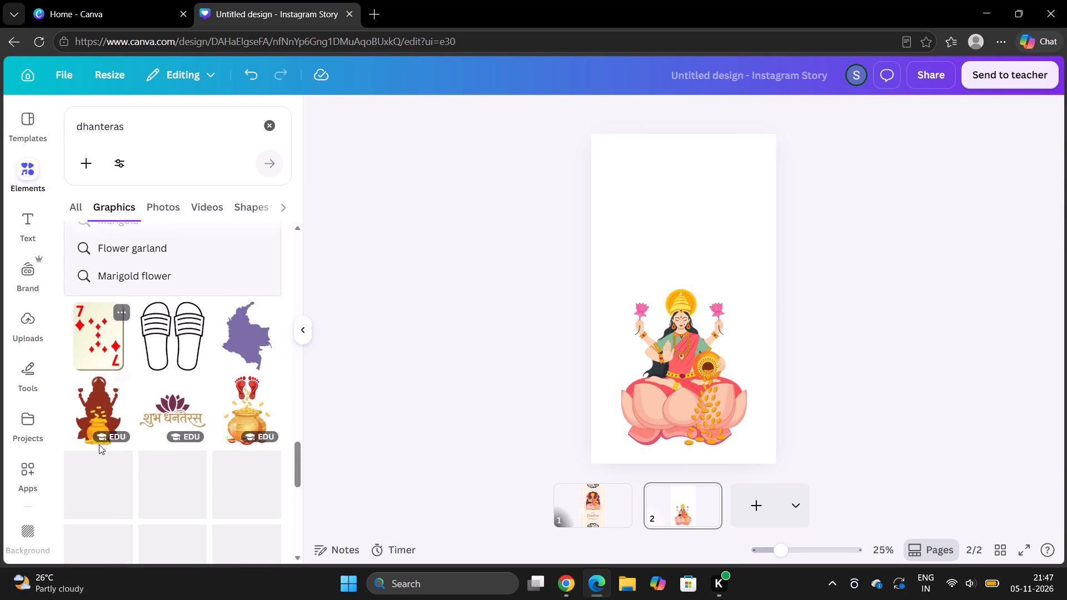
scroll(99, 444, "up", 3)
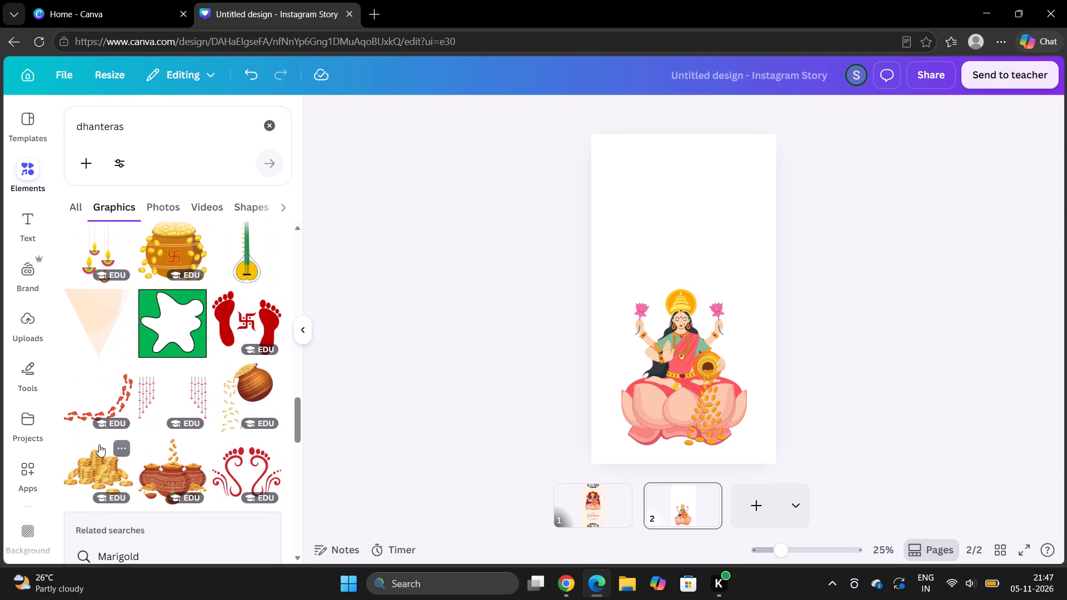
scroll(127, 349, "up", 2)
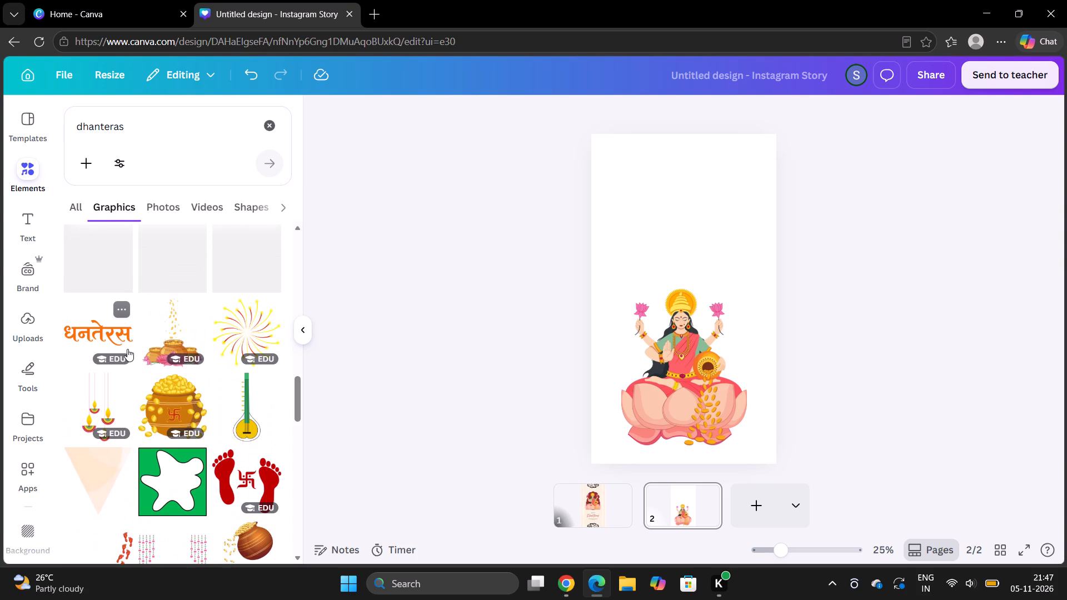
scroll(127, 349, "up", 5)
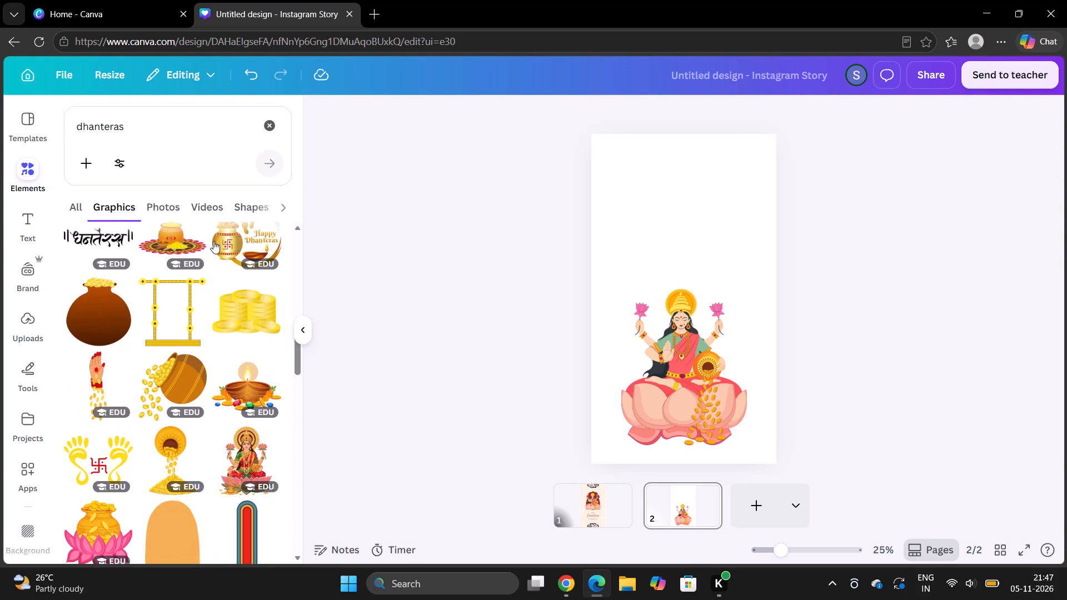
Browse the Dhanteras video results for a festive background suited to page 2.
left_click(215, 209)
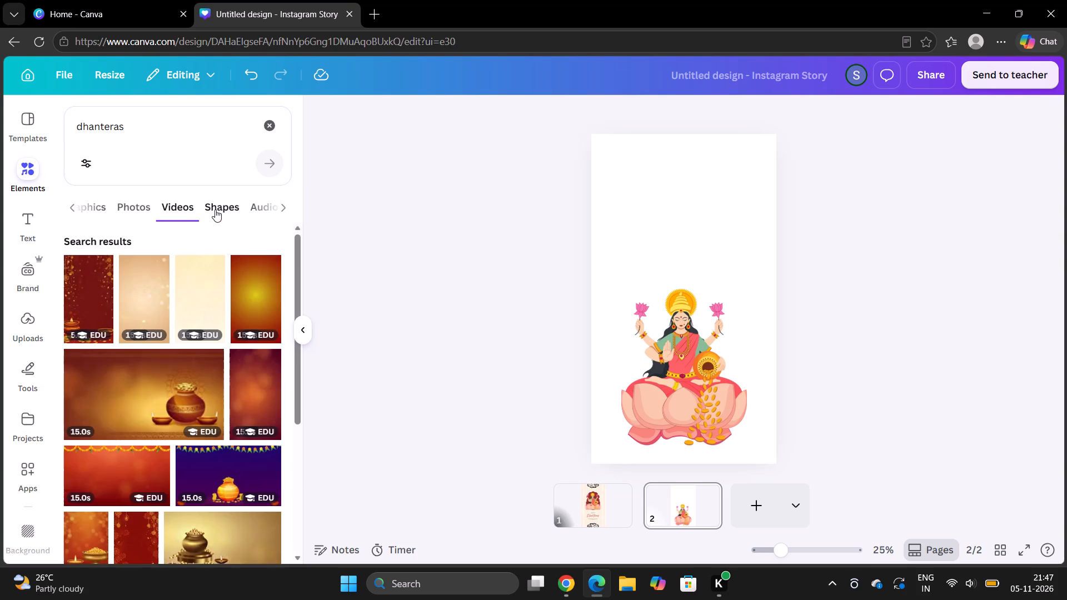
scroll(156, 376, "down", 2)
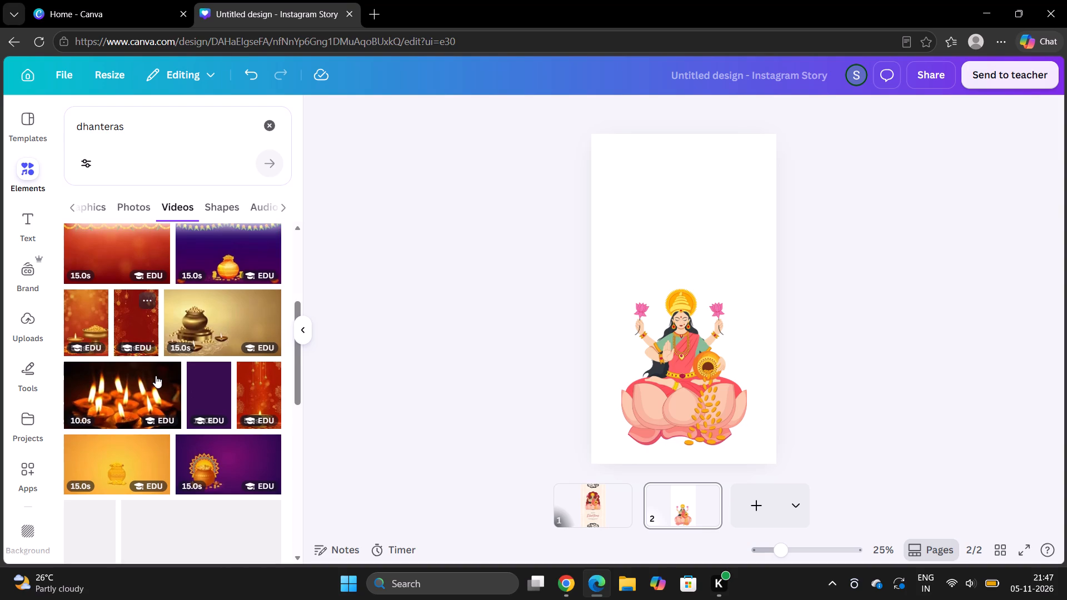
scroll(156, 376, "down", 1)
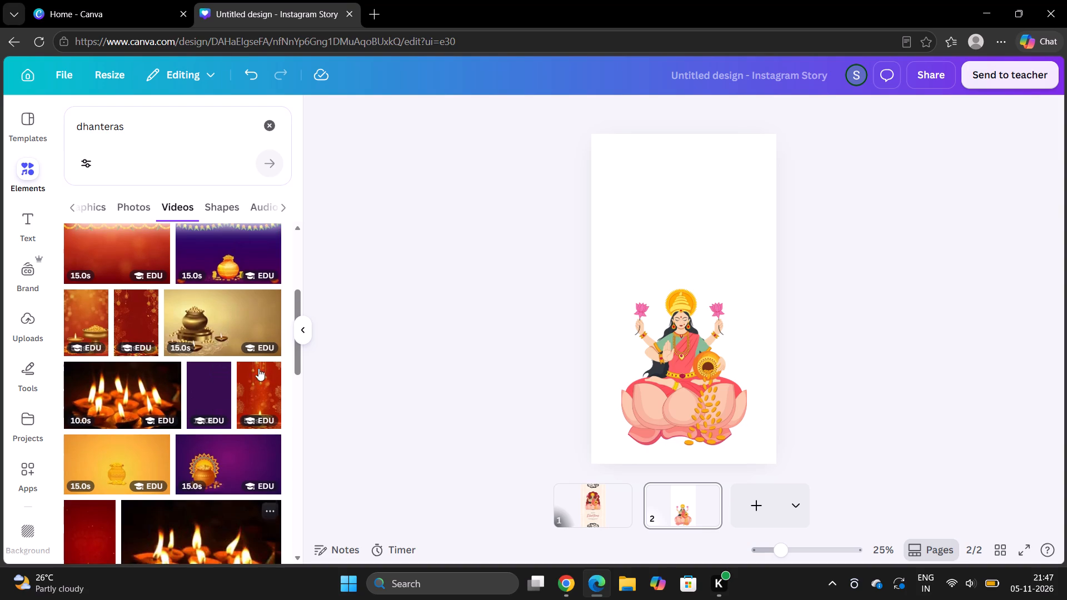
scroll(211, 444, "down", 1)
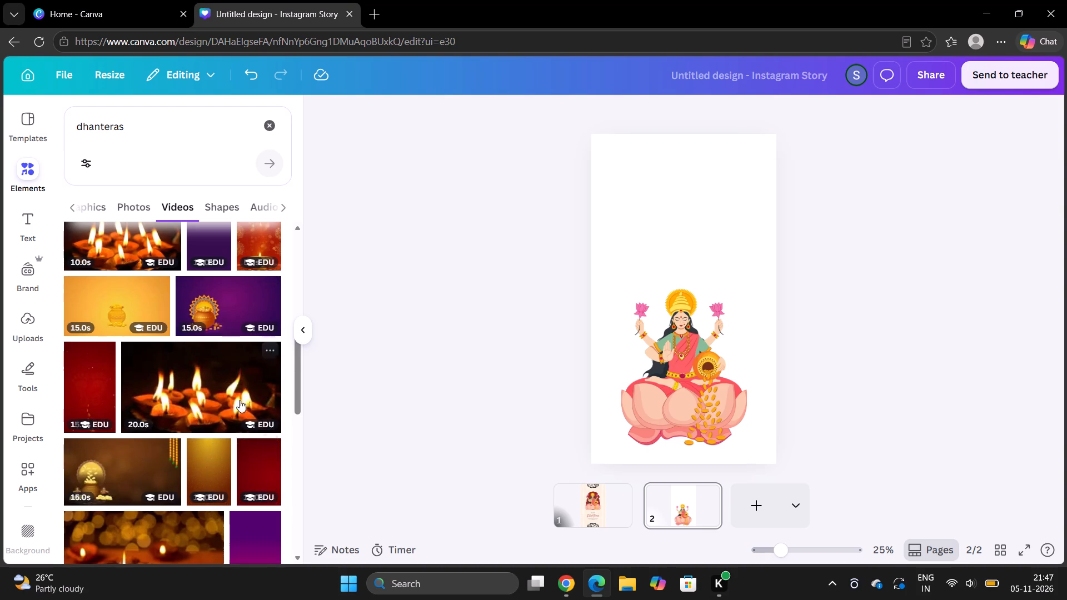
scroll(148, 306, "up", 2)
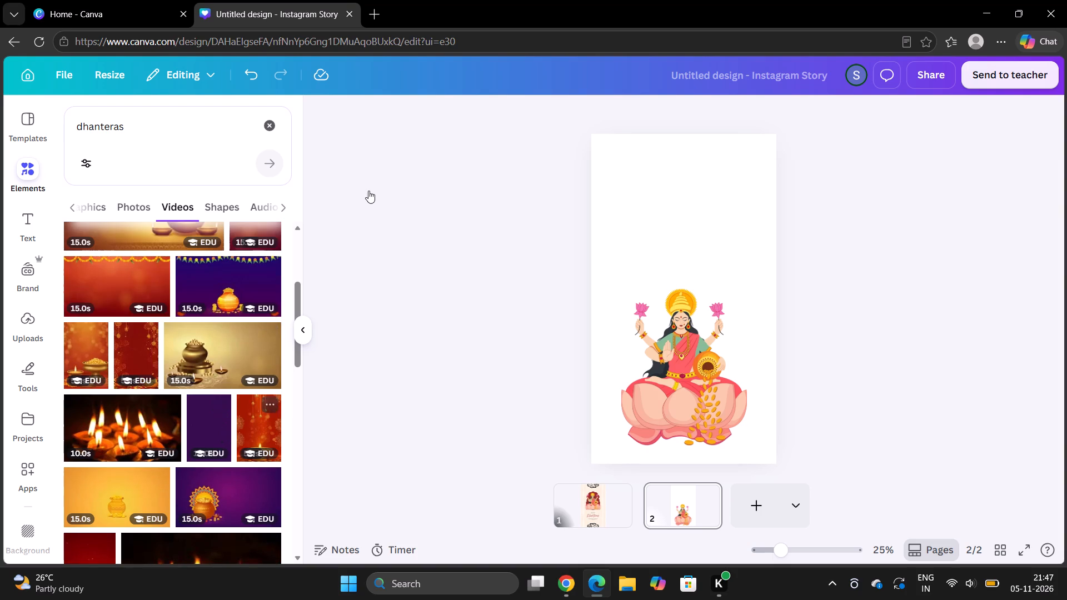
Switch to YouTube in Chrome, skip the F.I.R. episode ahead to about 6:17, and return to the Canva design.
left_click(565, 587)
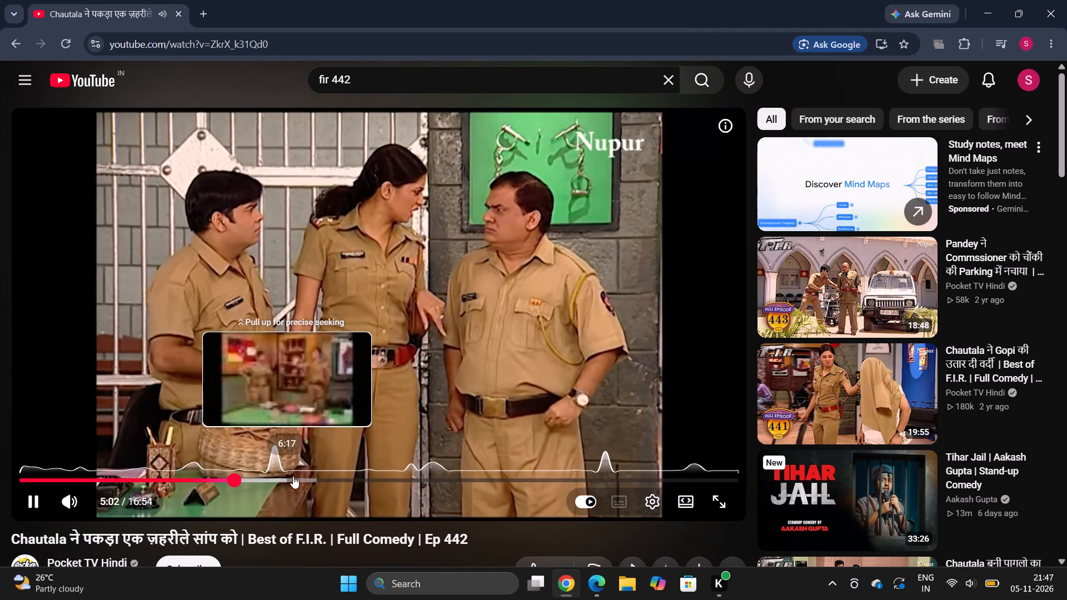
left_click(293, 476)
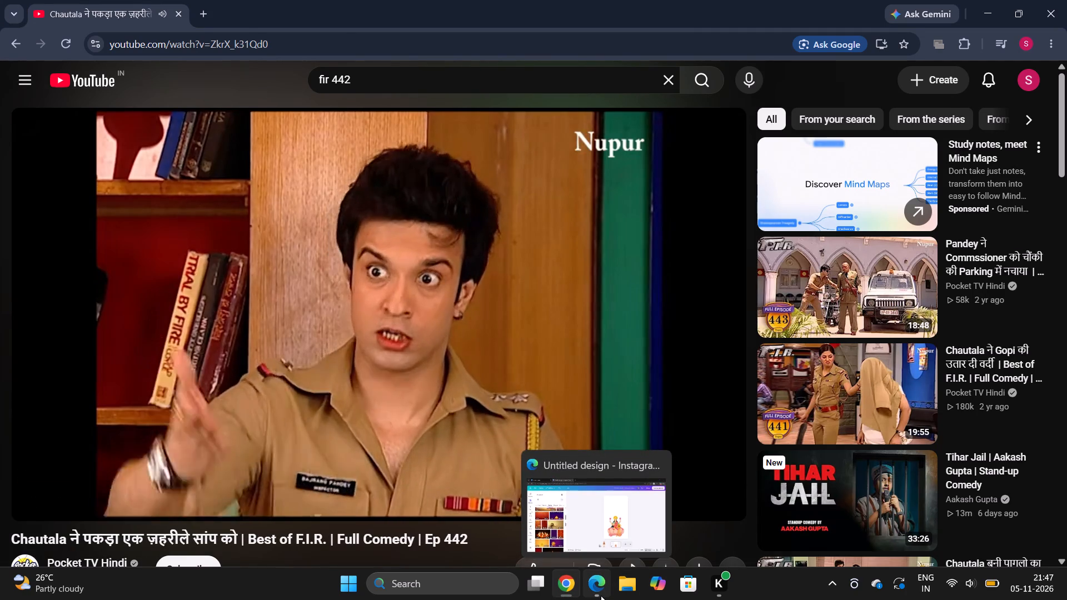
left_click(601, 596)
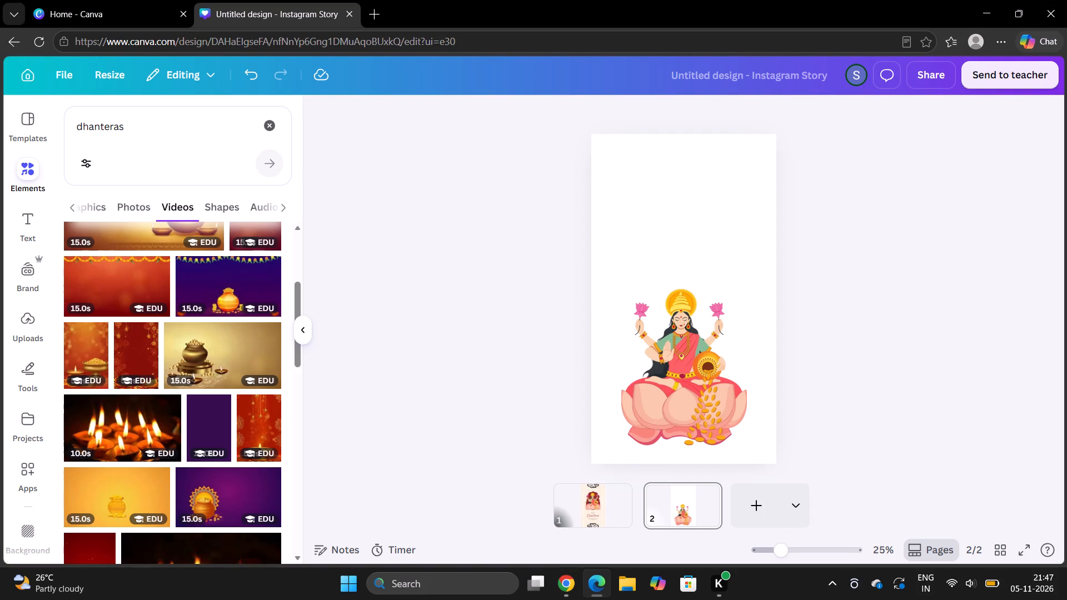
Open Pinterest in a new browser tab and enter "beige" as a search term.
left_click(381, 7)
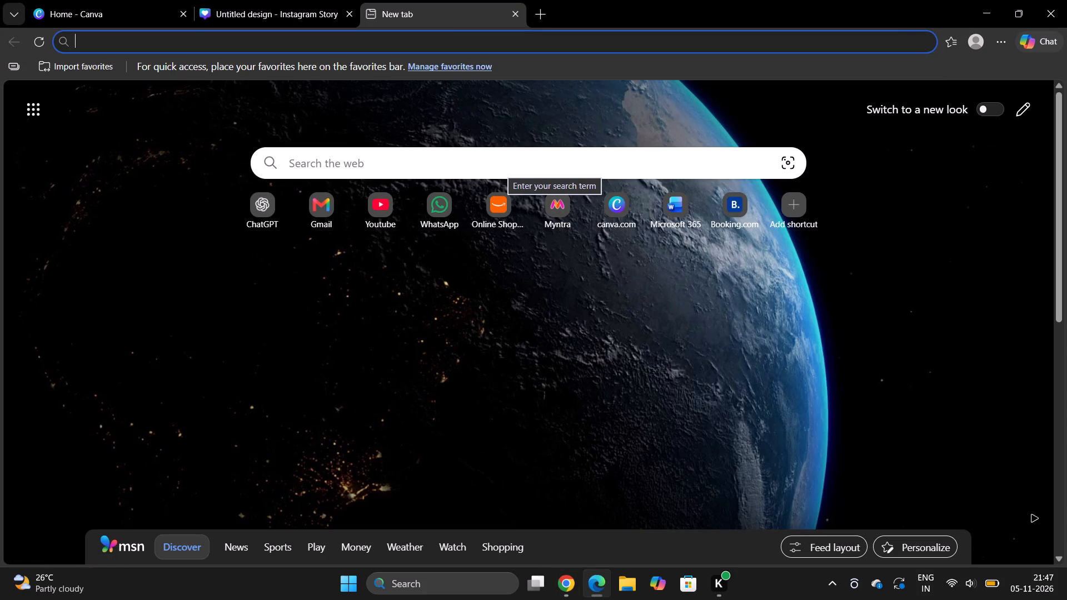
key("p")
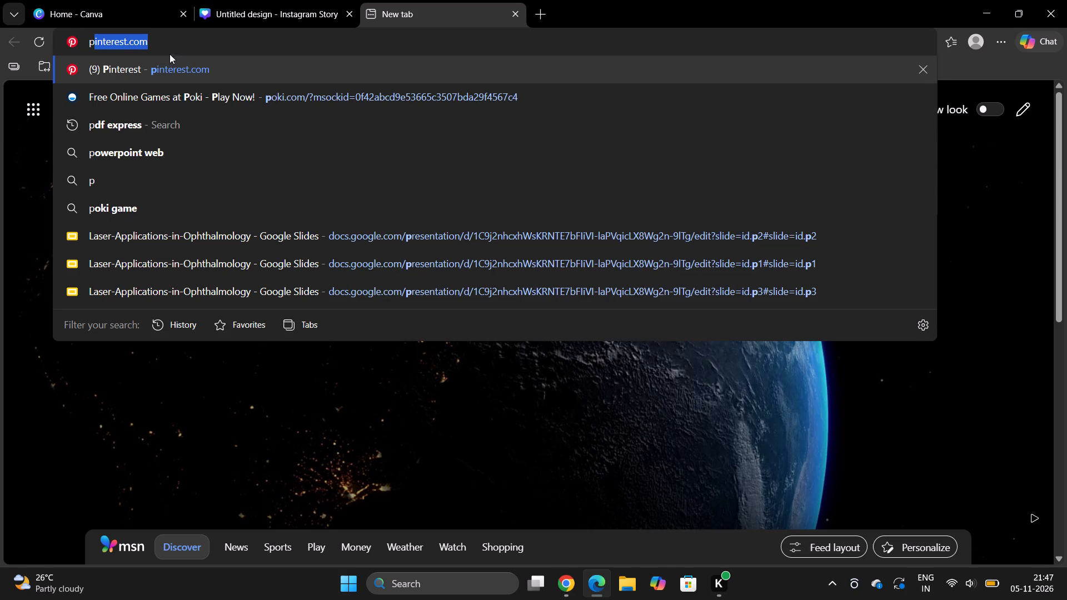
left_click(173, 71)
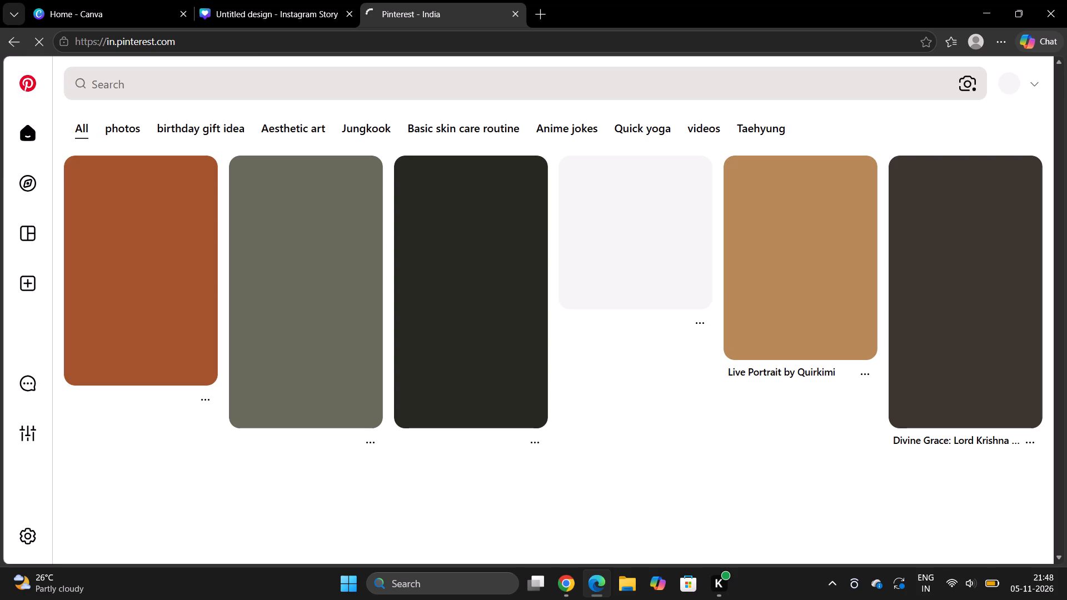
left_click(193, 94)
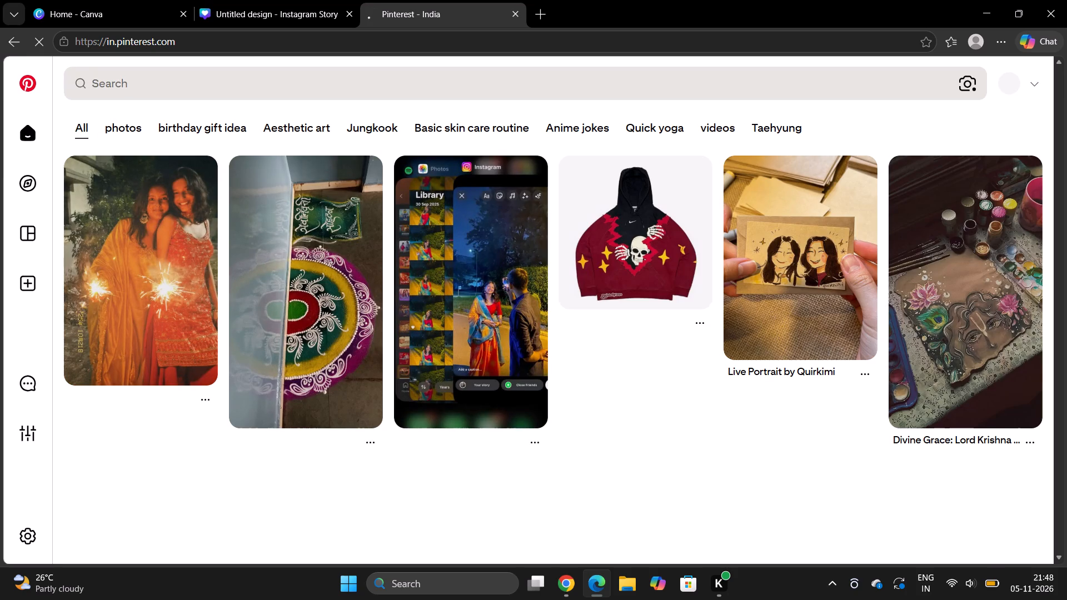
type("beige")
key("space")
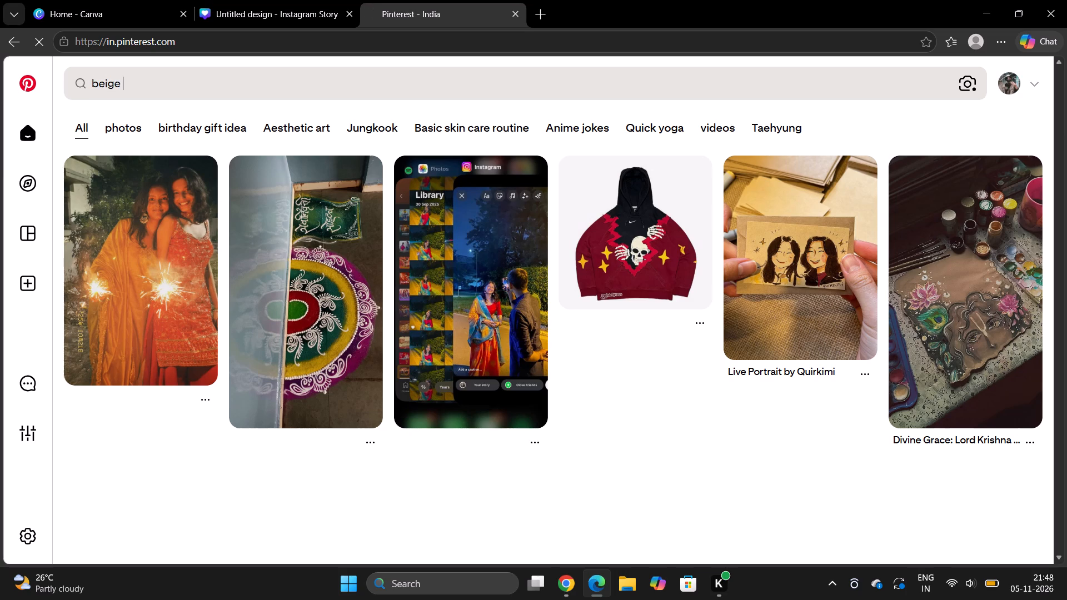
Complete the Pinterest search term as "beige background" and run the search.
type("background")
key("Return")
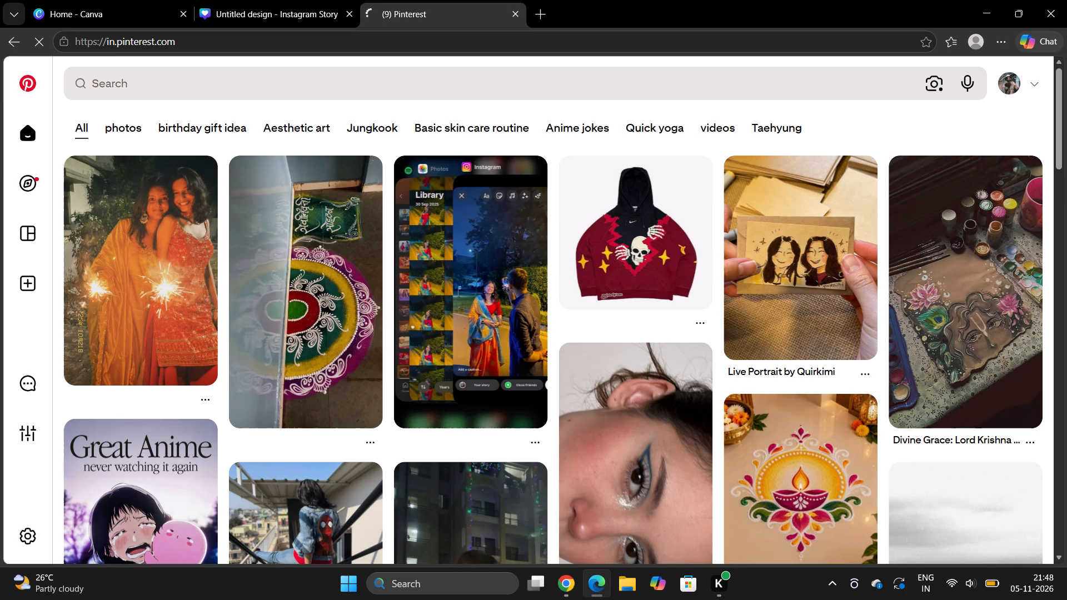
Switch back to the Canva story design and add the plain beige portrait video from the dhanteras video results to page 2.
left_click(339, 0)
scroll(206, 439, "down", 2)
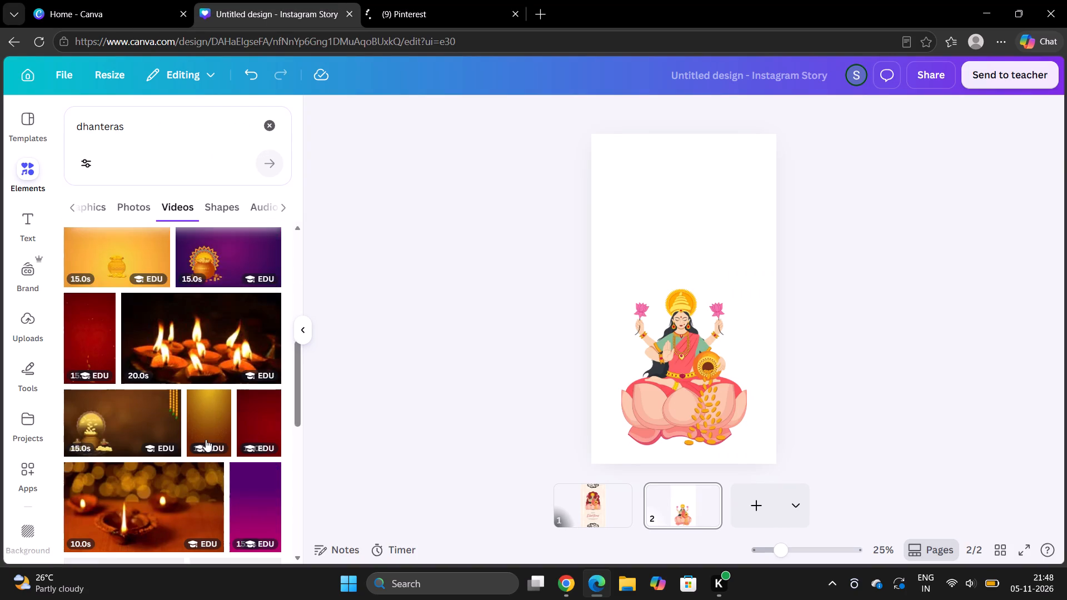
scroll(206, 439, "down", 1)
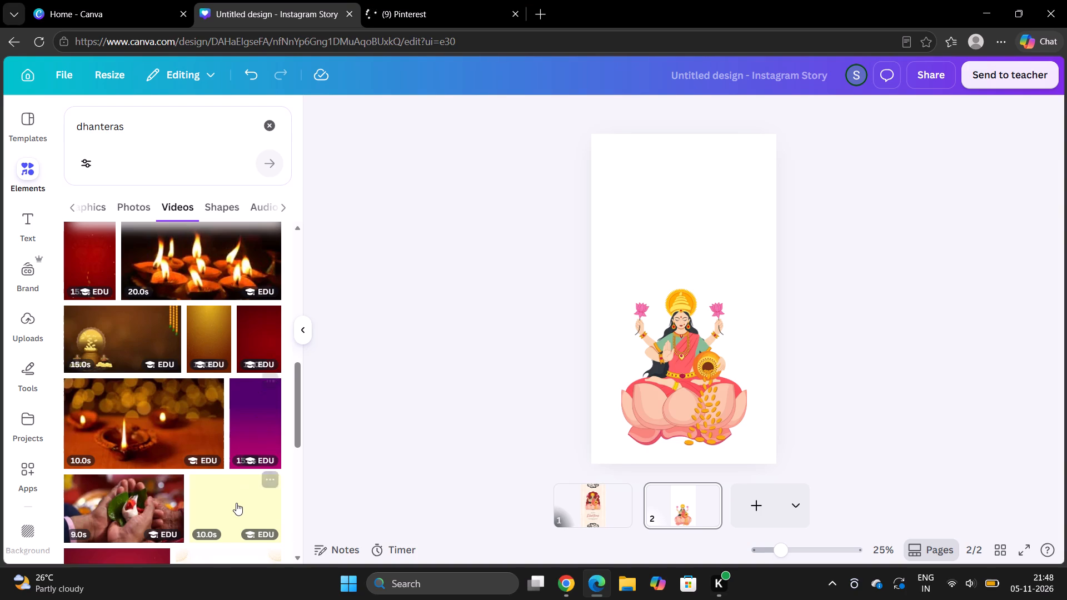
scroll(236, 506, "down", 2)
scroll(109, 333, "up", 1)
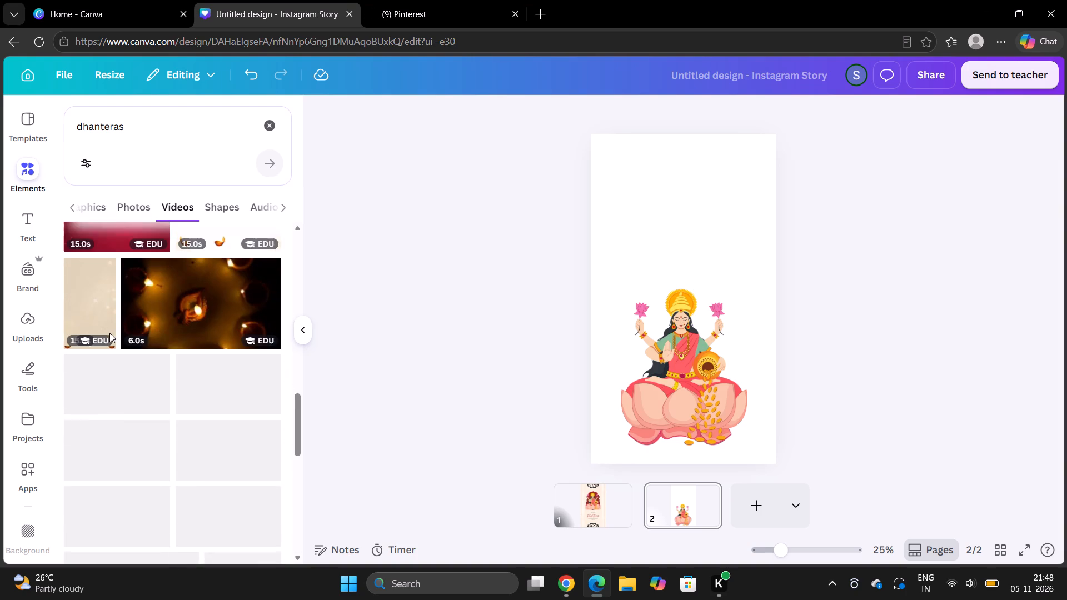
scroll(109, 333, "up", 1)
left_click(96, 337)
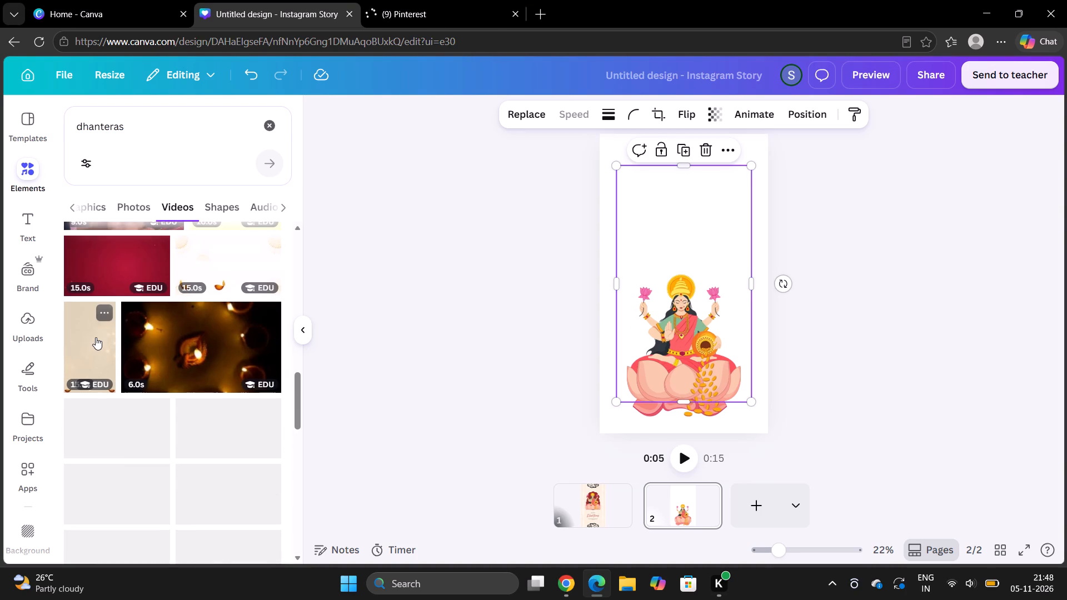
Set the beige Dhanteras video with hanging ornaments and a gold pot as the background of page 2.
right_click(692, 200)
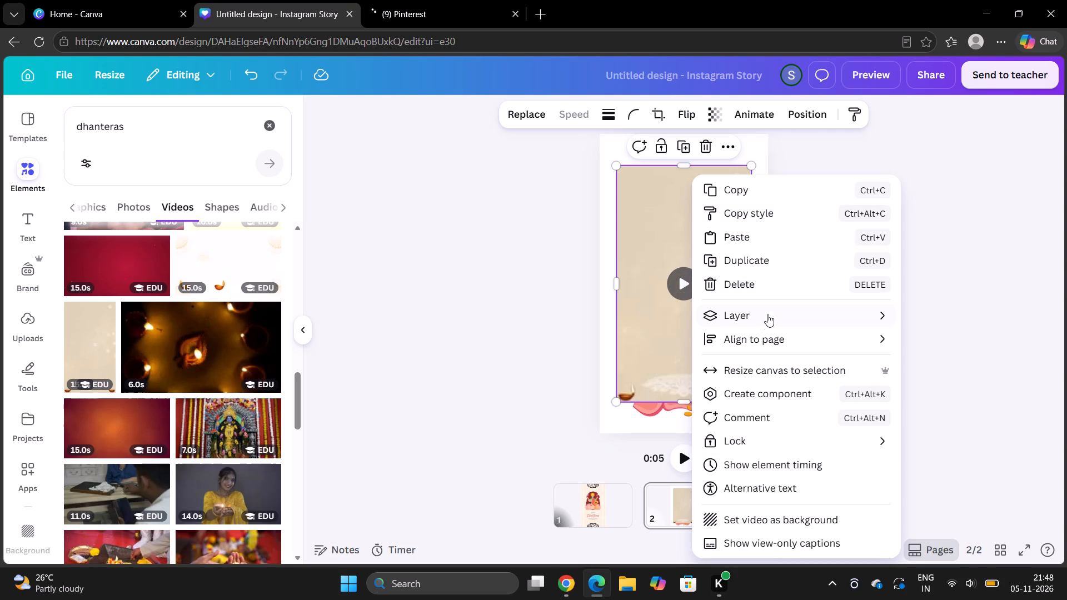
left_click(770, 522)
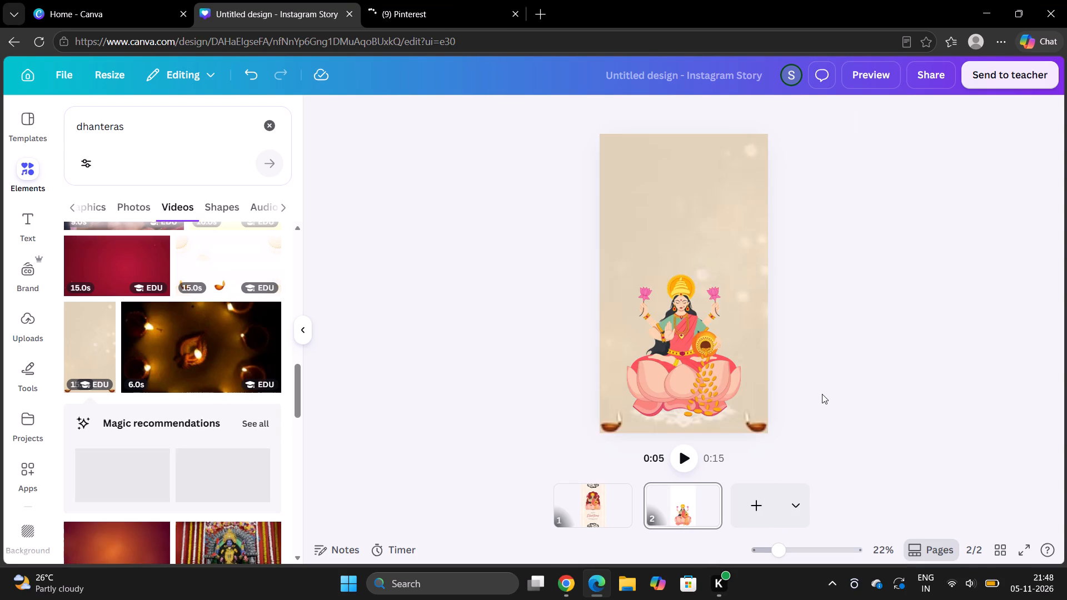
left_click(888, 326)
Shrink the Lakshmi illustration and centre it just above the gold pot, undoing the last trial enlargement.
left_click_drag(673, 337, 674, 264)
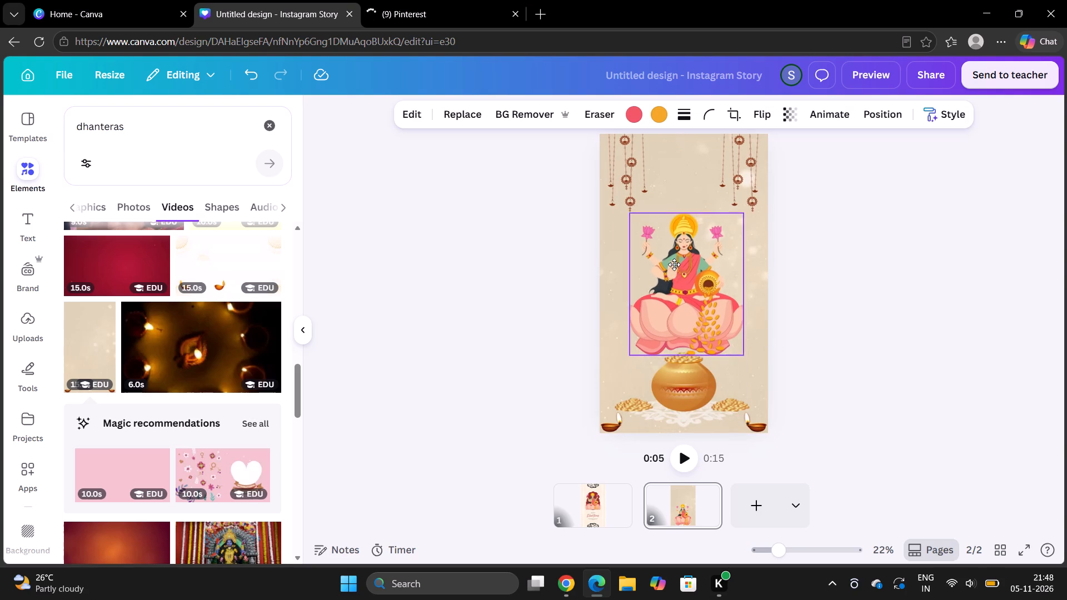
left_click_drag(674, 264, 671, 274)
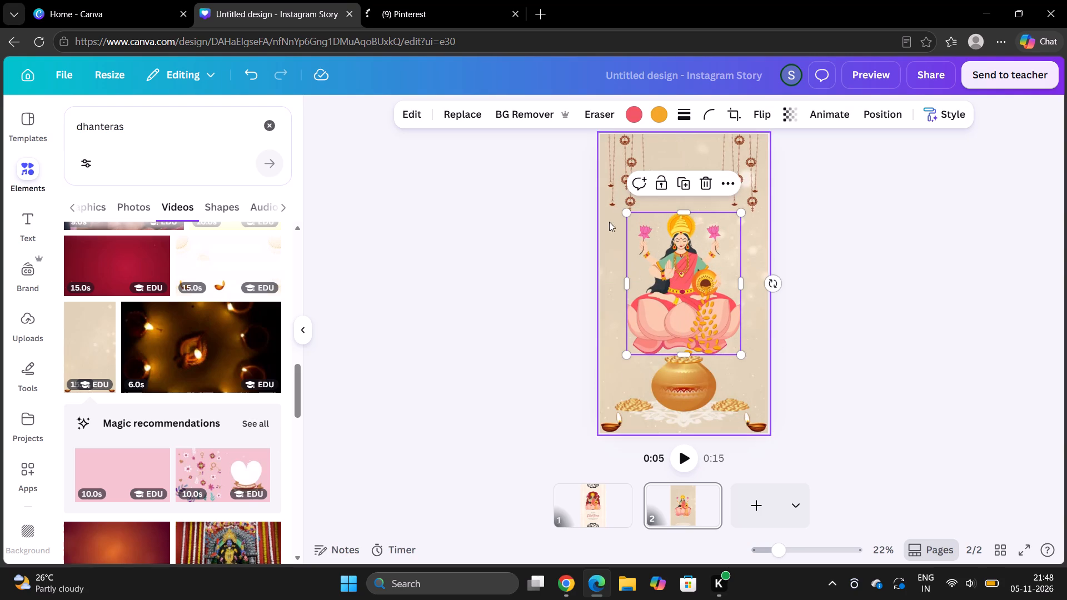
left_click_drag(626, 209, 664, 266)
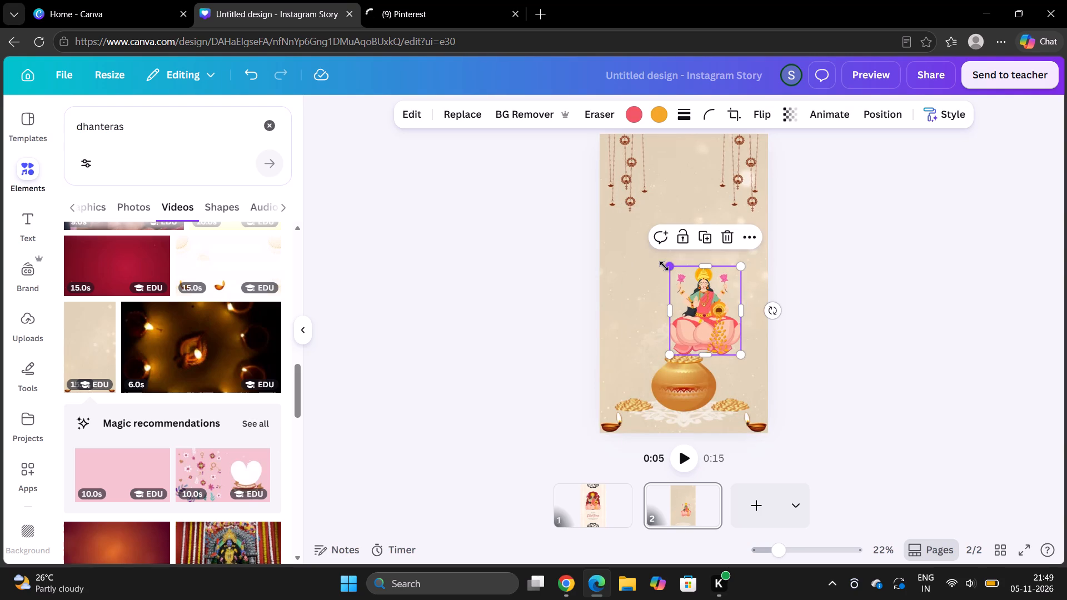
left_click_drag(708, 314, 687, 311)
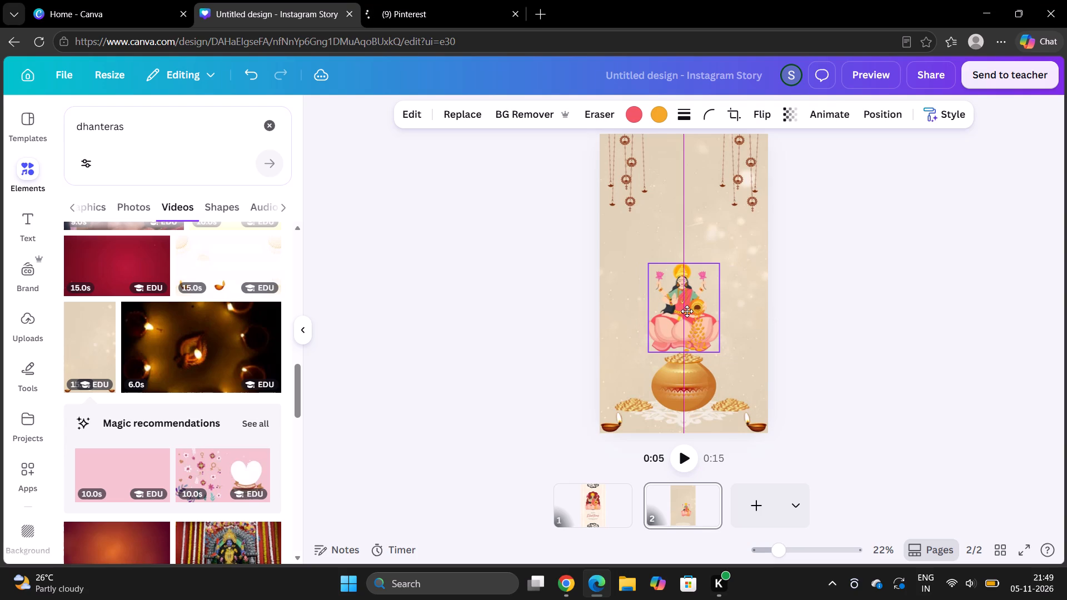
left_click_drag(687, 311, 687, 308)
left_click_drag(647, 267, 617, 258)
key("ctrl+z")
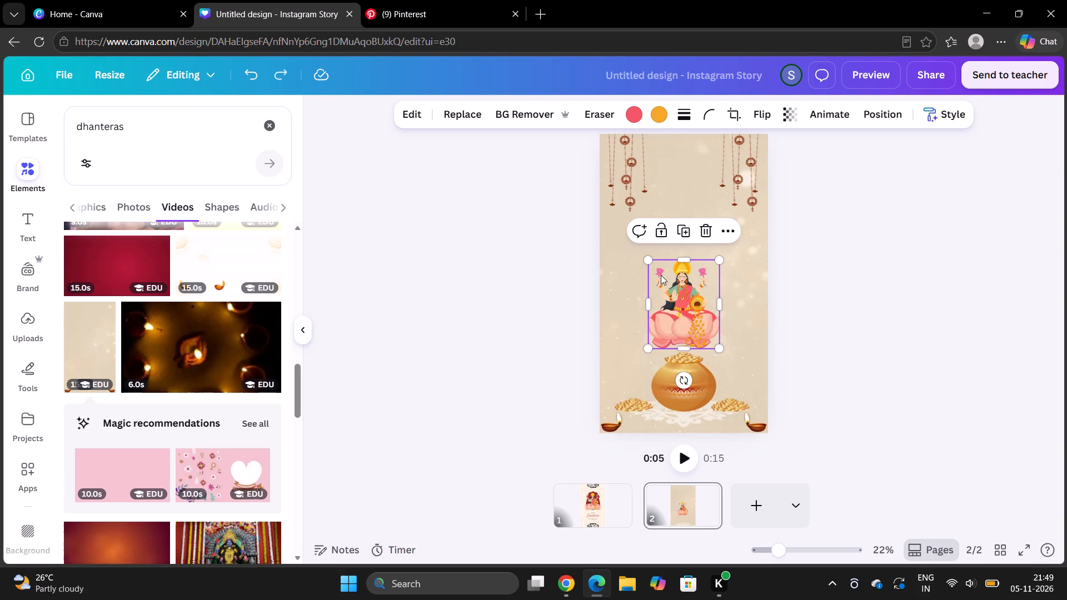
Play page 2 to preview the Lakshmi illustration over the festive video background.
left_click(797, 339)
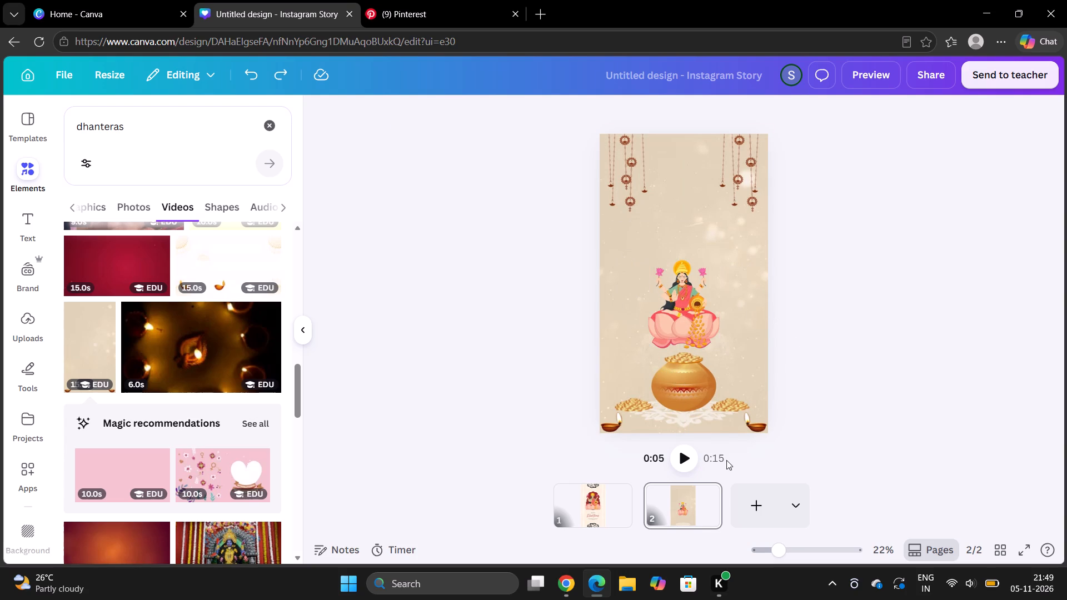
left_click(684, 461)
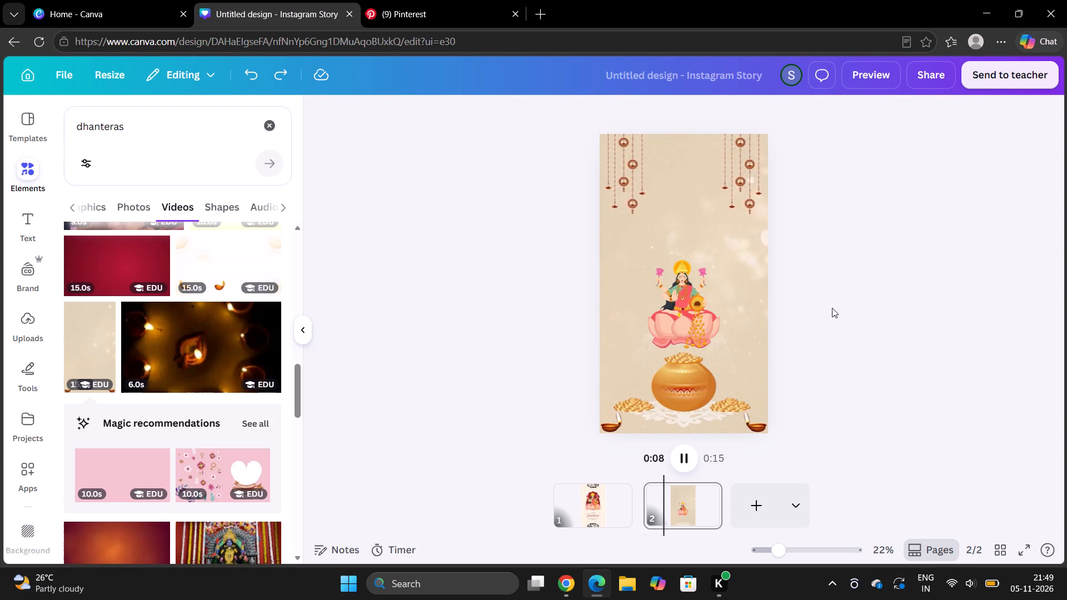
Delete the beige Dhanteras video background from page 2.
left_click(708, 236)
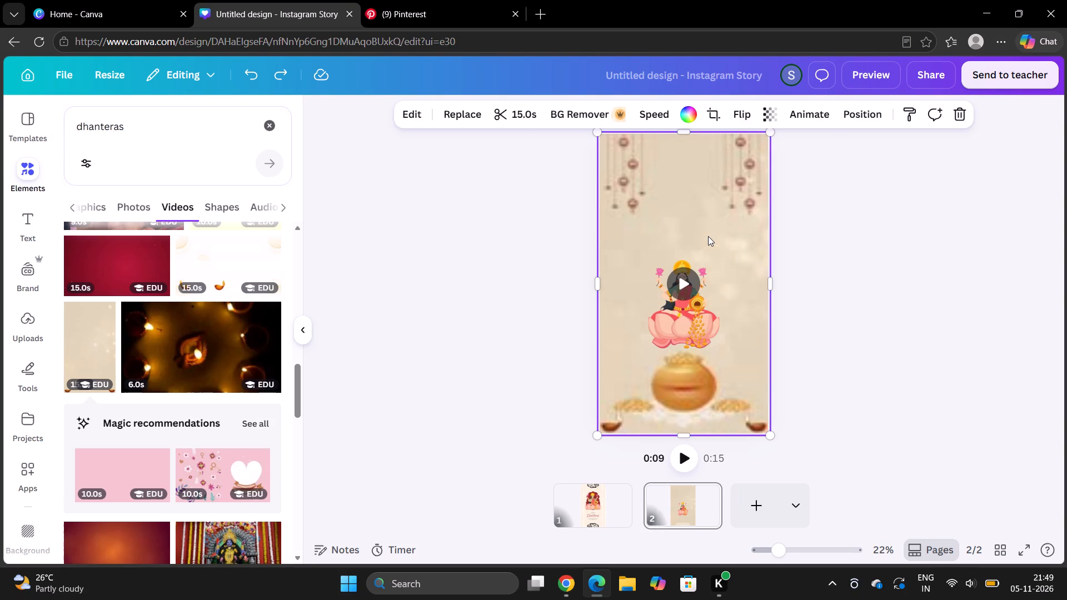
key("Delete")
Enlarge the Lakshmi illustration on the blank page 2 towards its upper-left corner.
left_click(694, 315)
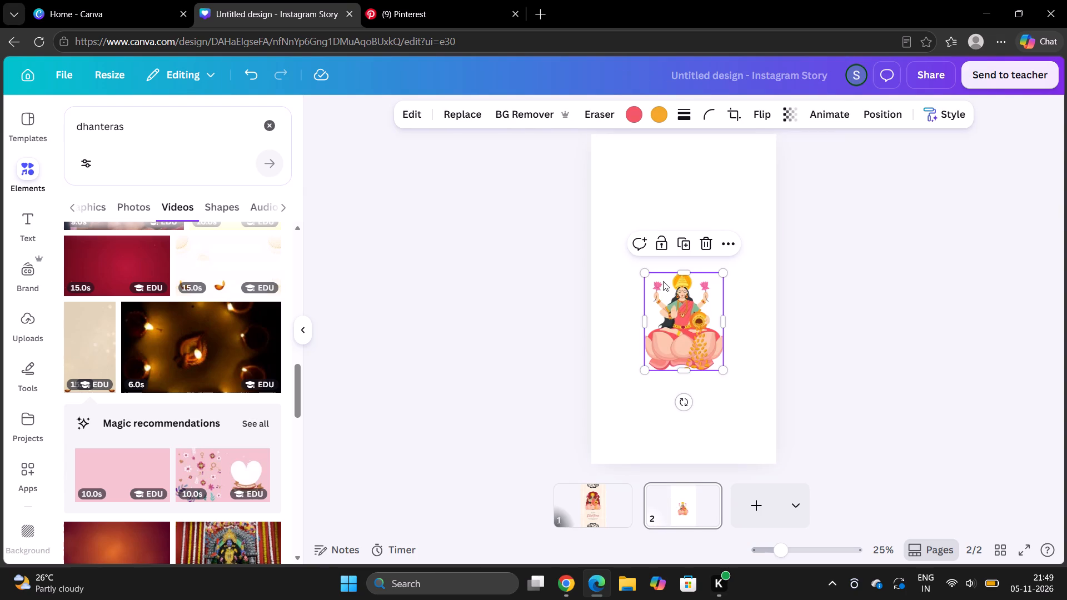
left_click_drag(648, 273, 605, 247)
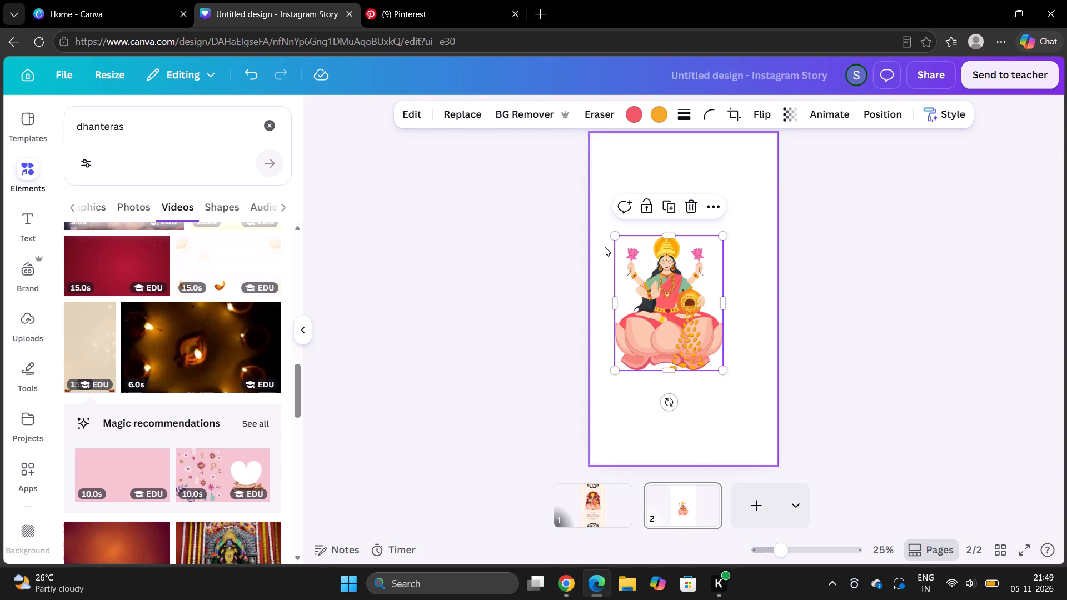
Delete the Lakshmi illustration from page 2.
left_click(607, 507)
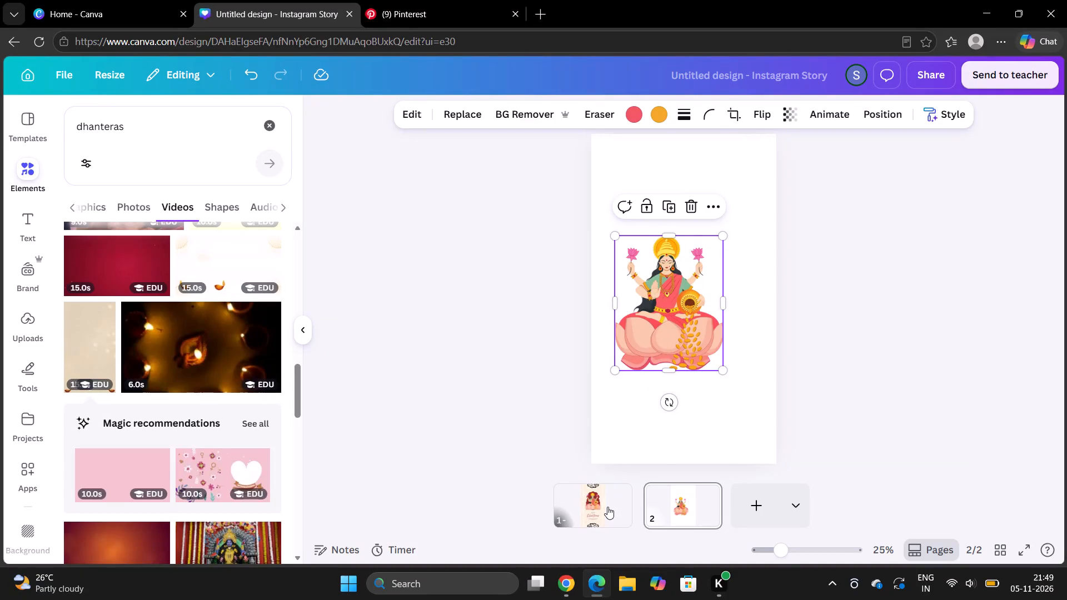
left_click(664, 507)
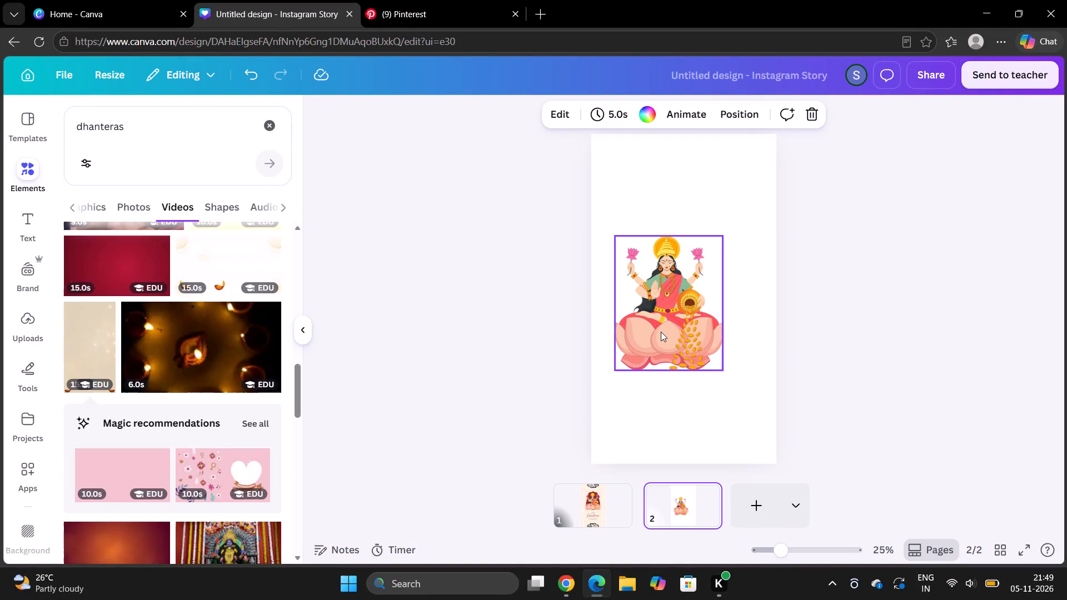
left_click(661, 332)
left_click(687, 203)
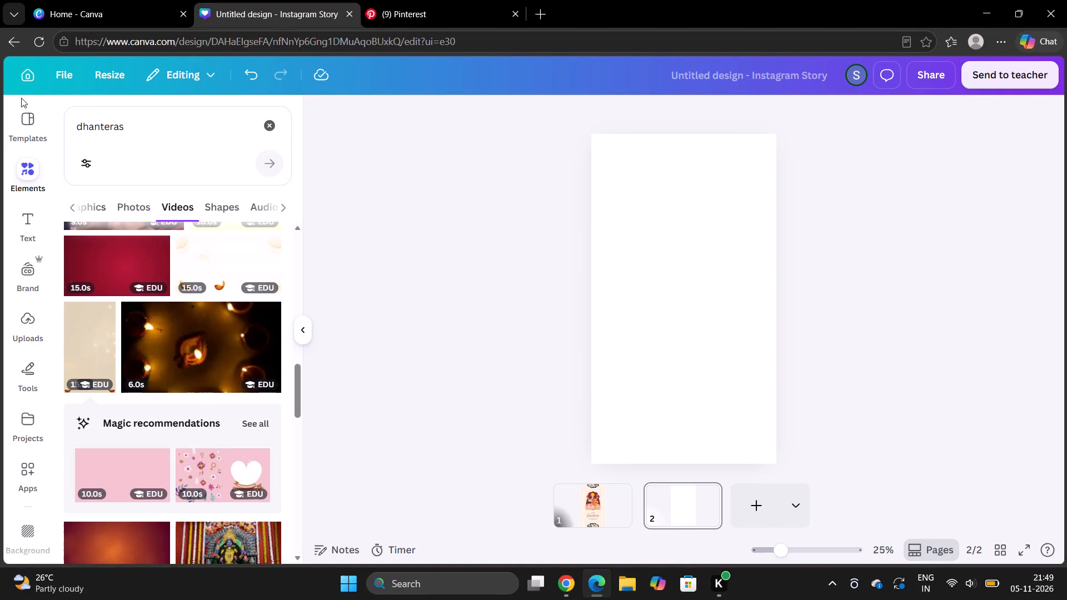
Browse the "dhanteras" template results for a design suited to page 2.
left_click(34, 135)
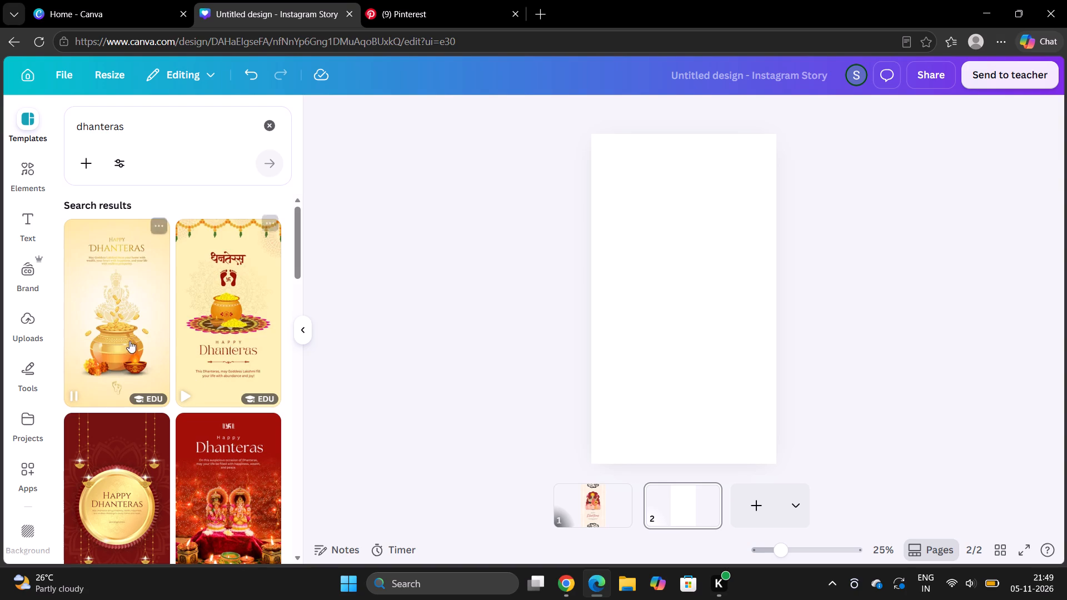
scroll(220, 424, "down", 2)
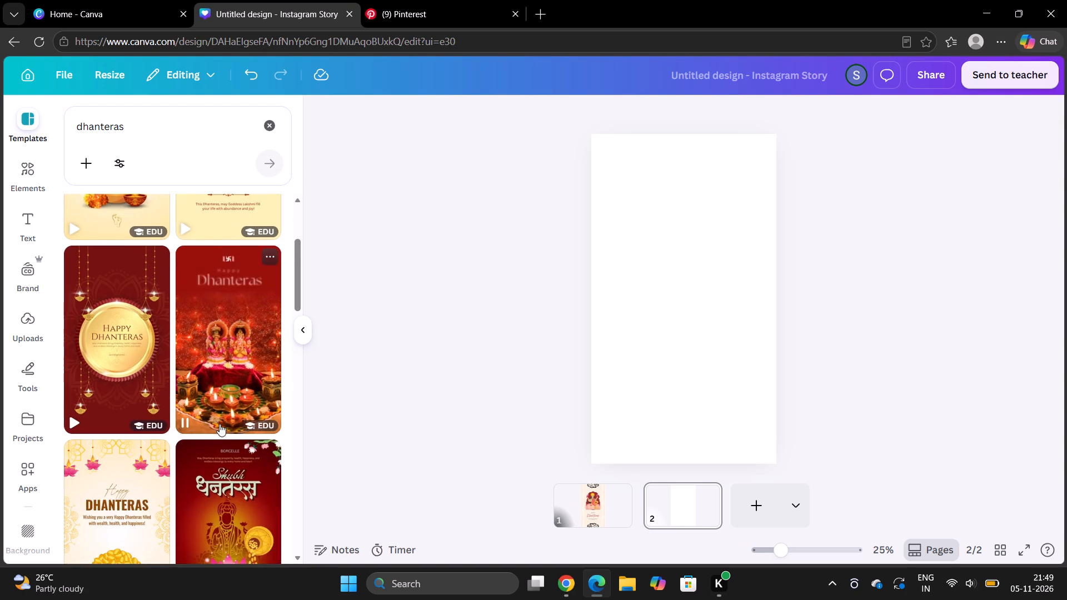
scroll(220, 424, "down", 3)
scroll(220, 424, "right", 1)
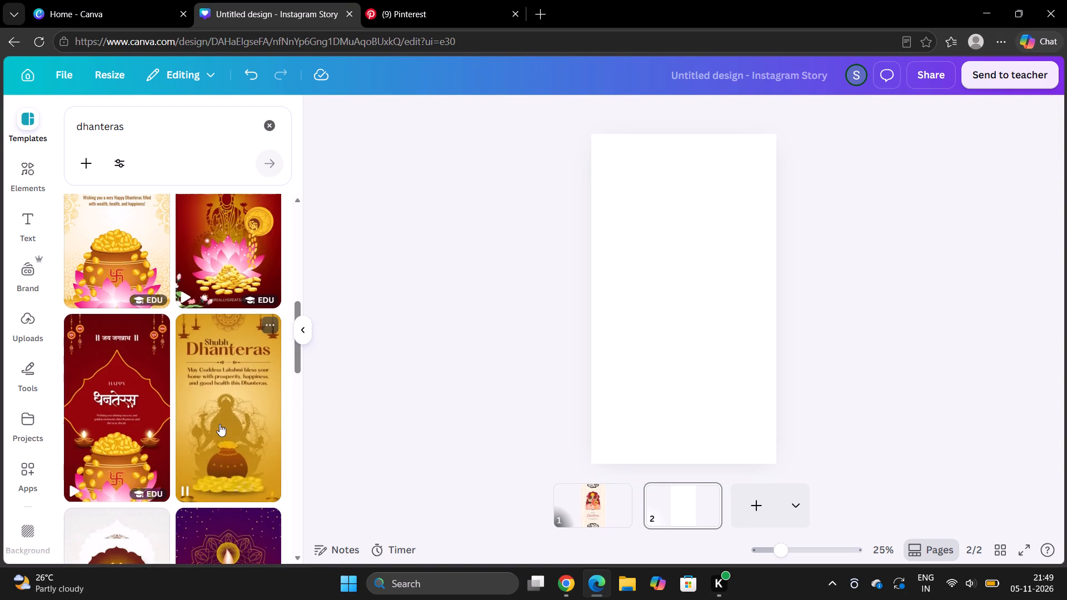
scroll(220, 424, "right", 1)
scroll(220, 424, "down", 1)
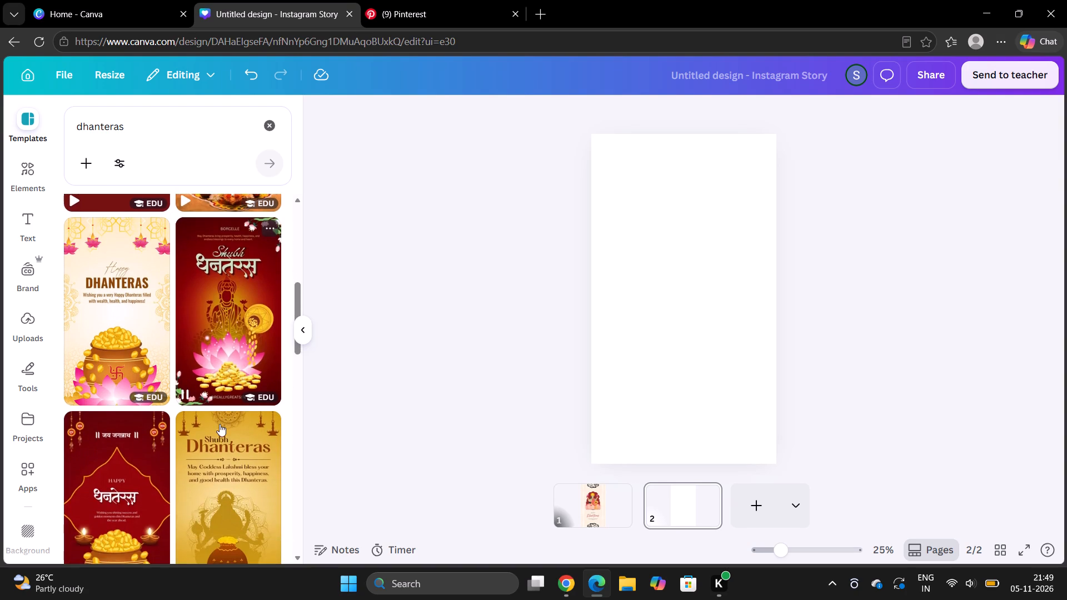
scroll(220, 424, "down", 1)
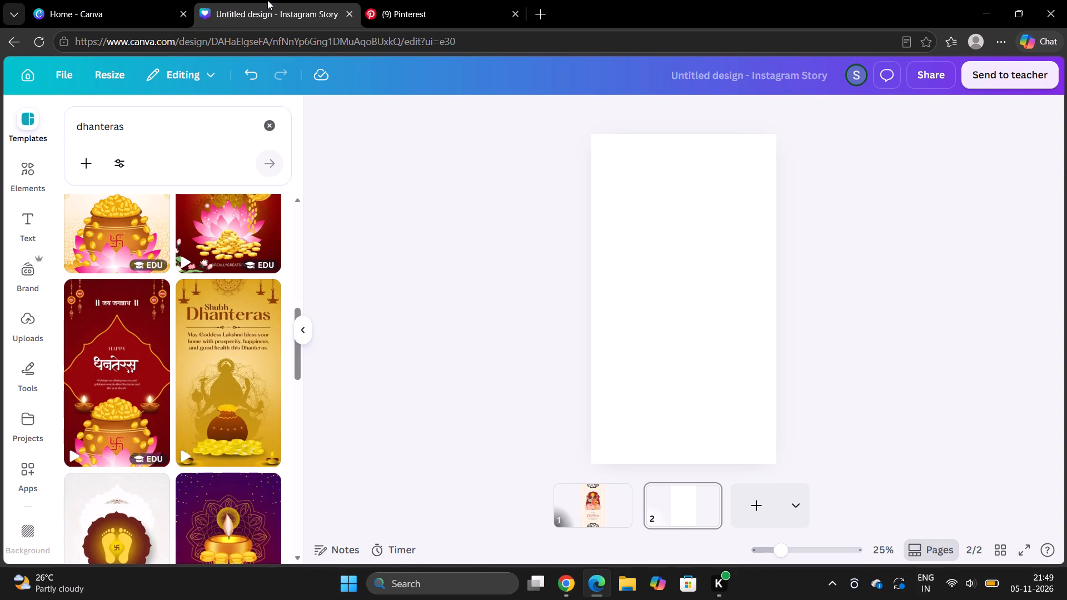
Switch to Pinterest and search for "beige background".
left_click(431, 0)
left_click(334, 77)
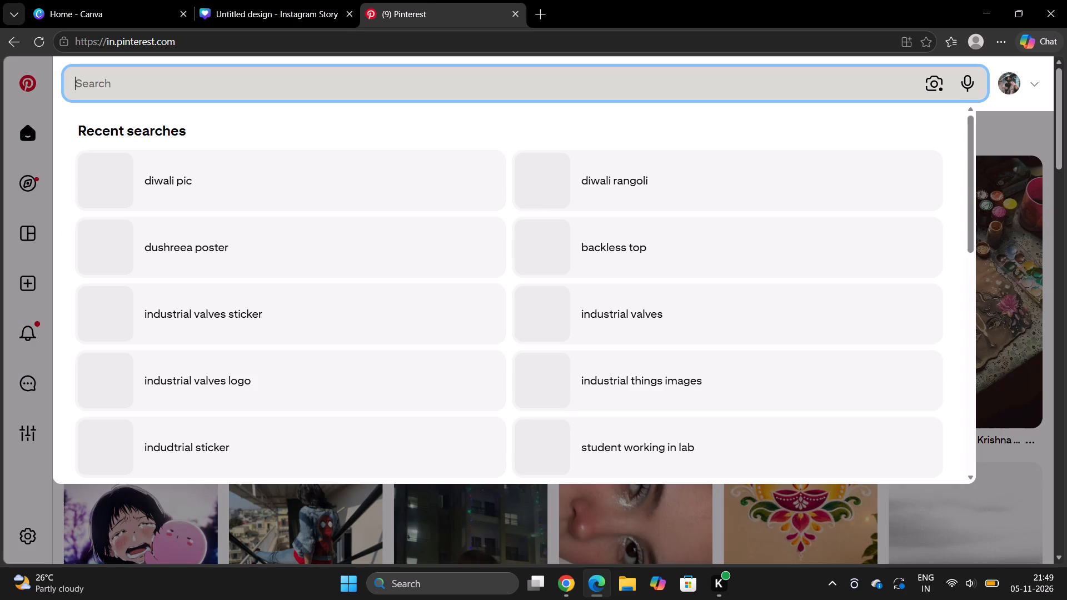
type("be")
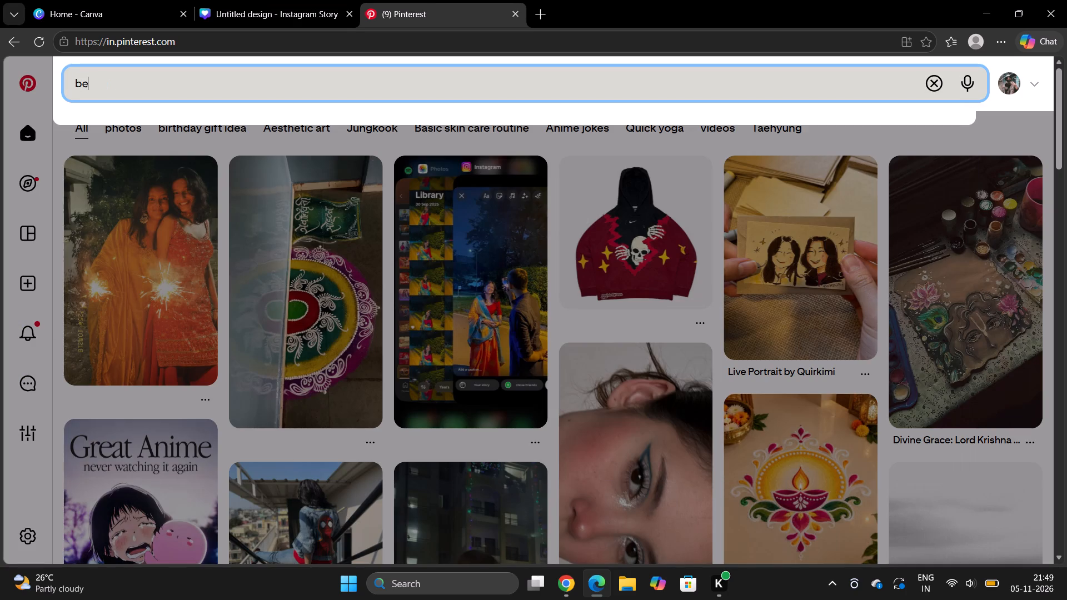
type("ige")
key("space")
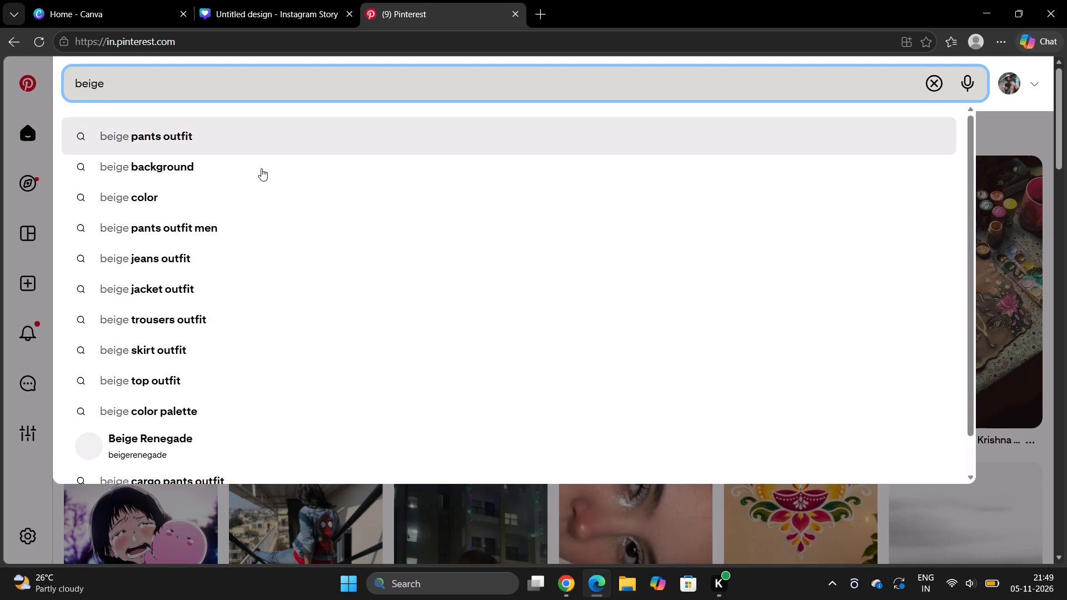
left_click(258, 172)
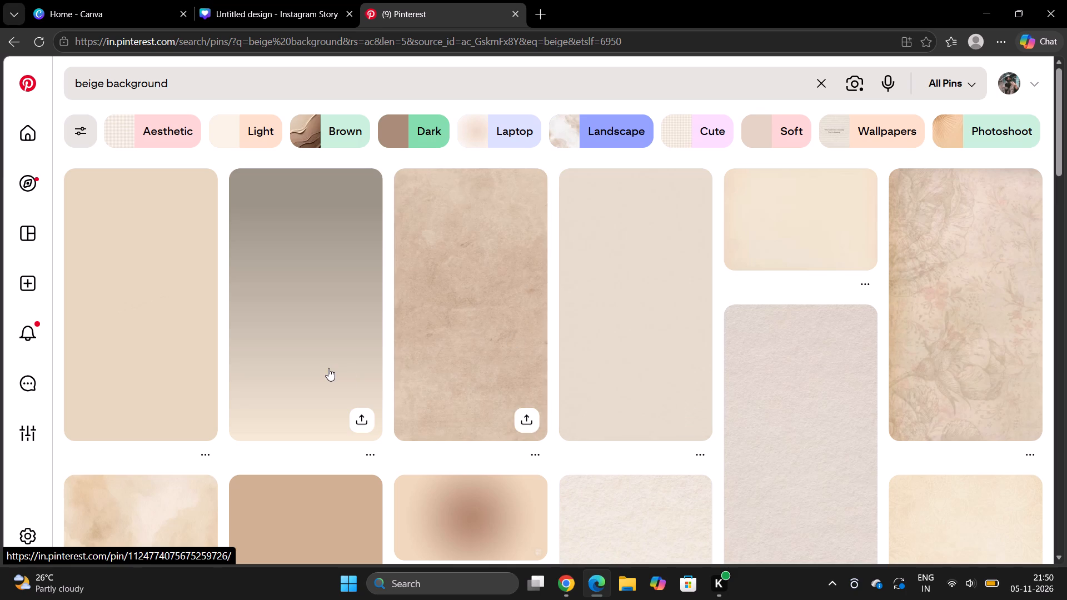
Open the second pin in the beige background results, returning to the results once to reopen it.
left_click(328, 368)
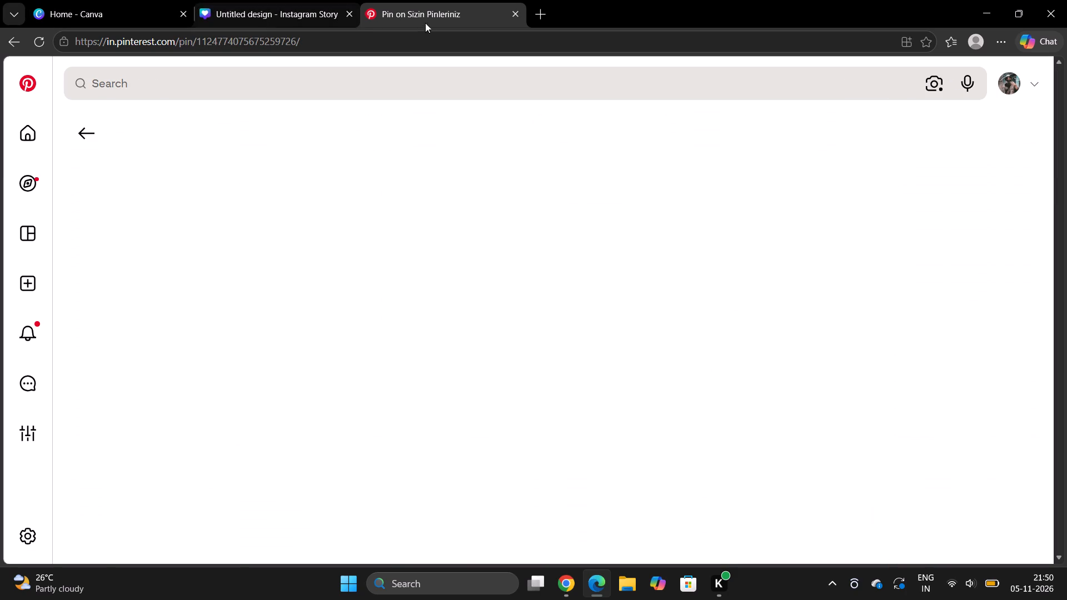
right_click(332, 309)
left_click(292, 287)
scroll(292, 287, "down", 16)
scroll(292, 287, "up", 5)
left_click(85, 139)
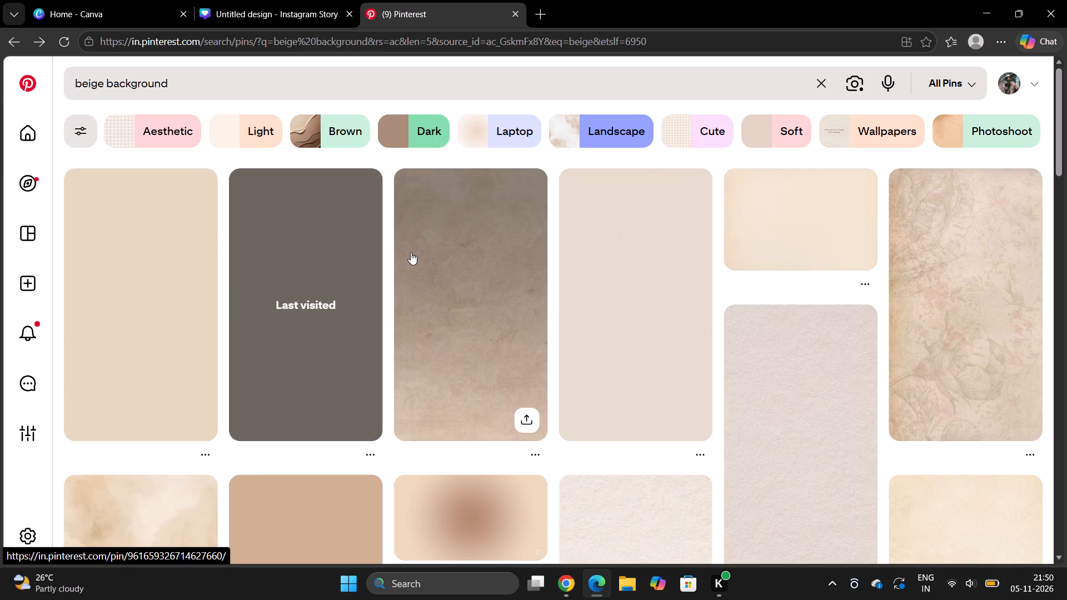
right_click(321, 297)
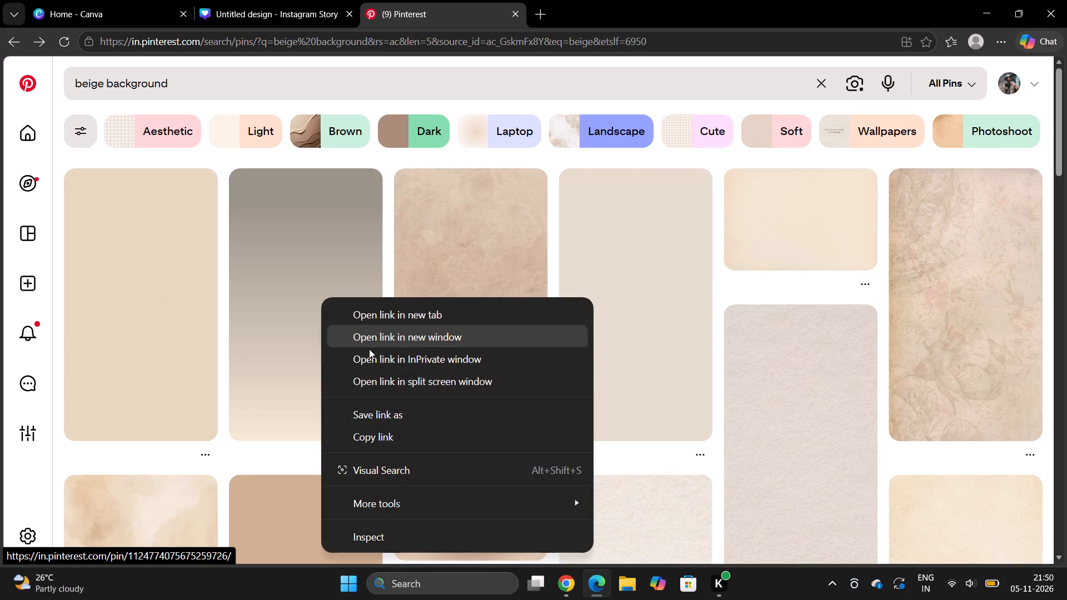
left_click(270, 266)
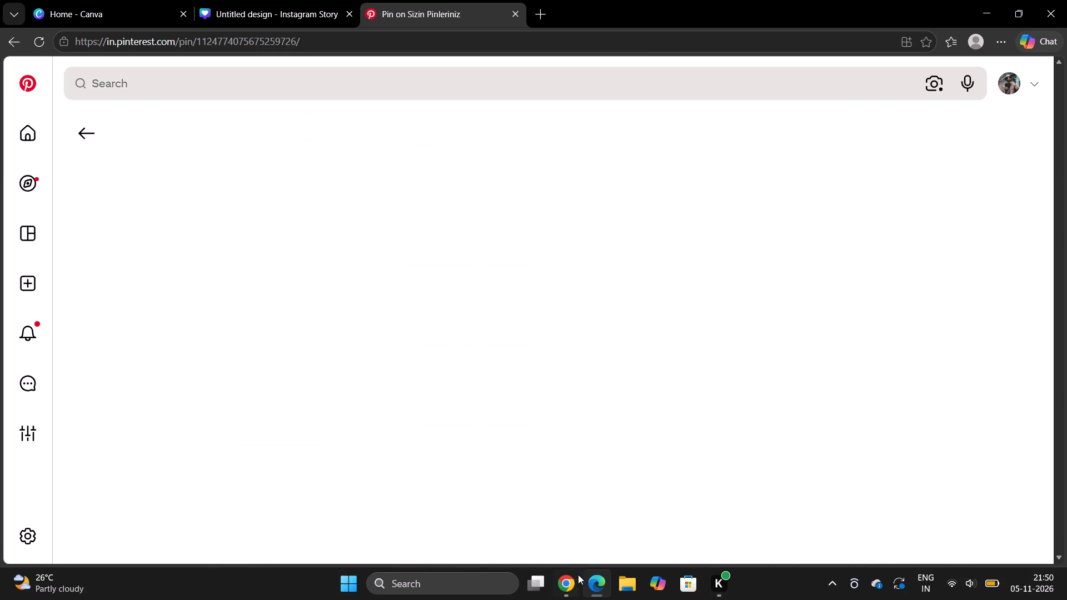
Switch to Chrome.
left_click(570, 589)
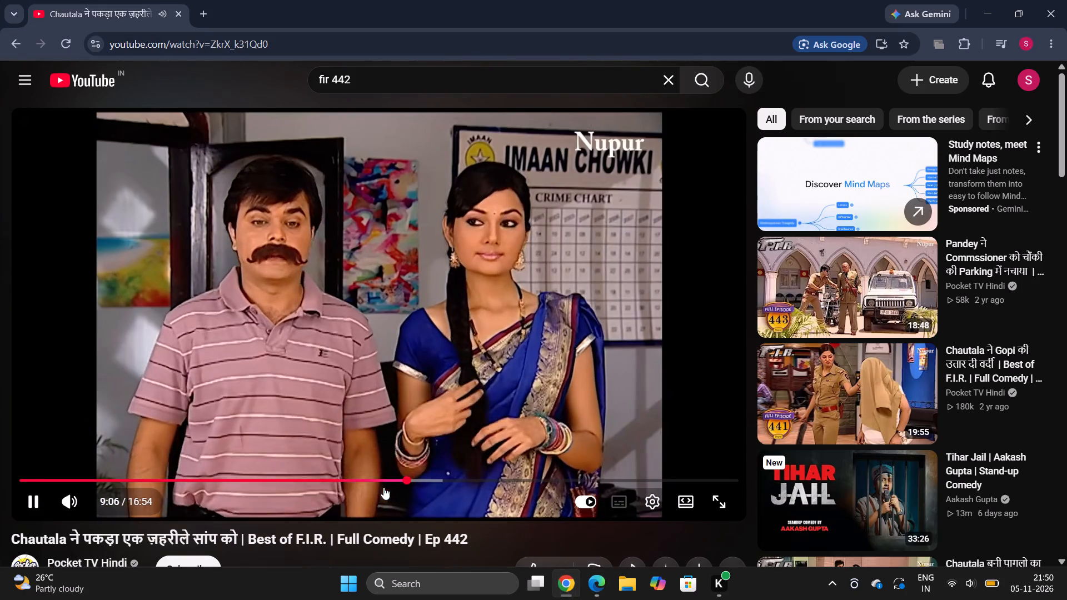
Skip ahead in the playing YouTube episode and open the F.I.R. Ep 443 video.
left_click(426, 477)
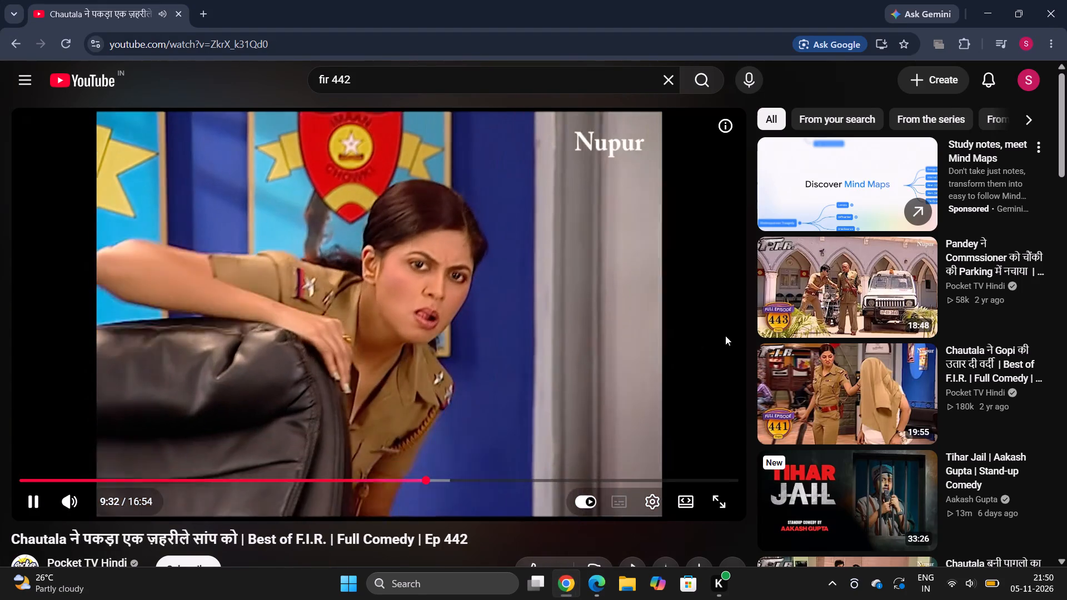
left_click(774, 324)
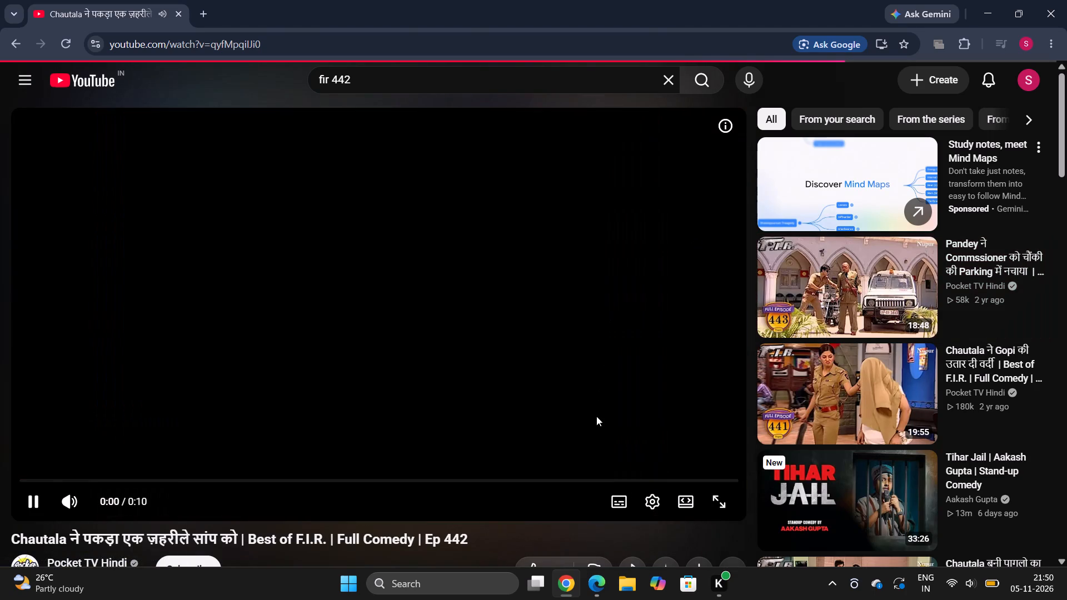
Switch to Edge, copy the plain beige image from the open Pinterest pin, and return to the Canva story design.
left_click(590, 594)
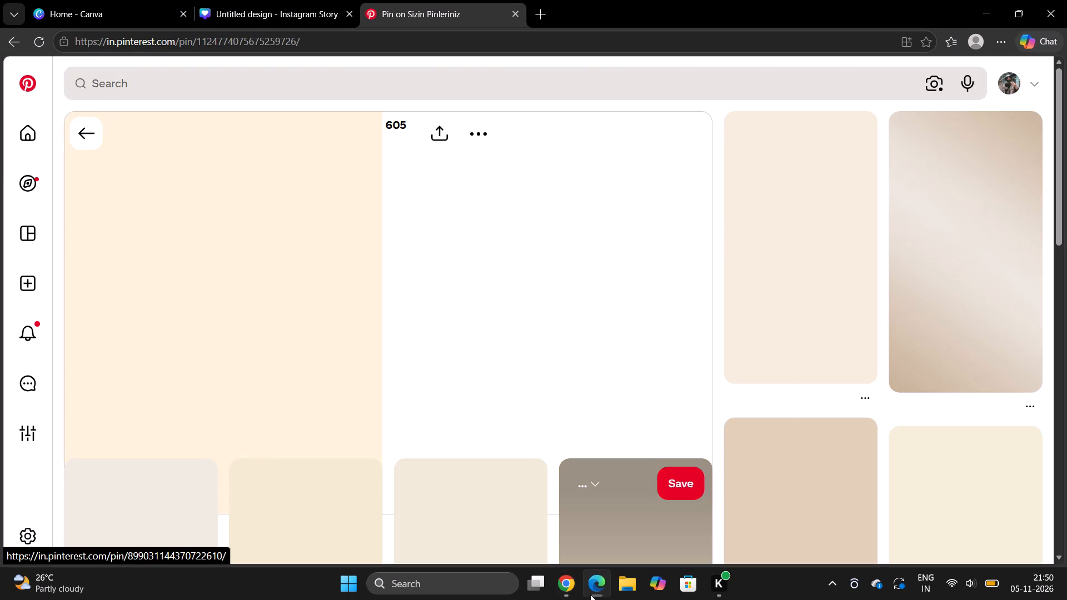
right_click(265, 347)
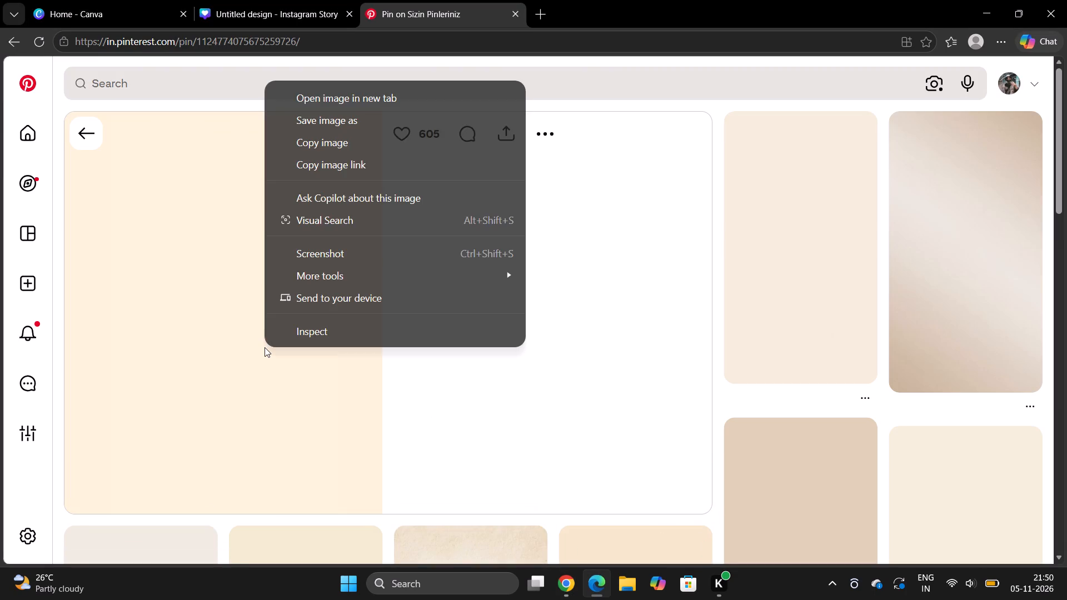
left_click(339, 146)
left_click(241, 0)
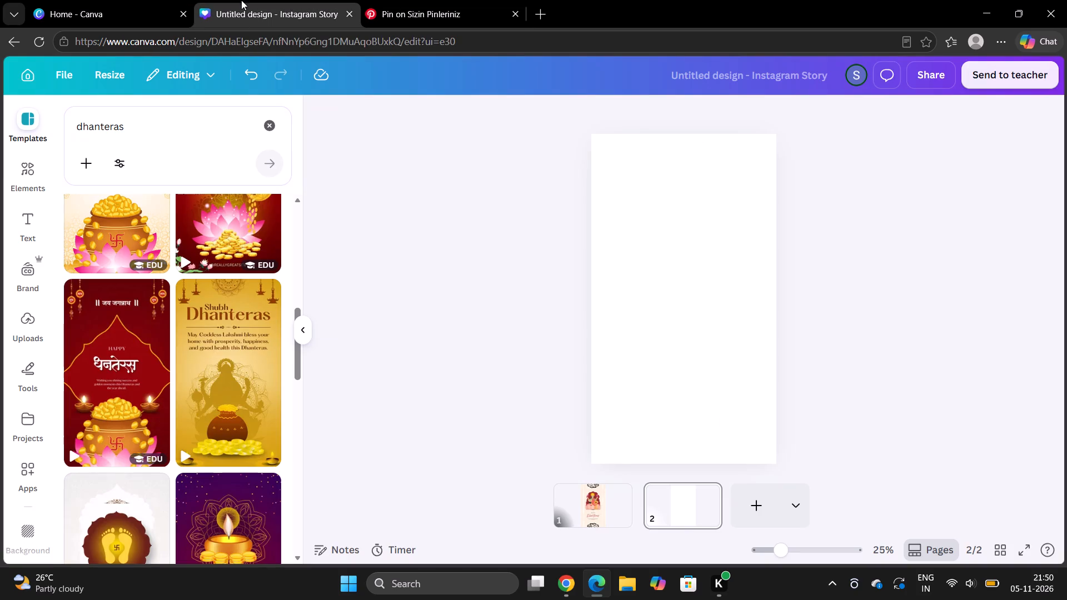
Switch to Chrome and skip the ads before the F.I.R. Ep 443 video.
left_click(543, 586)
left_click(564, 237)
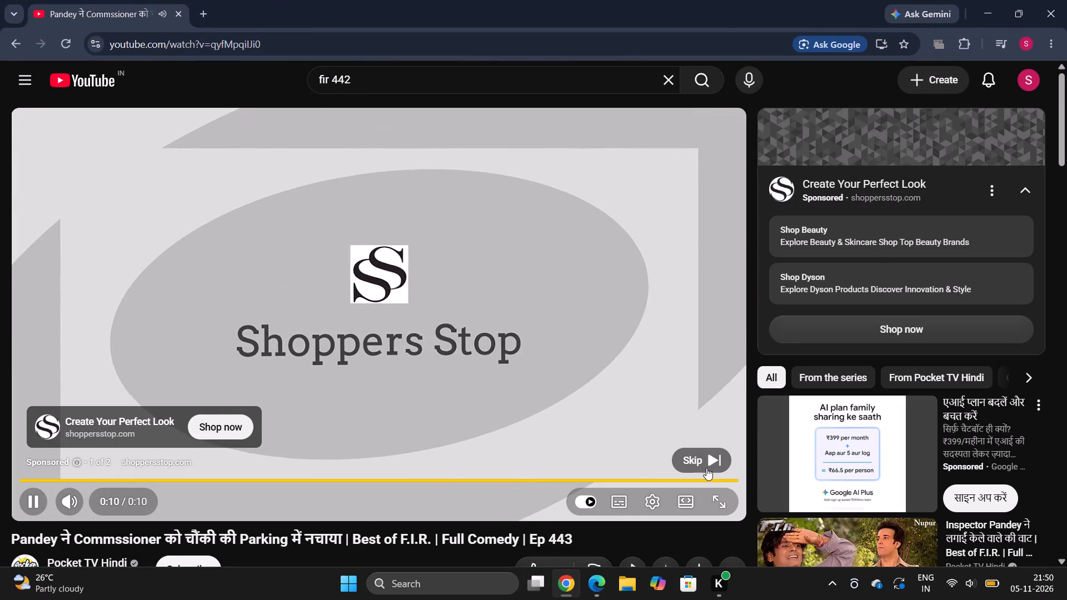
left_click(705, 462)
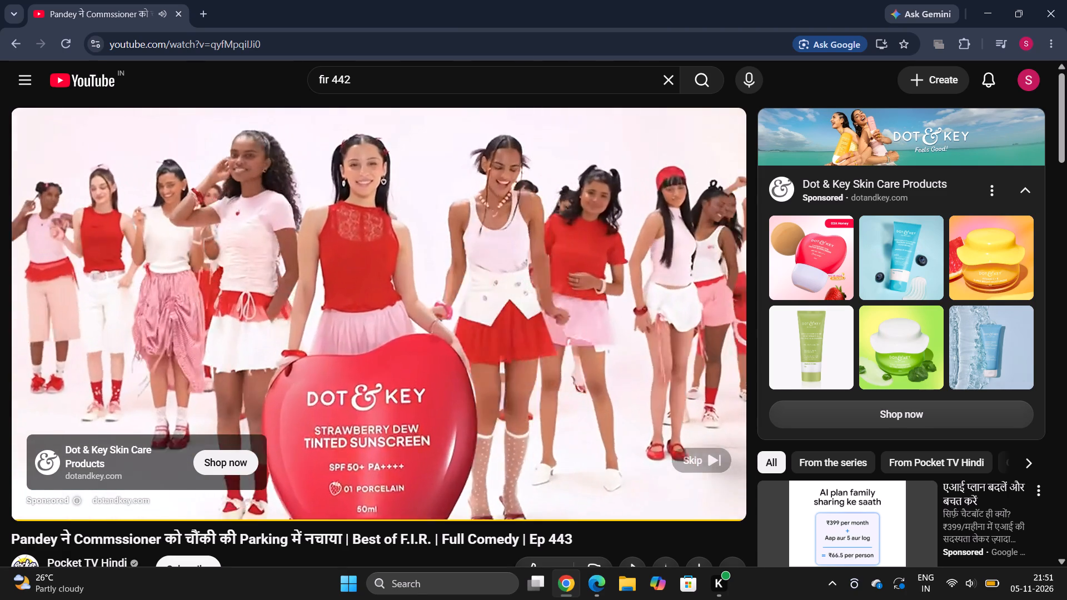
left_click(722, 457)
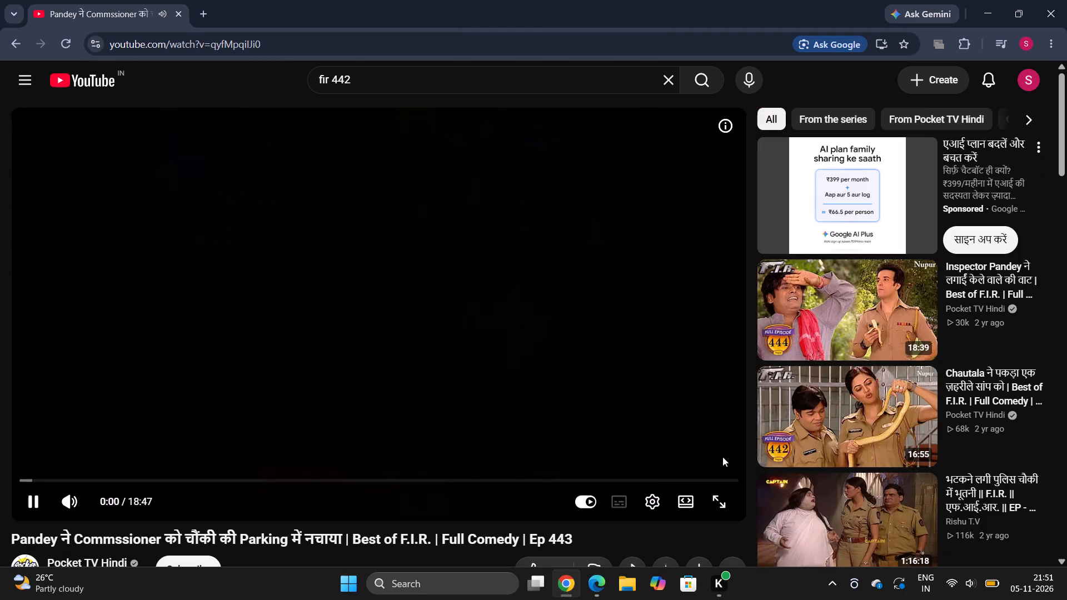
Switch to Edge, paste the copied beige image onto blank page 2, and set it as the page background.
left_click(592, 593)
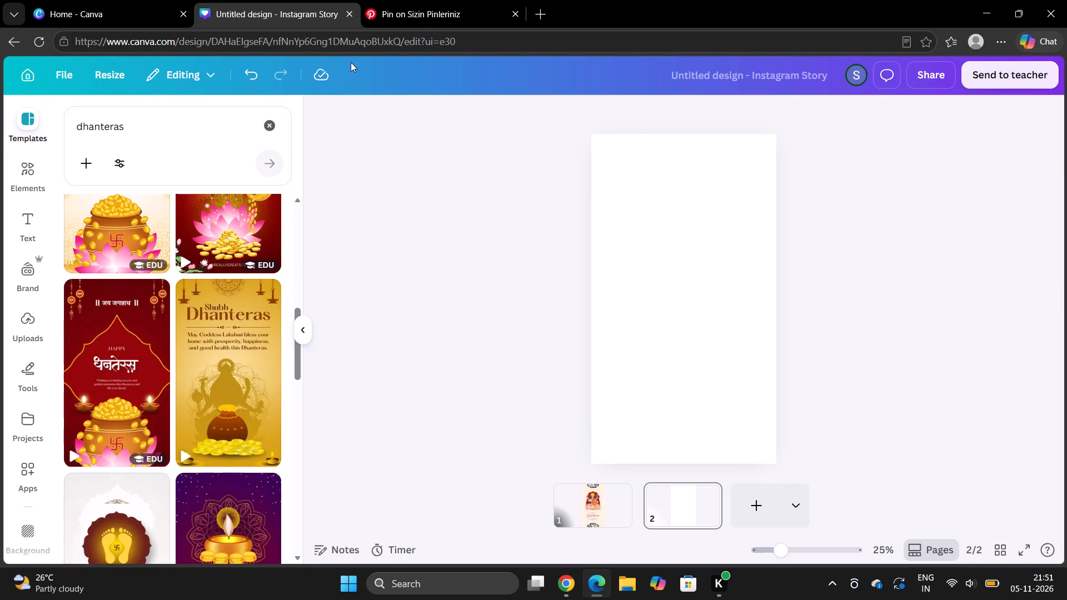
left_click_drag(590, 263, 635, 269)
left_click(635, 269)
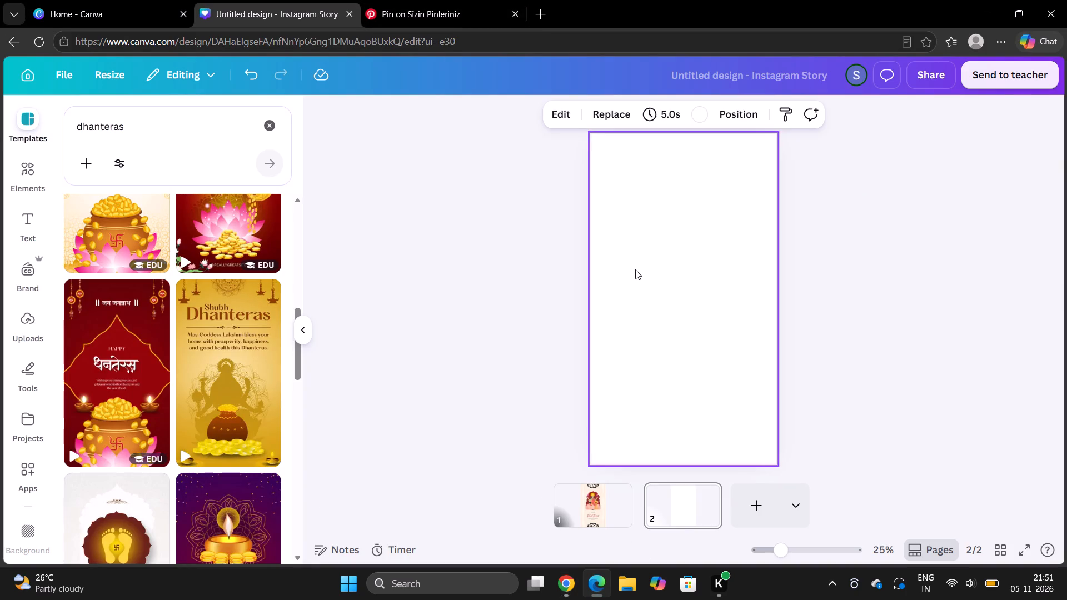
key("ctrl+v")
right_click(699, 275)
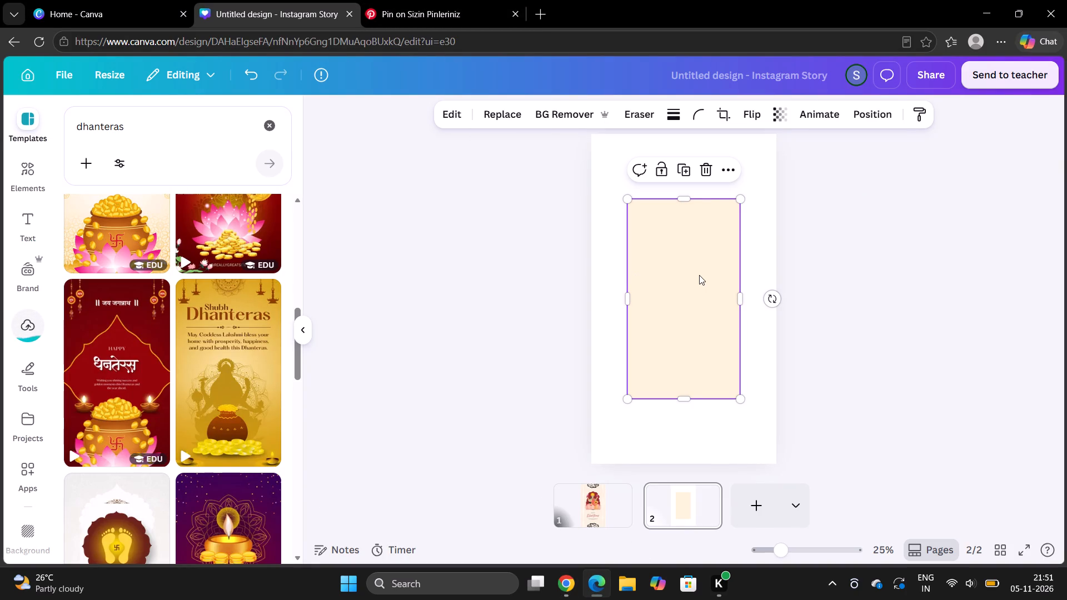
left_click(784, 474)
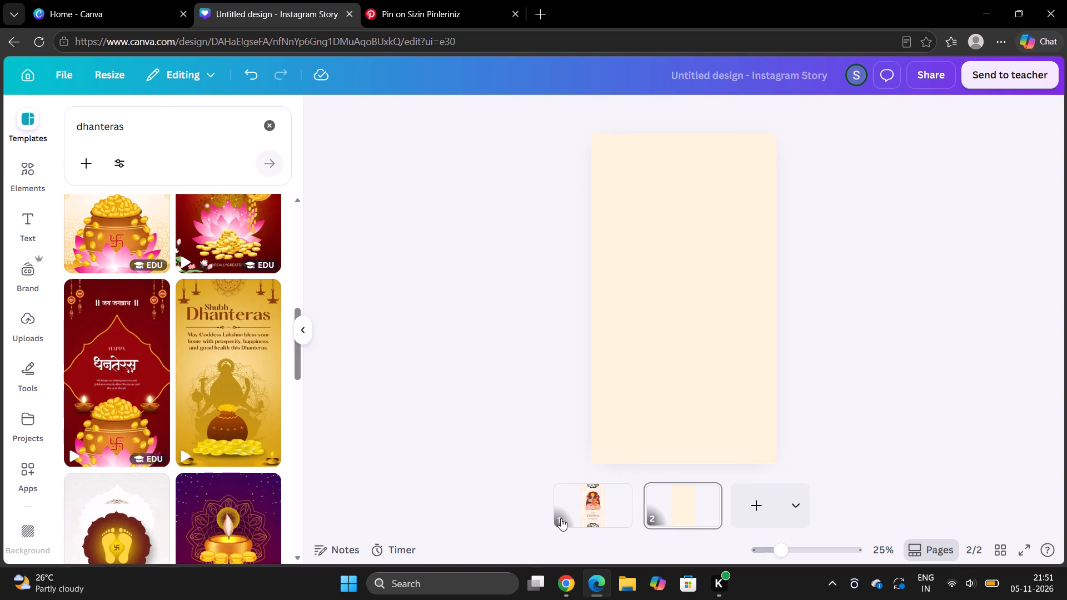
Copy the Lakshmi illustration from page 1 and paste it onto the beige page 2.
left_click(589, 512)
left_click(706, 261)
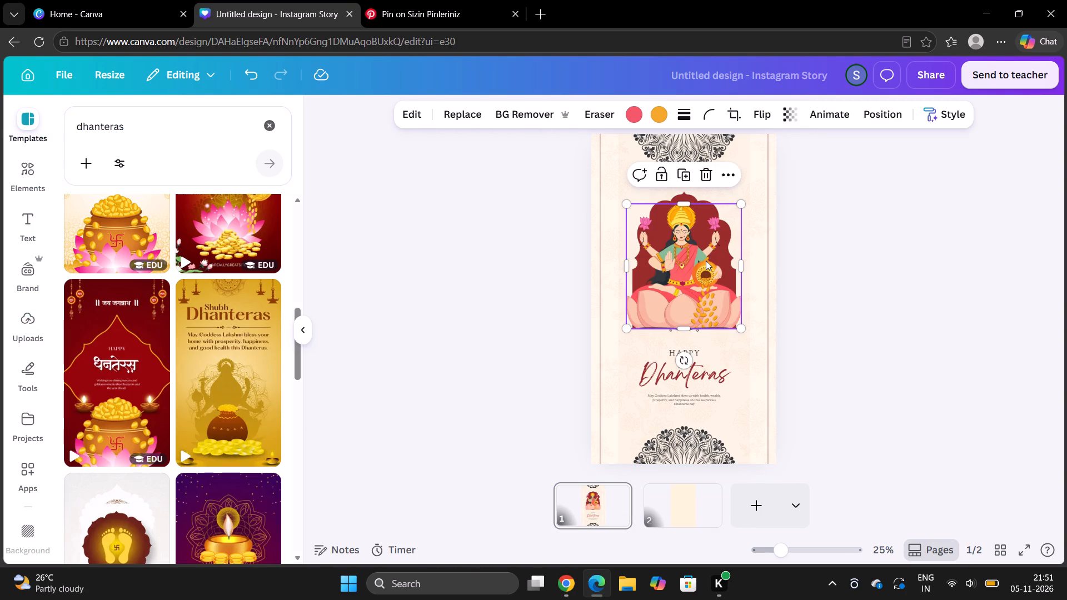
key("ctrl+c")
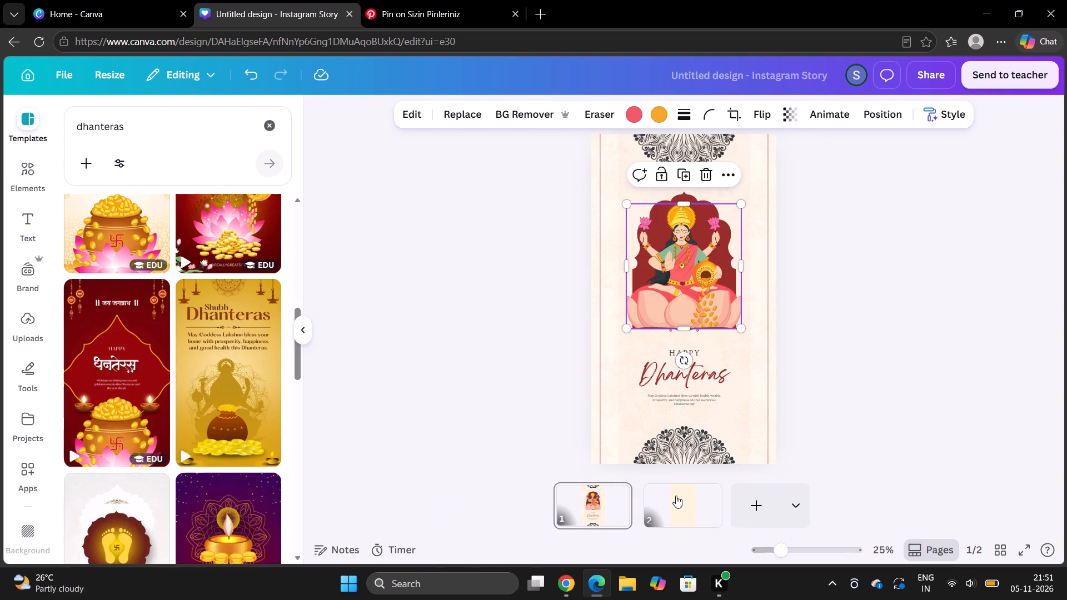
left_click(676, 497)
left_click(684, 307)
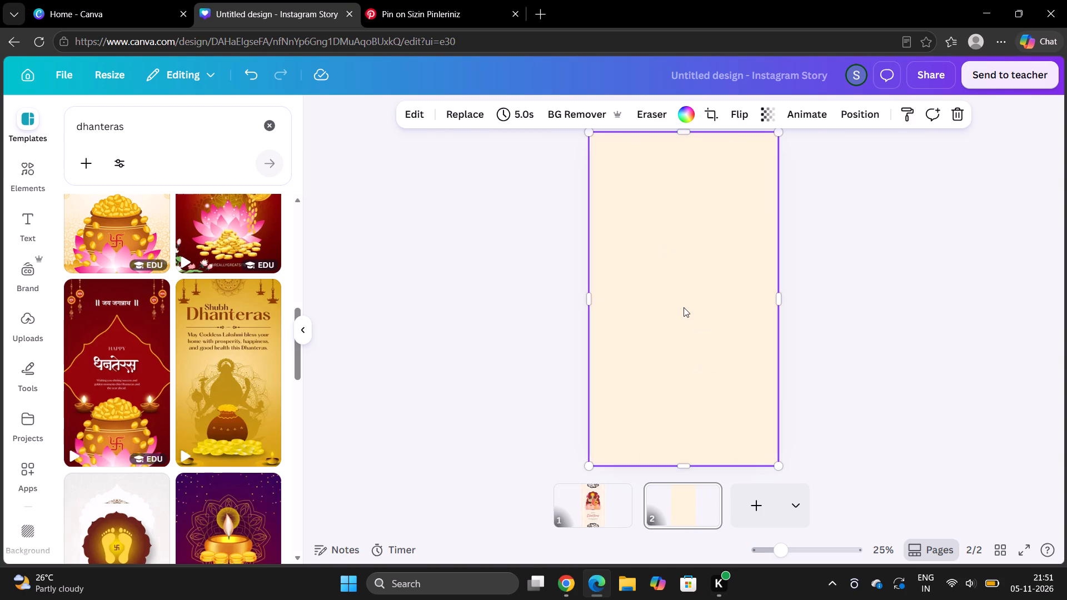
key("ctrl+v")
Extend the bottom crop edge of the Lakshmi illustration on page 2 to include the full lotus base.
left_click_drag(690, 327, 691, 334)
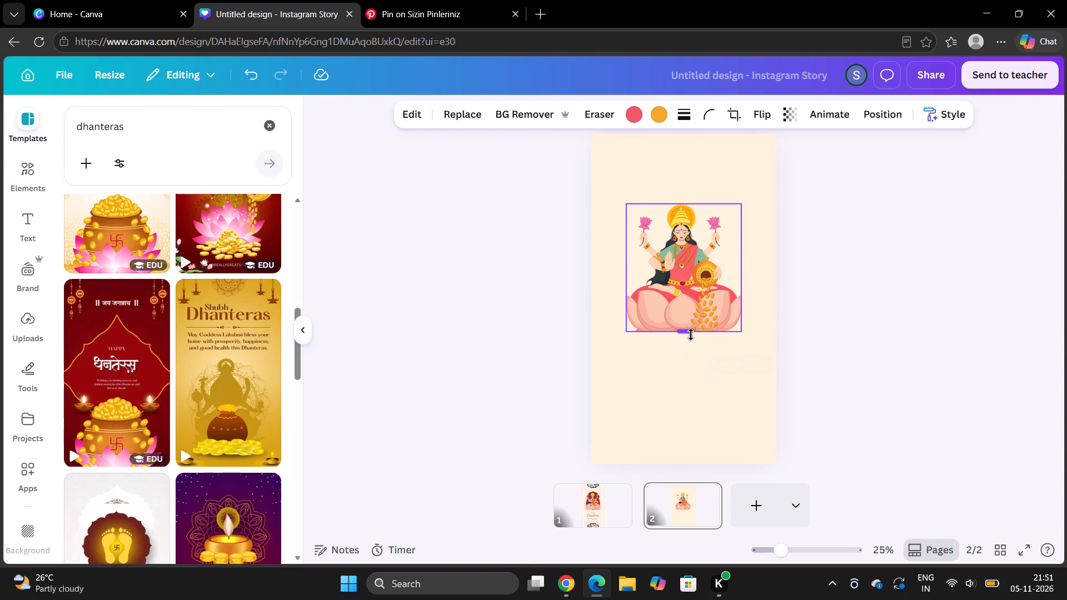
left_click_drag(691, 334, 693, 339)
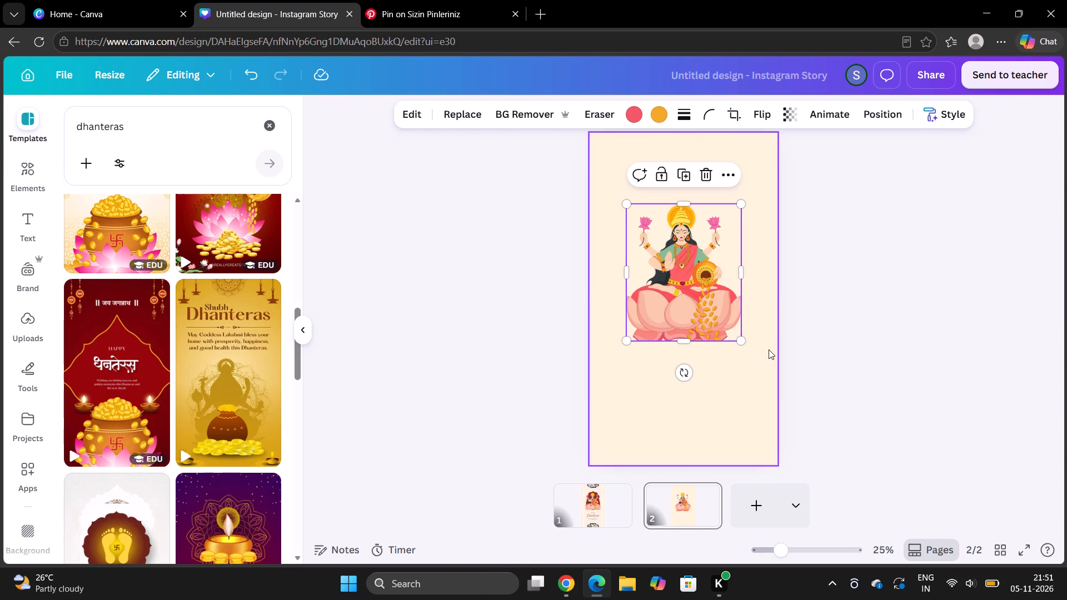
left_click(769, 349)
left_click(677, 292)
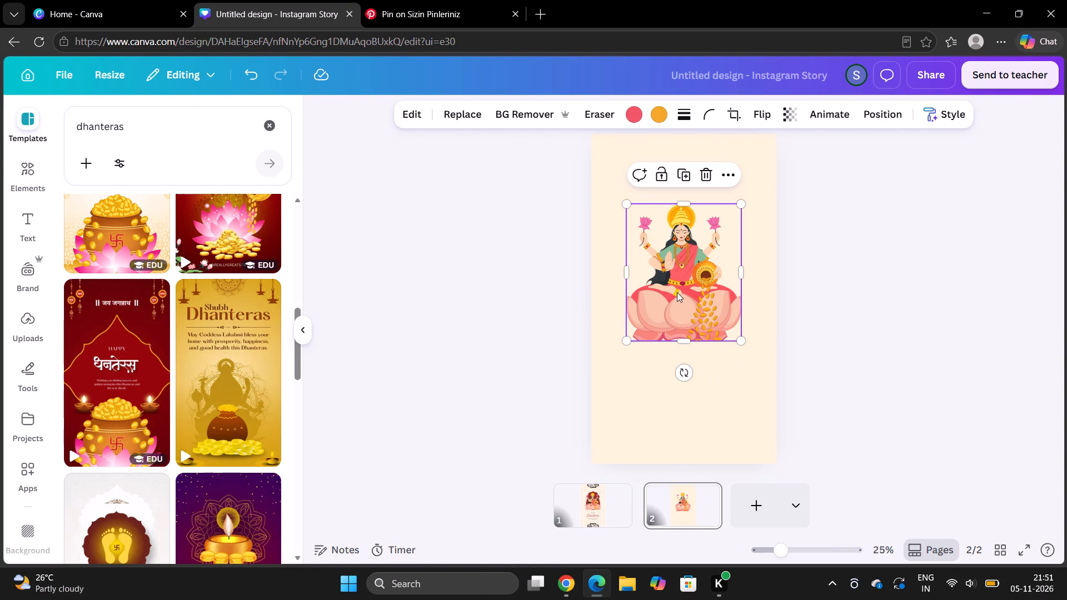
left_click_drag(680, 340, 682, 349)
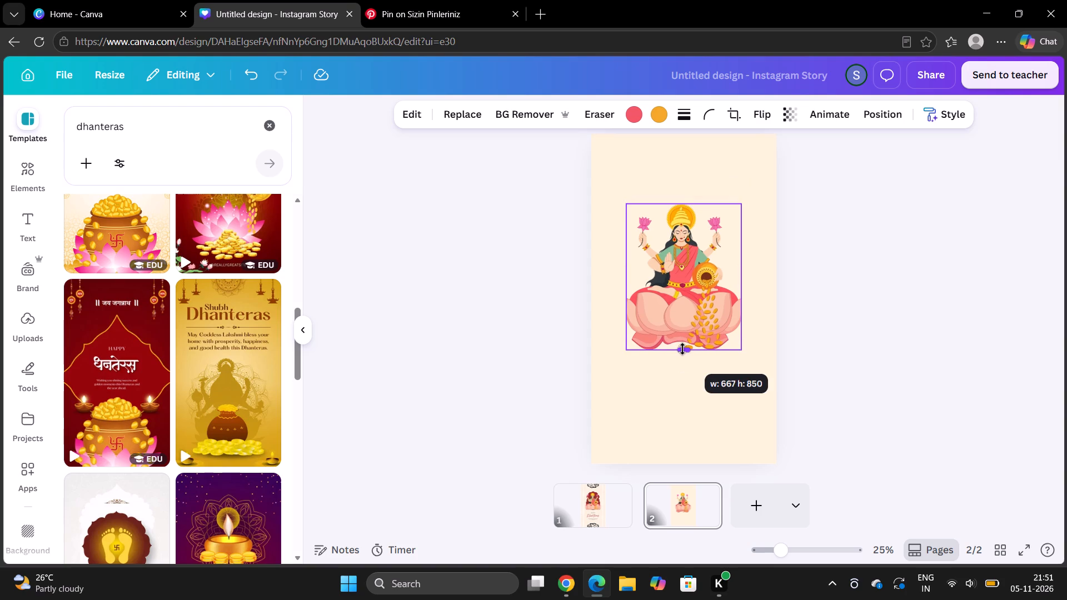
left_click_drag(682, 349, 684, 346)
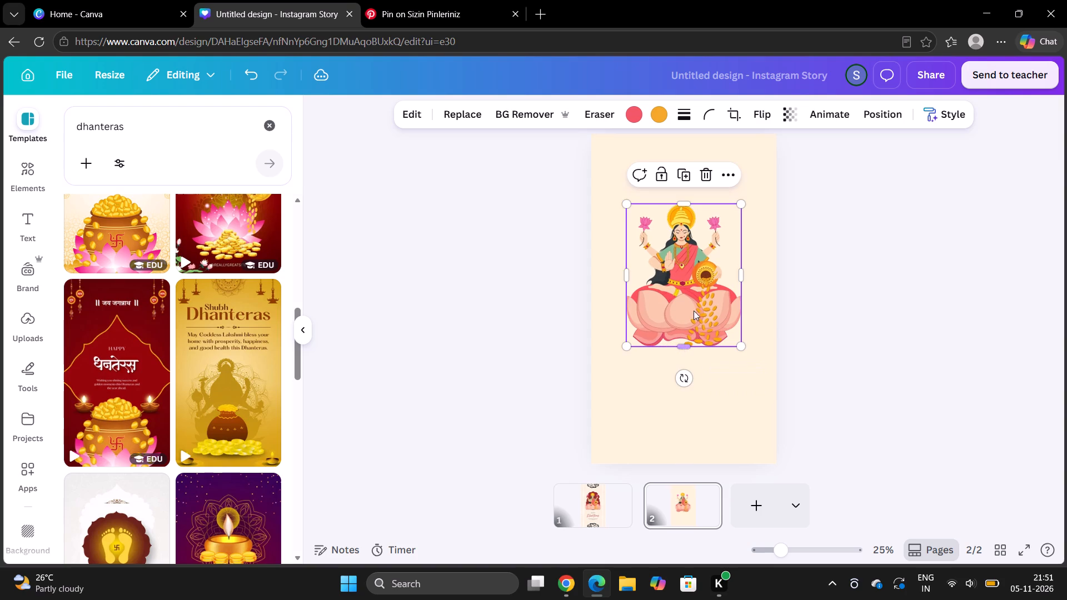
left_click(781, 319)
Move the Lakshmi illustration down into the lower half of page 2.
left_click_drag(696, 298, 689, 385)
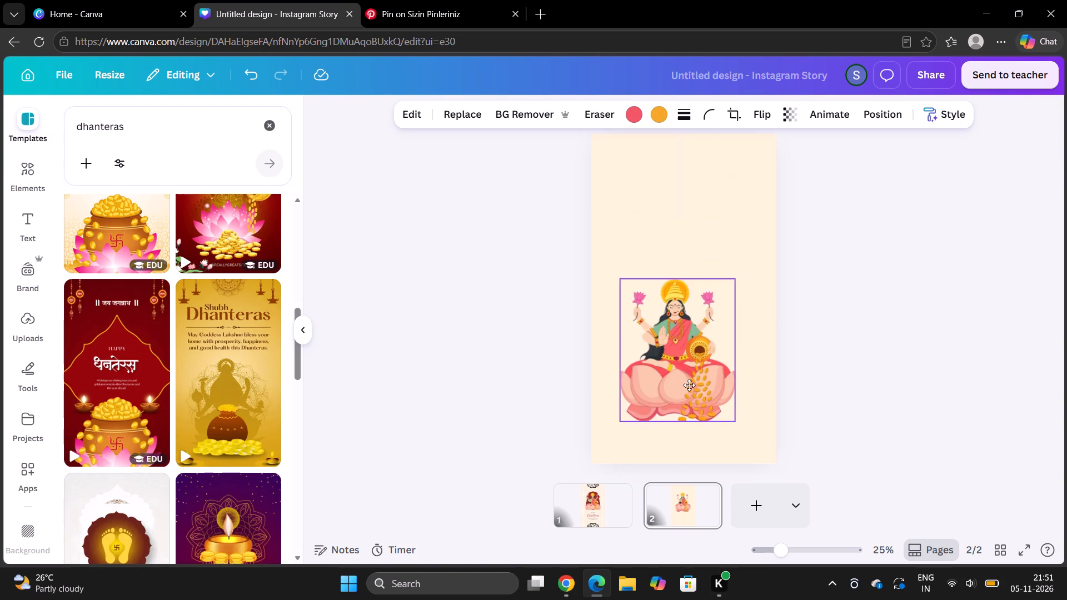
Move the Lakshmi illustration slightly lower on page 2 and switch the pages to the continuous scrolling view.
left_click_drag(689, 385, 695, 399)
left_click(949, 544)
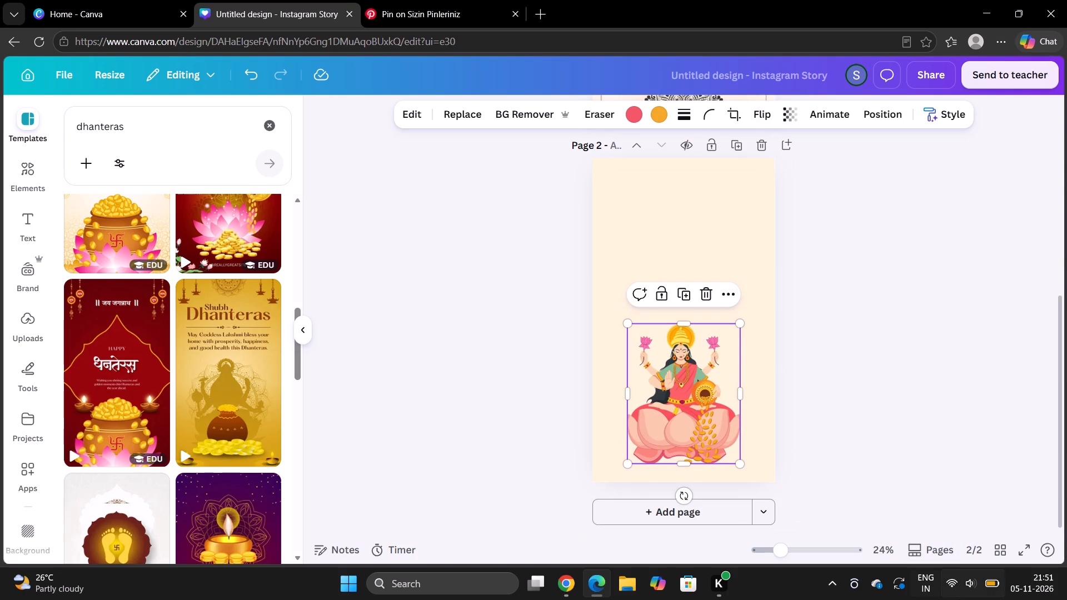
left_click(869, 451)
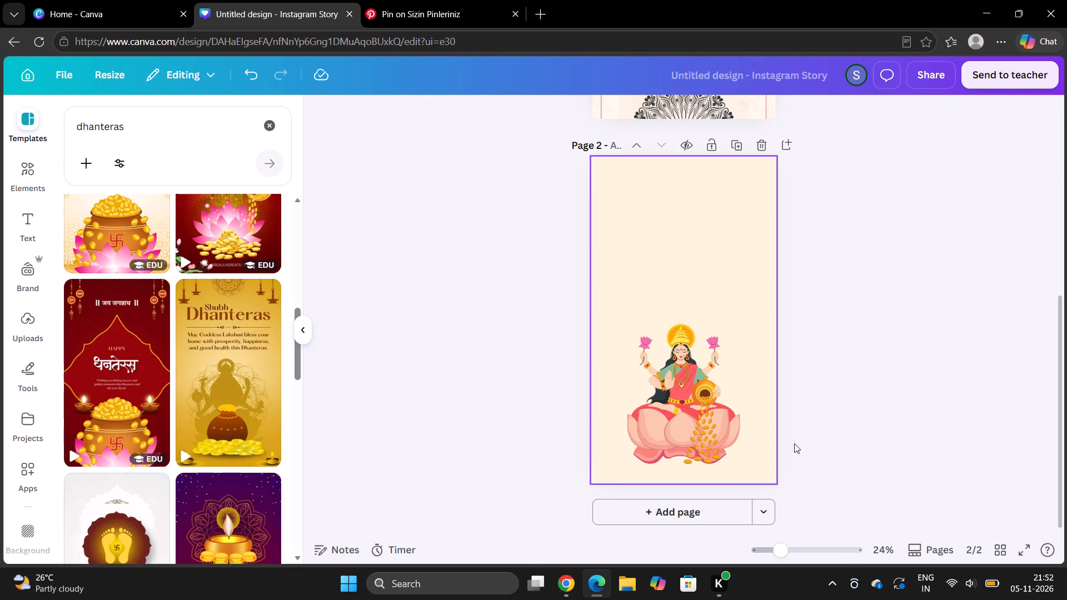
Add the scattered gold coins graphic from the "dhanteras" graphics results to page 2.
left_click_drag(782, 546, 794, 548)
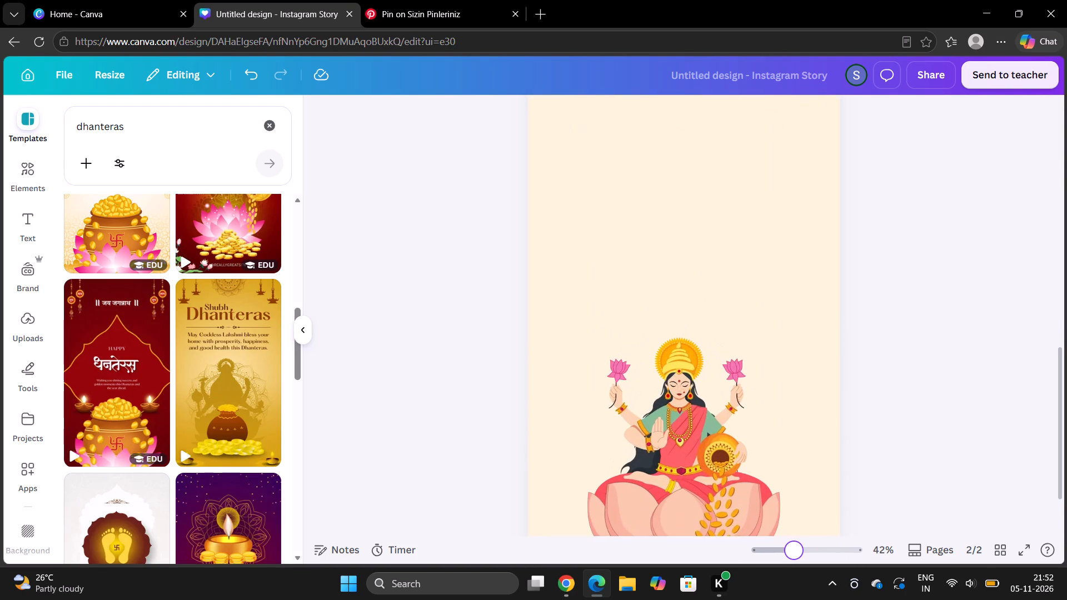
left_click_drag(794, 548, 792, 550)
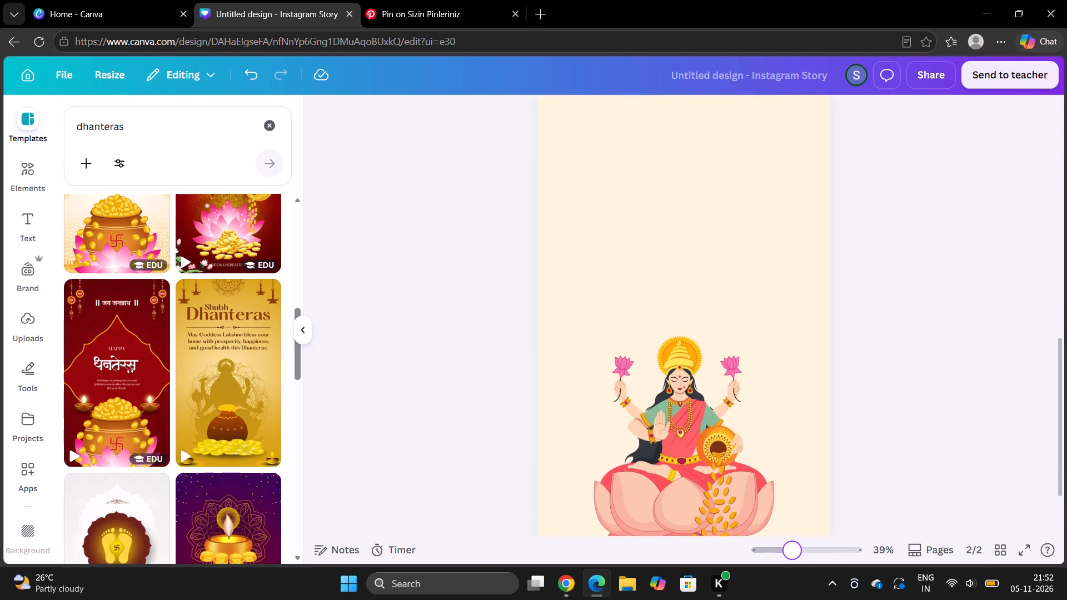
left_click_drag(792, 550, 787, 550)
left_click(885, 482)
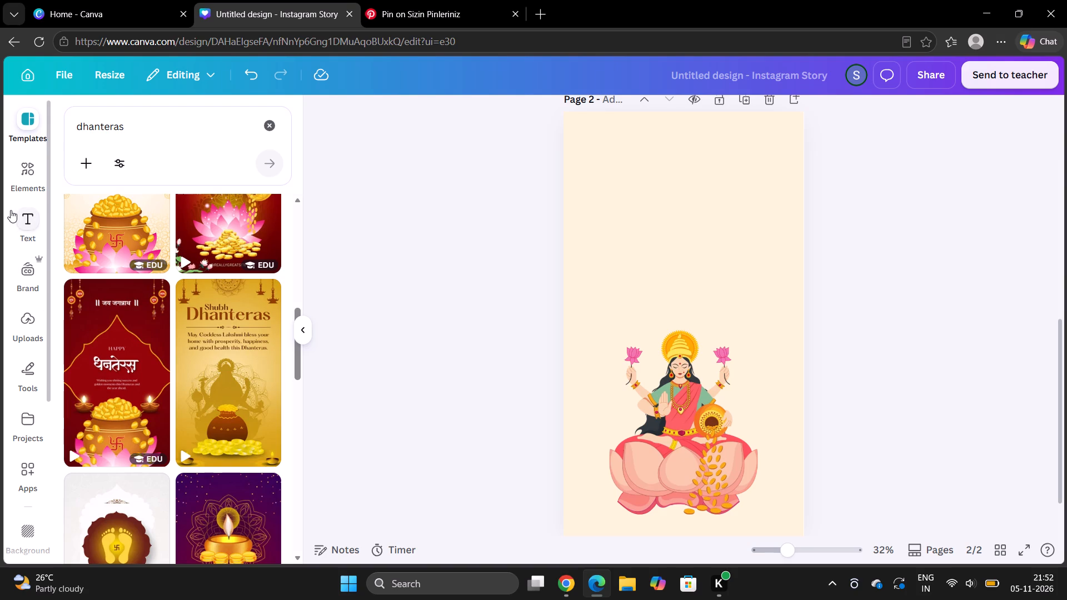
left_click(25, 164)
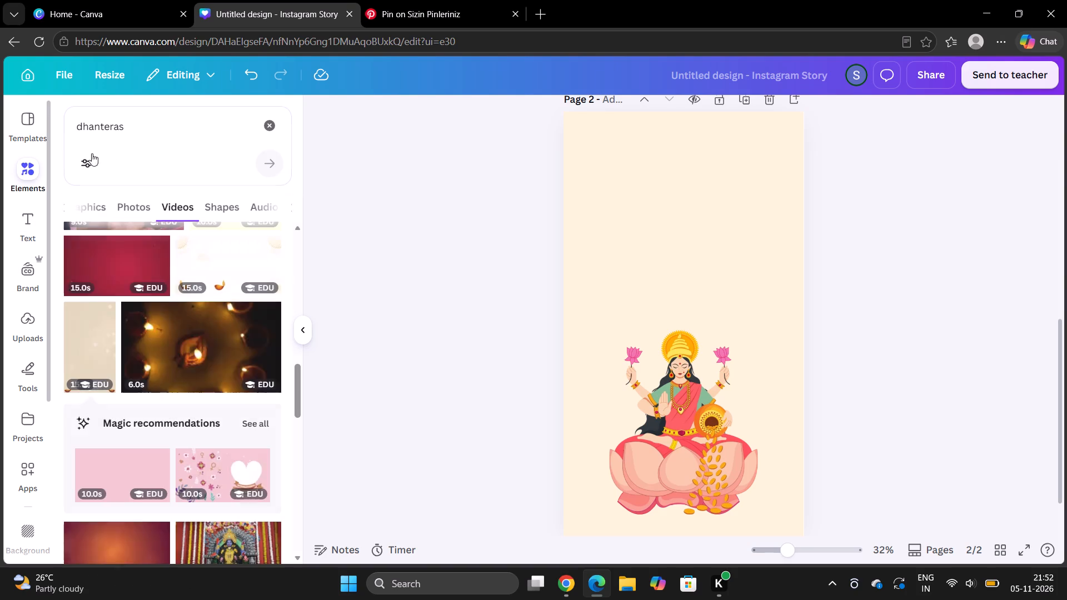
left_click(136, 134)
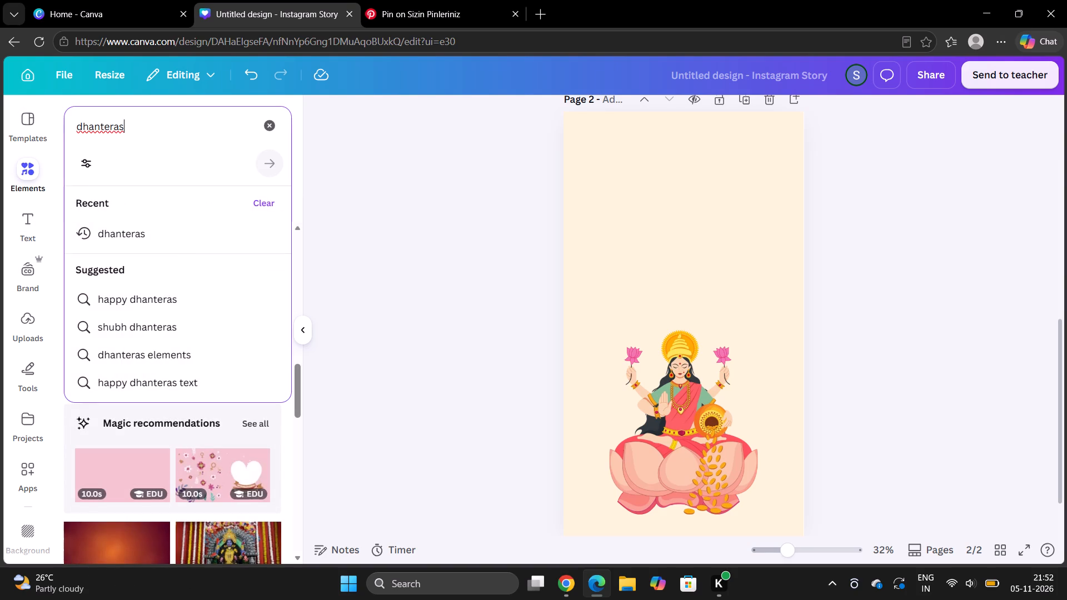
left_click(375, 246)
left_click(101, 206)
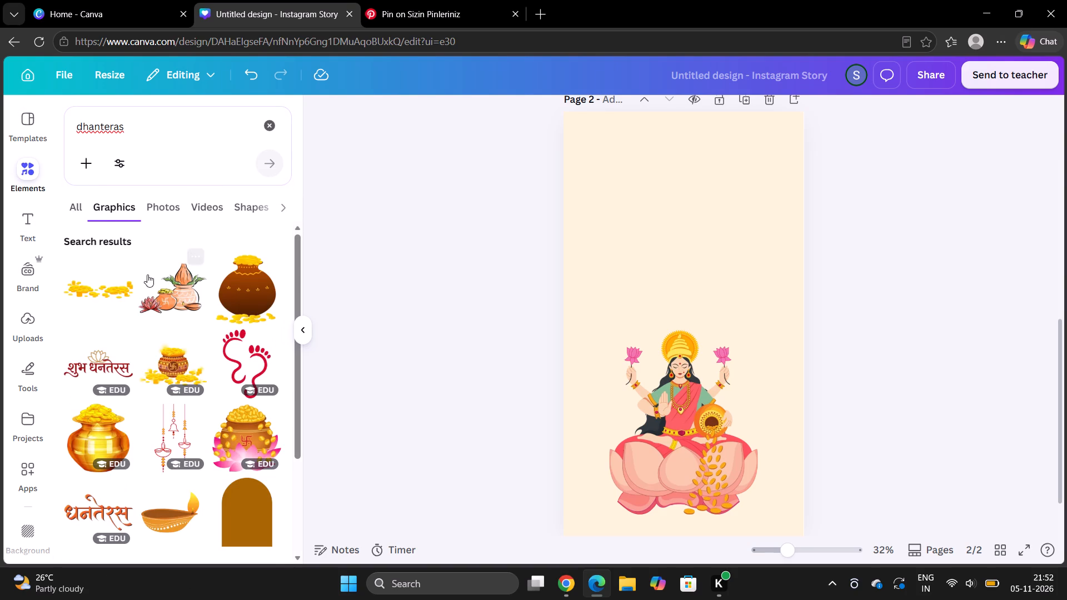
left_click(84, 294)
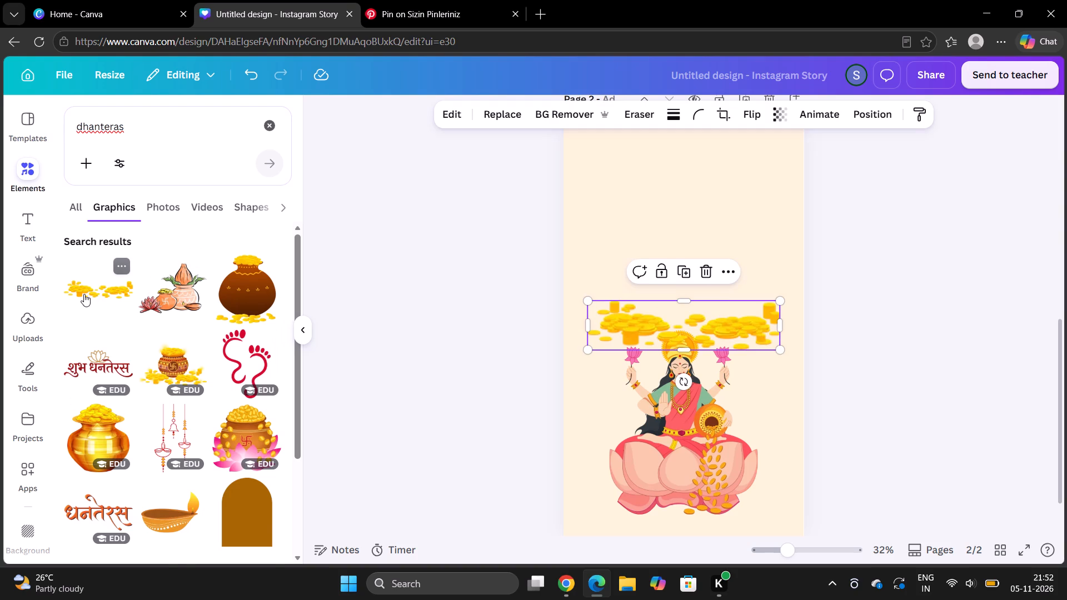
Move the gold coins over the lotus base and enlarge them to span roughly the full page width.
left_click_drag(706, 335, 712, 491)
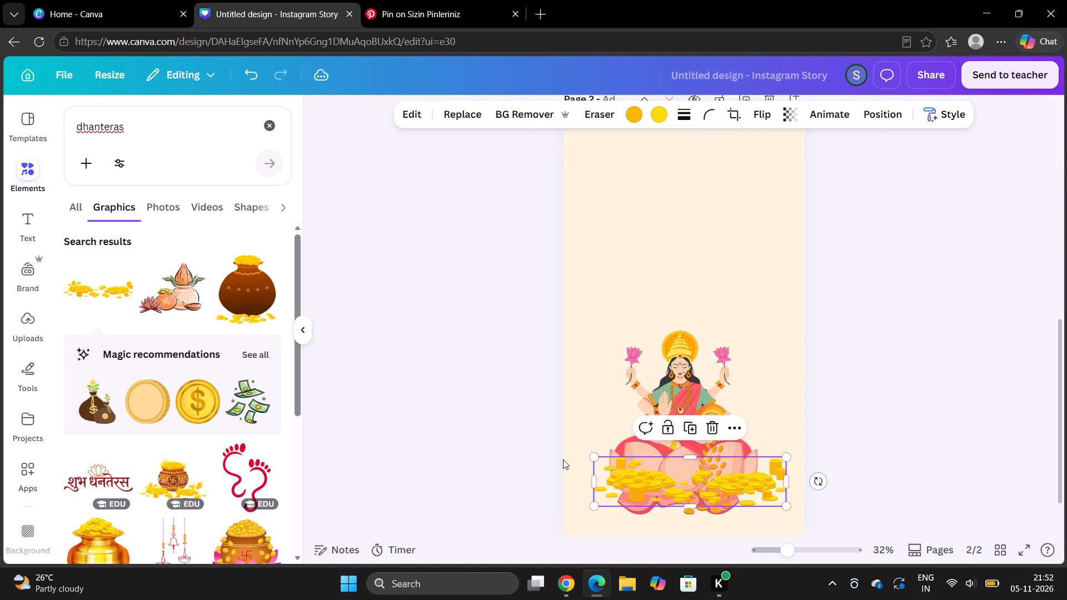
left_click_drag(595, 460, 538, 437)
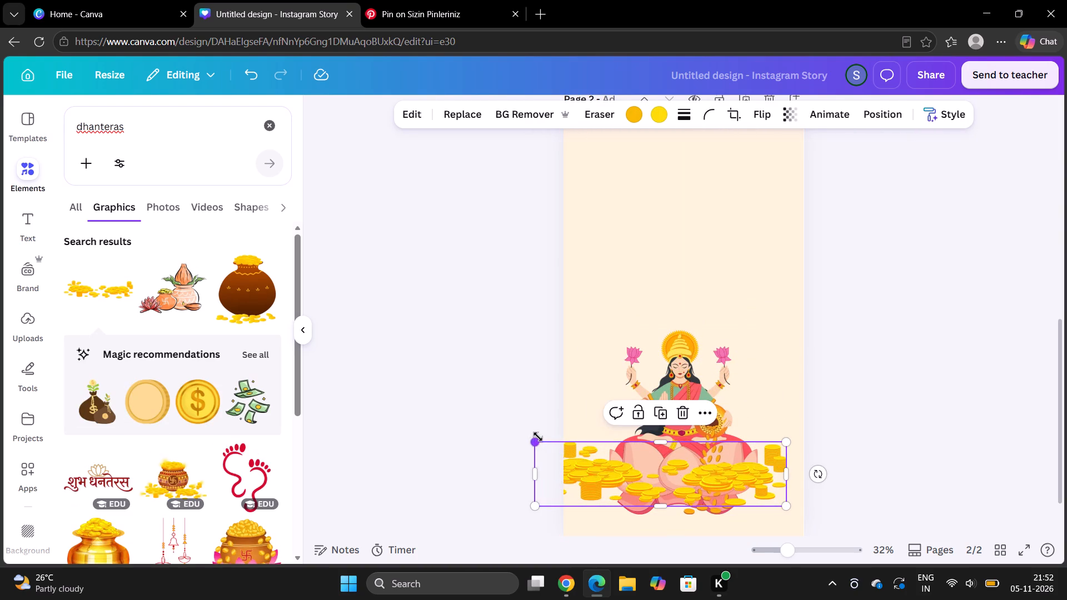
left_click_drag(627, 484, 649, 497)
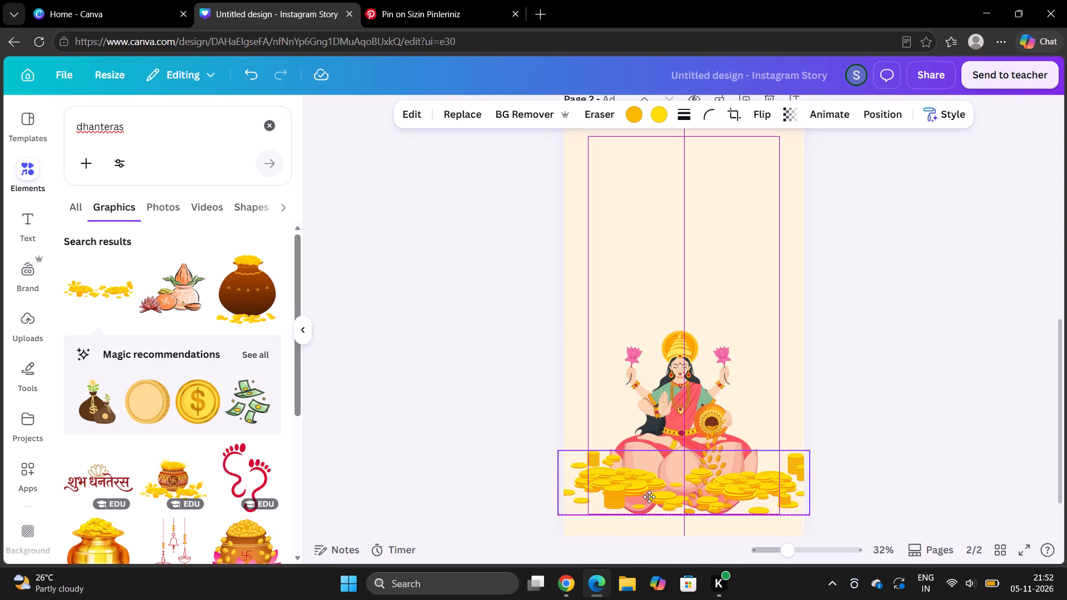
left_click_drag(649, 497, 654, 504)
Send the gold coins backward so they sit behind the Lakshmi illustration.
right_click(654, 504)
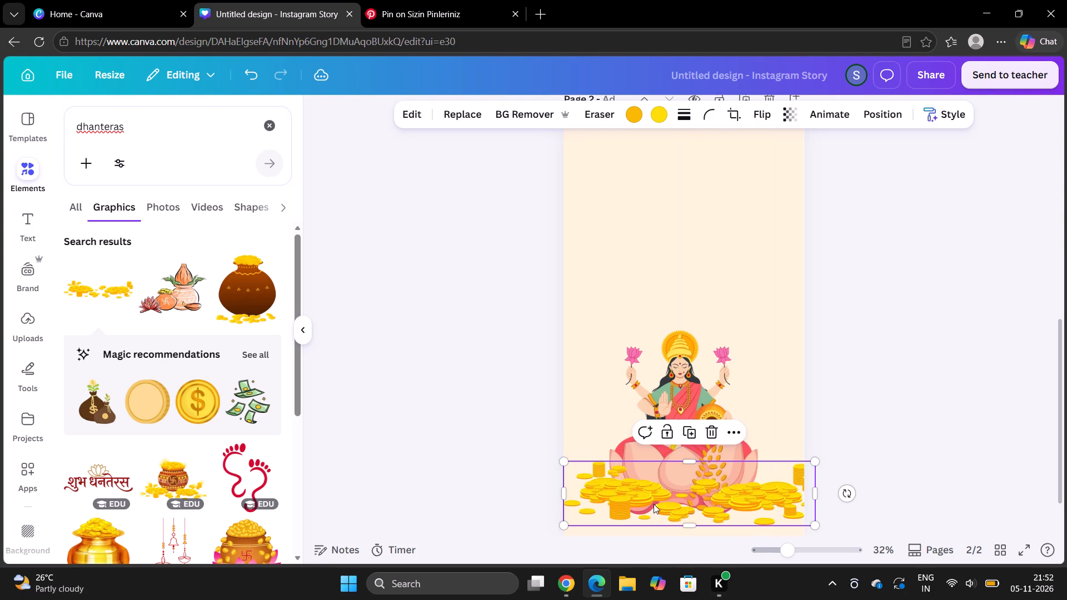
left_click(750, 248)
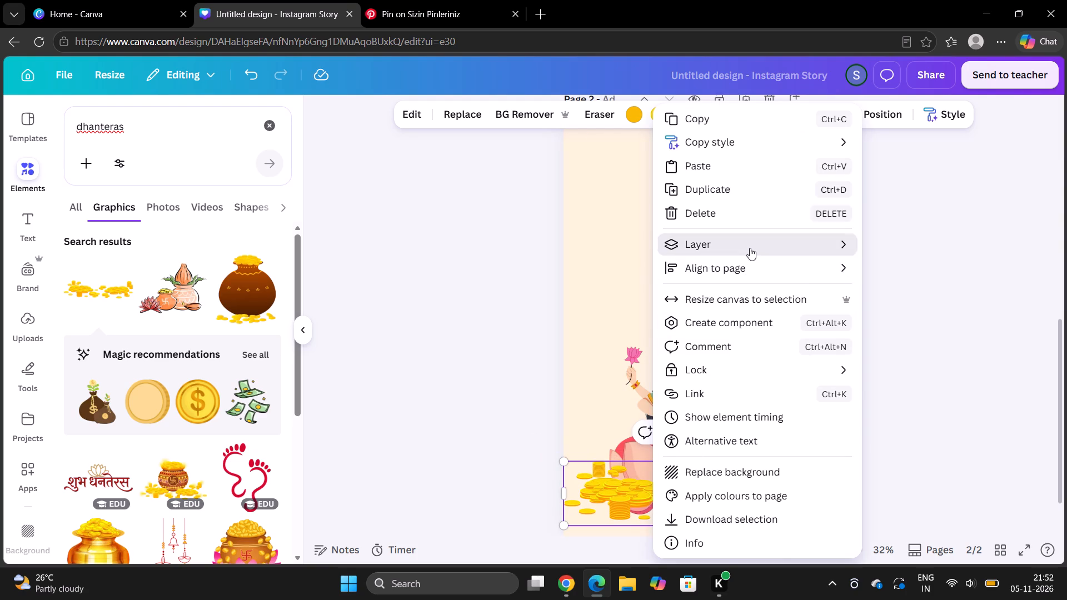
left_click(919, 291)
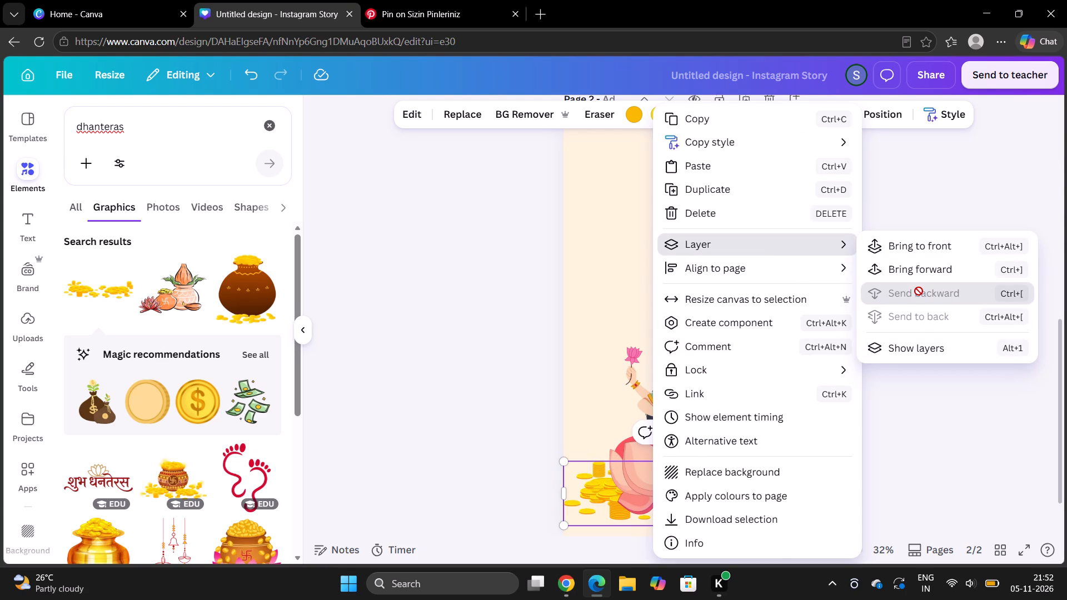
left_click(901, 144)
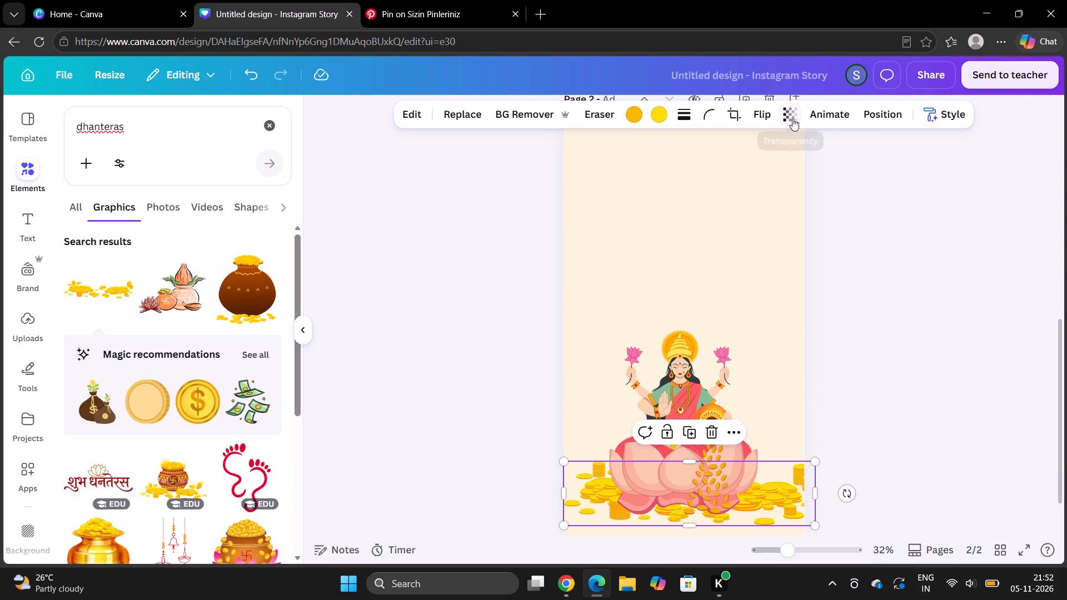
Set the gold coins' transparency to 45.
left_click(792, 118)
left_click(765, 169)
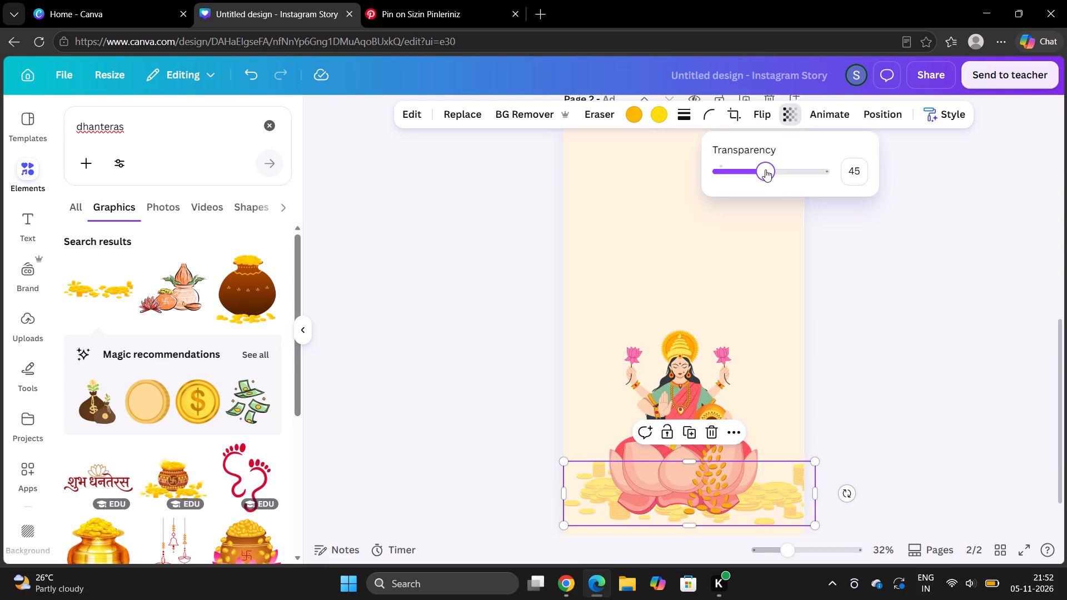
left_click(900, 369)
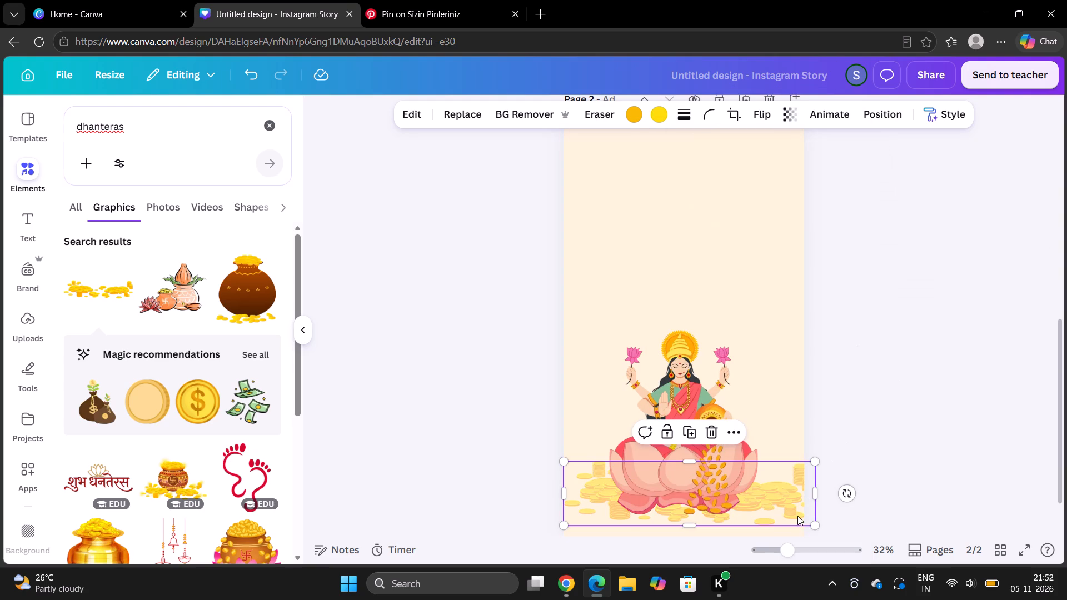
Move the faded coins down to the bottom of page 2, aligned with the page's right edge.
left_click_drag(769, 510, 753, 511)
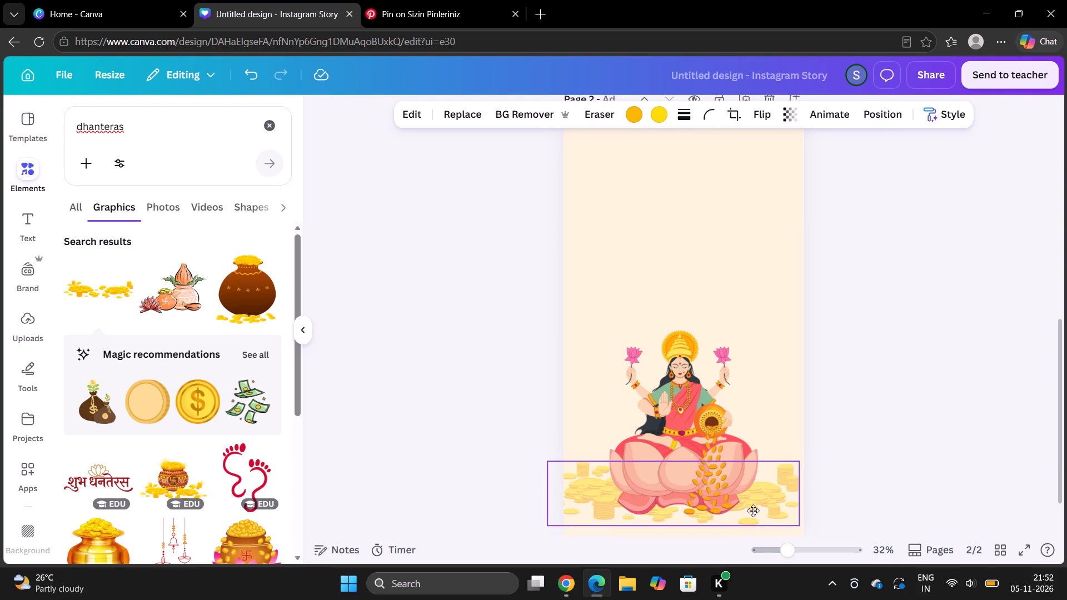
left_click_drag(753, 511, 756, 516)
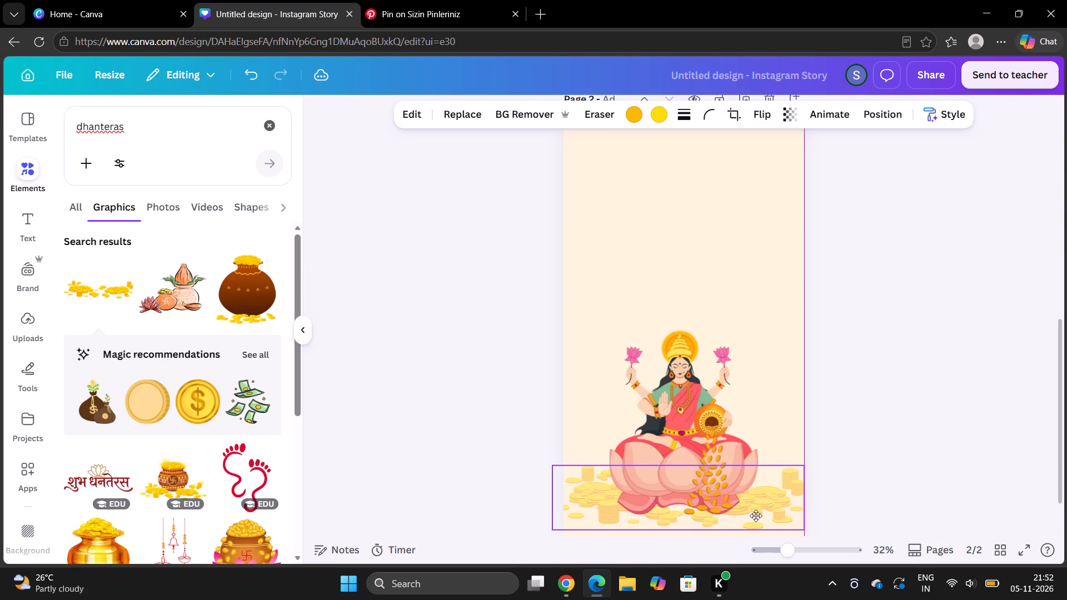
left_click_drag(756, 516, 756, 519)
left_click(893, 445)
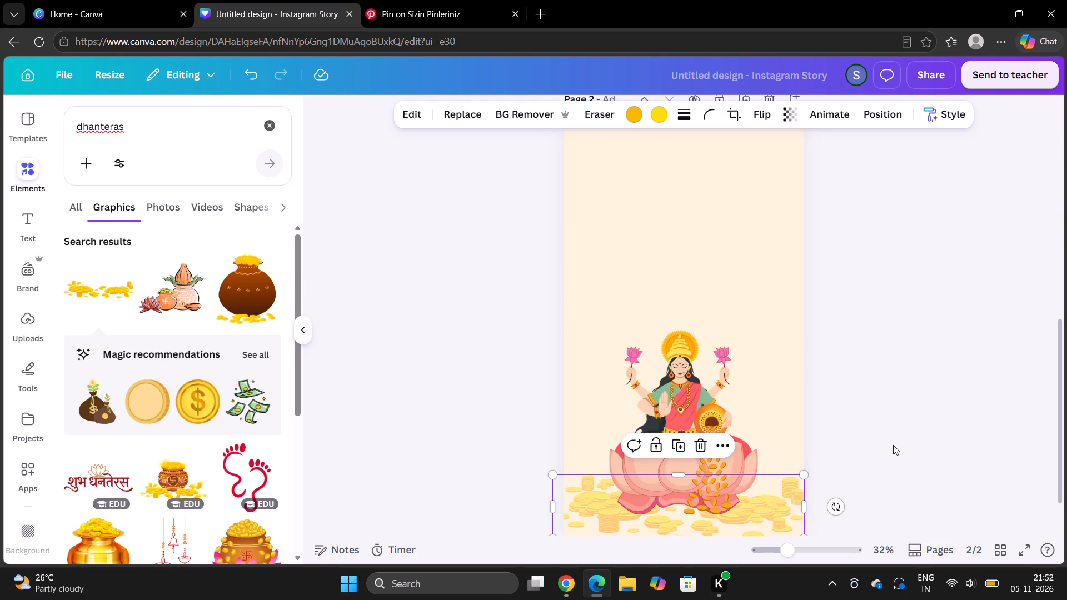
Add the orange-red धनतेरस lettering graphic from the dhanteras results and place it above Lakshmi's head on page 2.
scroll(171, 487, "down", 2)
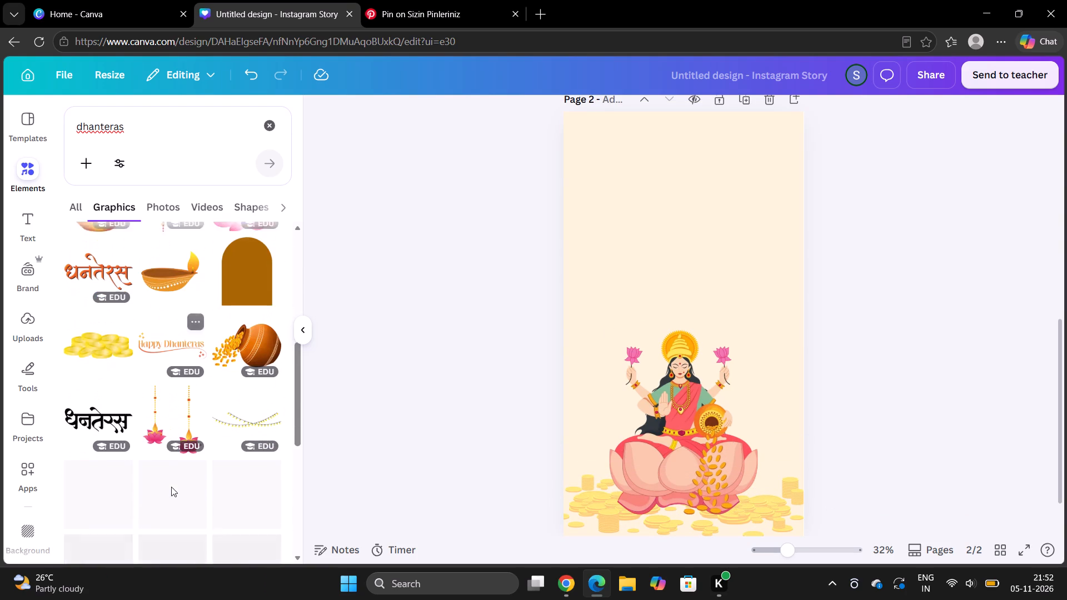
scroll(171, 487, "down", 2)
scroll(171, 487, "up", 2)
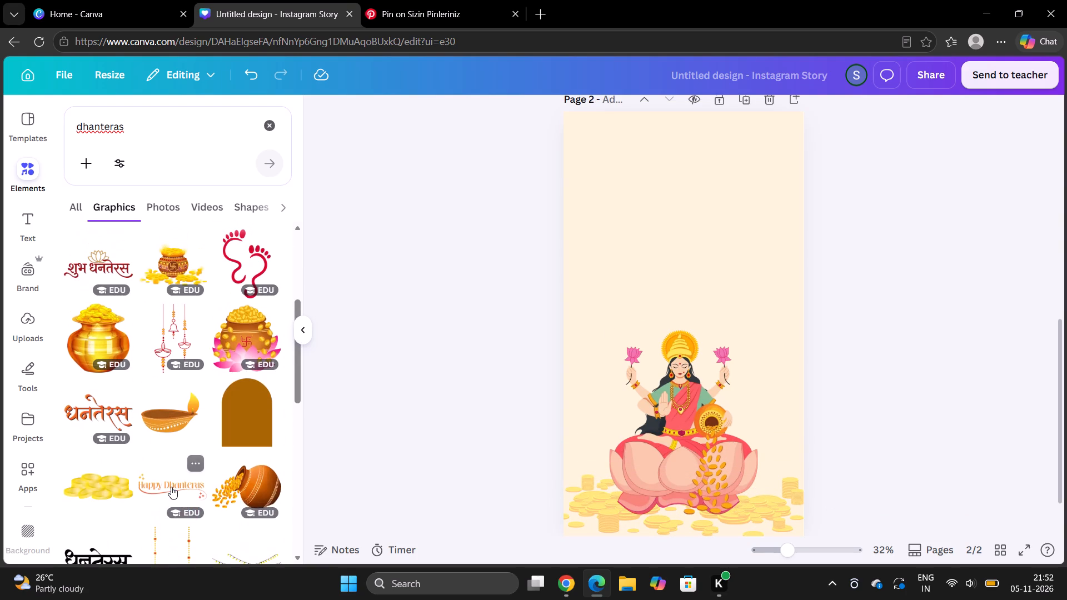
left_click(83, 393)
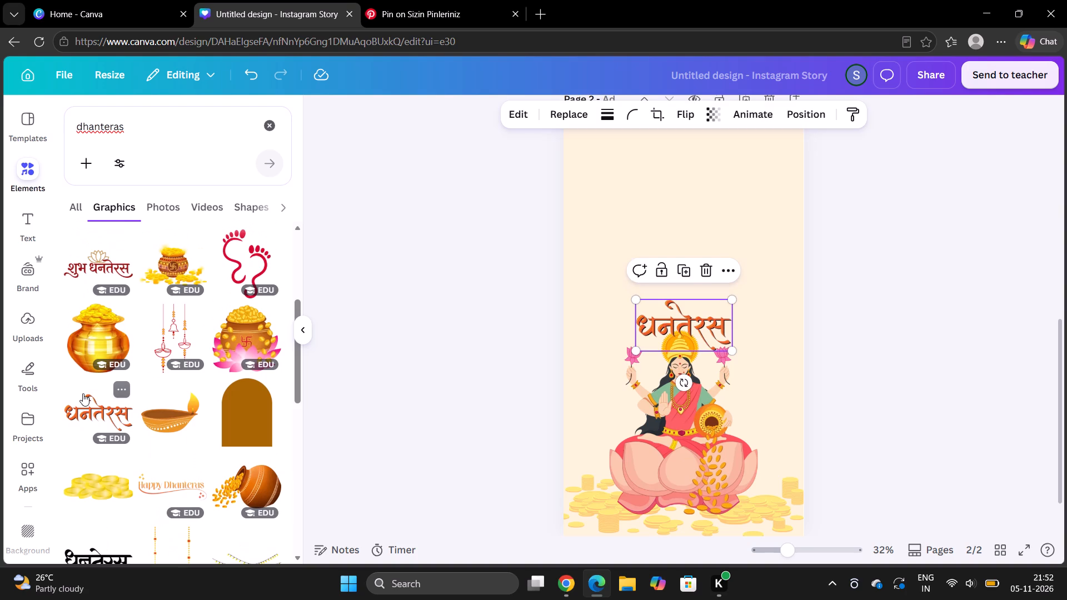
left_click_drag(699, 318, 694, 286)
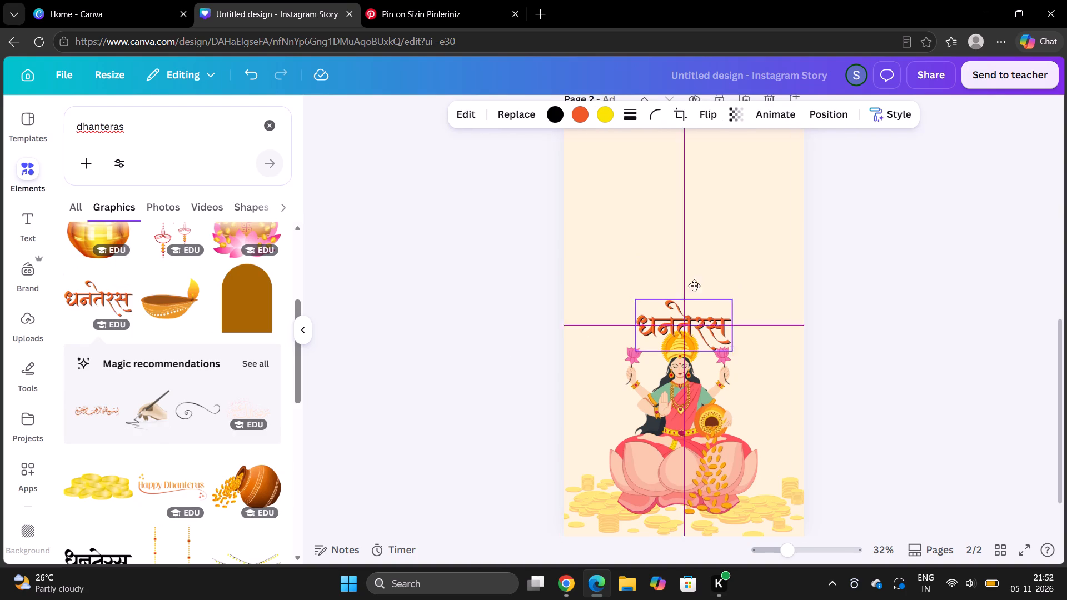
left_click_drag(694, 286, 694, 266)
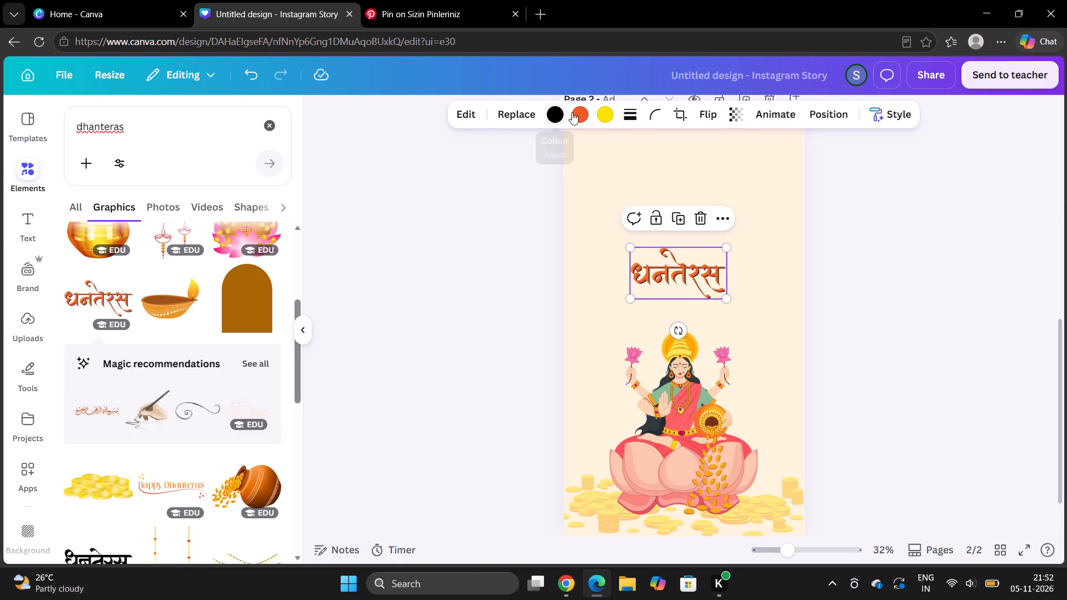
Recolour the धनतेरस lettering's orange-red fill, trying yellow #ffda03 before settling on the golden orange from the coins' photo colours.
left_click(586, 119)
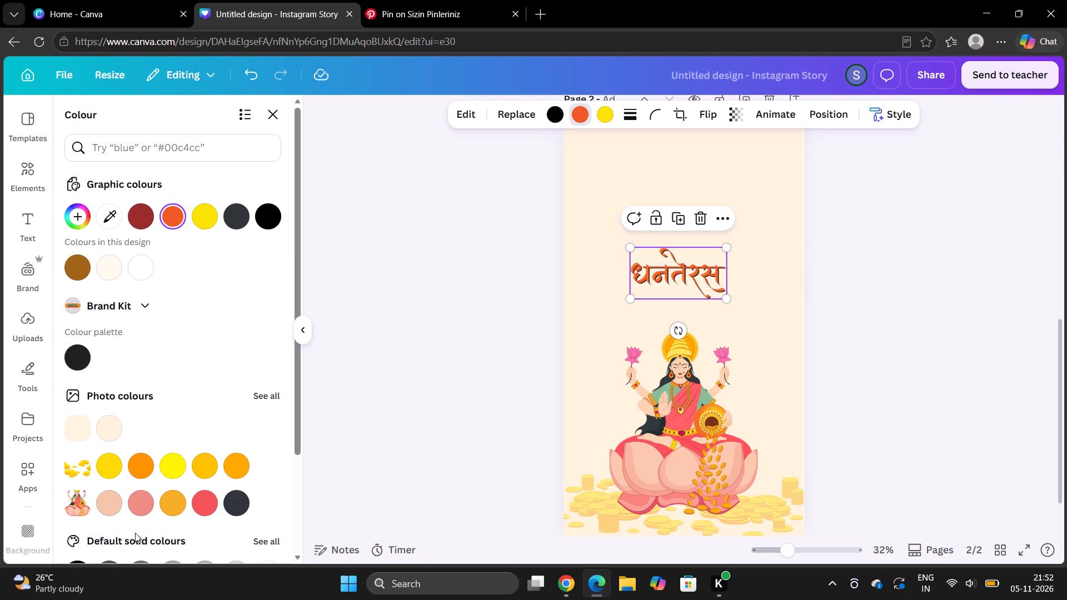
left_click(110, 467)
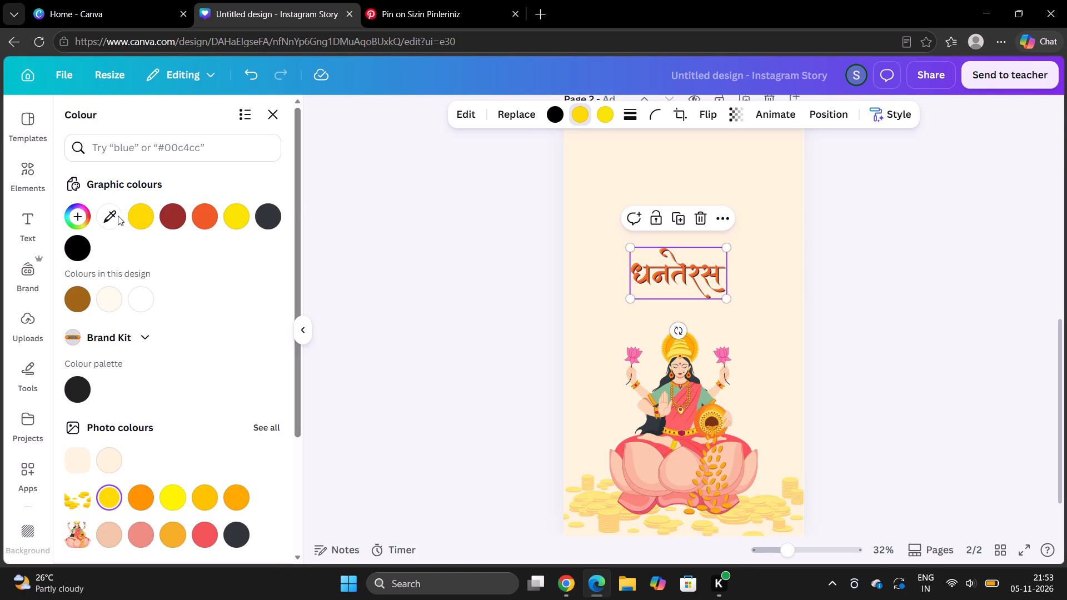
left_click(146, 208)
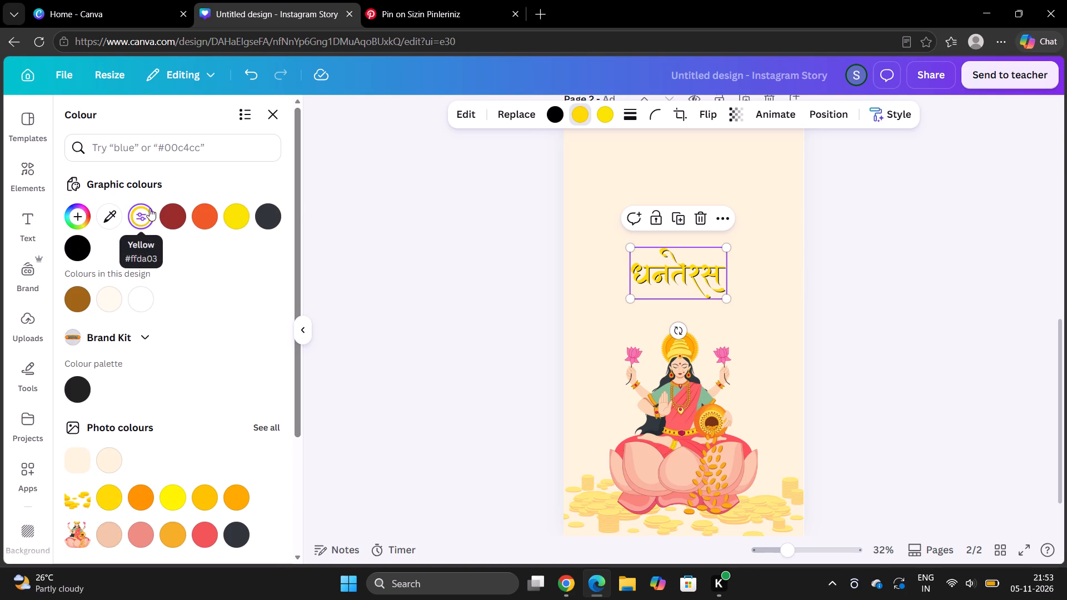
left_click(581, 364)
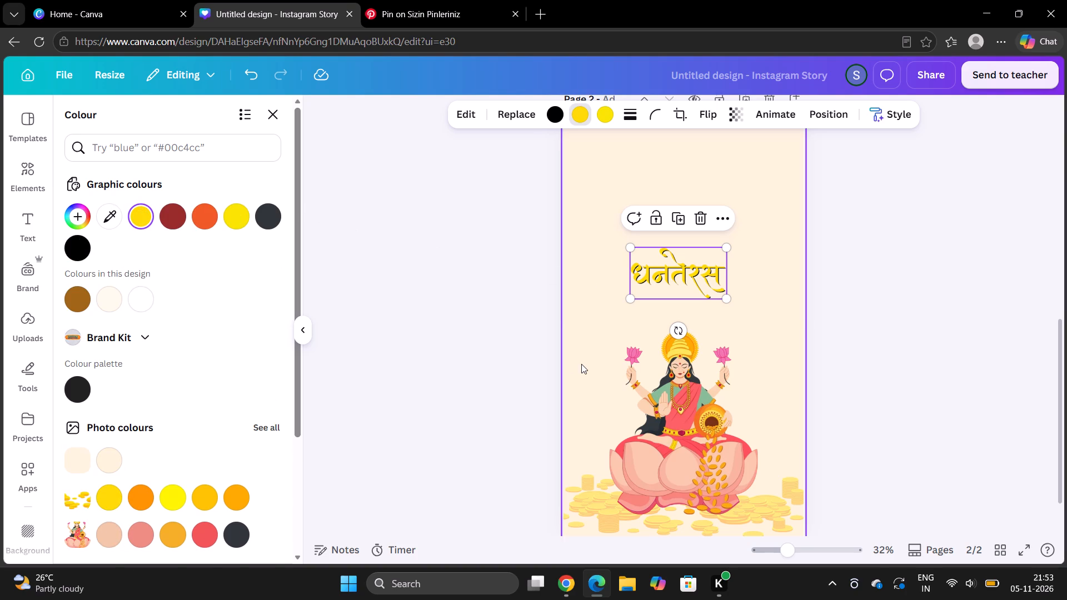
left_click(707, 284)
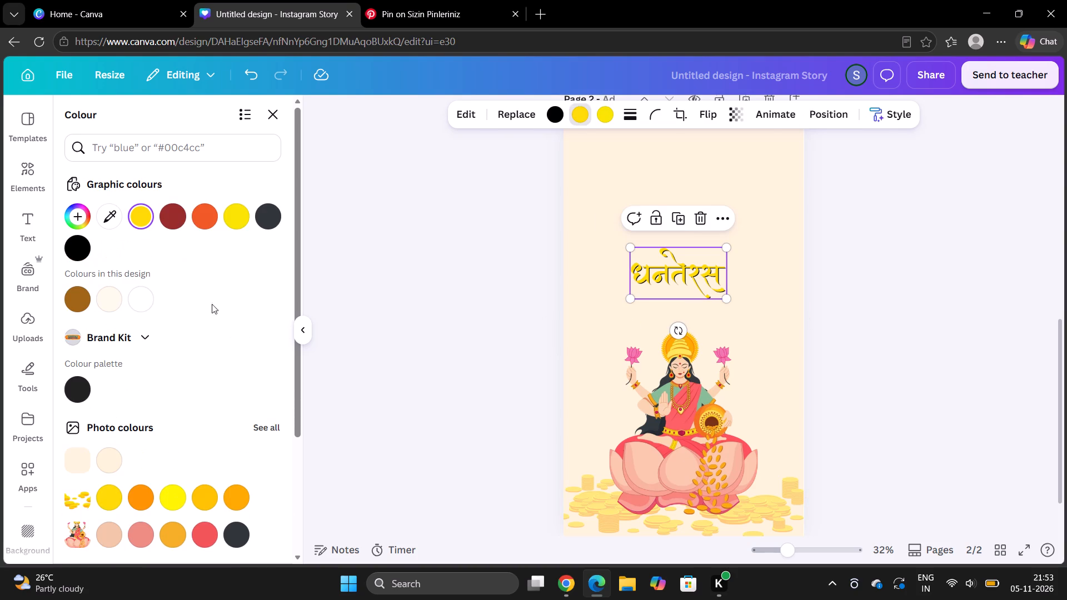
left_click(201, 223)
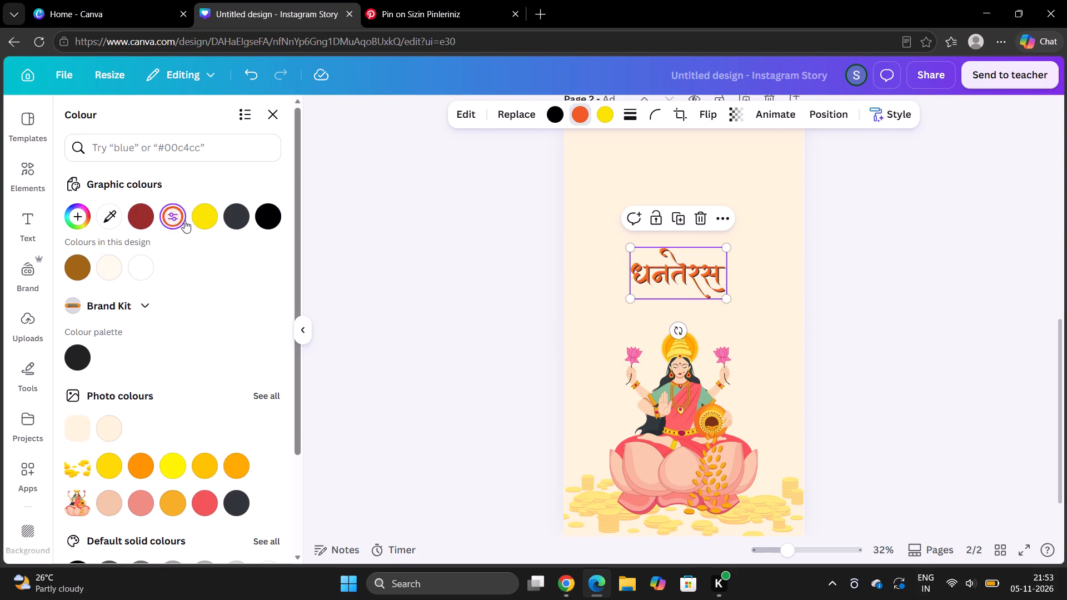
scroll(221, 382, "down", 1)
left_click(238, 362)
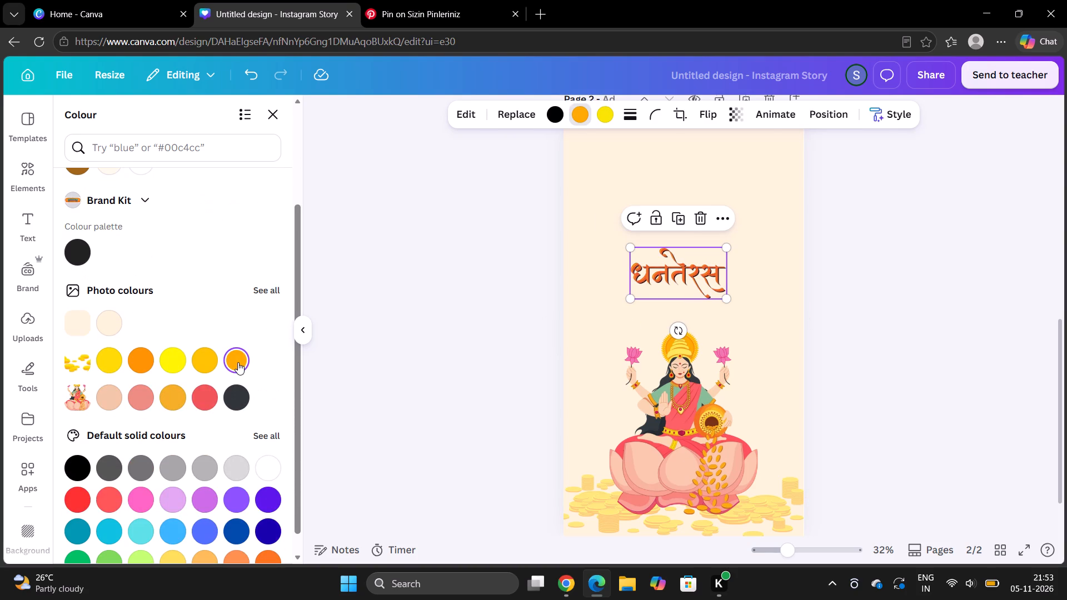
left_click(471, 361)
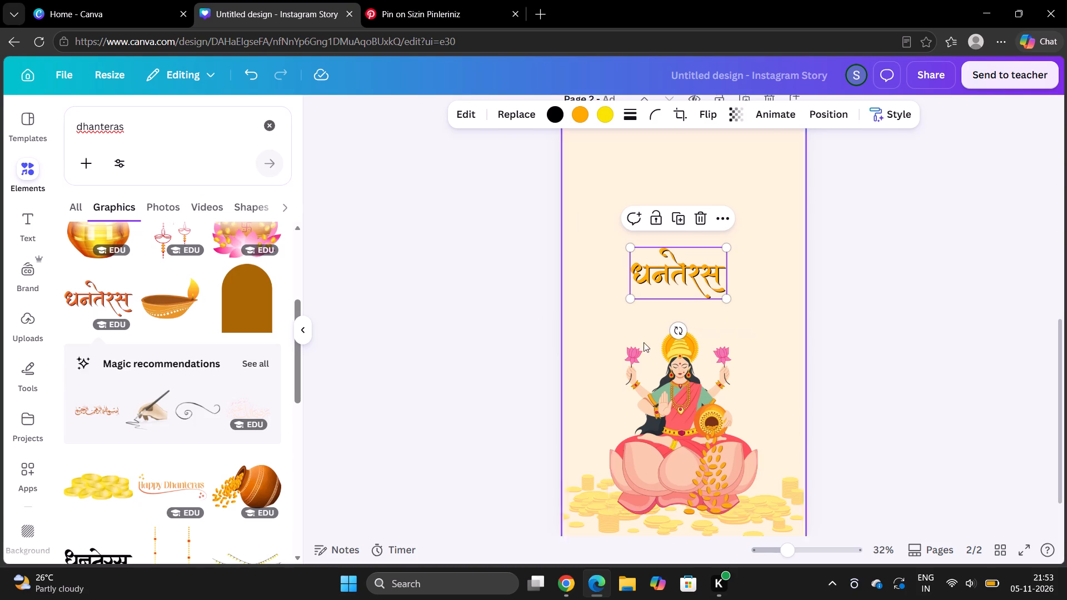
Search the graphics for leaf and look through the results for a suitable leaf decoration.
left_click(144, 131)
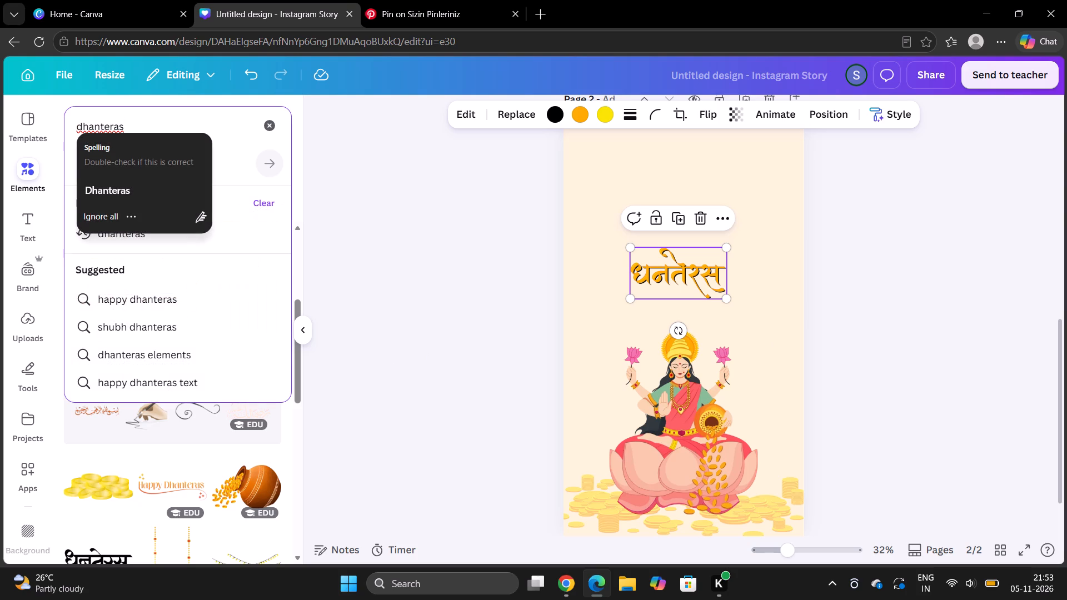
key("BackSpace")
key("BackSpace")
key("BackSpace")
key("BackSpace")
key("BackSpace")
key("BackSpace")
key("BackSpace")
key("BackSpace")
key("BackSpace")
key("BackSpace")
key("BackSpace")
key("BackSpace")
key("BackSpace")
key("BackSpace")
key("BackSpace")
key("BackSpace")
key("BackSpace")
key("BackSpace")
key("BackSpace")
key("BackSpace")
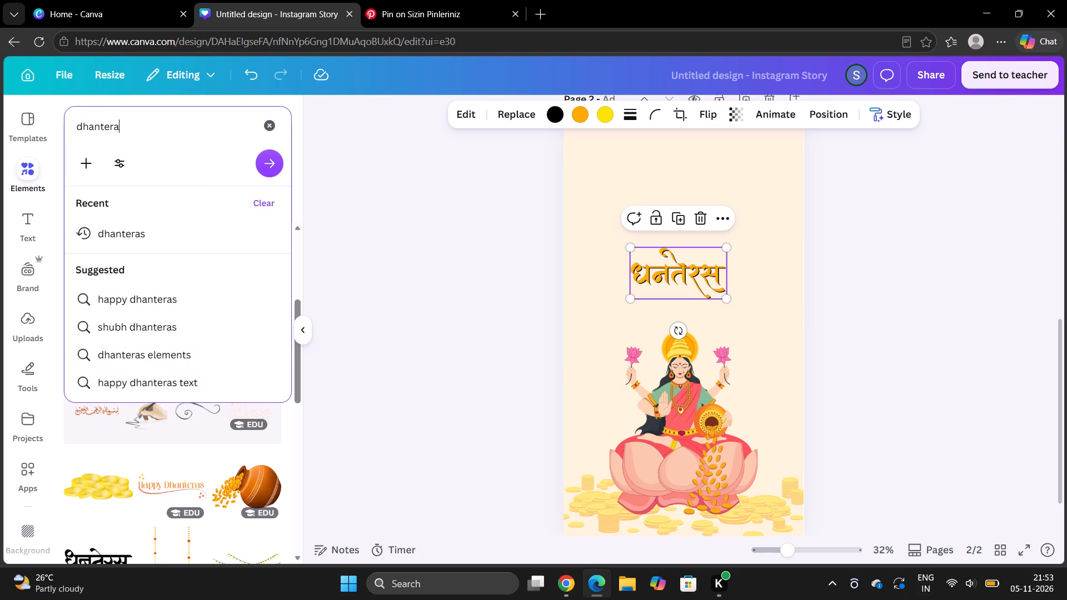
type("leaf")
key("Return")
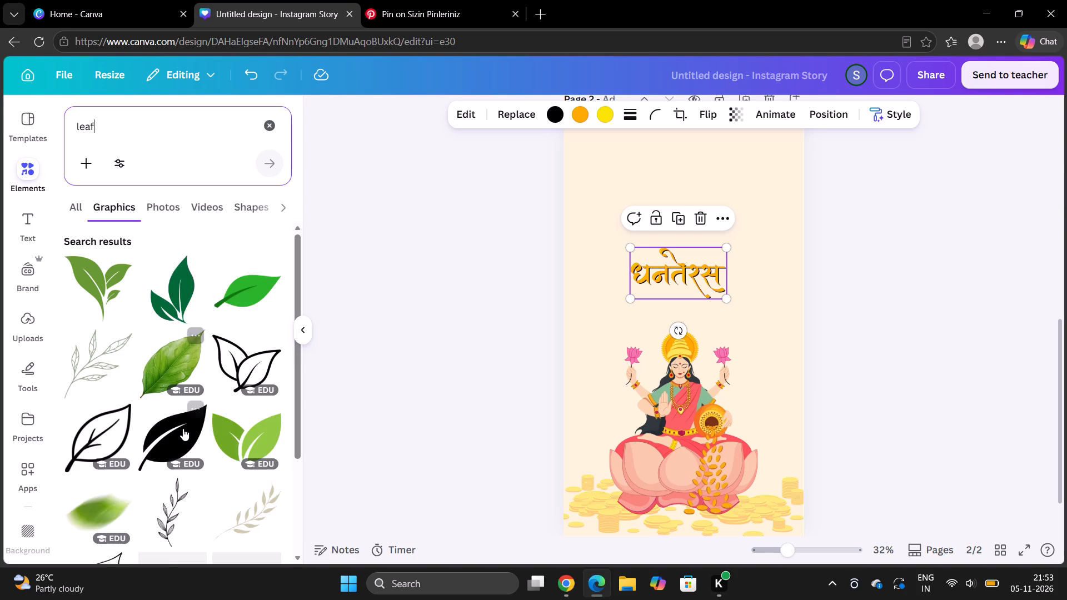
scroll(183, 428, "down", 3)
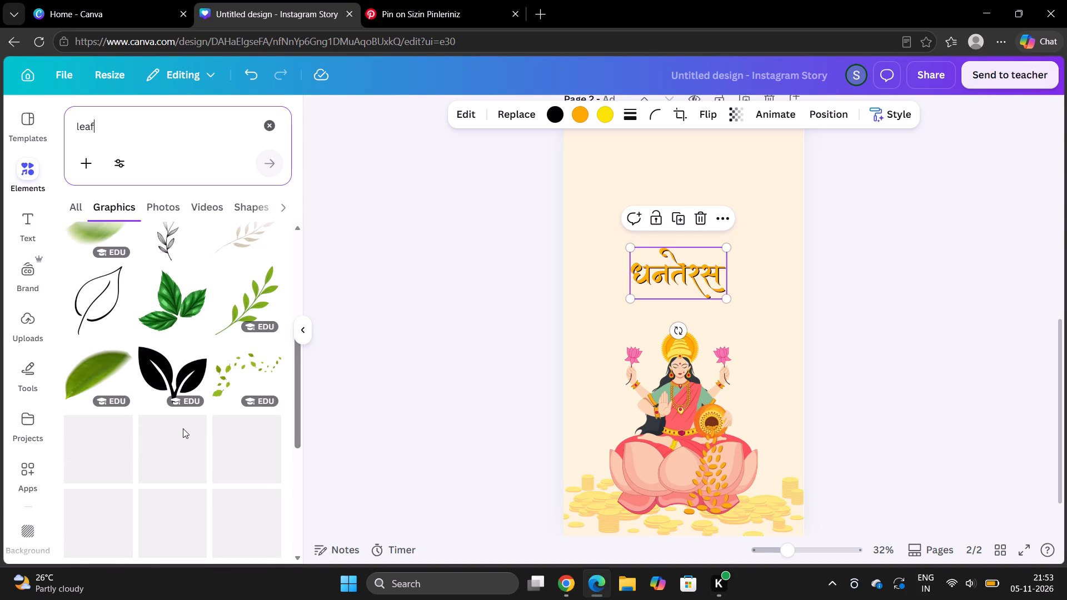
scroll(175, 443, "down", 1)
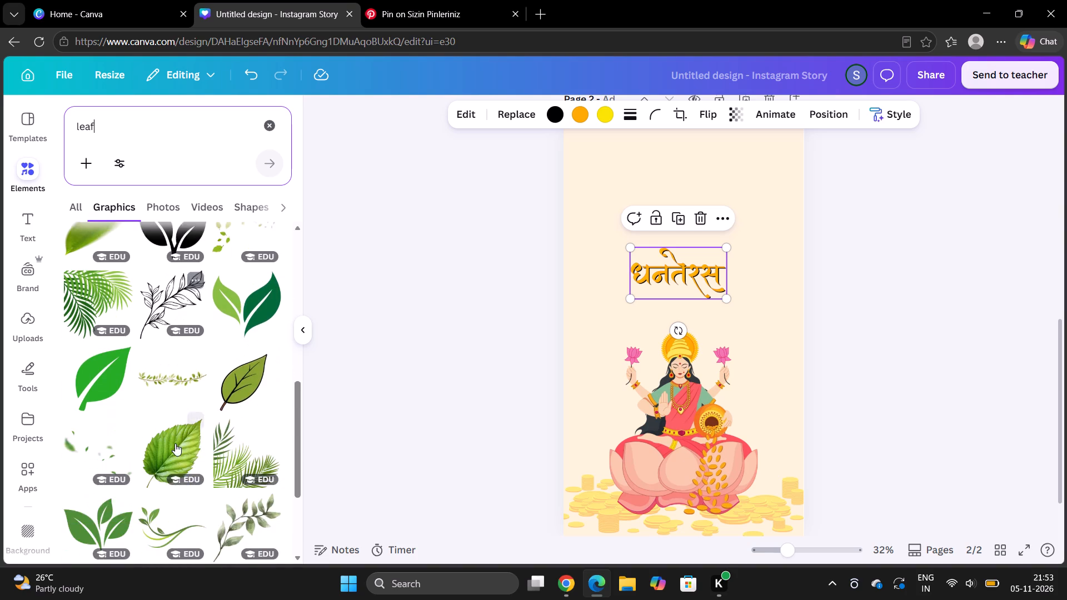
scroll(175, 443, "down", 4)
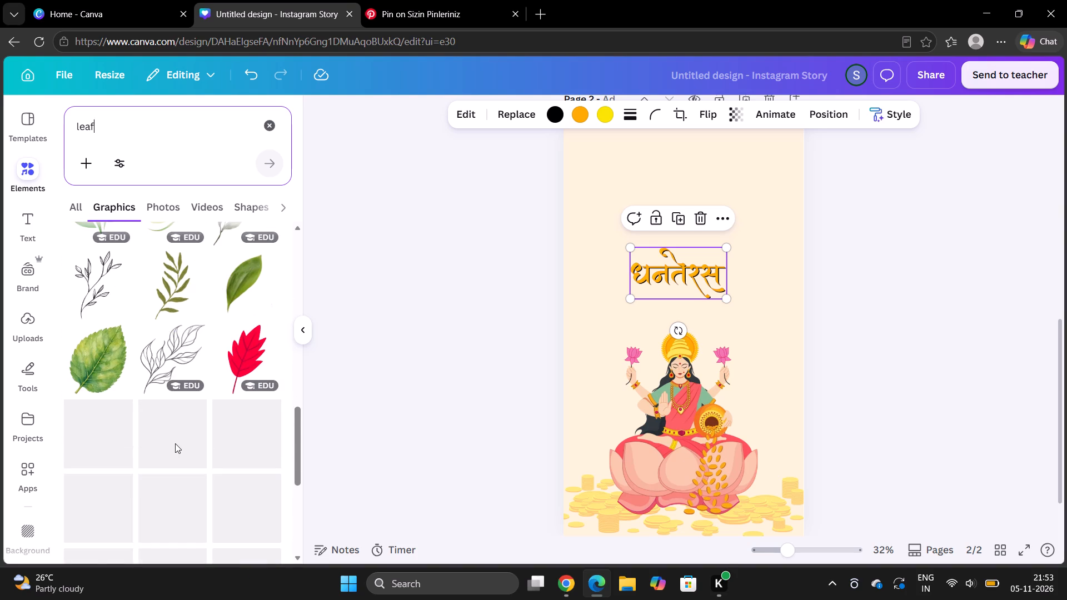
scroll(175, 443, "down", 2)
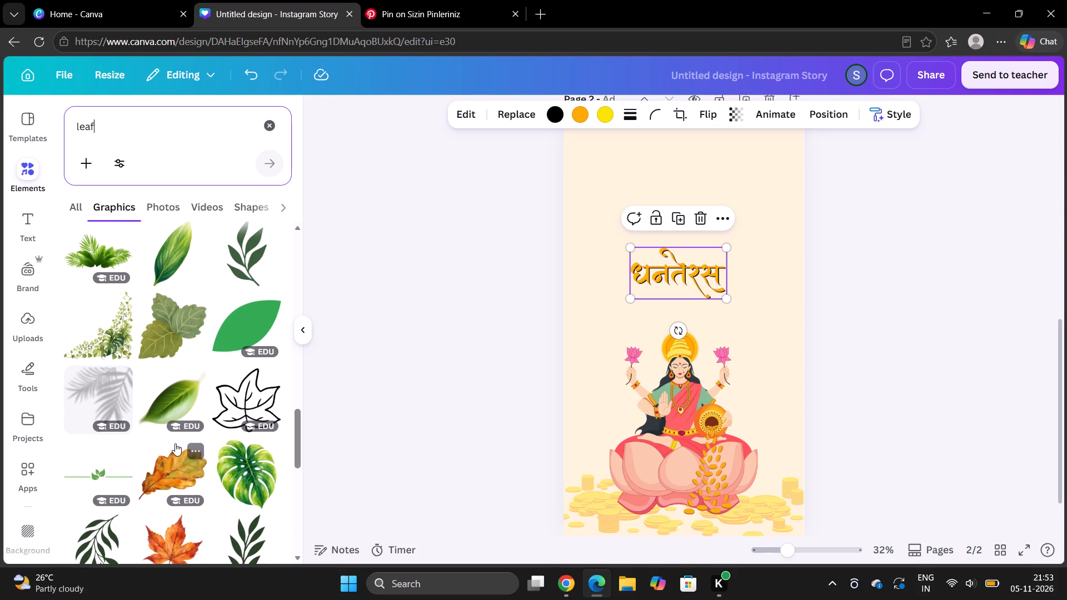
scroll(175, 443, "down", 4)
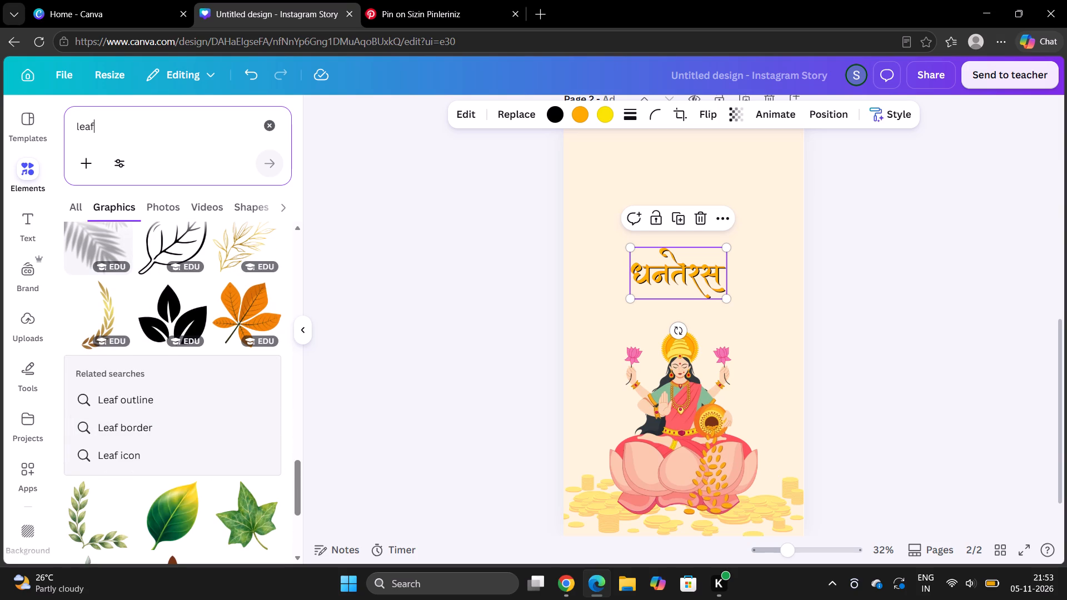
Search the graphics for banana leaf and add the pair of overlapping light and dark green leaves to page 2.
left_click(132, 120)
key("BackSpace")
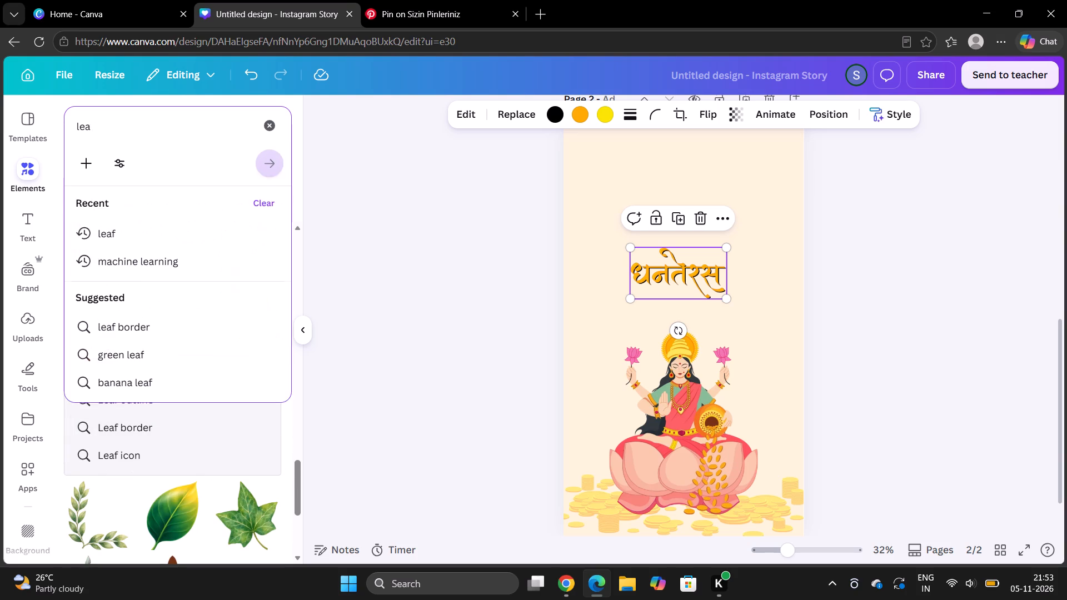
key("BackSpace")
key("BackSpace")
key("BackSpace")
key("BackSpace")
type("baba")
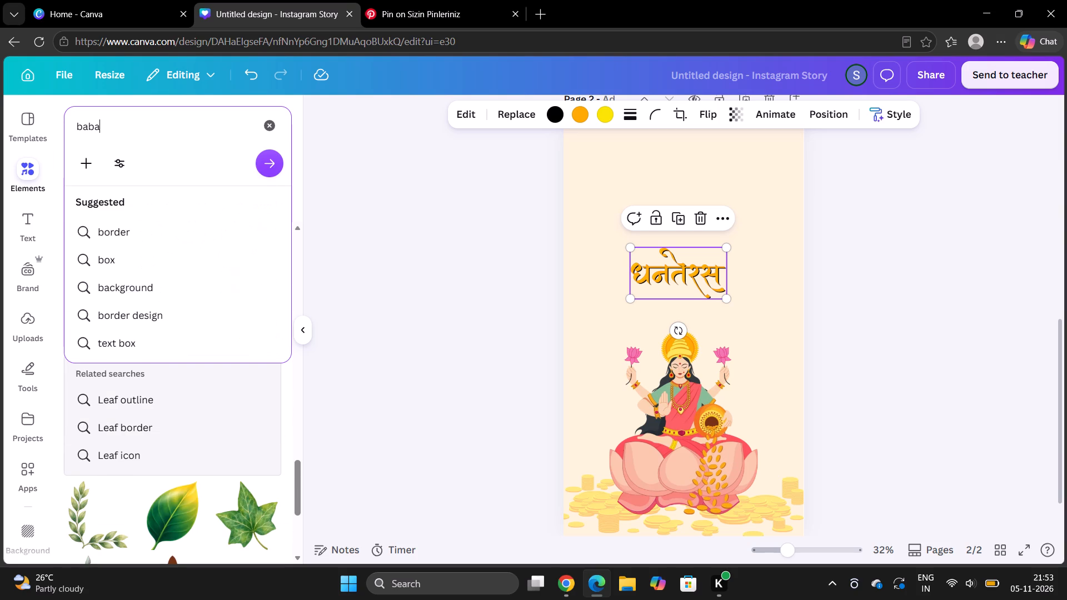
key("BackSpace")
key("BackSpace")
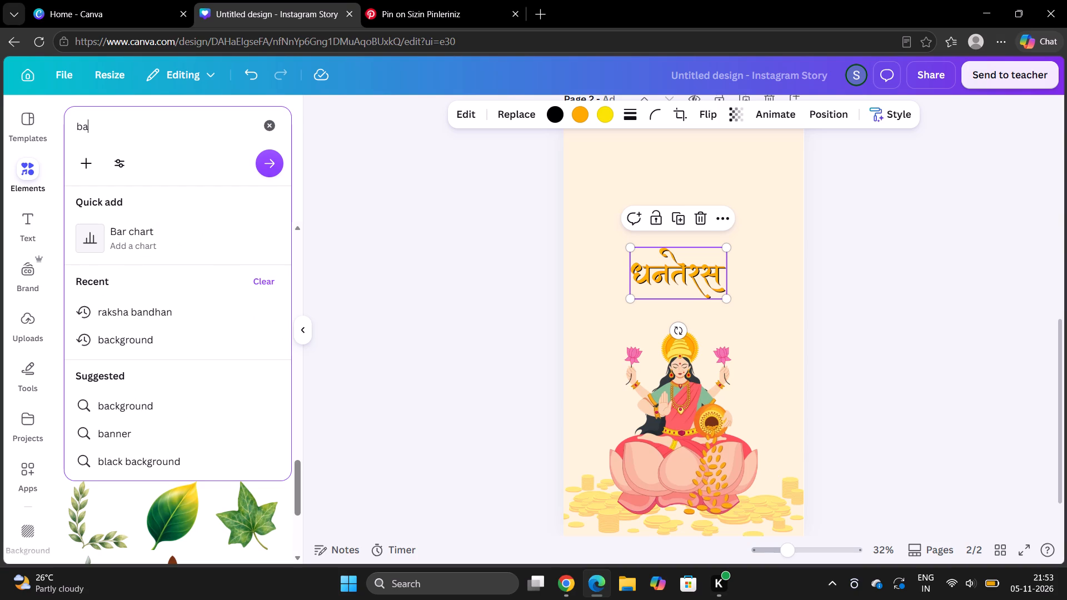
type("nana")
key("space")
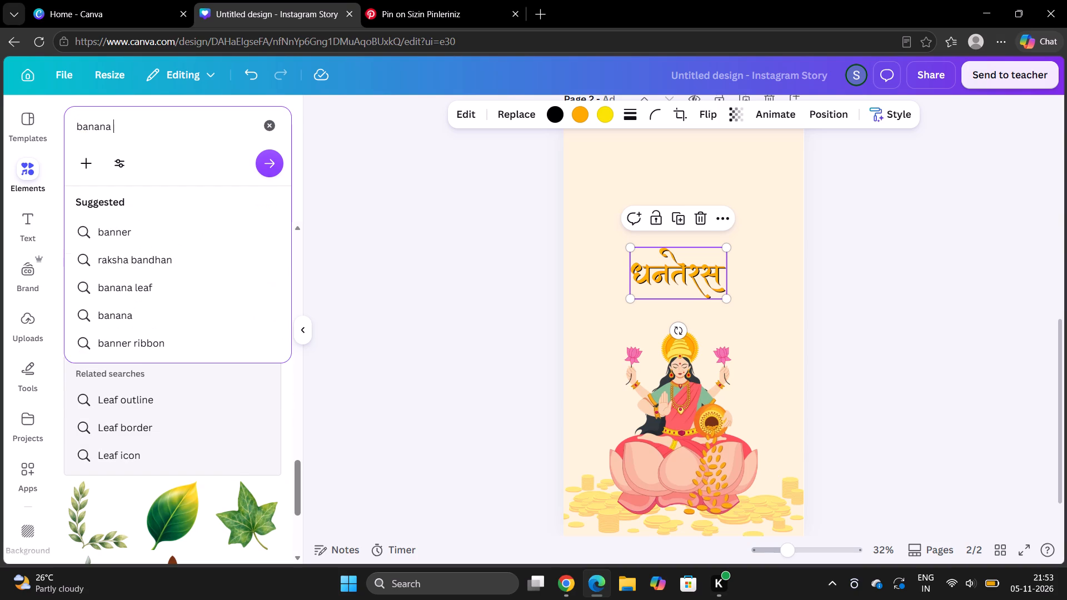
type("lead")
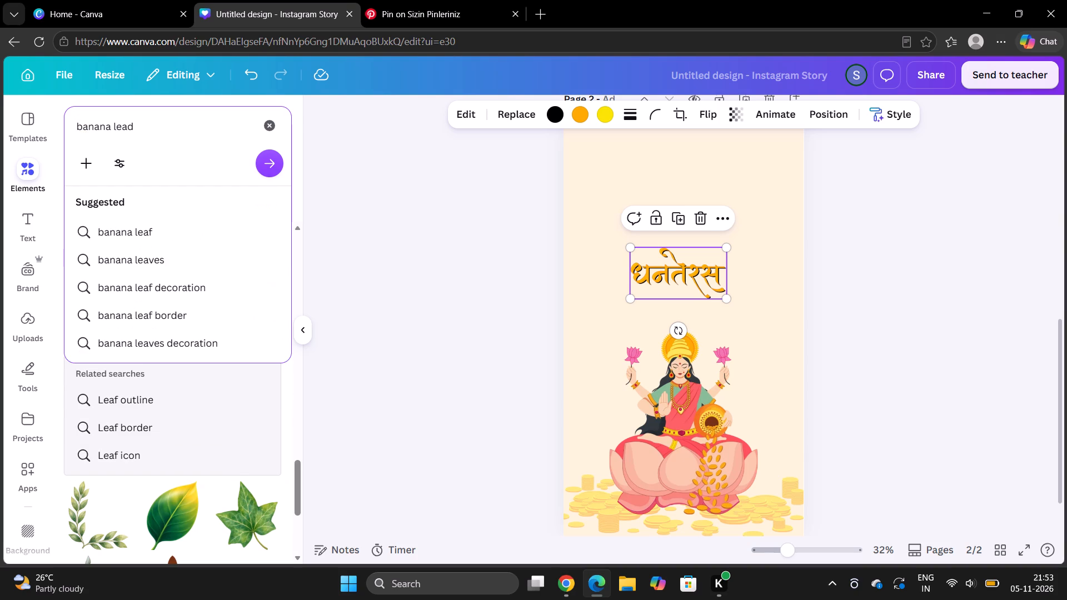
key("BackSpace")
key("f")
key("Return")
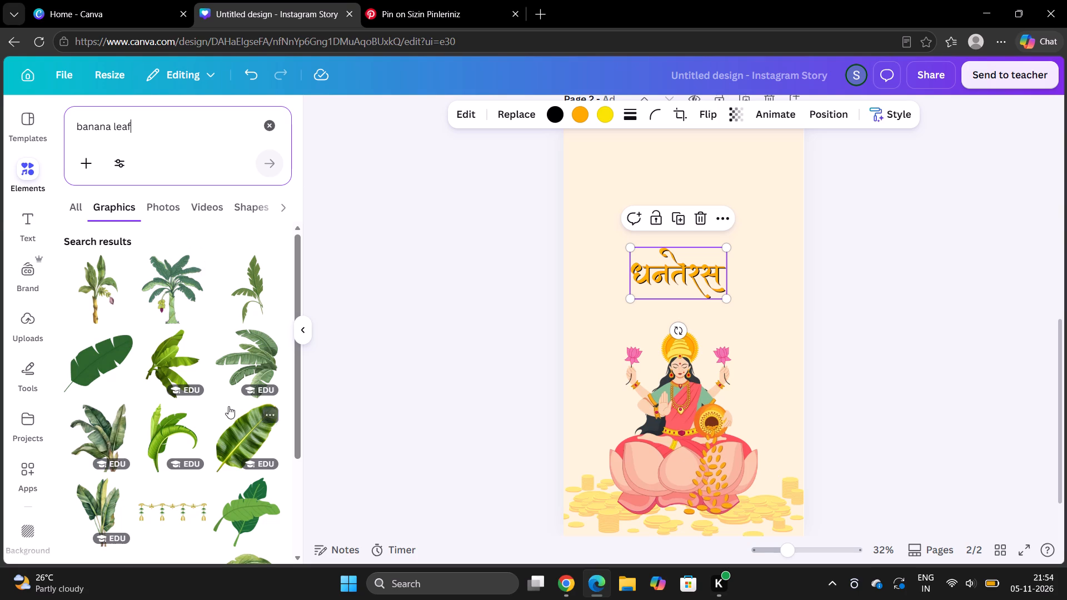
scroll(228, 406, "down", 2)
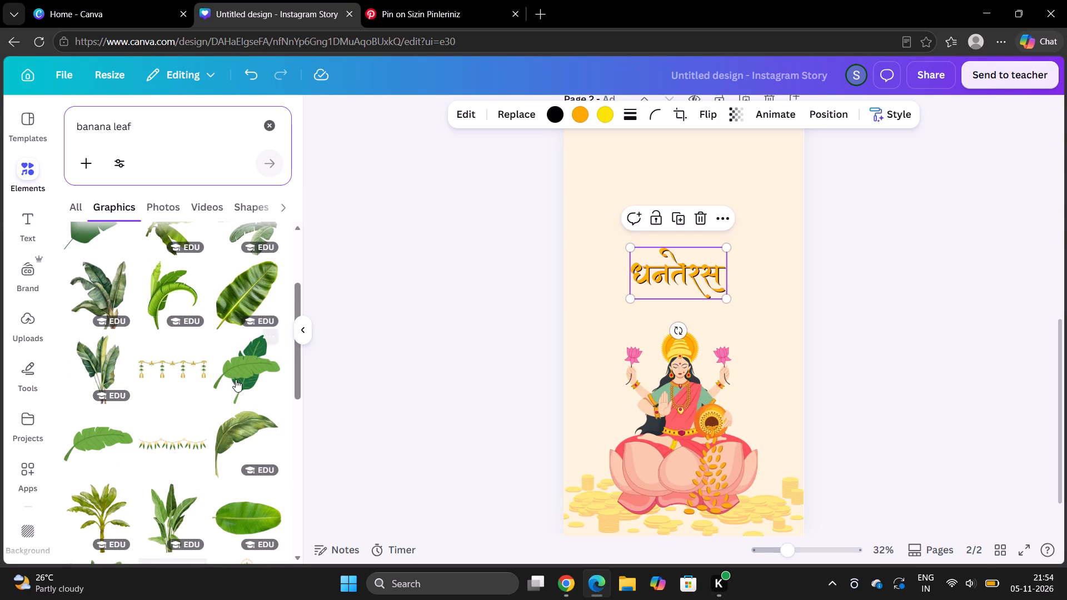
left_click(242, 375)
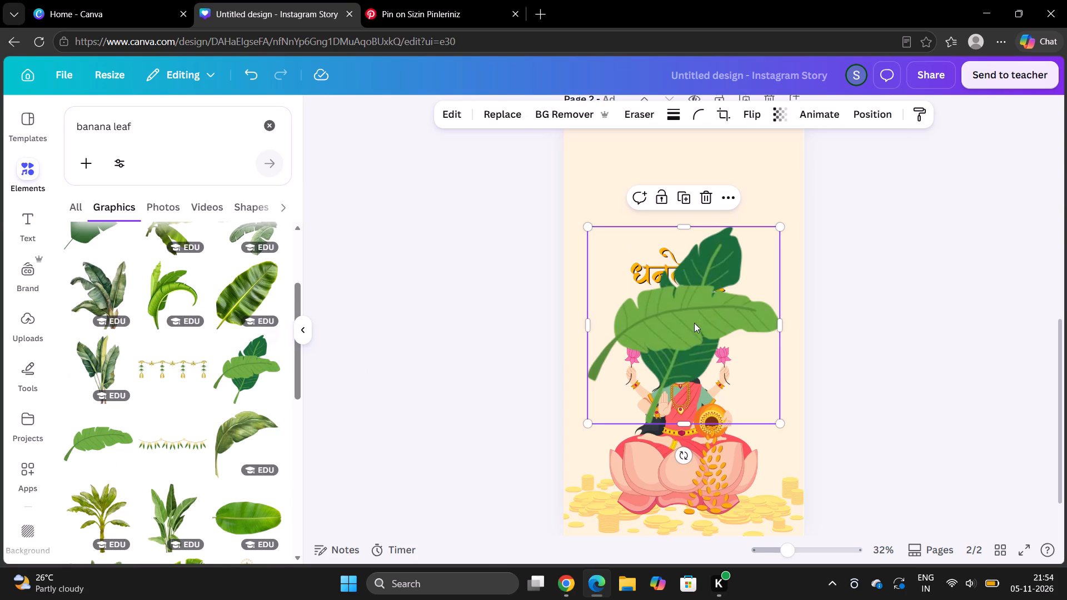
Shrink the banana leaves and move them beside Lakshmi, slightly past the page's right edge.
left_click_drag(682, 324, 705, 398)
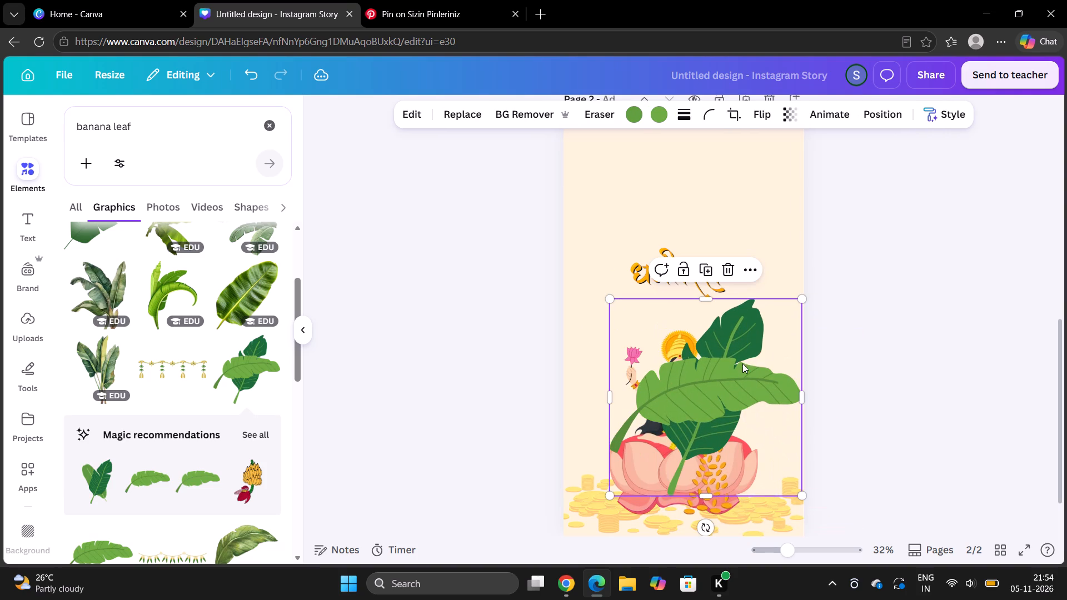
left_click_drag(797, 298, 767, 347)
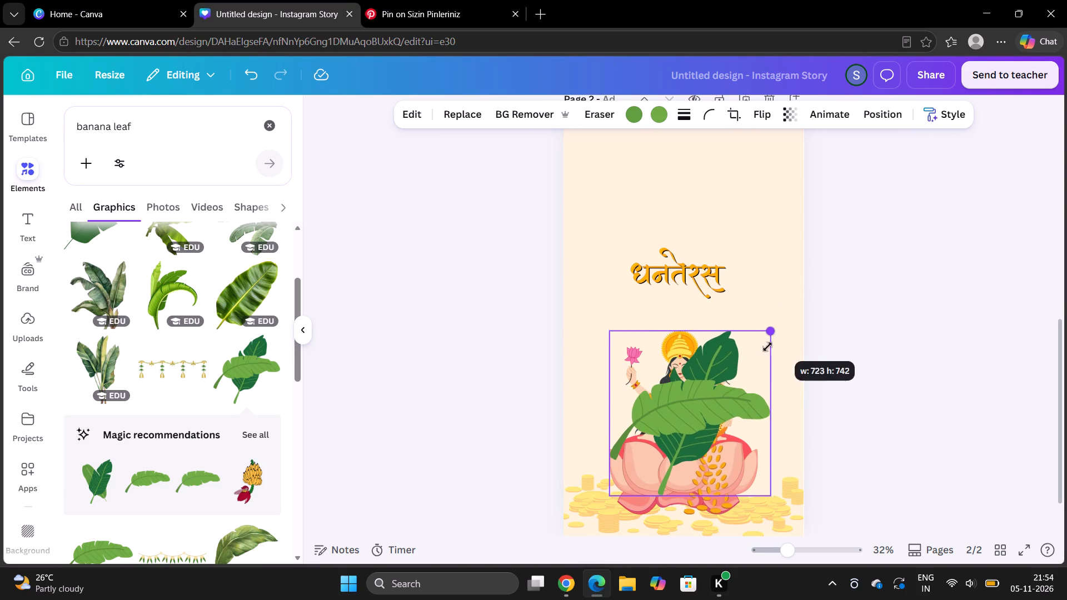
left_click_drag(767, 347, 765, 348)
left_click_drag(730, 394, 781, 397)
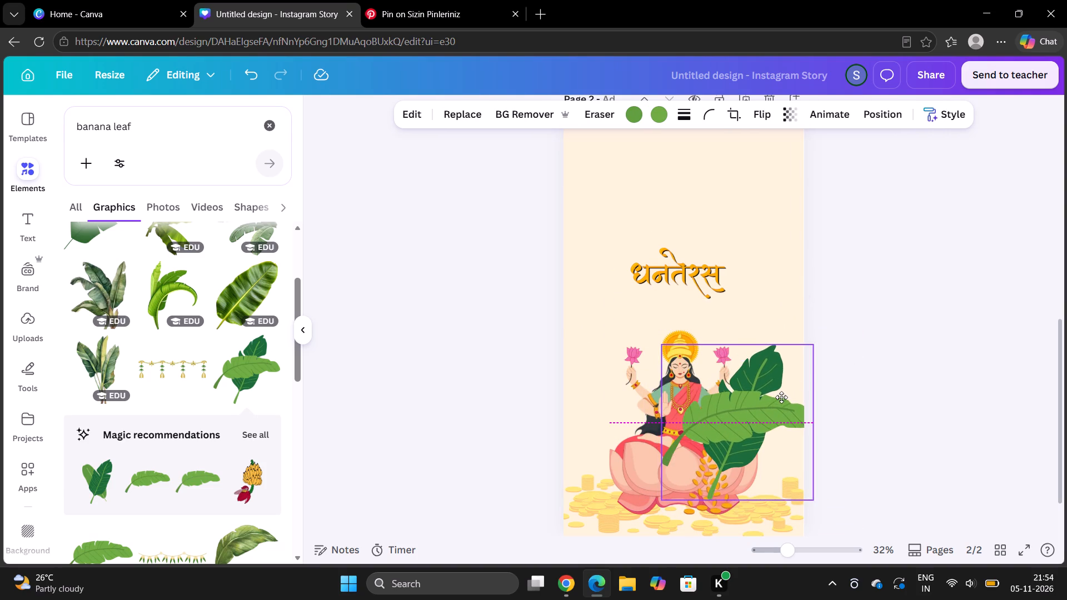
left_click_drag(781, 397, 779, 395)
Duplicate the banana leaves, flip the copy horizontally, shrink it and align it with the page's left edge.
left_click(735, 310)
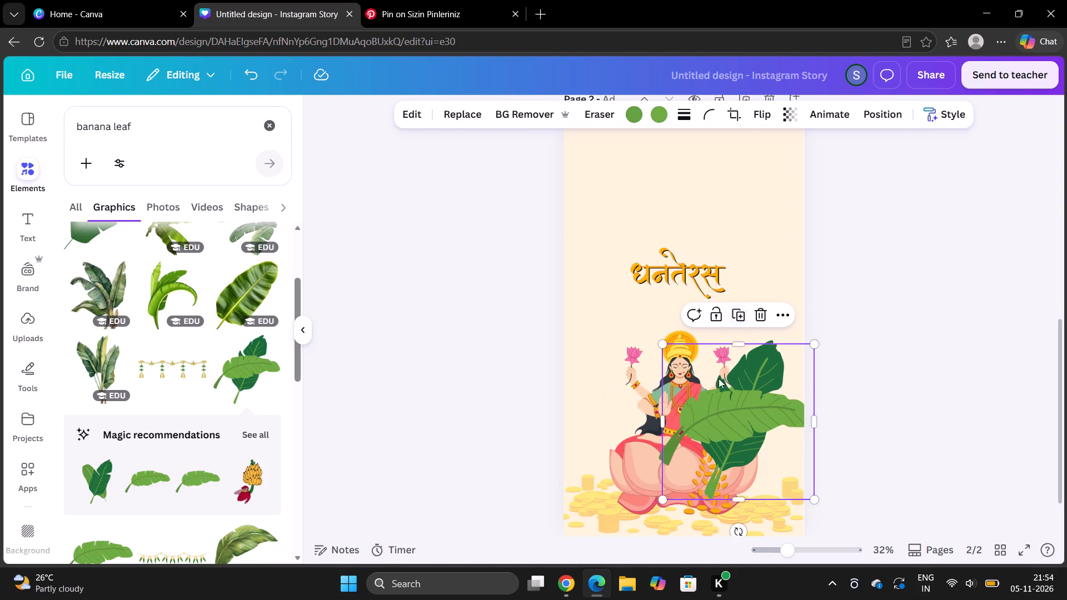
left_click_drag(719, 389, 599, 394)
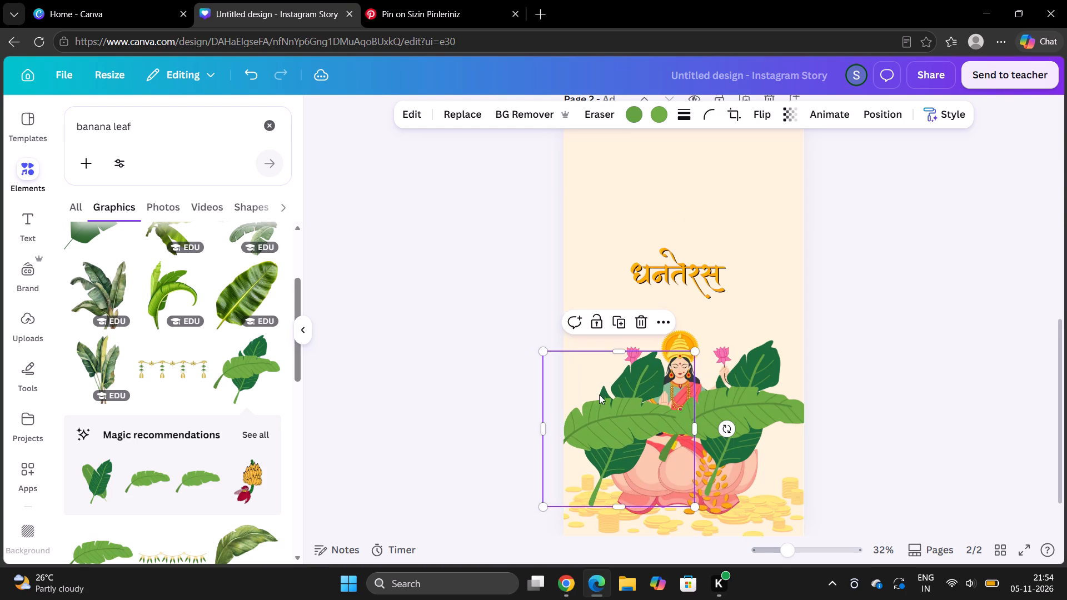
left_click(761, 118)
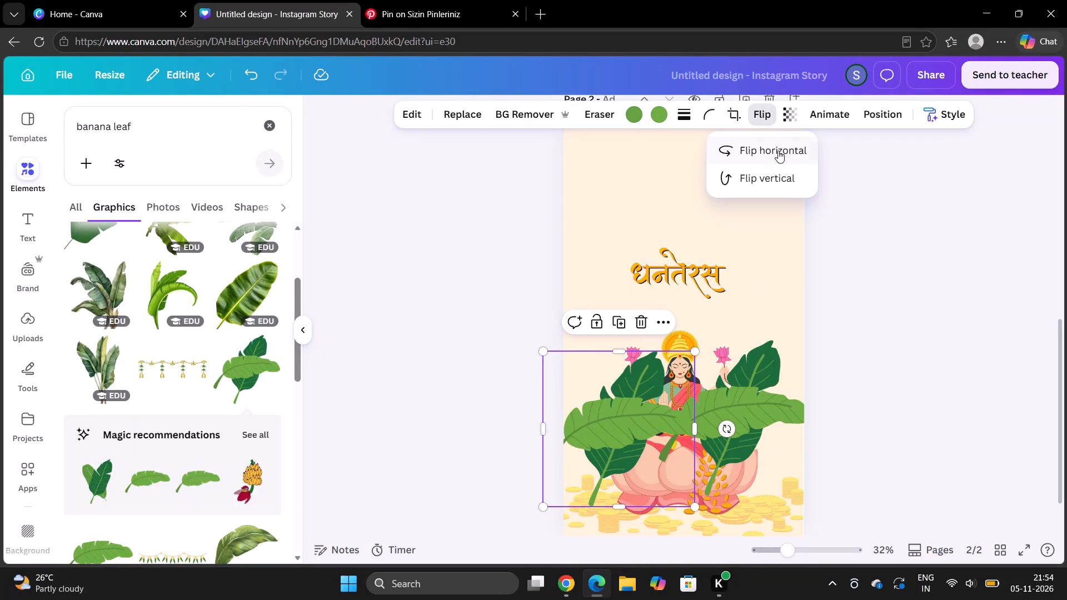
left_click(779, 152)
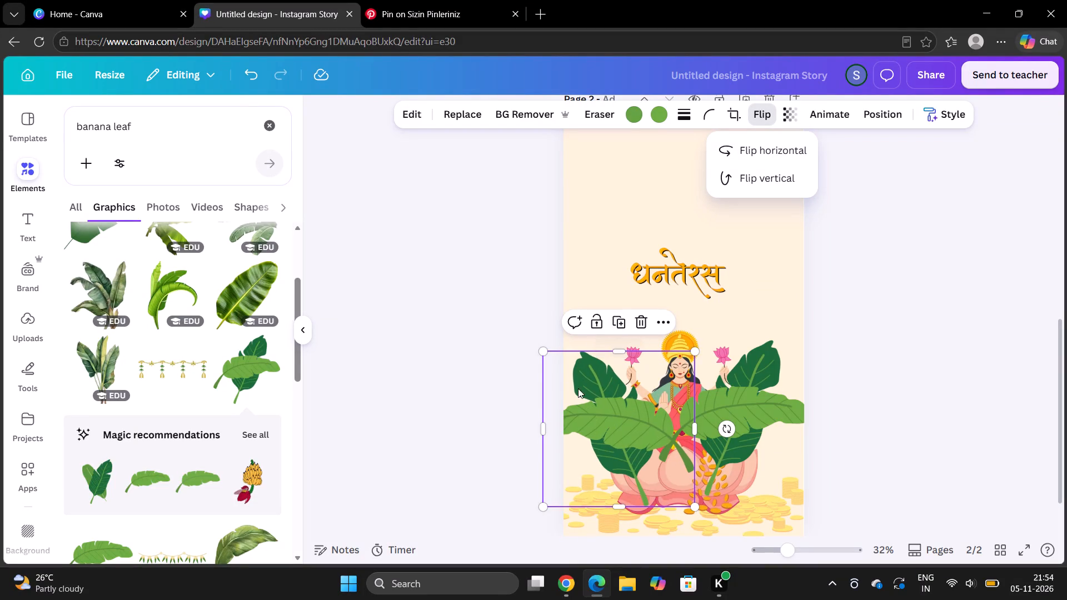
left_click_drag(542, 352, 546, 354)
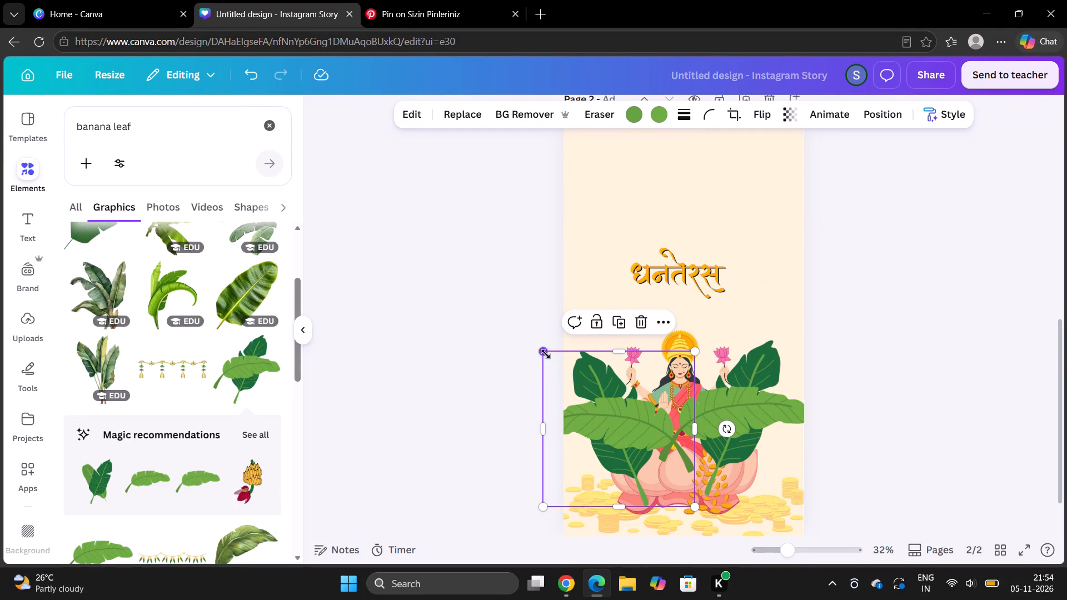
left_click_drag(546, 354, 595, 384)
left_click_drag(627, 421, 605, 394)
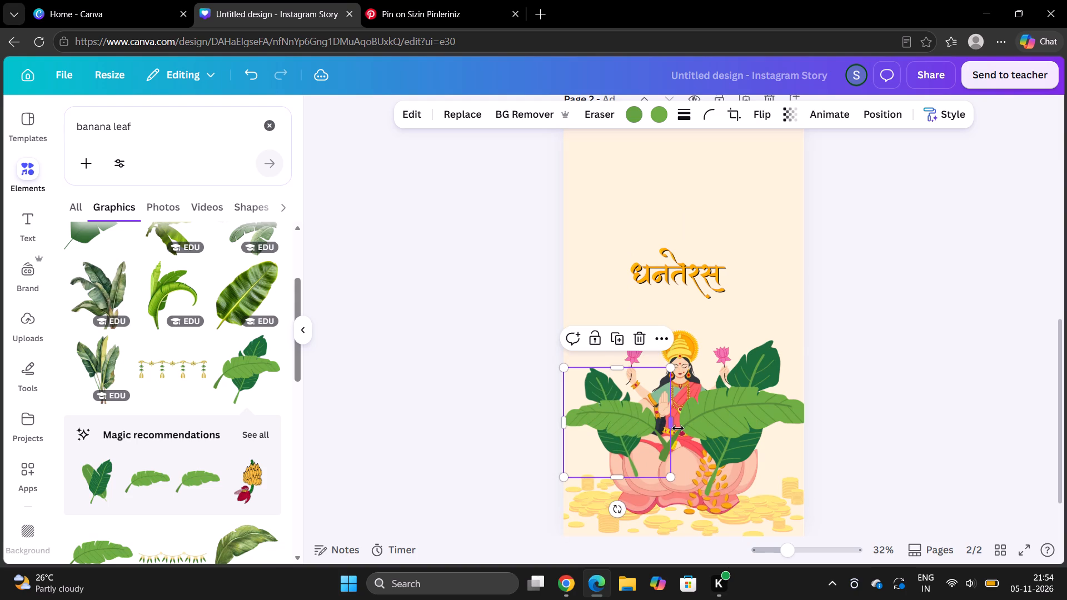
Shrink the larger banana leaves on the page's right side to nearly the left copy's size and raise them roughly level with it.
left_click(734, 434)
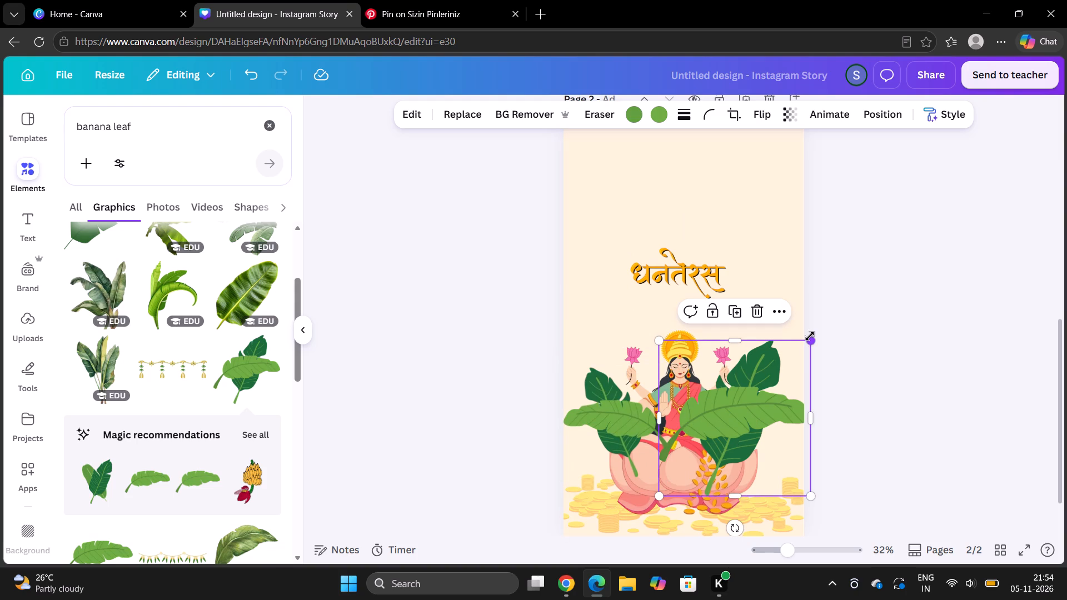
left_click_drag(810, 339, 777, 379)
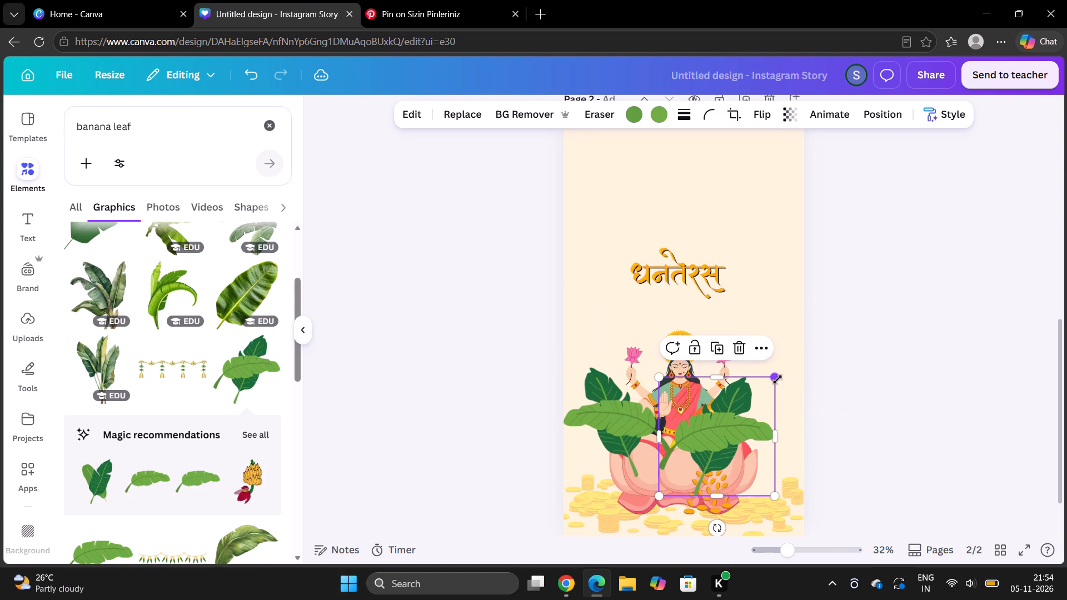
left_click_drag(722, 407, 737, 397)
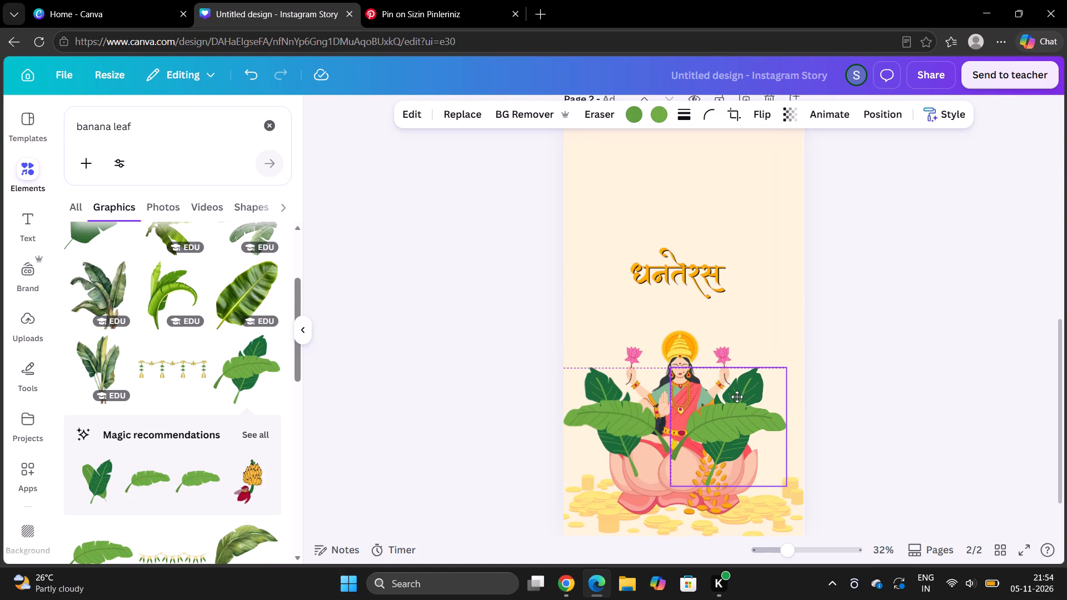
left_click_drag(737, 397, 736, 392)
Send both banana leaf graphics backward so they sit behind the Lakshmi illustration.
right_click(744, 434)
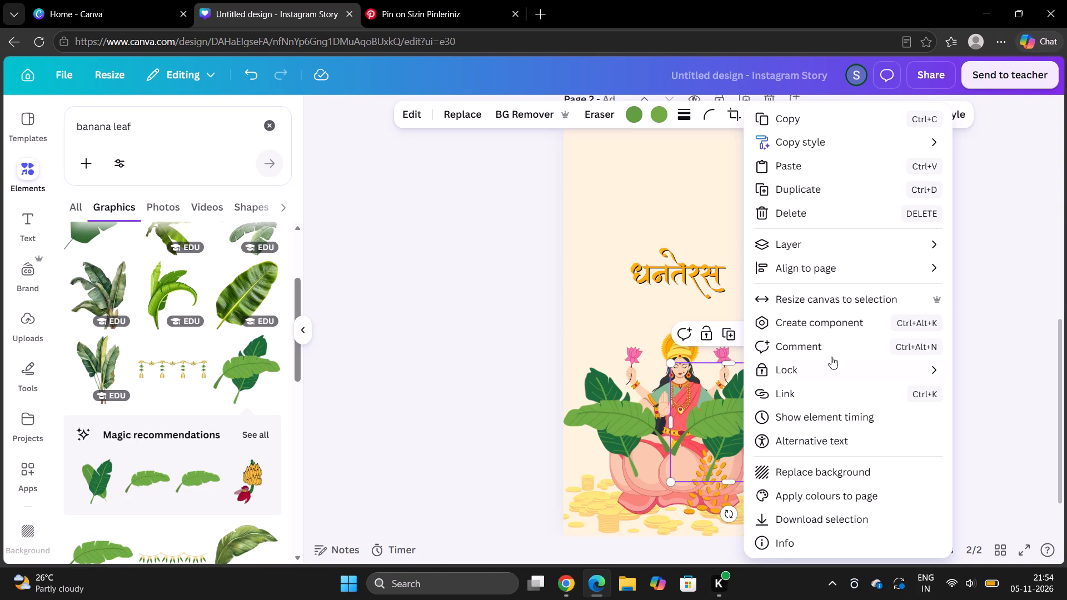
left_click(844, 249)
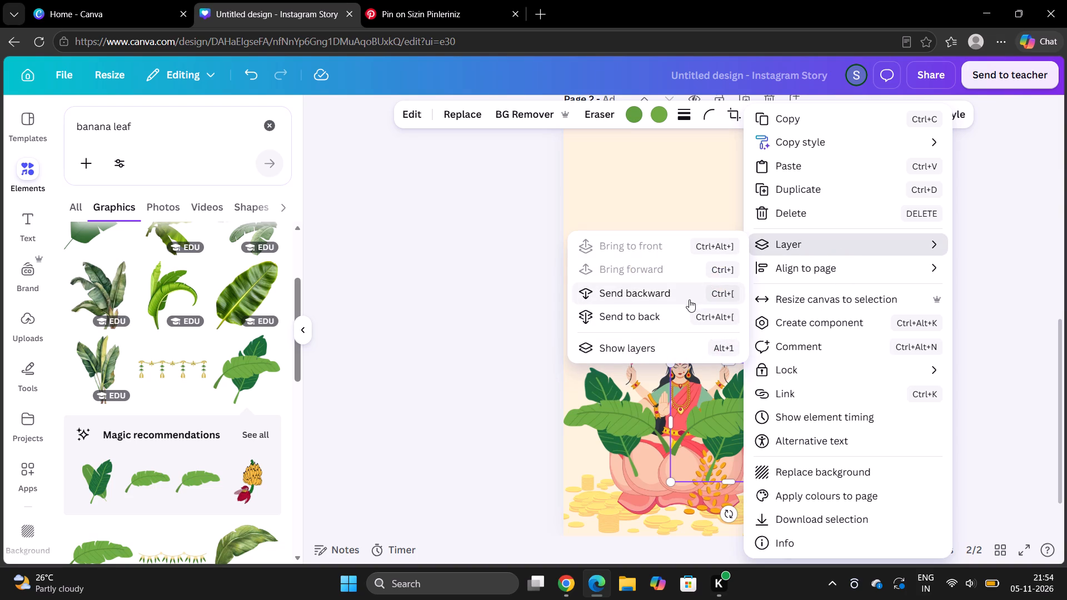
left_click(688, 297)
left_click(590, 422)
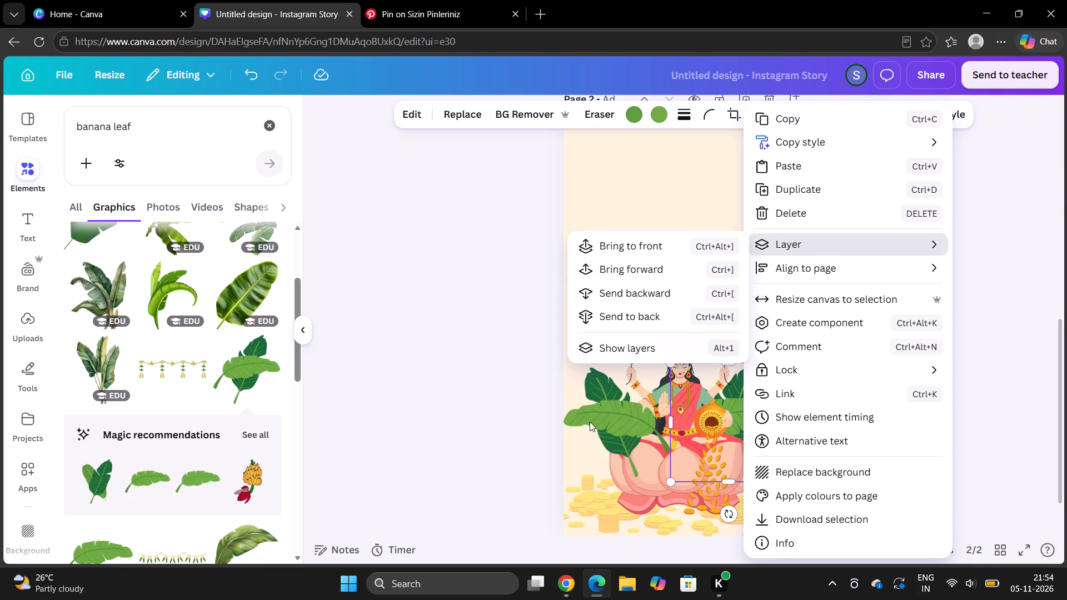
left_click(605, 421)
right_click(605, 421)
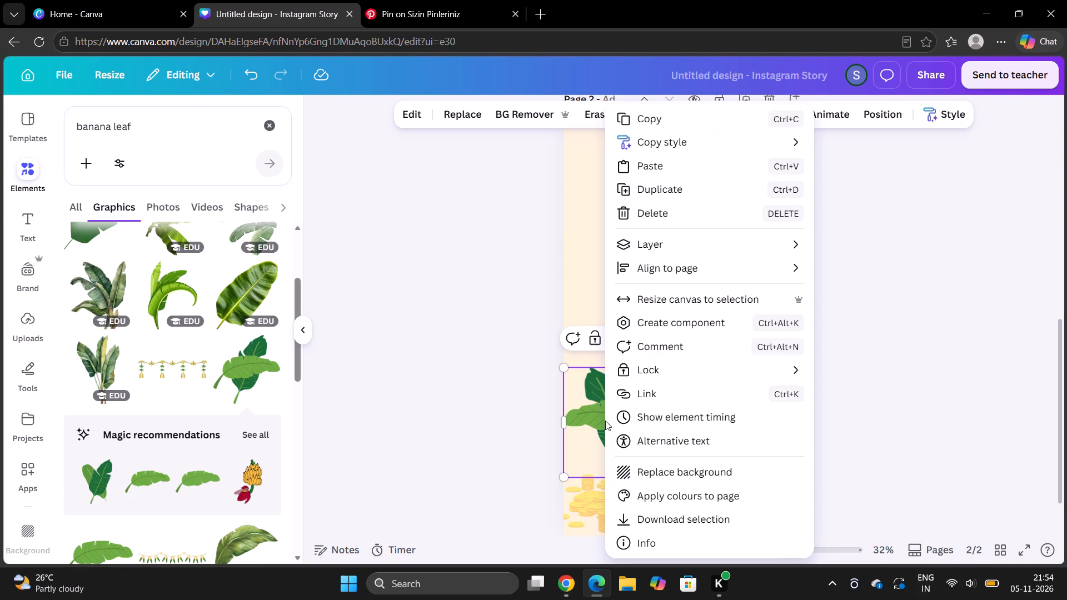
left_click(655, 262)
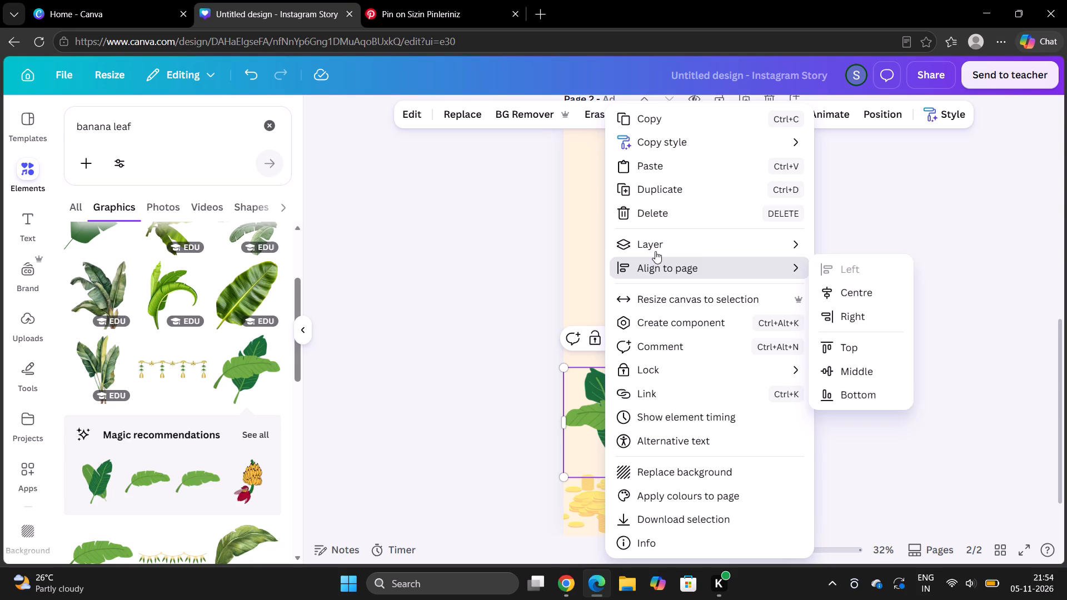
left_click(655, 249)
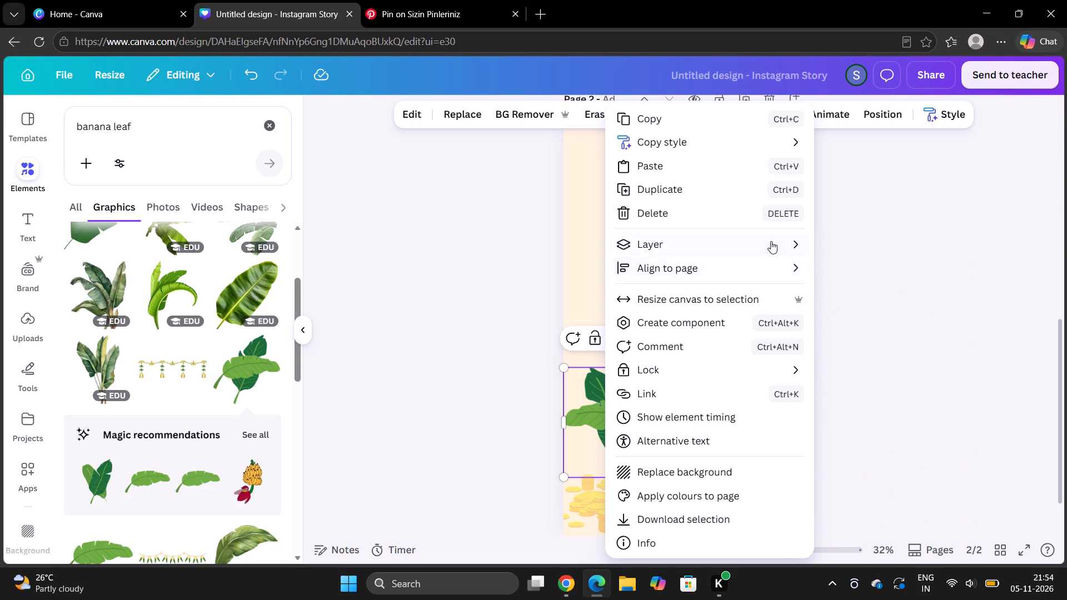
left_click(928, 292)
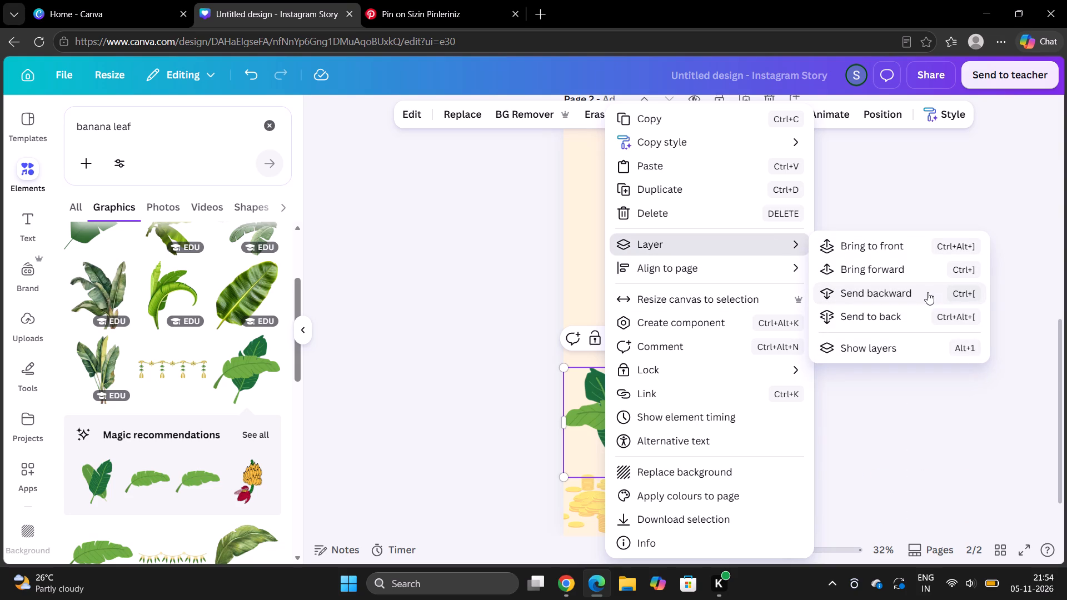
left_click(1044, 273)
left_click(945, 304)
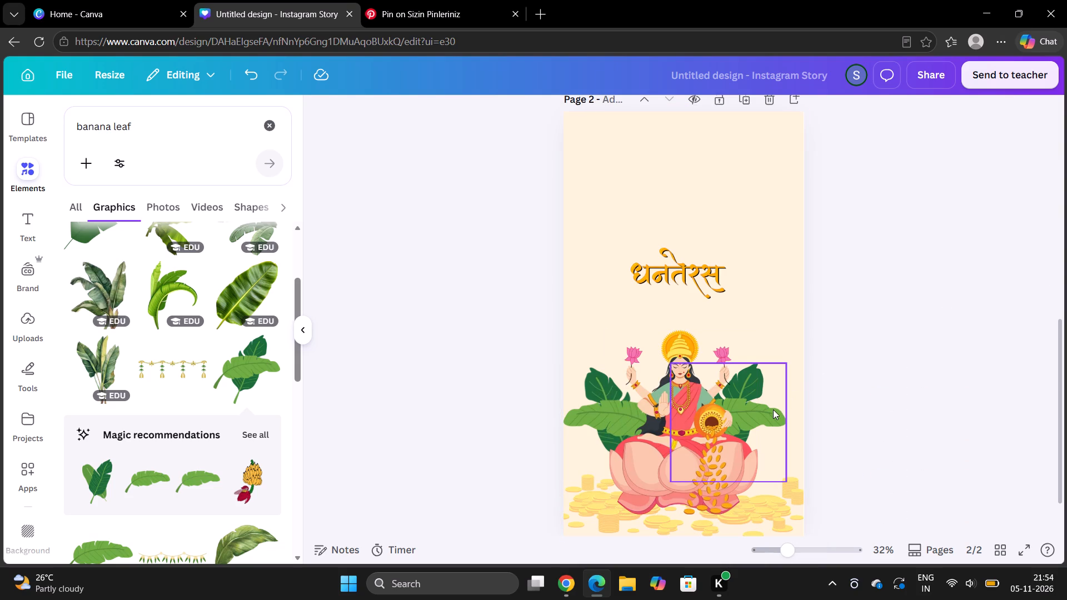
Move the right-hand banana leaves outward to align with the page's right edge, mirroring the left-hand leaves.
left_click_drag(773, 409, 788, 406)
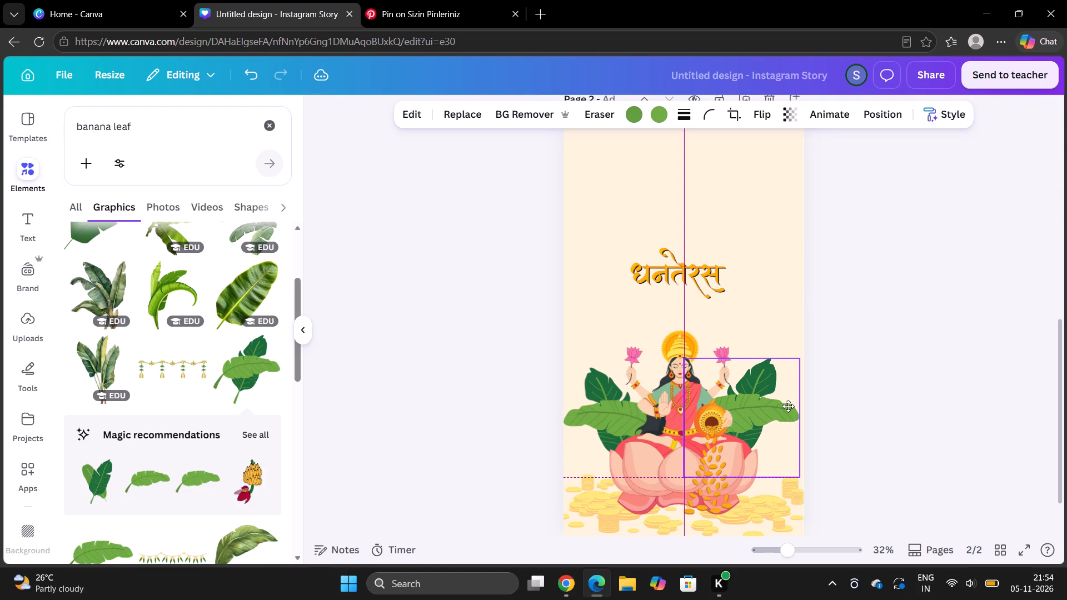
left_click_drag(788, 406, 796, 407)
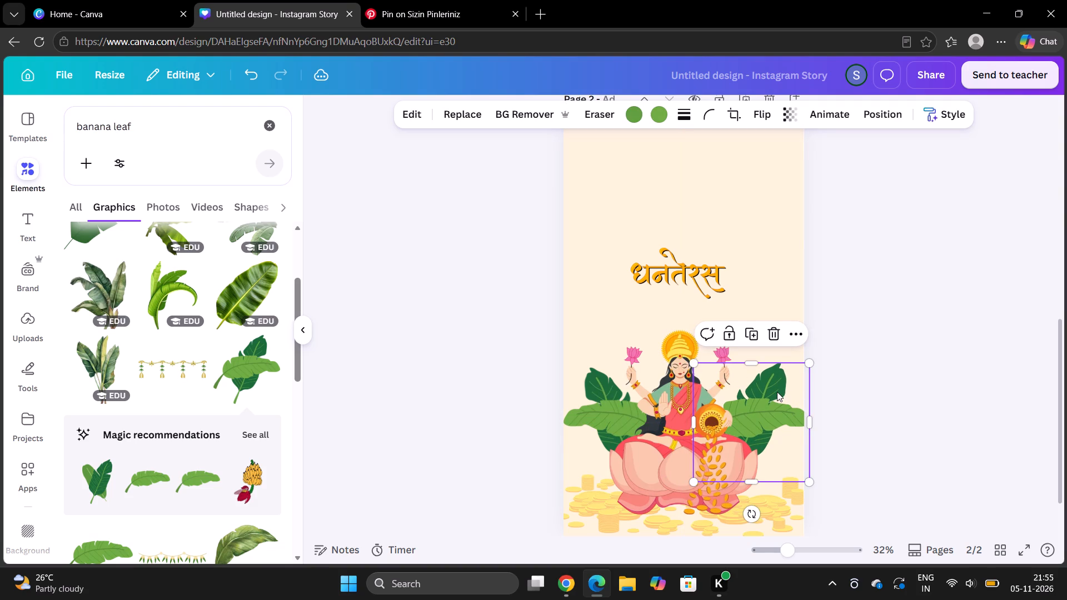
left_click(777, 392)
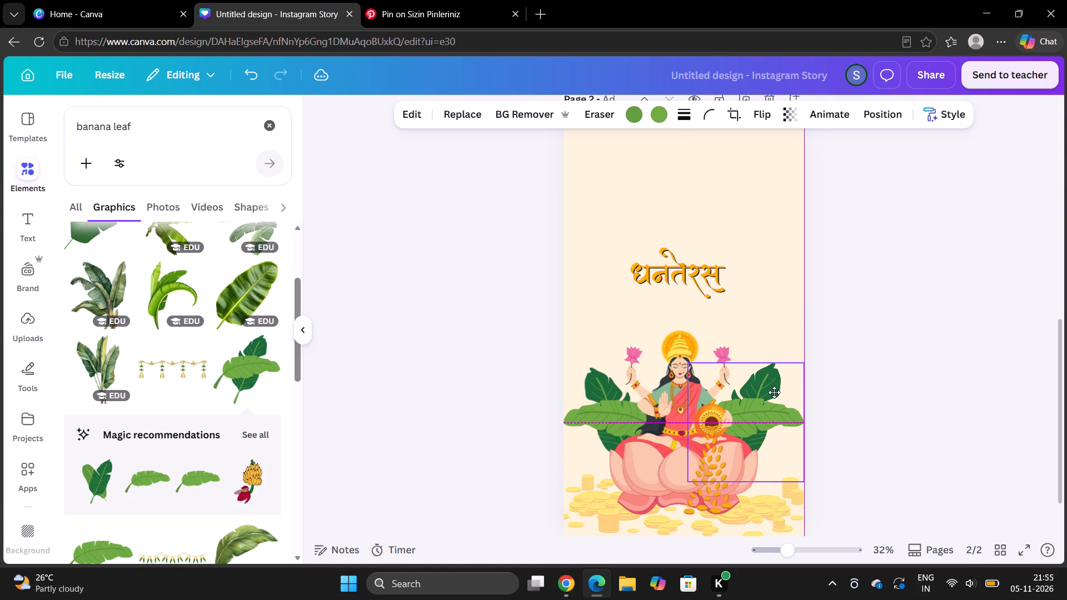
left_click(587, 416)
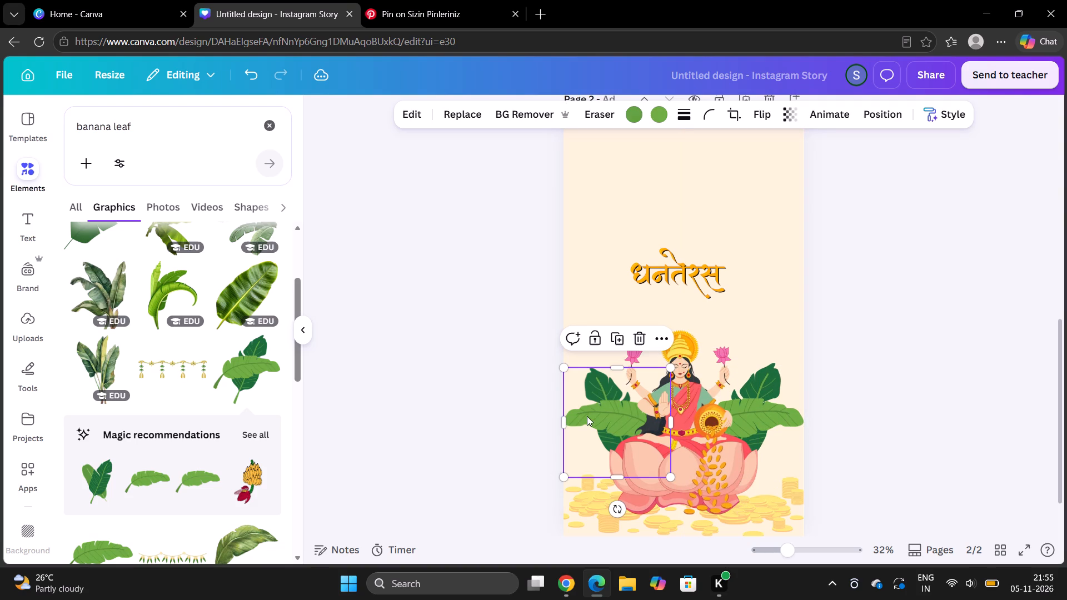
left_click(912, 417)
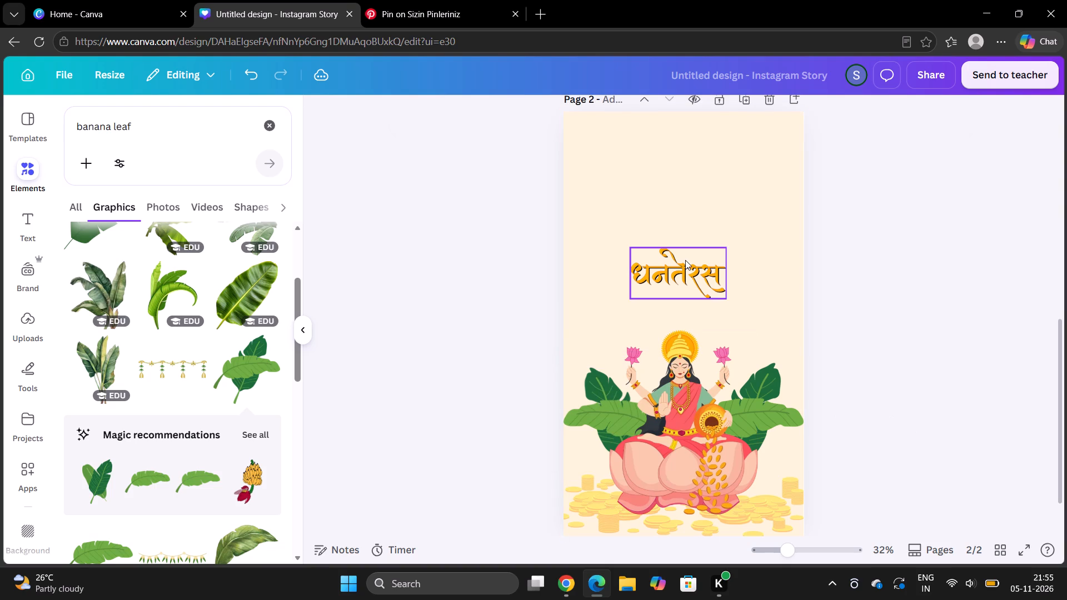
Enlarge the धनतेरस lettering to well over half the page width and centre it above Lakshmi.
left_click(685, 260)
left_click_drag(629, 244, 609, 238)
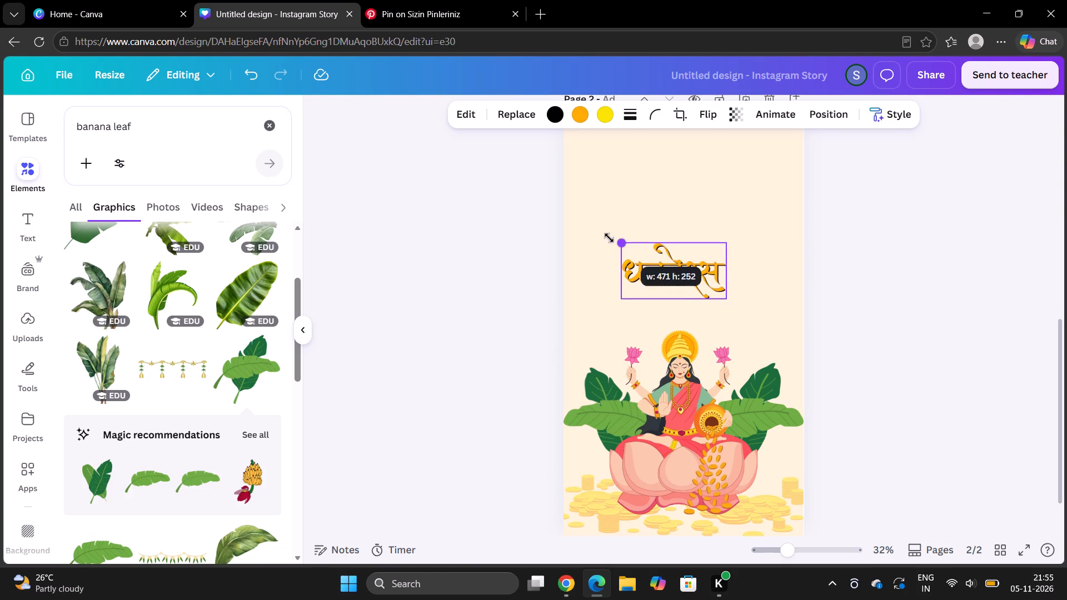
left_click_drag(609, 238, 573, 228)
left_click_drag(625, 274, 626, 274)
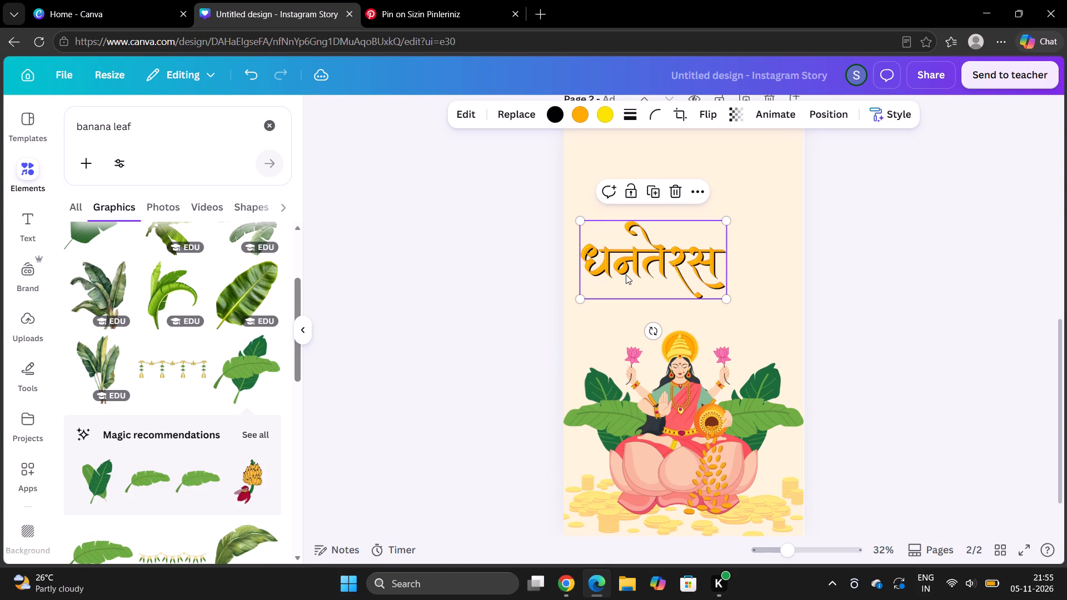
left_click_drag(626, 274, 656, 283)
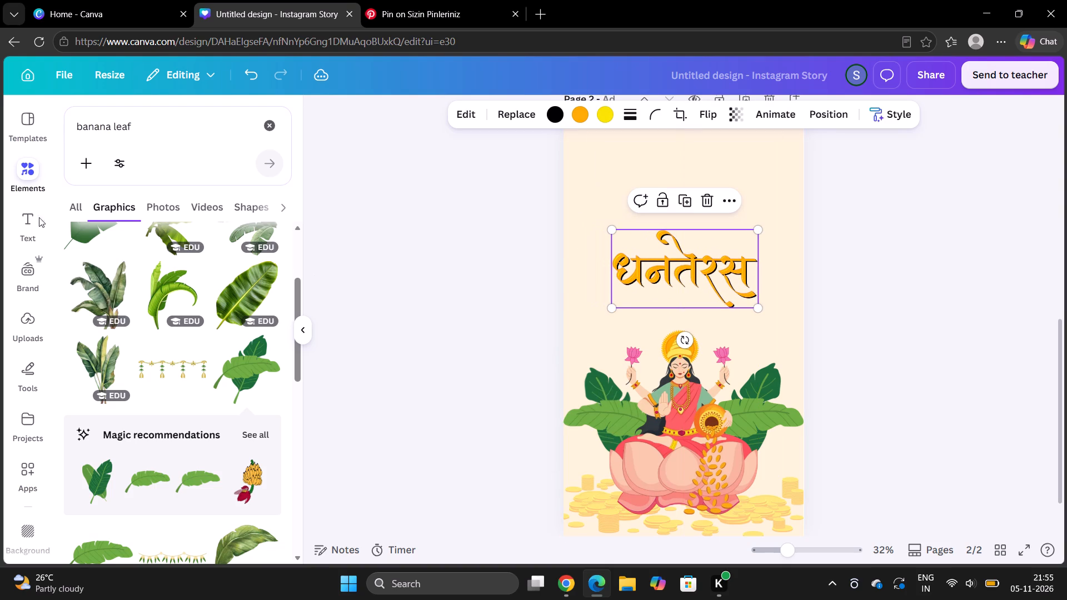
Replace the graphics search with "dhanteras".
left_click(148, 129)
key("Delete")
key("BackSpace")
key("BackSpace")
key("BackSpace")
key("BackSpace")
key("BackSpace")
key("BackSpace")
key("BackSpace")
key("BackSpace")
key("BackSpace")
key("BackSpace")
key("BackSpace")
key("BackSpace")
key("BackSpace")
key("BackSpace")
key("BackSpace")
key("BackSpace")
key("BackSpace")
key("BackSpace")
key("BackSpace")
key("BackSpace")
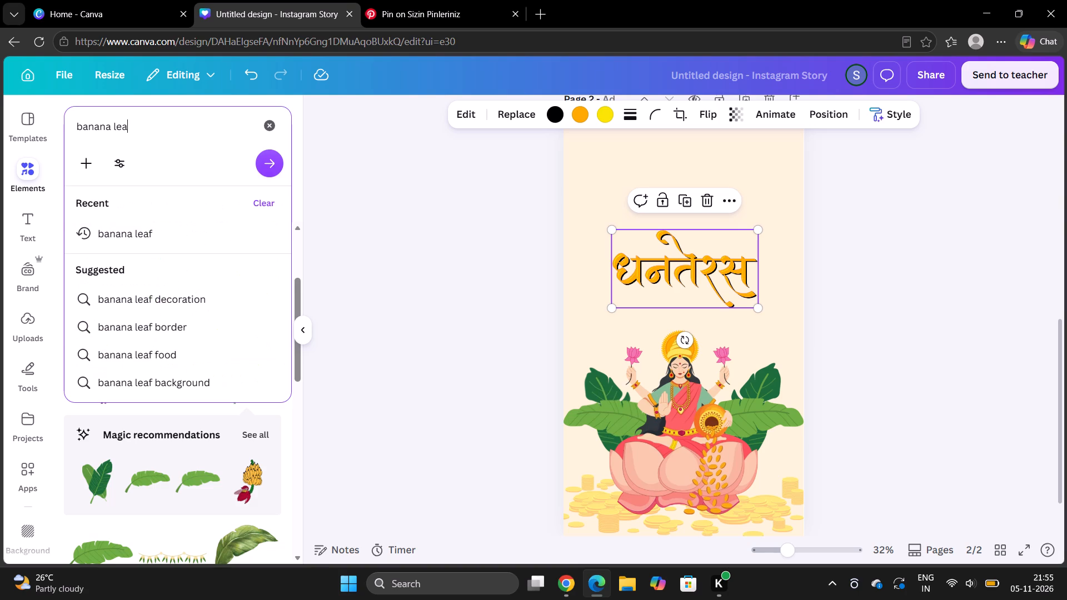
left_click(134, 297)
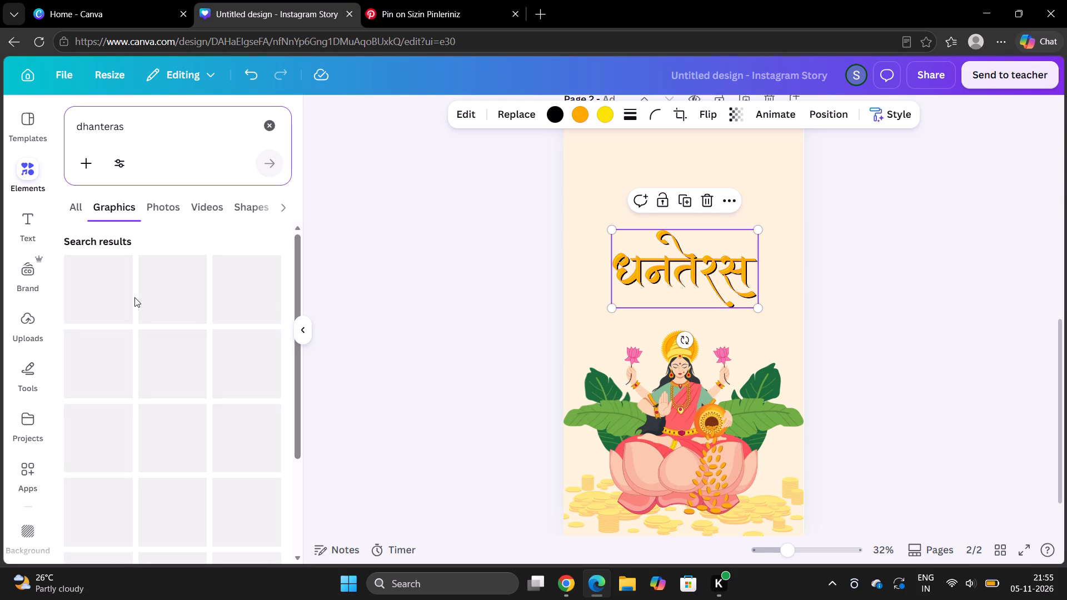
Add a subheading just above the धनतेरस lettering on page 2 and replace its text with HAPPY.
left_click(38, 129)
left_click(29, 166)
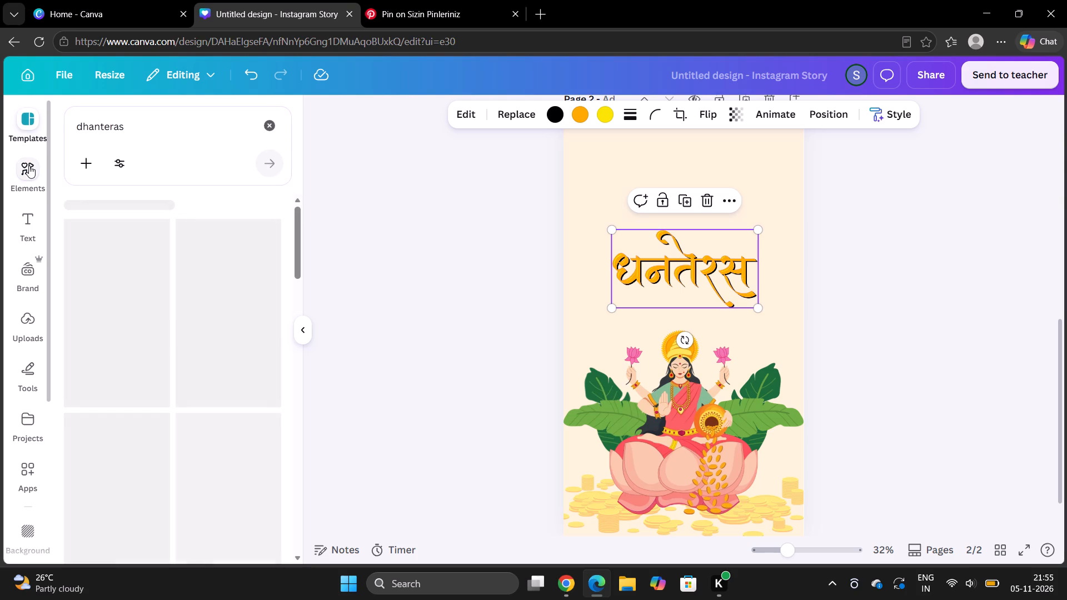
left_click(34, 224)
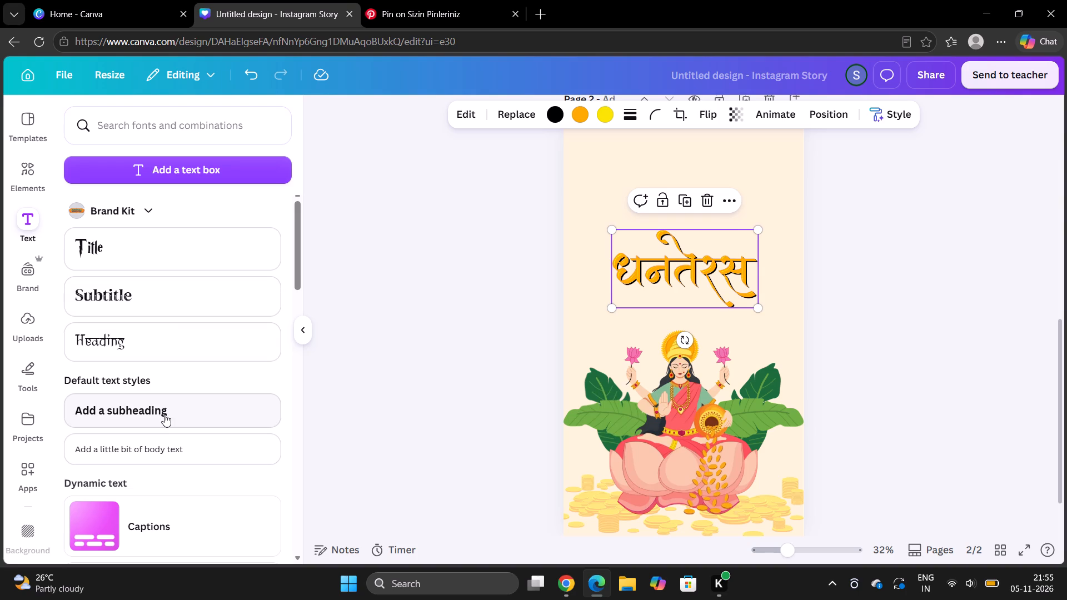
left_click(164, 414)
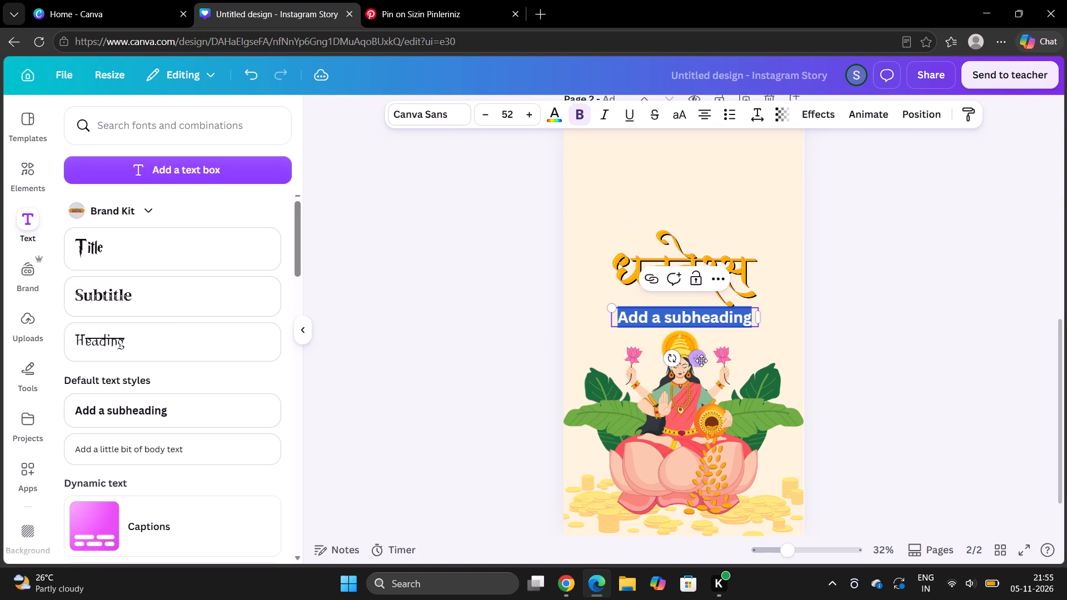
left_click_drag(702, 362, 737, 276)
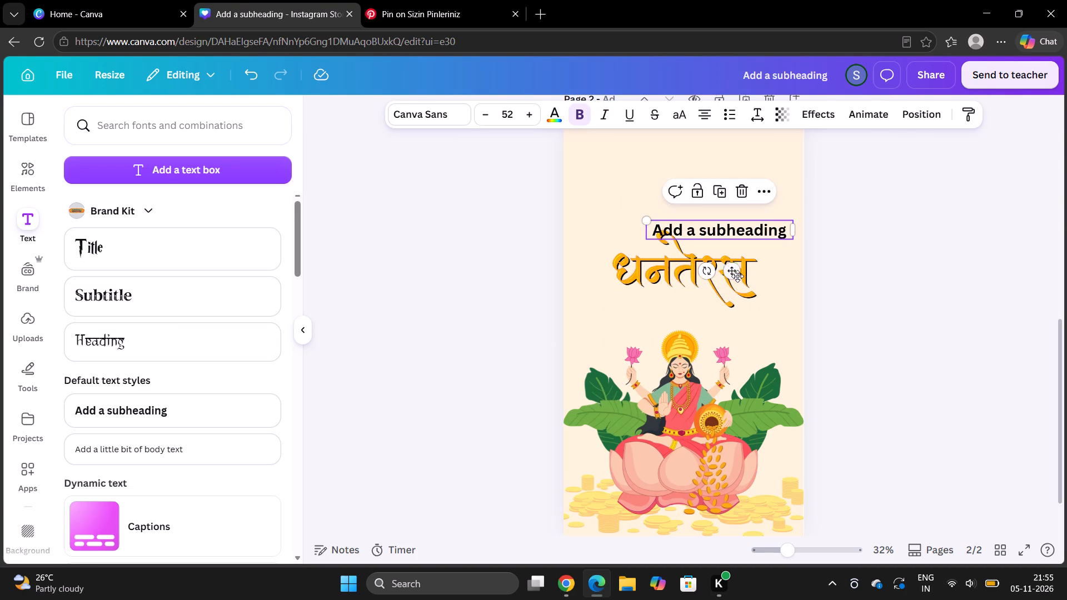
double_click(760, 232)
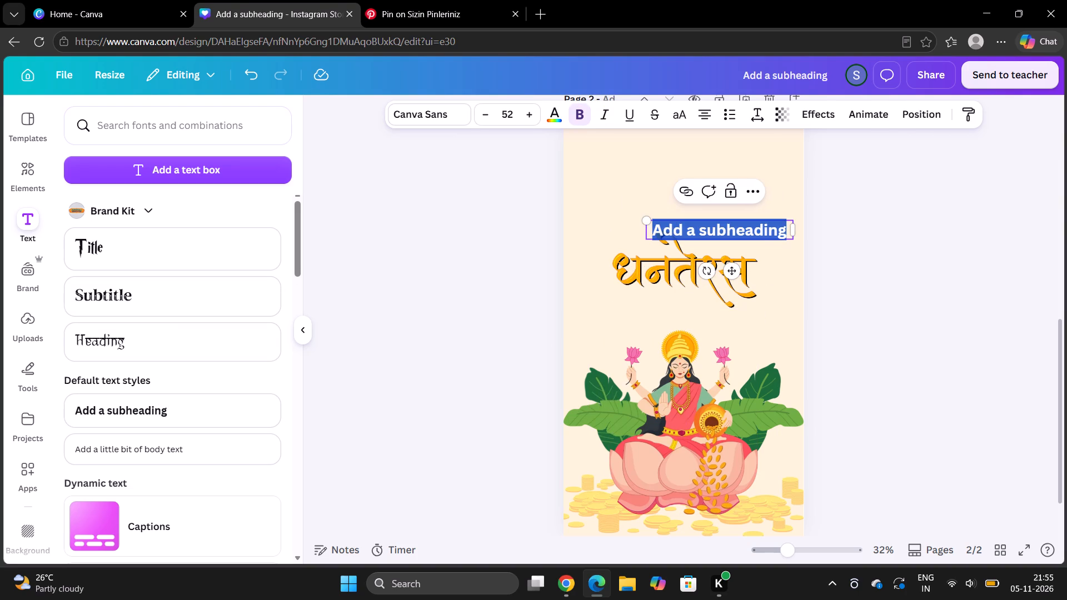
key("BackSpace")
key("shift+h")
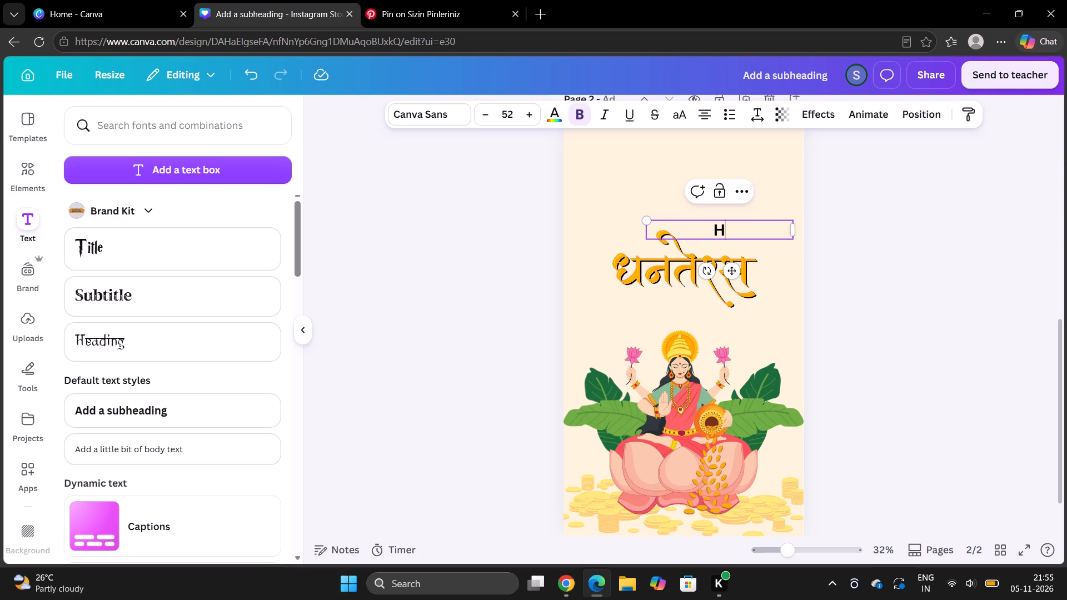
type("APPY")
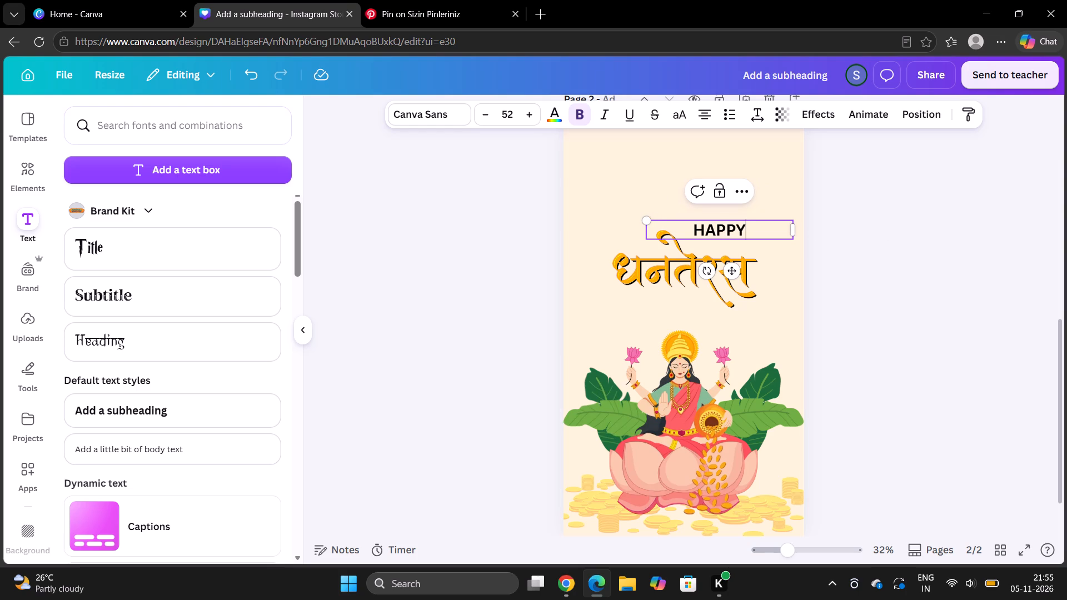
Narrow the HAPPY text box, enlarge its text to about size 76, and place it over the upper right part of the धनतेरस lettering.
left_click_drag(793, 232, 716, 241)
left_click_drag(694, 268, 732, 269)
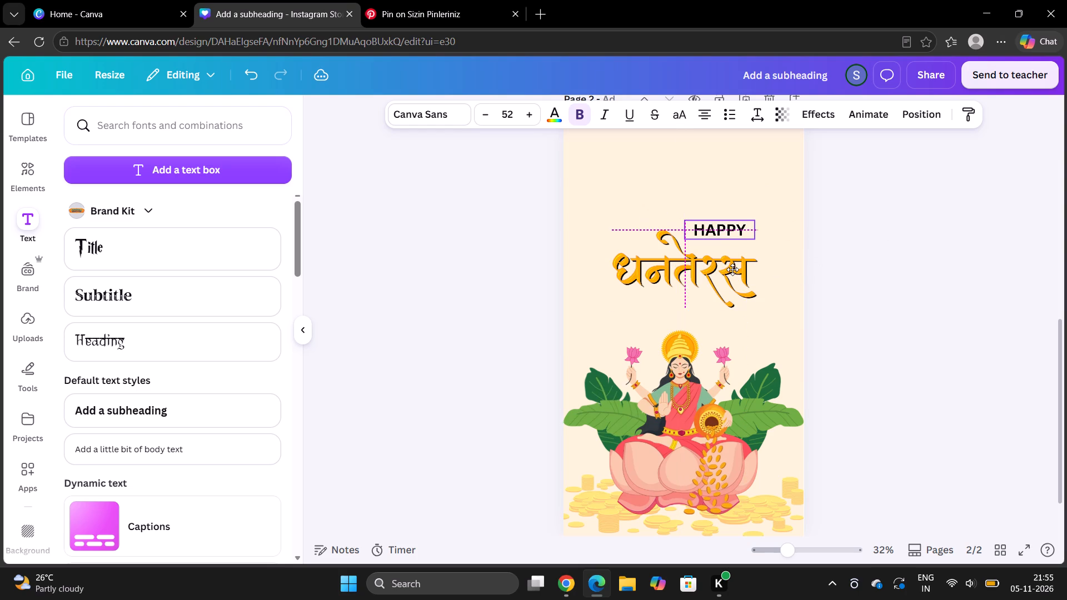
left_click_drag(732, 269, 731, 276)
left_click_drag(685, 232, 652, 221)
left_click(706, 278)
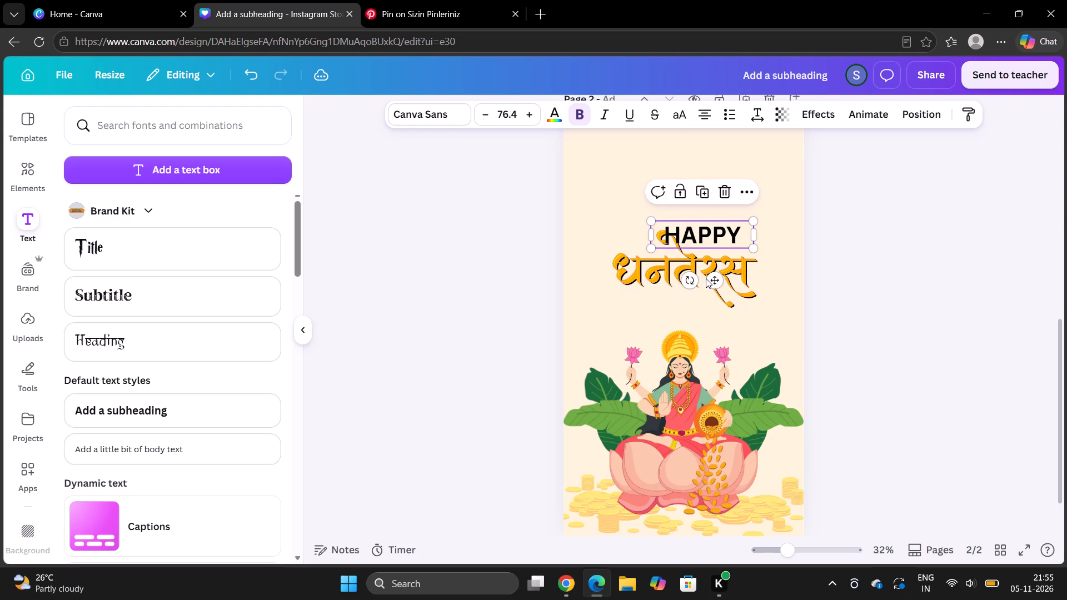
key("ctrl+shift+z")
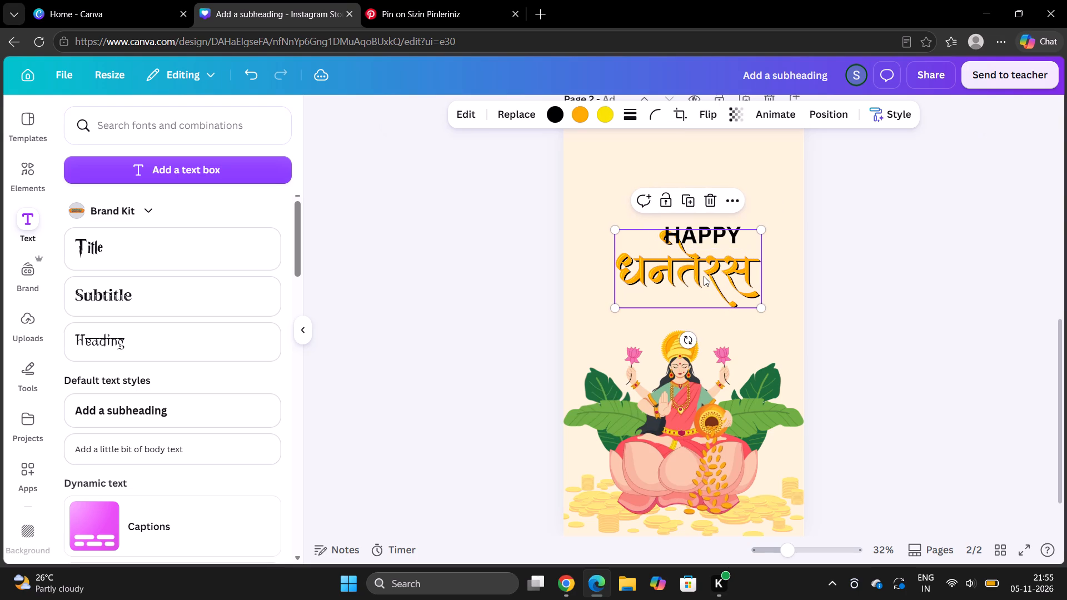
left_click(712, 231)
left_click_drag(712, 231, 726, 231)
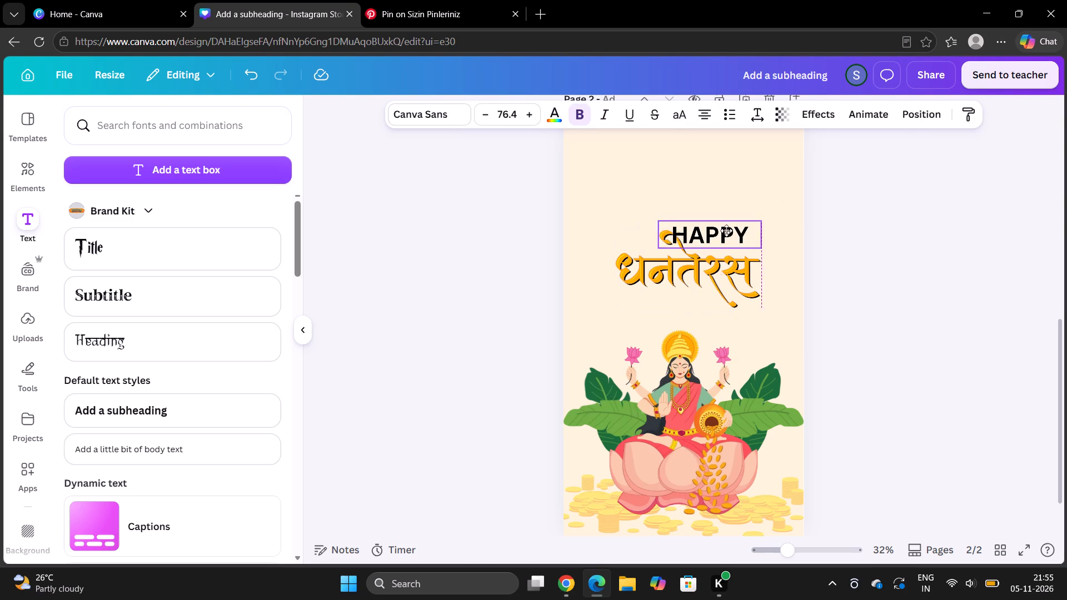
left_click_drag(726, 231, 736, 232)
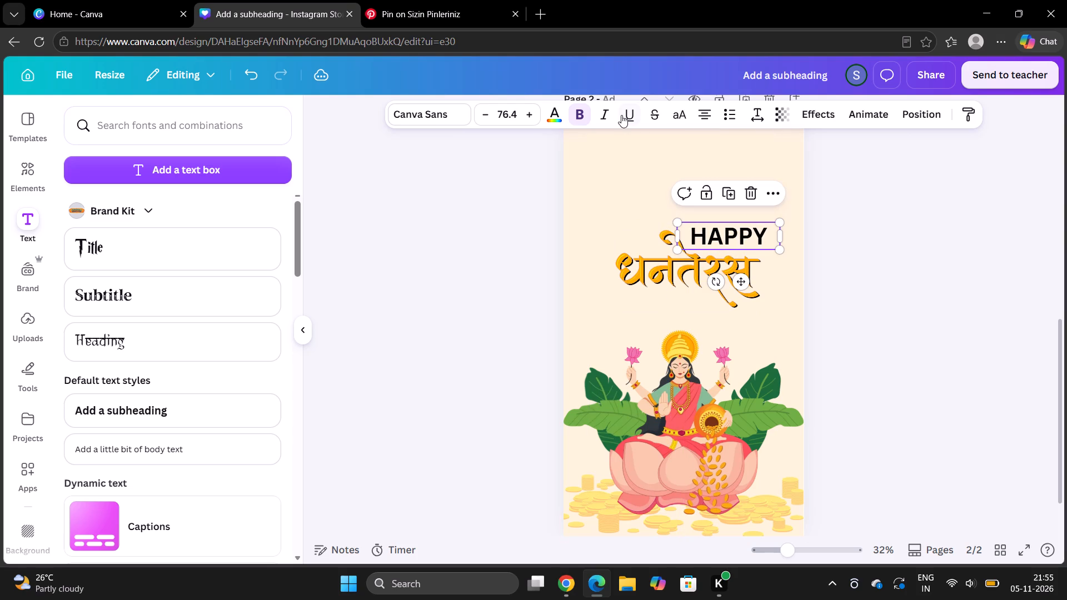
Change the font of the HAPPY text to Old Standard.
left_click(458, 121)
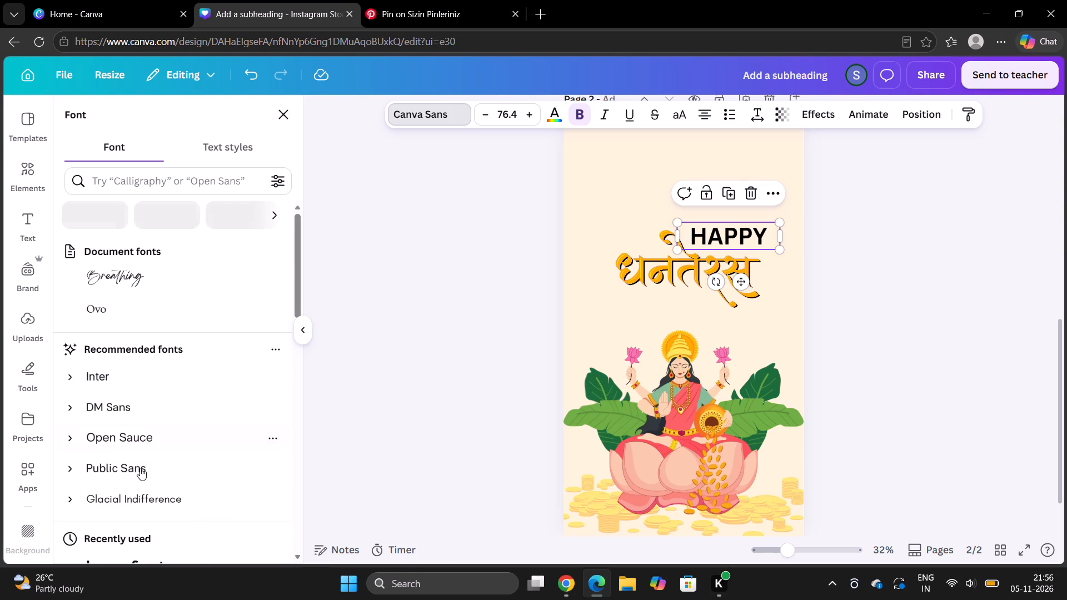
scroll(141, 472, "down", 2)
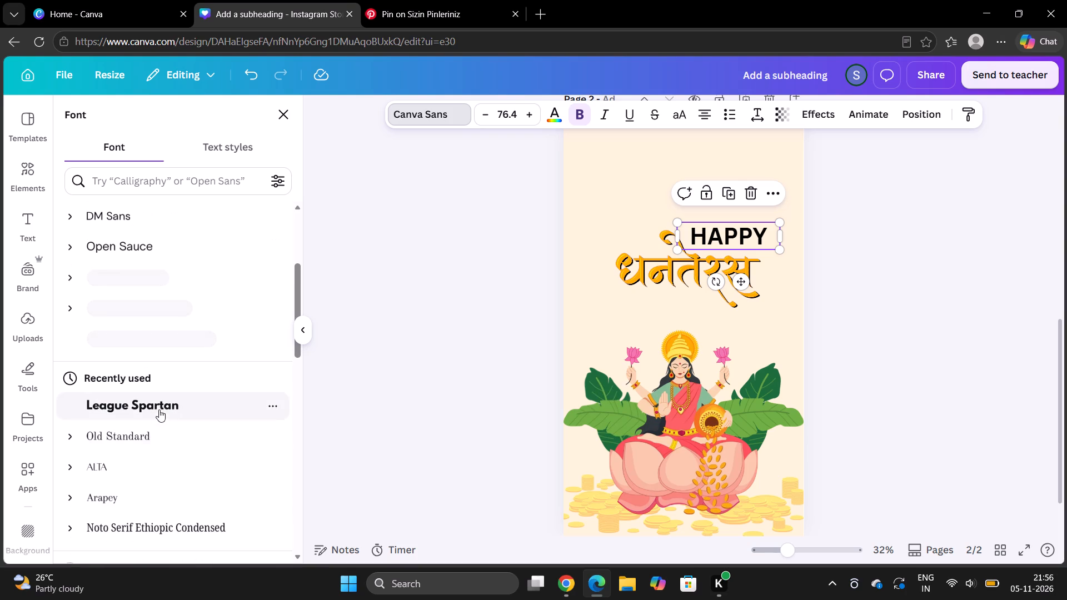
left_click(149, 434)
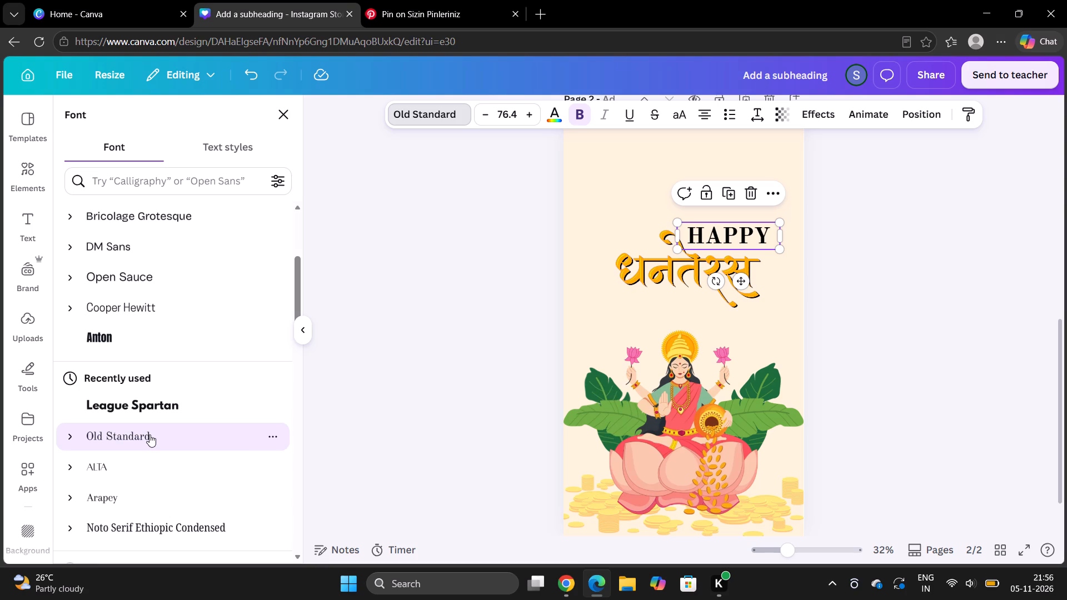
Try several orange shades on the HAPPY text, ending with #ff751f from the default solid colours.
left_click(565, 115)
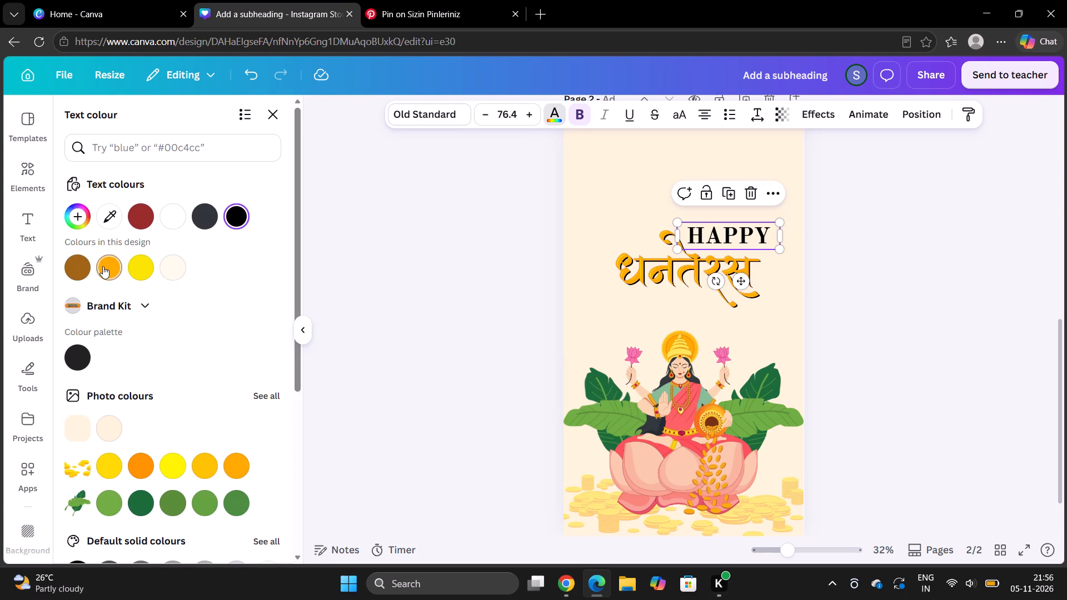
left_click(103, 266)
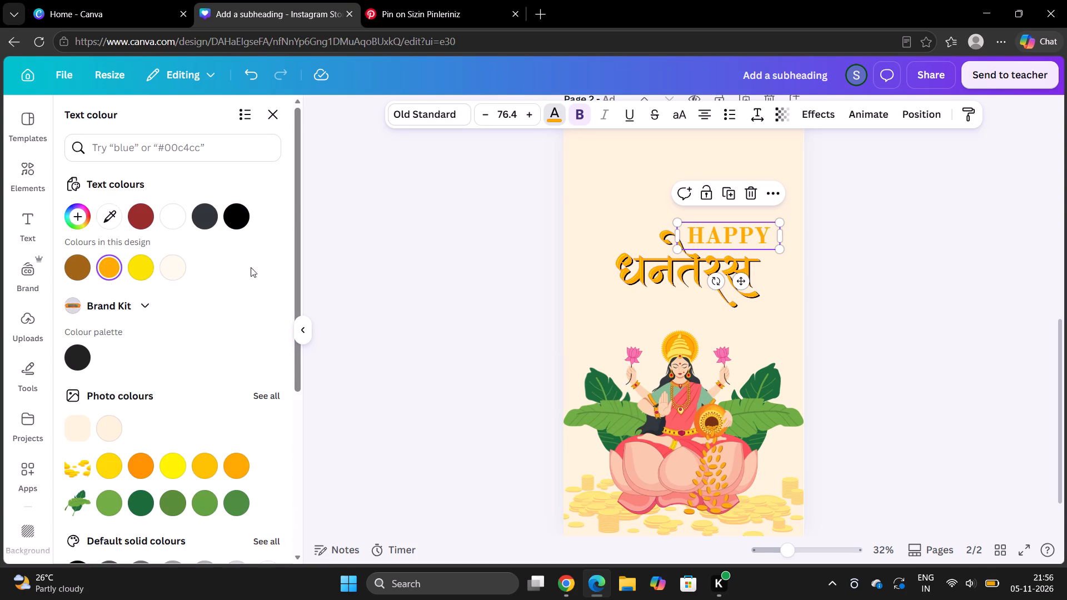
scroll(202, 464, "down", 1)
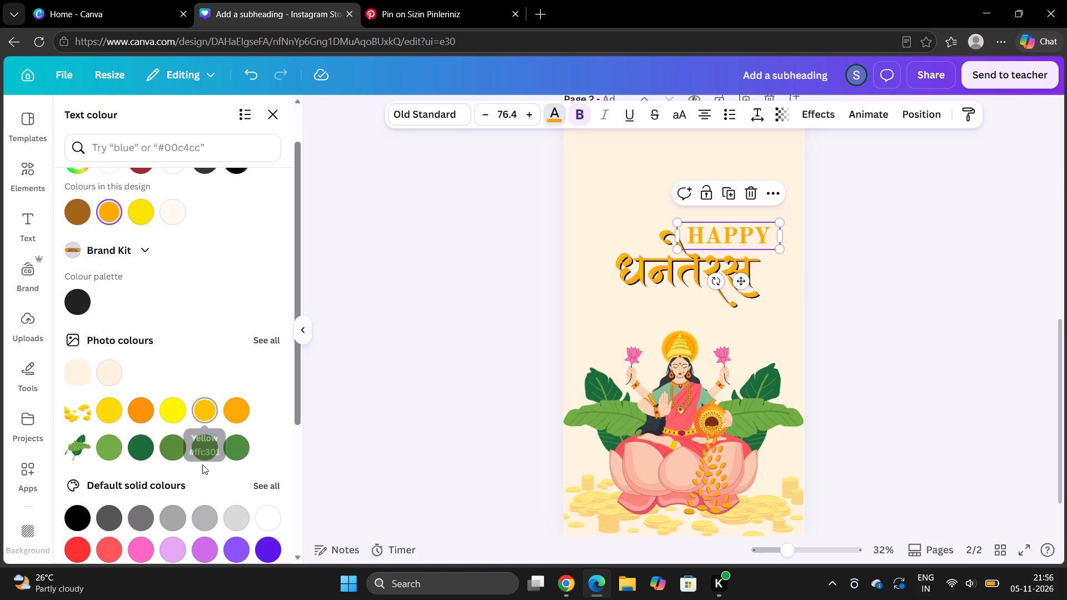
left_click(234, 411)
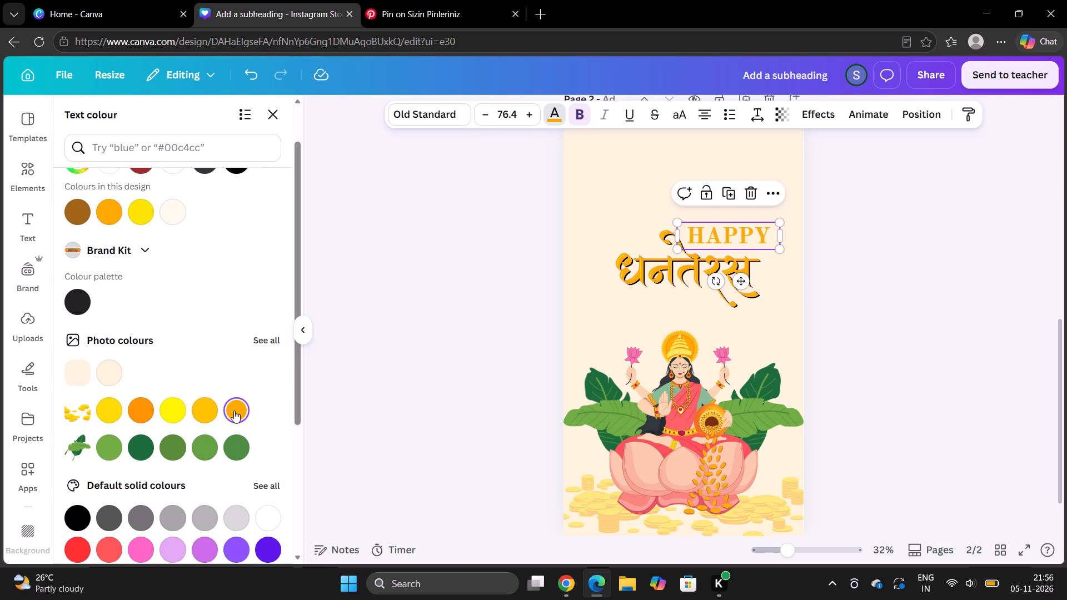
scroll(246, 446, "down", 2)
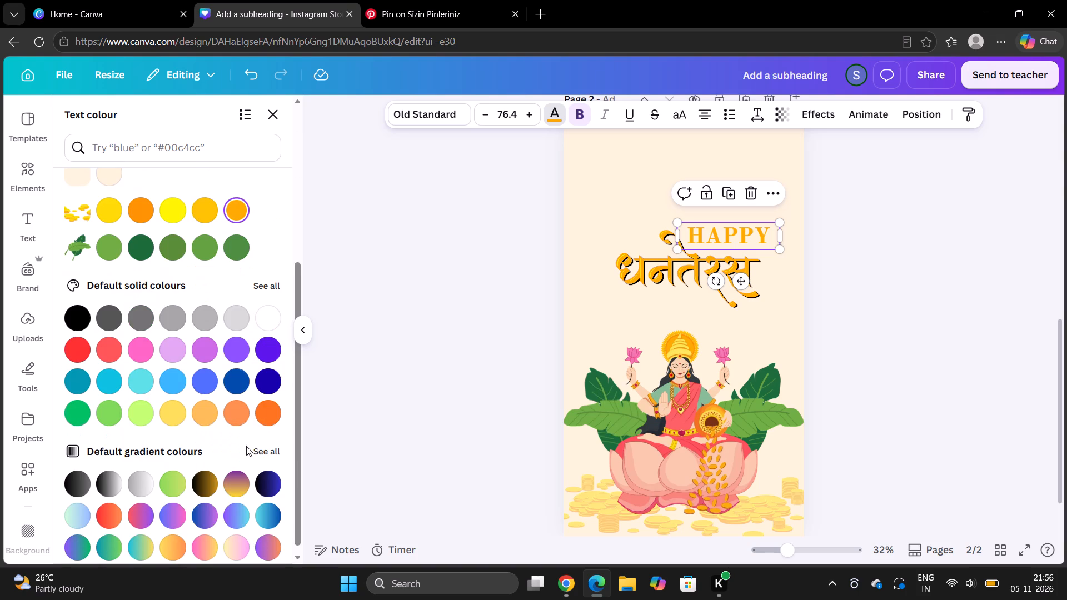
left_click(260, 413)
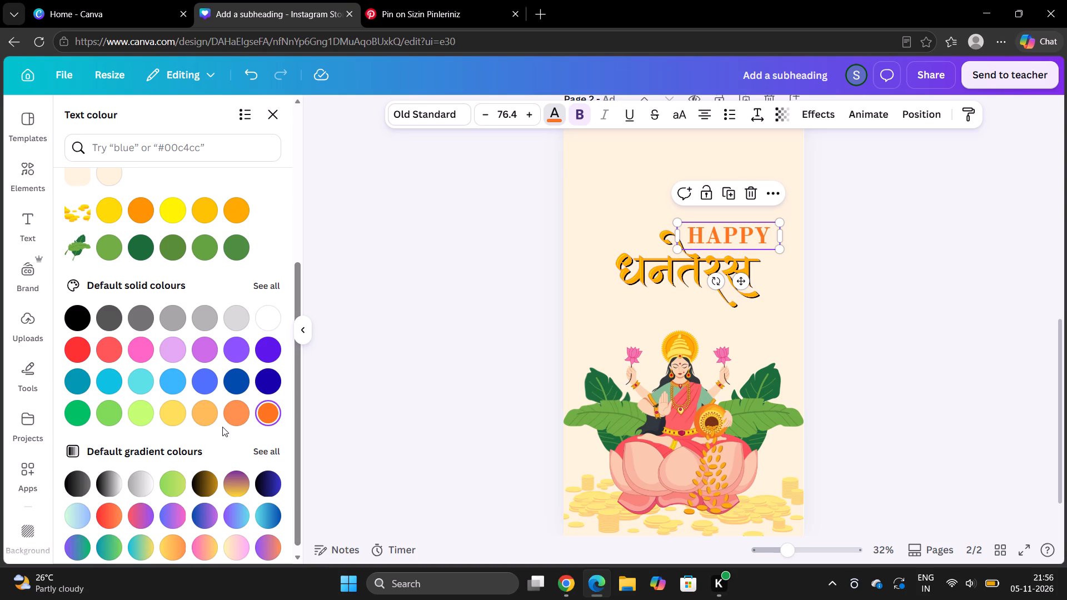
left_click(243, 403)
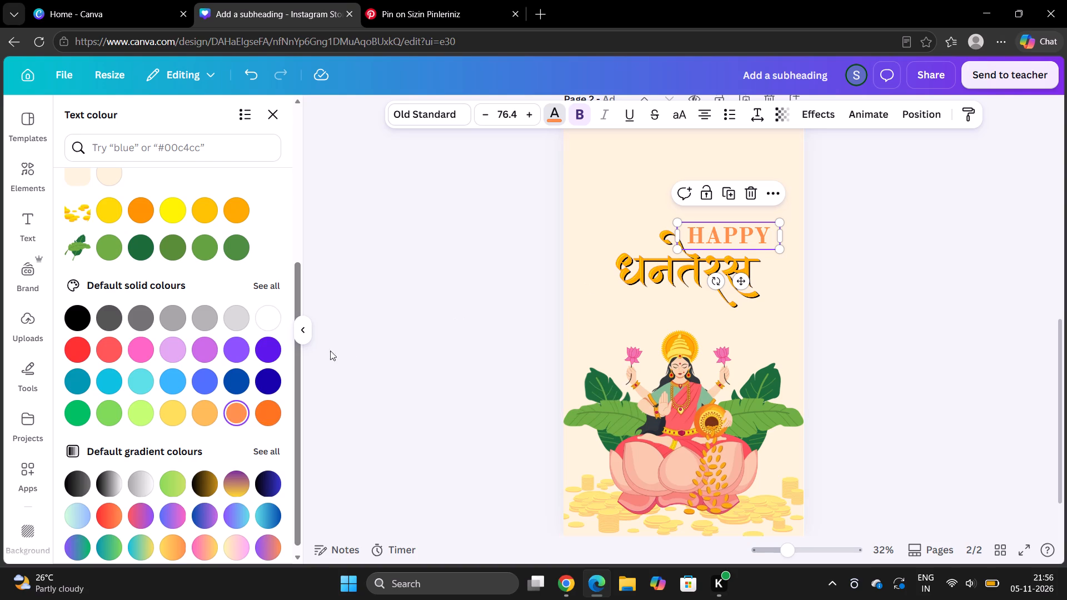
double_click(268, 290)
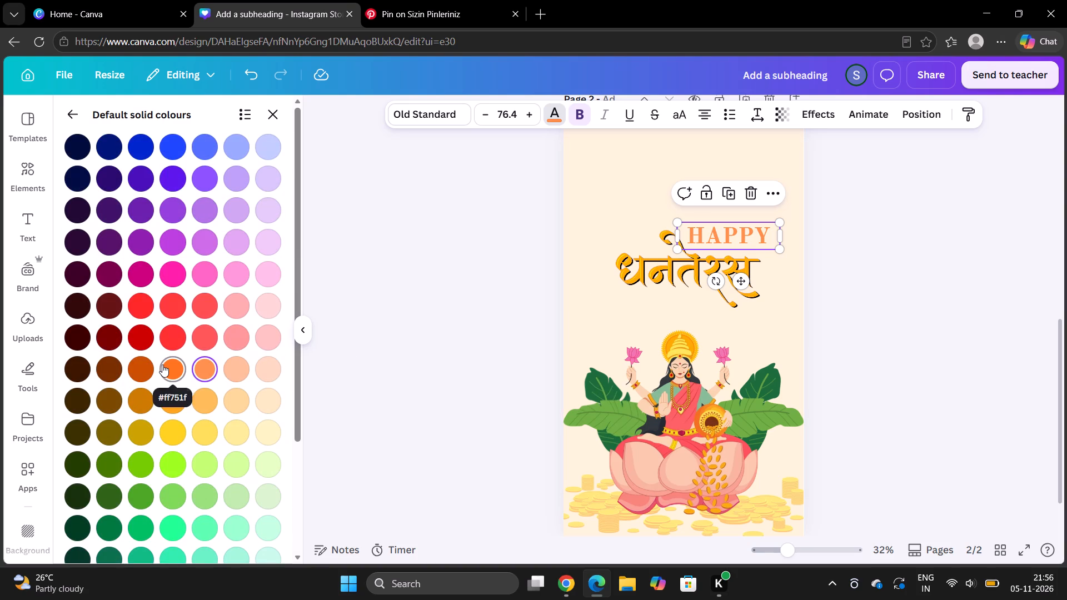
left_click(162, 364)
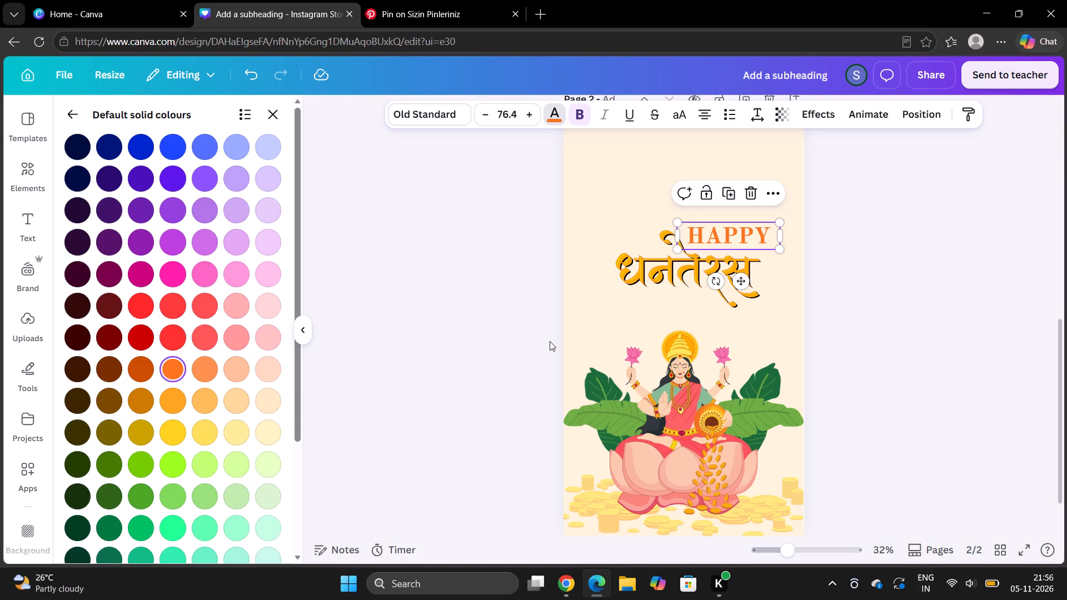
Recolour the HAPPY text with the yellow-orange already used in the धनतेरस lettering.
left_click(665, 279)
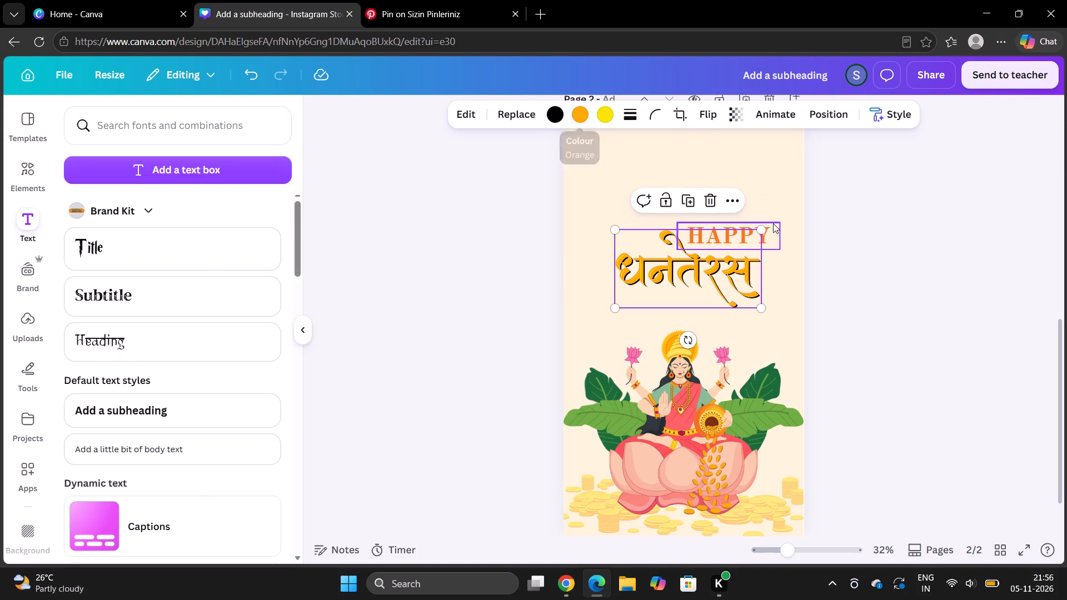
left_click(773, 223)
left_click(557, 112)
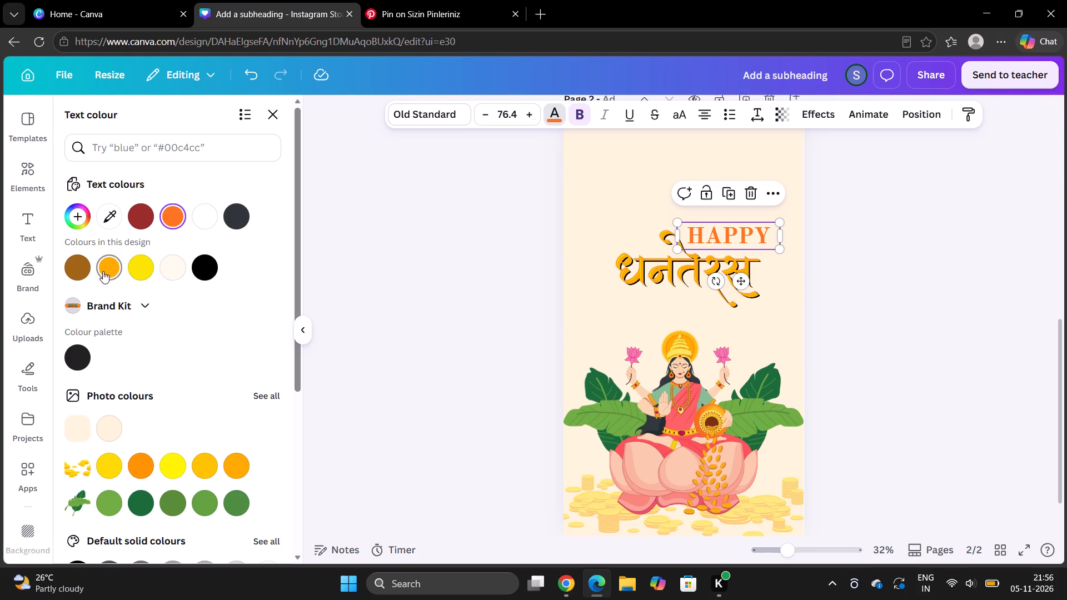
left_click(103, 271)
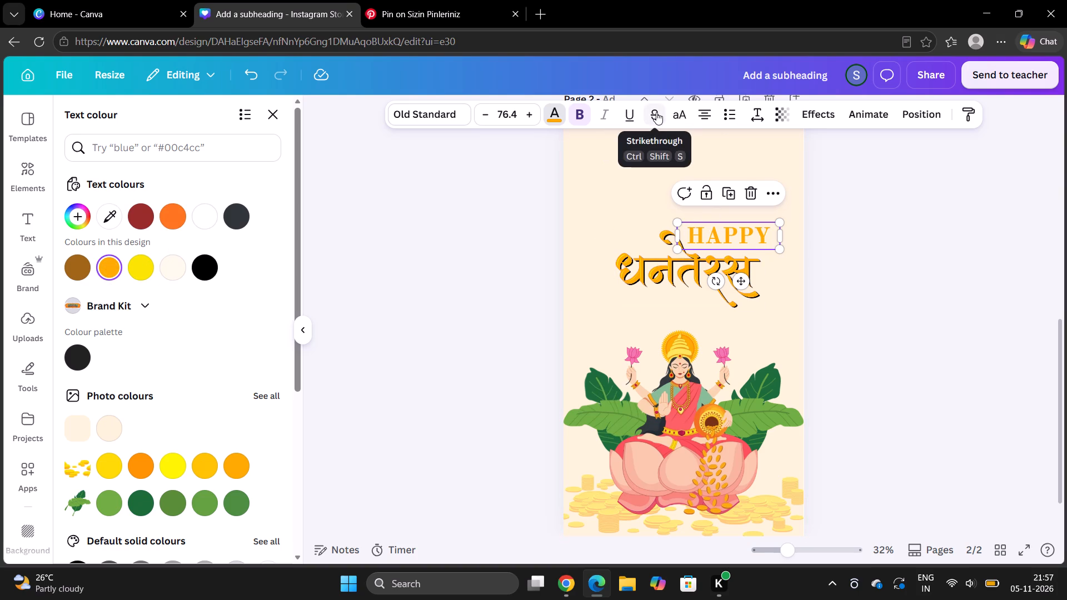
left_click(839, 236)
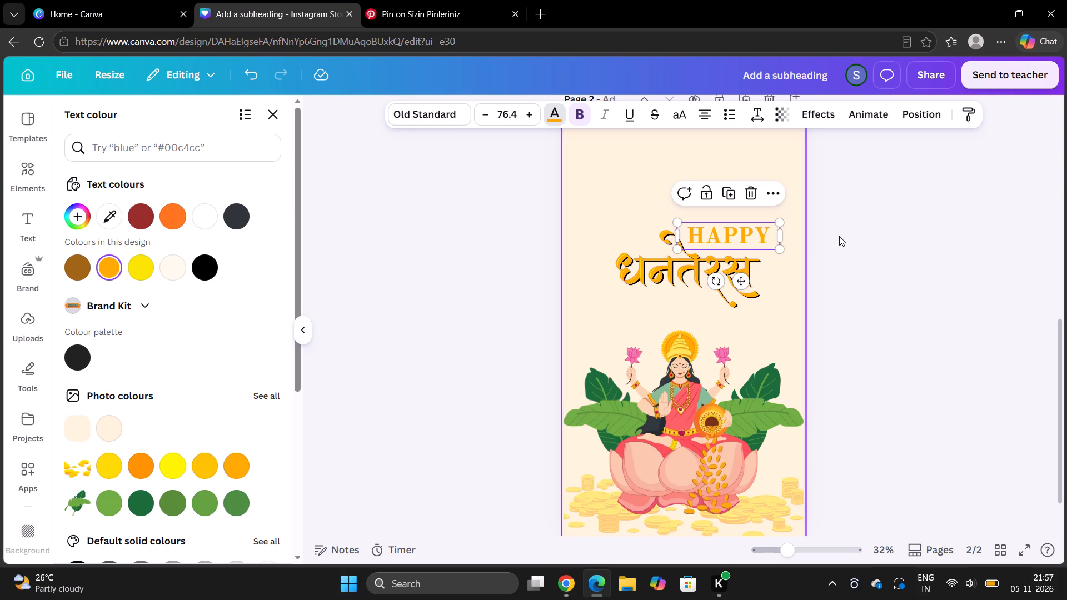
left_click(576, 326)
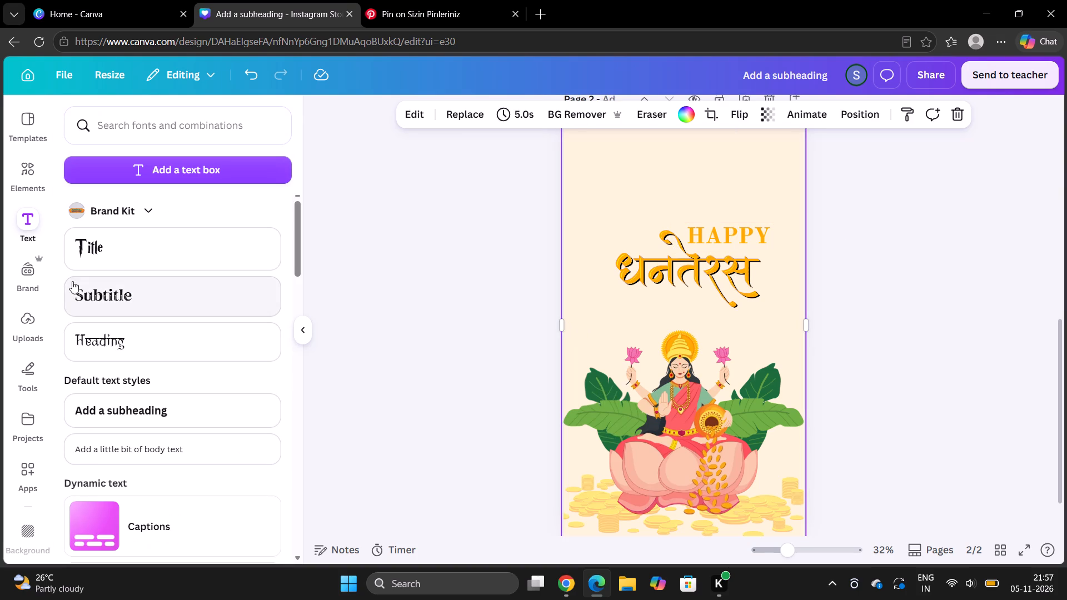
Look through the uploaded images for the International Society of Automation student section graphic.
left_click(29, 337)
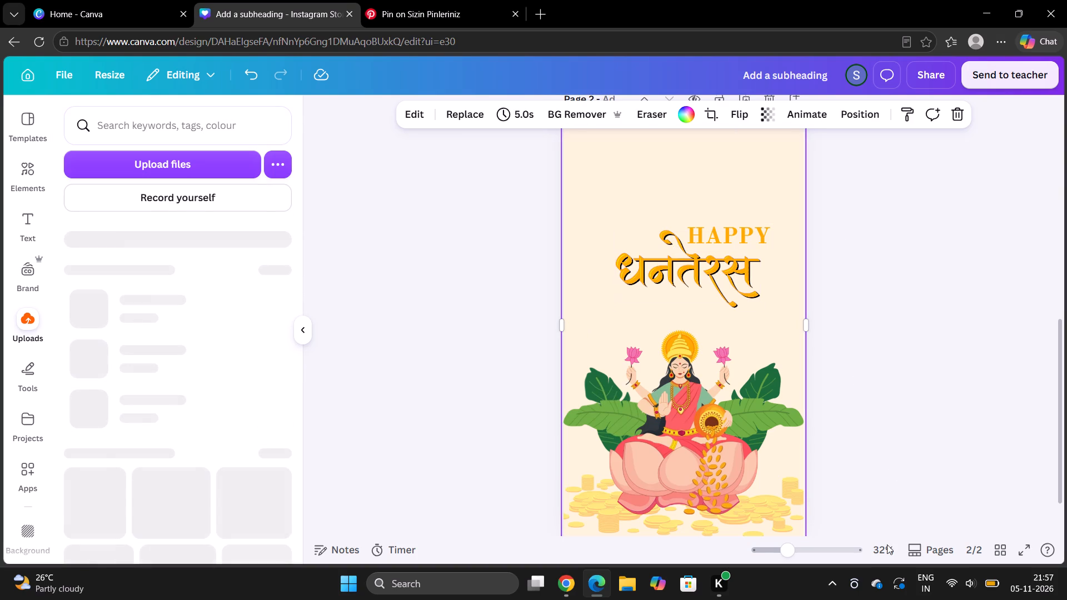
left_click(786, 549)
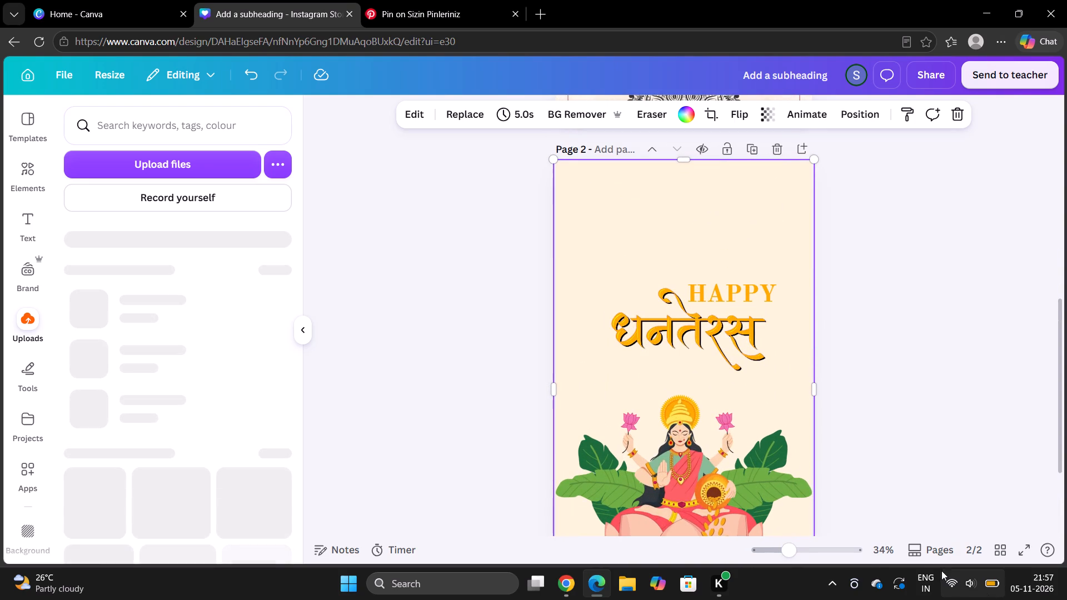
left_click(933, 549)
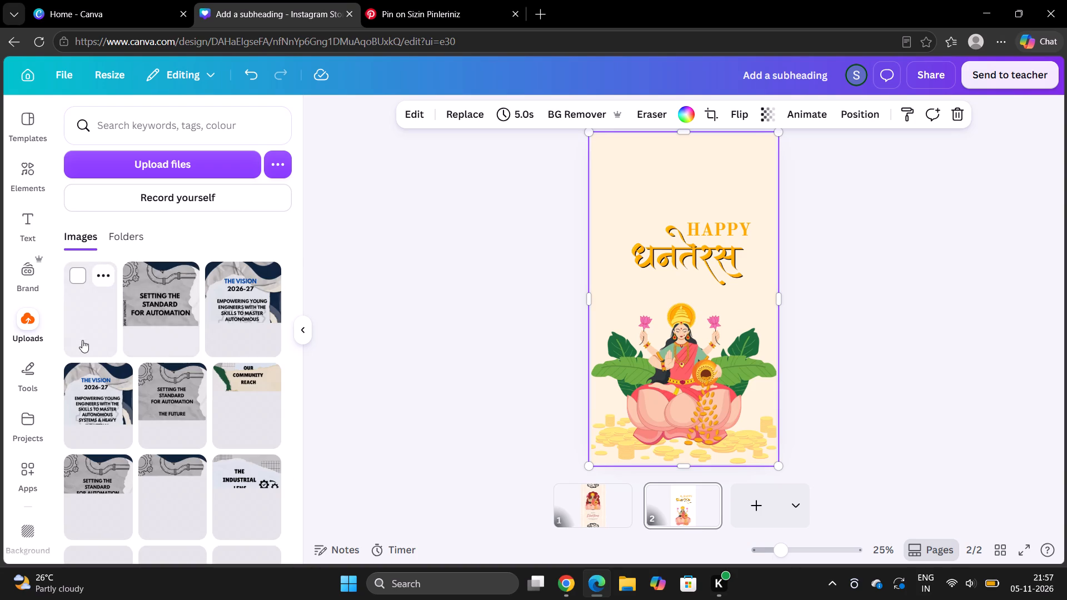
scroll(171, 477, "down", 3)
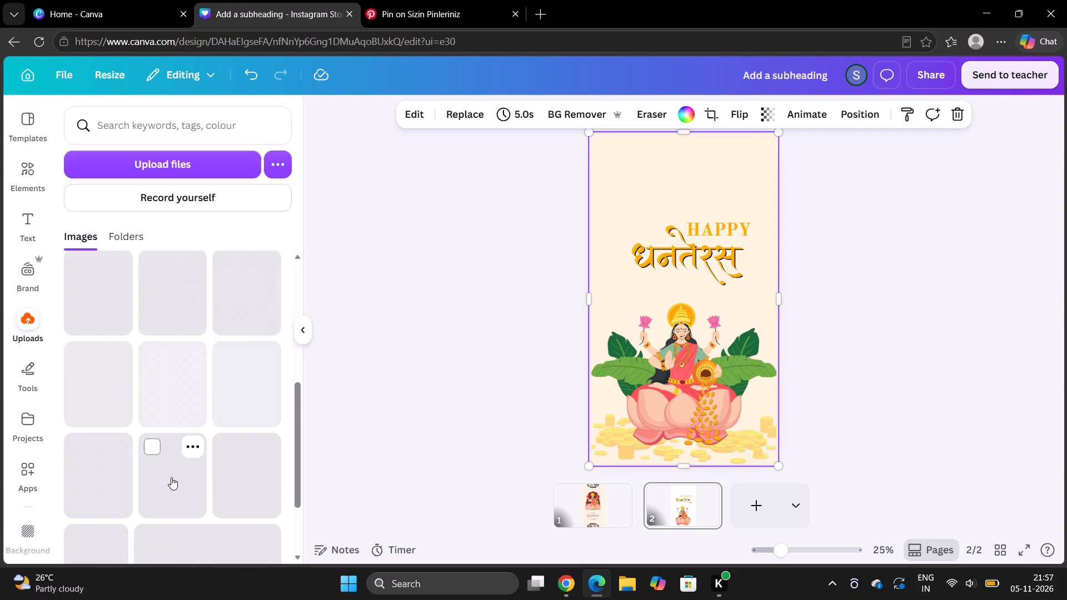
scroll(171, 477, "up", 1)
scroll(171, 477, "down", 19)
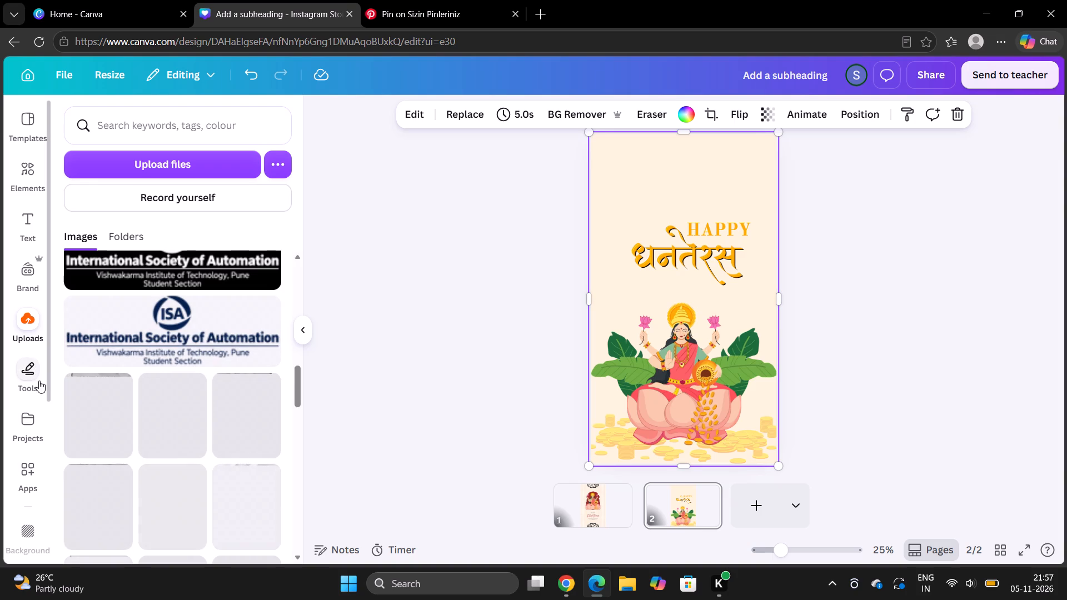
scroll(225, 406, "down", 1)
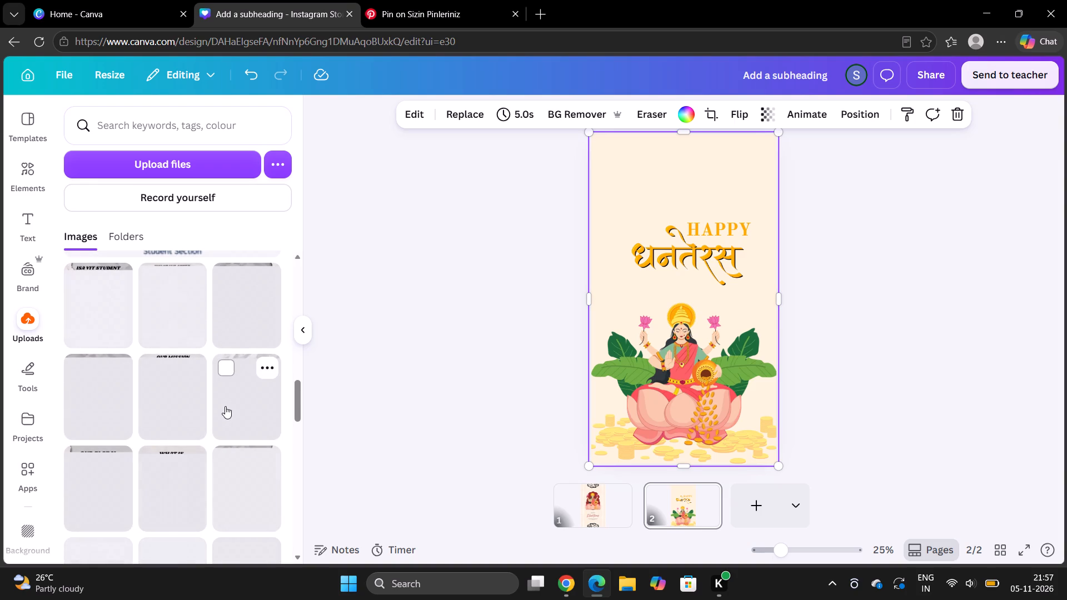
scroll(225, 406, "down", 8)
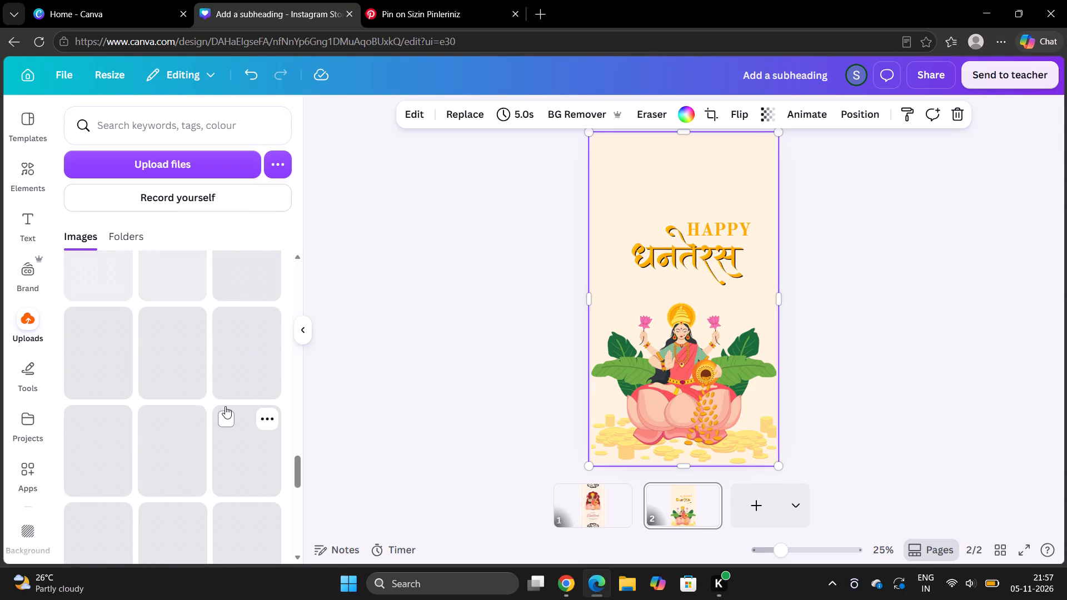
left_click_drag(225, 406, 452, 466)
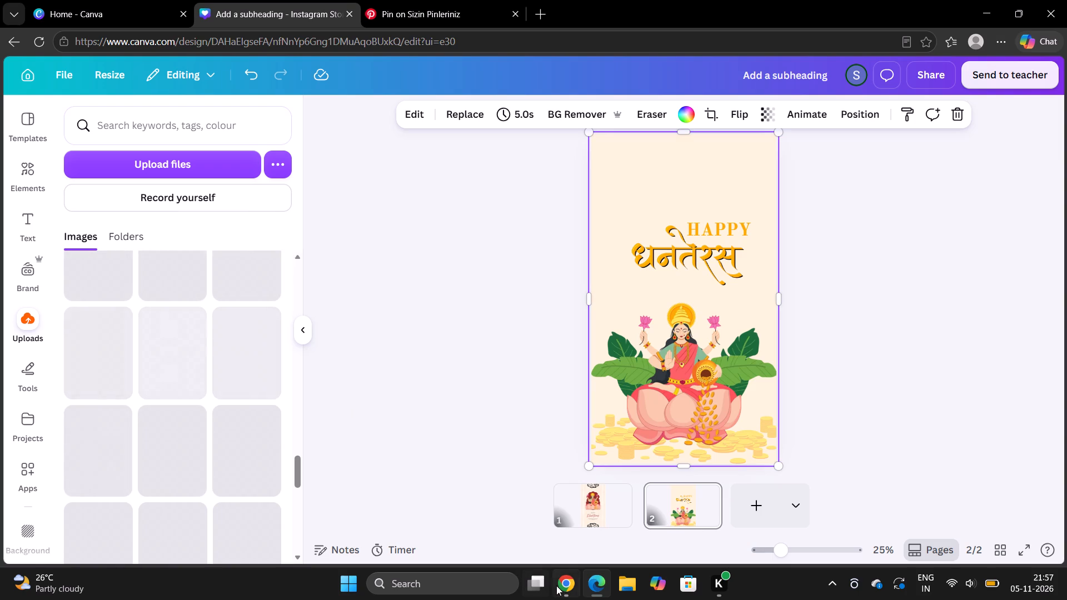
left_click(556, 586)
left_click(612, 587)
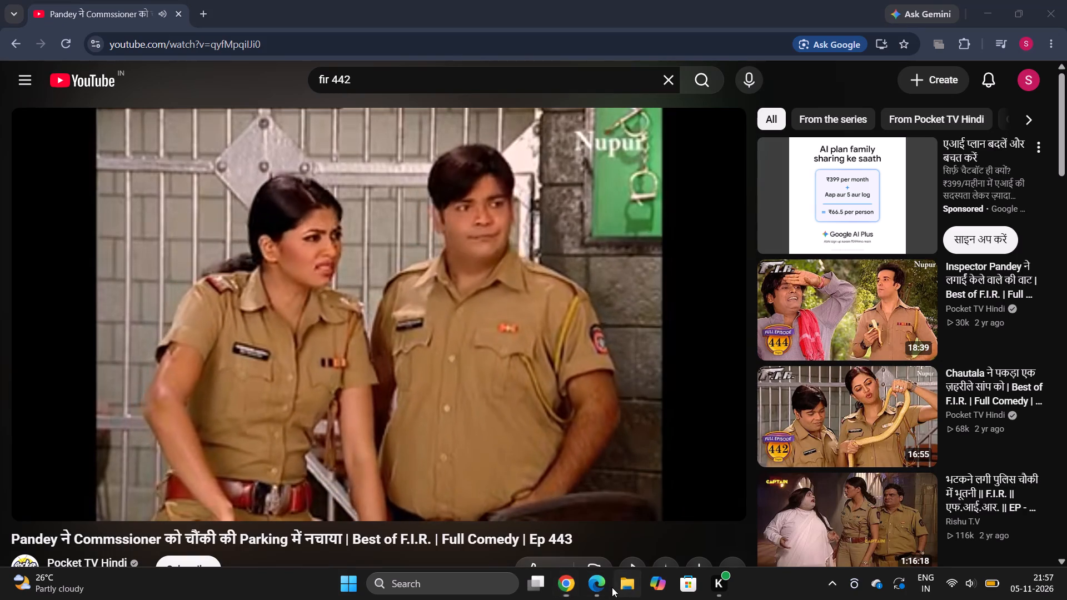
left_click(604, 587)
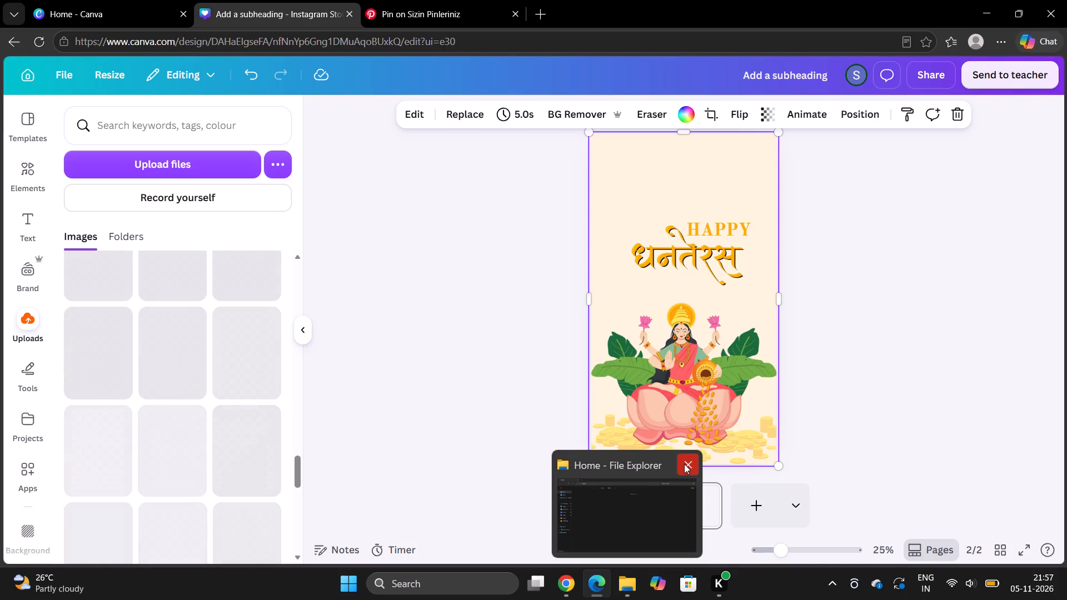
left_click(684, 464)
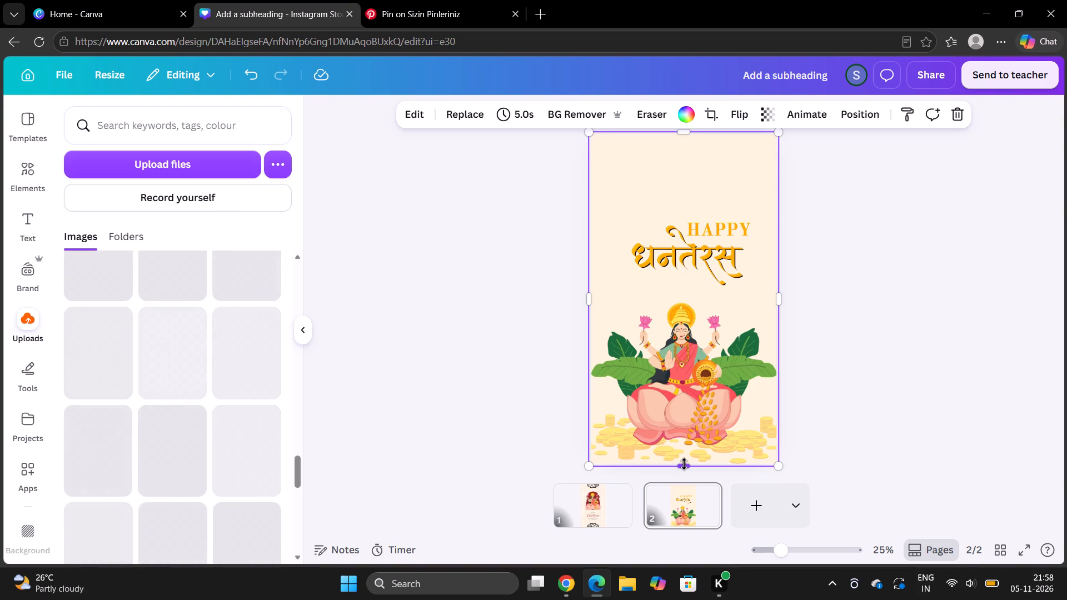
Add the uploaded black International Society of Automation logo reading "Student Section wishes you," and place it at the top of page 2.
scroll(264, 357, "up", 5)
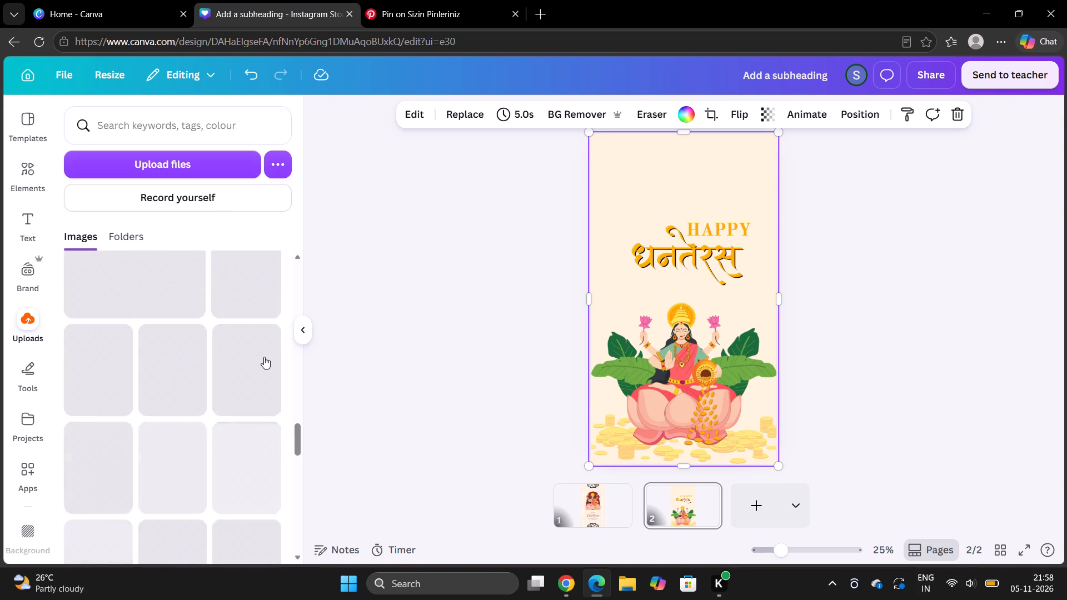
scroll(264, 357, "up", 5)
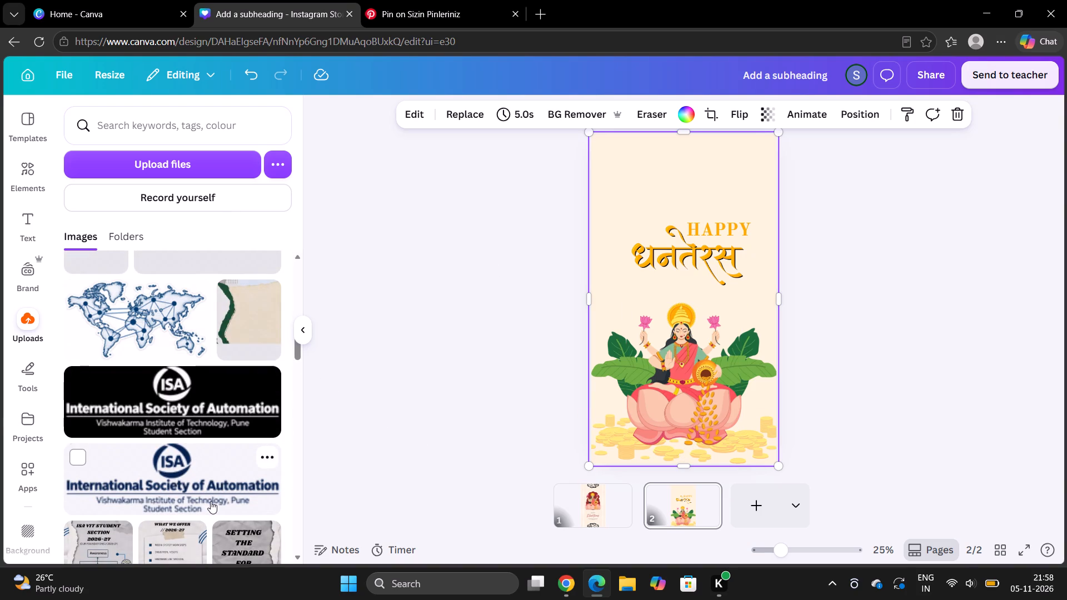
scroll(211, 501, "down", 5)
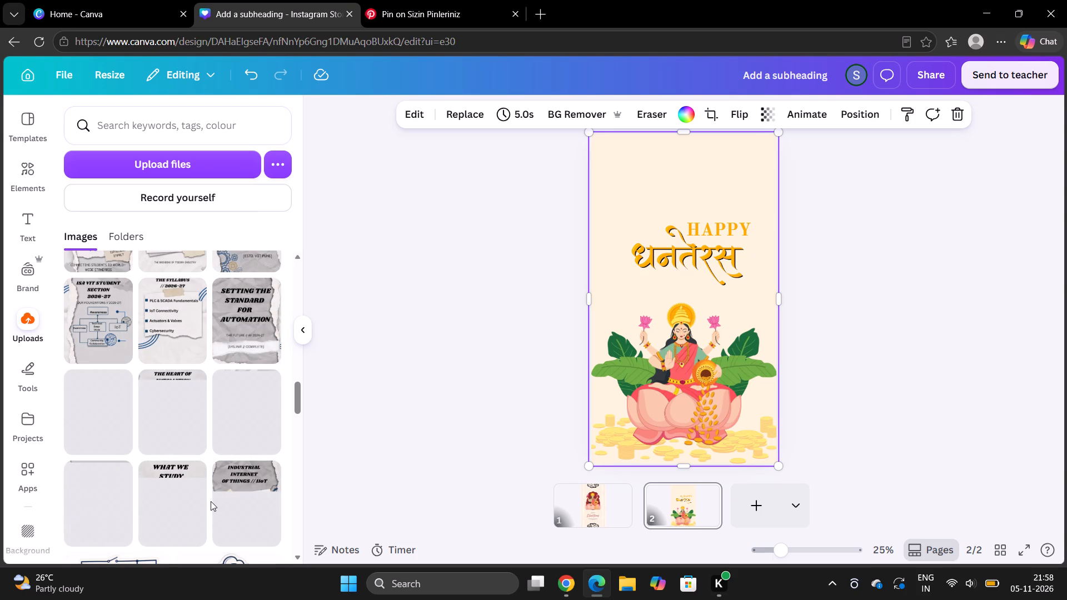
scroll(211, 501, "down", 3)
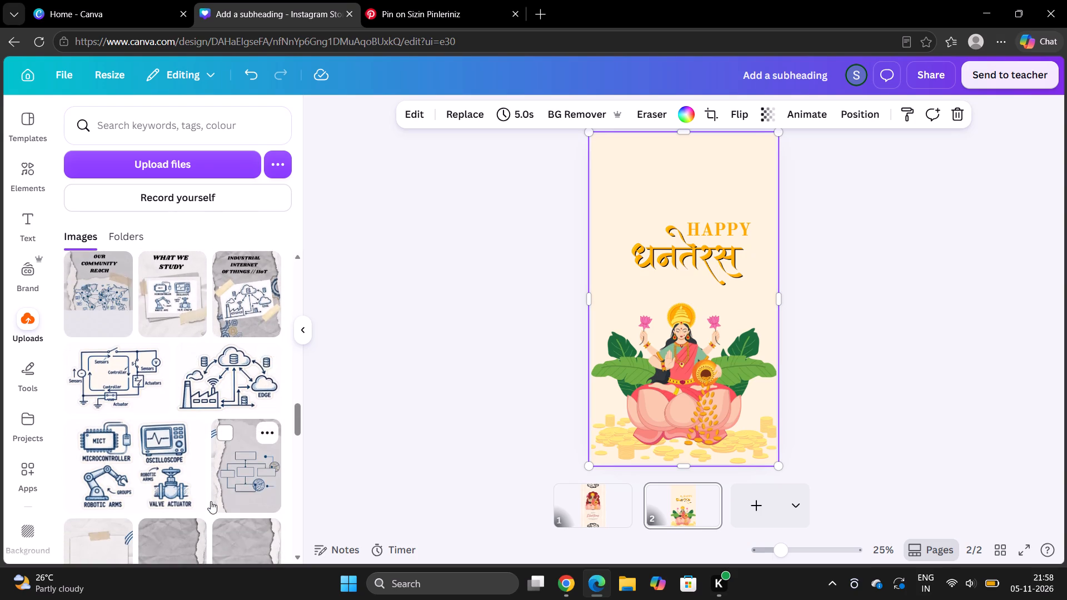
scroll(211, 501, "down", 10)
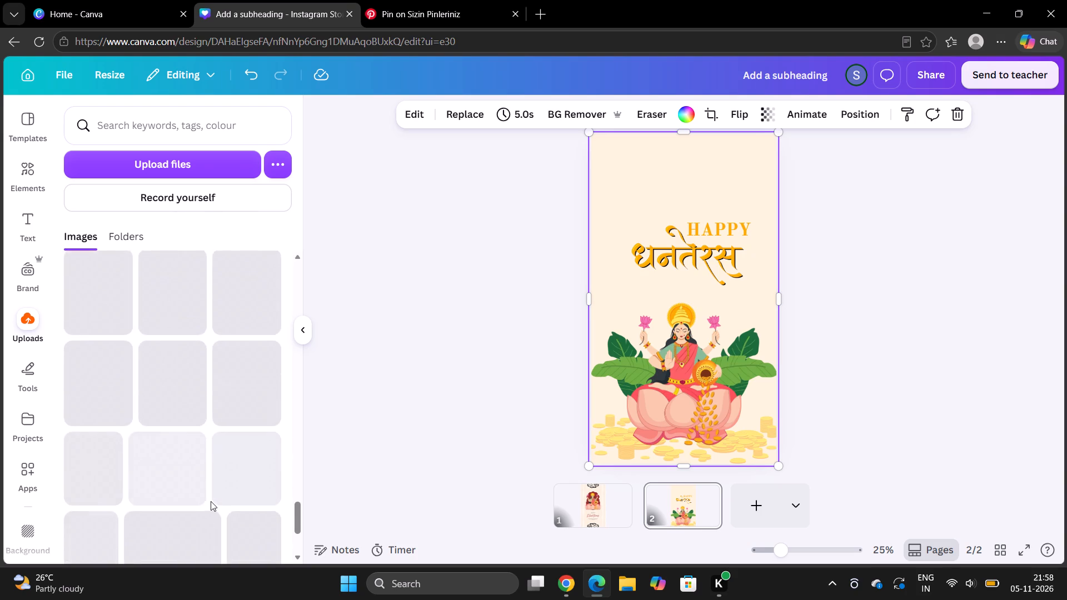
scroll(211, 501, "down", 1)
scroll(211, 501, "up", 1)
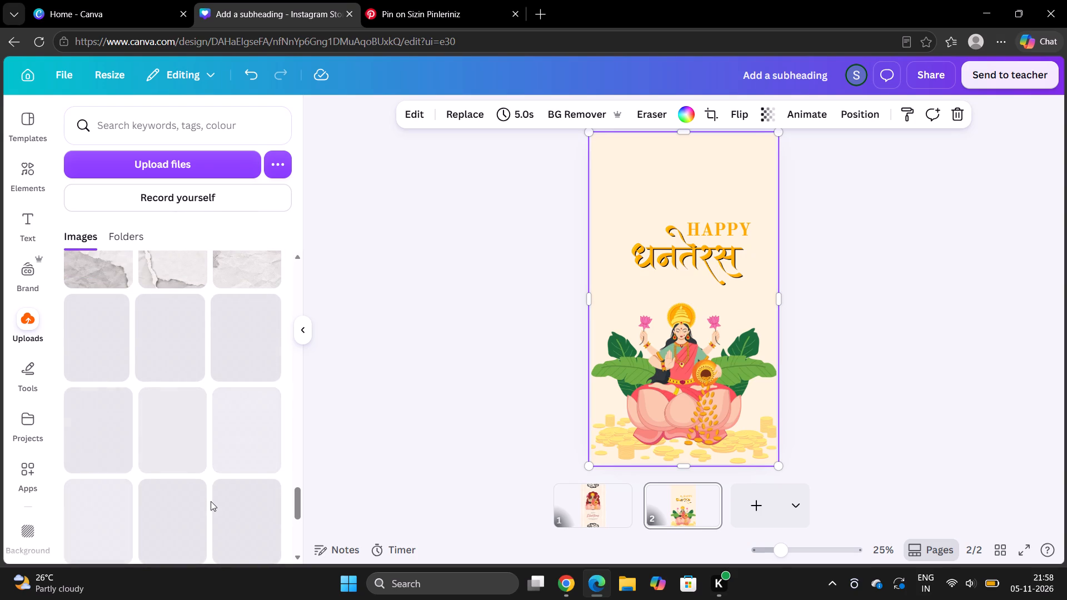
scroll(211, 501, "down", 1)
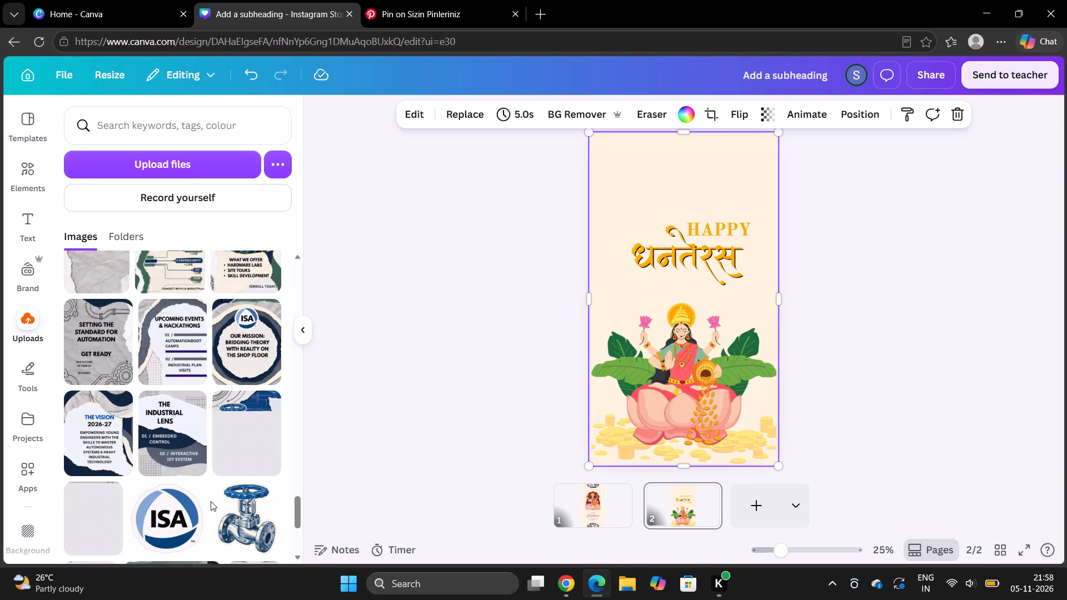
scroll(211, 501, "down", 3)
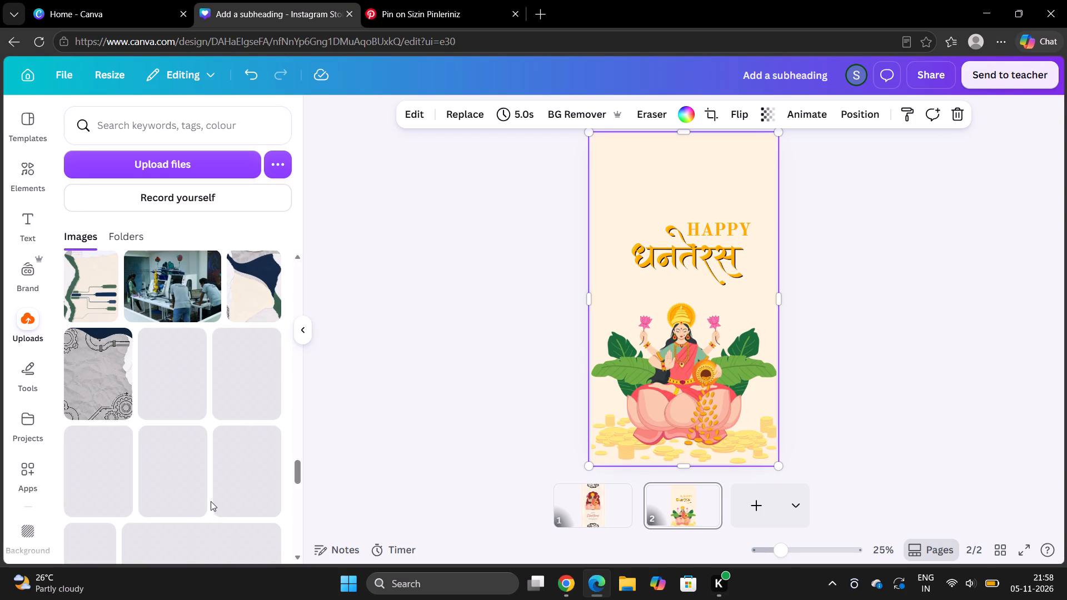
scroll(211, 501, "down", 1)
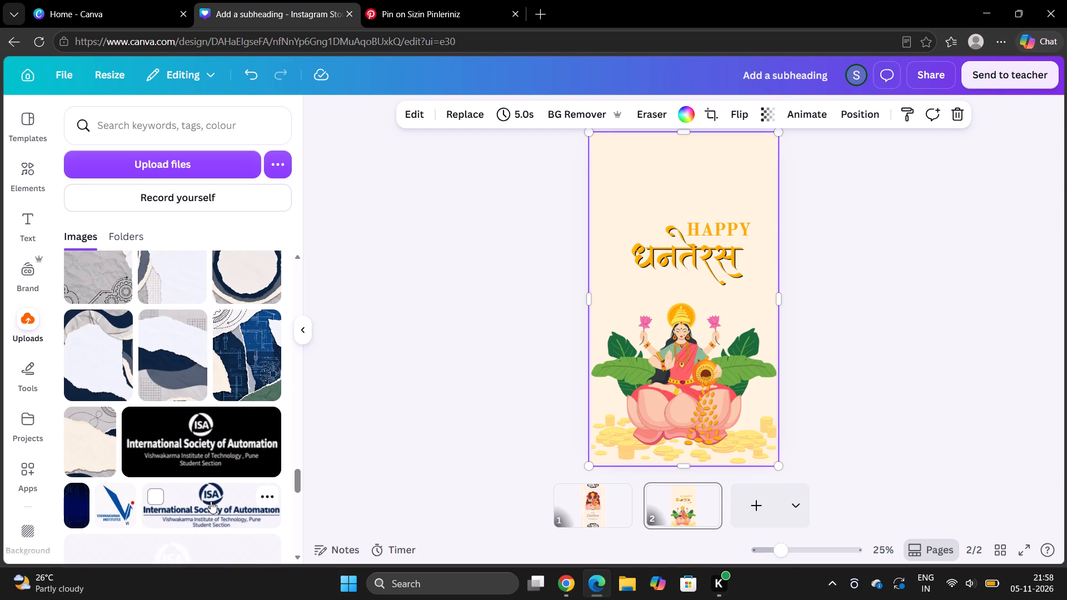
scroll(211, 501, "down", 1)
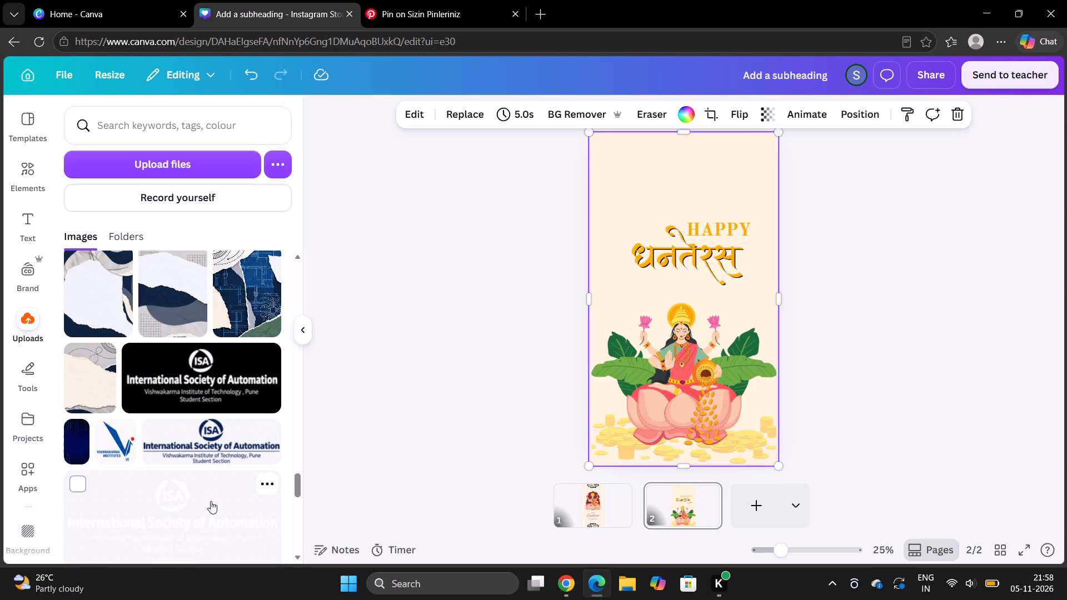
scroll(211, 501, "down", 3)
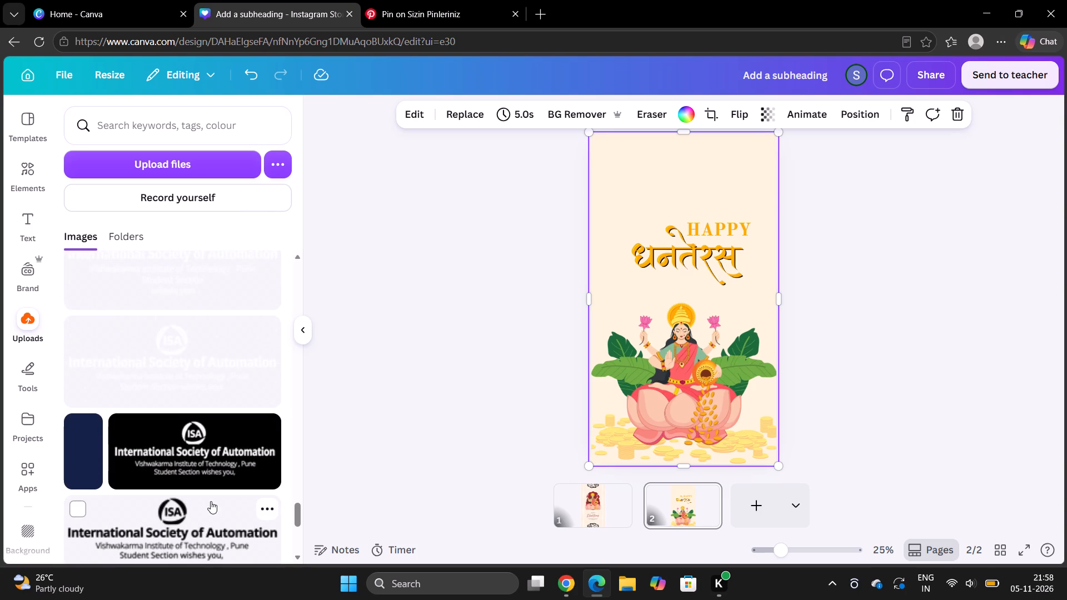
scroll(211, 501, "down", 2)
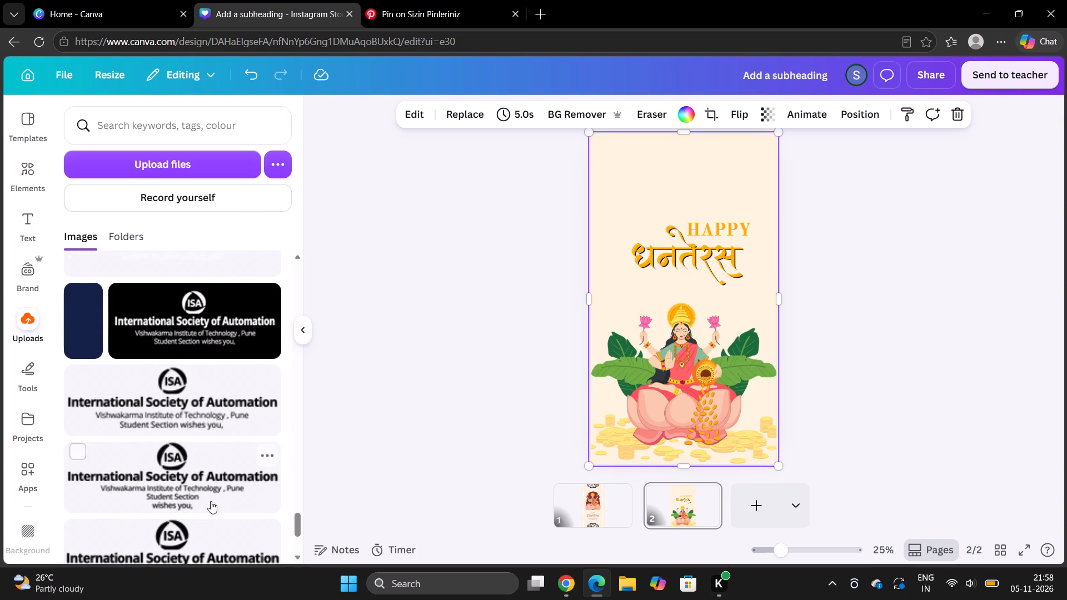
scroll(211, 501, "down", 1)
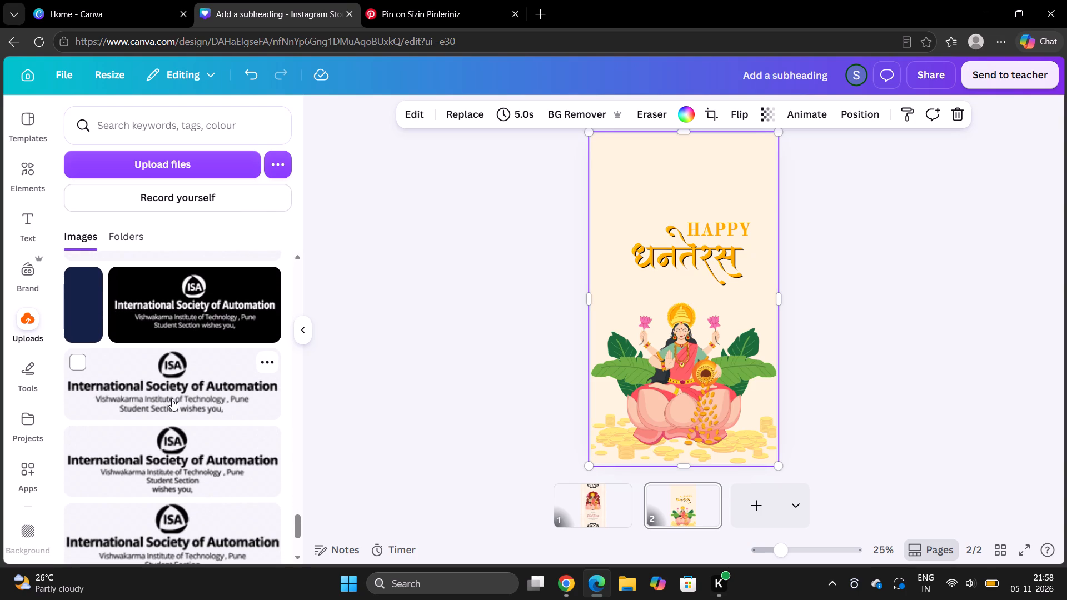
left_click(172, 398)
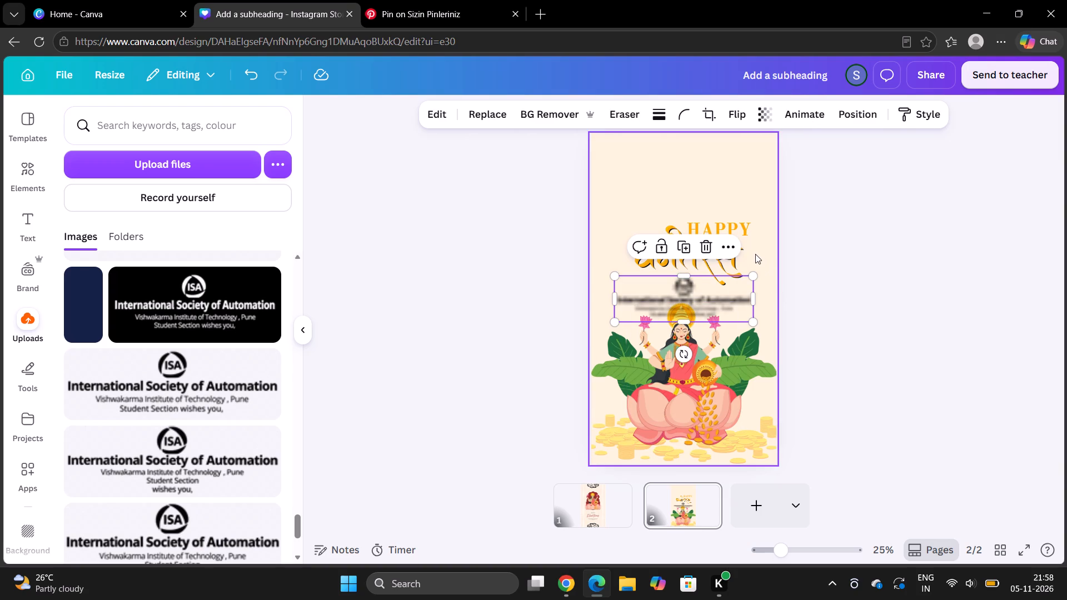
left_click_drag(712, 283, 704, 153)
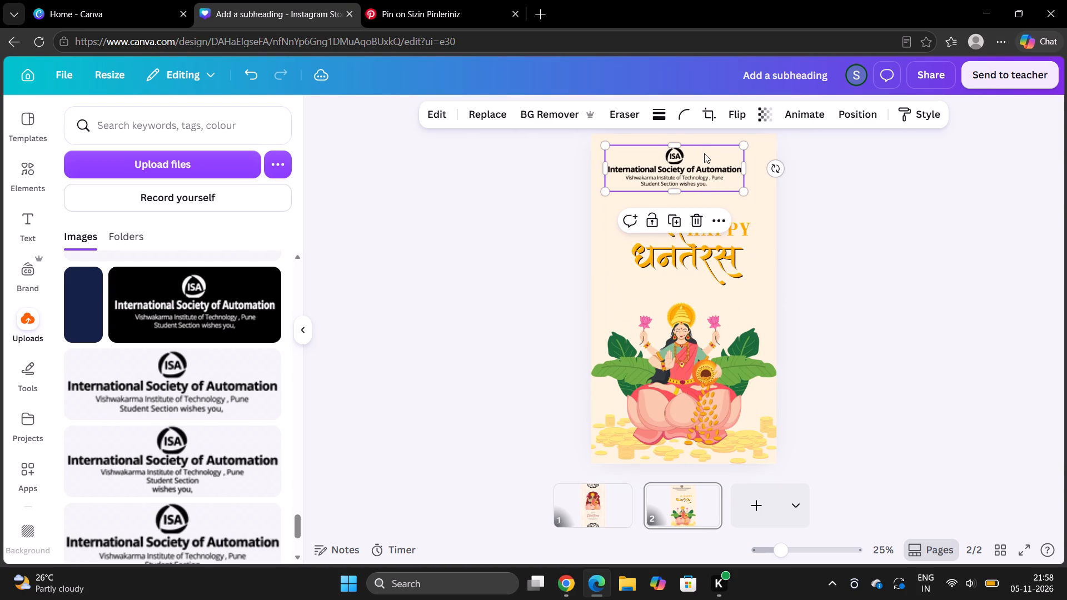
left_click(780, 178)
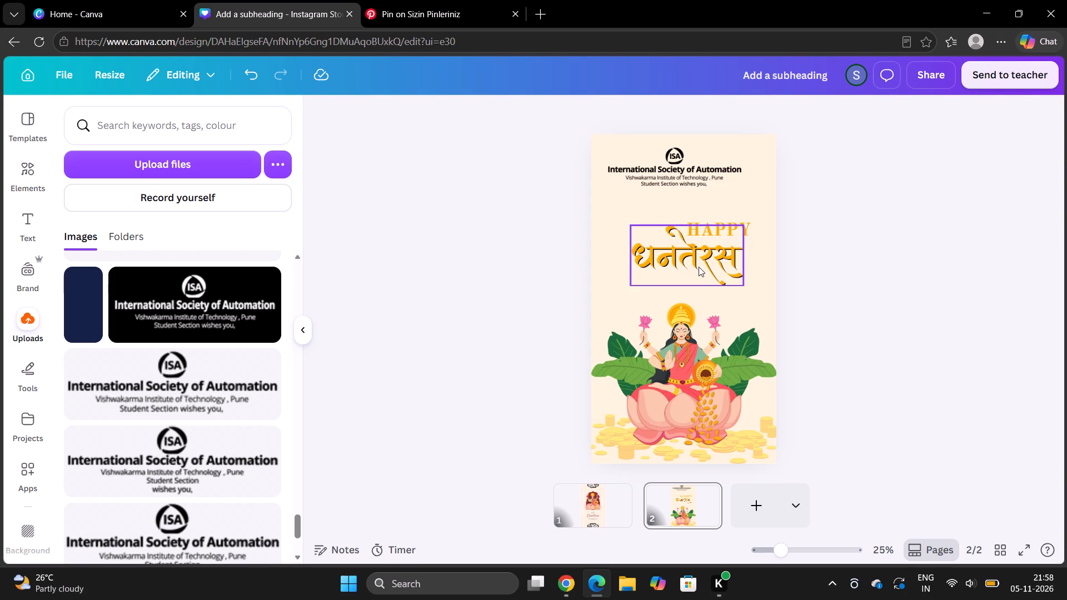
Shift the धनतेरस lettering and HAPPY text upward beneath the logo and slightly enlarge them, keeping HAPPY over the lettering's upper right.
left_click_drag(699, 267, 681, 263)
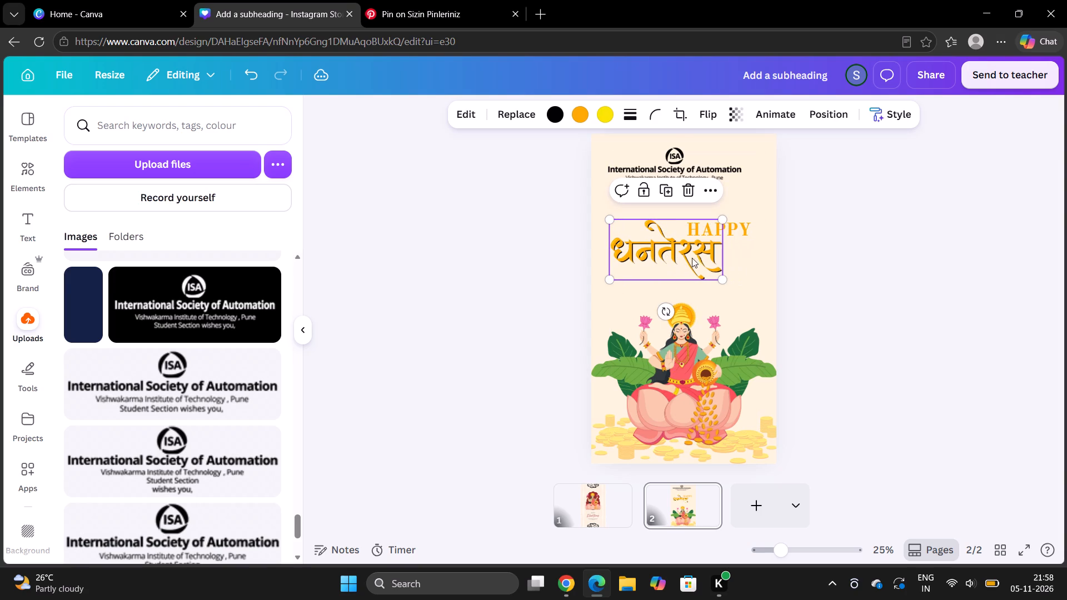
left_click_drag(735, 221, 721, 209)
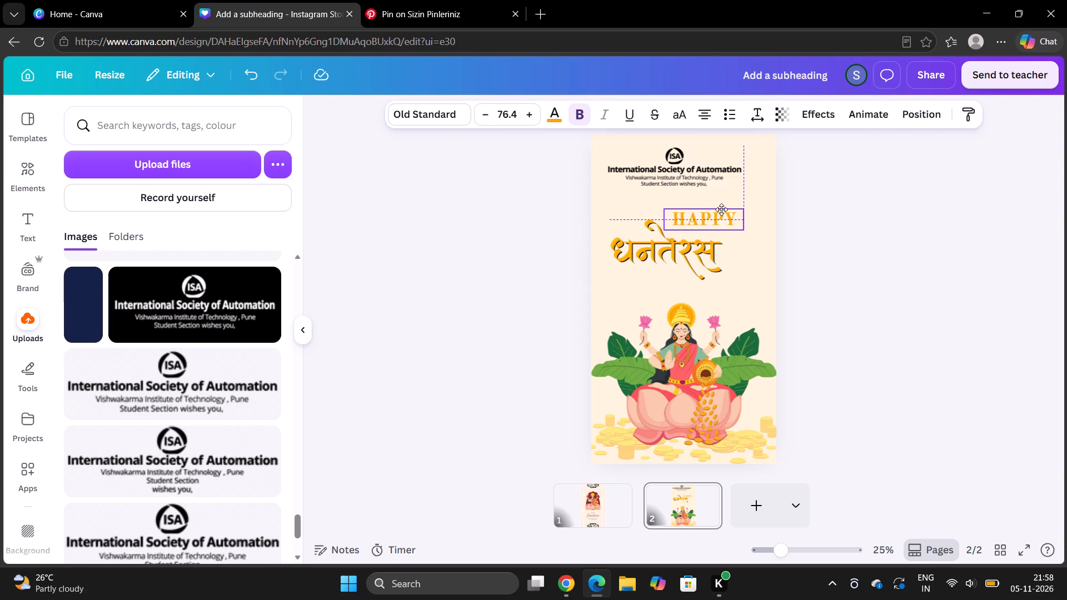
Move the धनतेरस lettering near the page's horizontal centre beneath the logo and tuck the HAPPY text against its upper right.
left_click_drag(721, 209, 721, 209)
left_click_drag(678, 258, 696, 254)
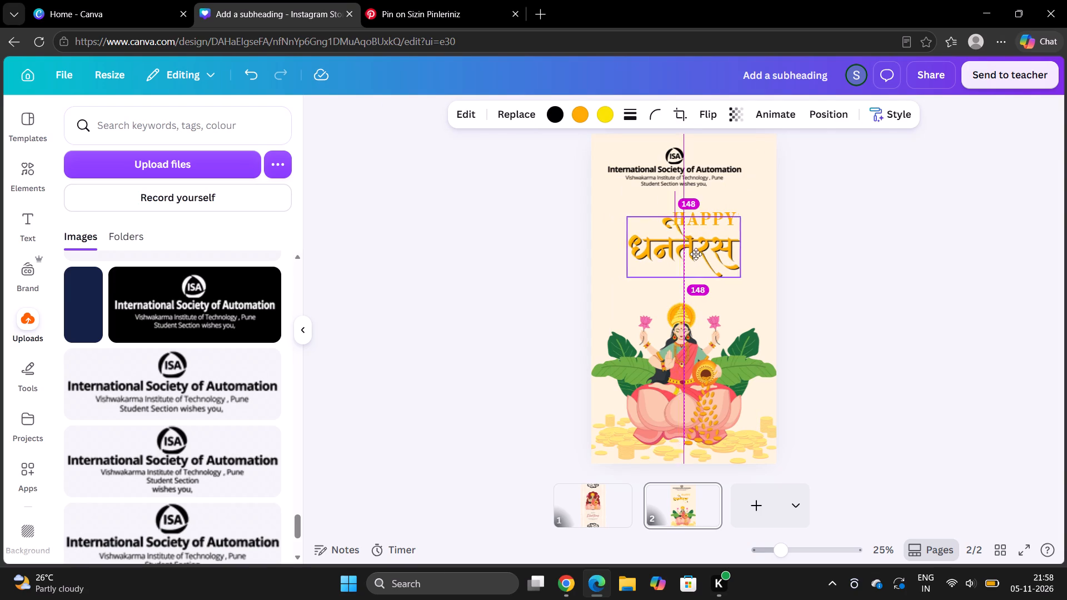
left_click_drag(696, 254, 691, 257)
left_click(832, 266)
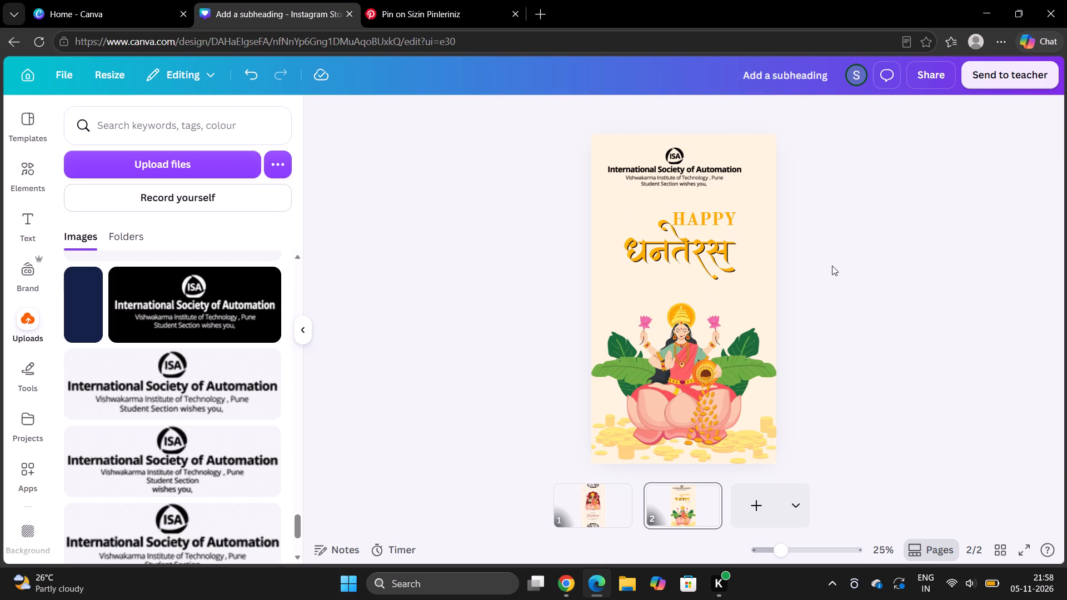
left_click(709, 223)
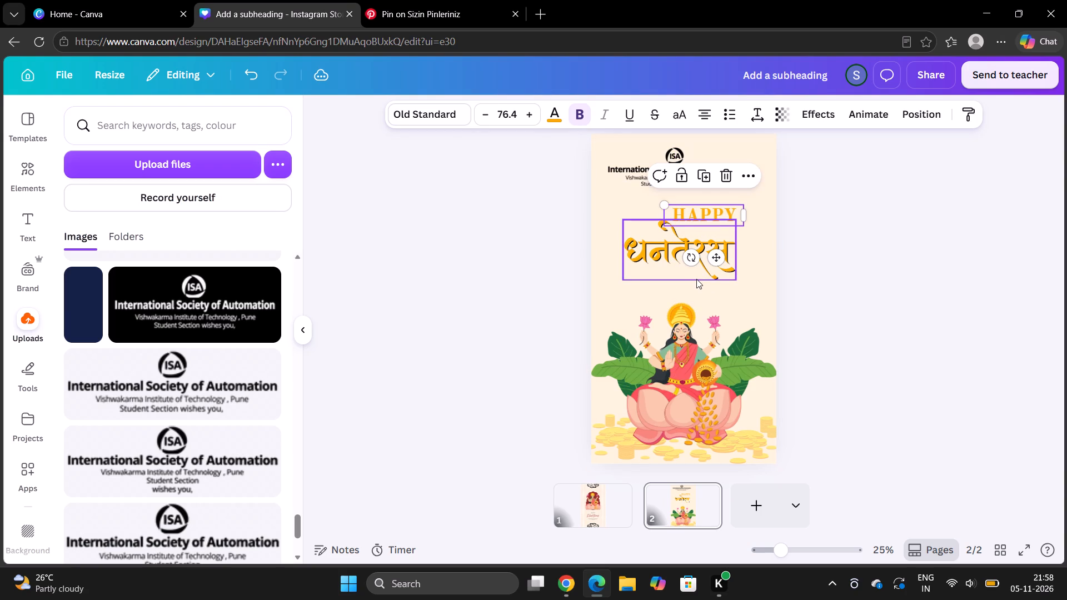
left_click_drag(696, 279, 693, 274)
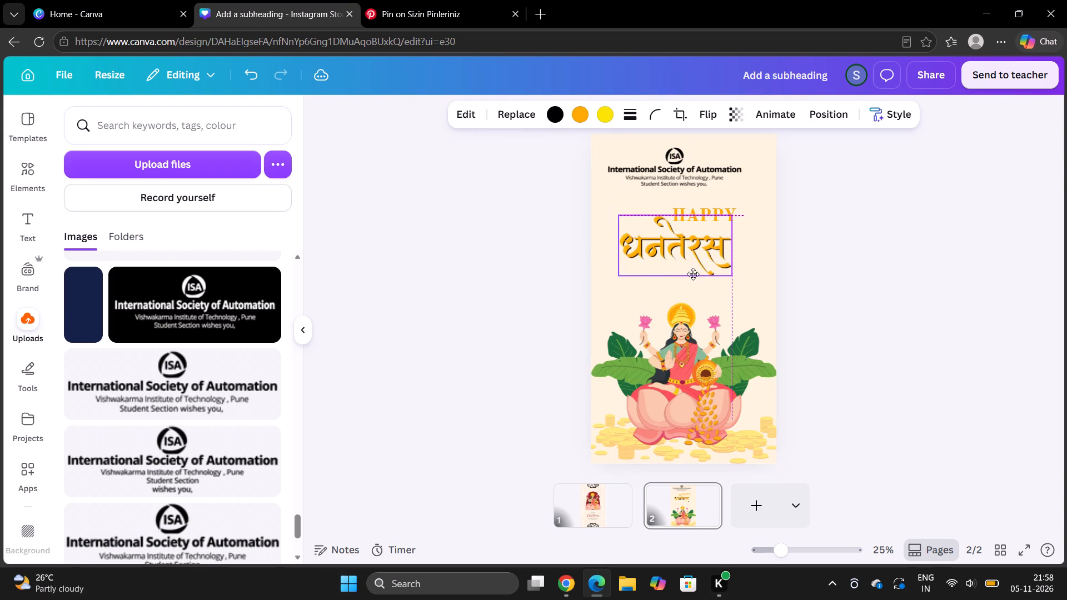
left_click_drag(693, 274, 696, 271)
left_click(879, 214)
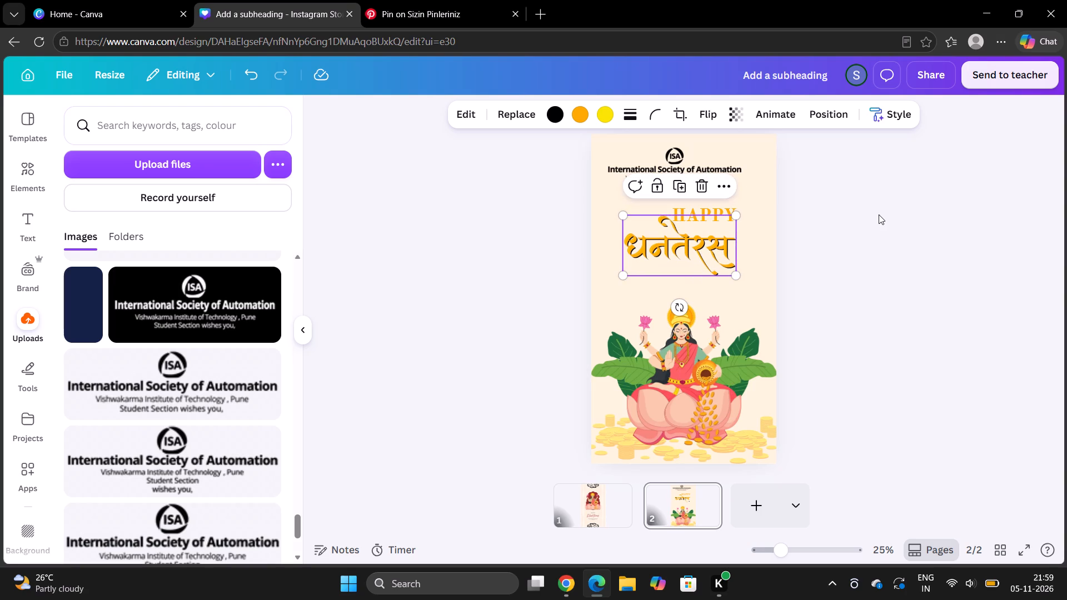
left_click_drag(720, 218, 730, 228)
Enlarge the धनतेरस lettering slightly and reposition it roughly centred between the logo and the Lakshmi illustration.
left_click(633, 244)
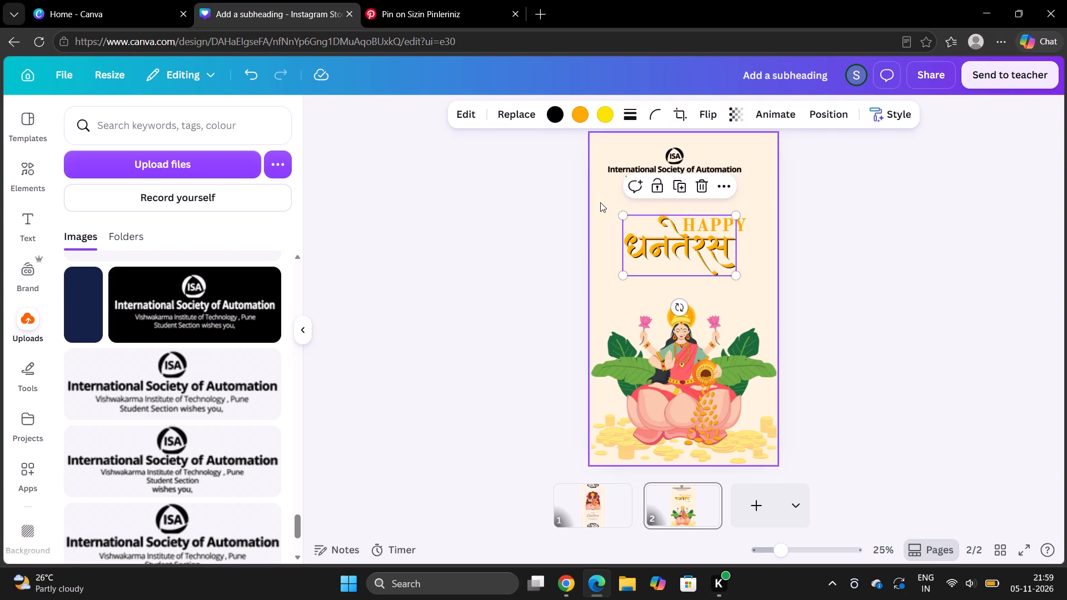
left_click_drag(624, 217, 612, 213)
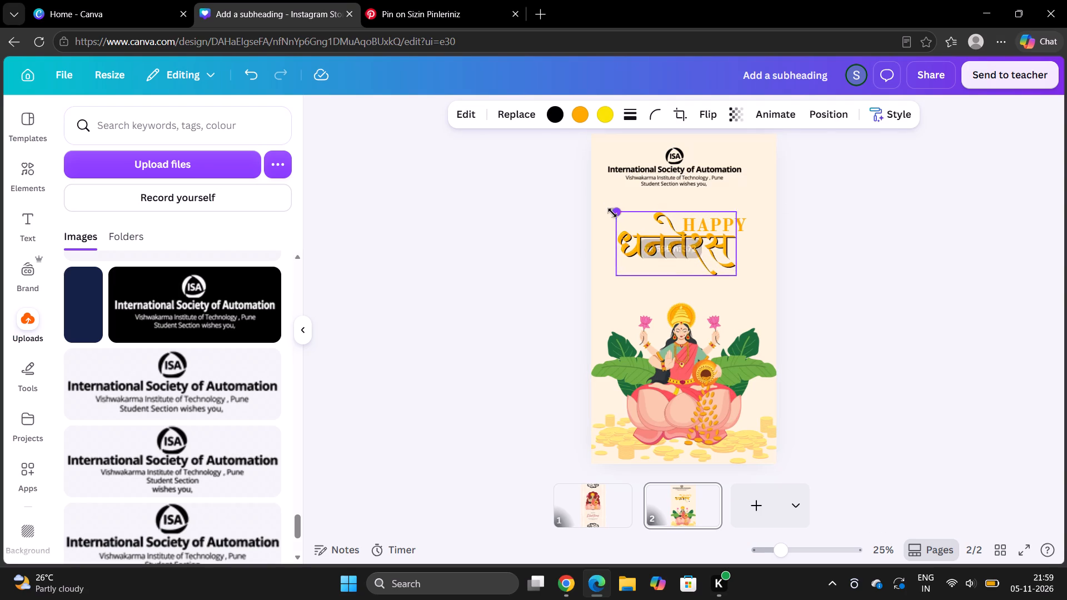
left_click_drag(612, 213, 604, 211)
left_click_drag(646, 230, 655, 243)
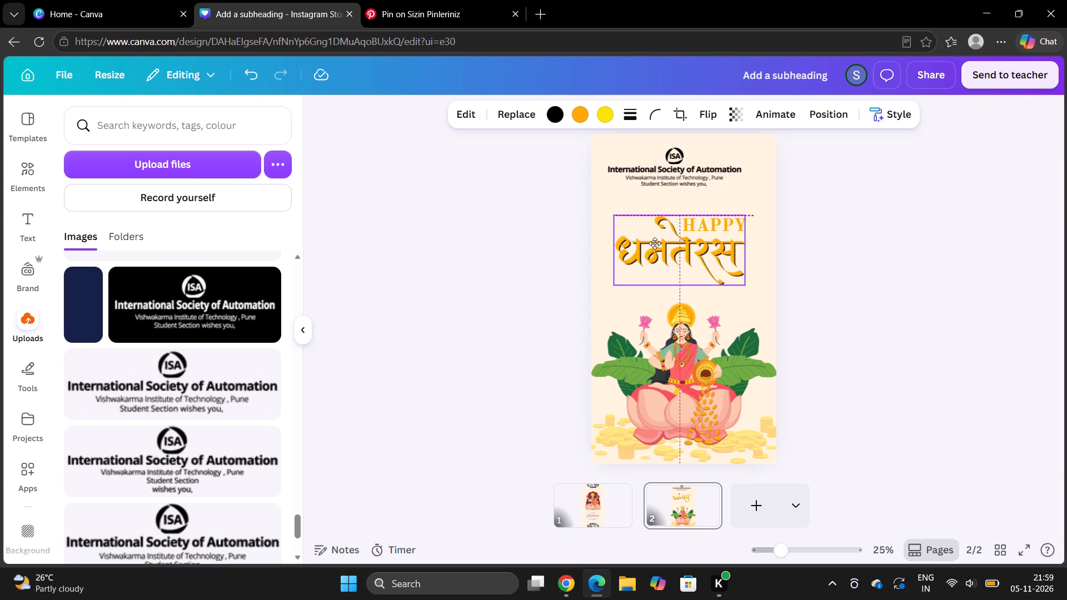
left_click_drag(655, 243, 655, 237)
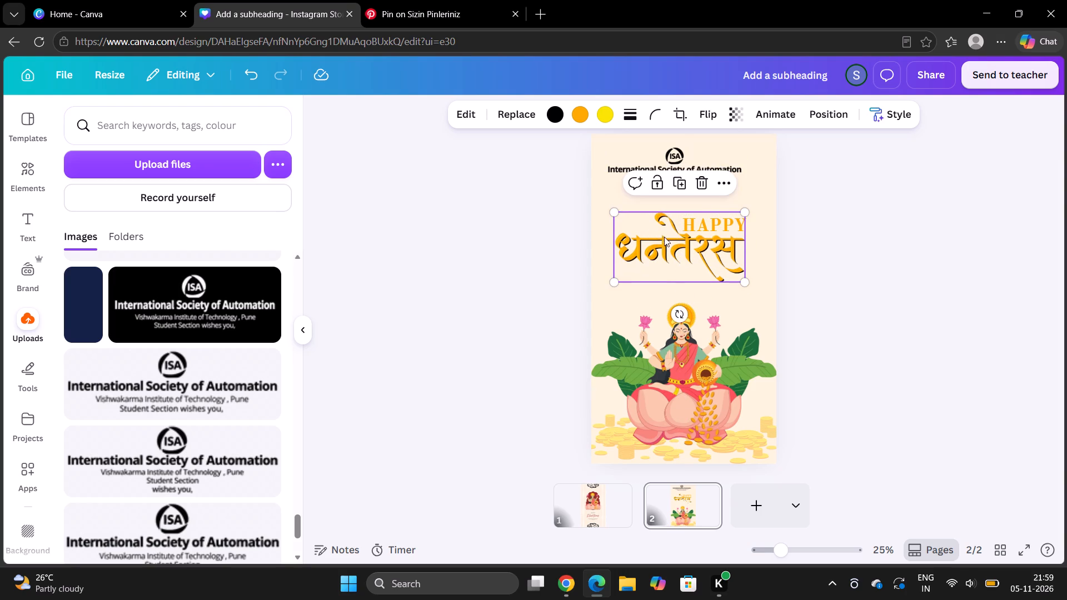
Enlarge the HAPPY text to a font size of about 86.3 and fit it just above the right half of the धनतेरस lettering.
left_click(724, 221)
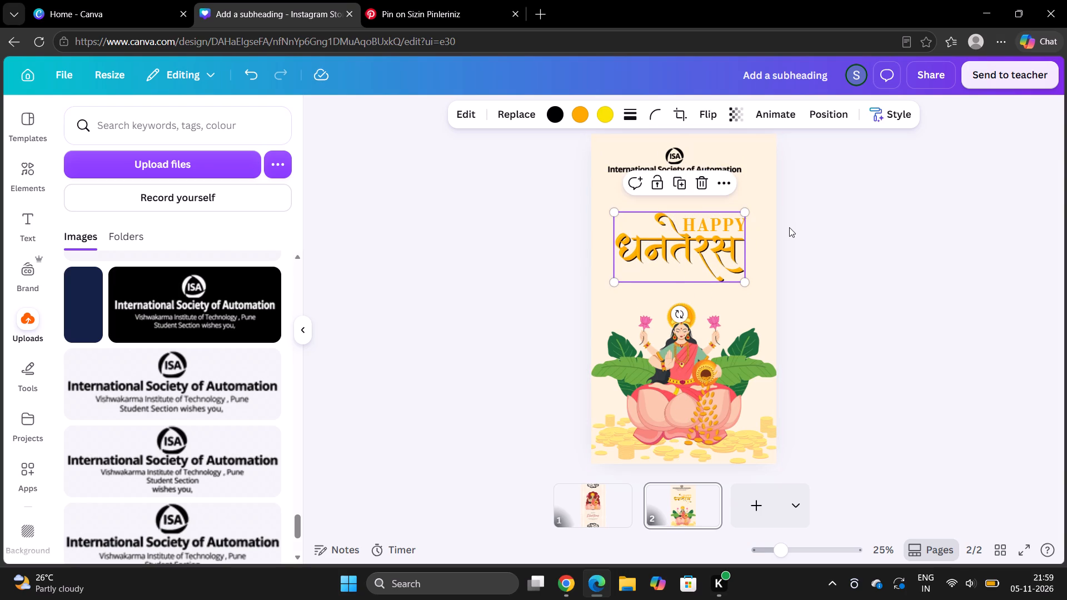
left_click(789, 227)
left_click(711, 222)
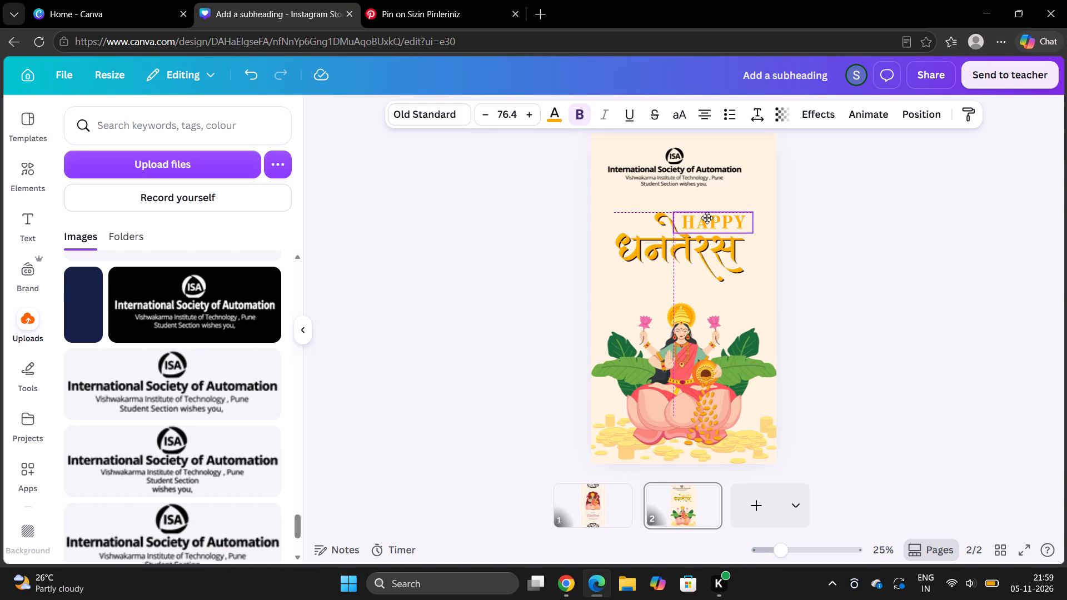
left_click_drag(672, 211, 661, 209)
left_click_drag(697, 220, 702, 214)
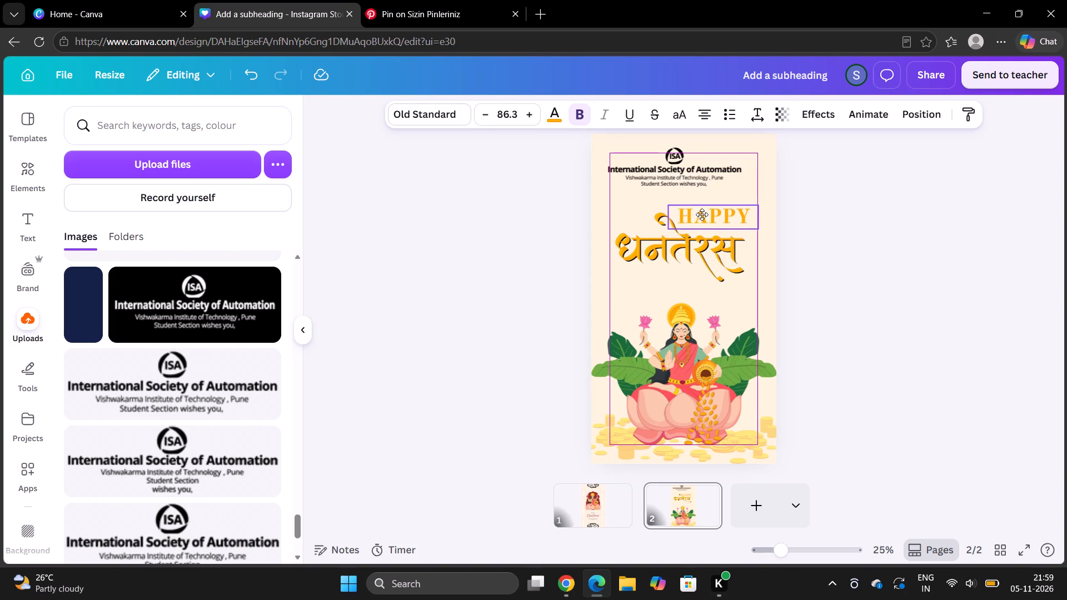
left_click_drag(702, 214, 703, 222)
left_click(864, 271)
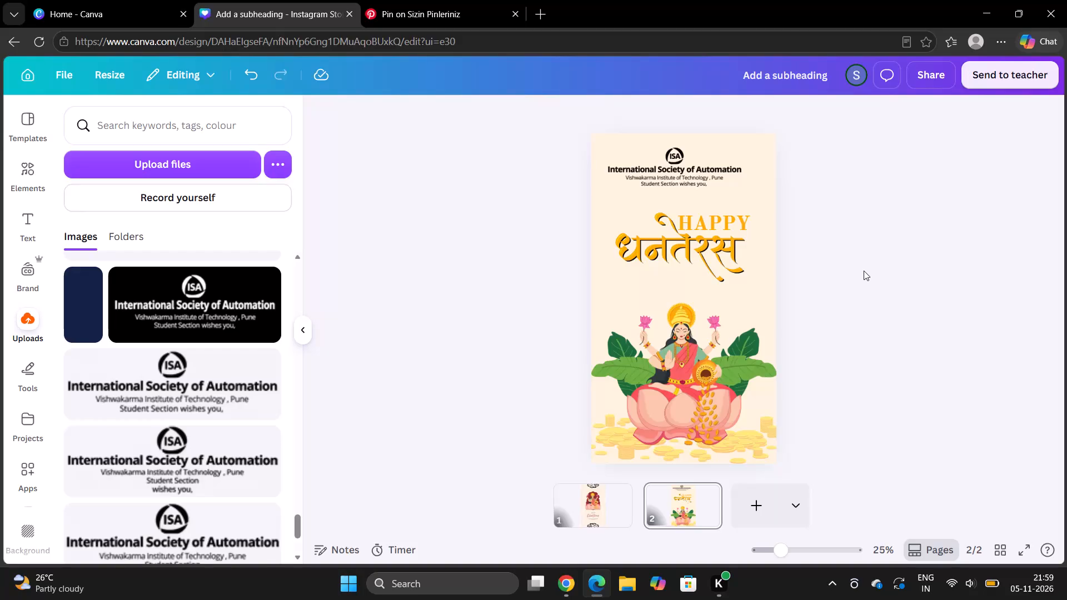
Delete page 1, the Happy Dhanteras template with Lakshmi in the dark red arch.
left_click(589, 498)
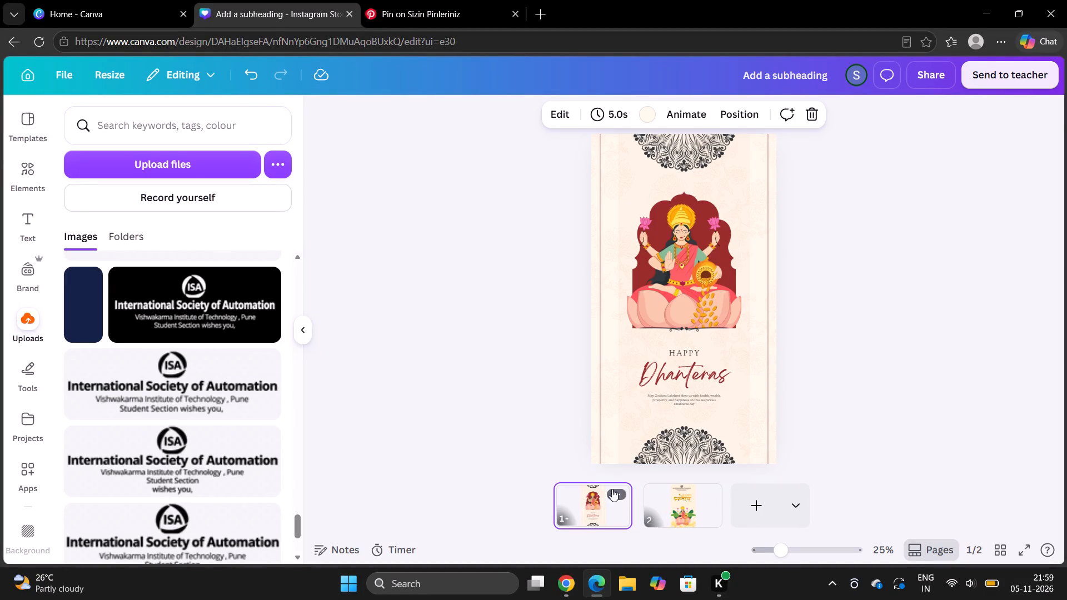
left_click(618, 496)
left_click(685, 233)
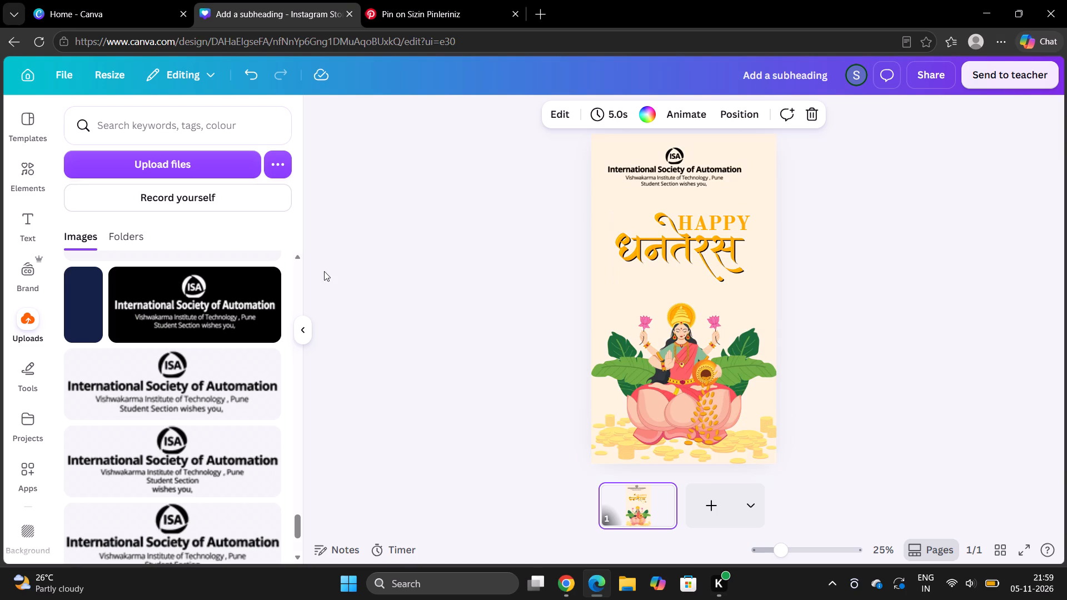
Switch to Chrome and search Google in a new tab for "one liner for dhanteres", looking through the suggested greetings.
left_click(567, 587)
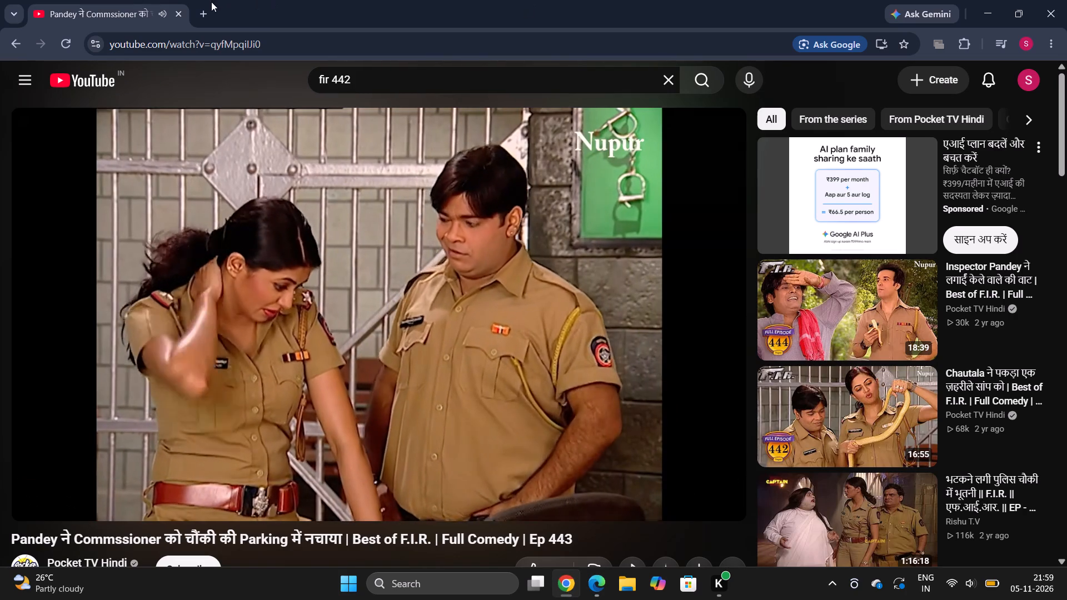
left_click(209, 6)
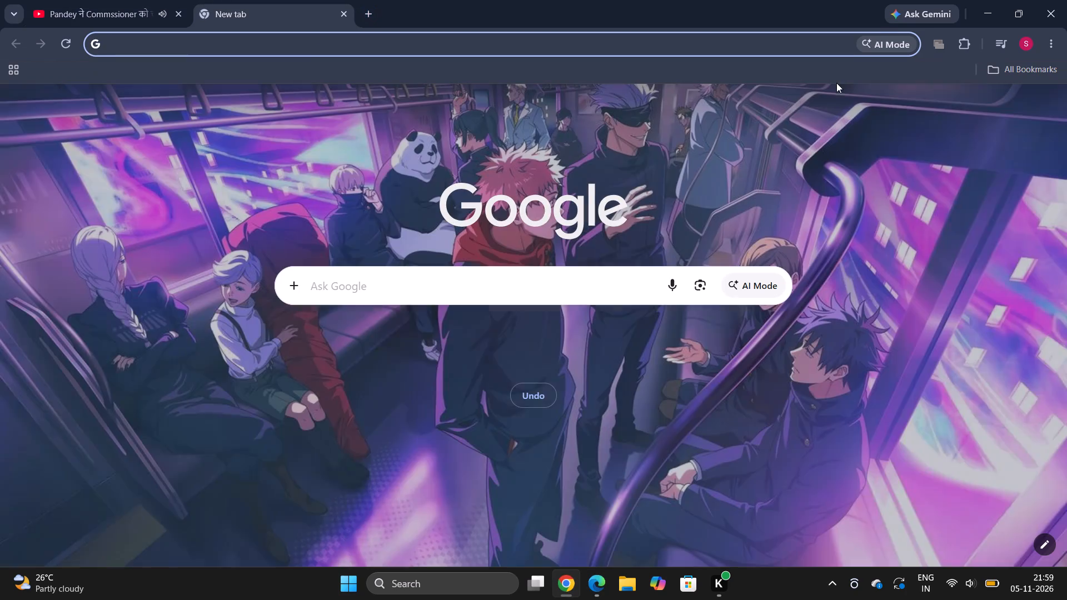
left_click(882, 46)
type("one liner for")
key("space")
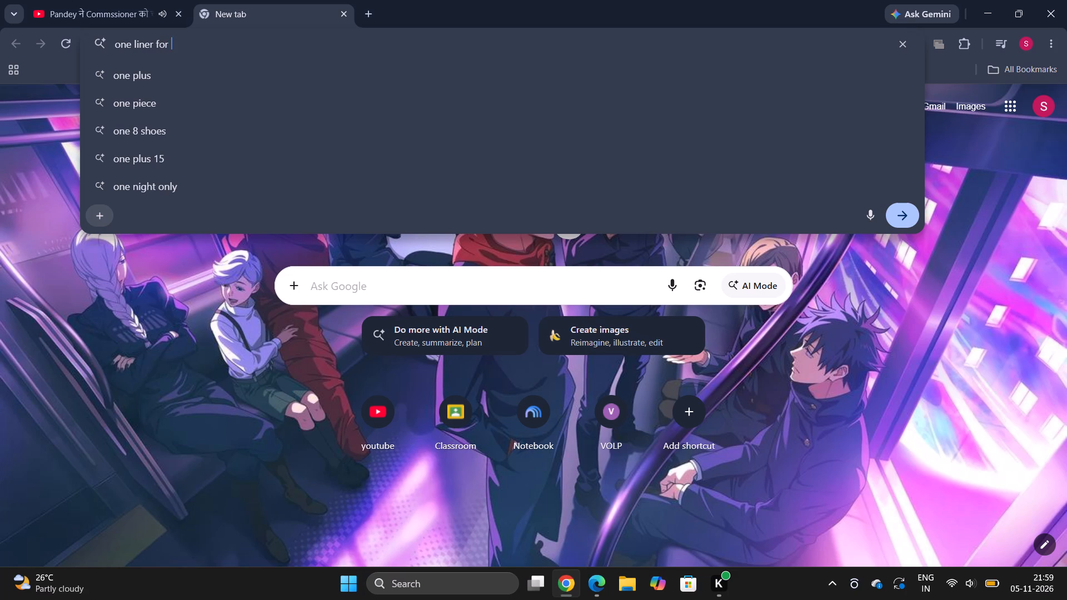
type("dhanteres")
key("Return")
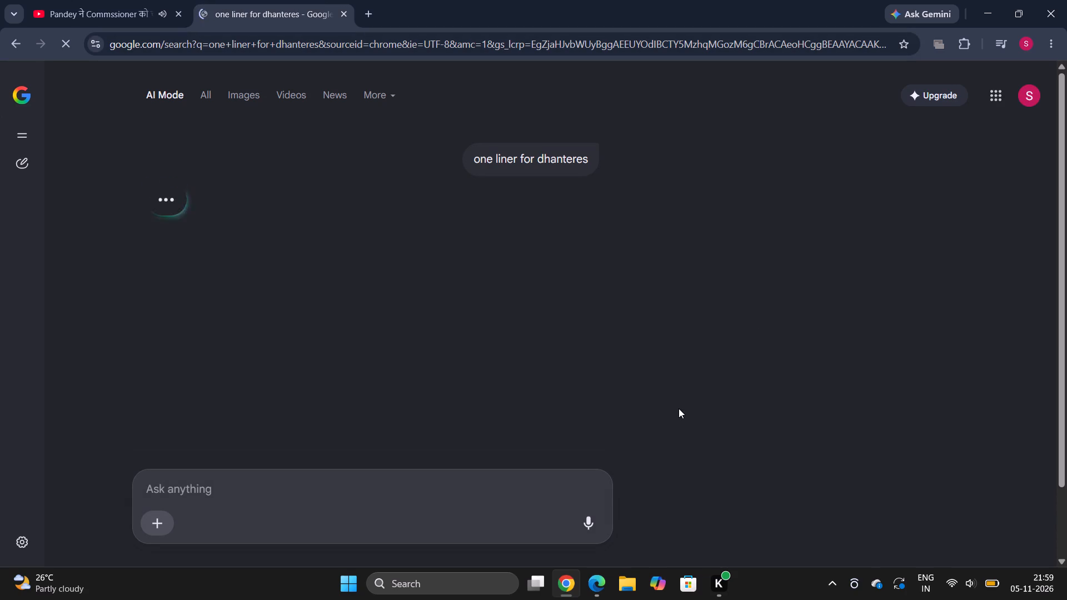
scroll(328, 296, "down", 1)
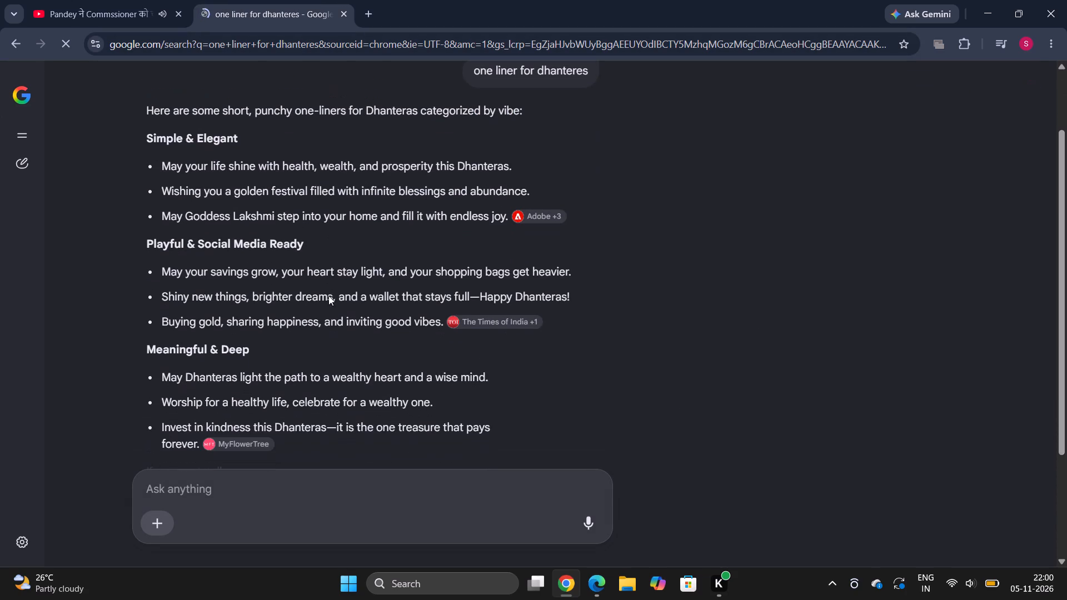
scroll(328, 296, "down", 1)
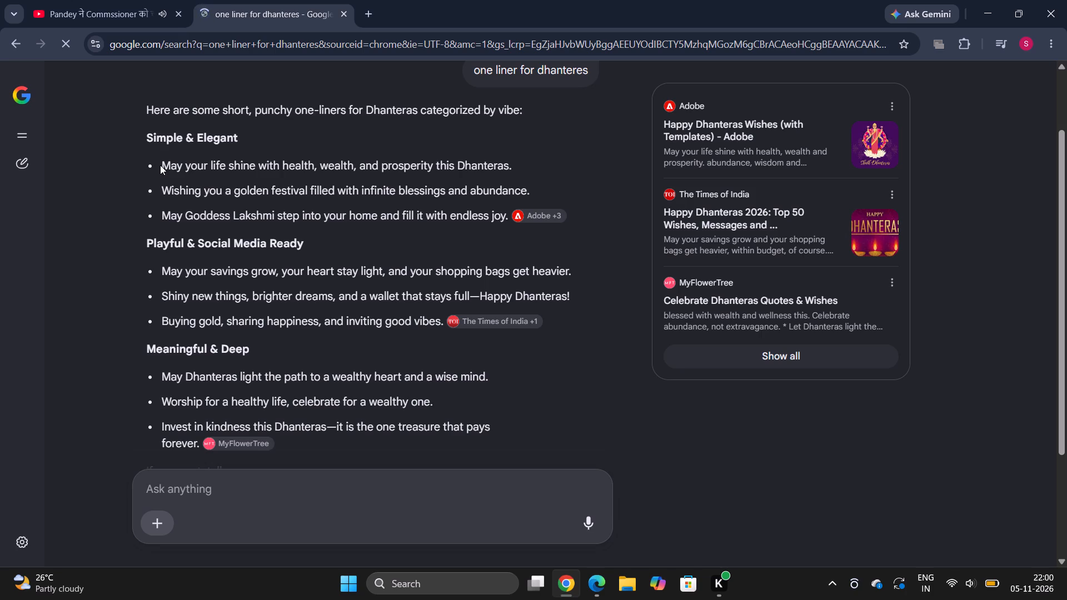
Copy the line "May Goddess Lakshmi step into your home and fill it with endless joy" and return to the Canva design in Edge.
left_click_drag(163, 213, 500, 213)
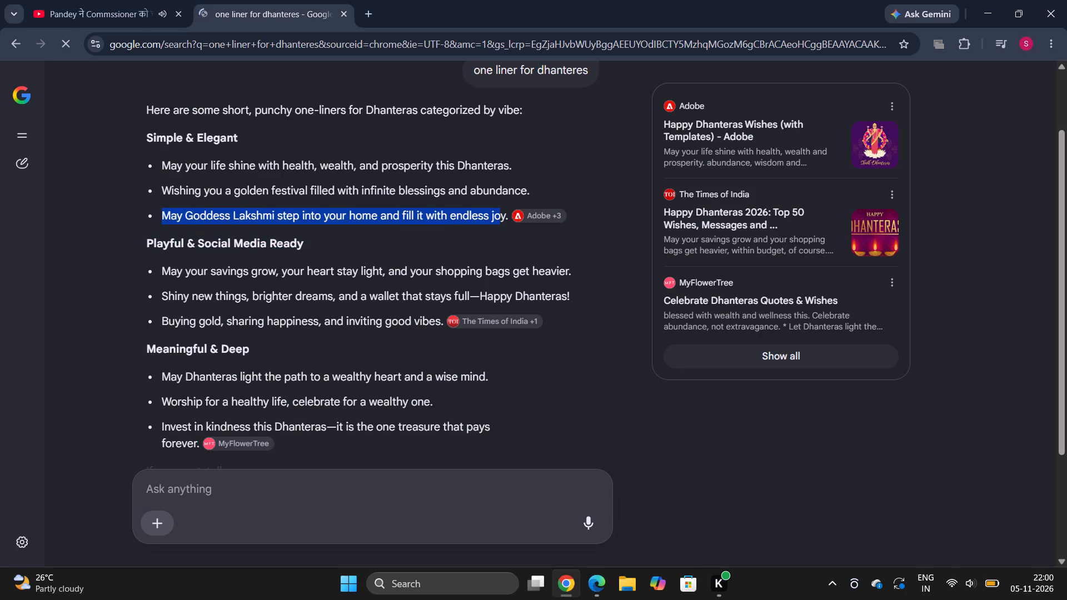
left_click_drag(500, 213, 506, 217)
key("ctrl+c")
left_click(586, 598)
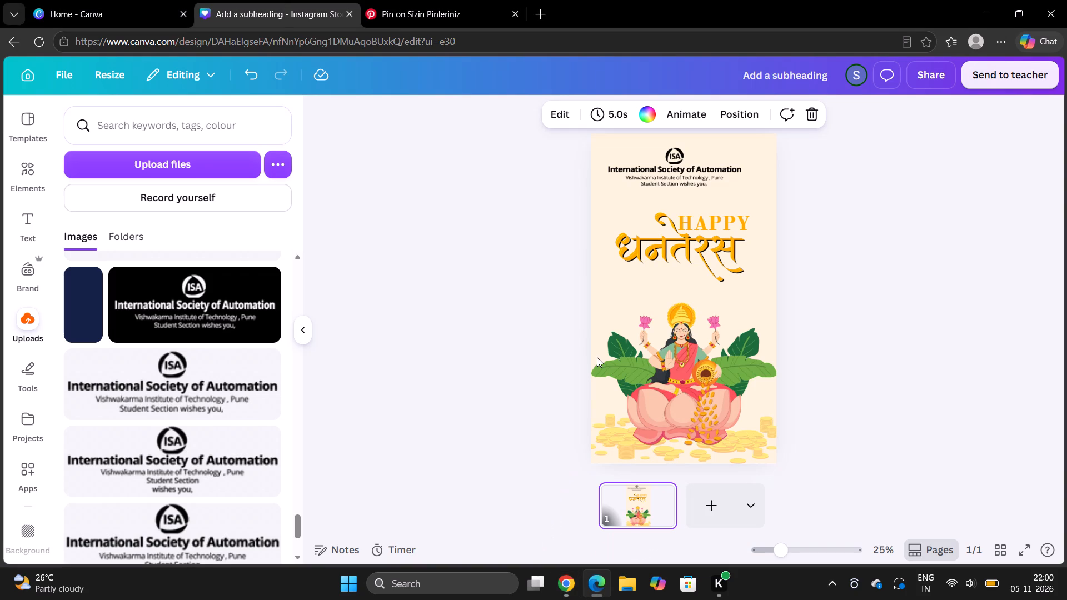
left_click(568, 582)
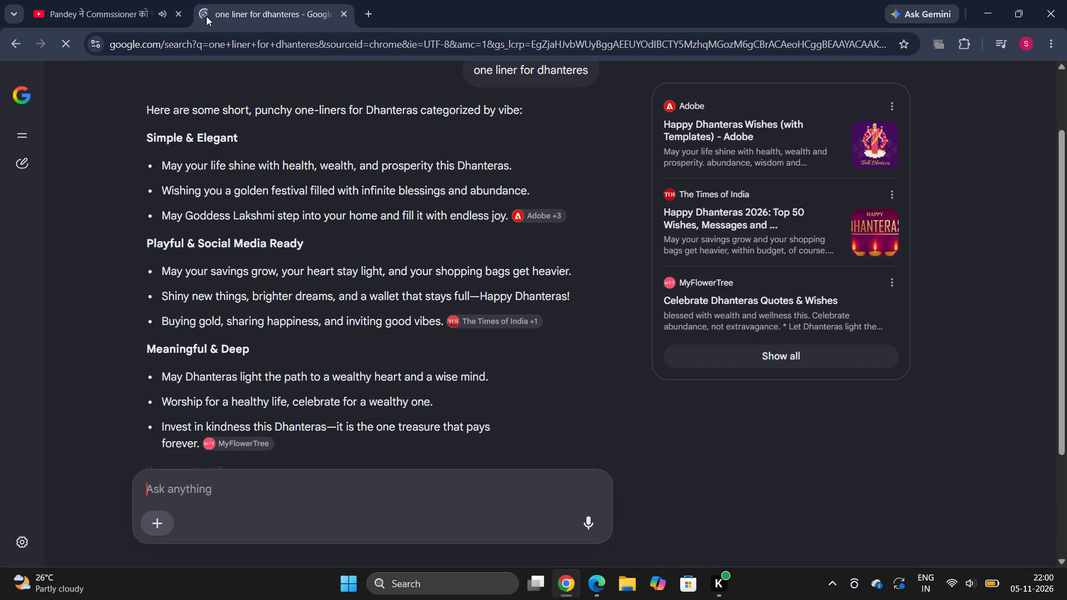
left_click(143, 7)
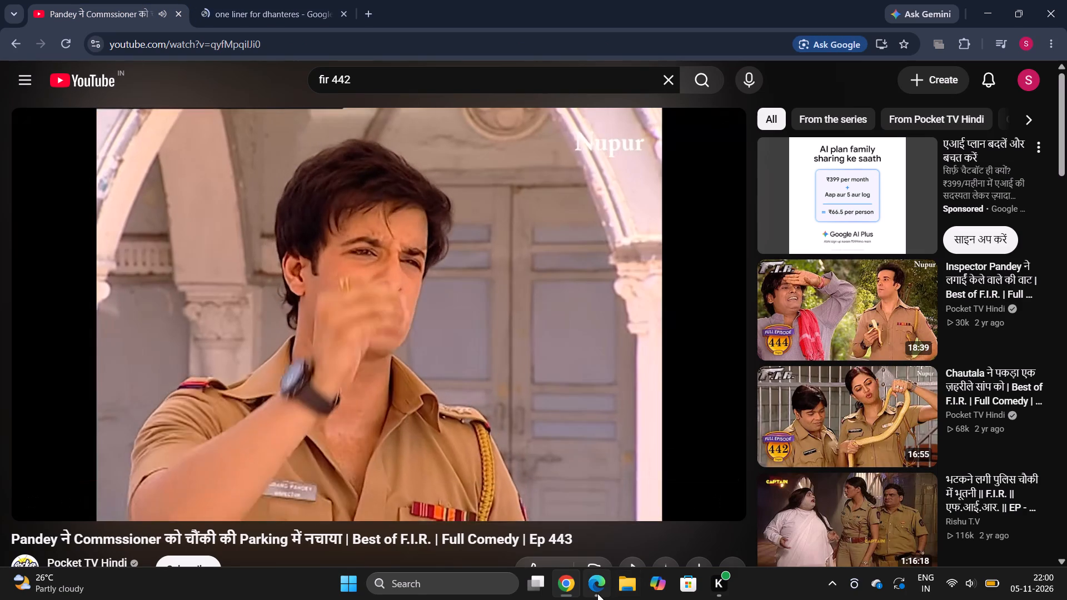
left_click(597, 593)
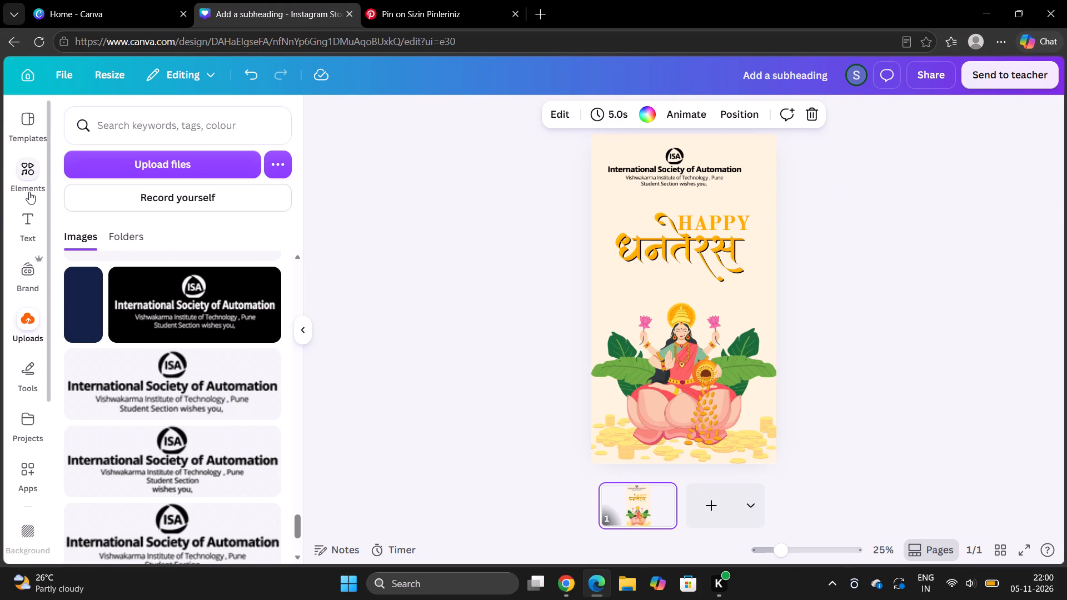
Add a body text box containing the copied Lakshmi greeting and nudge it up between the धनतेरस lettering and the Lakshmi artwork.
left_click(29, 213)
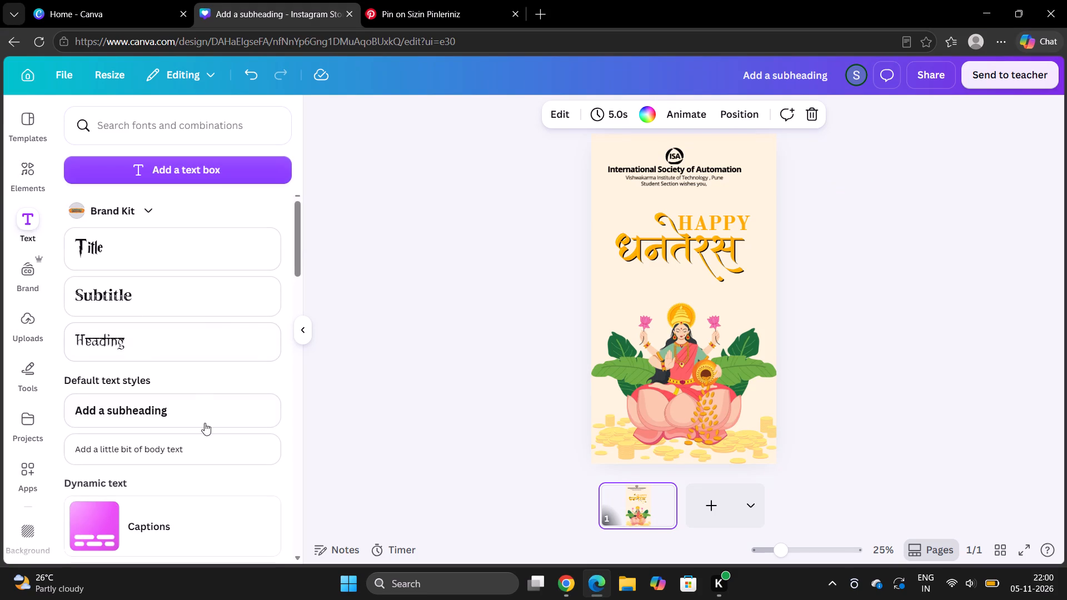
left_click(212, 453)
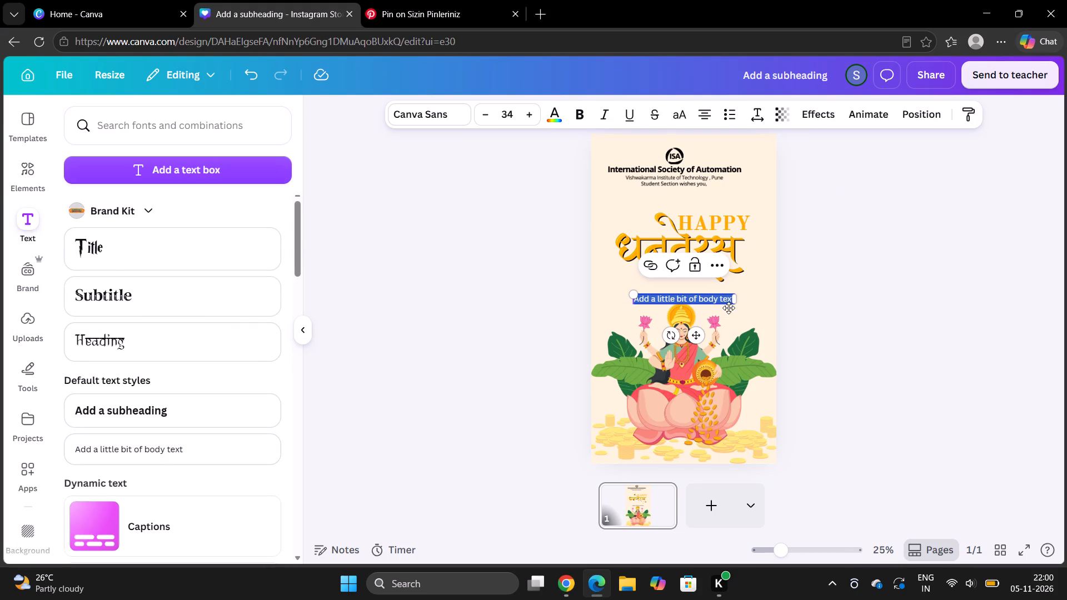
key("BackSpace")
key("ctrl+v")
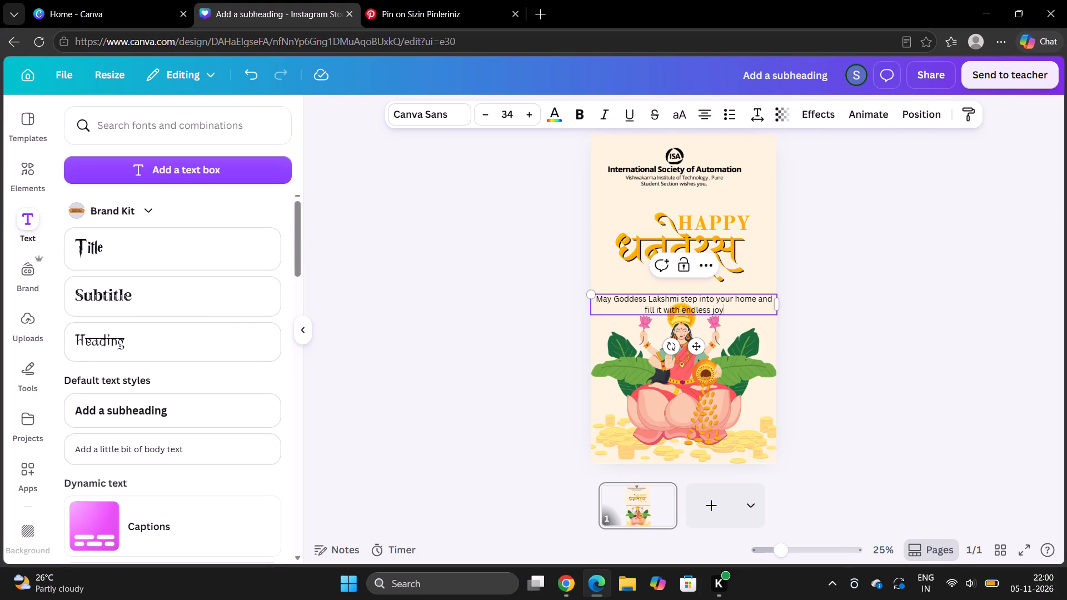
left_click_drag(694, 343, 694, 341)
left_click_drag(694, 341, 694, 335)
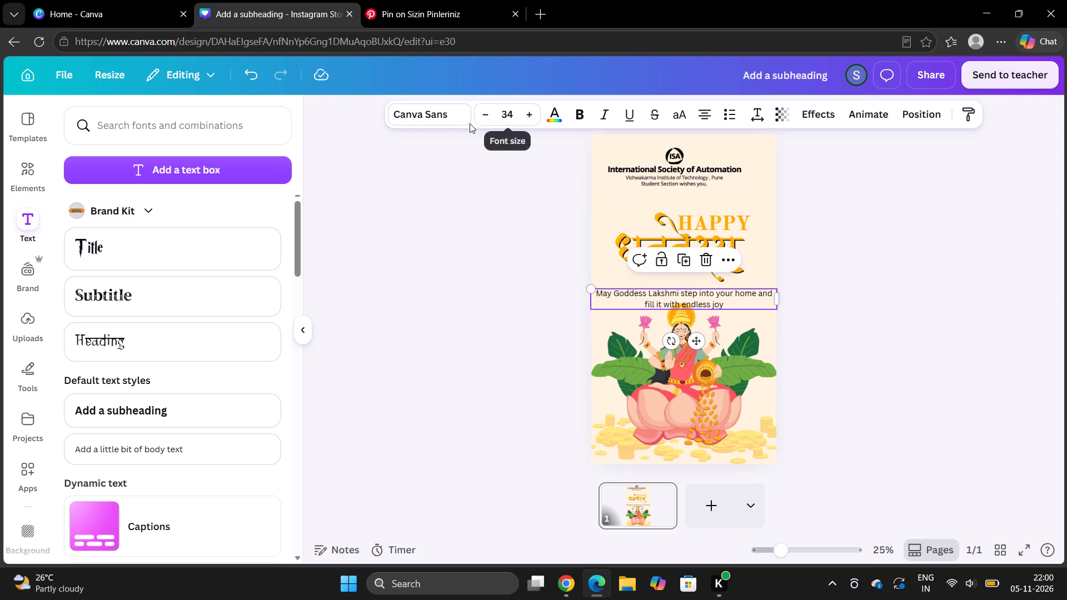
left_click(674, 298)
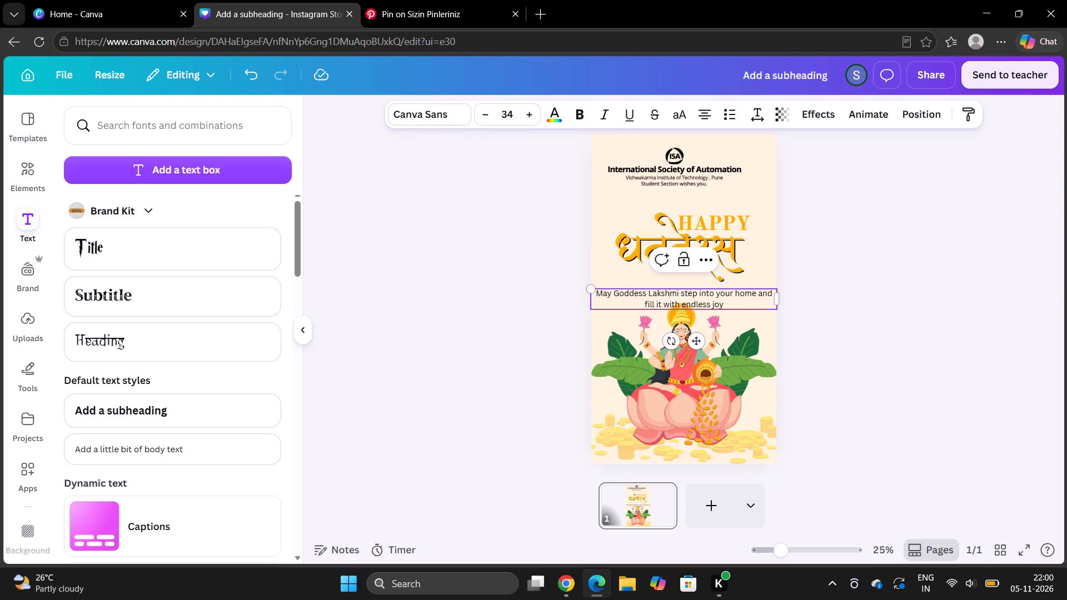
left_click(582, 325)
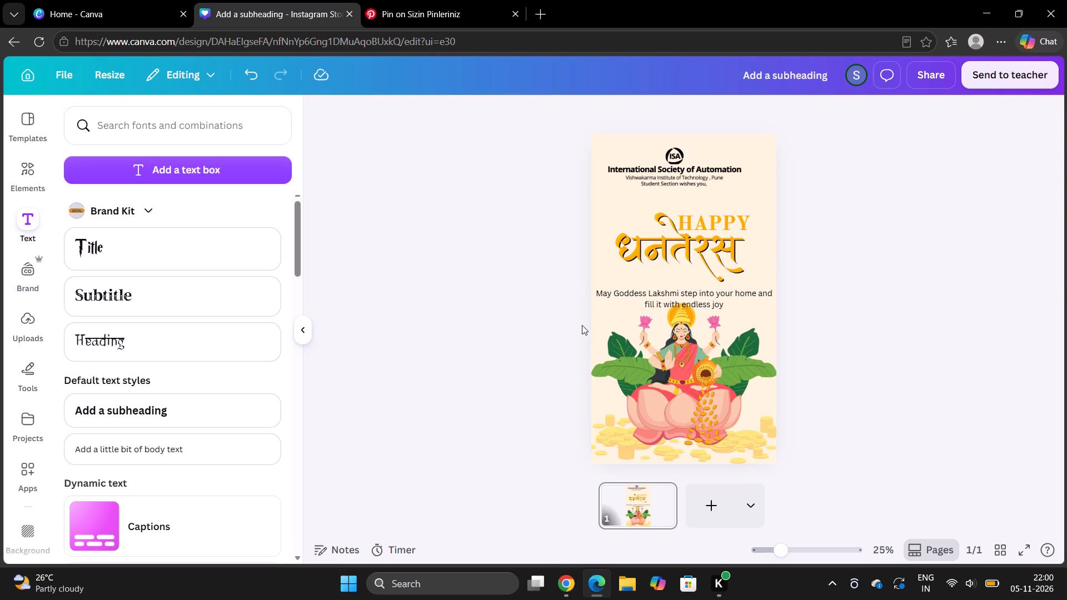
Recolour the greeting line, trying amber and deep orange before settling on the lighter orange from the default solid colours.
left_click(616, 298)
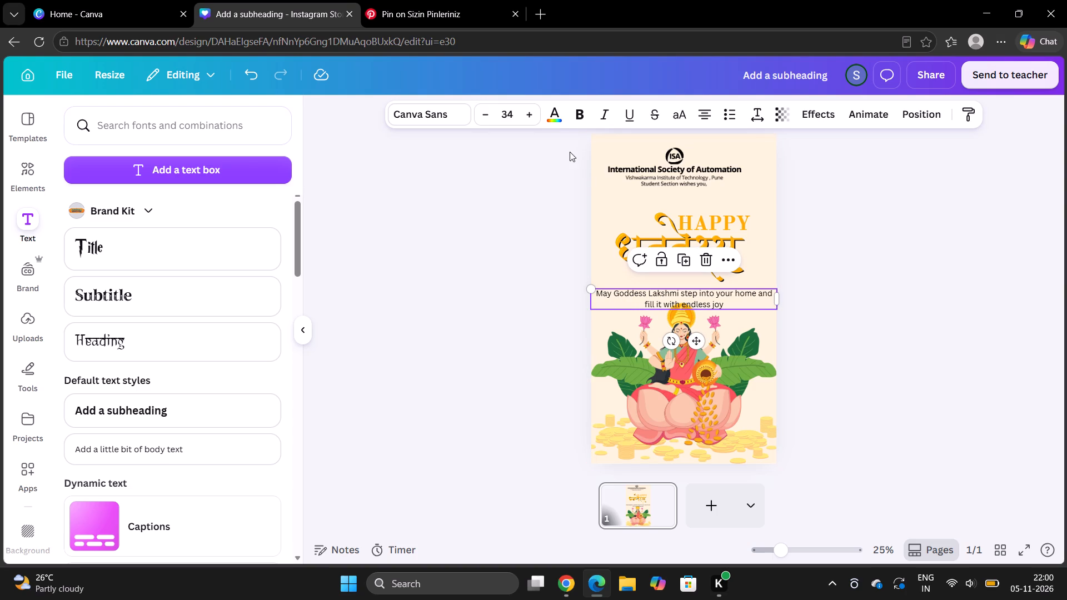
left_click(555, 126)
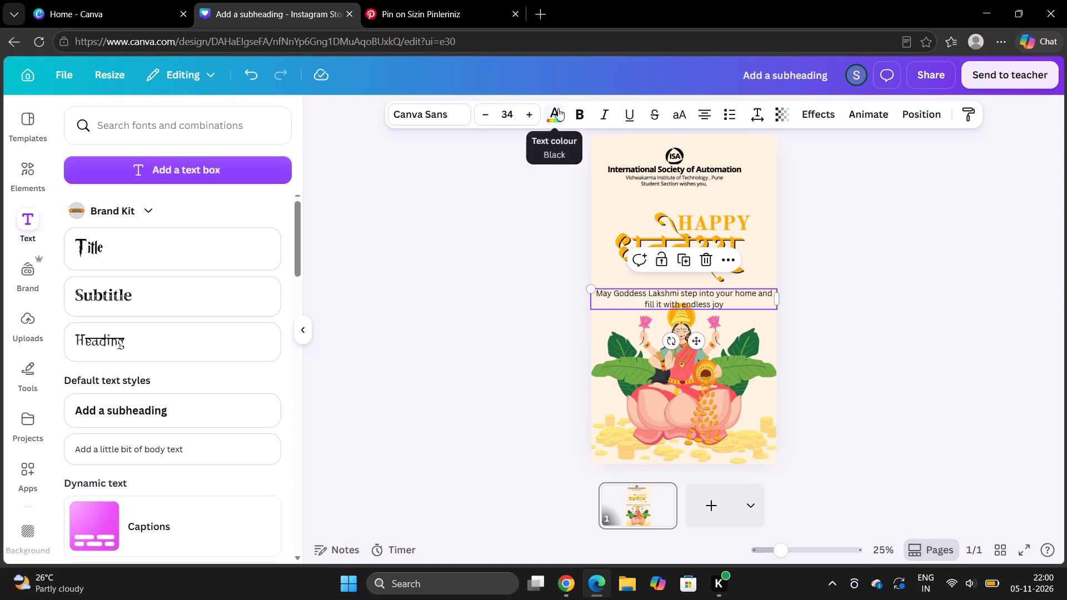
left_click(558, 108)
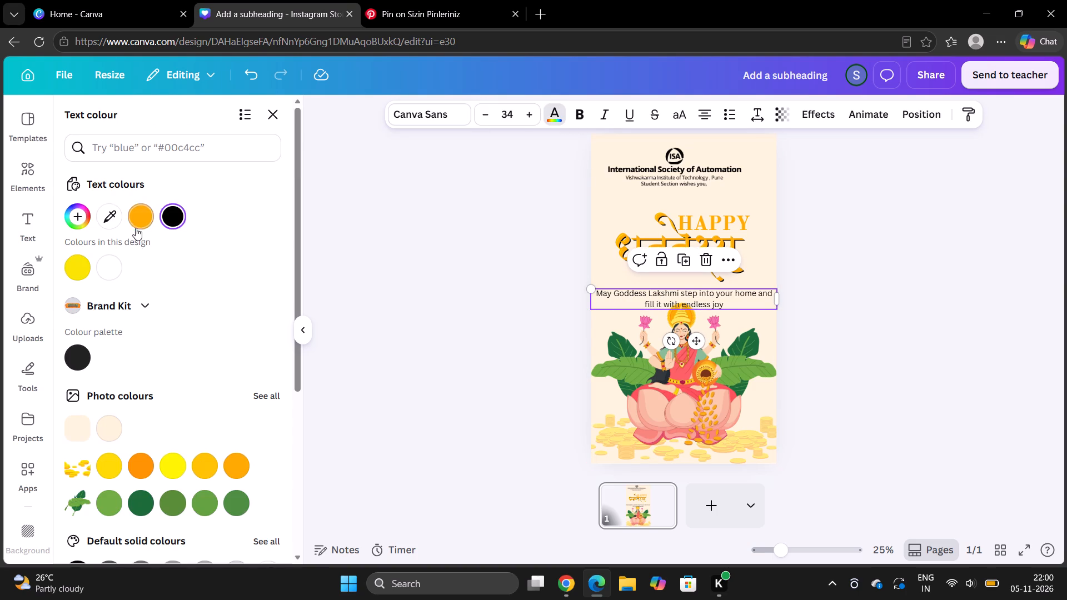
left_click(136, 228)
scroll(192, 336, "down", 1)
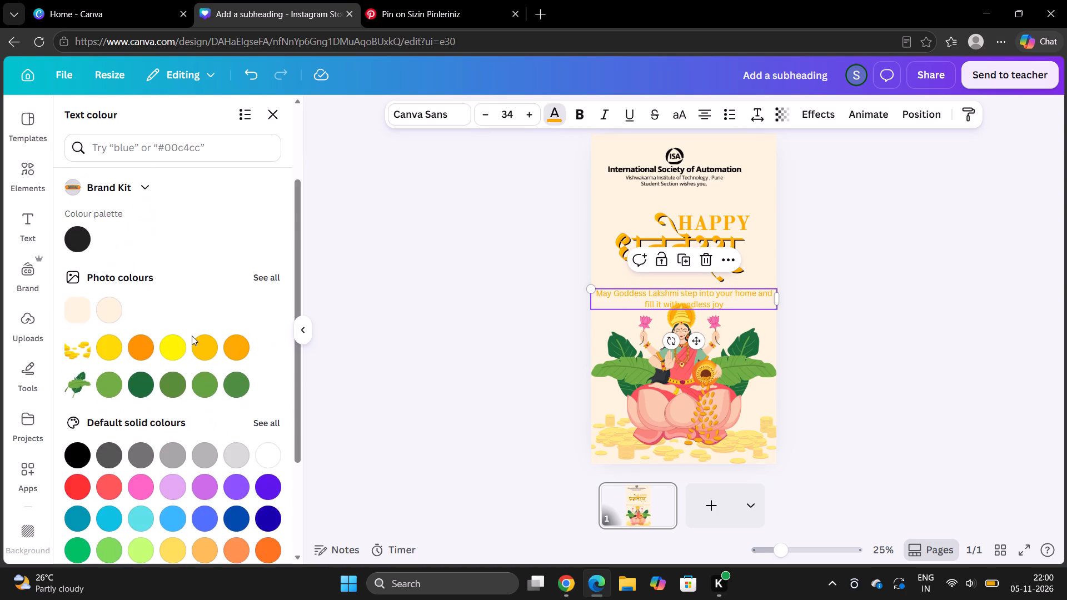
scroll(192, 336, "down", 1)
left_click(270, 465)
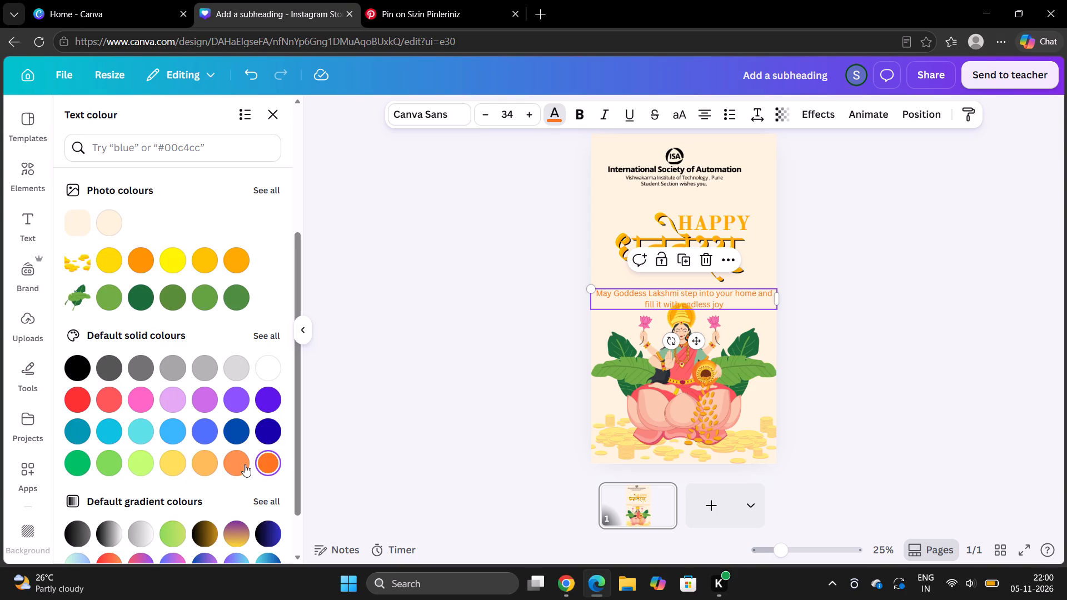
left_click(235, 458)
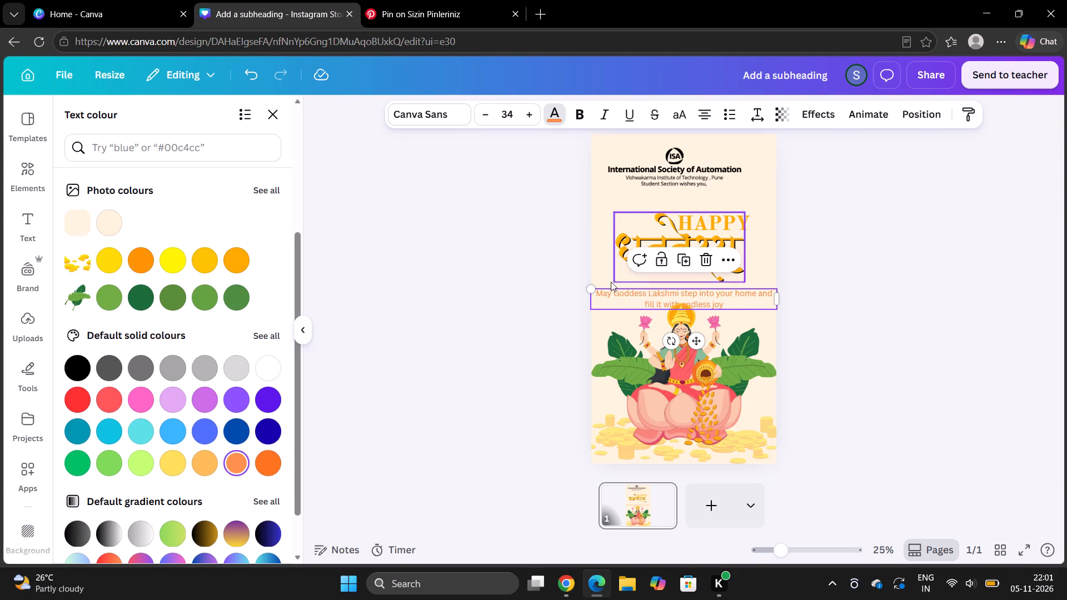
Shrink the greeting text to size 28.6 and centre it just above Lakshmi's head, beneath the धनतेरस lettering.
left_click_drag(590, 287, 620, 287)
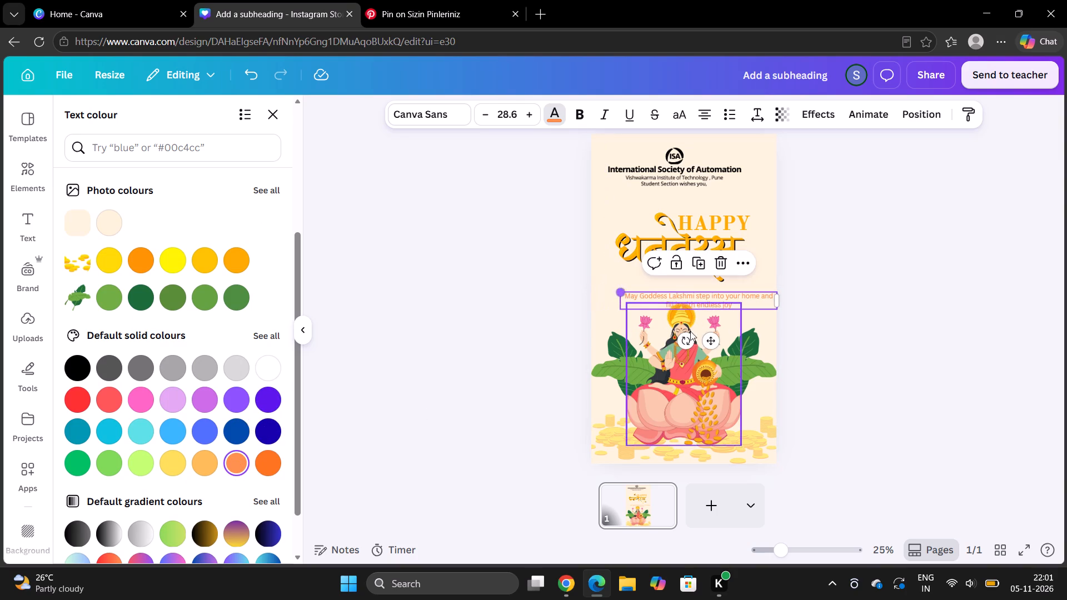
left_click_drag(716, 344, 696, 325)
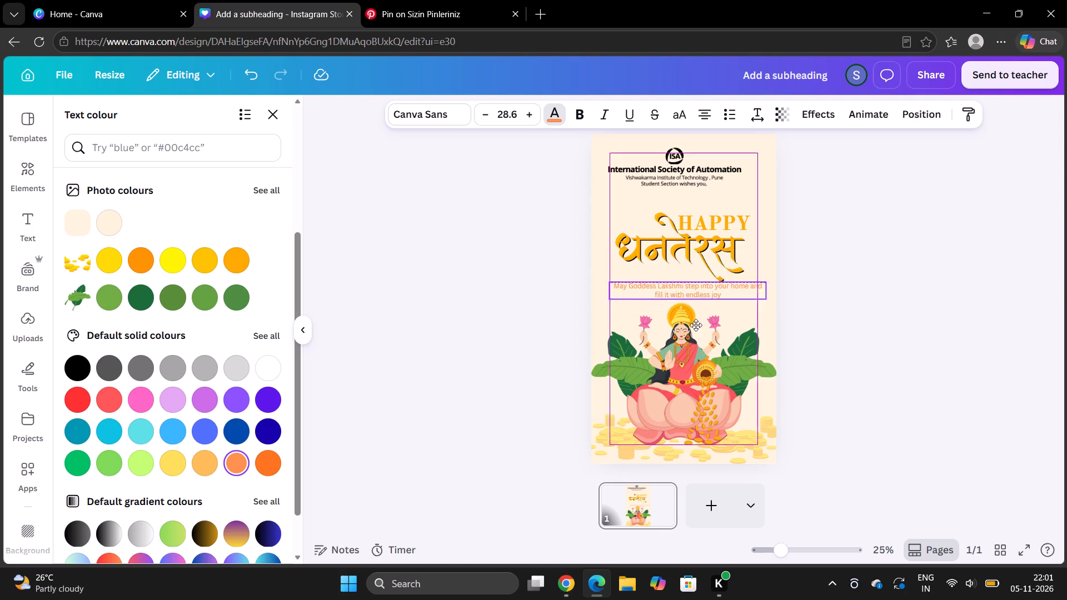
left_click_drag(696, 325, 703, 336)
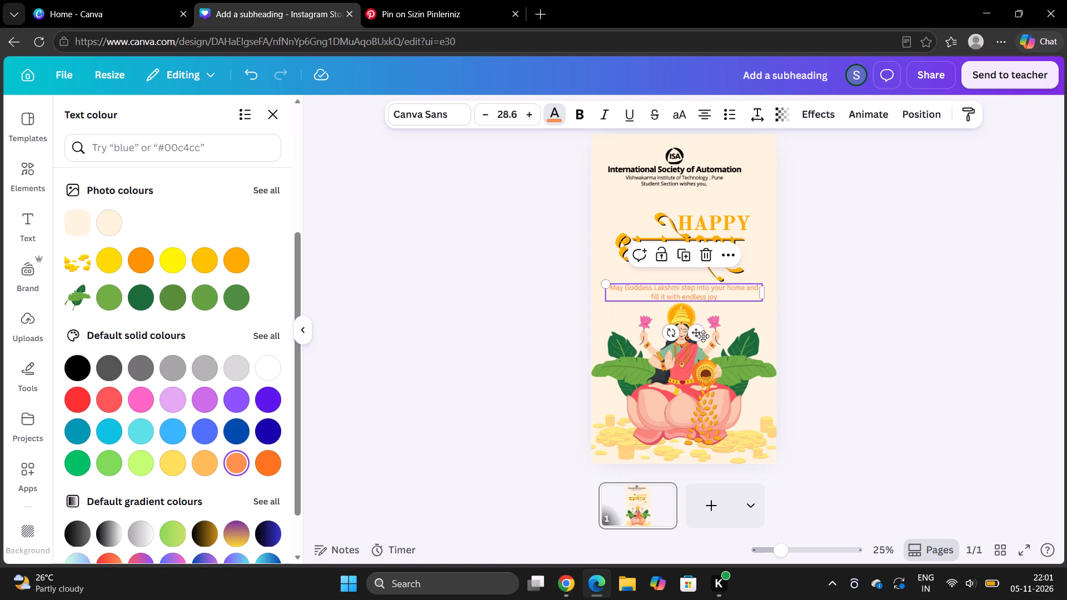
left_click(810, 336)
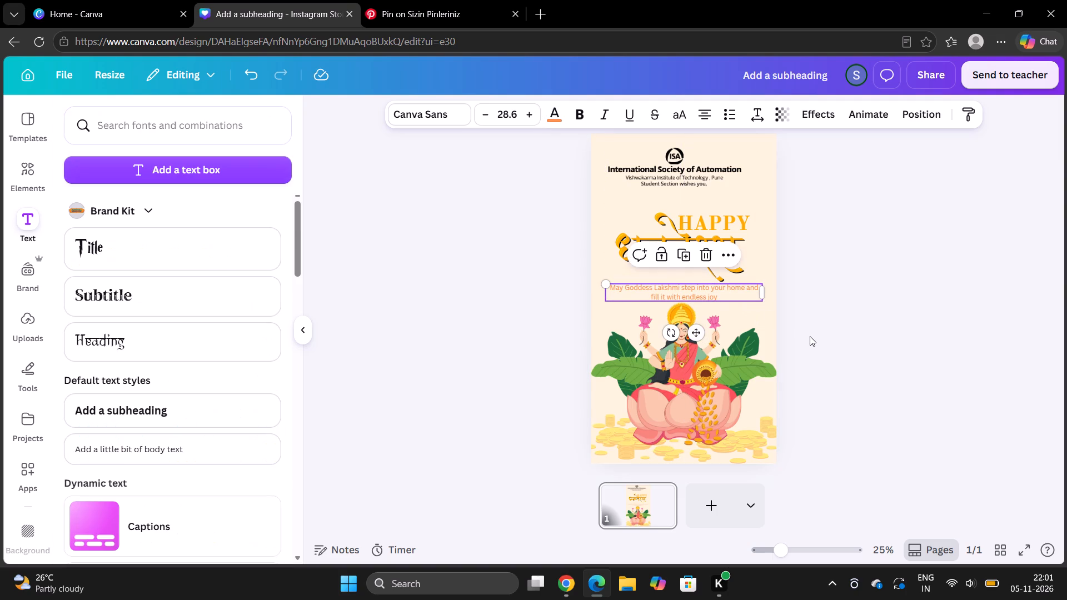
left_click(810, 336)
Align the International Society of Automation logo to the horizontal centre of the page.
right_click(679, 160)
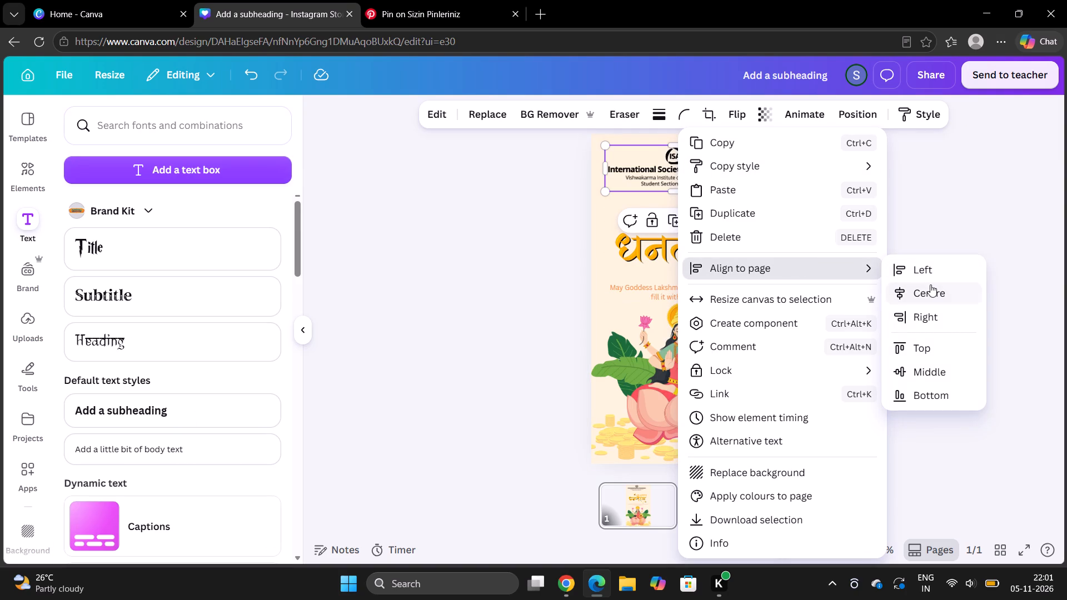
left_click(930, 284)
left_click(950, 250)
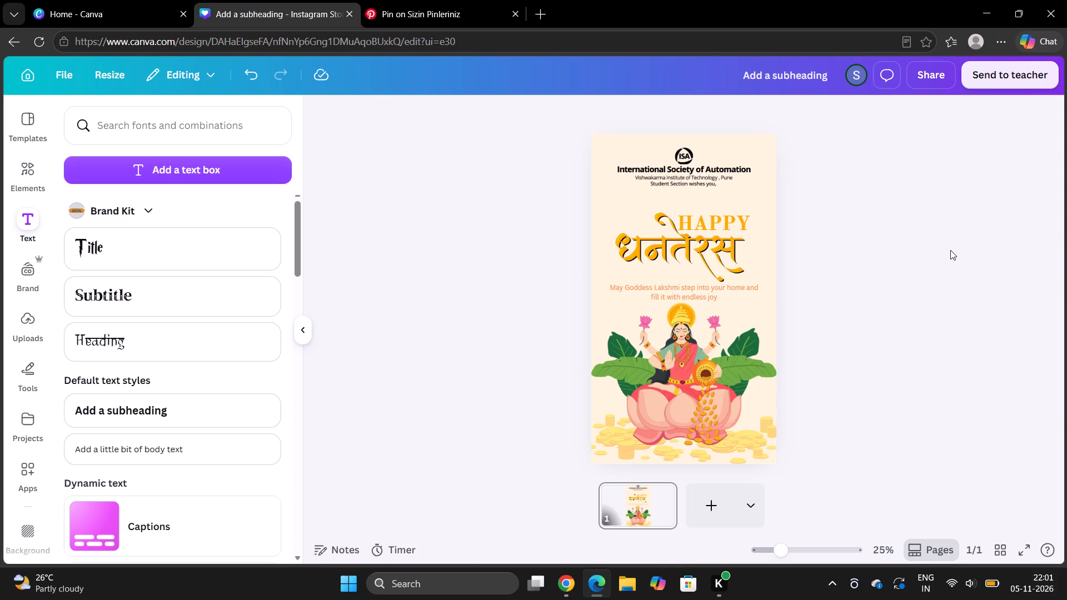
Move the HAPPY text and the धनतेरस lettering slightly up towards the Student Section header.
left_click(704, 228)
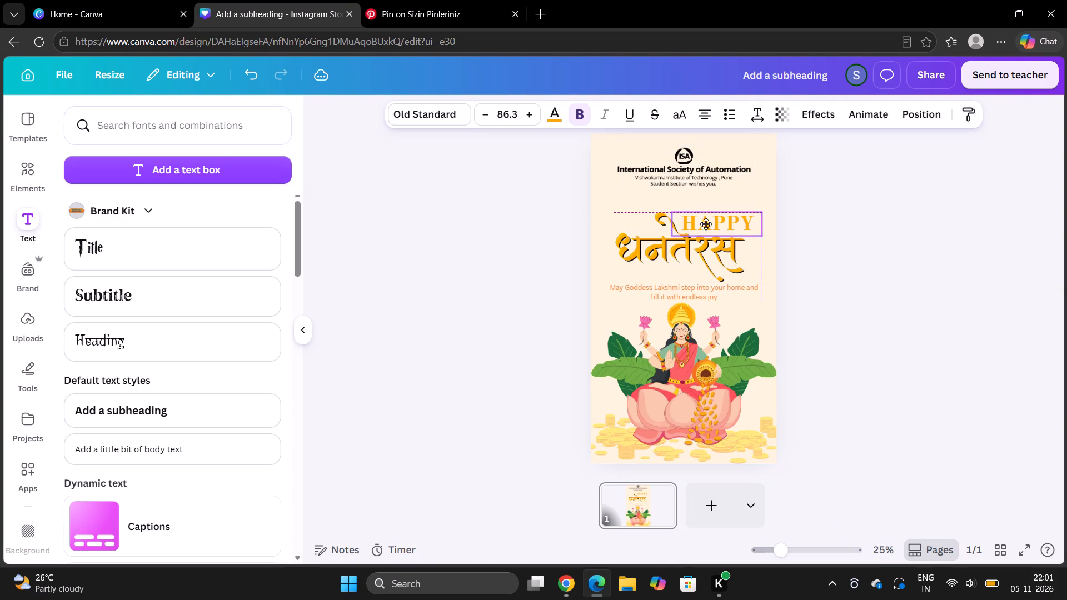
left_click_drag(702, 216, 702, 209)
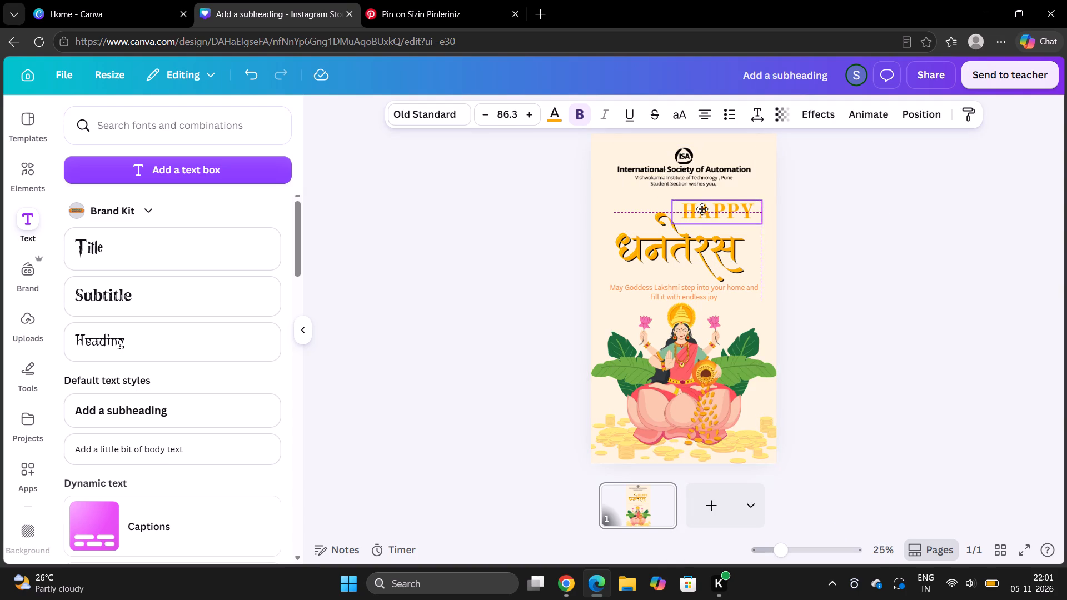
left_click_drag(702, 209, 701, 209)
left_click_drag(692, 239, 691, 233)
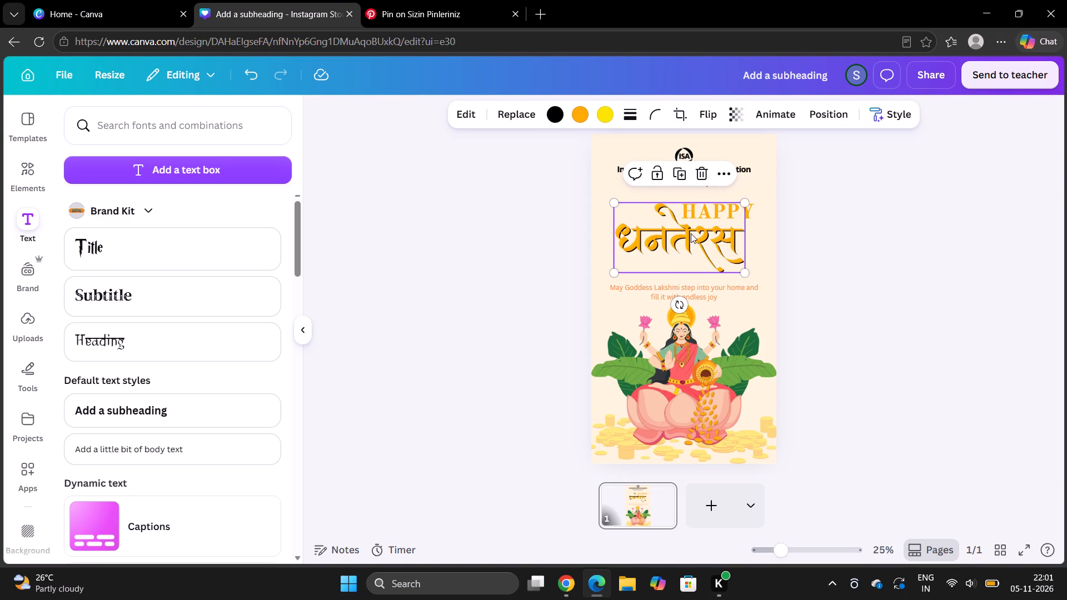
left_click(869, 273)
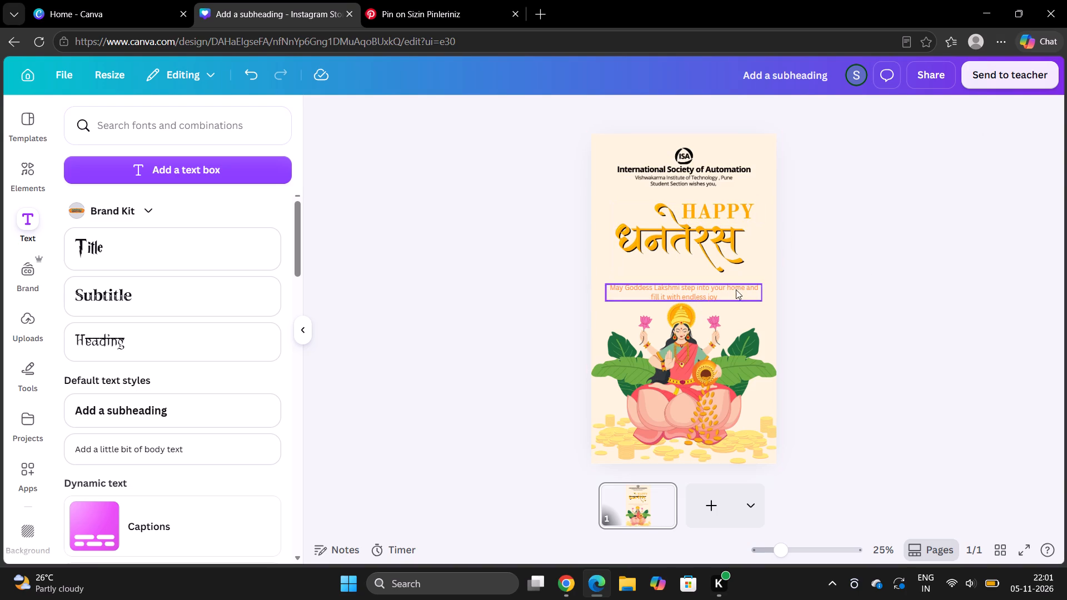
Change the HAPPY text above the धनतेरस lettering to read "Happy", with only the first letter capitalised.
left_click(721, 223)
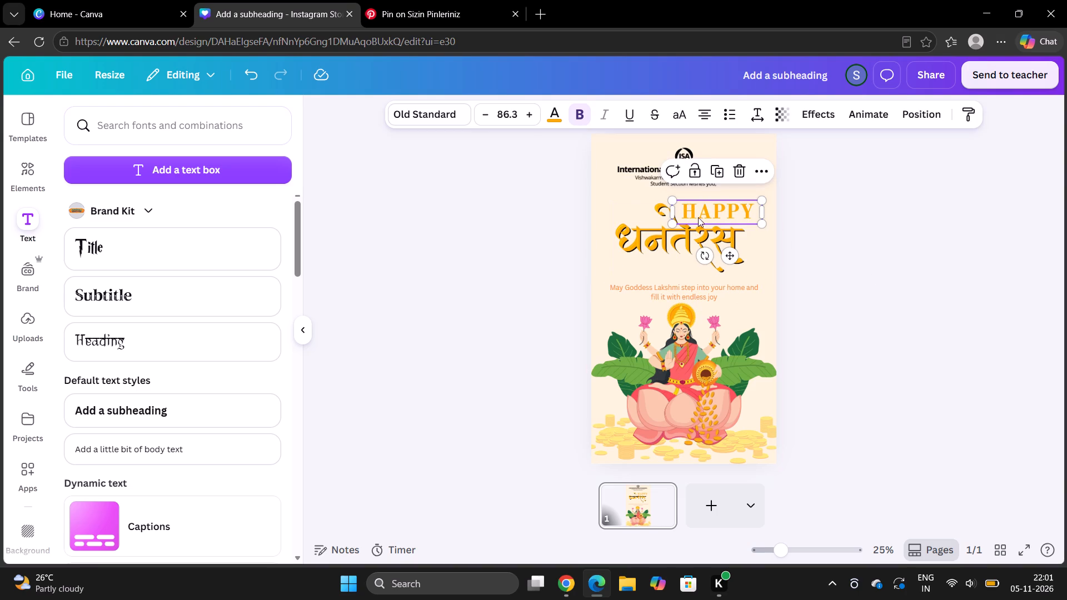
left_click(700, 201)
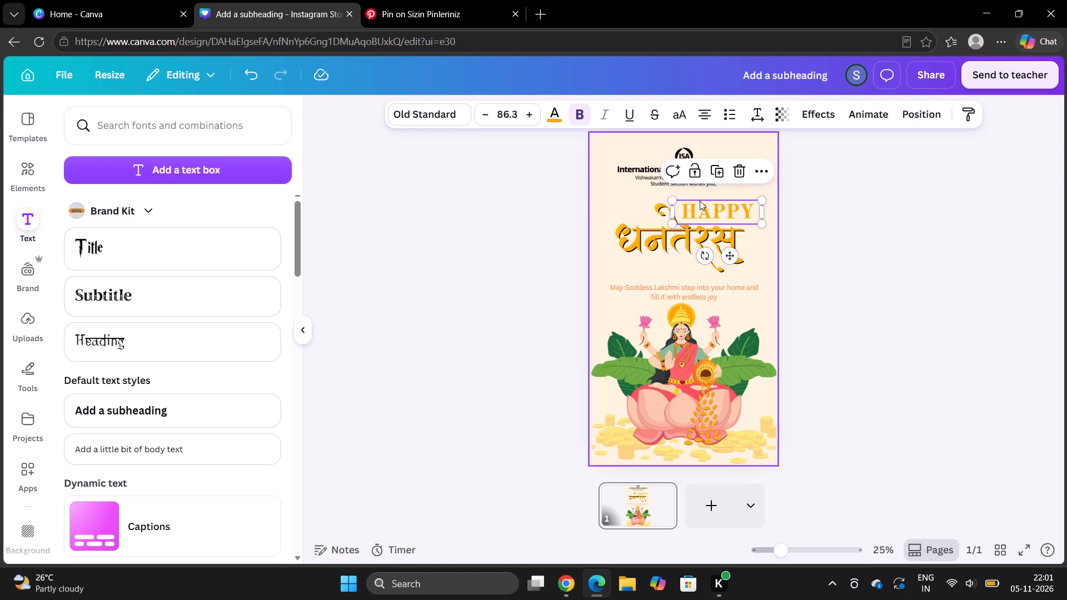
left_click(757, 212)
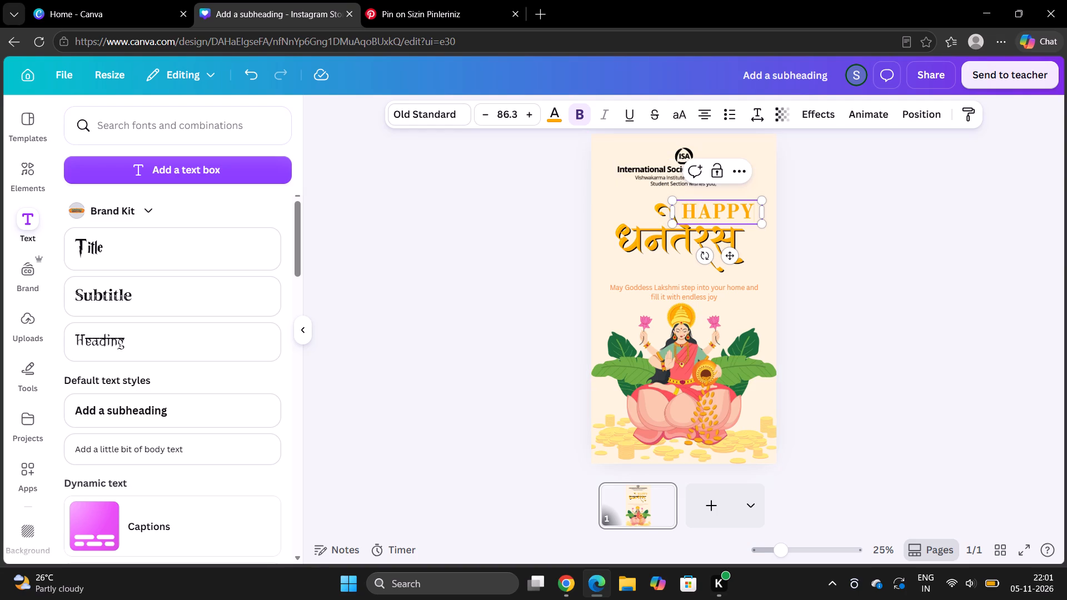
key("BackSpace")
key("BackSpace")
key("BackSpace")
key("BackSpace")
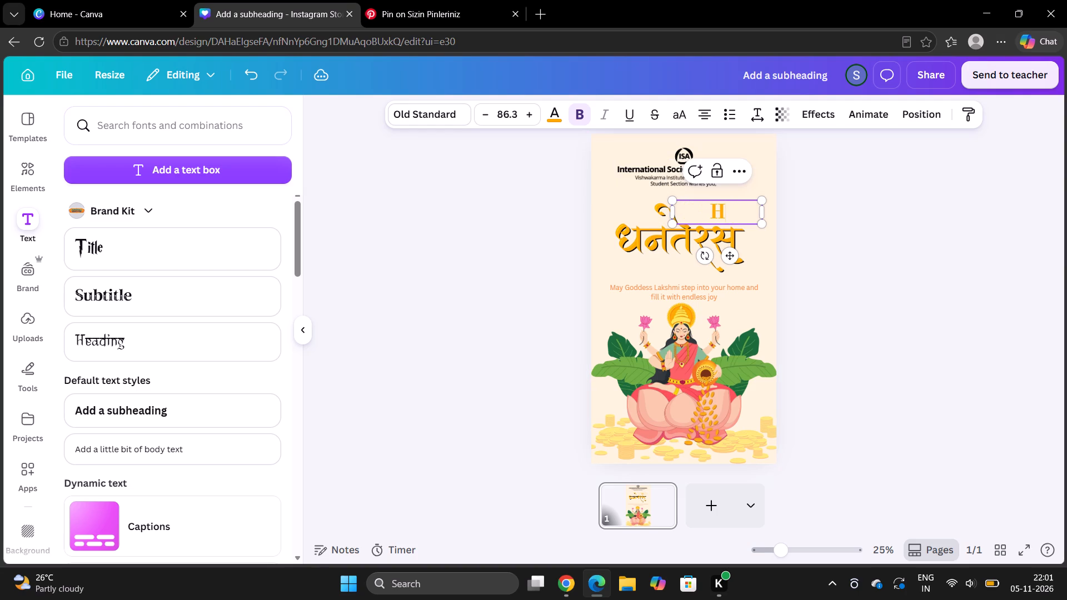
type("app")
key("y")
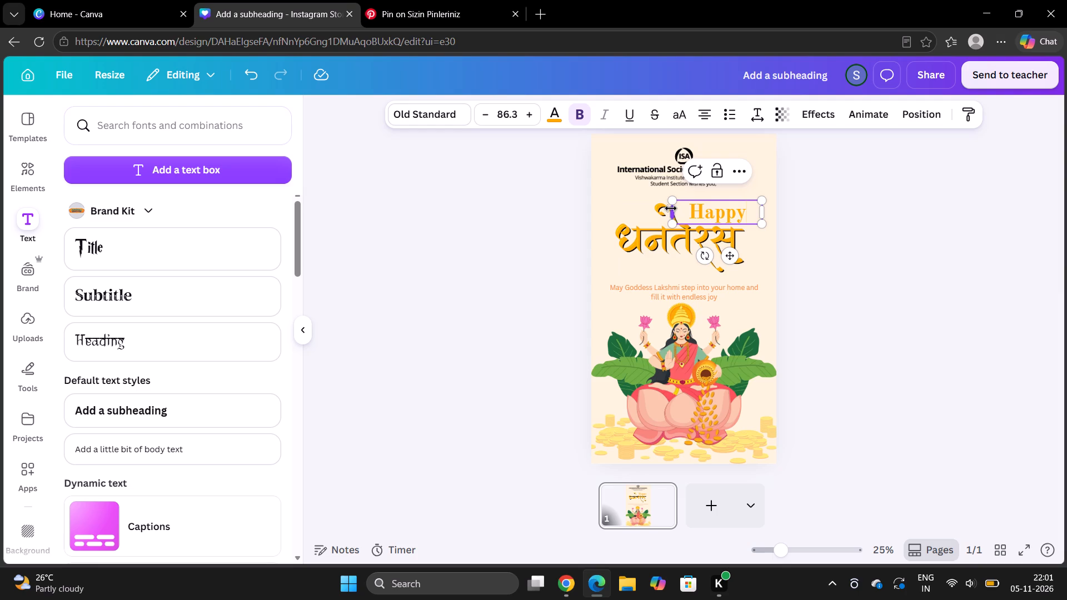
Narrow the Happy text box and enlarge its text to about size 102 above the धनतेरस lettering.
left_click_drag(671, 208, 684, 209)
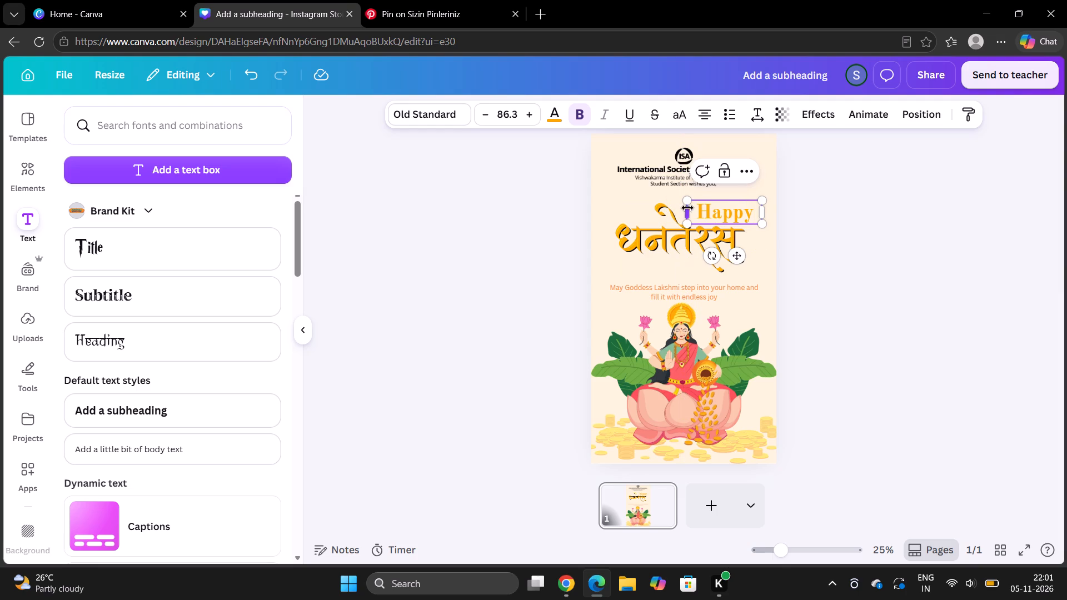
left_click_drag(682, 200, 670, 200)
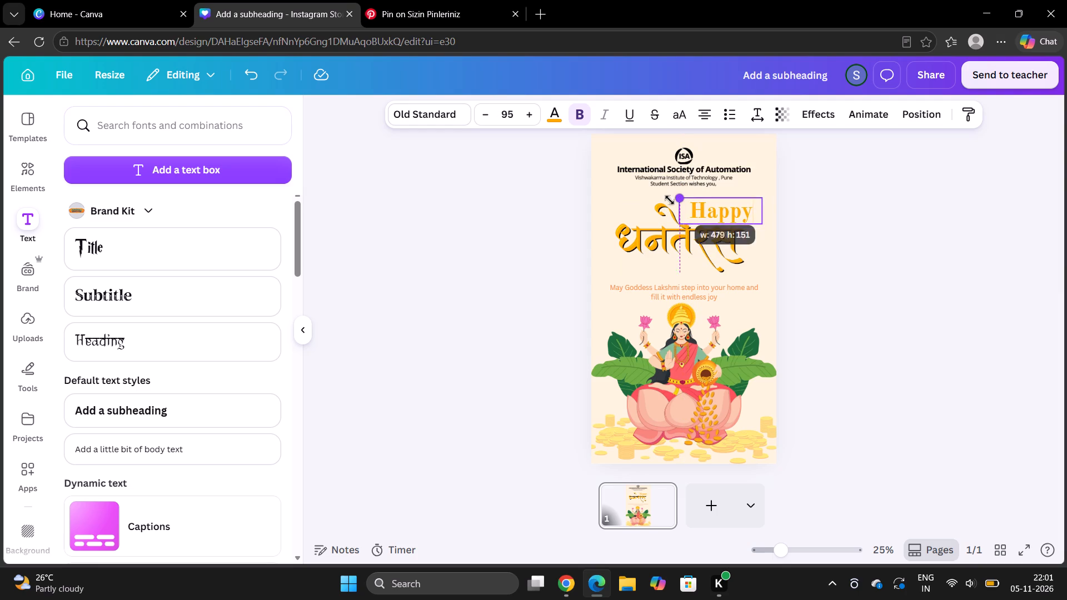
left_click_drag(670, 200, 656, 197)
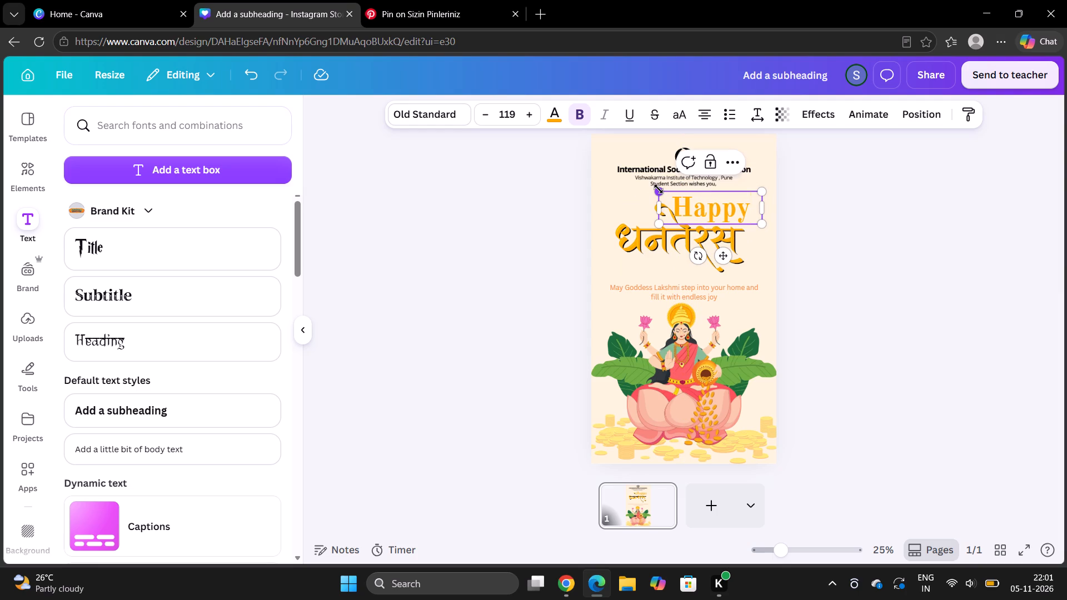
left_click_drag(658, 189, 672, 194)
left_click(928, 287)
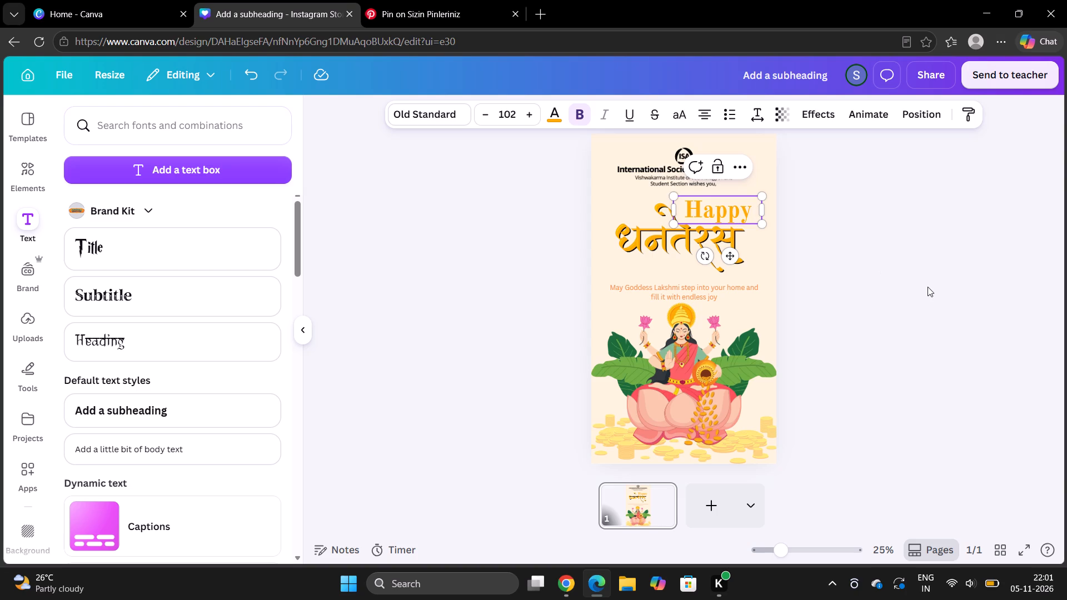
Move the Lakshmi greeting line slightly up, closer to the धनतेरस lettering.
left_click_drag(679, 291, 684, 285)
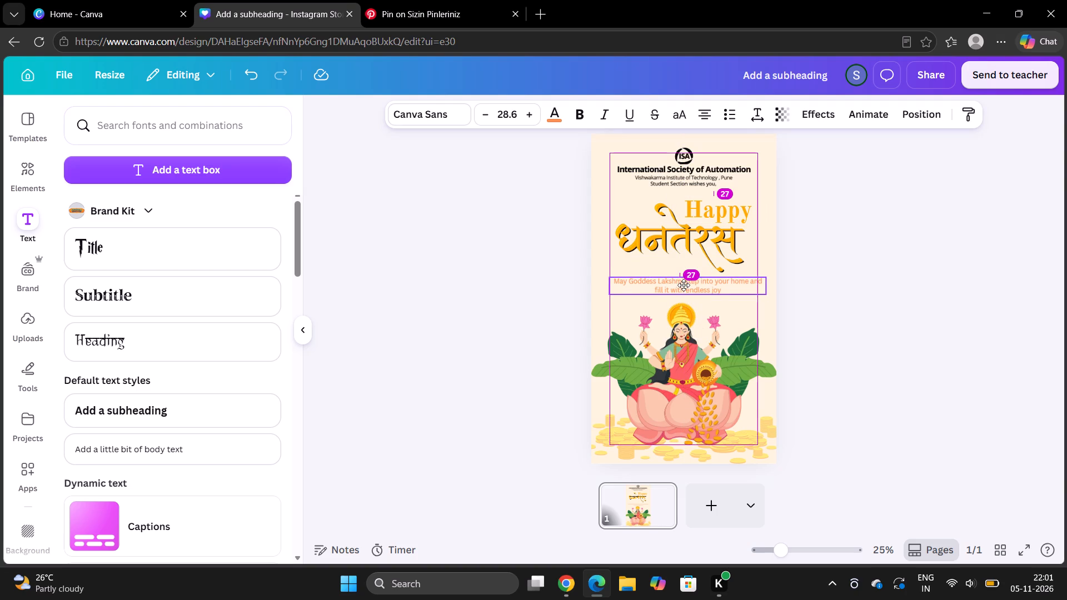
left_click_drag(684, 285, 682, 286)
left_click(852, 399)
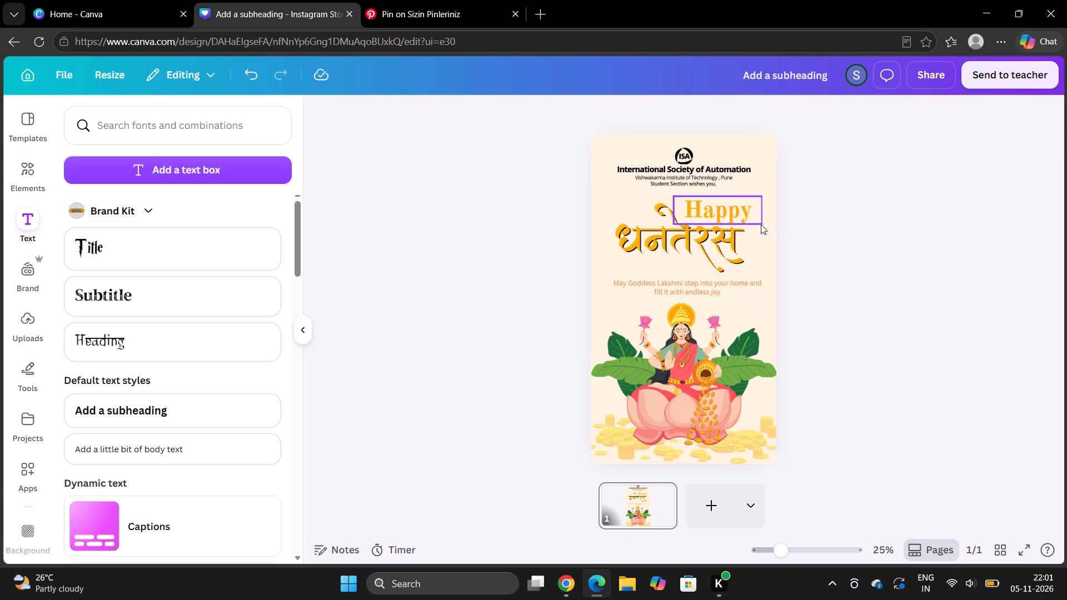
Align the धनतेरस lettering to the horizontal centre of the page.
left_click(710, 231)
right_click(710, 231)
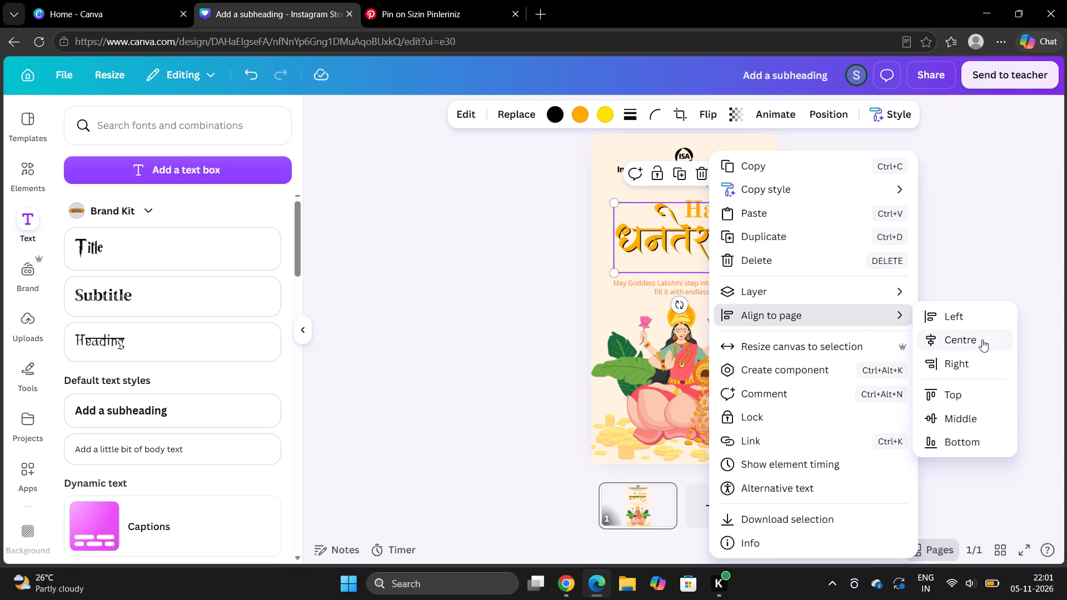
left_click(982, 339)
left_click(982, 339)
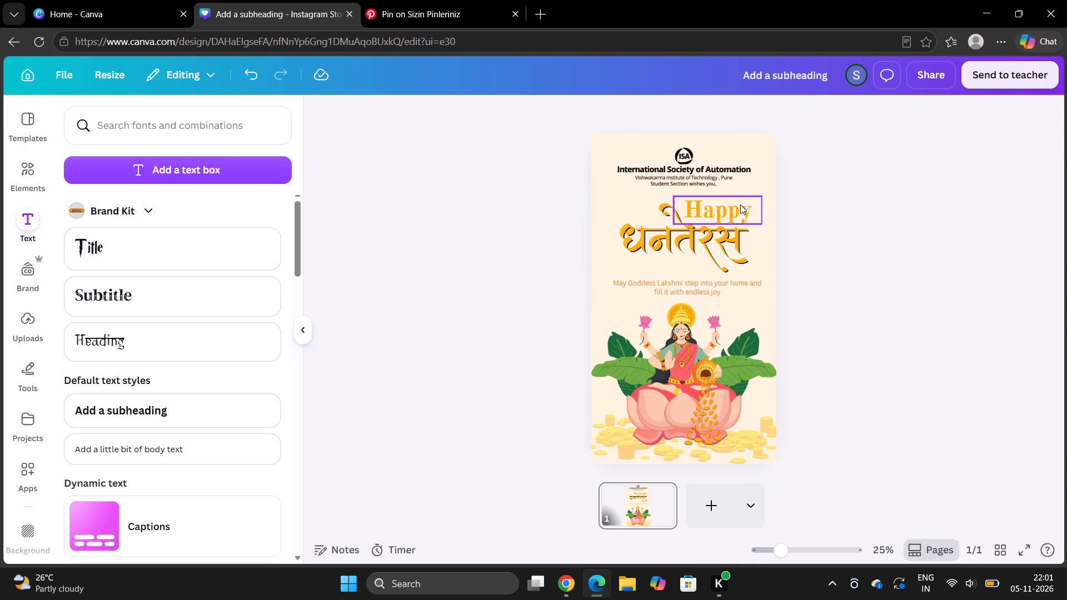
left_click(904, 248)
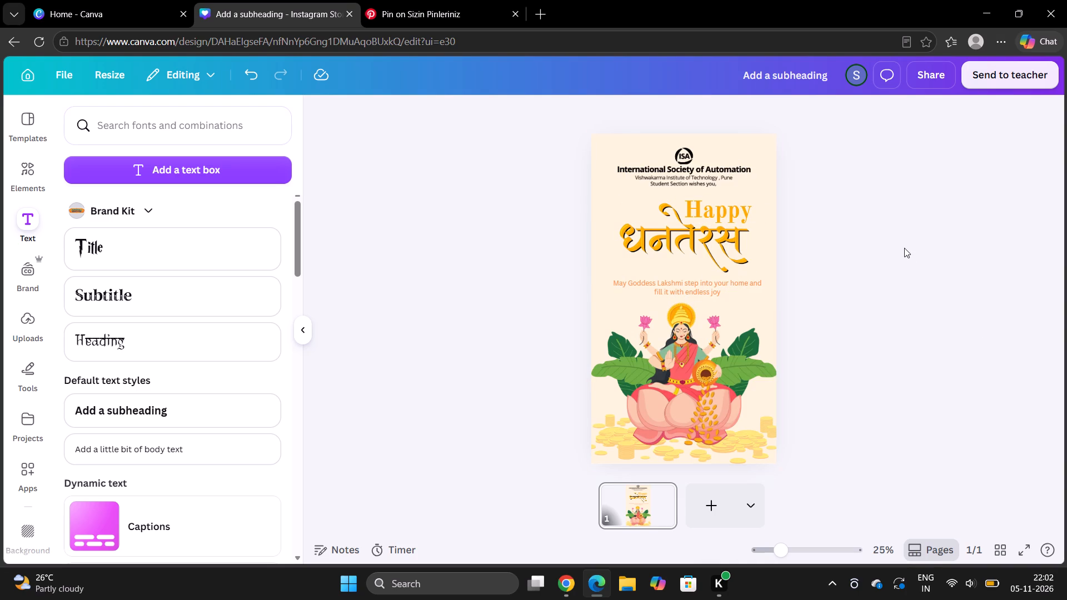
Recolour the Lakshmi greeting line with the amber orange from the coin artwork's photo colours.
left_click(704, 283)
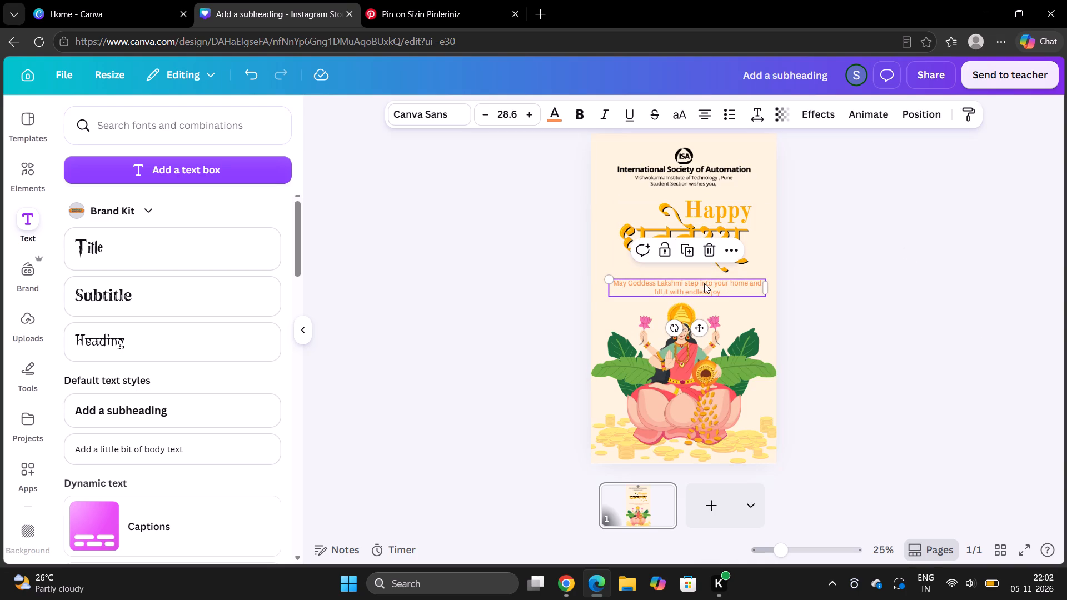
left_click(555, 114)
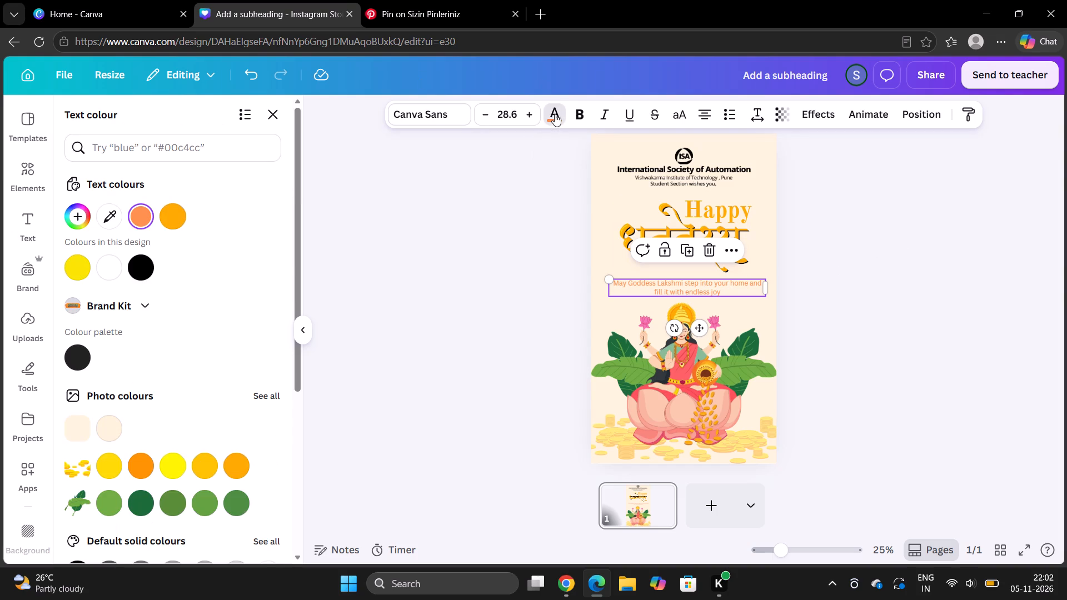
left_click(235, 468)
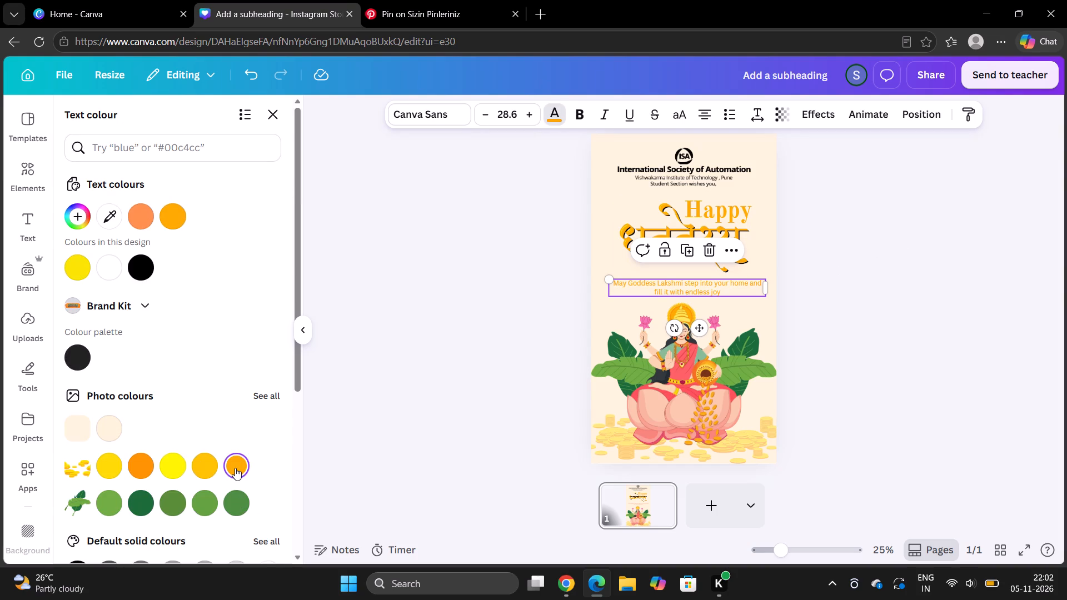
left_click(235, 468)
left_click(432, 436)
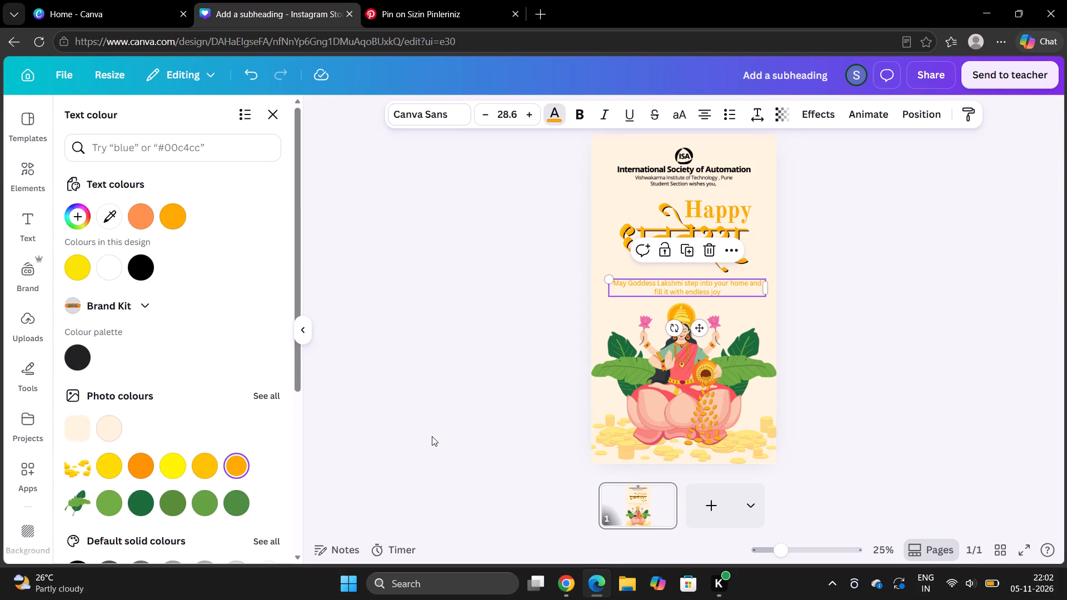
left_click(432, 436)
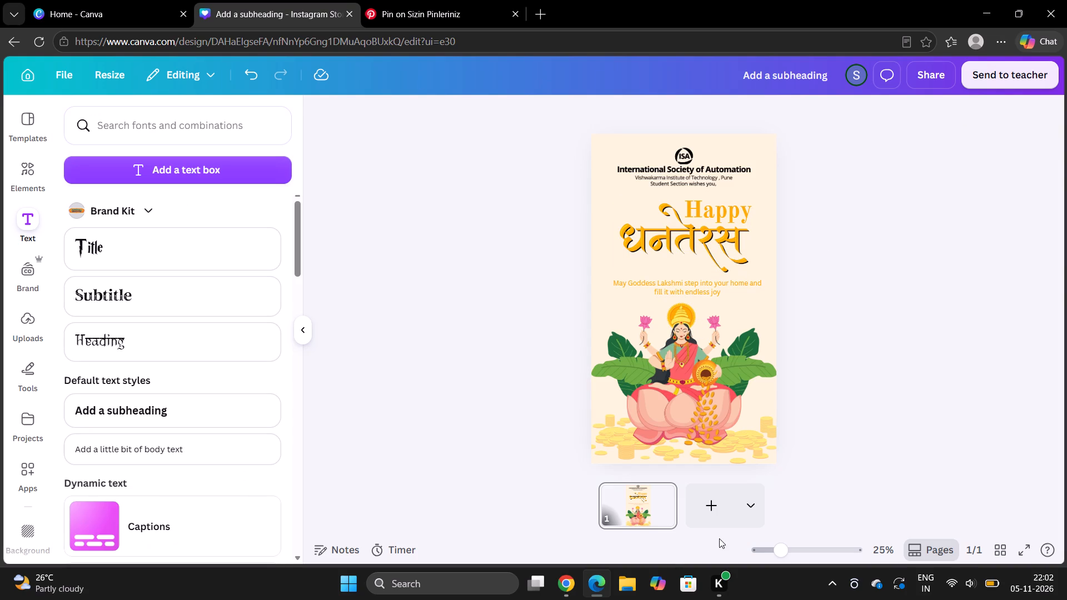
Add a blank second page to the design.
left_click(727, 517)
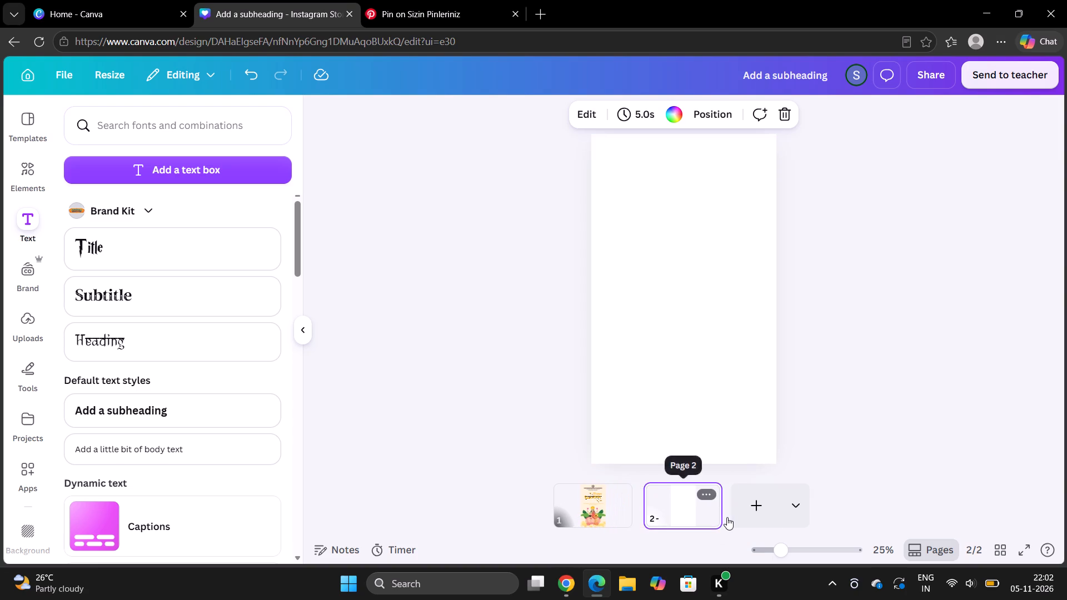
Look through the "dhanteras" template results for a design suited to the blank second page.
left_click(25, 114)
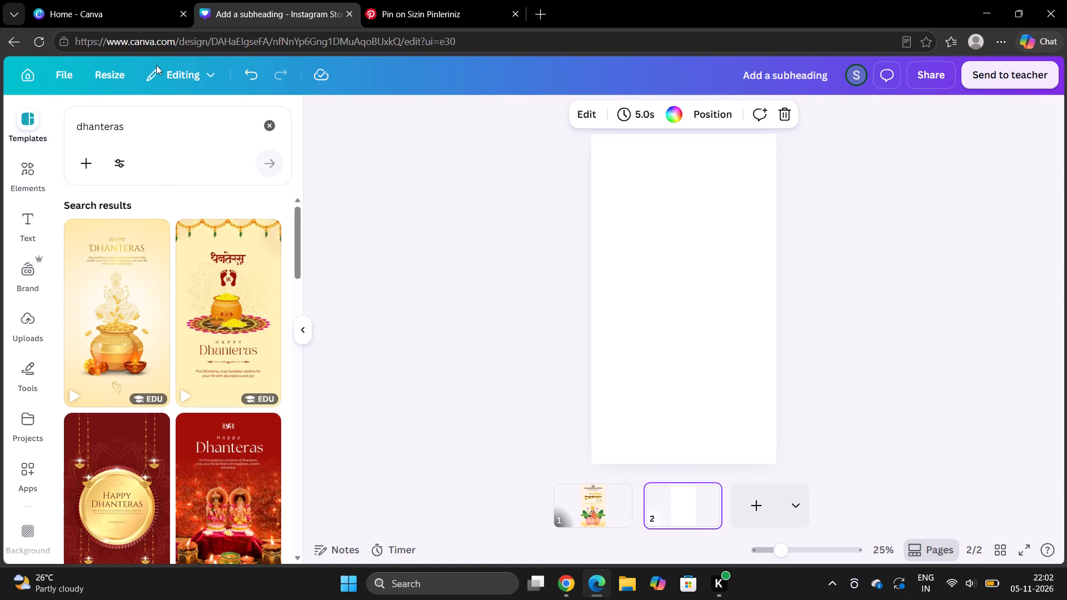
scroll(170, 312, "down", 2)
scroll(170, 312, "up", 1)
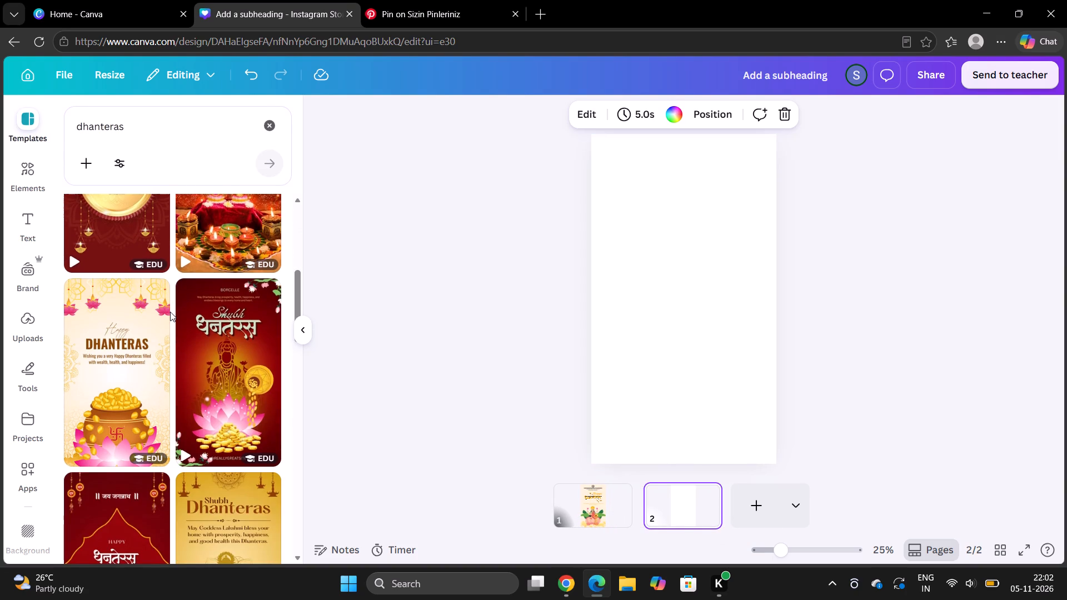
scroll(170, 312, "up", 1)
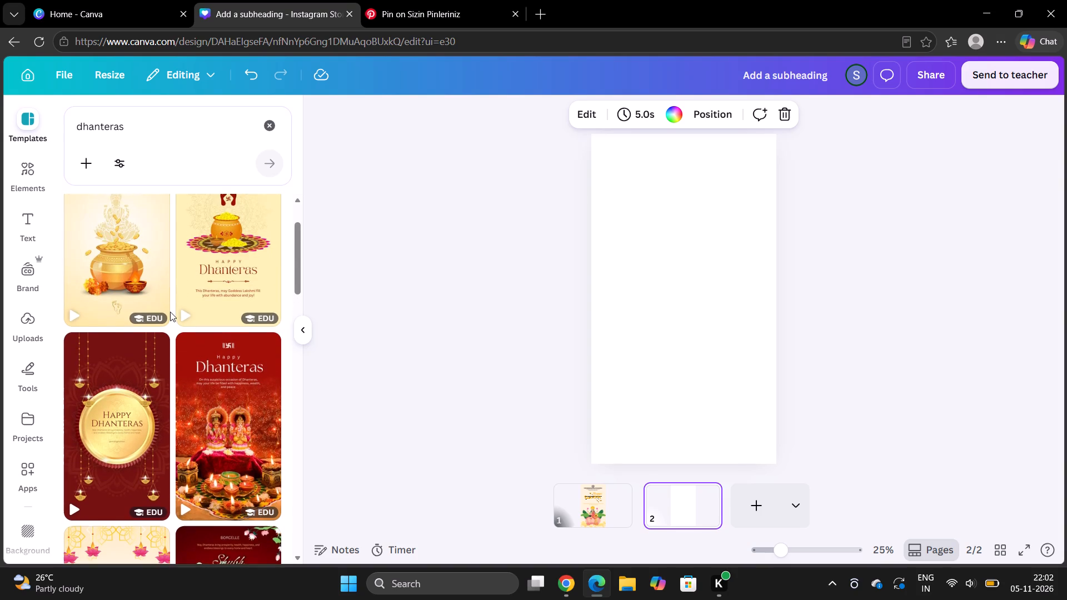
scroll(170, 312, "right", 2)
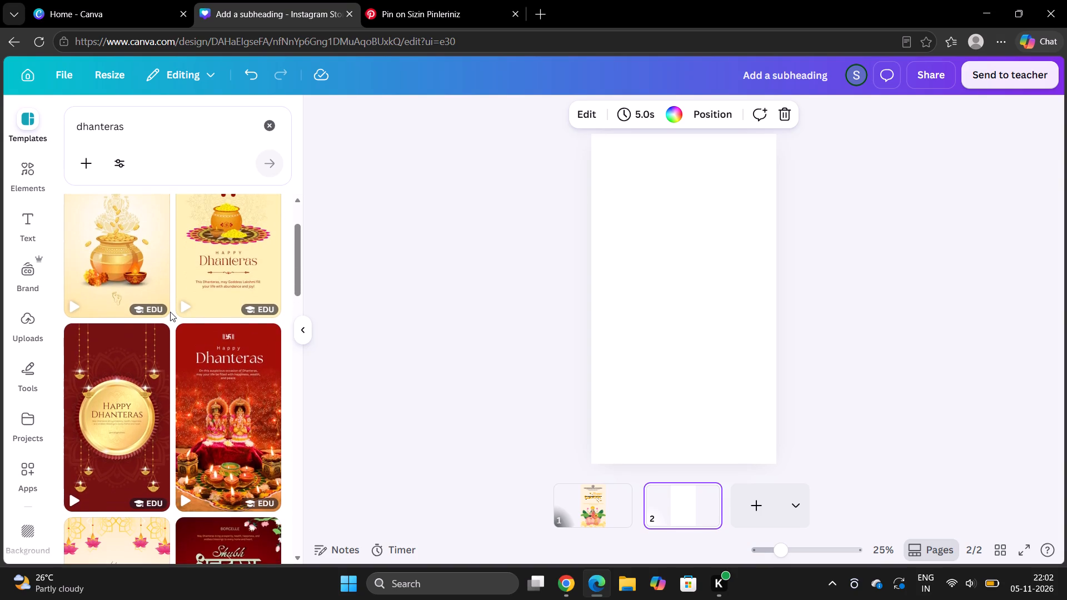
scroll(170, 312, "right", 1)
scroll(98, 418, "down", 2)
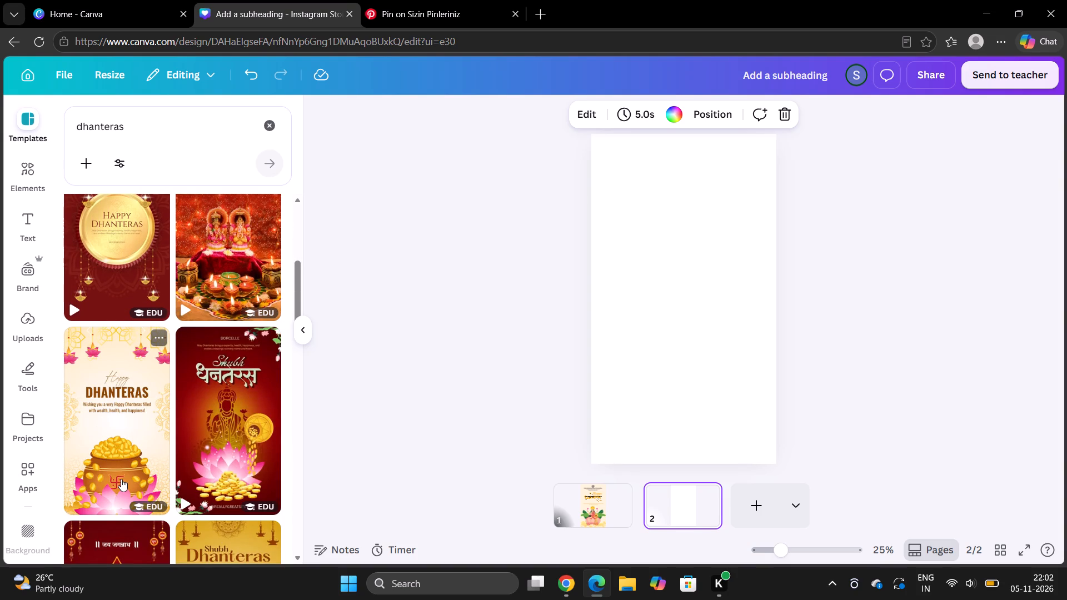
scroll(156, 312, "up", 6)
scroll(156, 312, "down", 4)
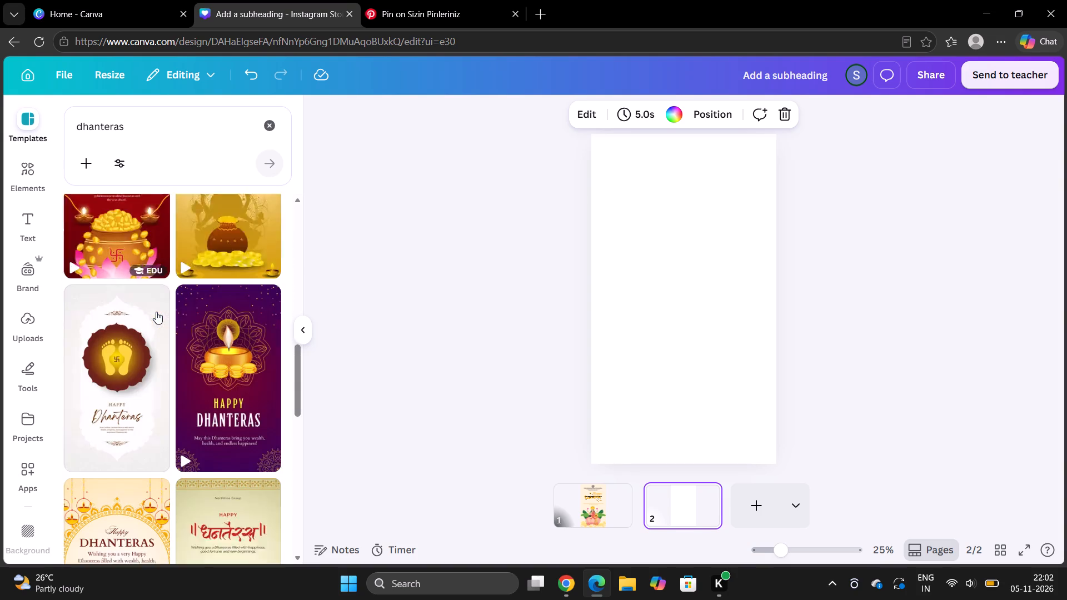
scroll(156, 312, "down", 5)
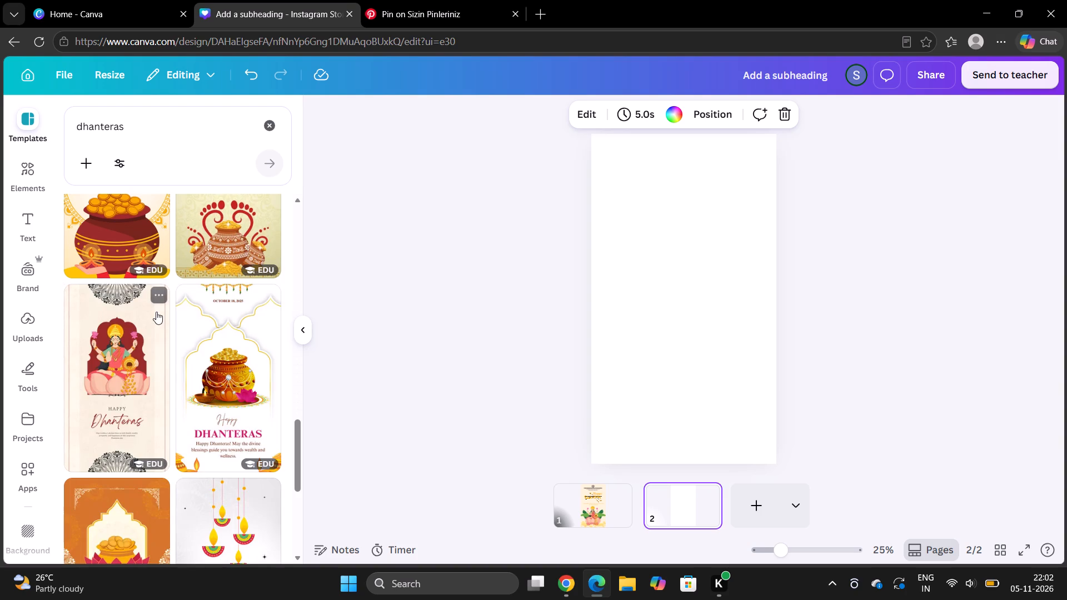
scroll(156, 312, "down", 5)
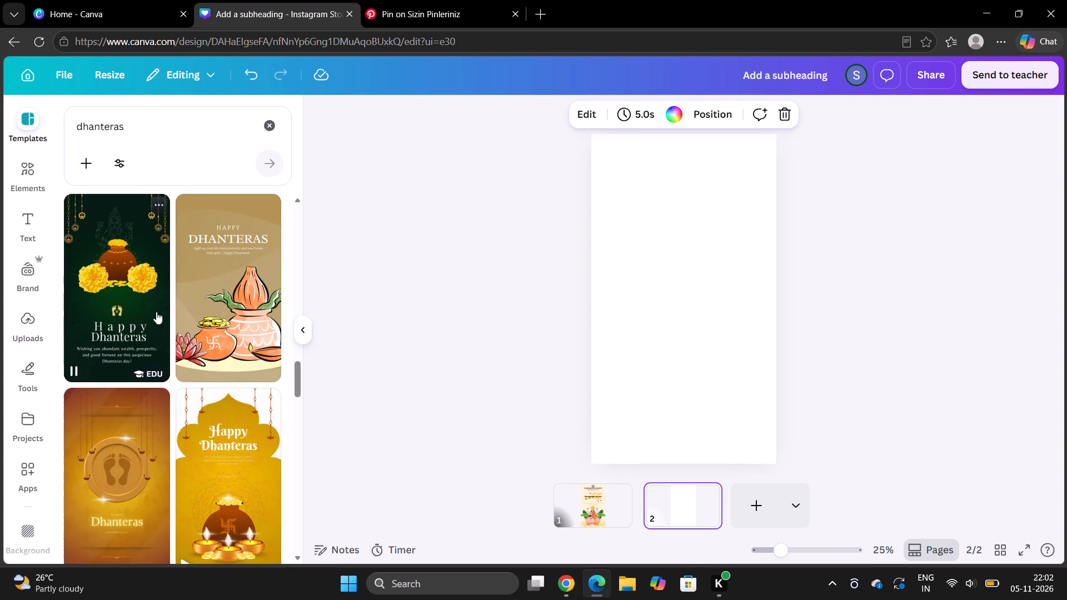
scroll(156, 312, "down", 5)
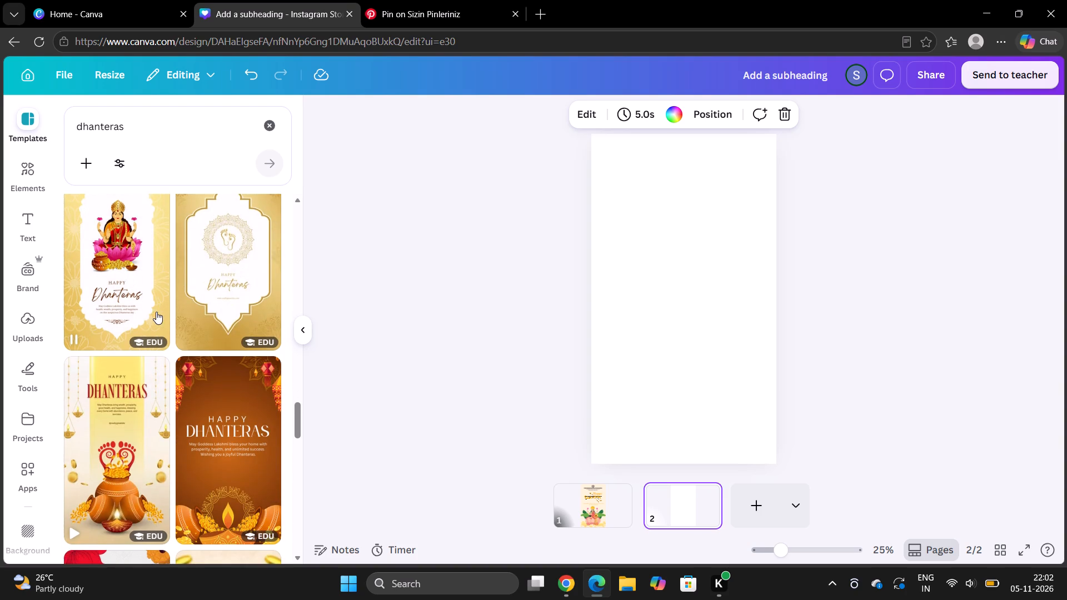
scroll(156, 312, "down", 2)
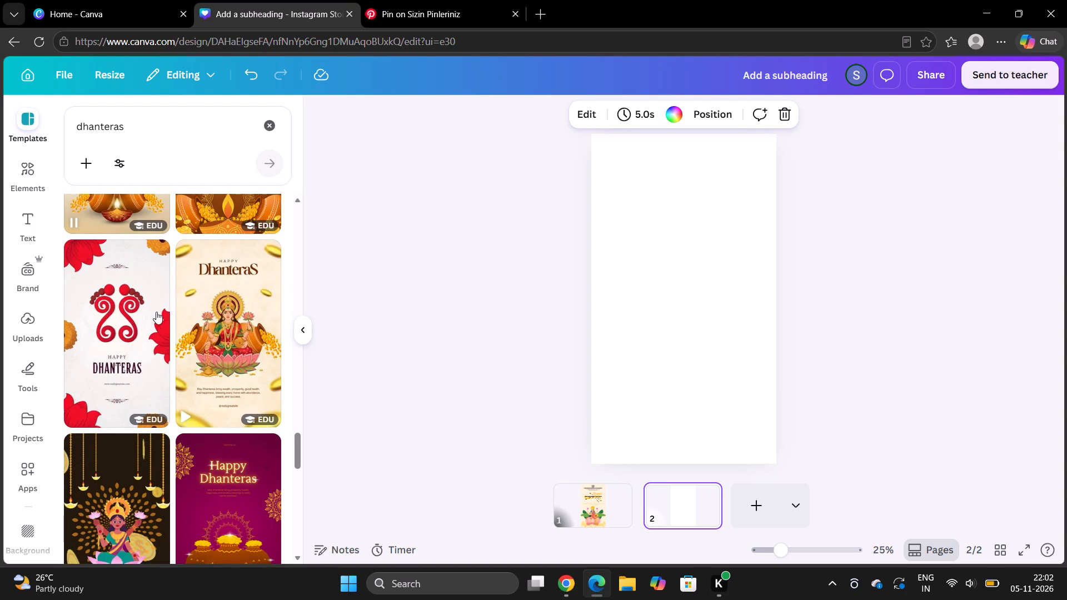
scroll(156, 312, "down", 4)
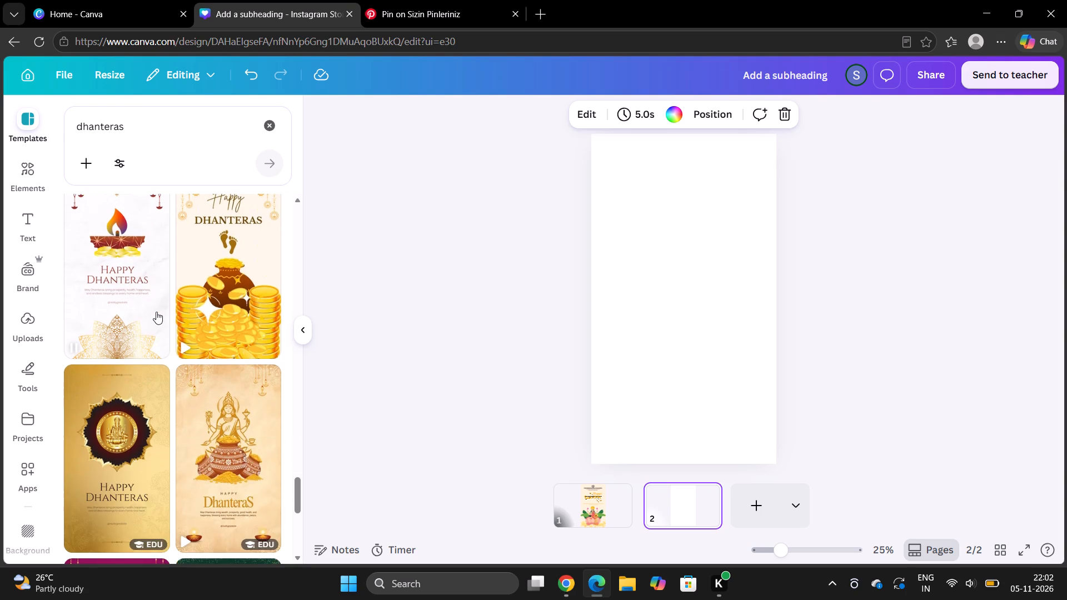
scroll(156, 312, "down", 6)
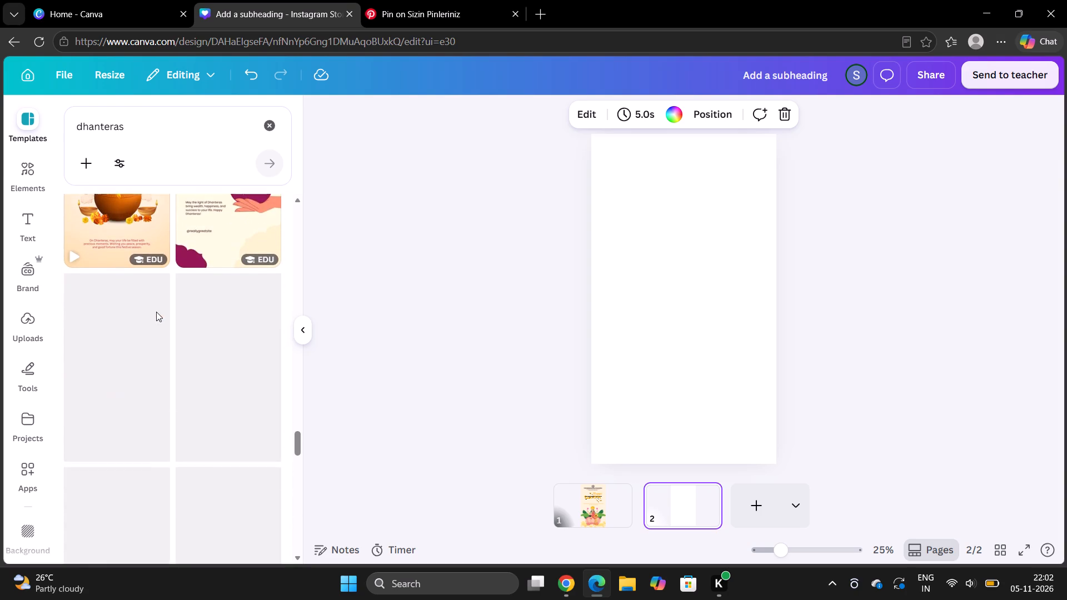
scroll(156, 312, "down", 1)
Switch to Pinterest and search for "dhanteres poster" to look over reference designs.
left_click(432, 0)
left_click(457, 70)
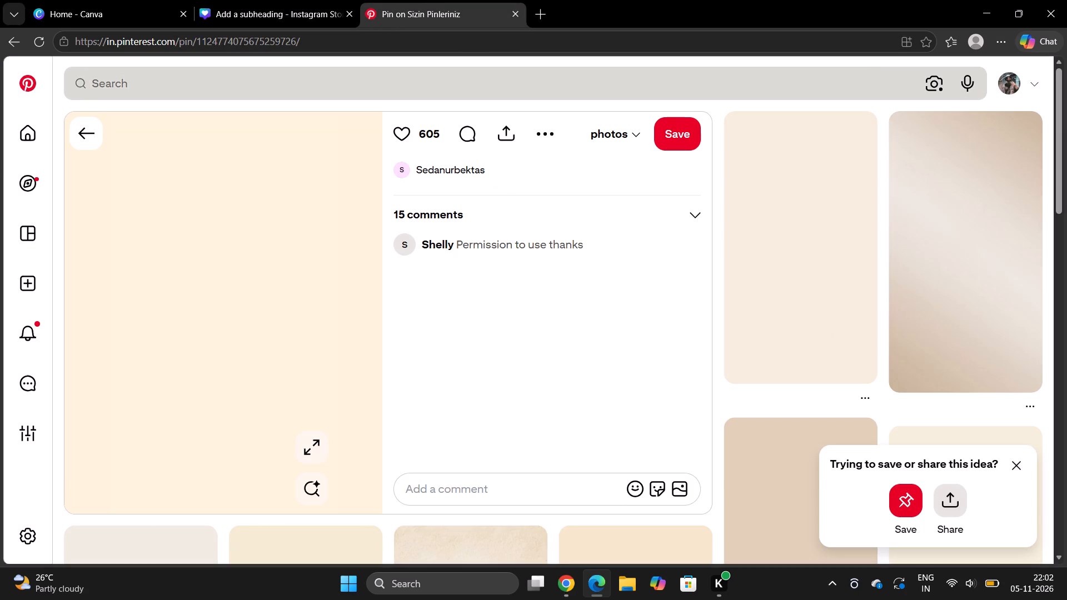
type("dhanteres")
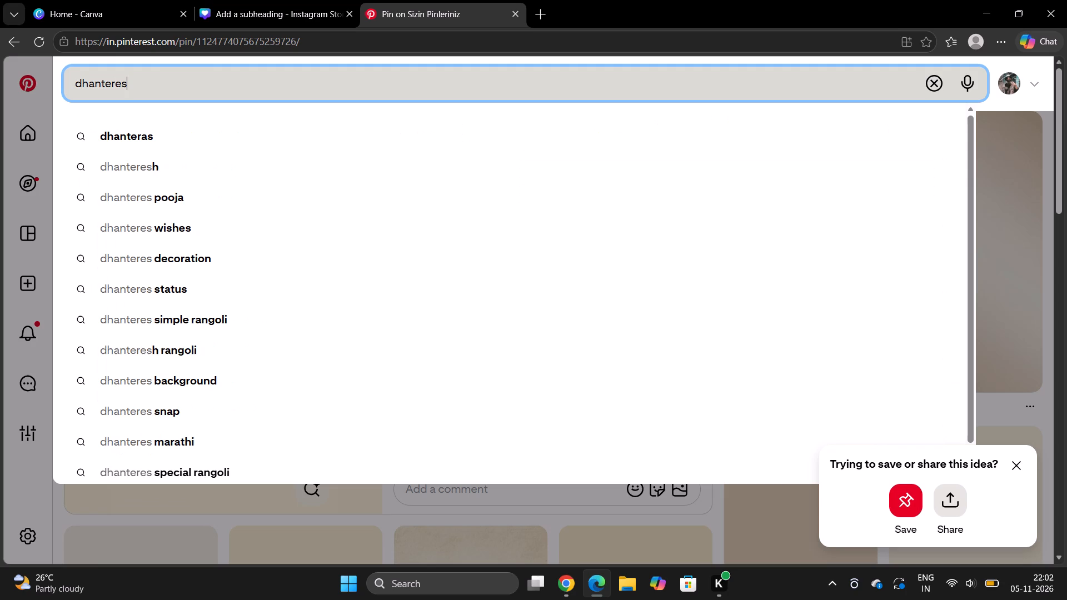
key("space")
type("poster")
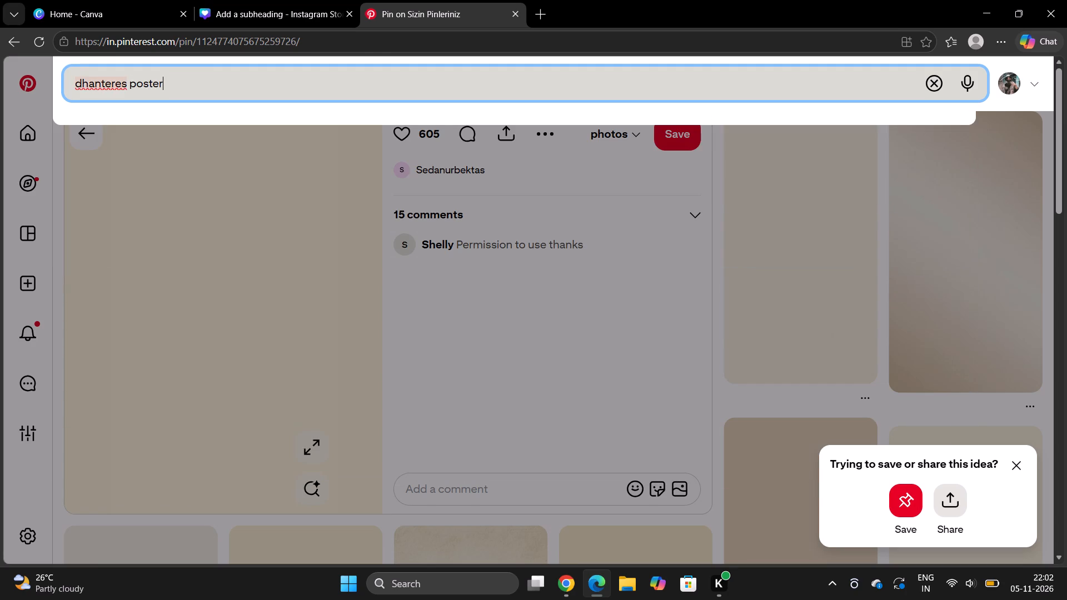
key("Return")
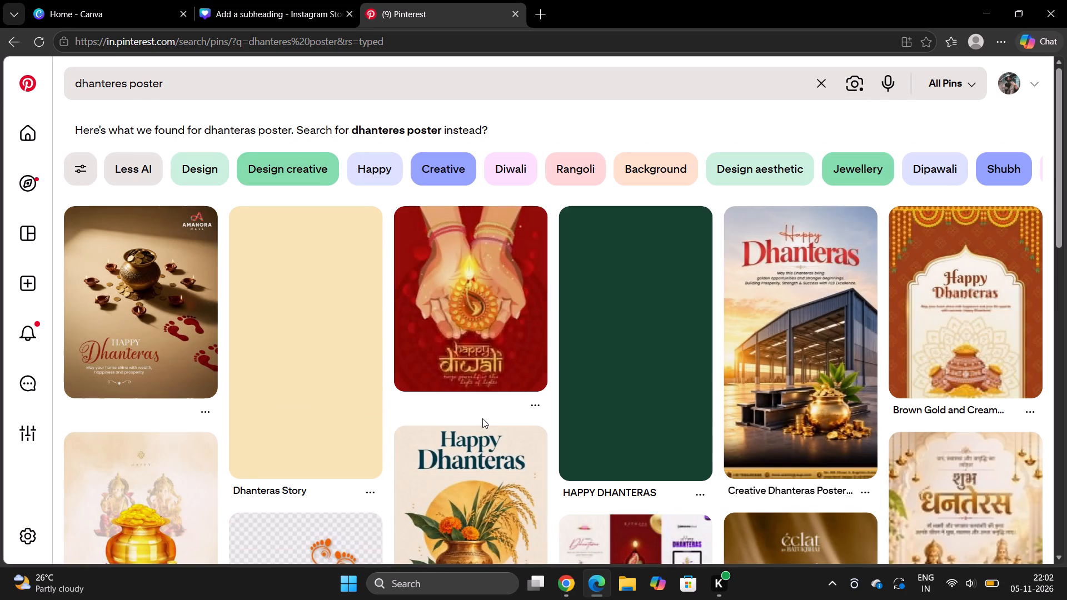
scroll(482, 418, "down", 1)
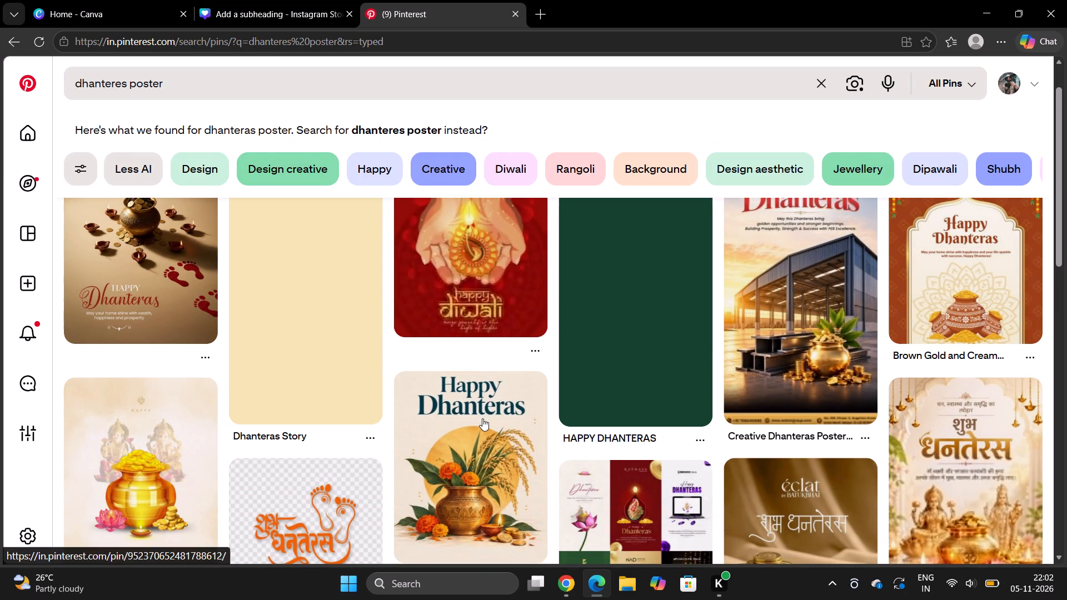
scroll(482, 418, "up", 2)
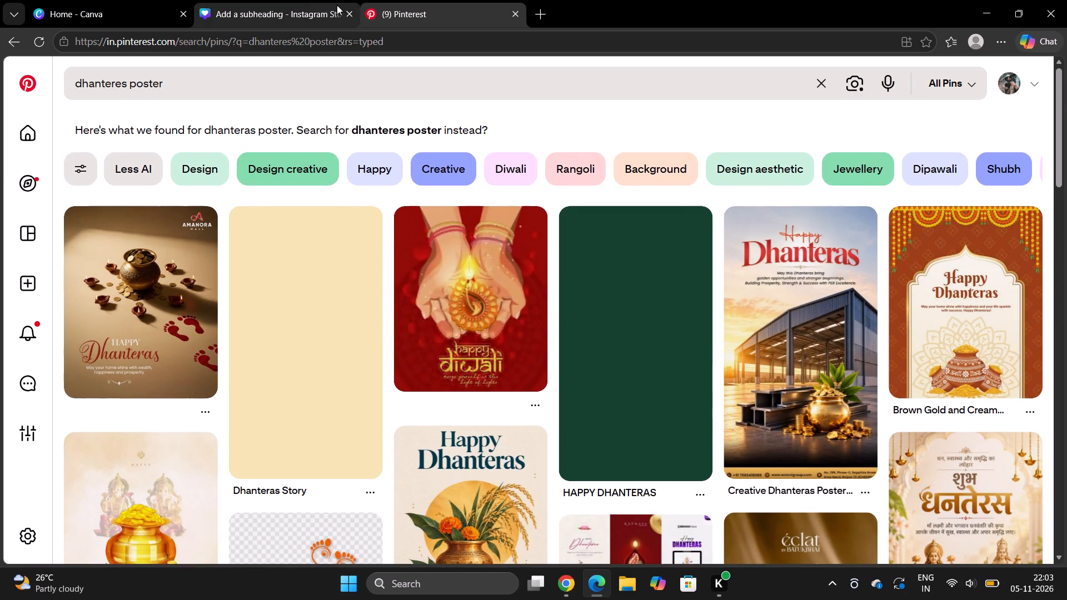
Back in Canva, apply the pink and navy Happy Dhanteras template with pots pouring gold coins to the second page.
left_click(278, 24)
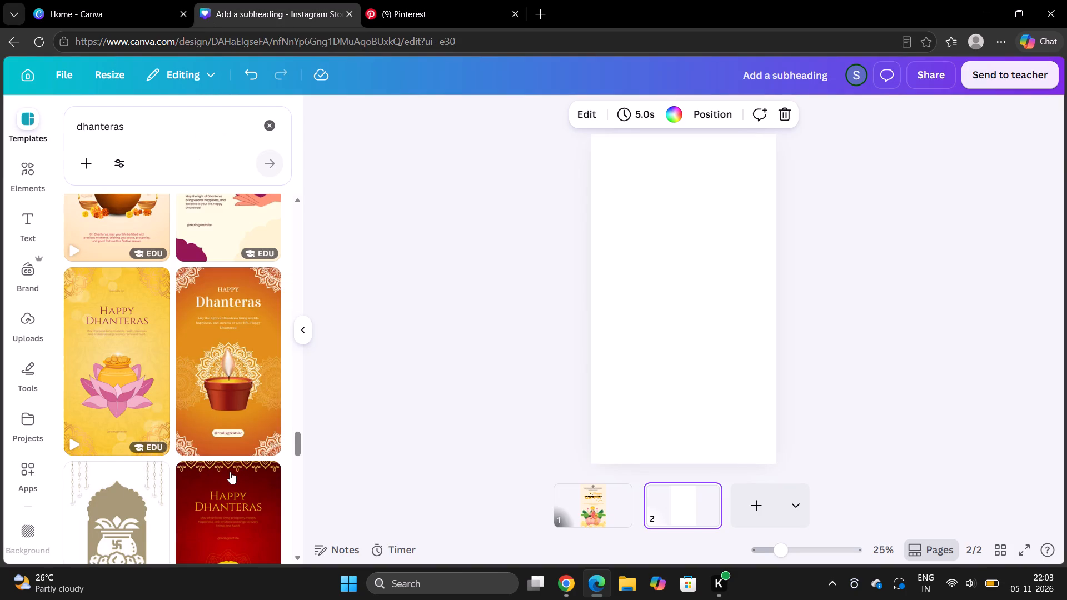
scroll(230, 472, "down", 2)
scroll(230, 472, "up", 2)
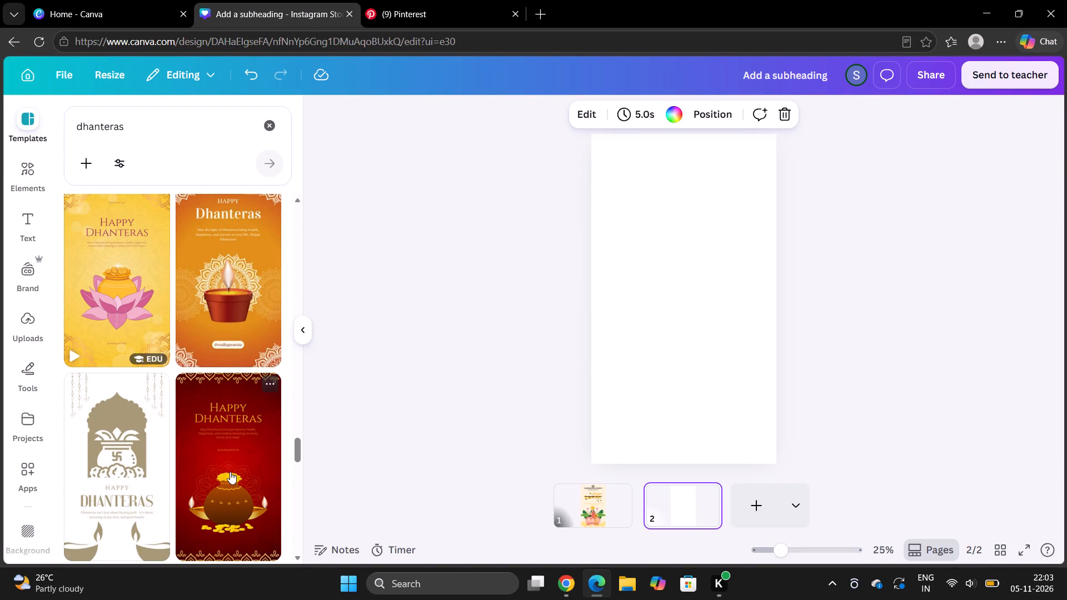
scroll(230, 472, "up", 1)
scroll(230, 472, "down", 3)
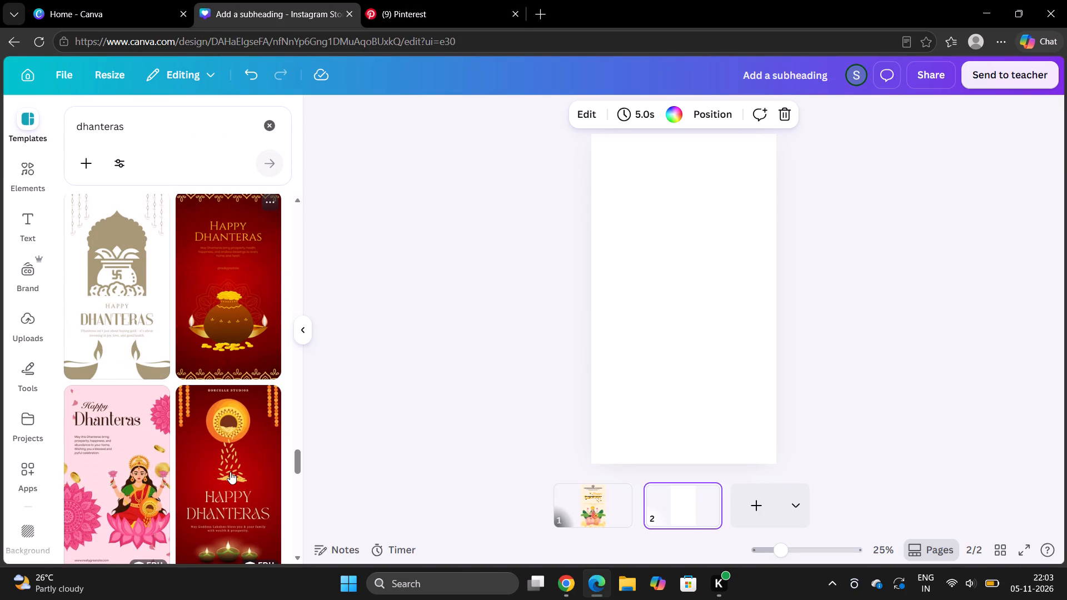
scroll(230, 472, "down", 2)
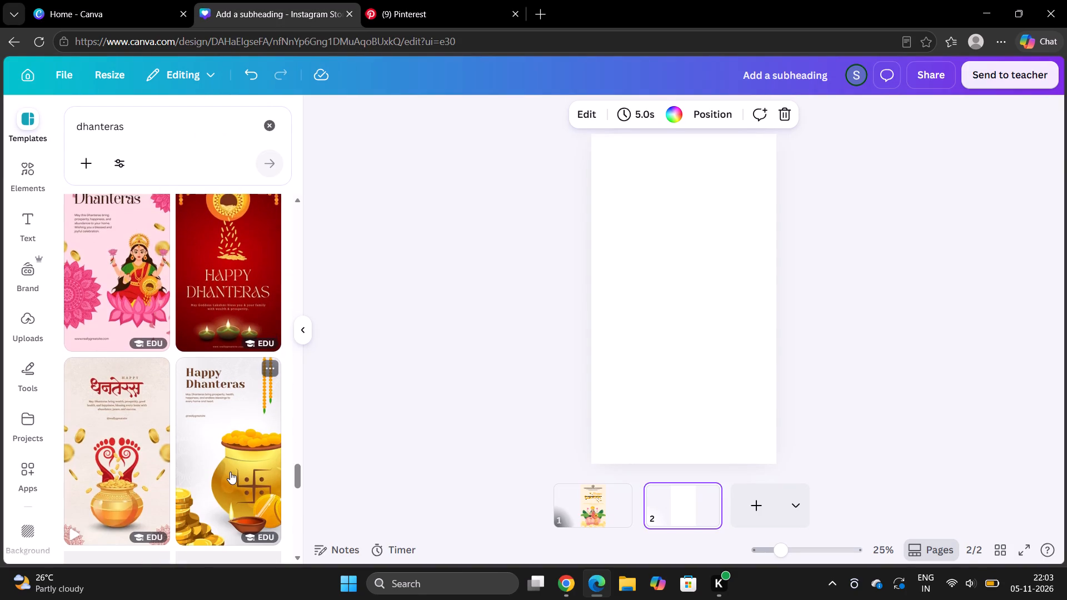
scroll(230, 472, "down", 1)
scroll(230, 472, "up", 1)
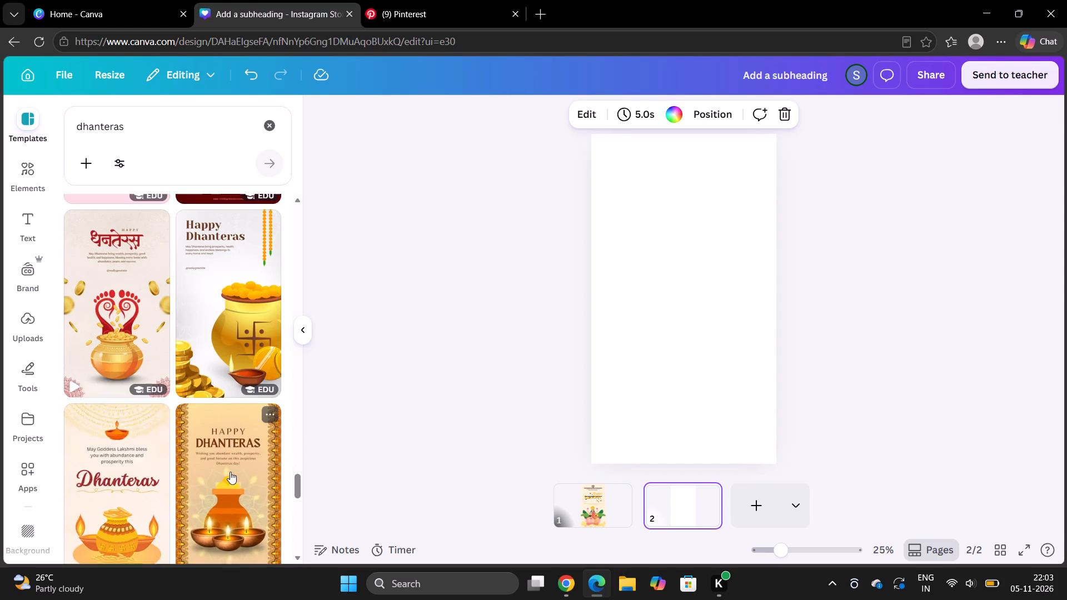
scroll(230, 472, "up", 1)
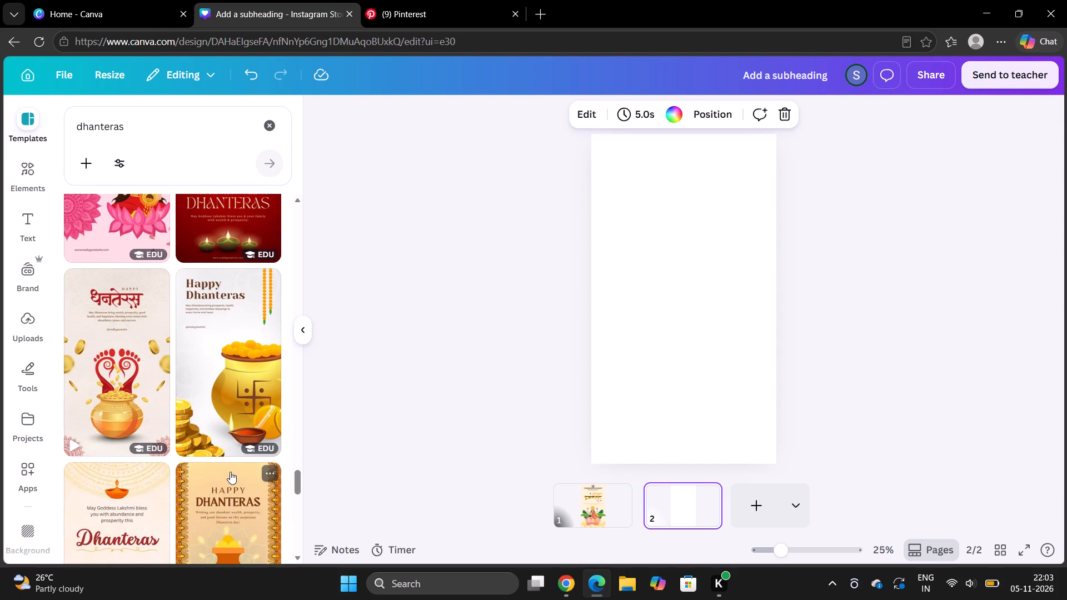
scroll(245, 386, "down", 3)
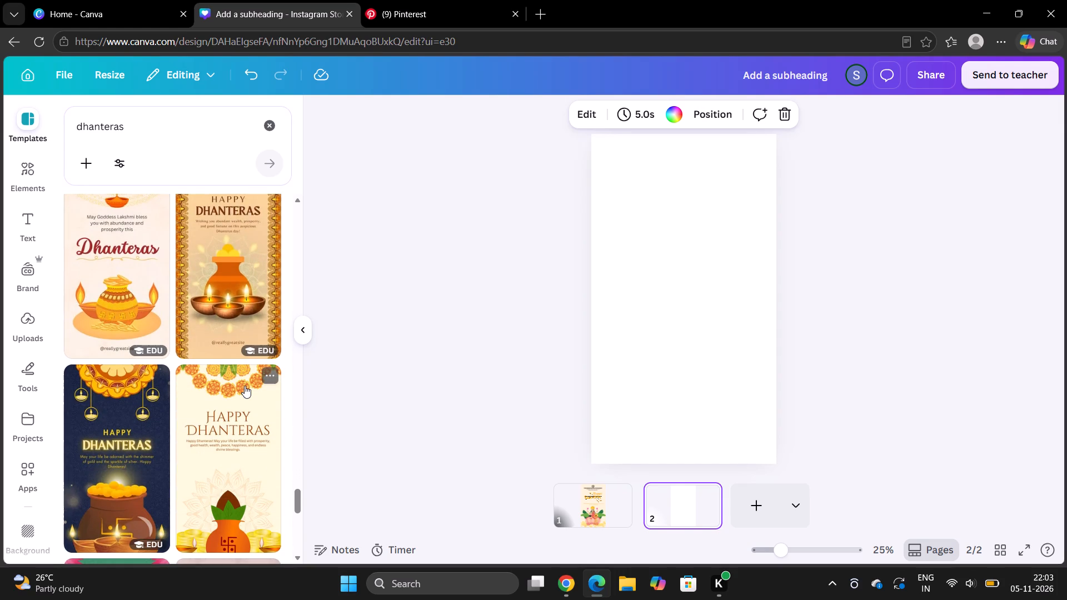
scroll(245, 386, "down", 1)
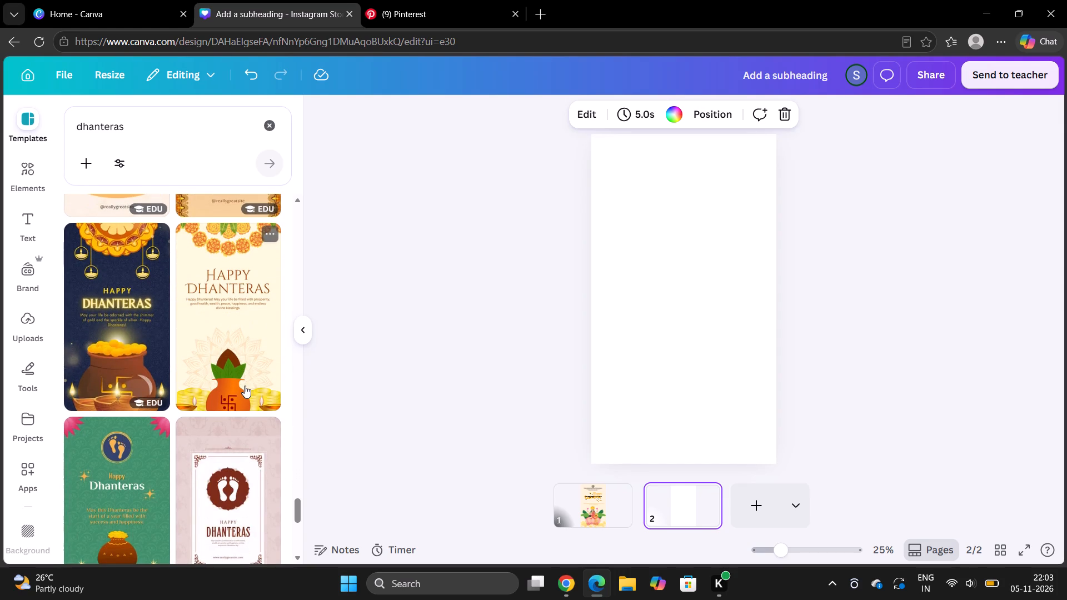
scroll(190, 396, "down", 2)
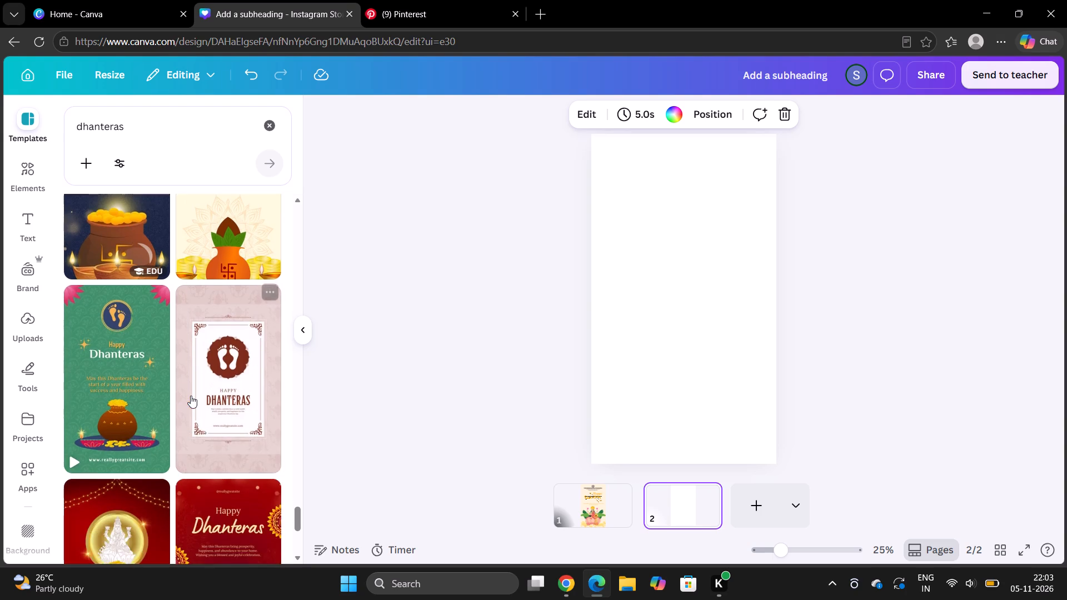
scroll(191, 396, "down", 4)
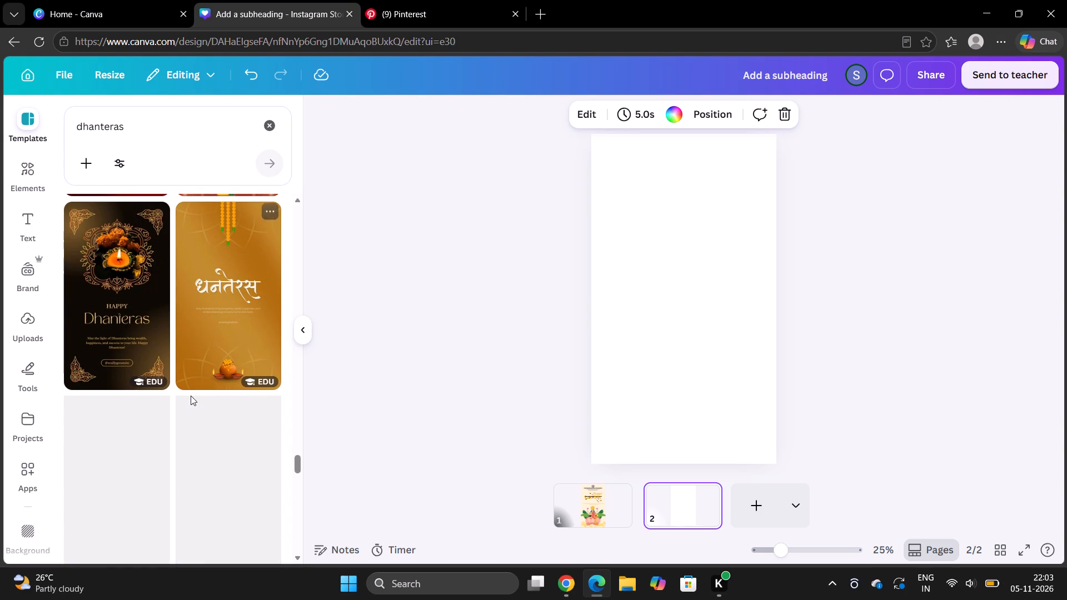
scroll(191, 396, "down", 3)
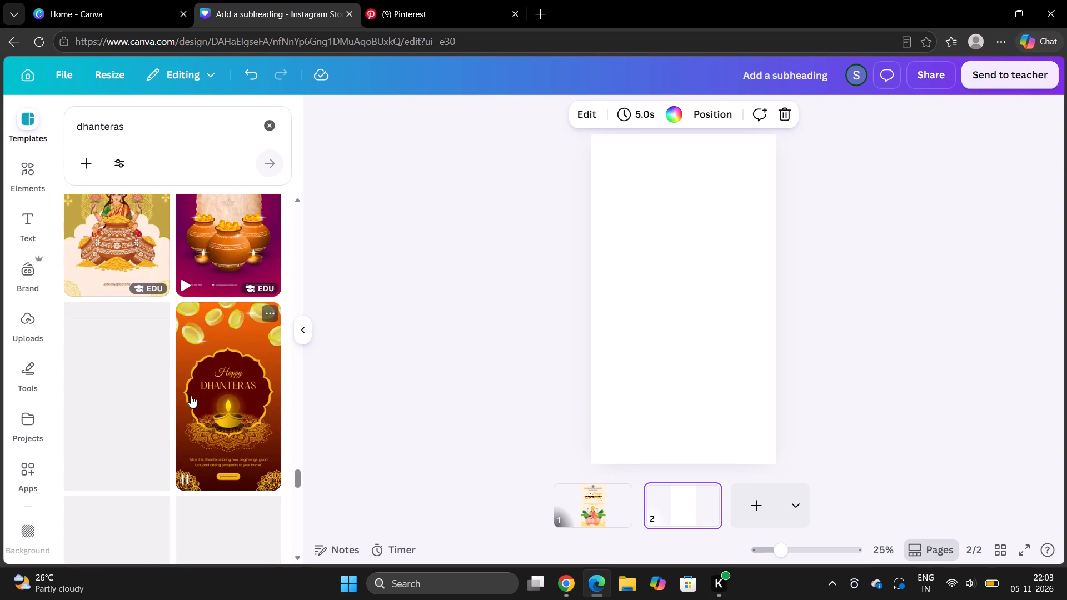
scroll(191, 396, "up", 1)
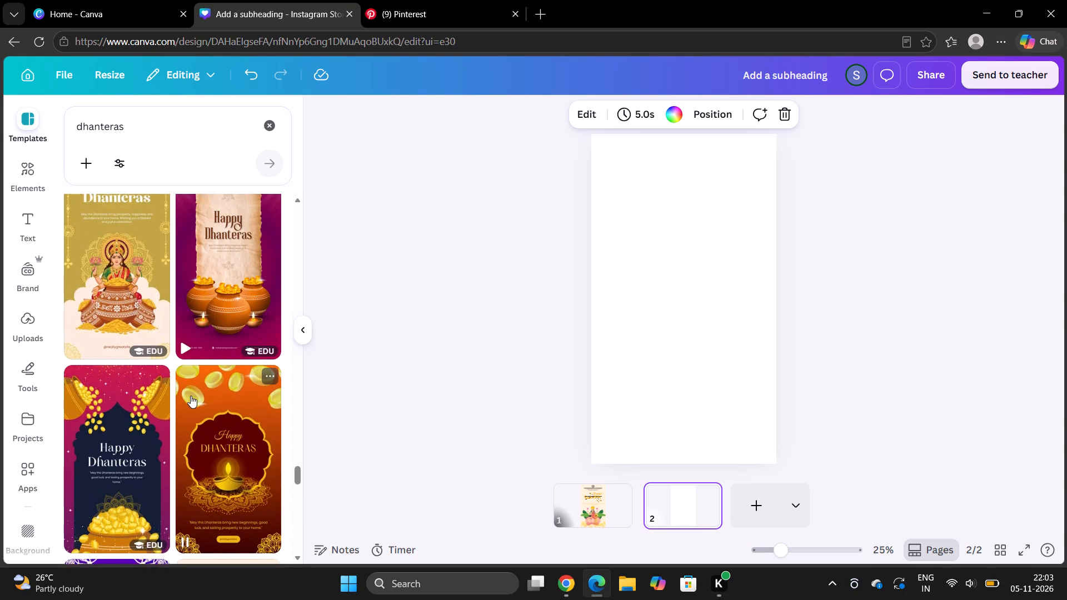
scroll(191, 396, "up", 1)
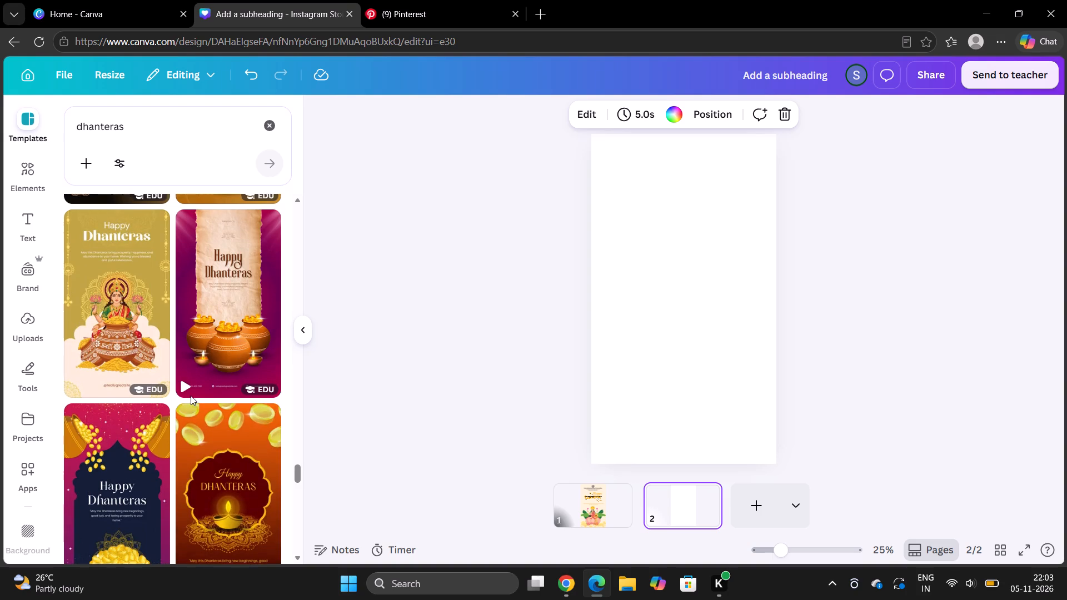
scroll(191, 396, "up", 1)
scroll(191, 396, "down", 1)
left_click(127, 311)
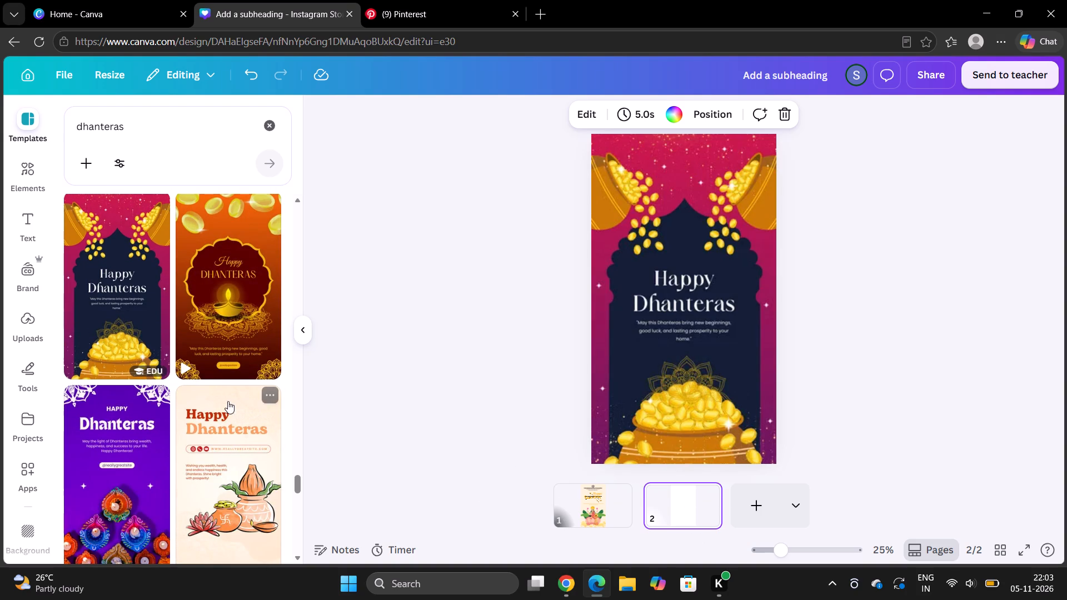
scroll(237, 457, "down", 3)
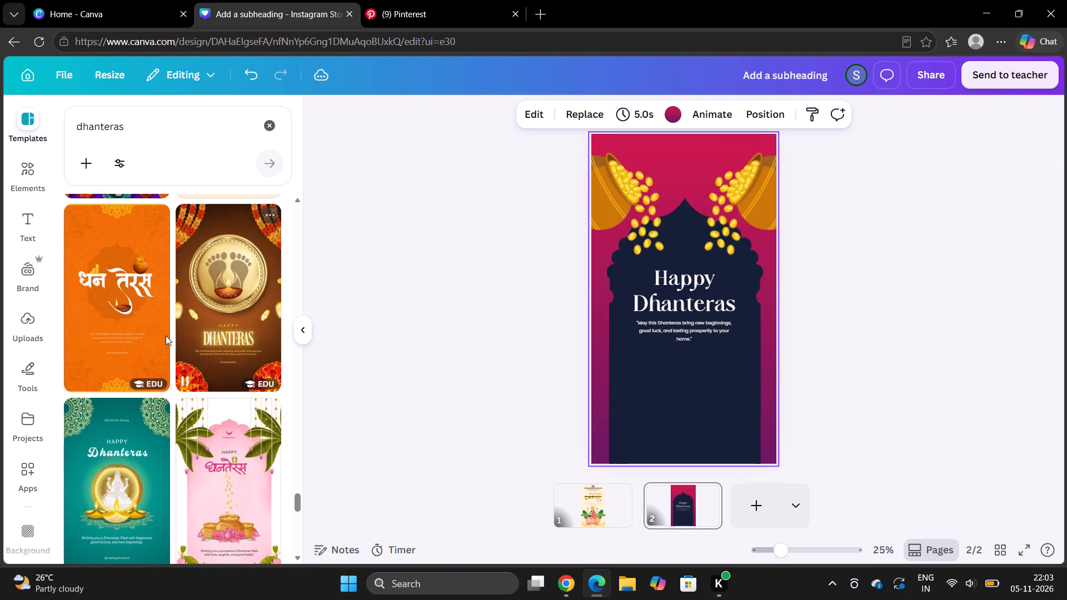
left_click(566, 432)
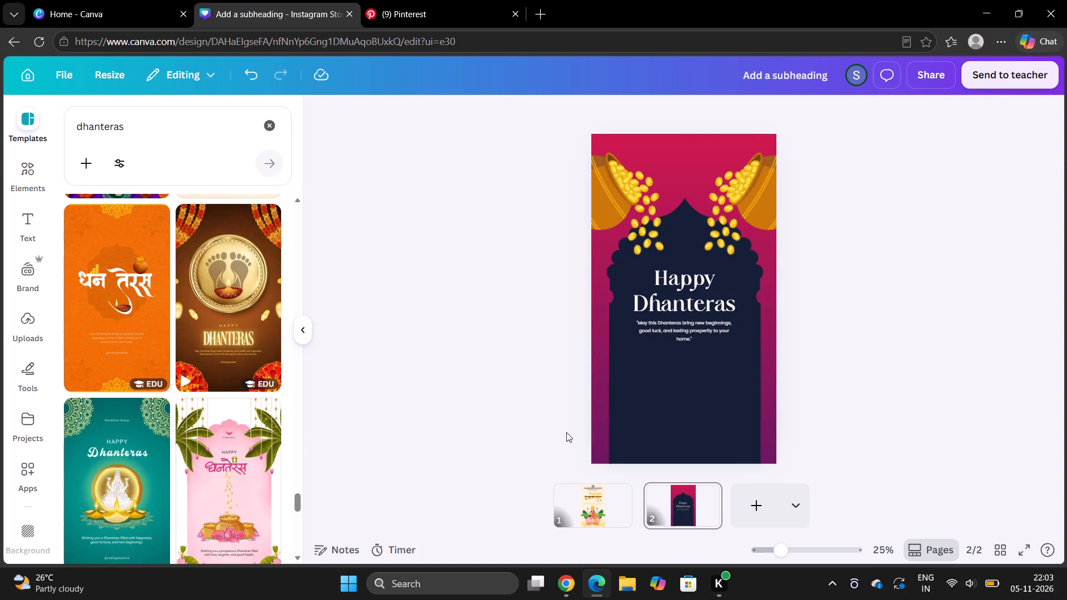
On the second page, nudge the blessing text under the Happy Dhanteras heading slightly downward, keeping it centred.
left_click(592, 503)
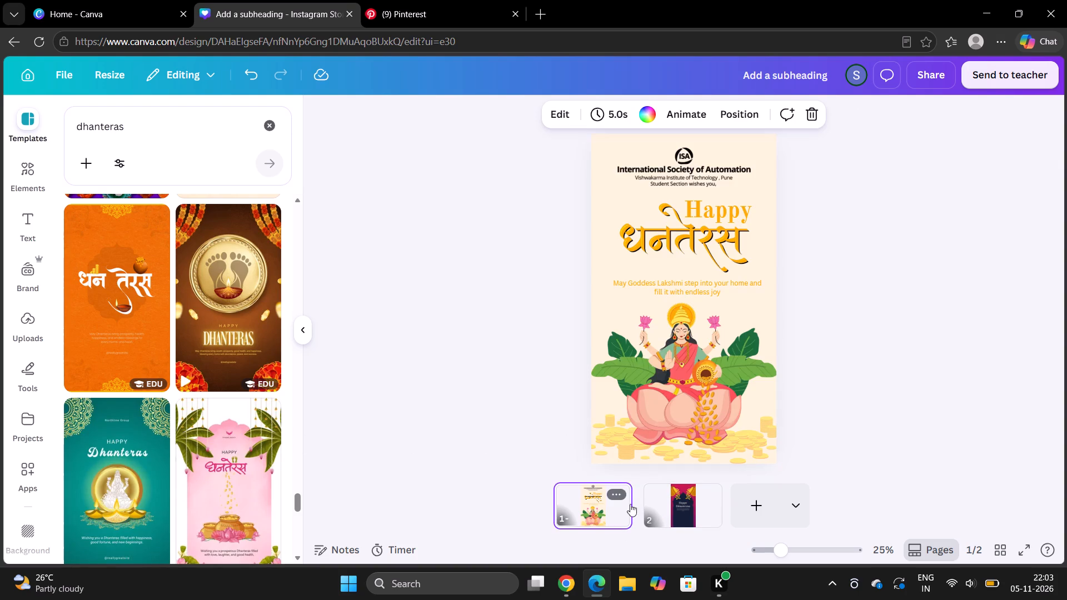
left_click(683, 513)
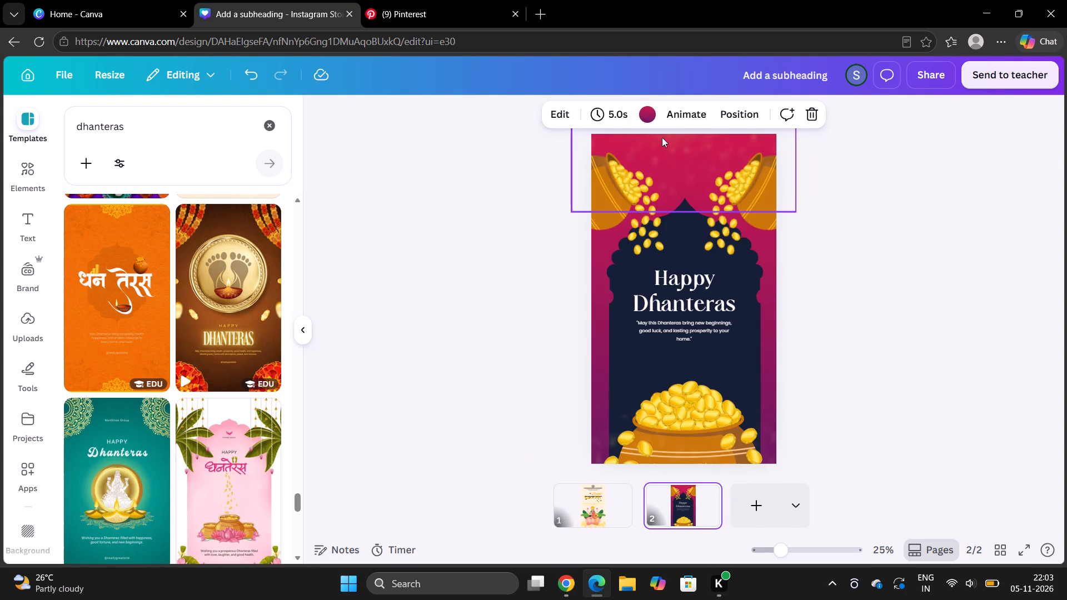
left_click(716, 327)
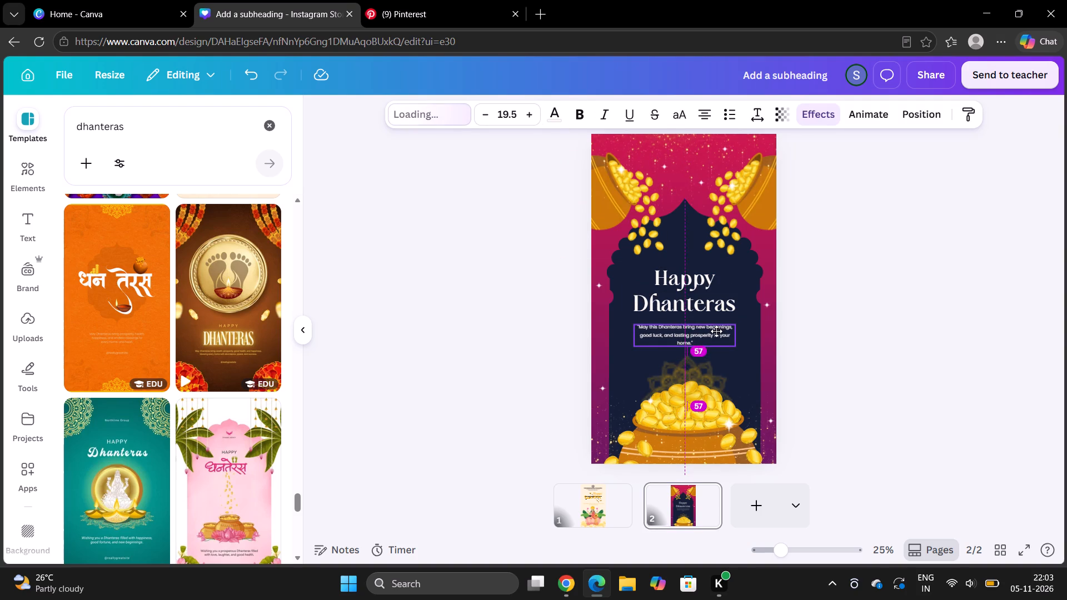
left_click(901, 339)
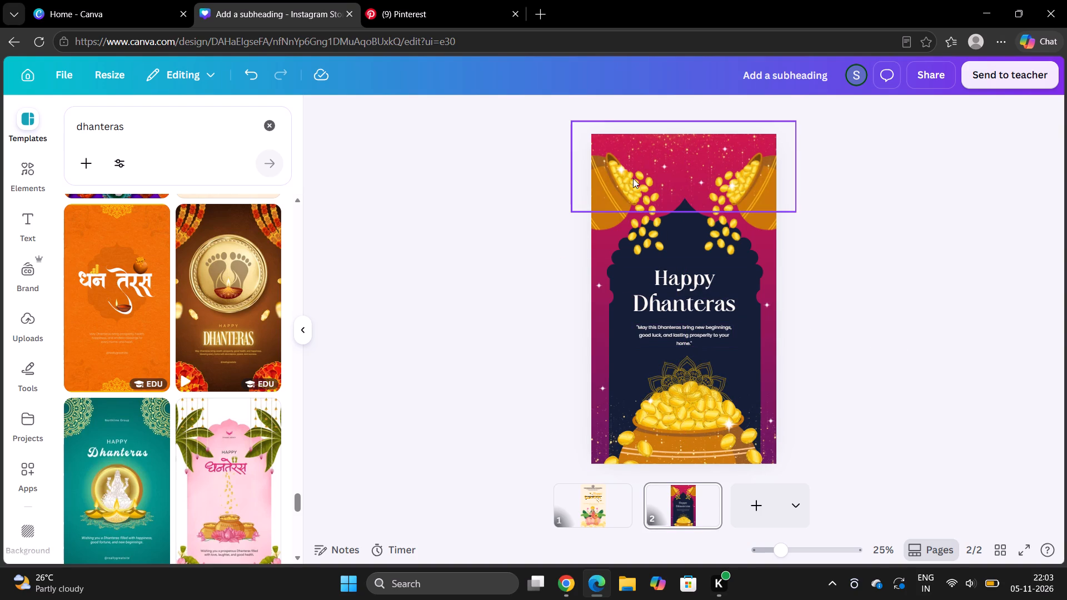
Move both gold-pouring pots on the second page slightly down, roughly level with each other, to free space at the top.
left_click_drag(629, 228, 630, 239)
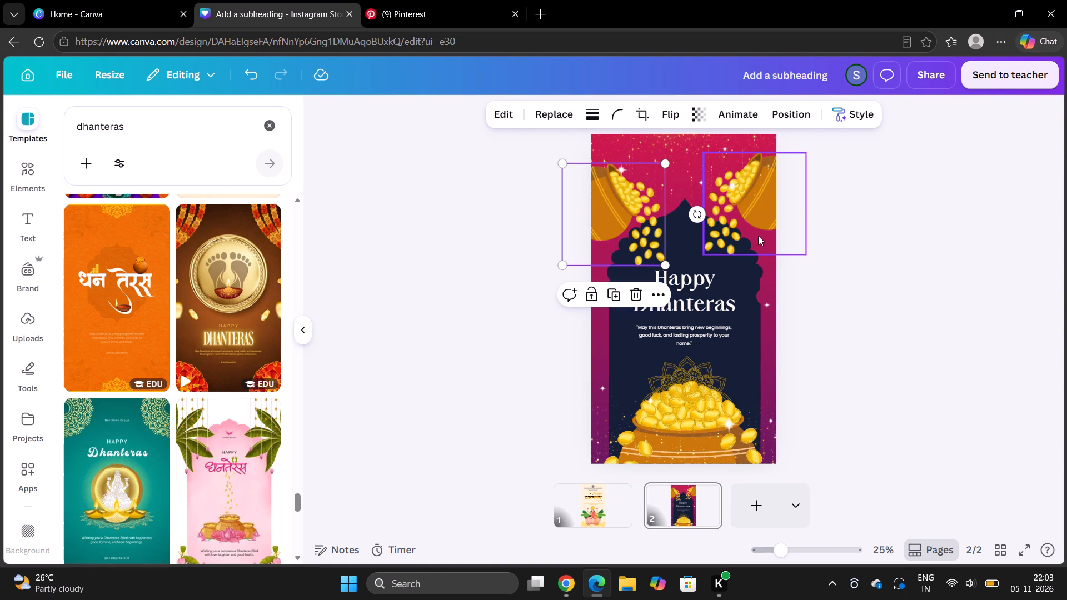
left_click_drag(759, 236, 760, 246)
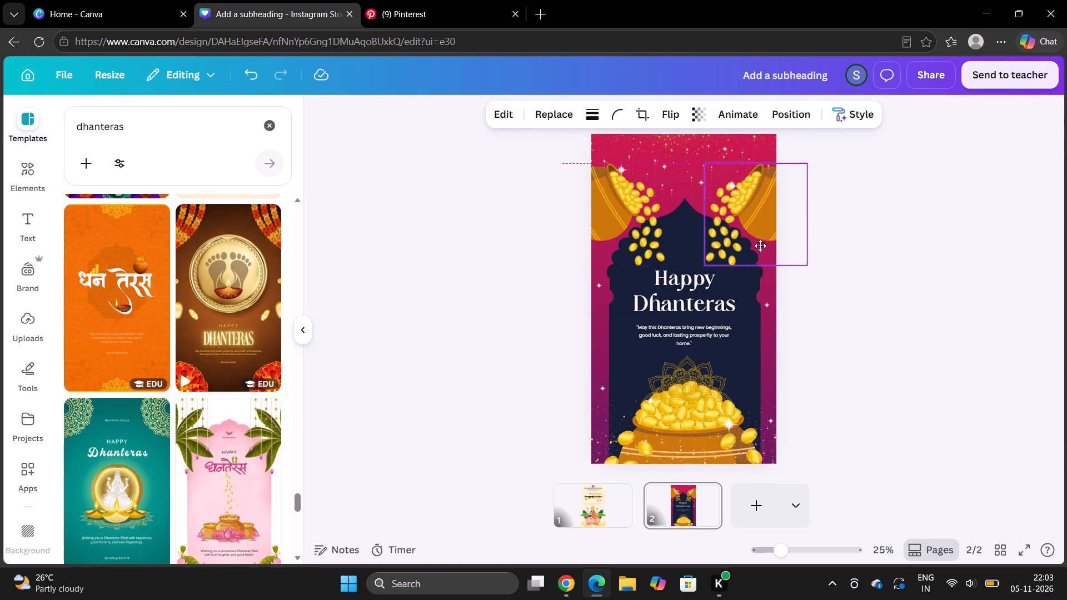
left_click_drag(760, 246, 758, 242)
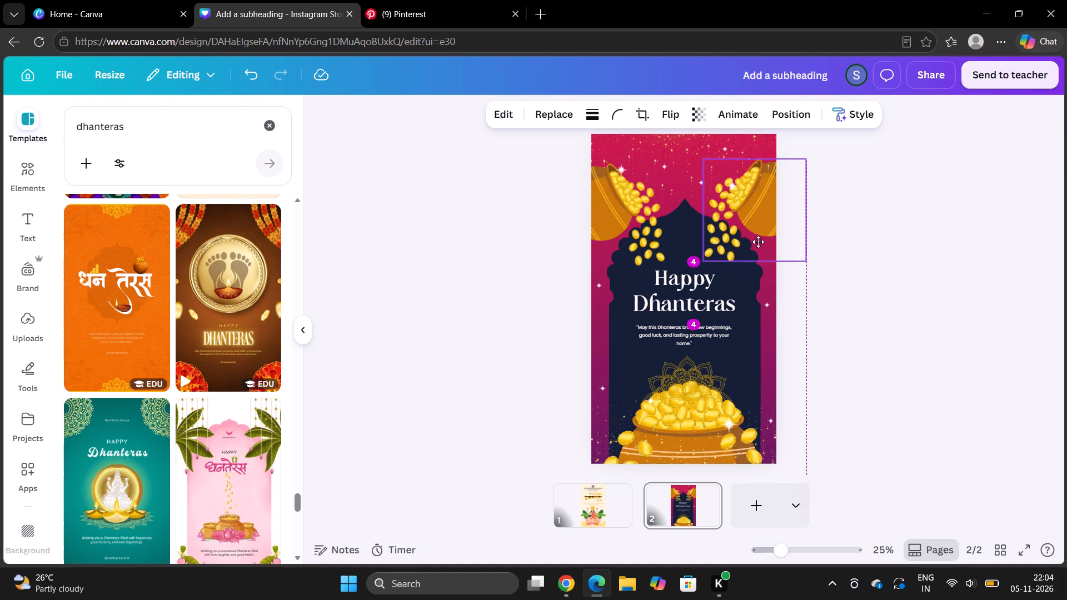
left_click_drag(758, 242, 756, 245)
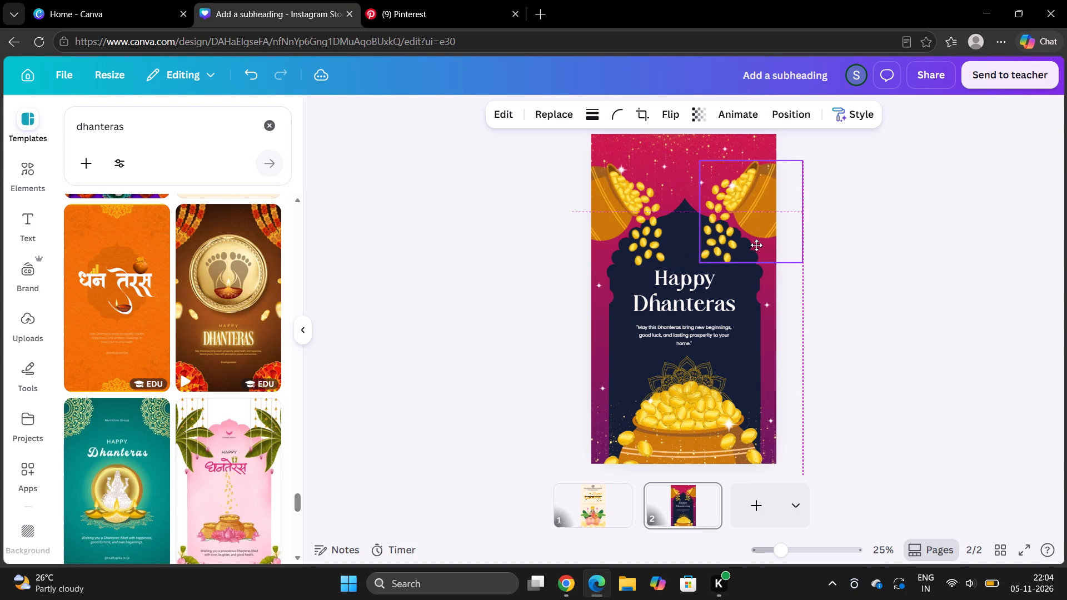
left_click_drag(756, 245, 762, 244)
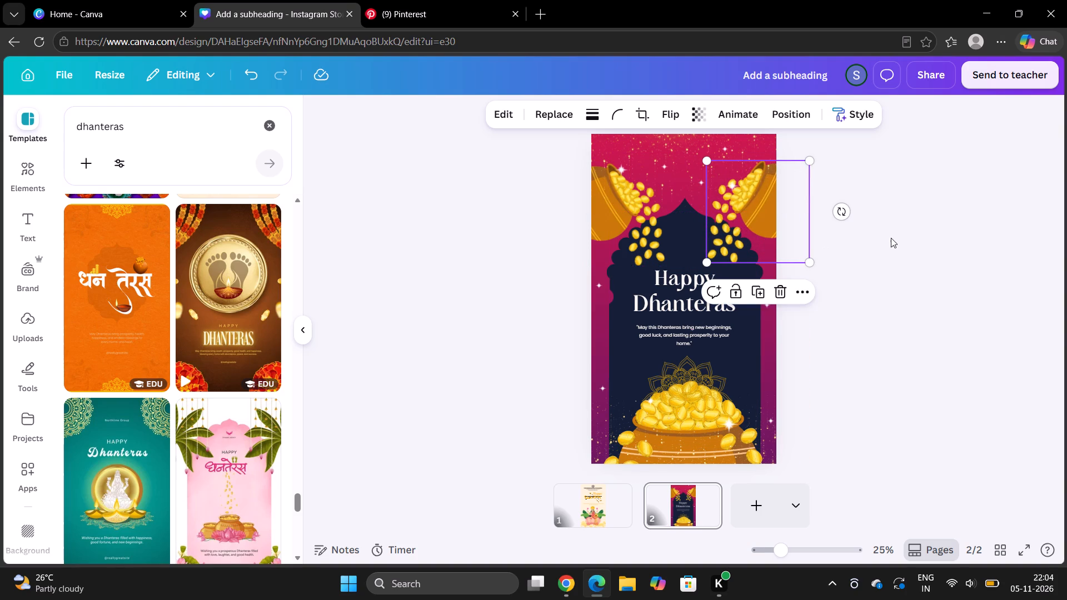
left_click(891, 238)
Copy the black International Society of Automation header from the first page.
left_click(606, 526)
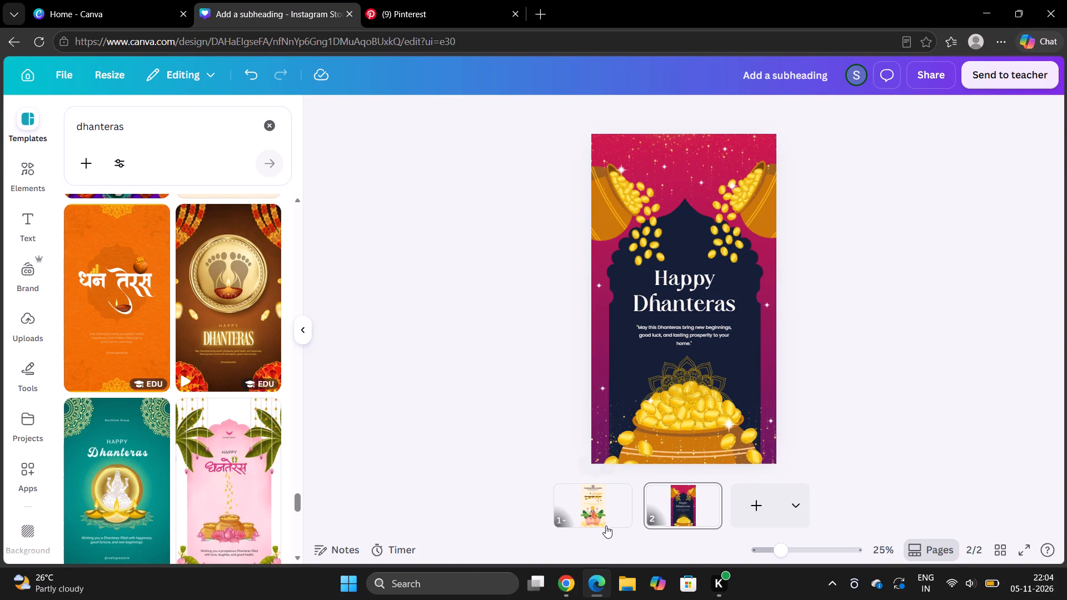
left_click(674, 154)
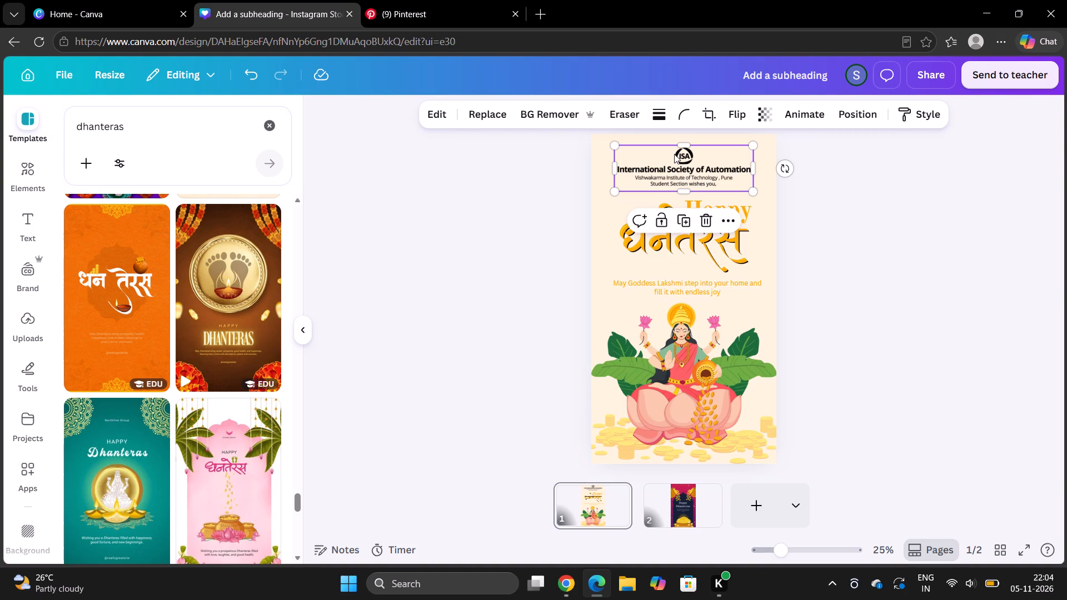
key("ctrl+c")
Look through the uploaded images for an ISA header version that suits the dark second page.
left_click(41, 326)
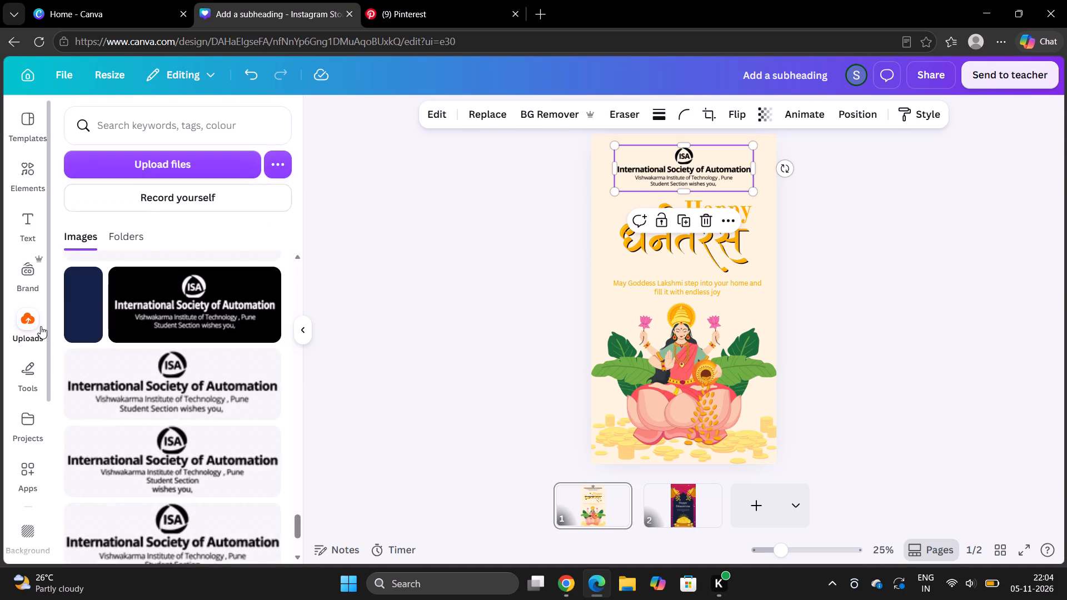
scroll(196, 404, "down", 20)
scroll(196, 404, "down", 5)
scroll(196, 404, "up", 7)
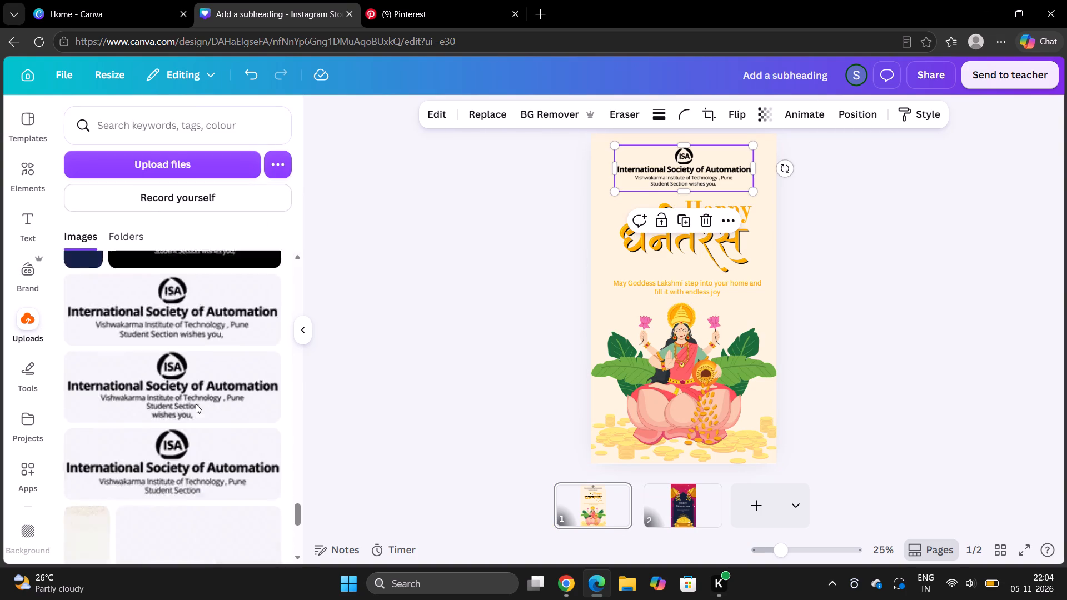
scroll(196, 404, "down", 1)
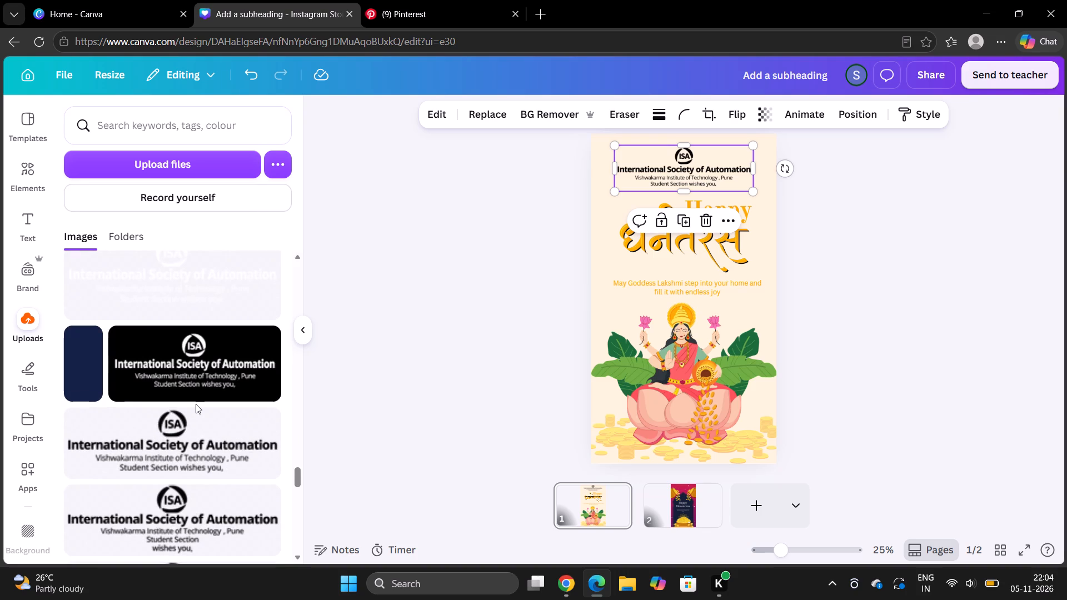
scroll(196, 404, "down", 5)
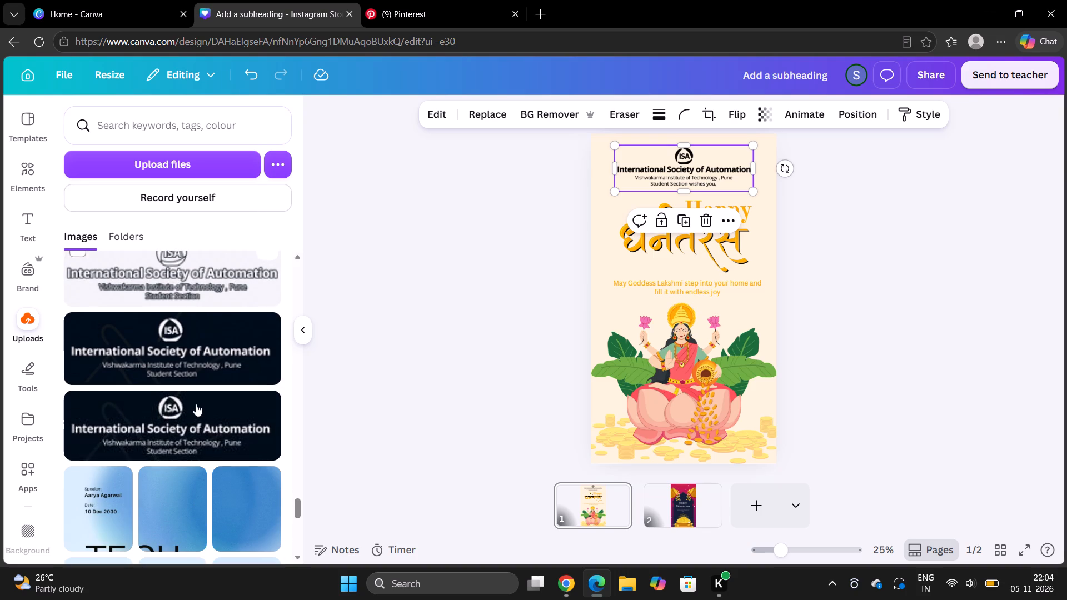
scroll(196, 404, "down", 2)
scroll(196, 404, "up", 2)
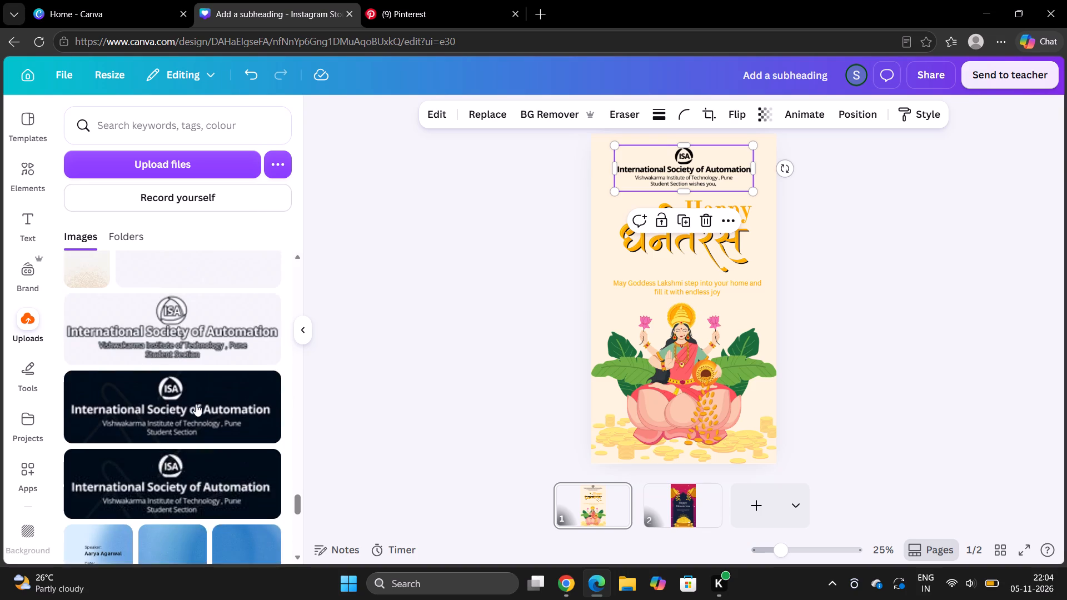
scroll(196, 404, "up", 5)
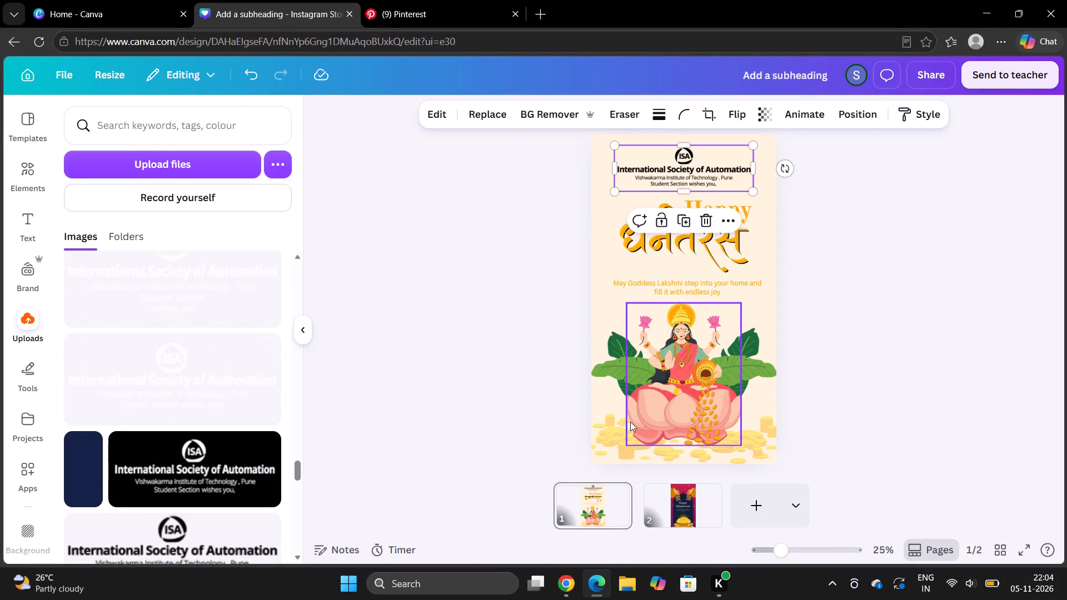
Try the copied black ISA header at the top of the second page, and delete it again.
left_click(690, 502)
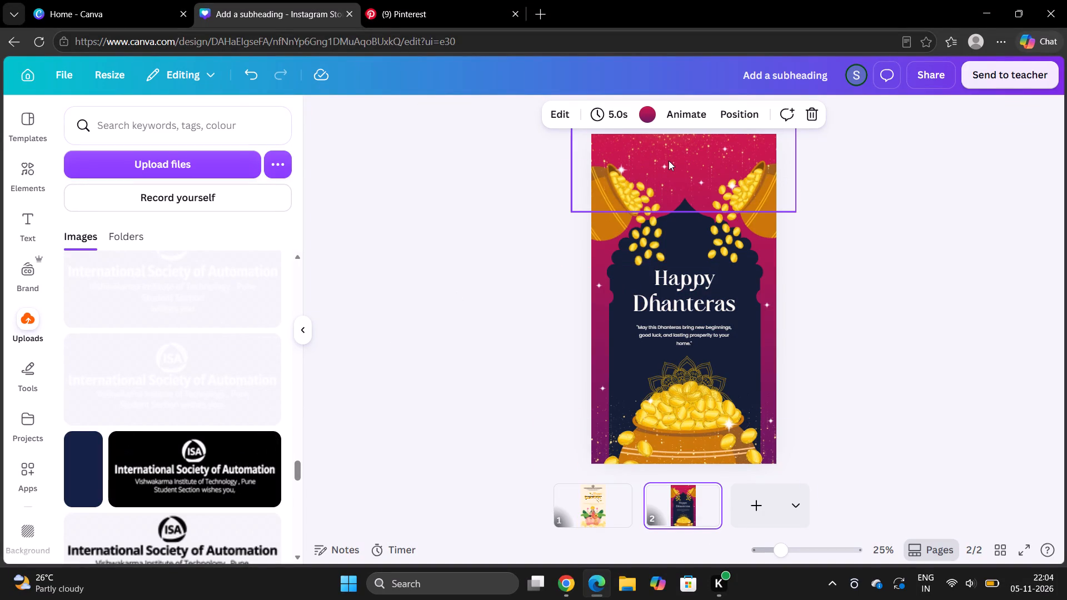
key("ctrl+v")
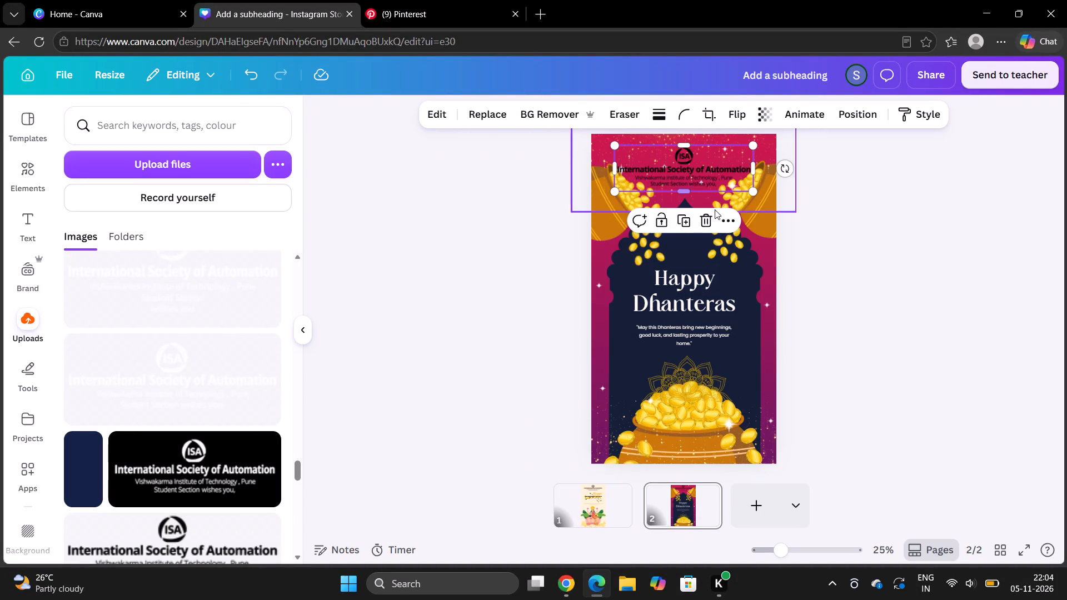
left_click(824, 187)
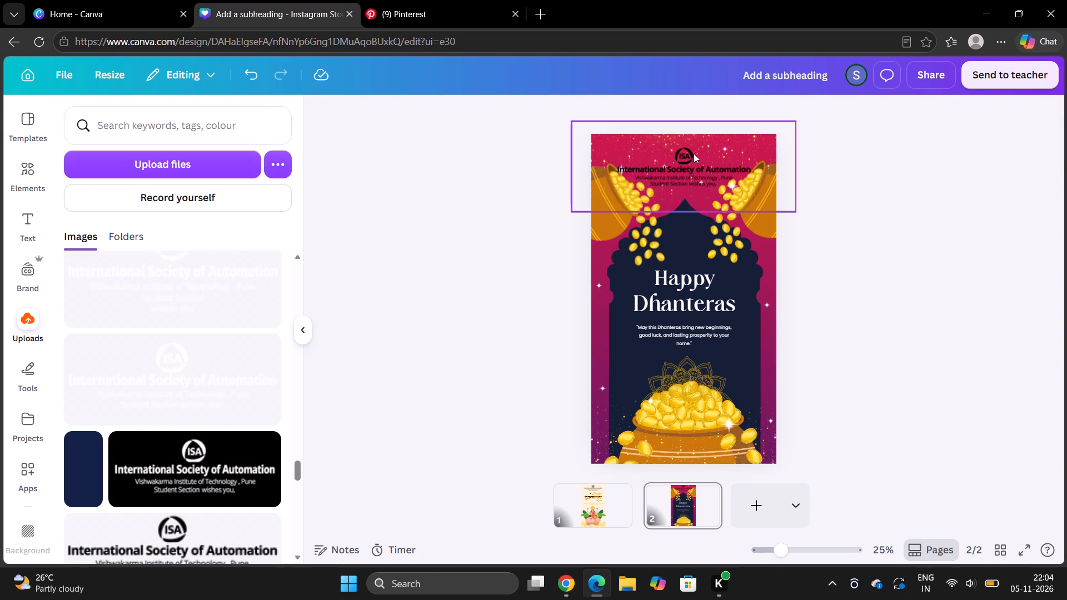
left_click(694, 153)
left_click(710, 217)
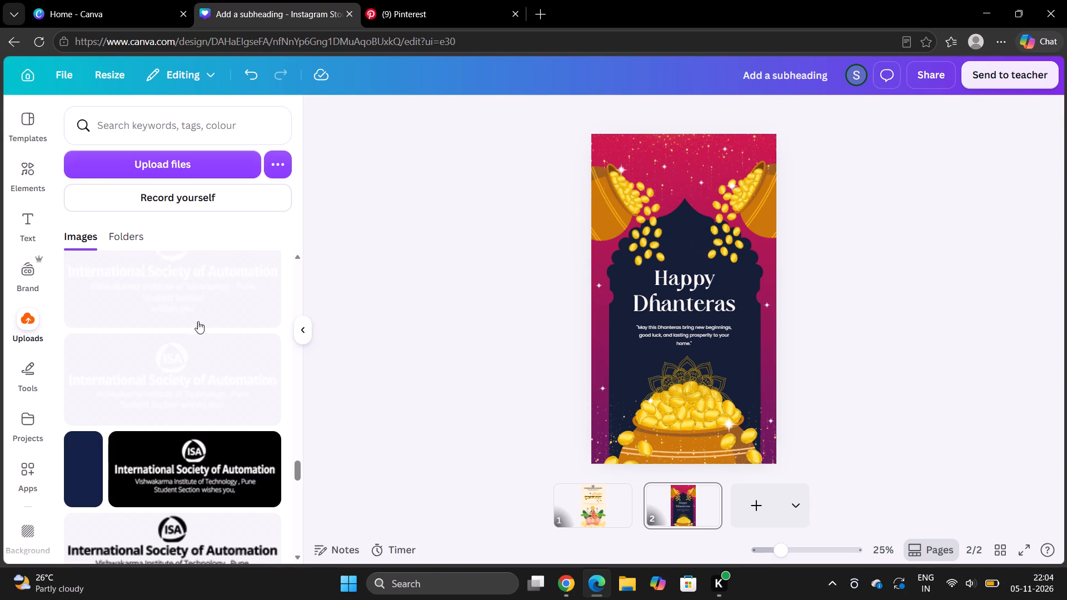
Add the uploaded white ISA "Student Section wishes you," header to the second page, slightly reduced and centred at the top above the arch.
left_click(211, 365)
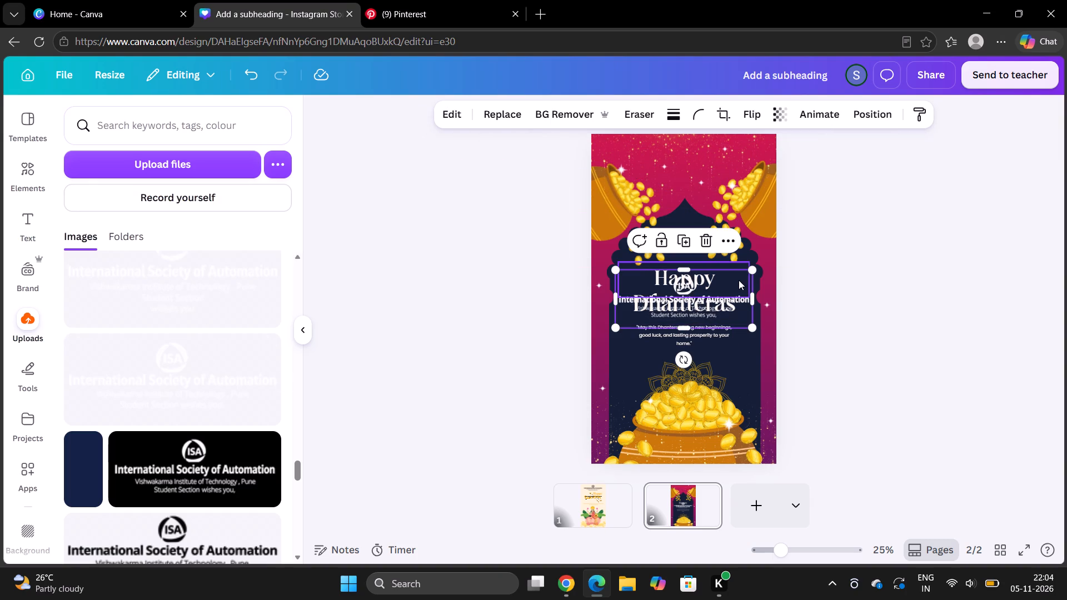
left_click_drag(739, 280, 732, 201)
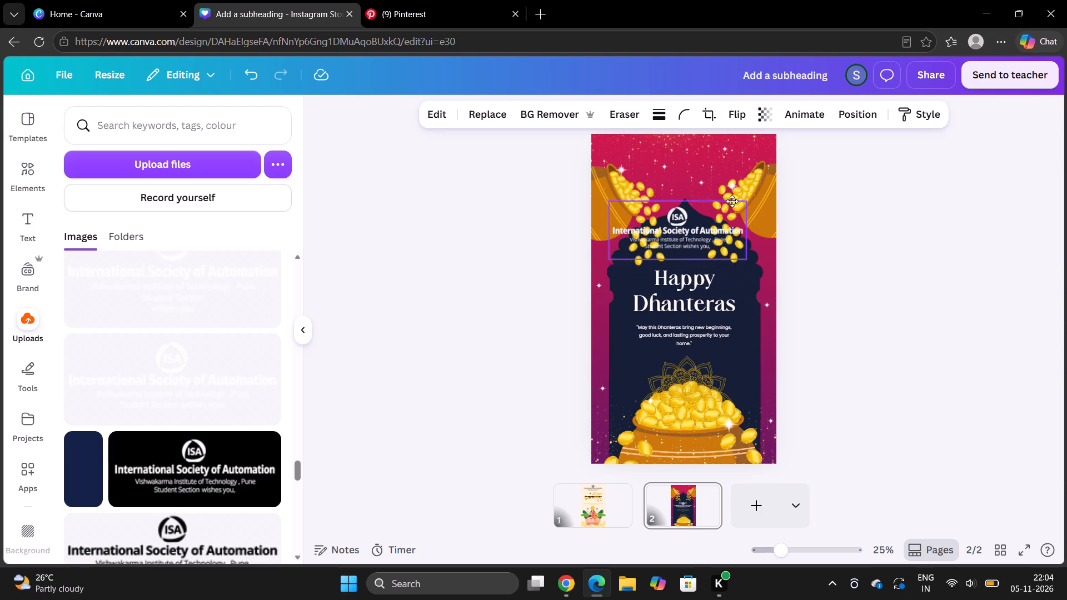
left_click_drag(732, 201, 742, 147)
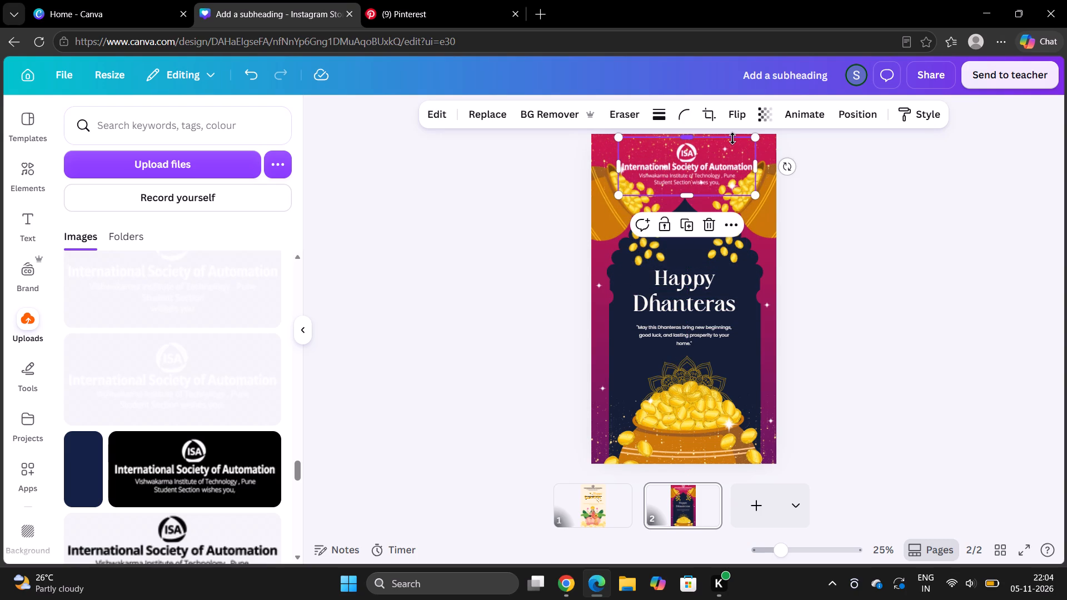
left_click_drag(619, 136, 629, 141)
left_click(874, 230)
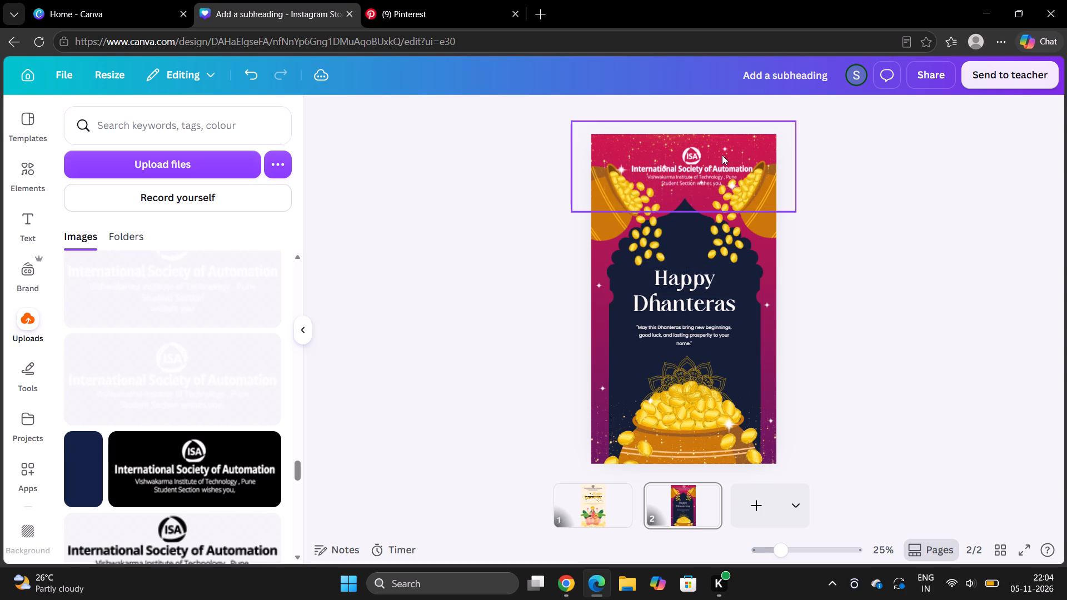
left_click_drag(721, 156, 716, 153)
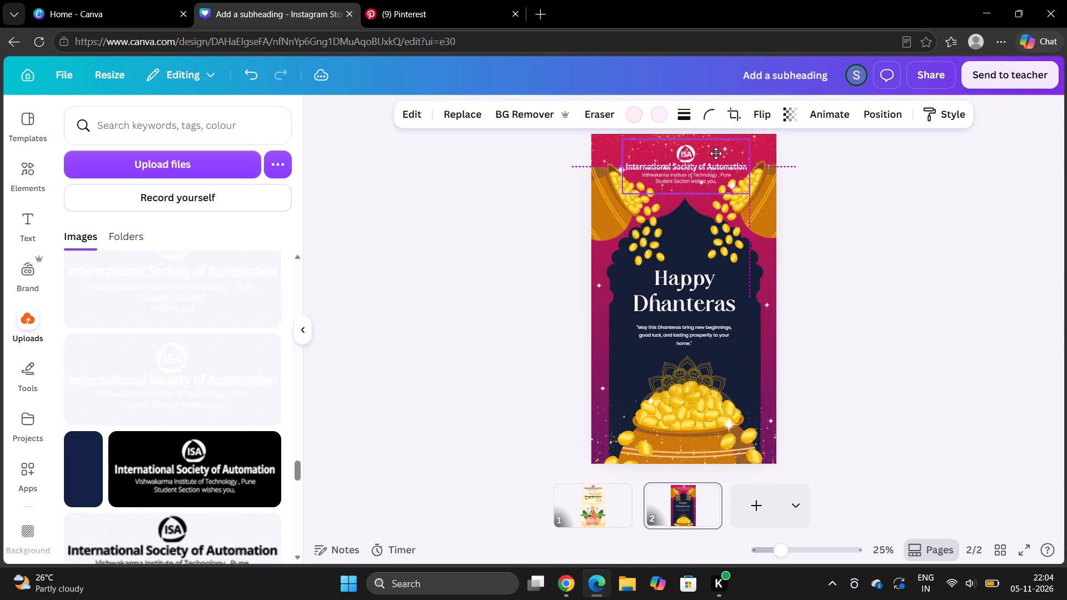
left_click_drag(716, 153, 716, 152)
left_click(941, 308)
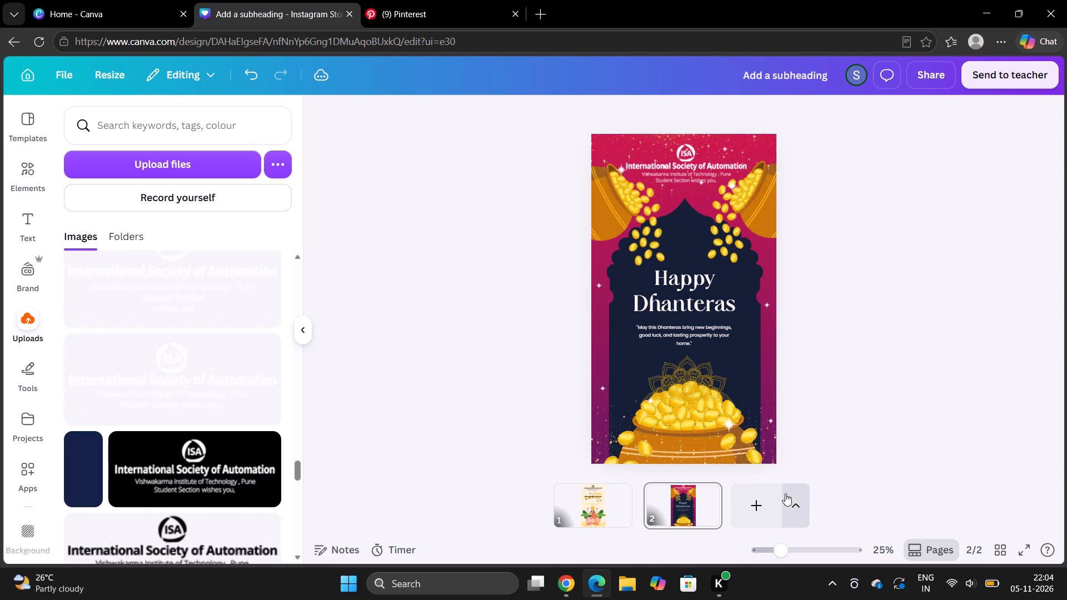
Add a third page and remove its pink-purple gradient background so it is plain white.
left_click(755, 498)
left_click(696, 305)
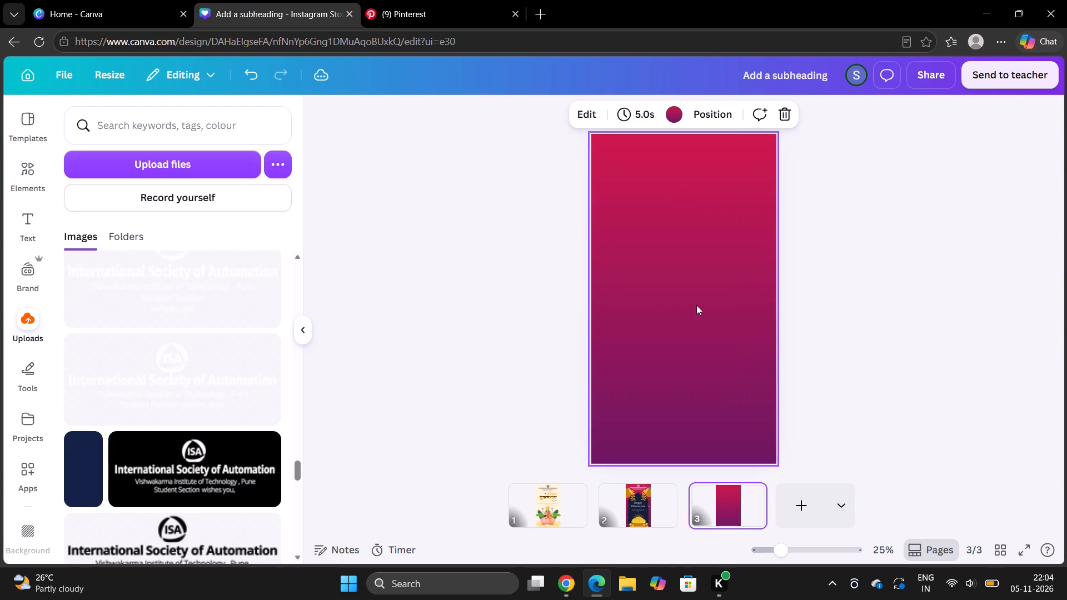
key("Delete")
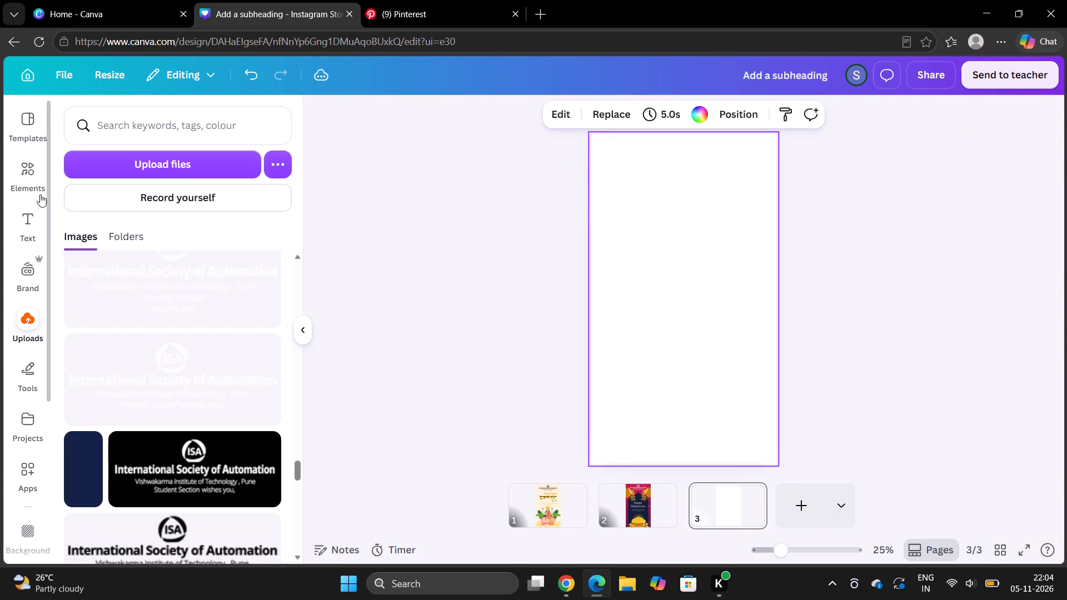
Look through the Dhanteras graphics and the Pinterest poster results for ideas for the third page.
left_click(34, 183)
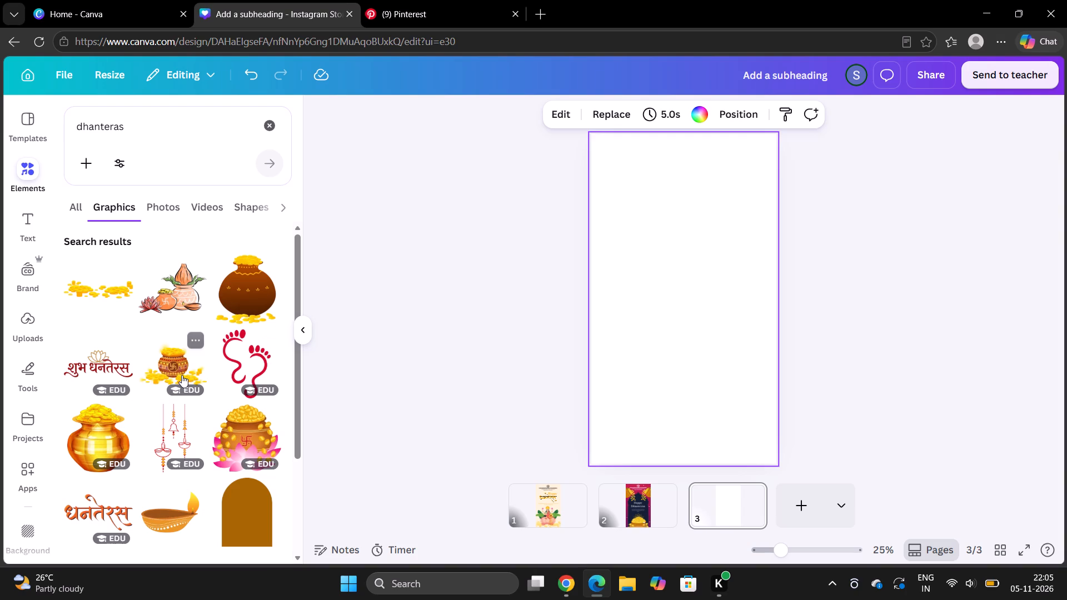
scroll(257, 447, "down", 1)
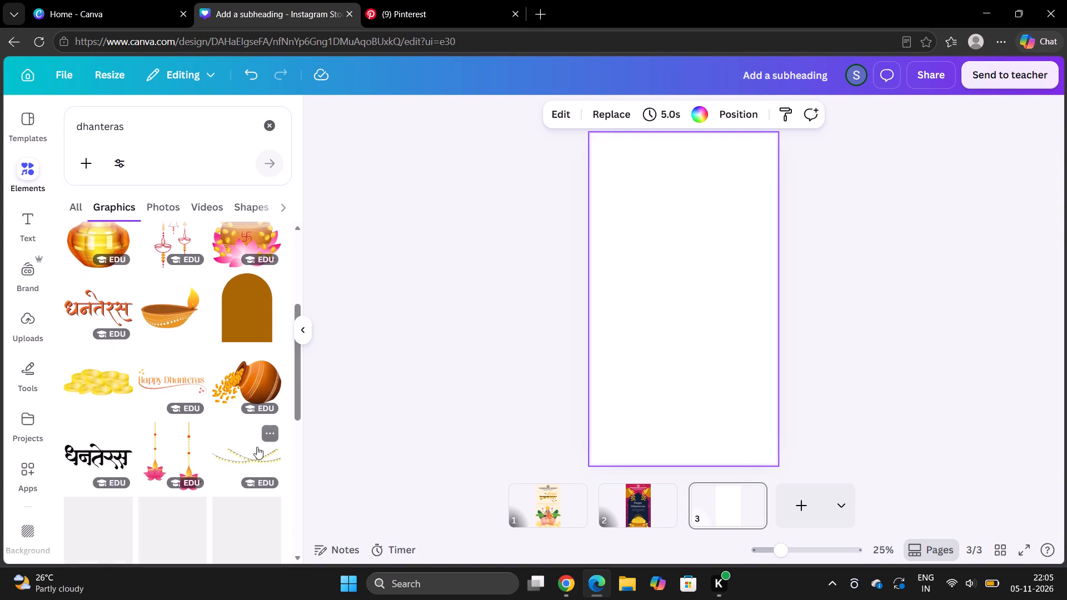
left_click(475, 0)
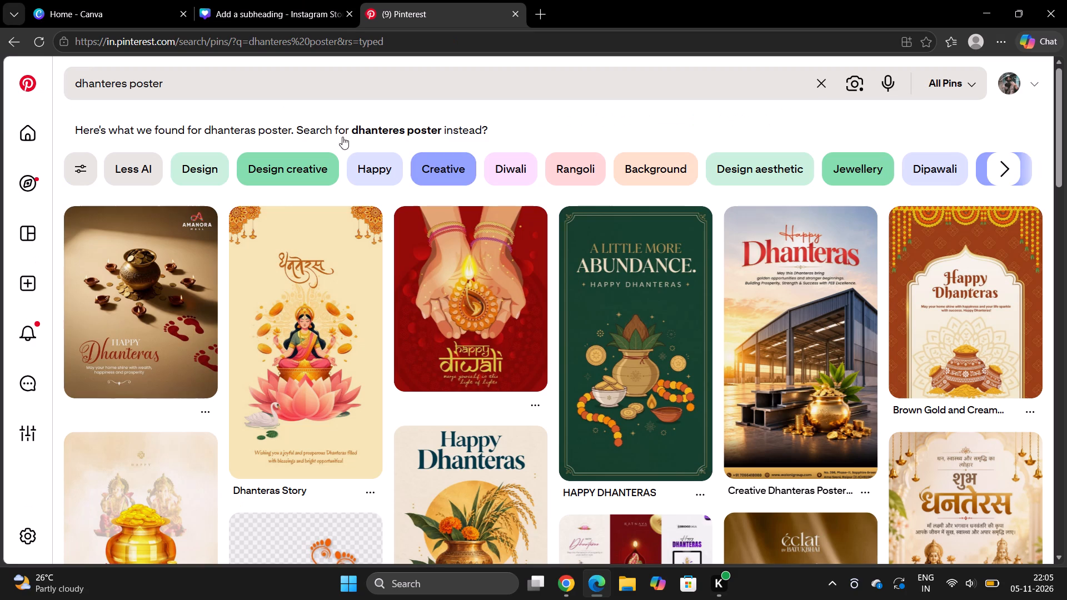
left_click(410, 53)
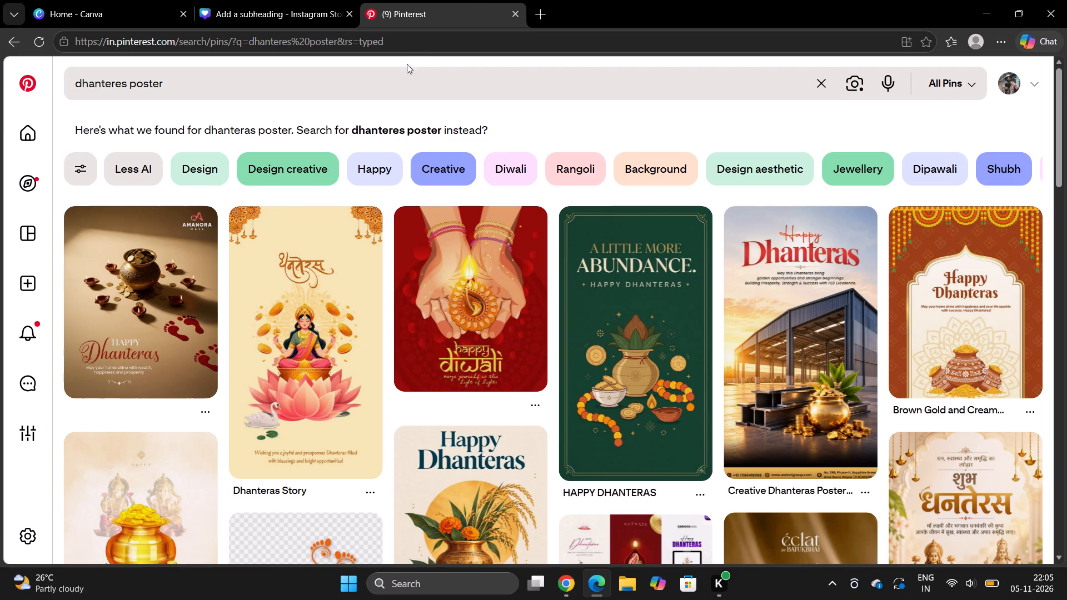
left_click(398, 87)
left_click(320, 0)
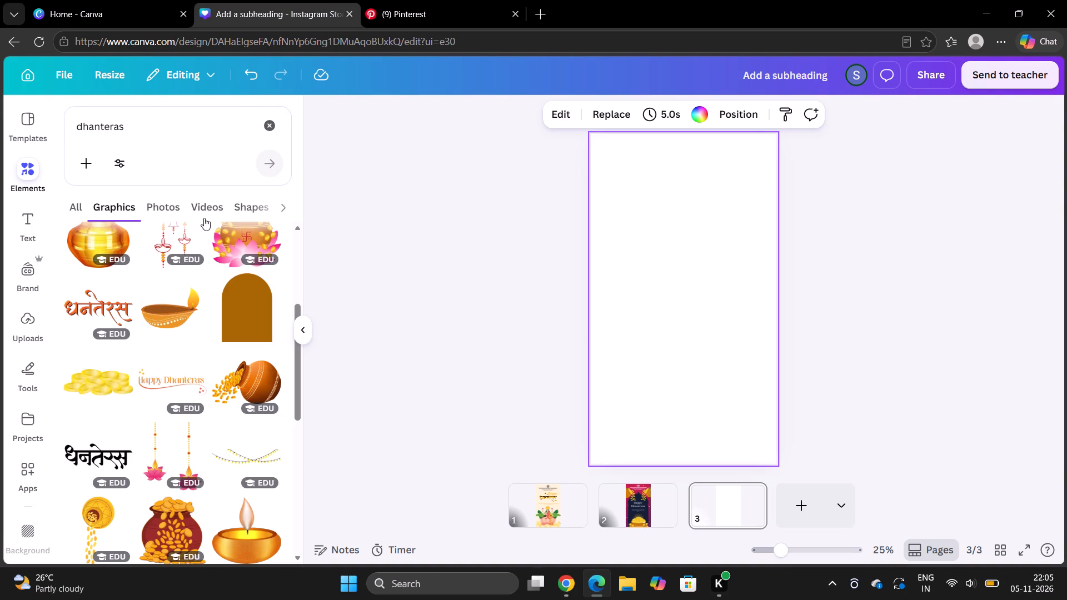
Apply the cream Dhanteras template with marigold garland, red footprints and gold-filled pot on a rangoli to the third page.
left_click(38, 138)
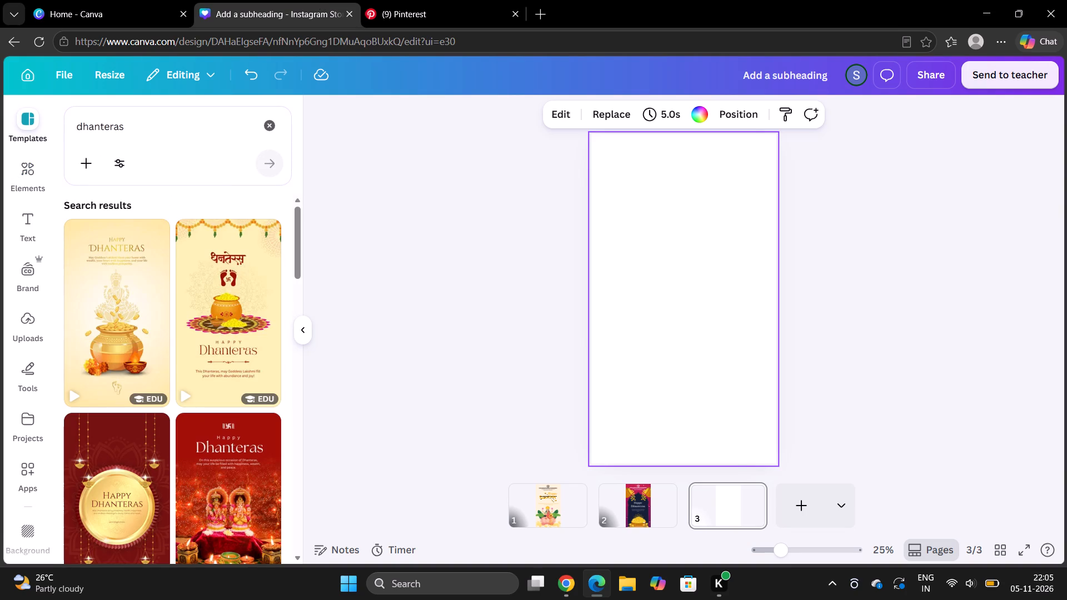
left_click(263, 289)
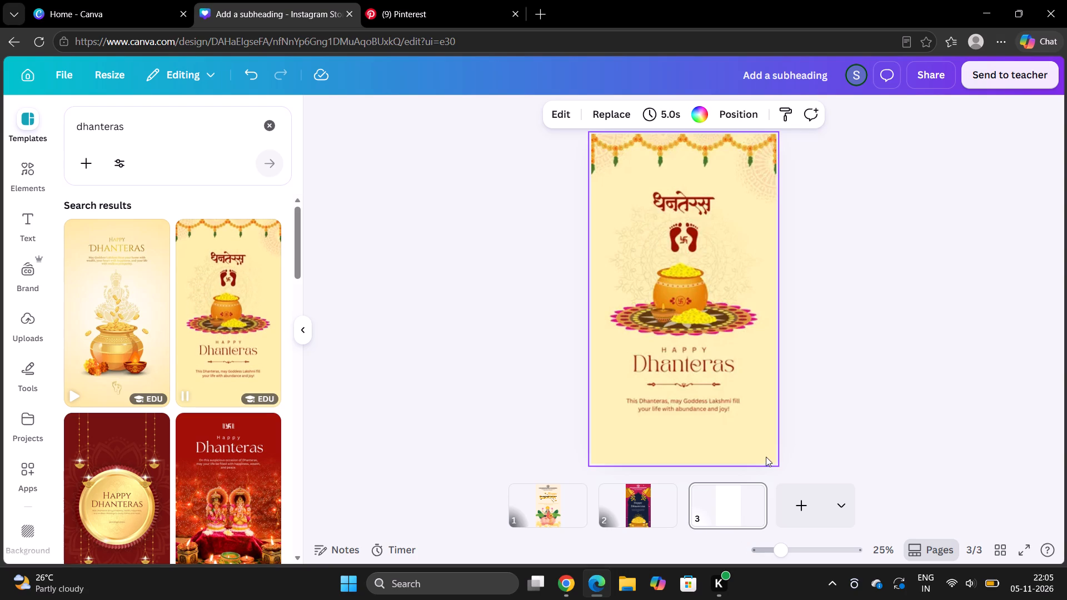
left_click(862, 480)
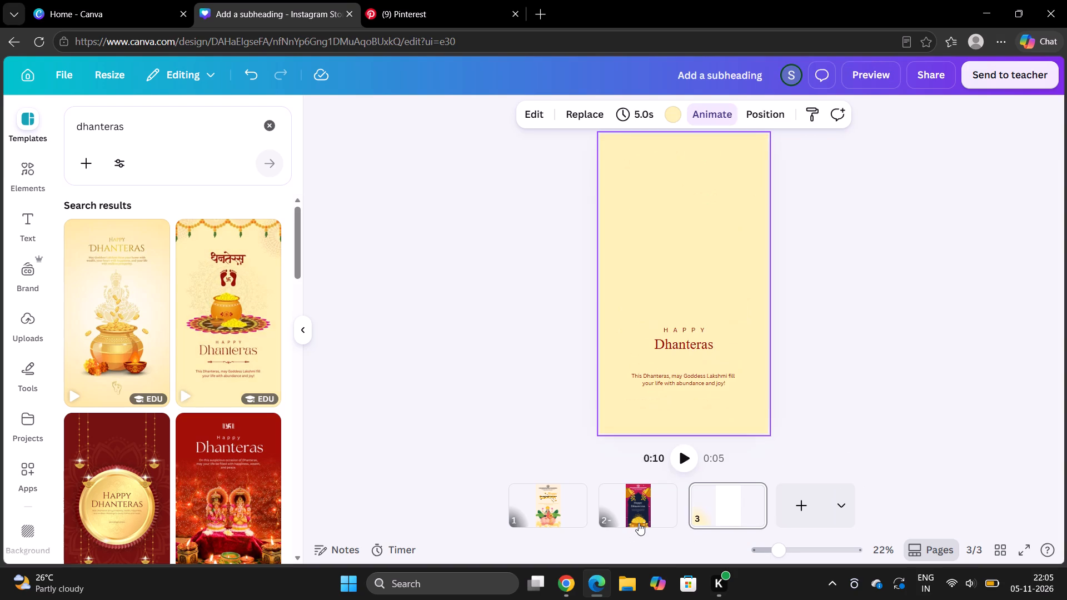
left_click(639, 523)
left_click(738, 499)
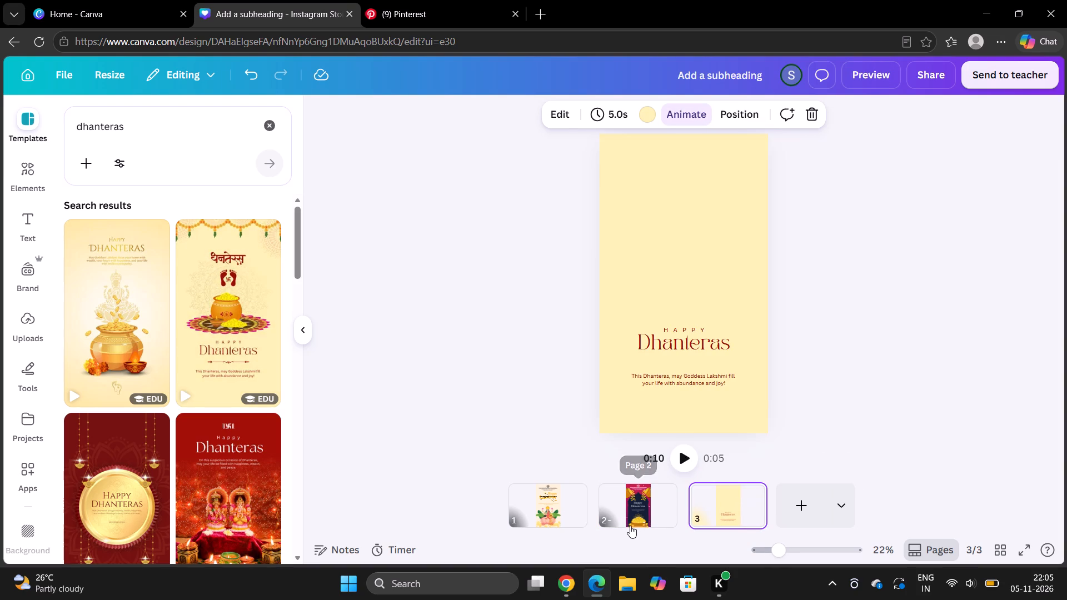
left_click(630, 526)
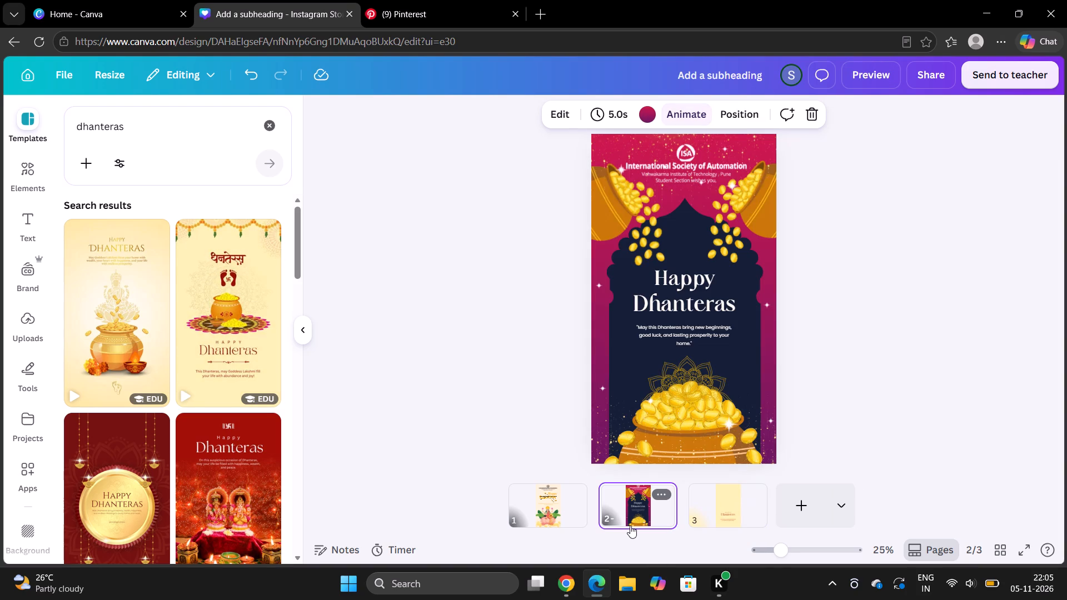
left_click(726, 512)
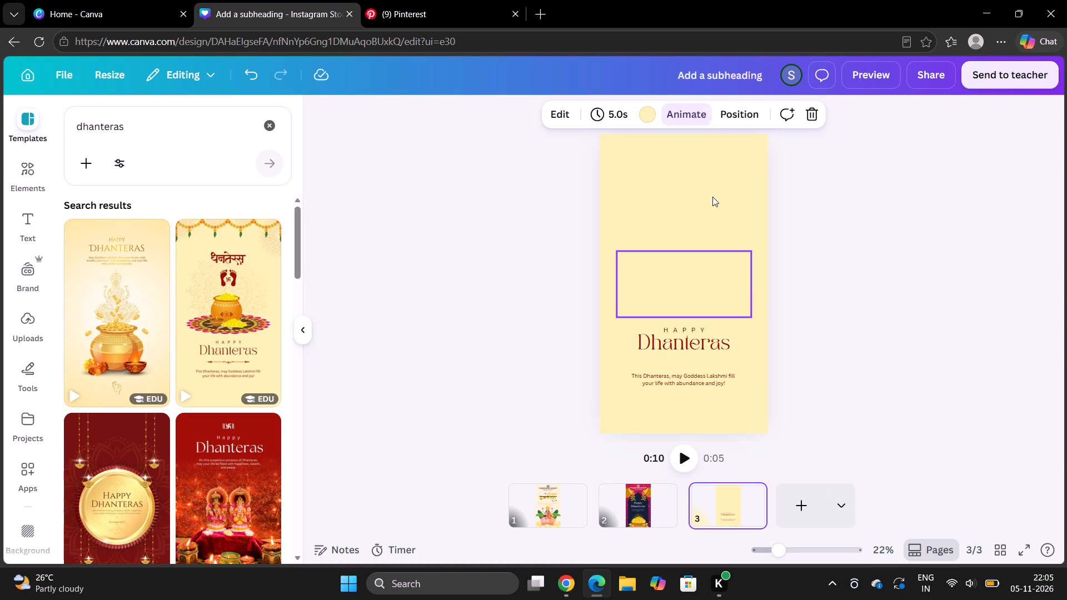
Add a fourth page and remove its cream background so it is plain white.
left_click(804, 501)
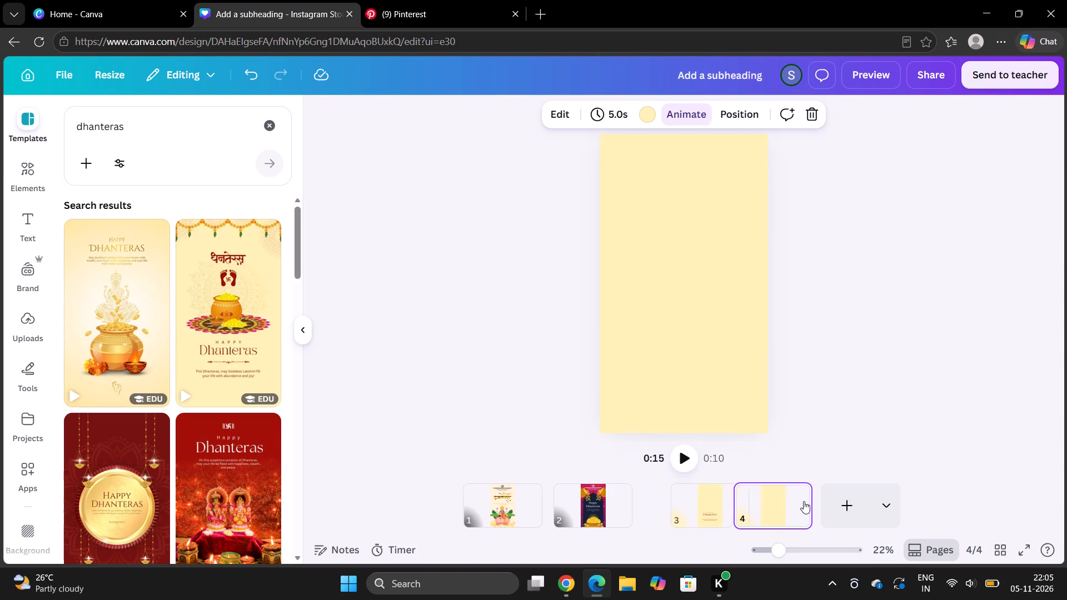
left_click(715, 299)
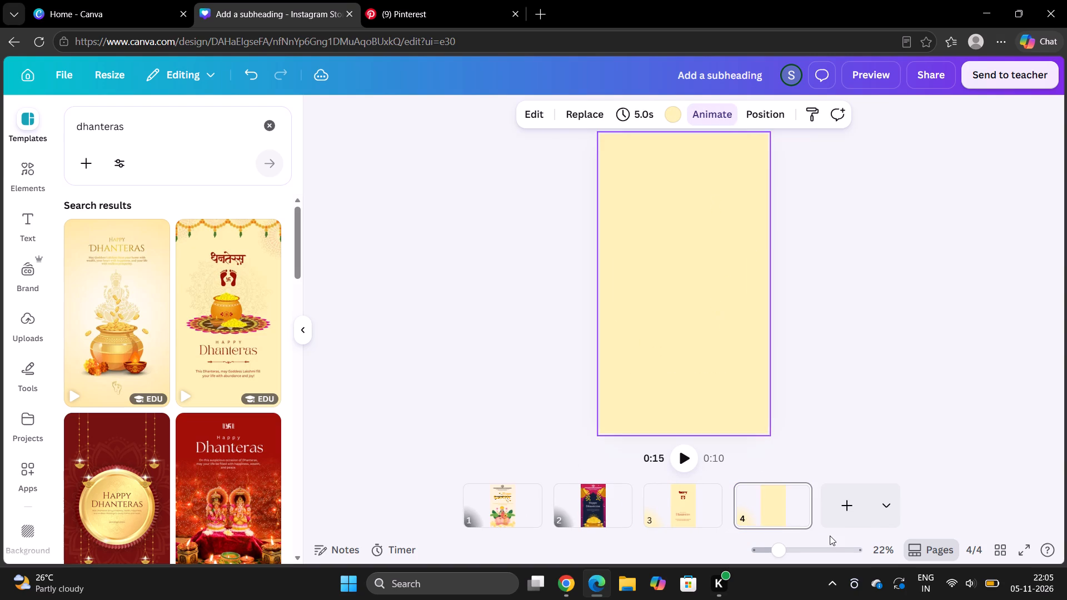
left_click(779, 508)
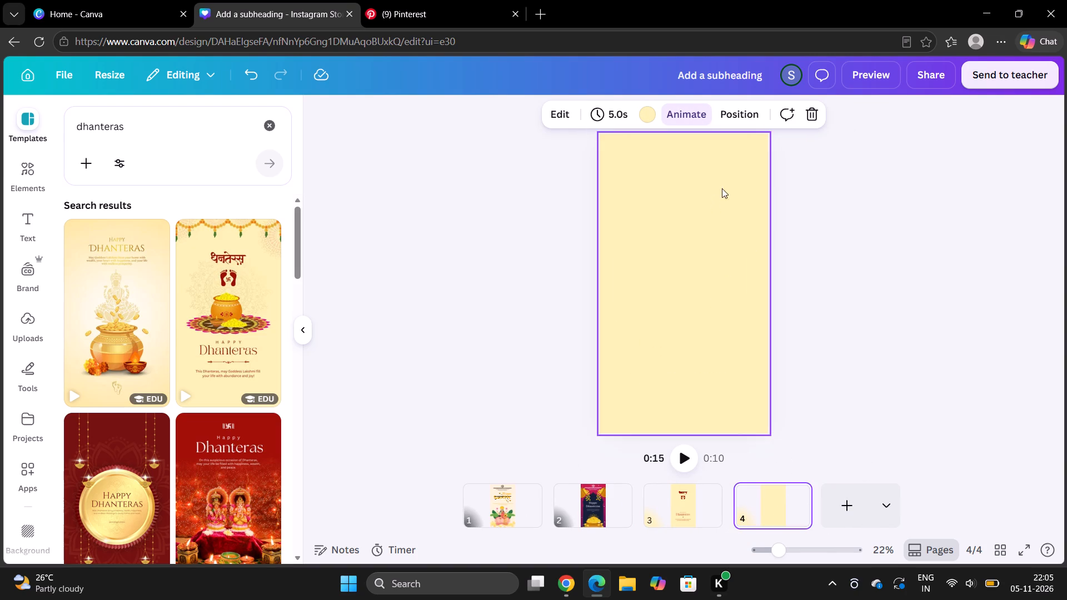
left_click(720, 174)
key("Delete")
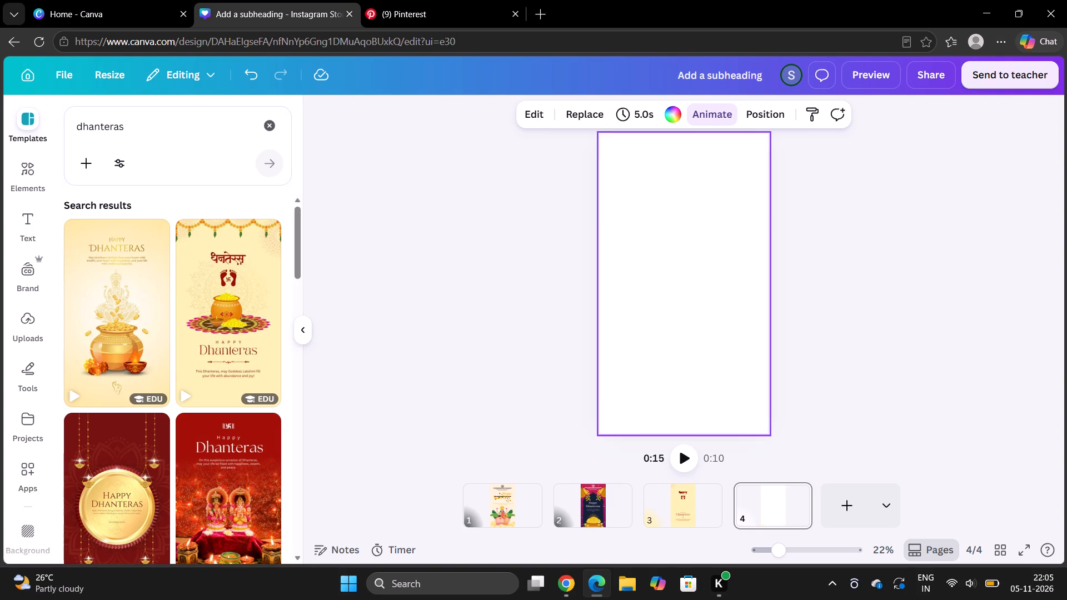
Apply the cream "Happy Dhanteras" template with hanging pink lotuses and a coin pot on a lotus to the fourth page.
scroll(194, 448, "down", 1)
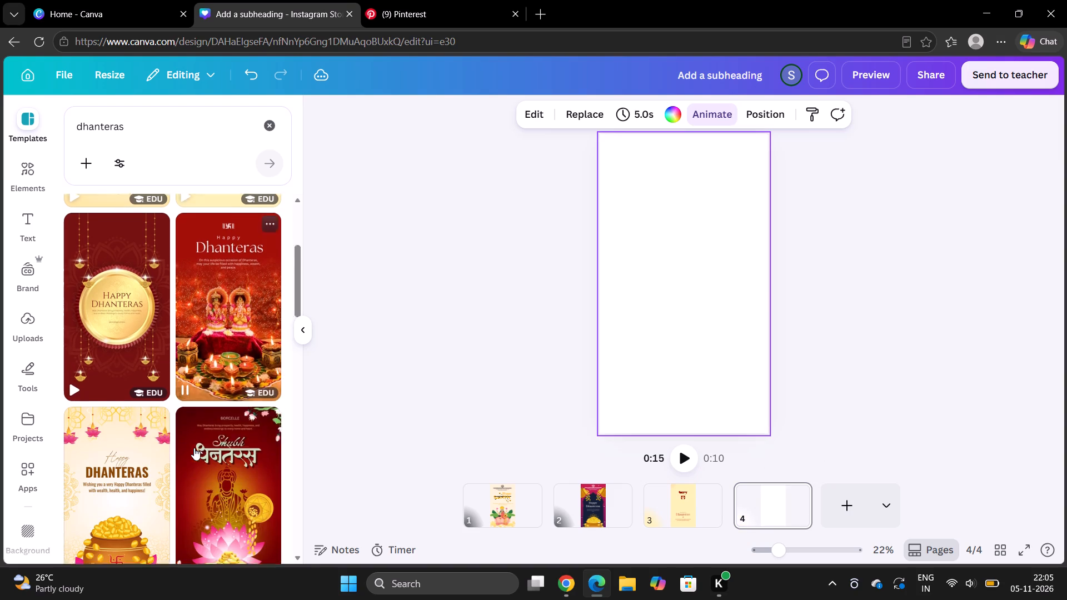
scroll(194, 448, "down", 1)
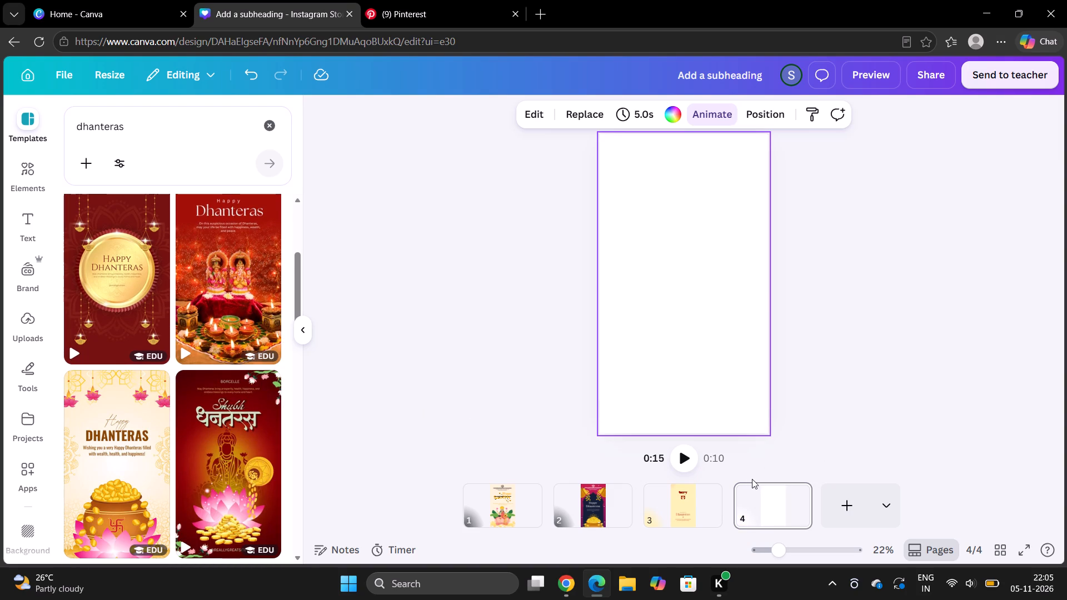
scroll(183, 457, "down", 1)
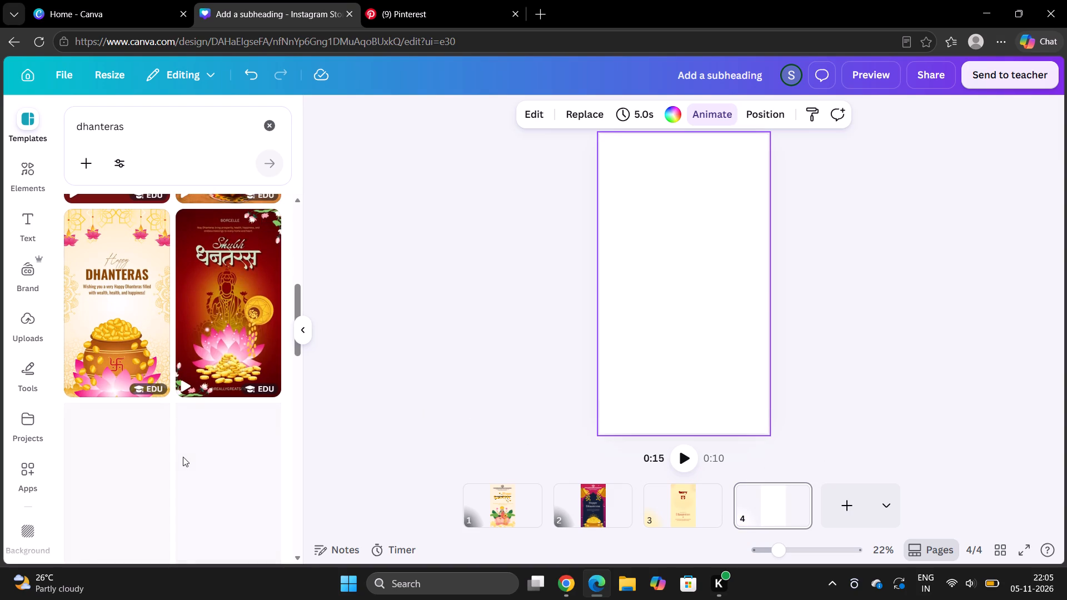
left_click(139, 374)
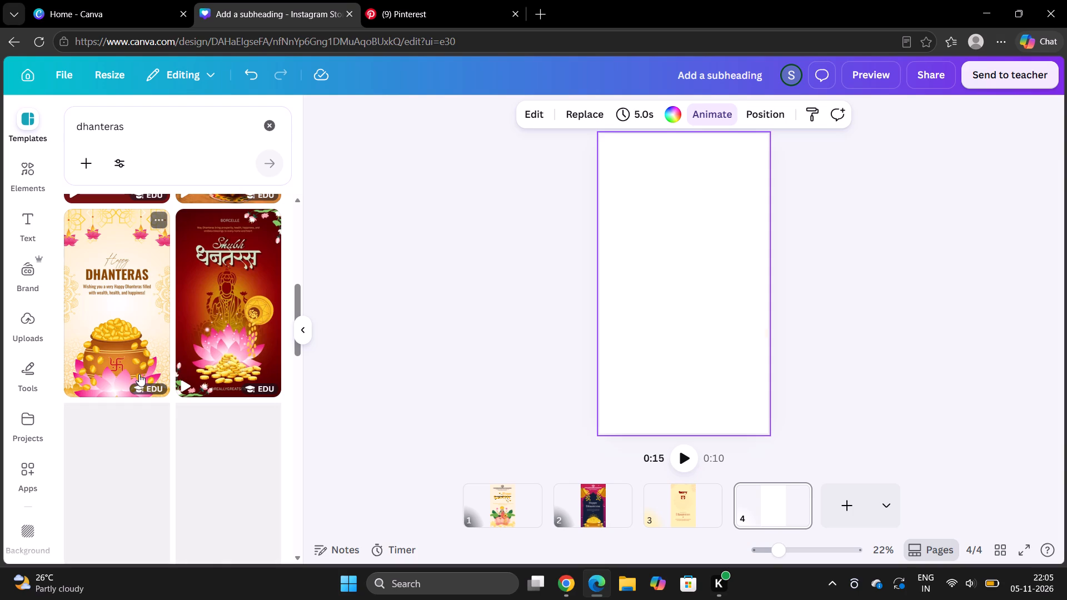
left_click(577, 372)
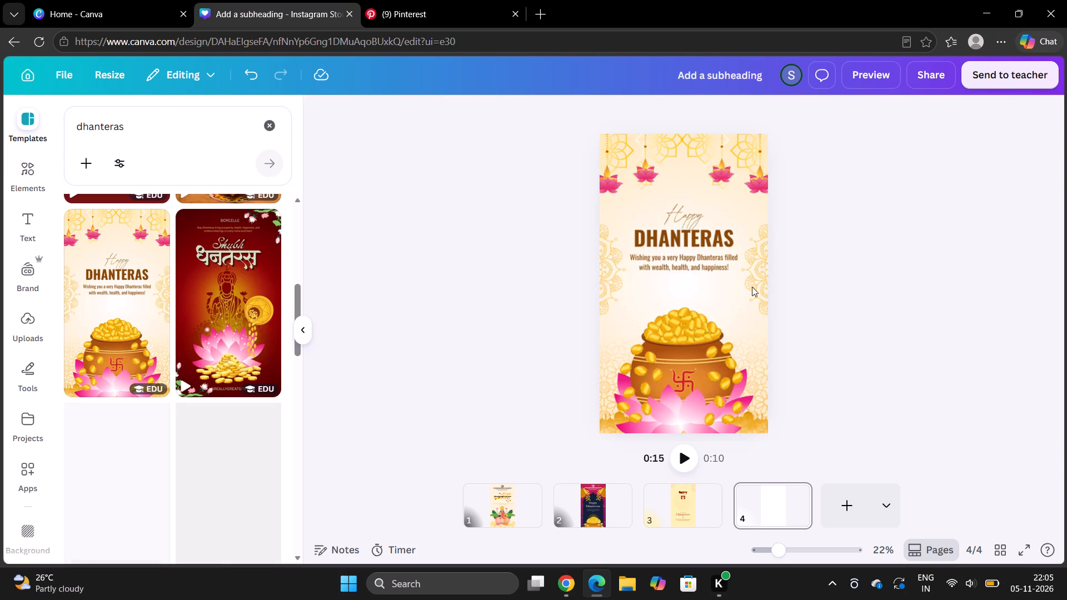
left_click(696, 391)
Add a fifth page after the lotus and coin pot page.
left_click(844, 521)
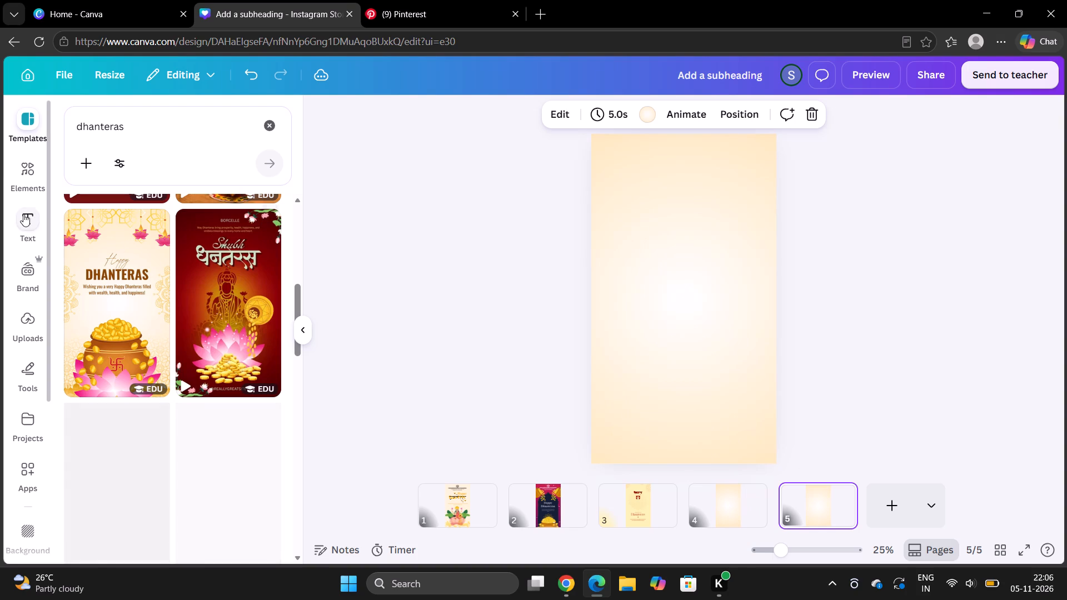
Look through the Dhanteras story templates for a design suited to the blank fifth page.
left_click(24, 172)
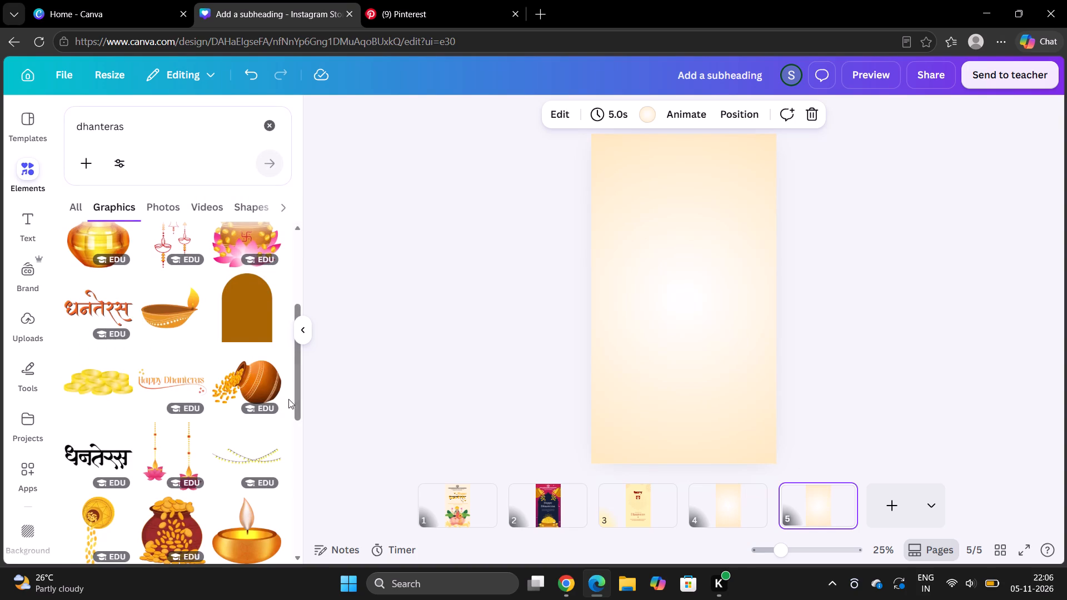
scroll(246, 481, "down", 2)
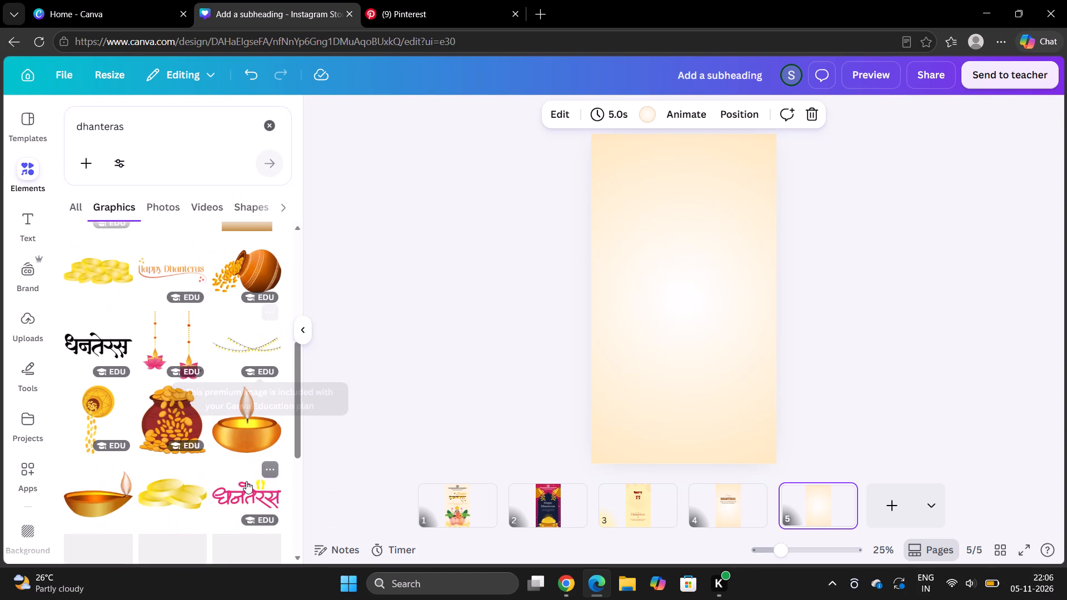
scroll(246, 481, "up", 1)
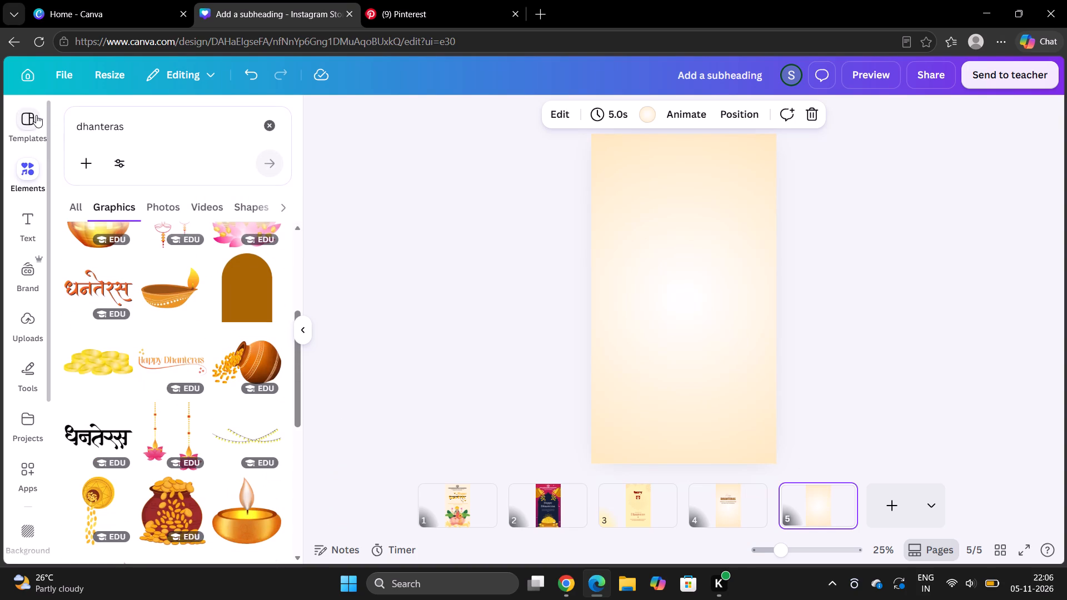
left_click(36, 115)
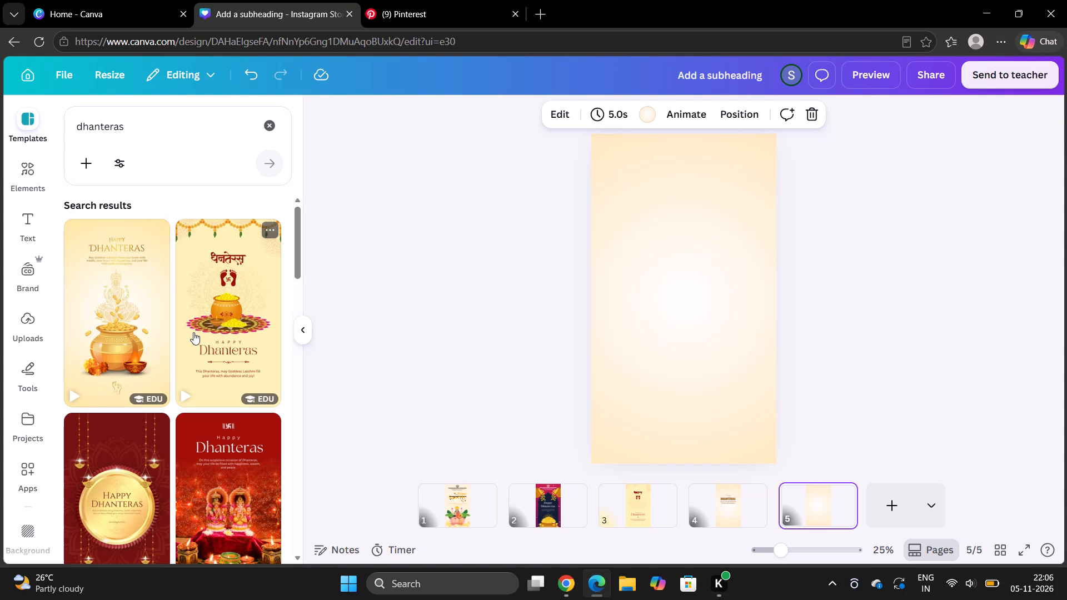
scroll(193, 332, "down", 4)
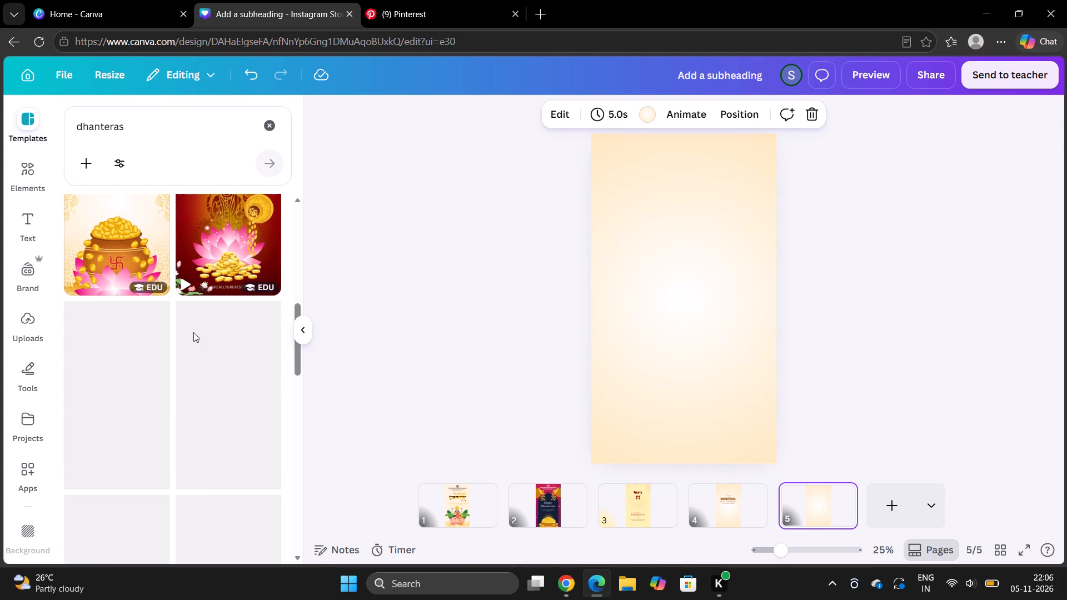
scroll(193, 332, "right", 1)
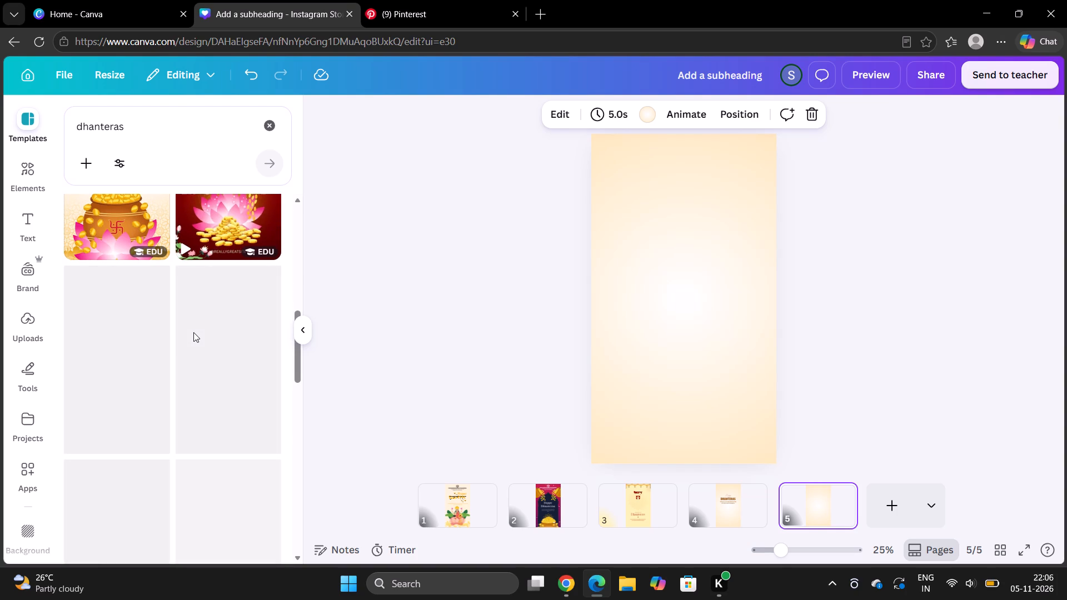
scroll(193, 332, "down", 9)
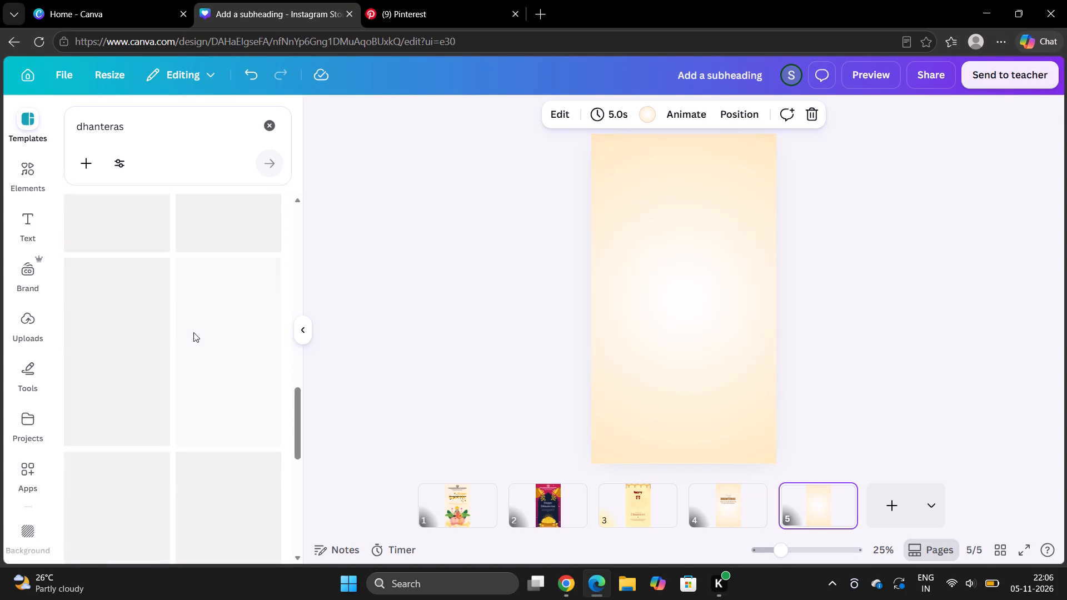
scroll(193, 332, "down", 10)
scroll(193, 332, "up", 9)
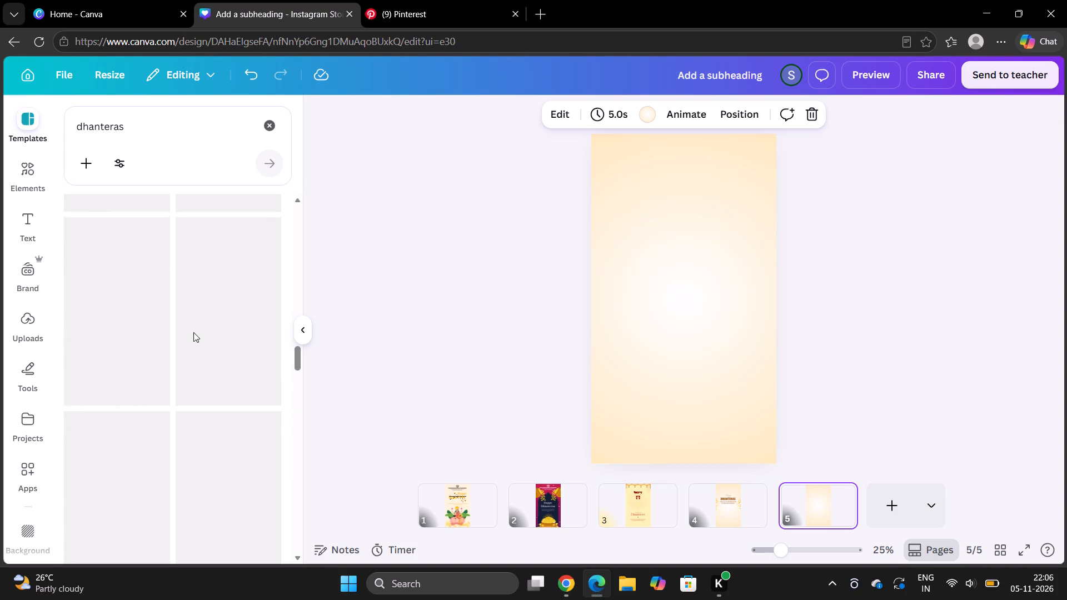
scroll(193, 332, "up", 7)
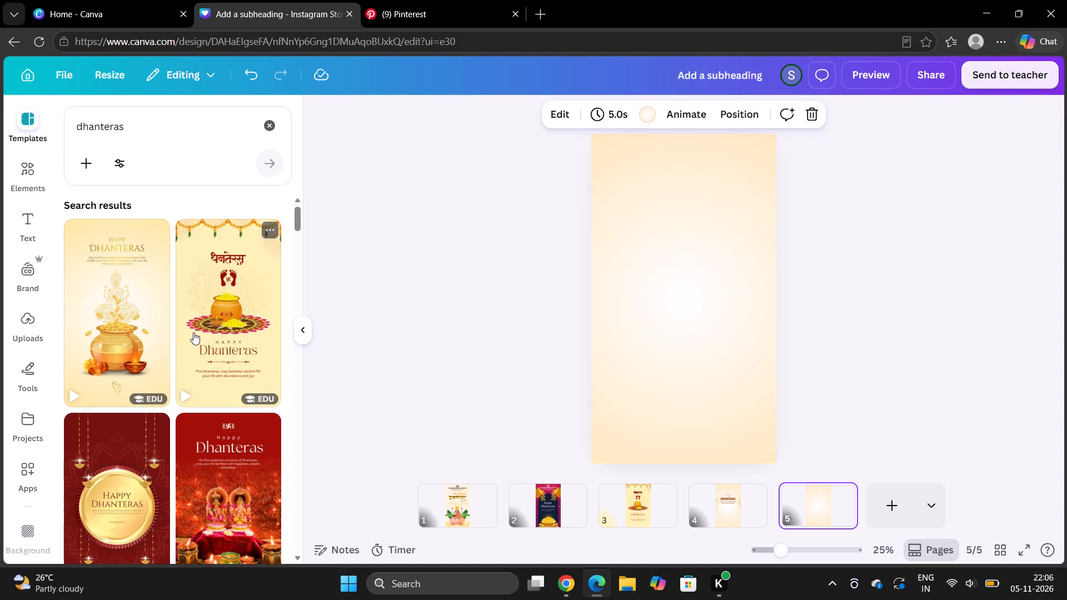
scroll(193, 332, "down", 3)
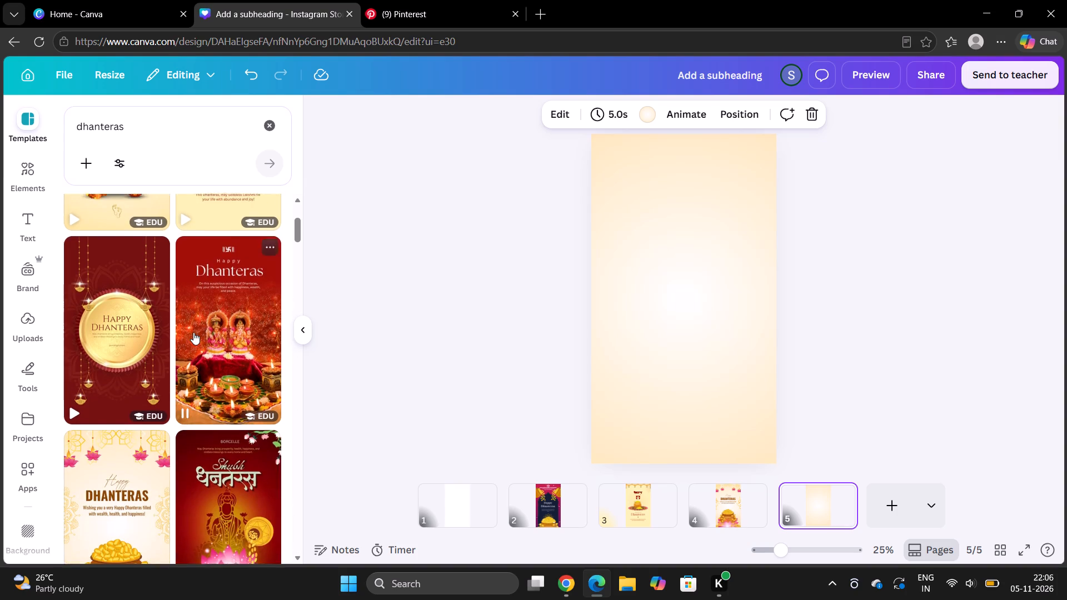
scroll(193, 332, "down", 5)
scroll(193, 332, "up", 3)
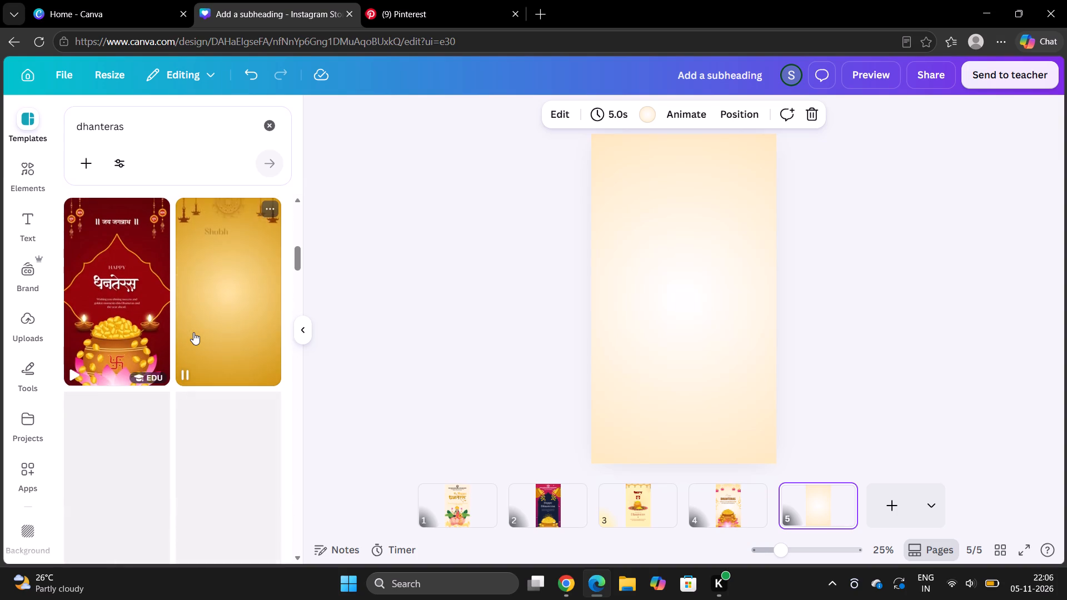
scroll(206, 464, "down", 4)
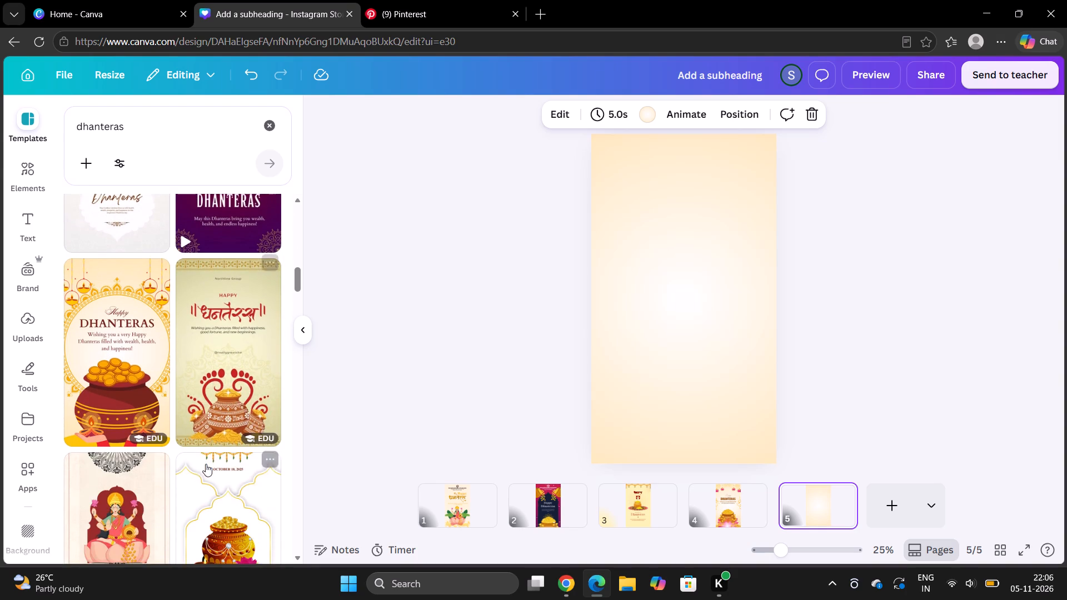
scroll(288, 482, "down", 2)
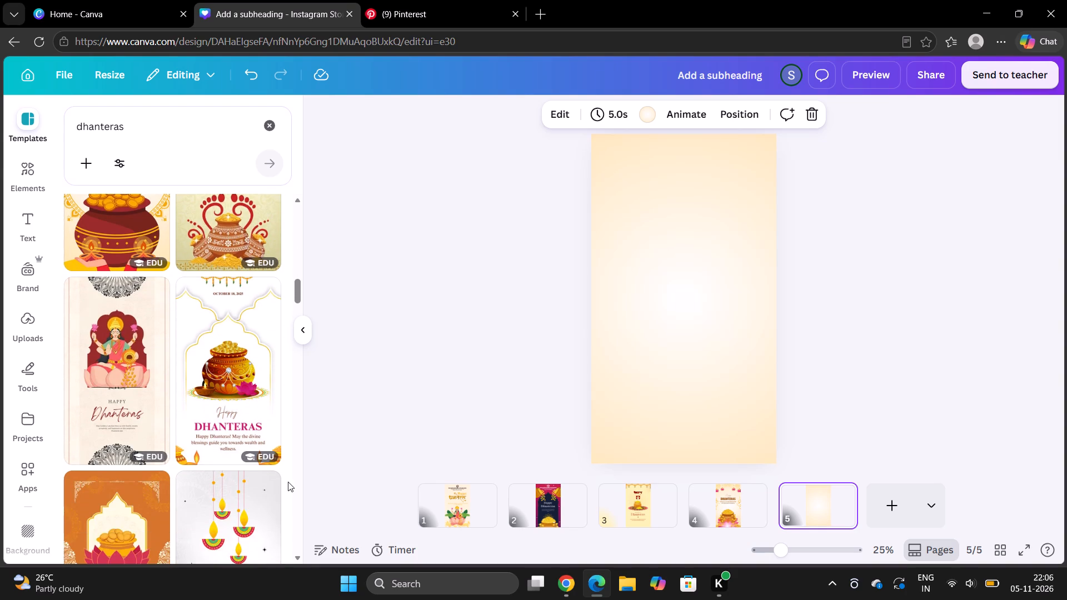
scroll(288, 482, "down", 5)
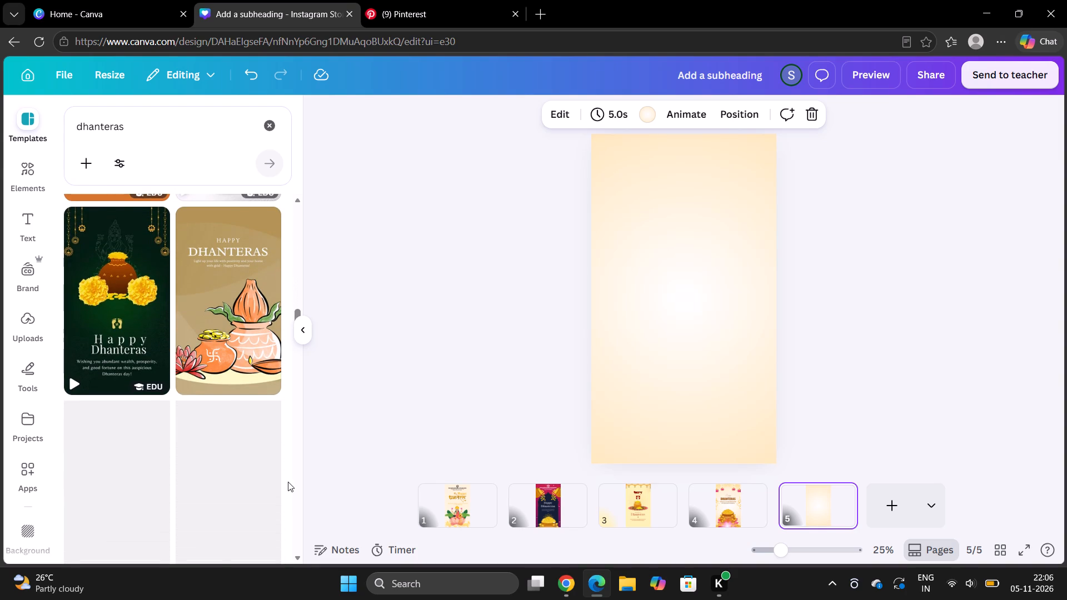
scroll(288, 482, "down", 3)
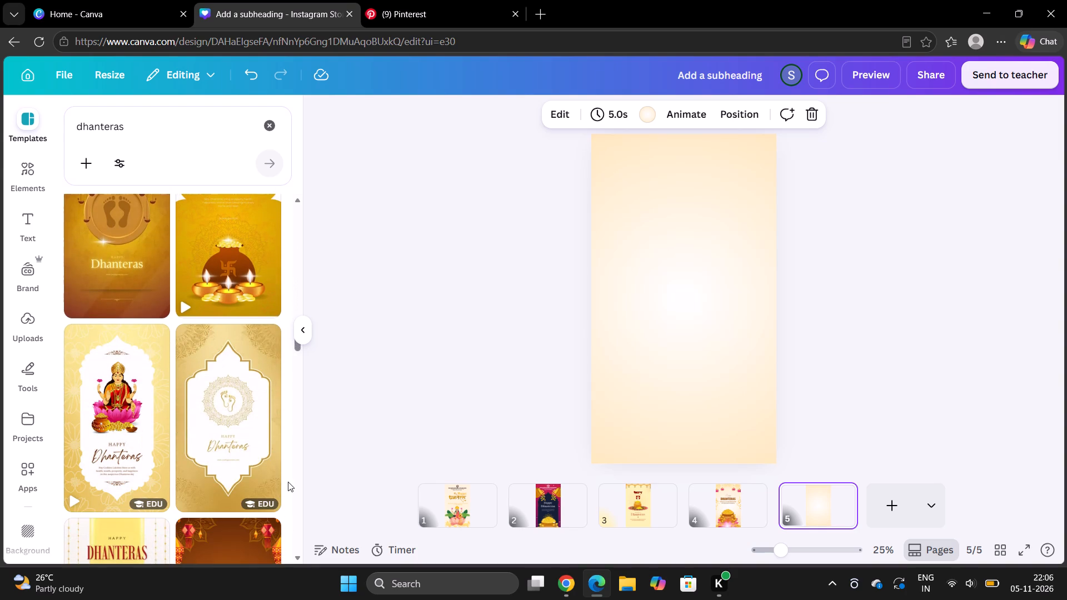
scroll(288, 482, "down", 4)
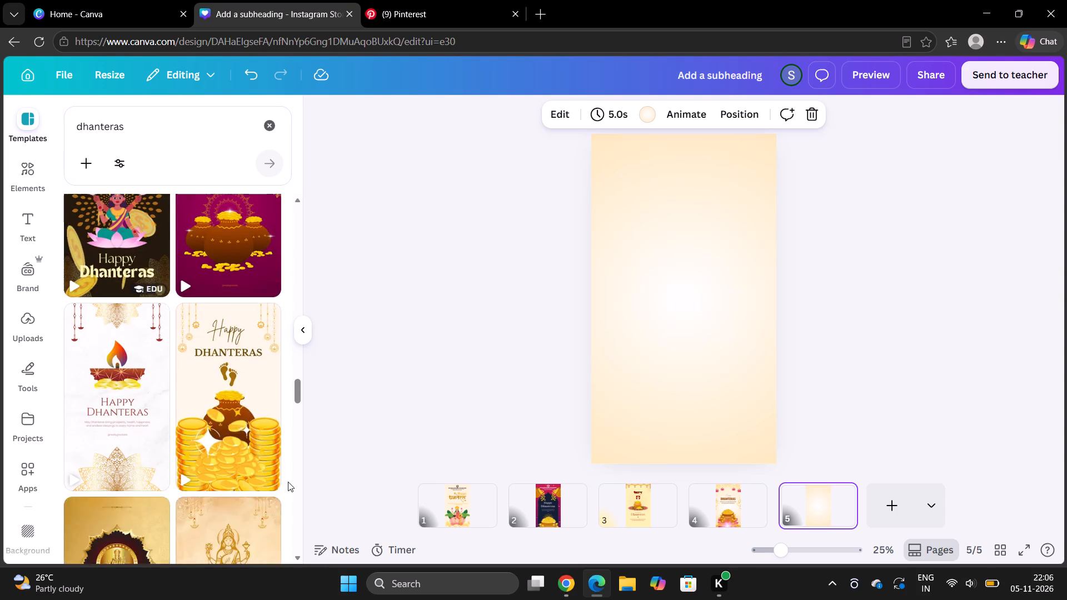
scroll(288, 482, "down", 1)
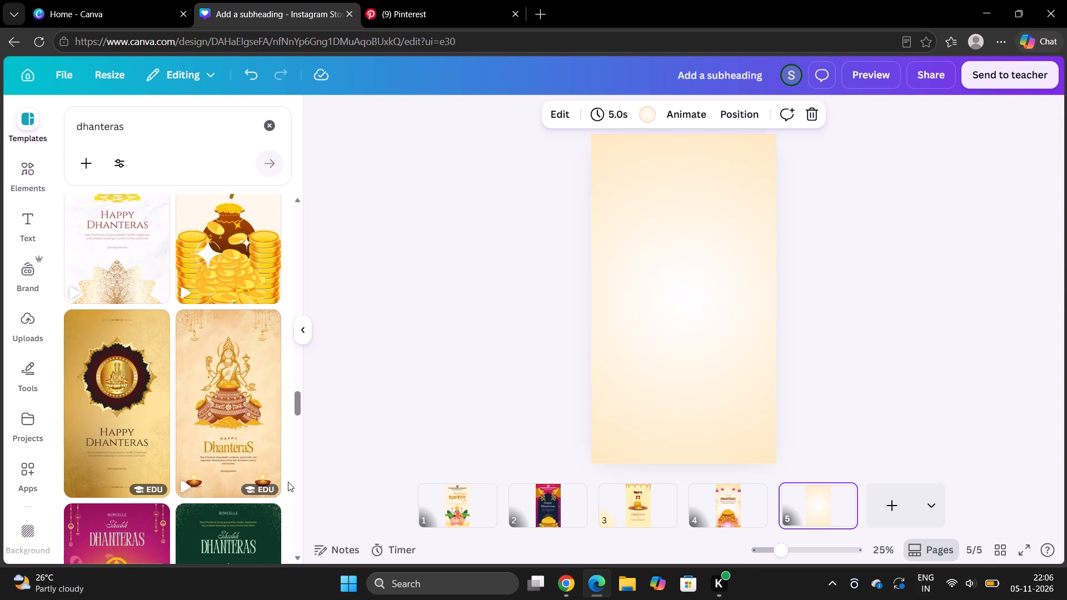
scroll(288, 482, "down", 3)
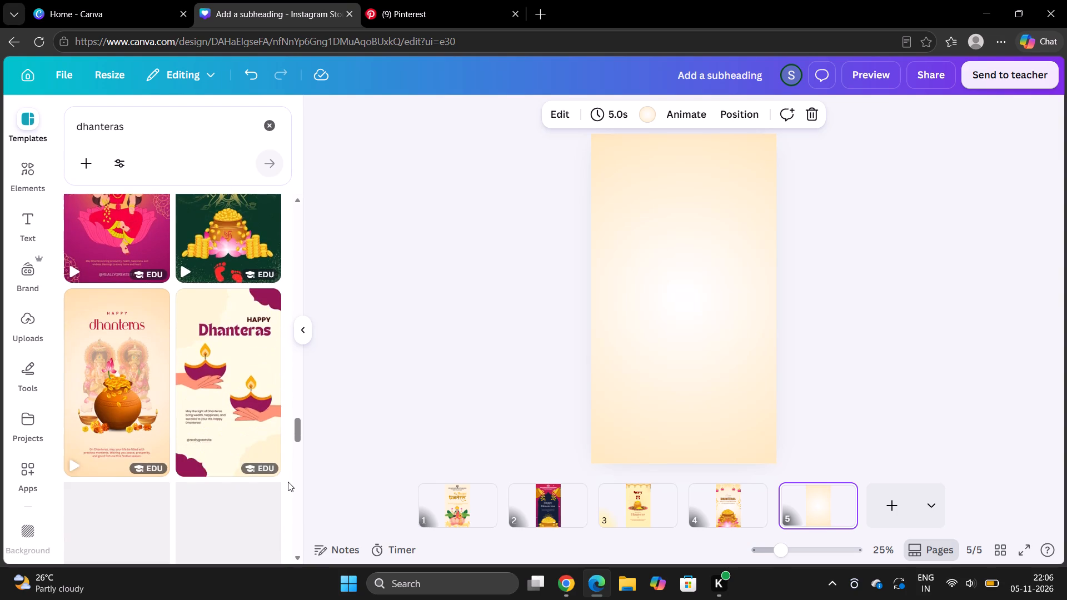
scroll(288, 482, "down", 2)
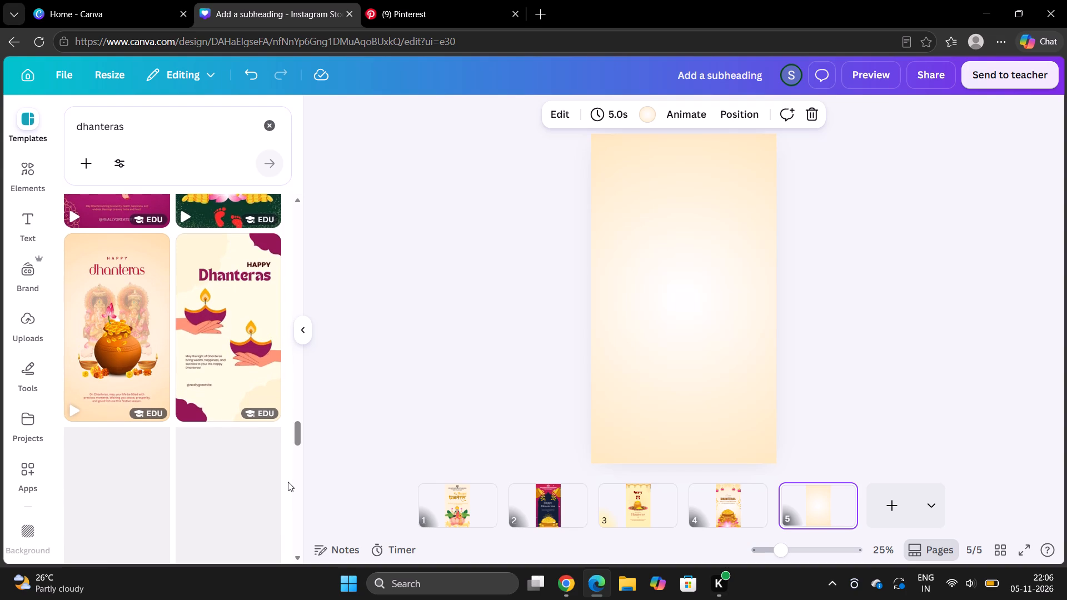
scroll(288, 482, "down", 1)
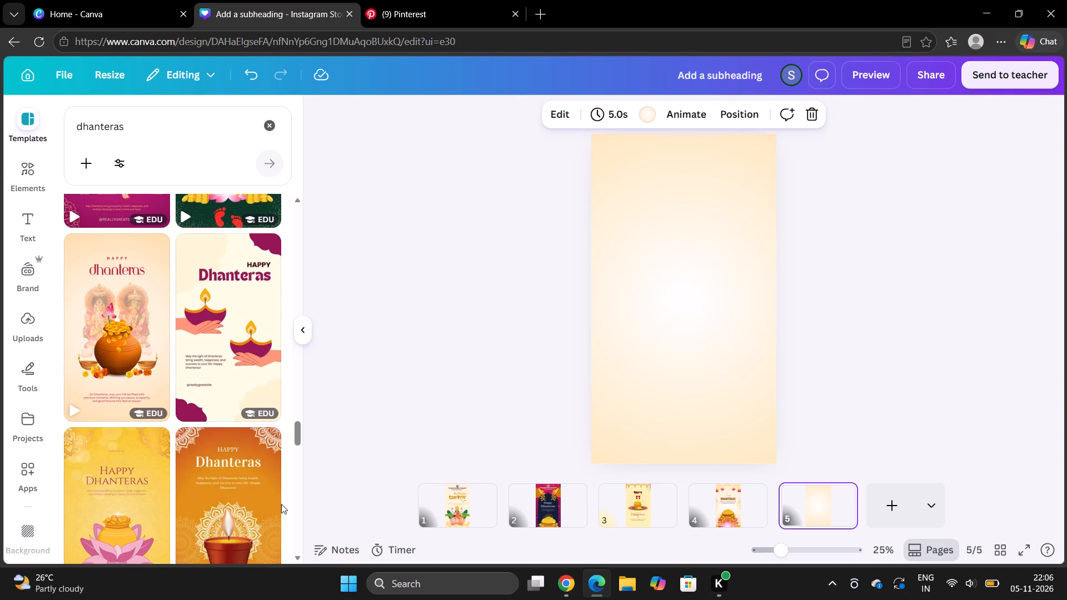
scroll(286, 507, "down", 4)
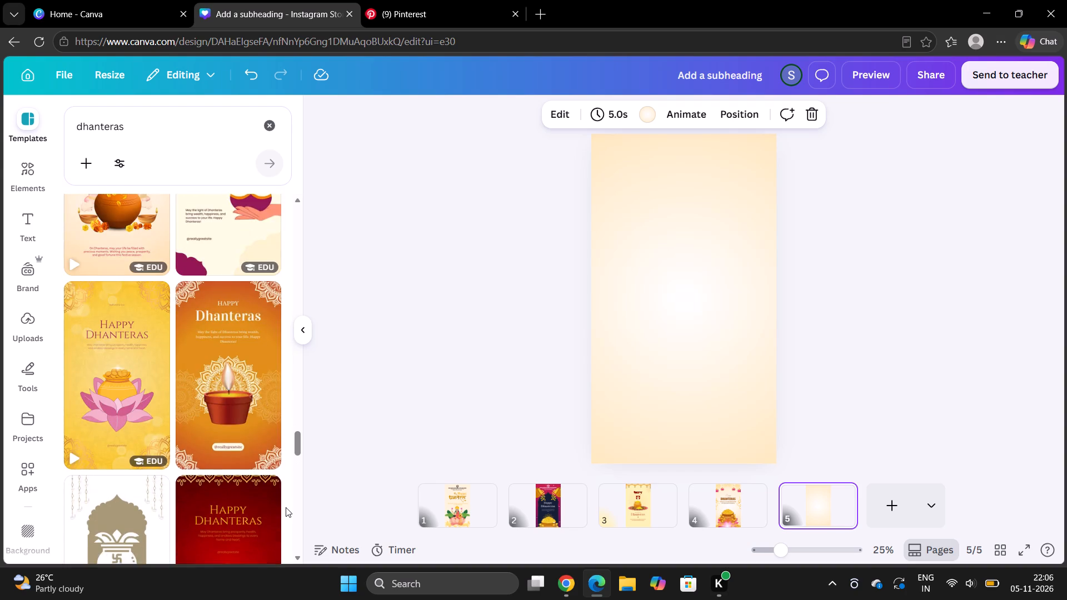
scroll(286, 507, "down", 5)
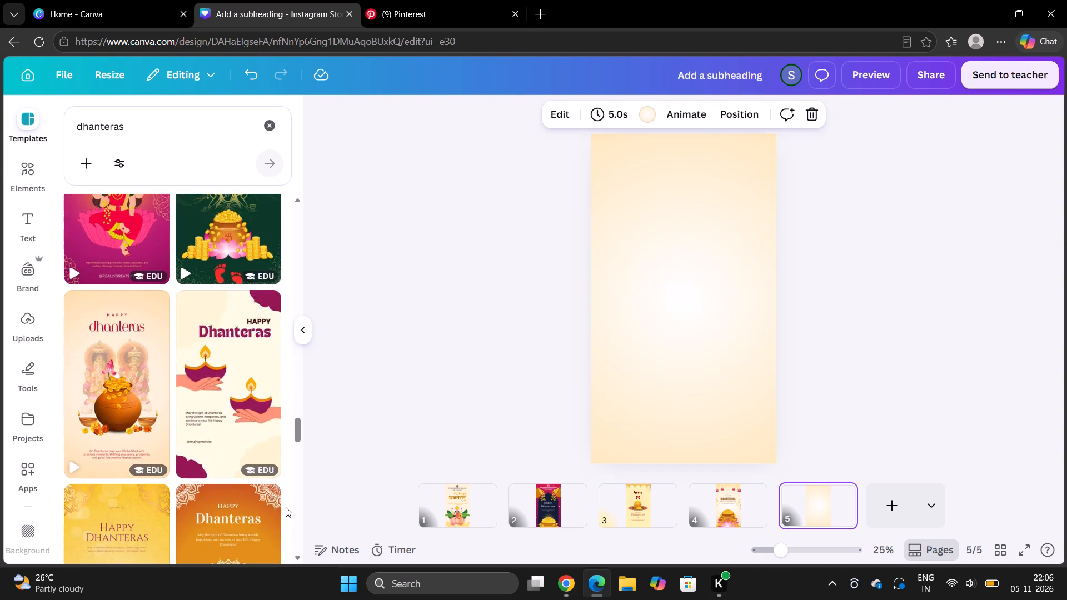
scroll(286, 507, "down", 5)
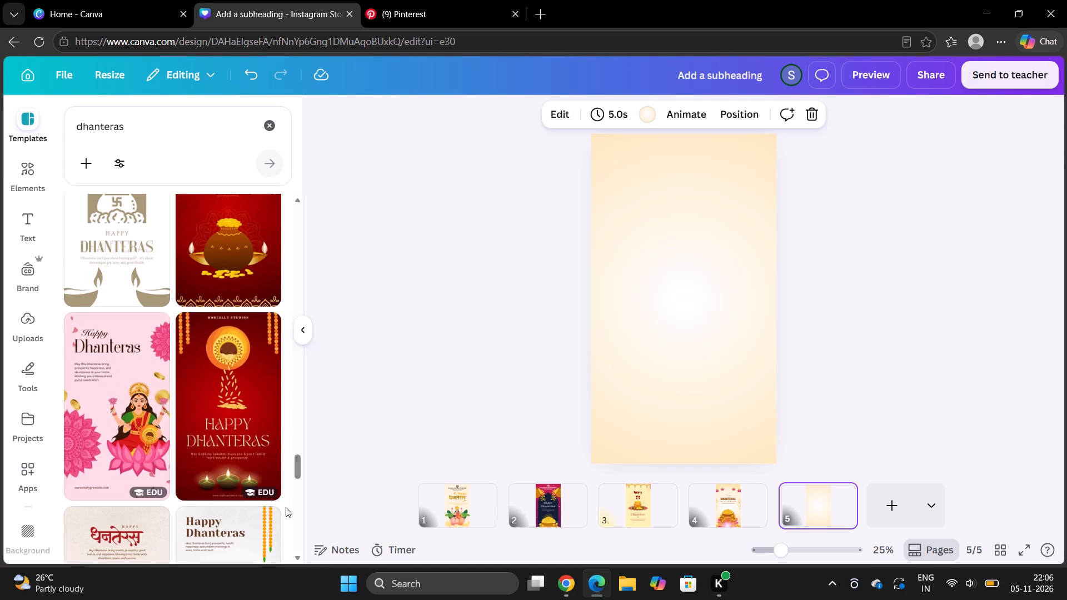
scroll(286, 507, "down", 3)
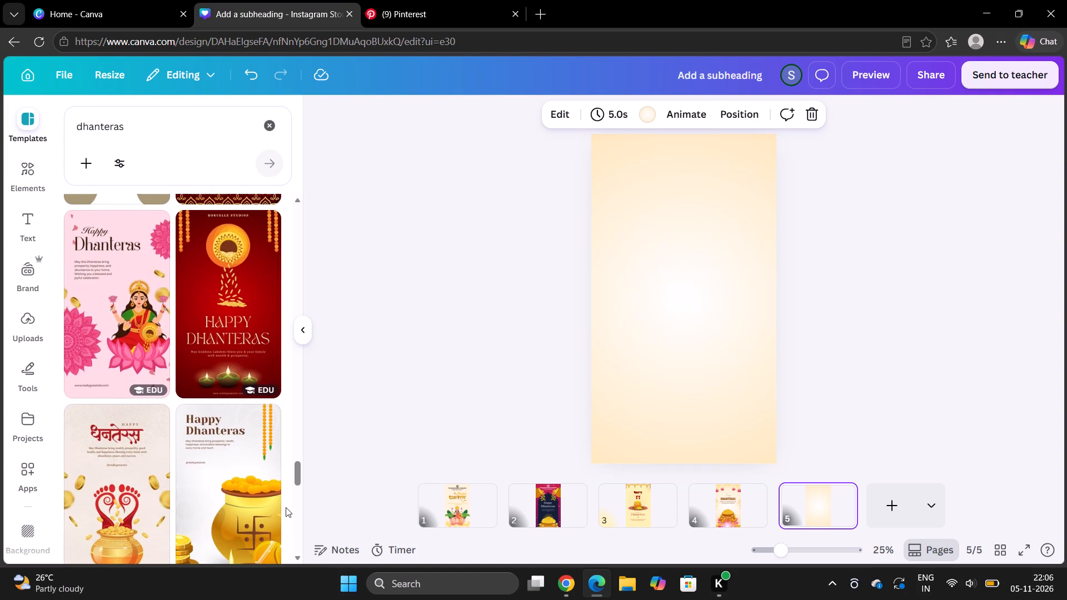
scroll(286, 507, "down", 1)
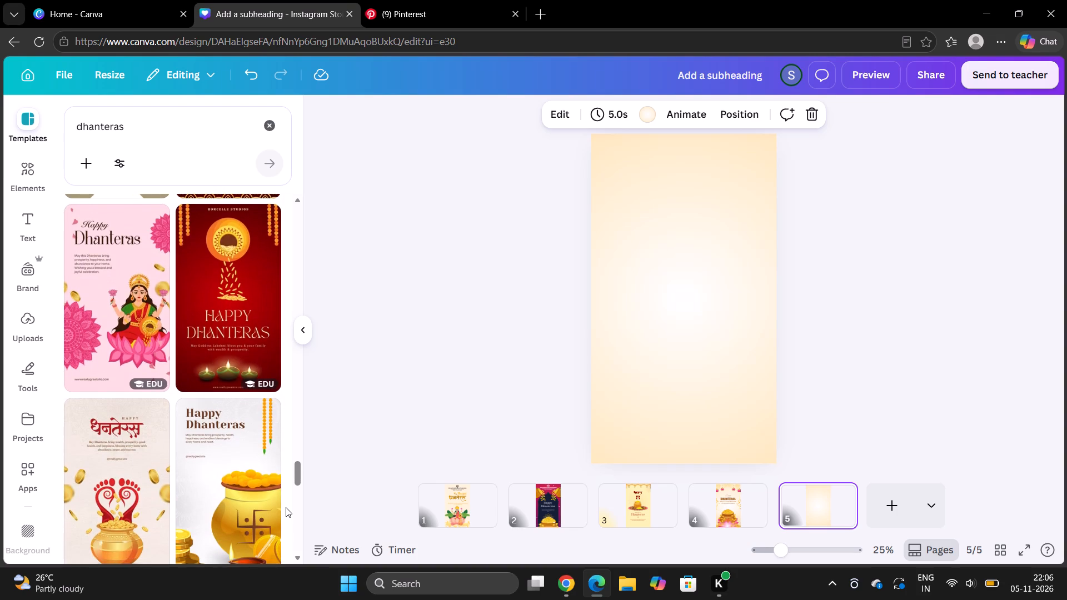
scroll(286, 507, "down", 2)
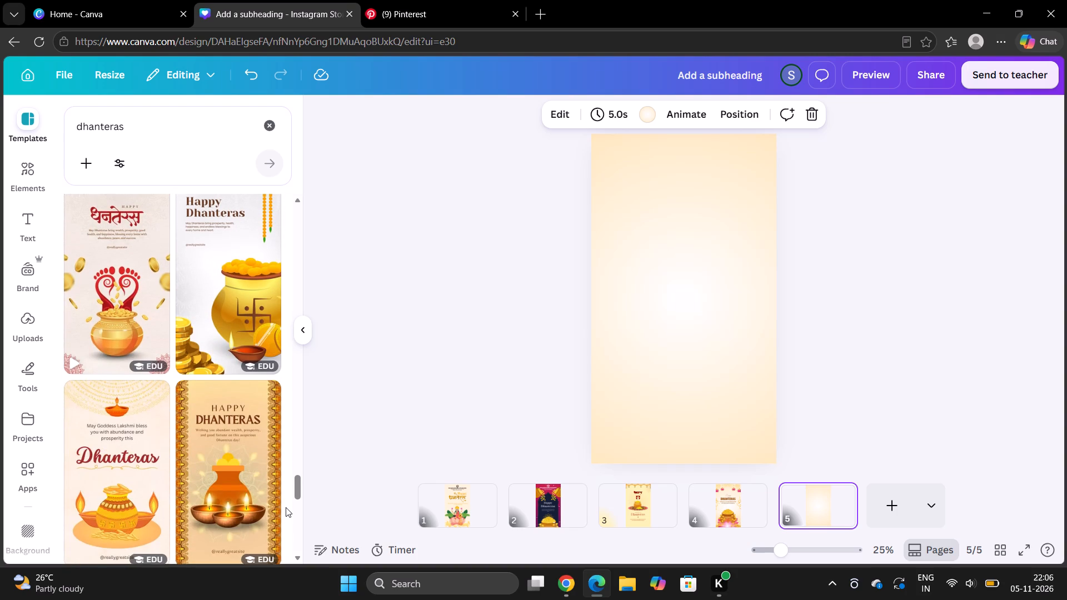
Look through the Dhanteras graphics for artwork such as coin pots, diyas, Lakshmi figures and lettering for the fifth page.
left_click(28, 163)
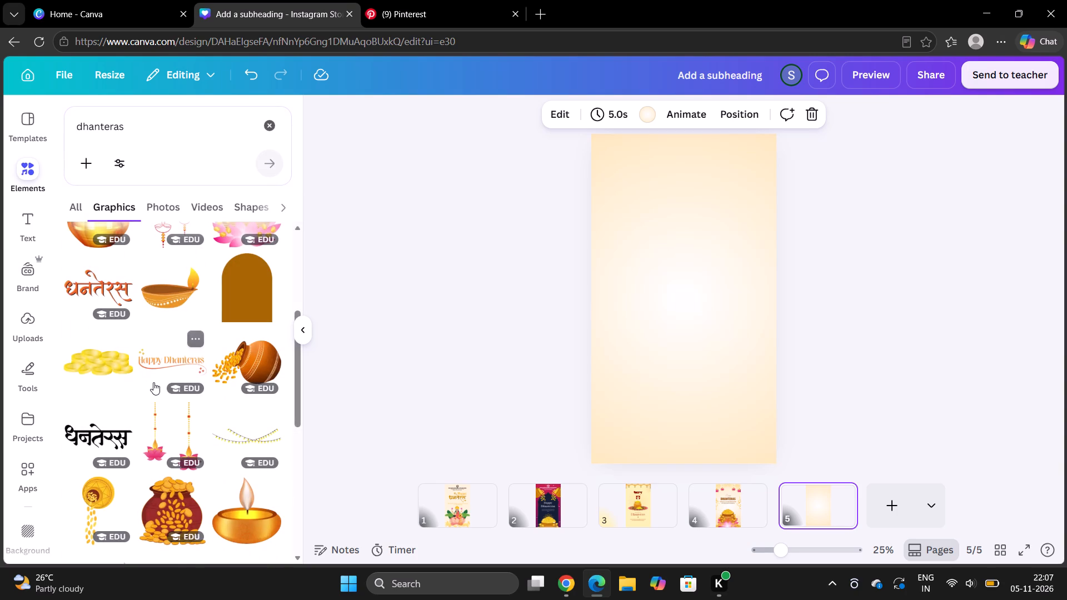
scroll(153, 382, "down", 2)
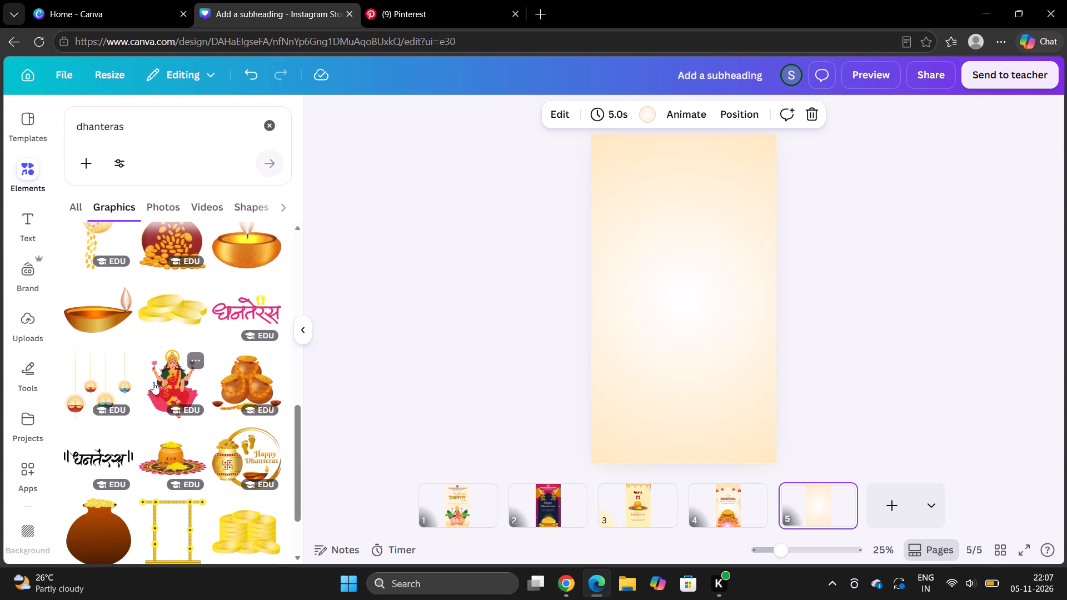
scroll(196, 437, "down", 1)
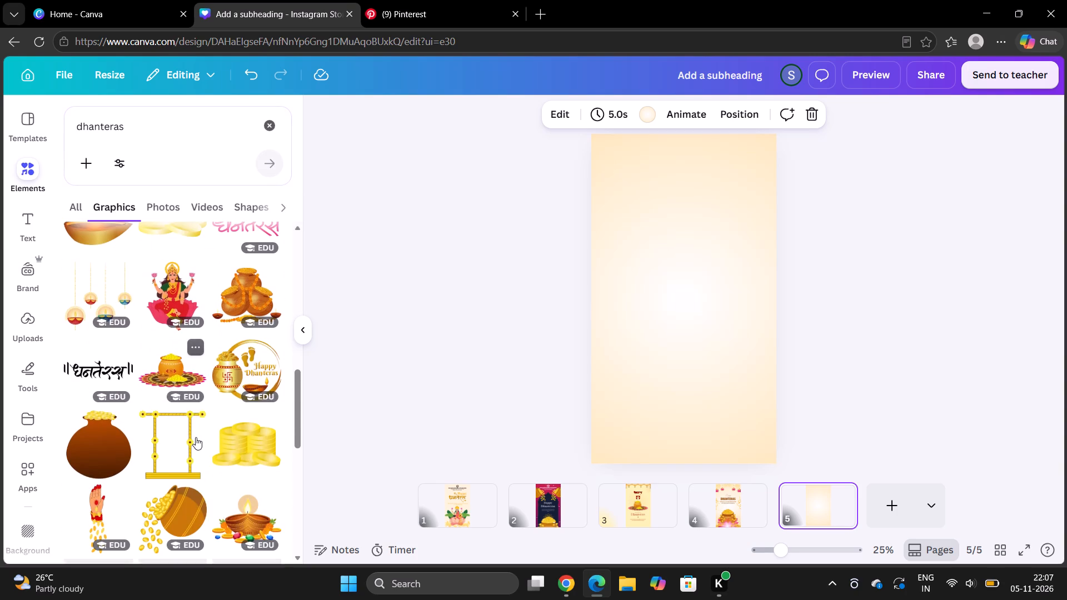
scroll(196, 437, "down", 3)
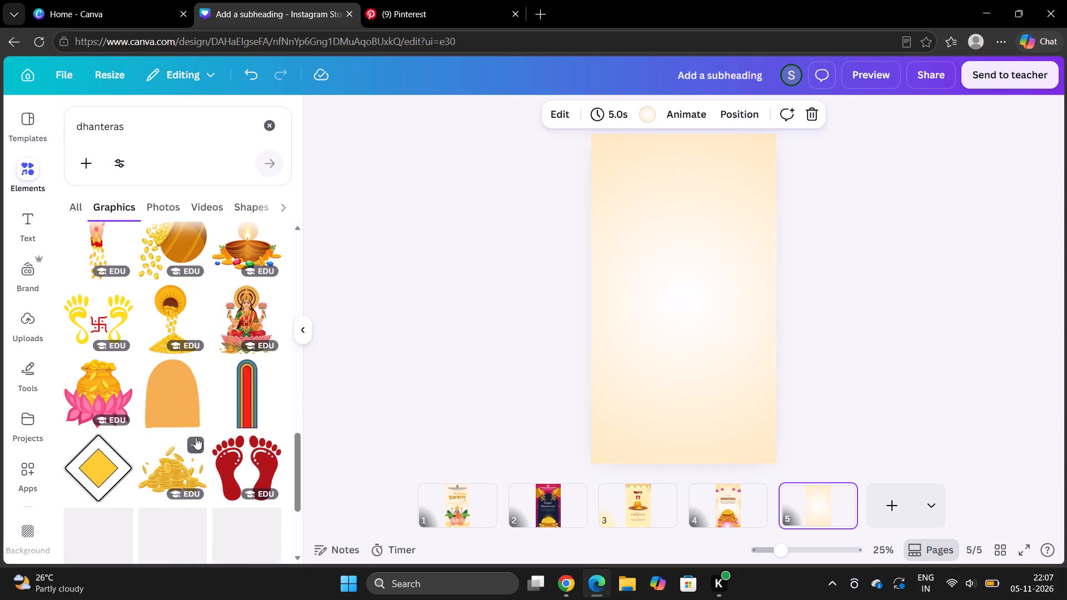
scroll(166, 362, "down", 2)
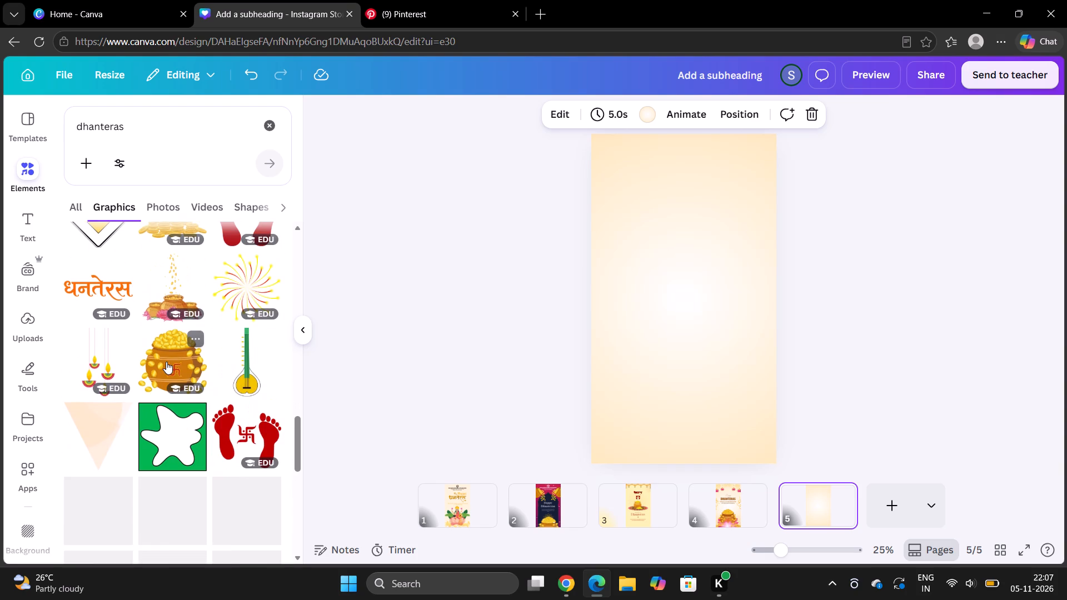
scroll(166, 362, "down", 1)
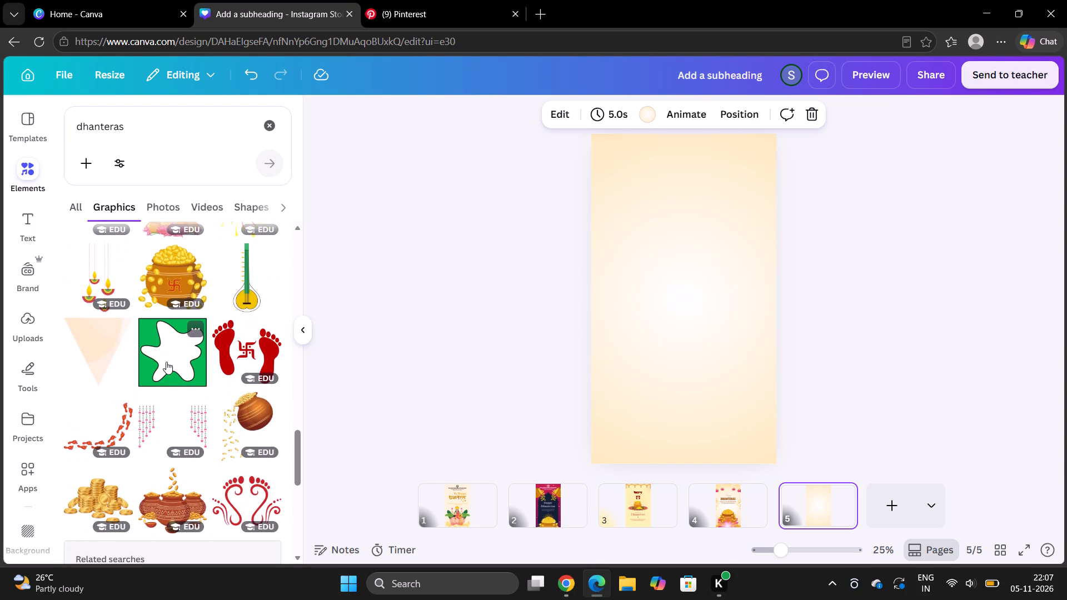
scroll(166, 362, "down", 1)
scroll(166, 362, "up", 5)
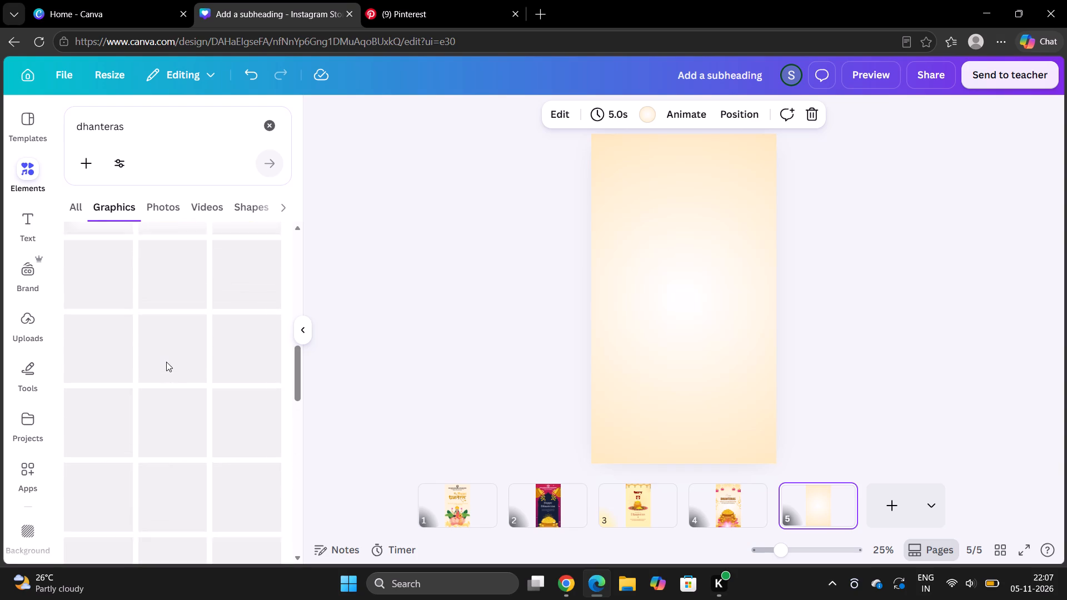
scroll(166, 362, "up", 1)
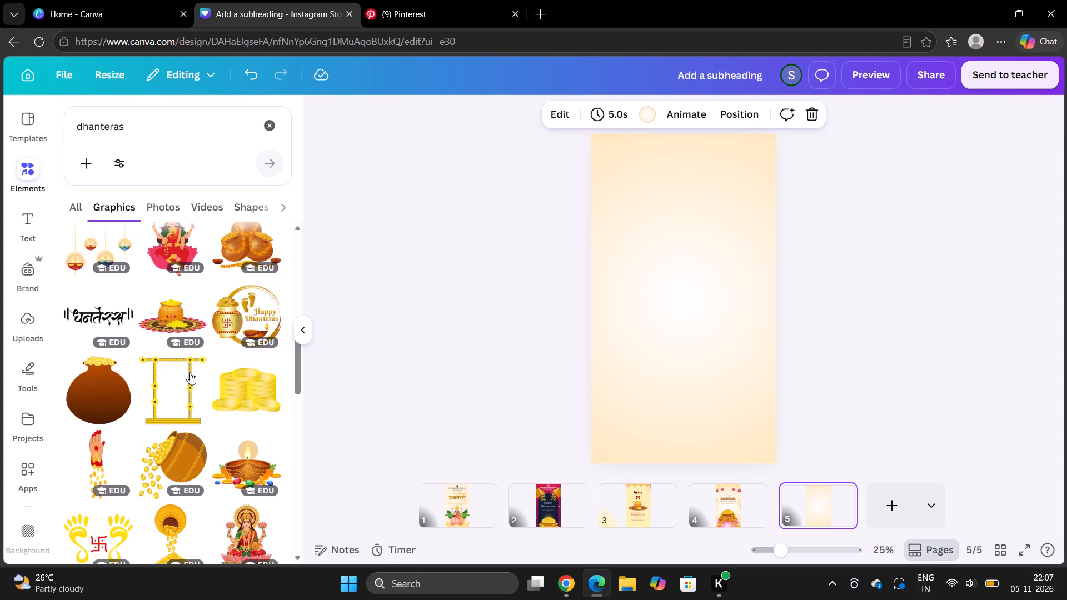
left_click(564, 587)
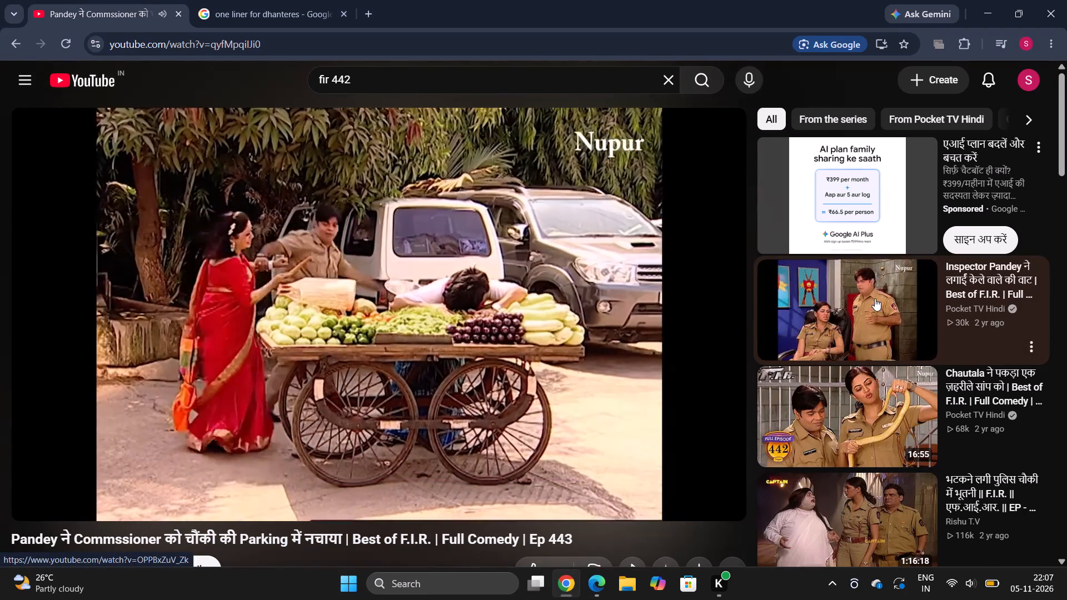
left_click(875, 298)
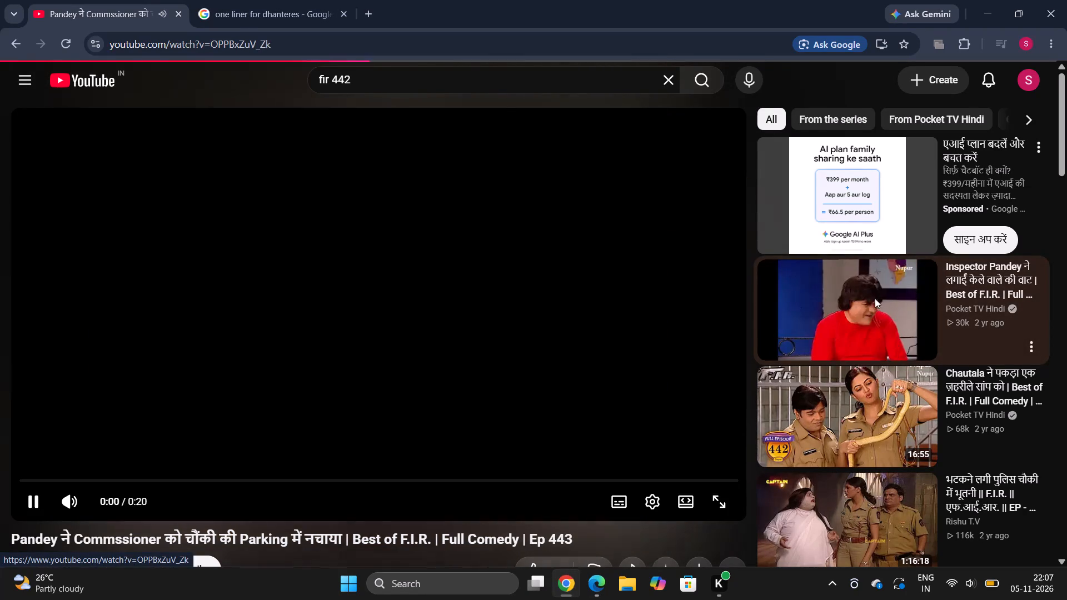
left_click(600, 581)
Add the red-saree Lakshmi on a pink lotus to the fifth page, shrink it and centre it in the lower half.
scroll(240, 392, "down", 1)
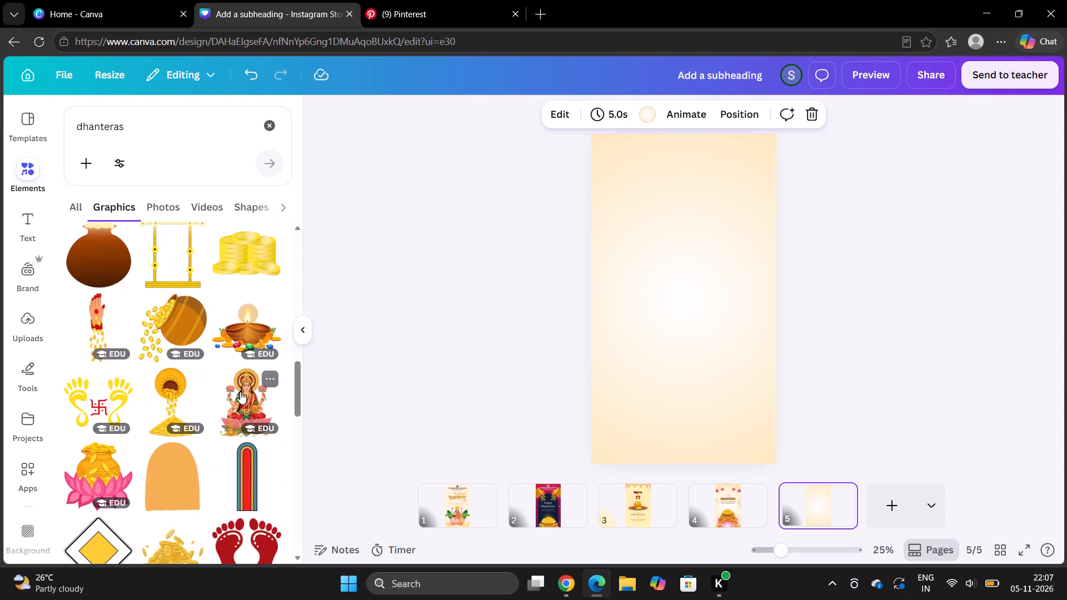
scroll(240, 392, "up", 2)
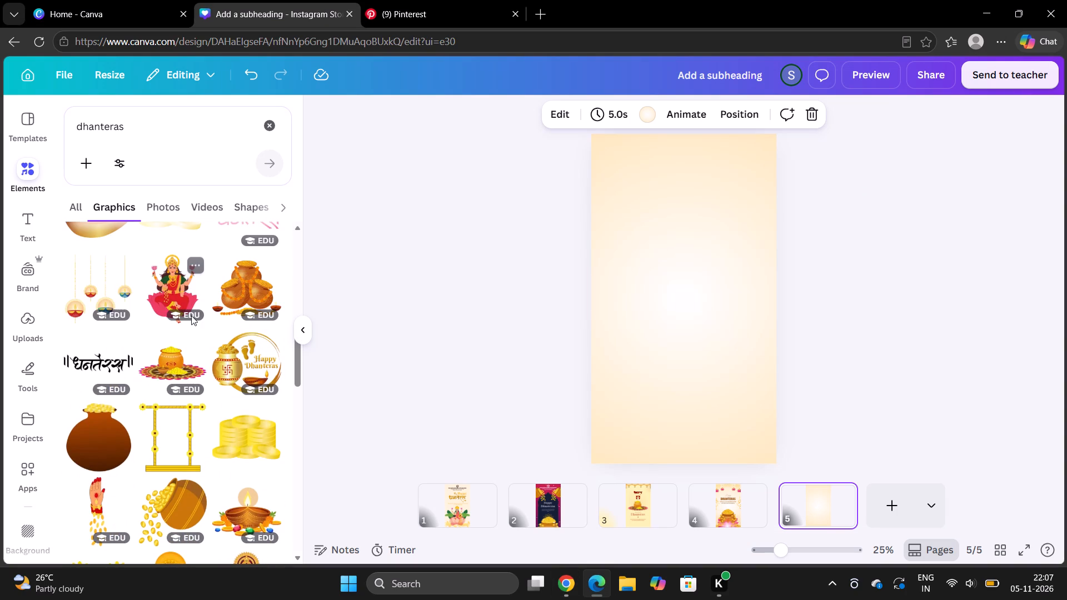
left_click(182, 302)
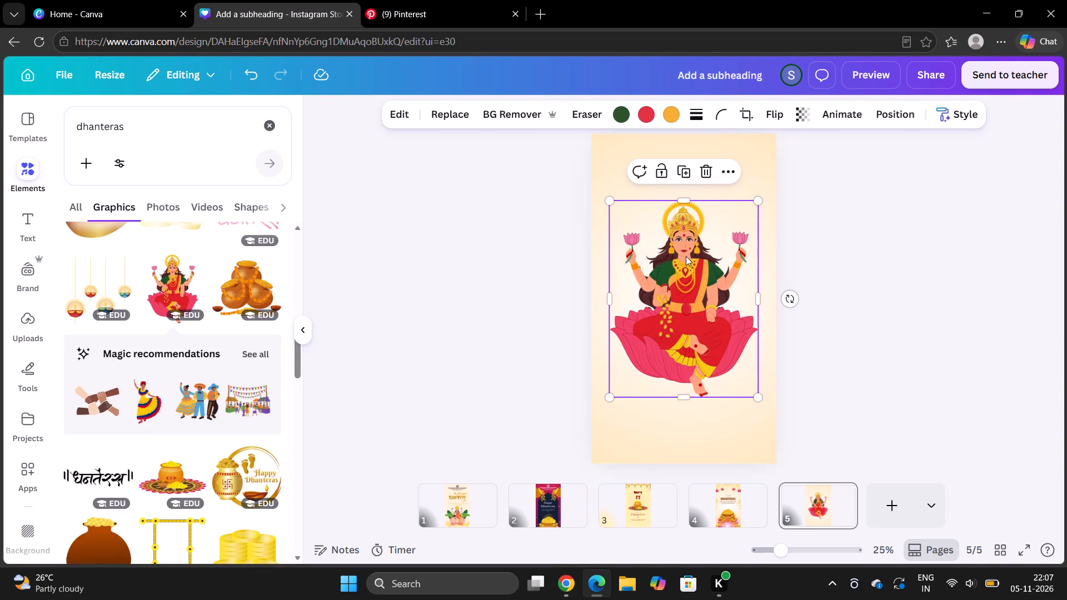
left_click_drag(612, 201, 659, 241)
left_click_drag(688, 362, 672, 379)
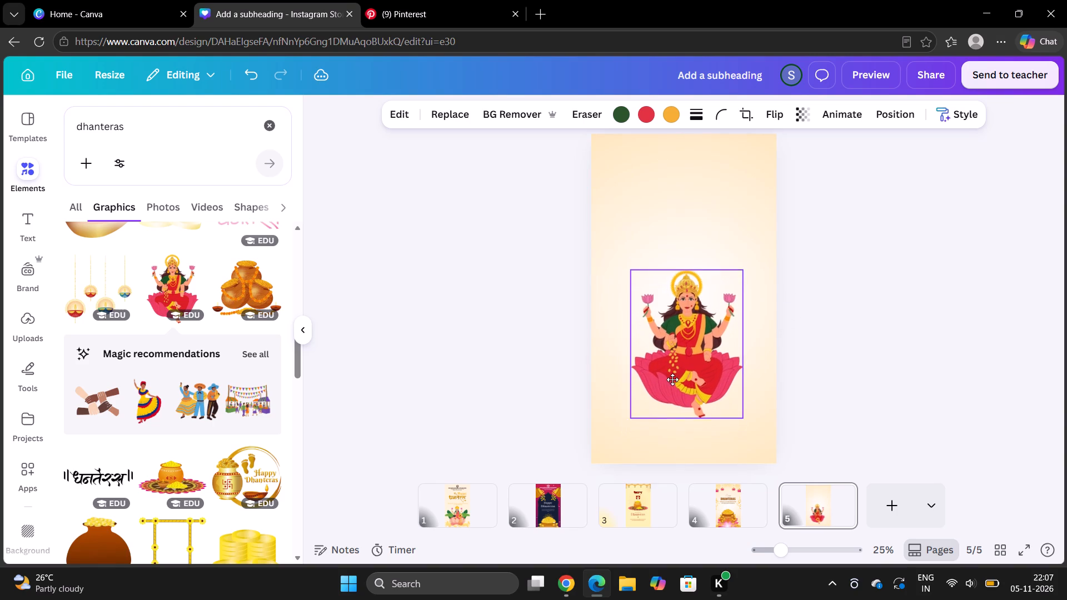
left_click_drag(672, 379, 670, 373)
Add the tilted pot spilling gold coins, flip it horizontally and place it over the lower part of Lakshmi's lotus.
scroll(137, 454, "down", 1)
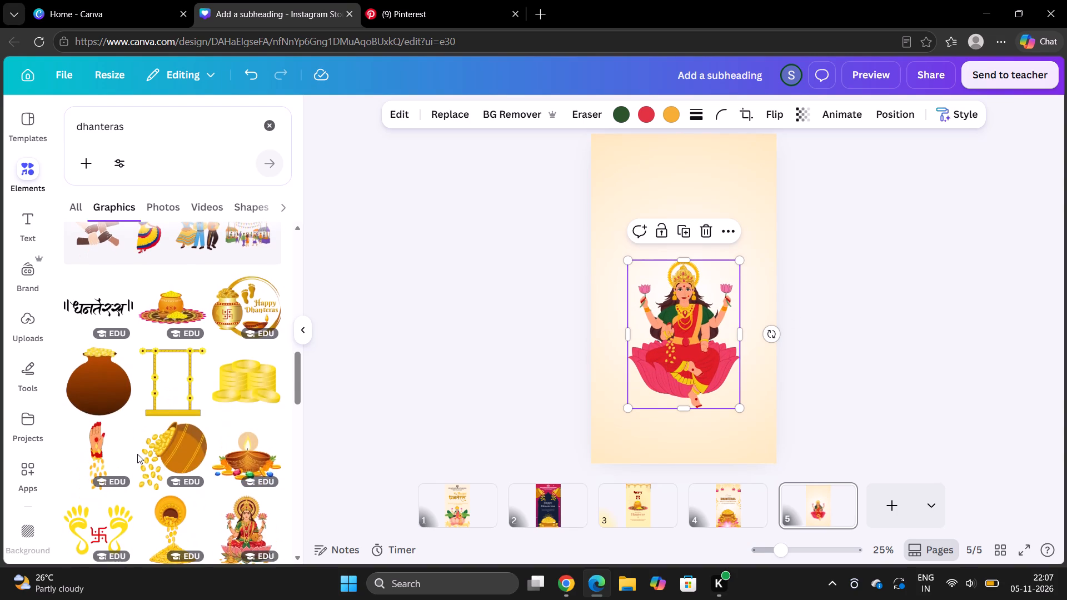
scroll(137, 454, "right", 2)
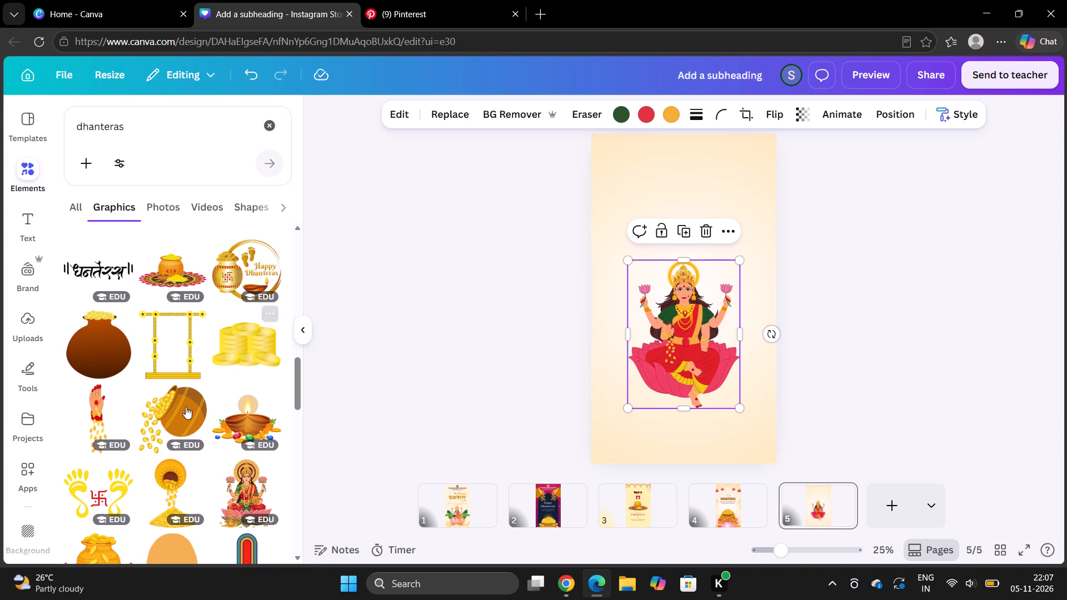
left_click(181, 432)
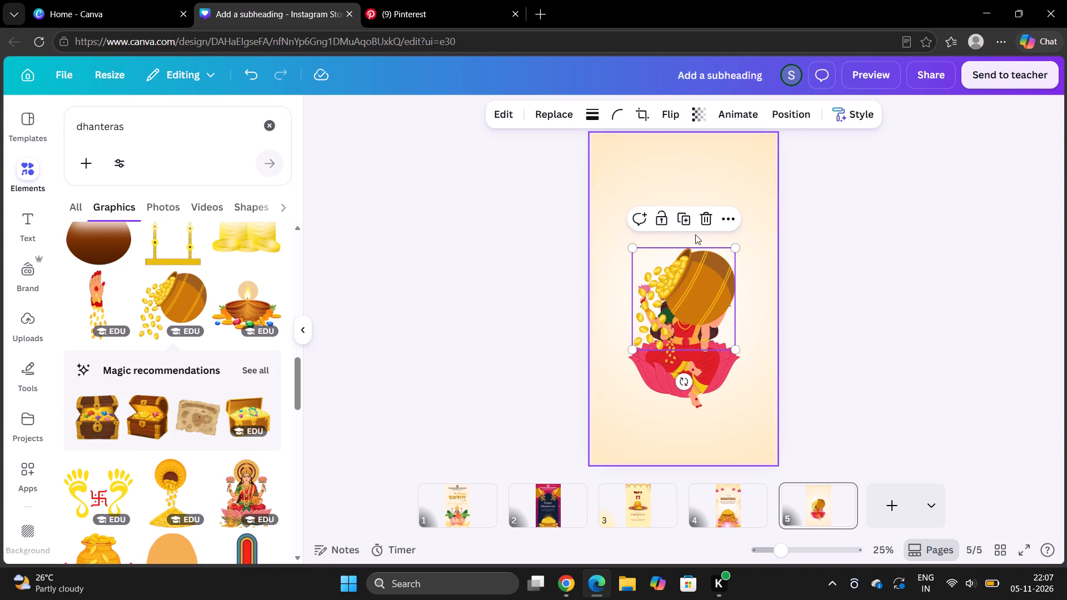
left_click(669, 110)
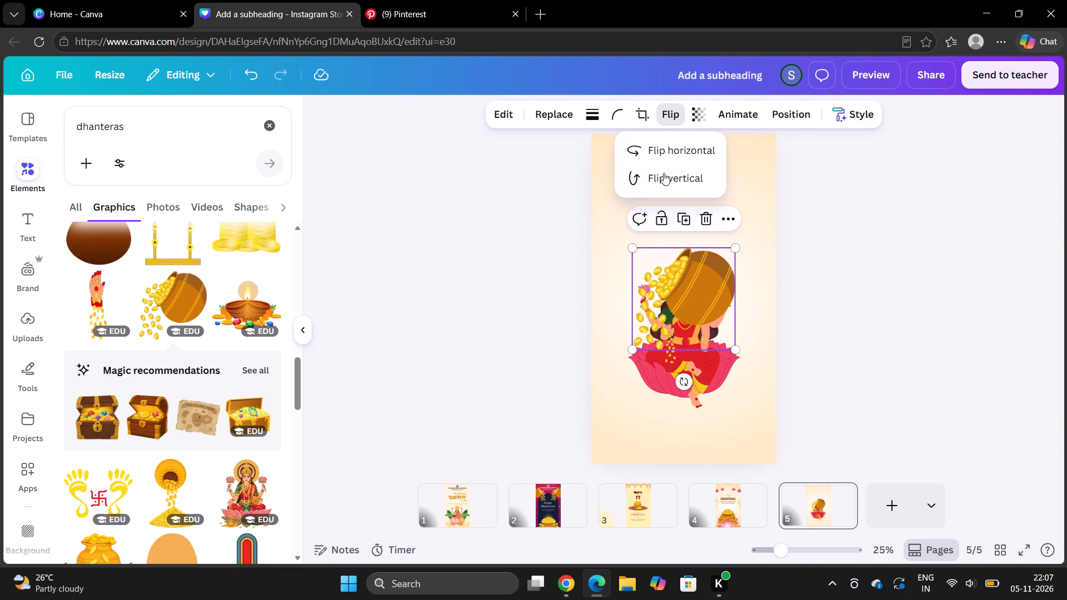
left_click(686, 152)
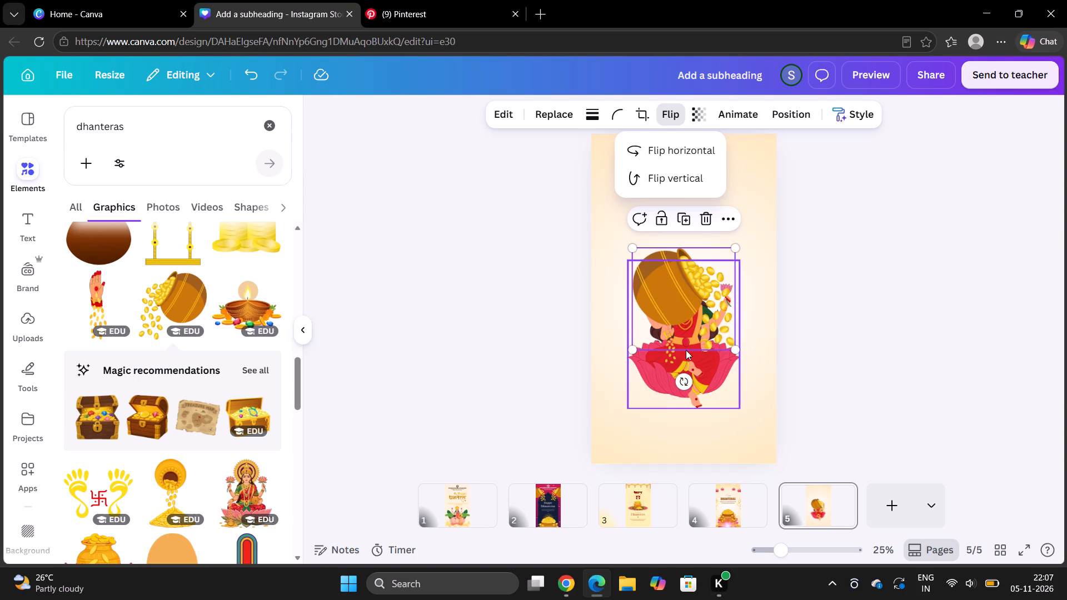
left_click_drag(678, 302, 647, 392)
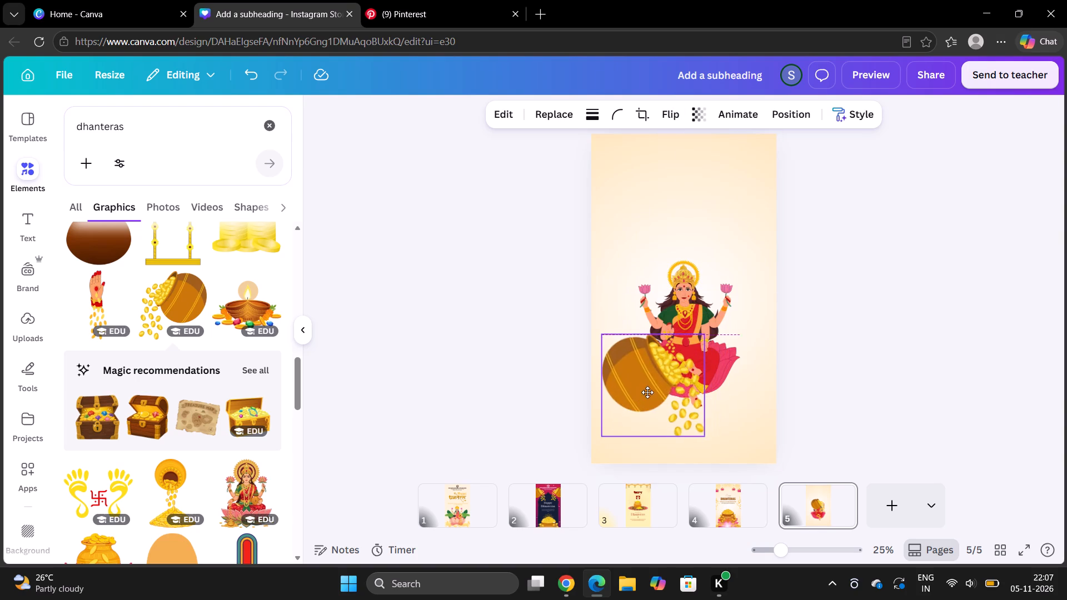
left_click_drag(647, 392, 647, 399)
Clear the fifth page by deleting the coin pot, the Lakshmi graphic and the cream gradient background.
left_click(672, 321)
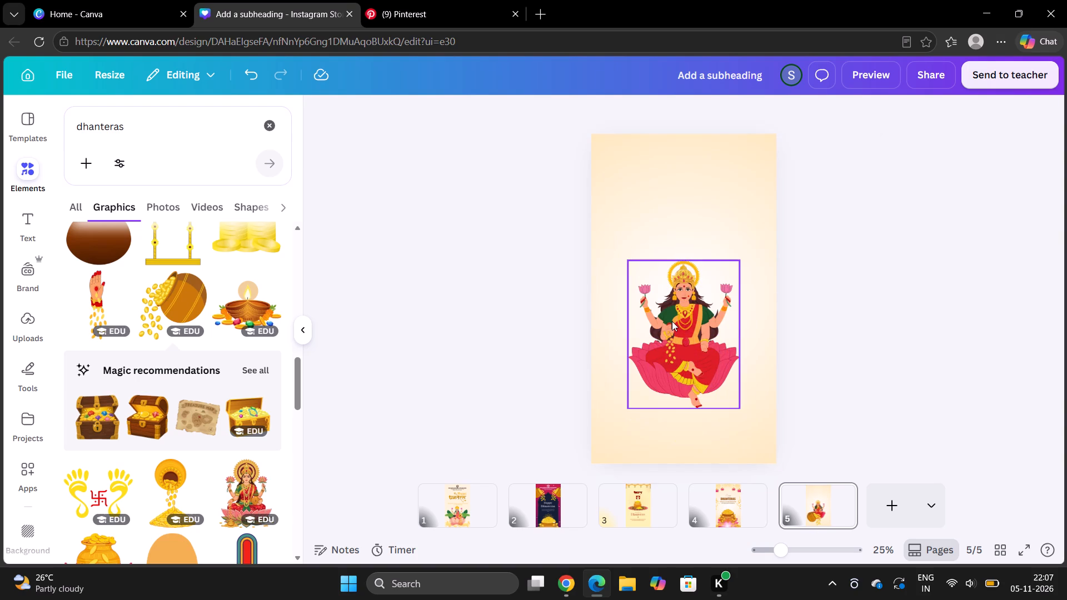
left_click(691, 324)
left_click(706, 221)
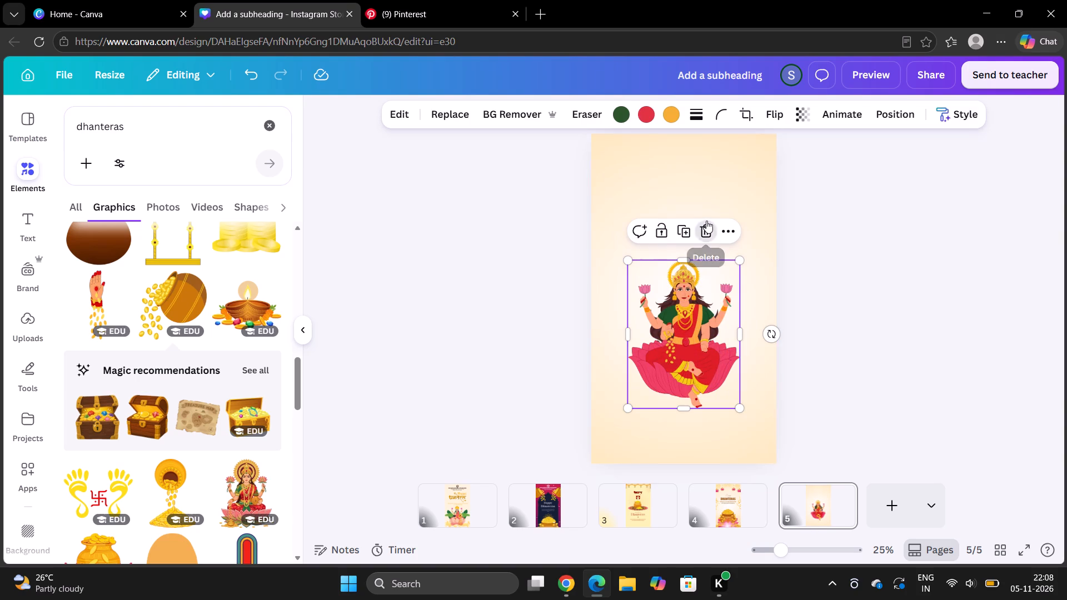
left_click(765, 259)
key("Delete")
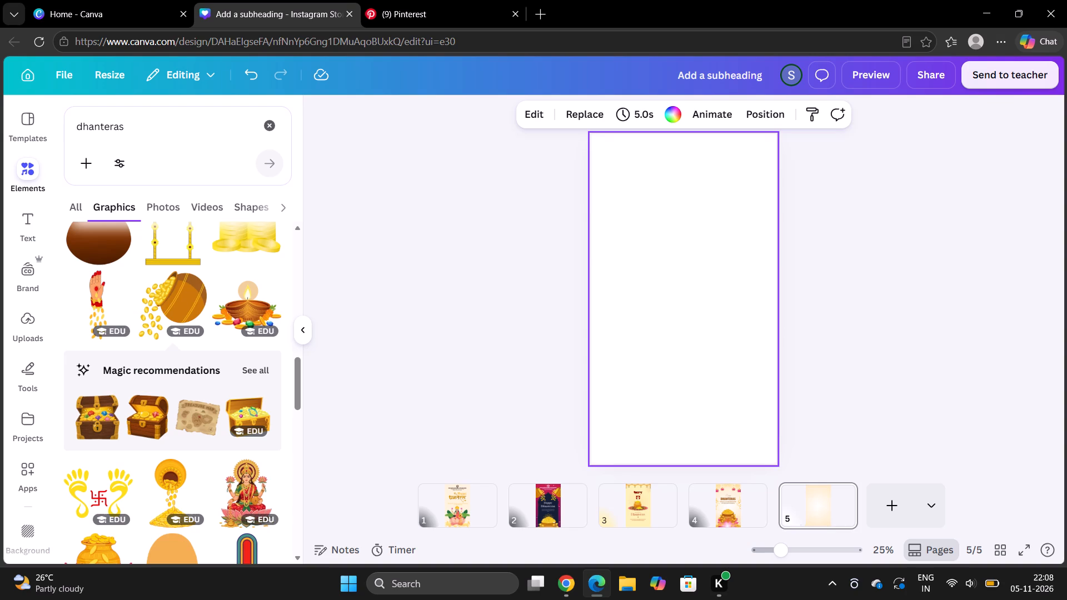
Review the existing story pages, playing the third page's animation, and look through the Dhanteras graphics for additions to the first page.
left_click(719, 514)
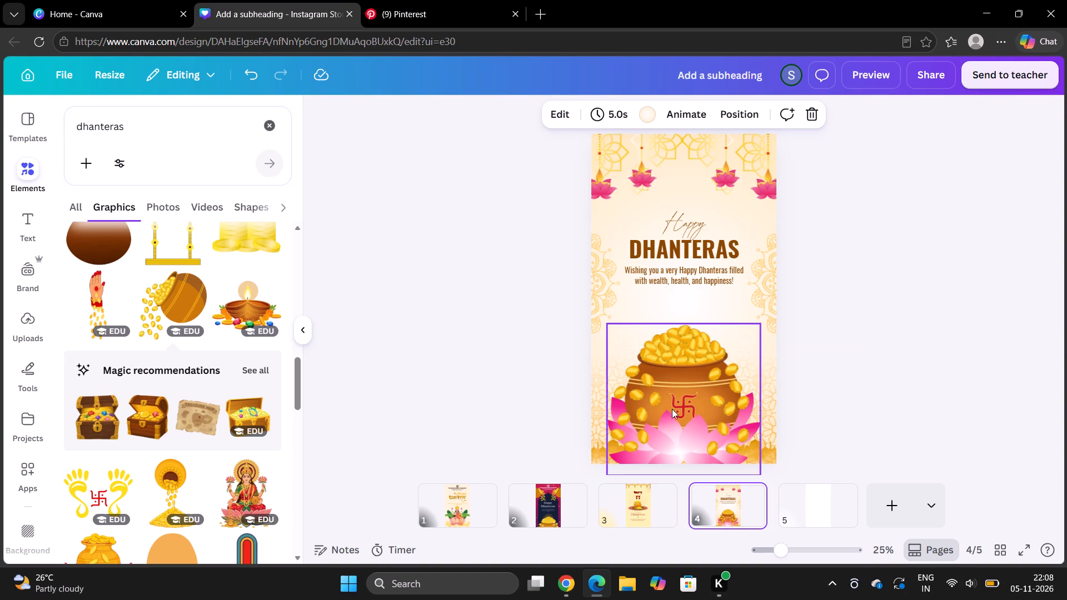
left_click(642, 512)
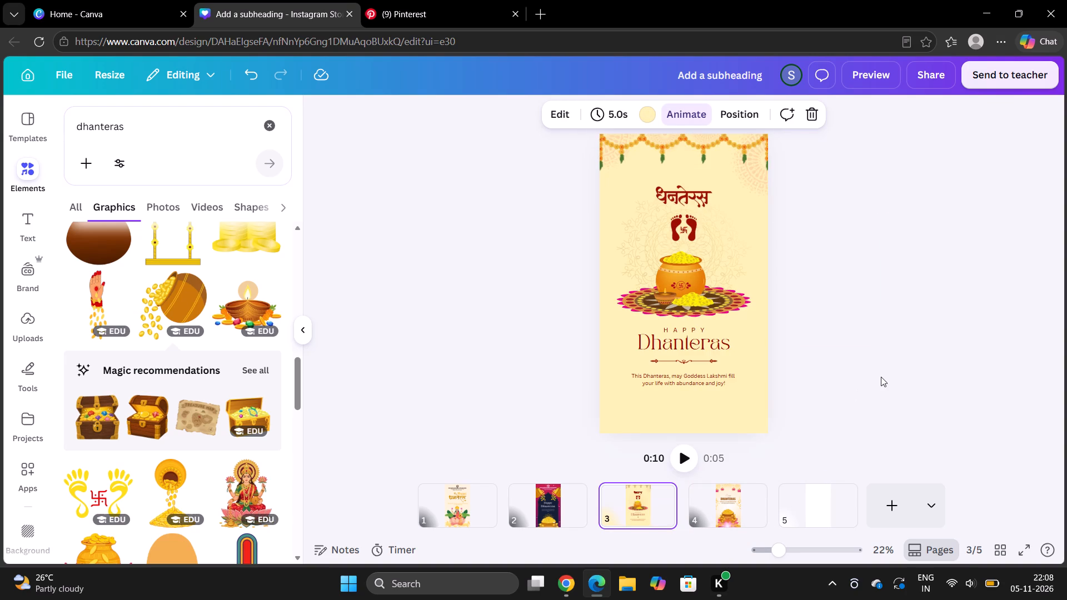
left_click(694, 454)
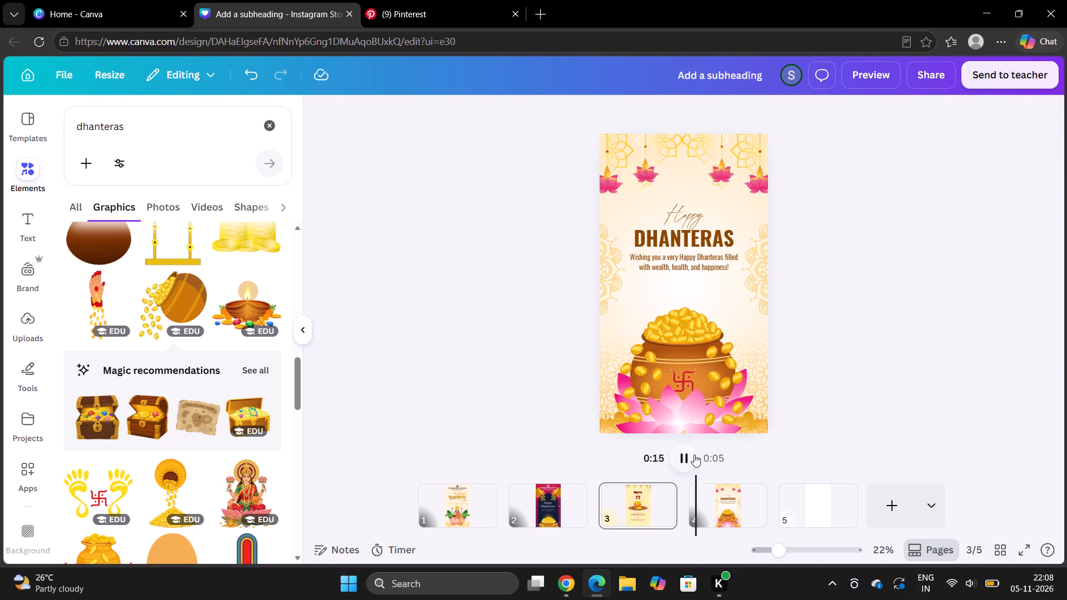
left_click(471, 503)
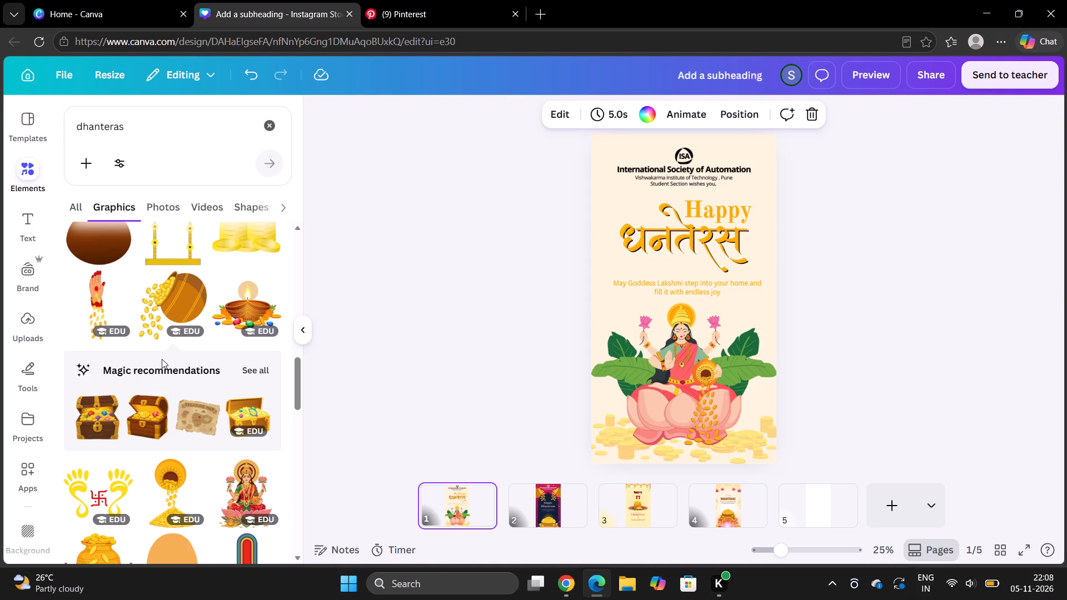
scroll(218, 376, "up", 4)
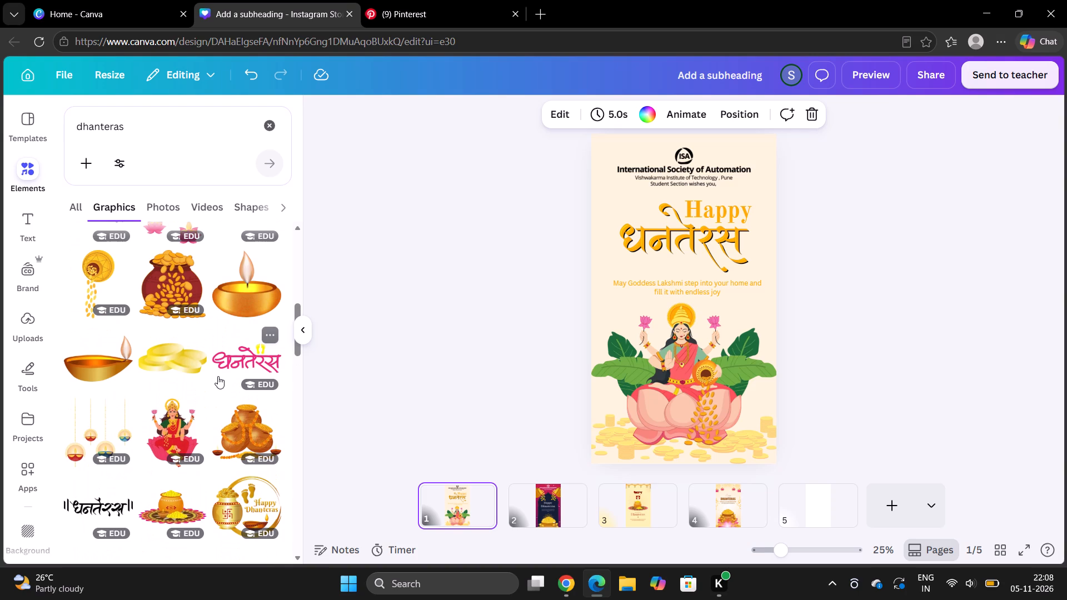
scroll(218, 376, "down", 1)
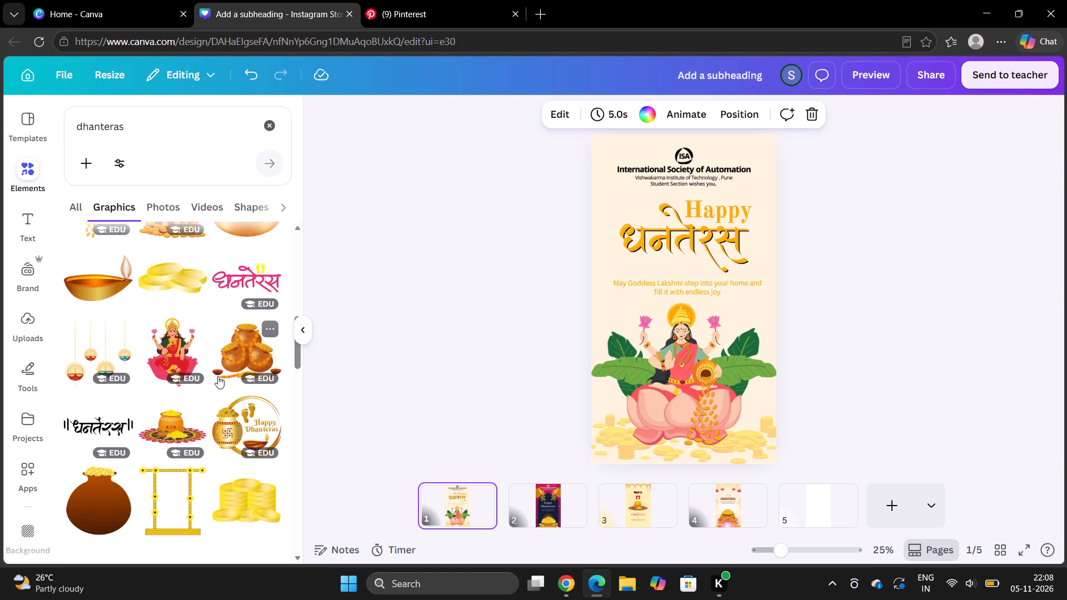
scroll(218, 376, "up", 3)
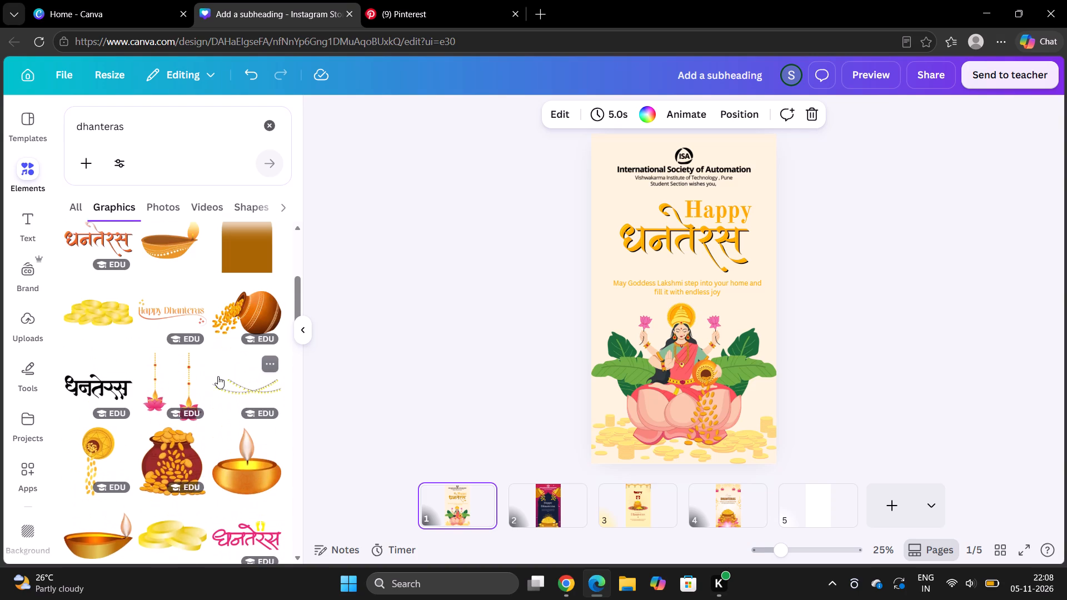
Copy the pale mandala from the third page onto the first page and centre it around Lakshmi's head.
left_click(635, 506)
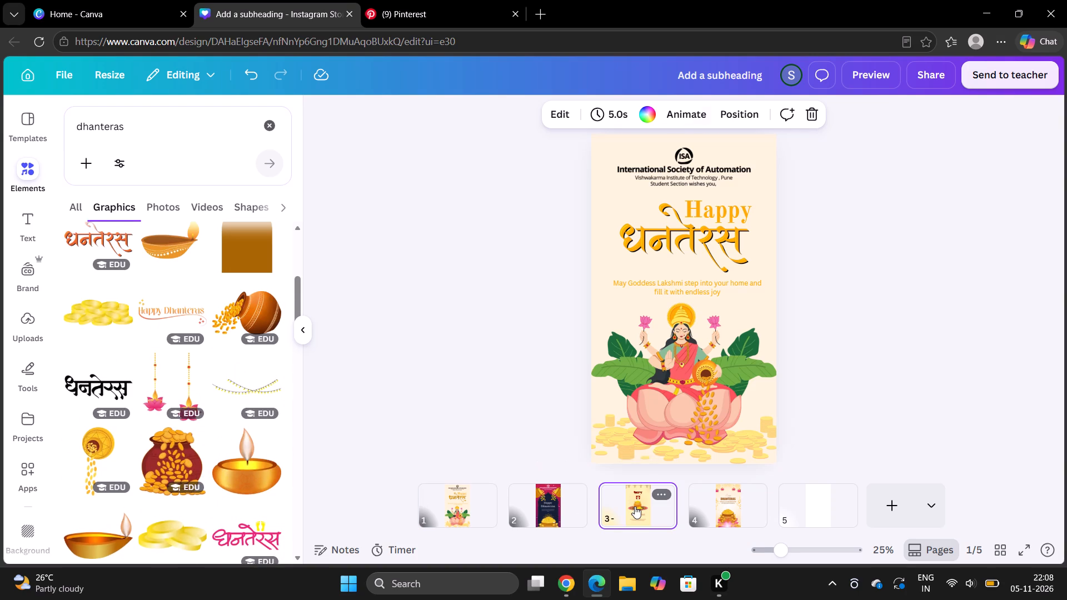
left_click(714, 231)
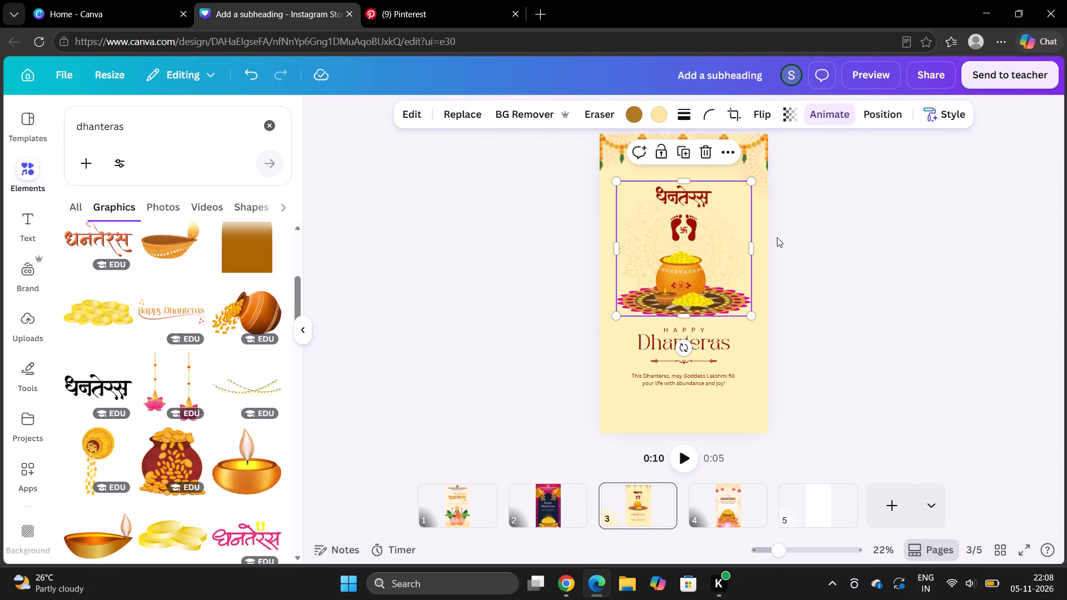
key("ctrl+c")
left_click(464, 513)
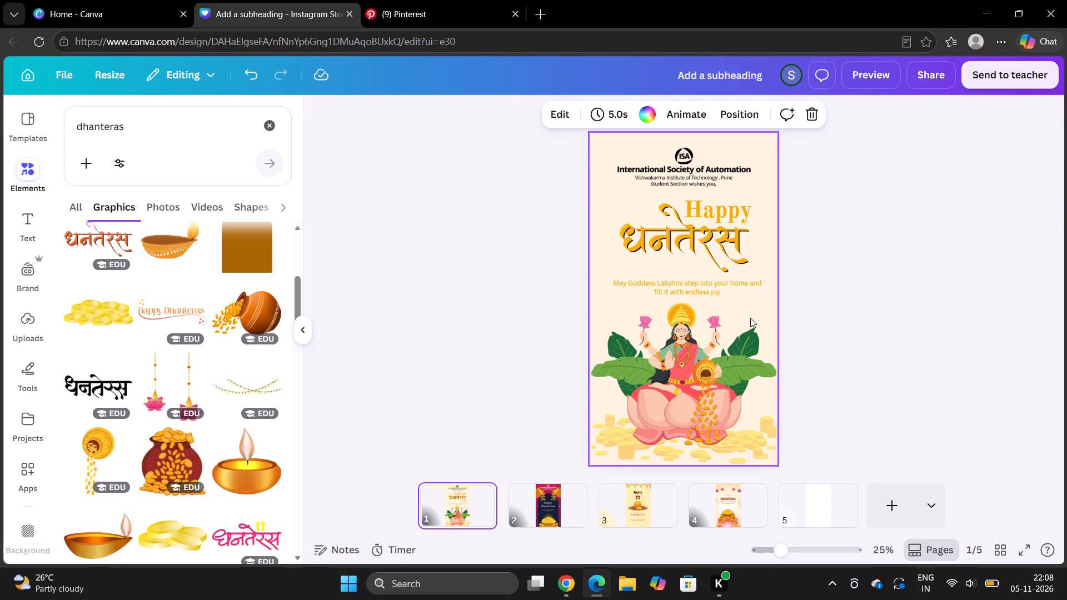
key("ctrl+v")
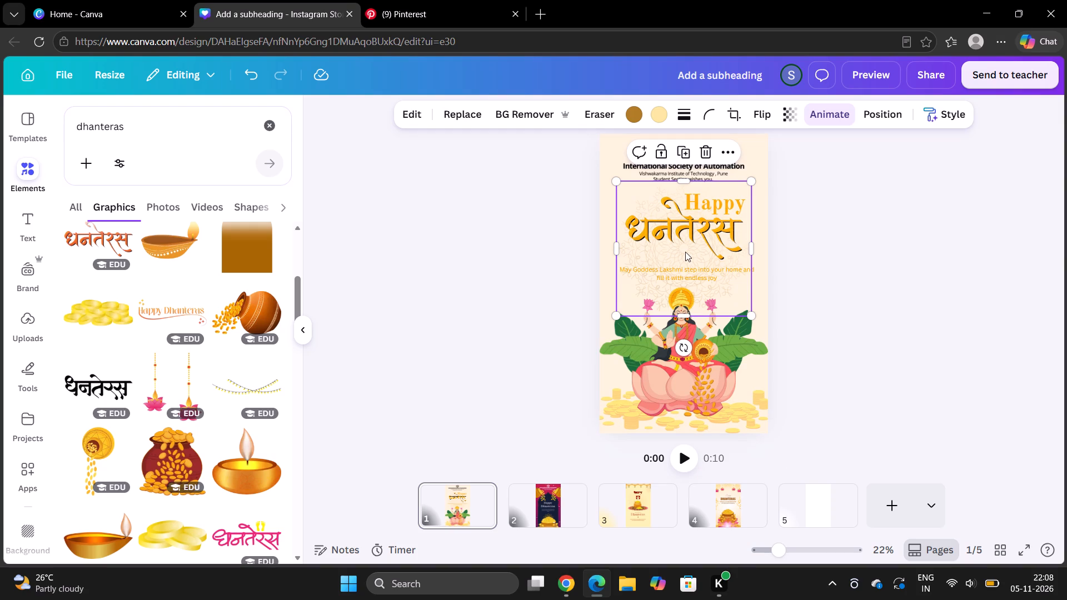
left_click_drag(685, 252, 687, 313)
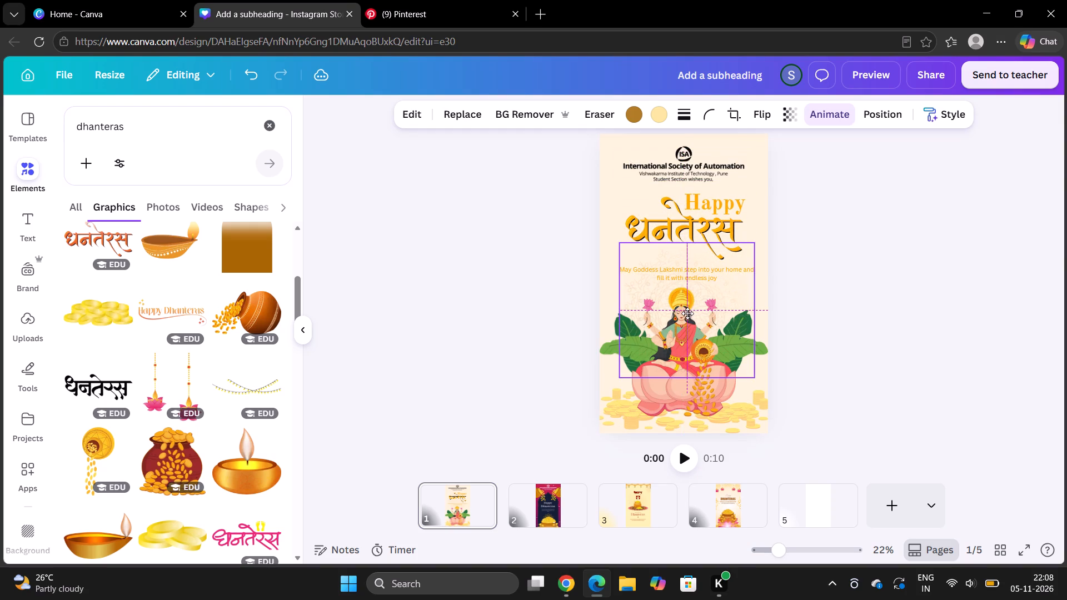
left_click_drag(687, 313, 683, 304)
left_click(832, 298)
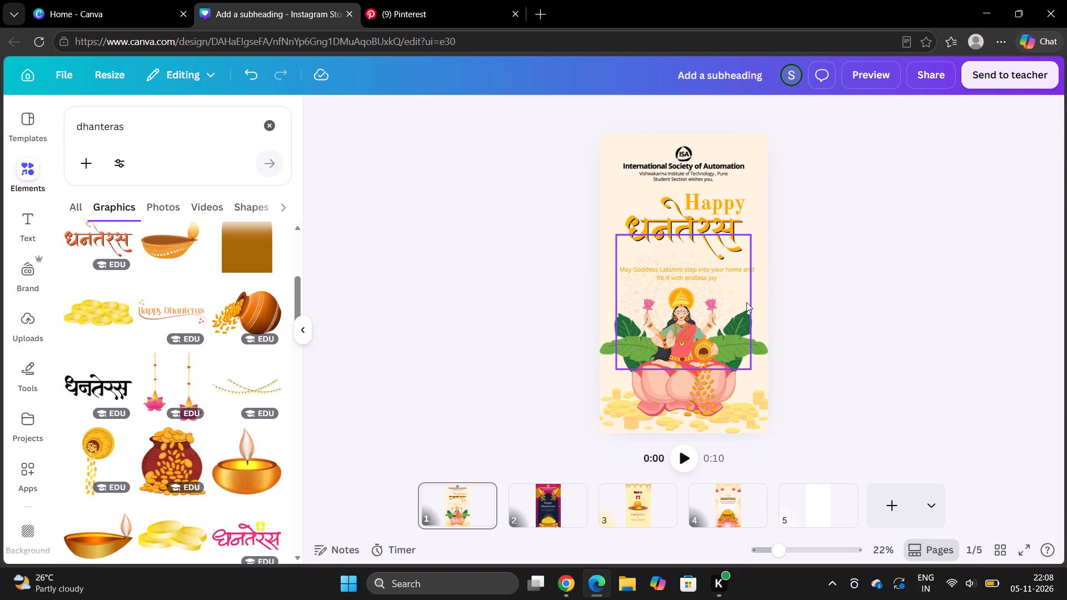
Examine the animation options and add-on effects for the mandala on the first page.
left_click(736, 299)
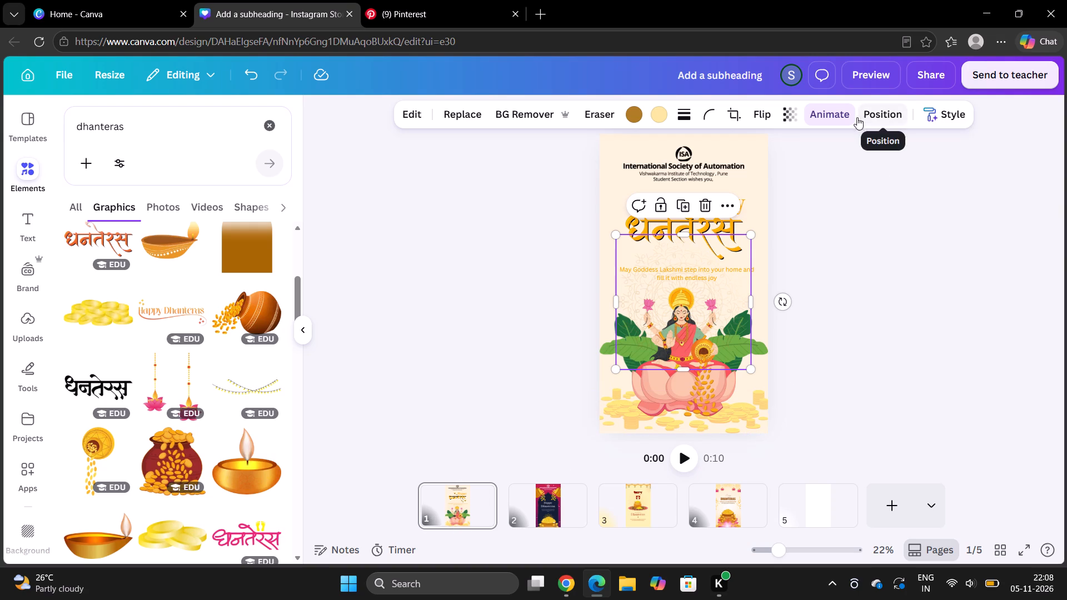
left_click(830, 116)
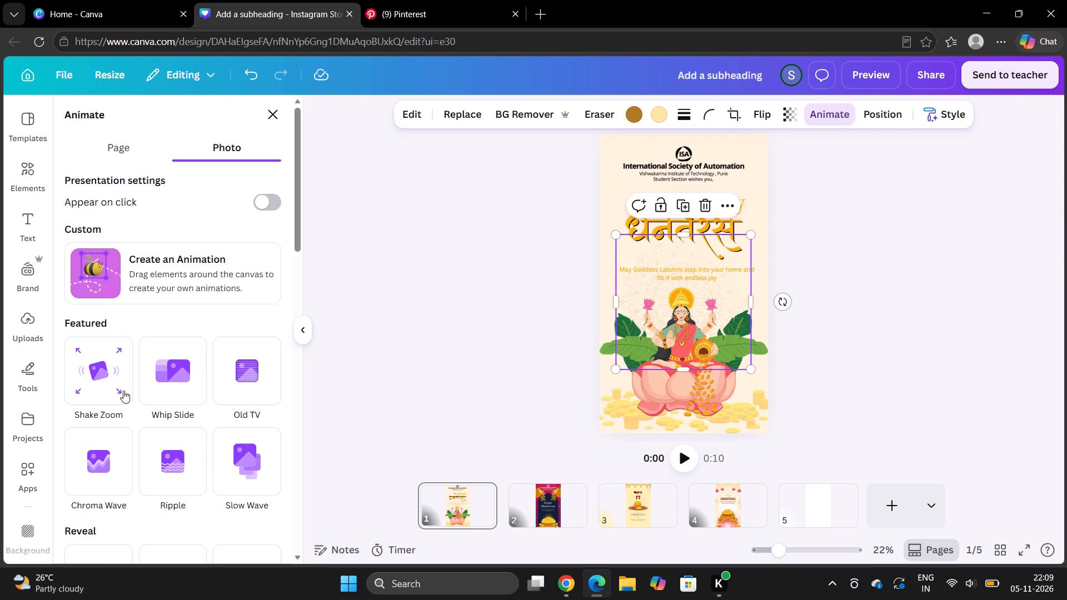
scroll(143, 473, "down", 2)
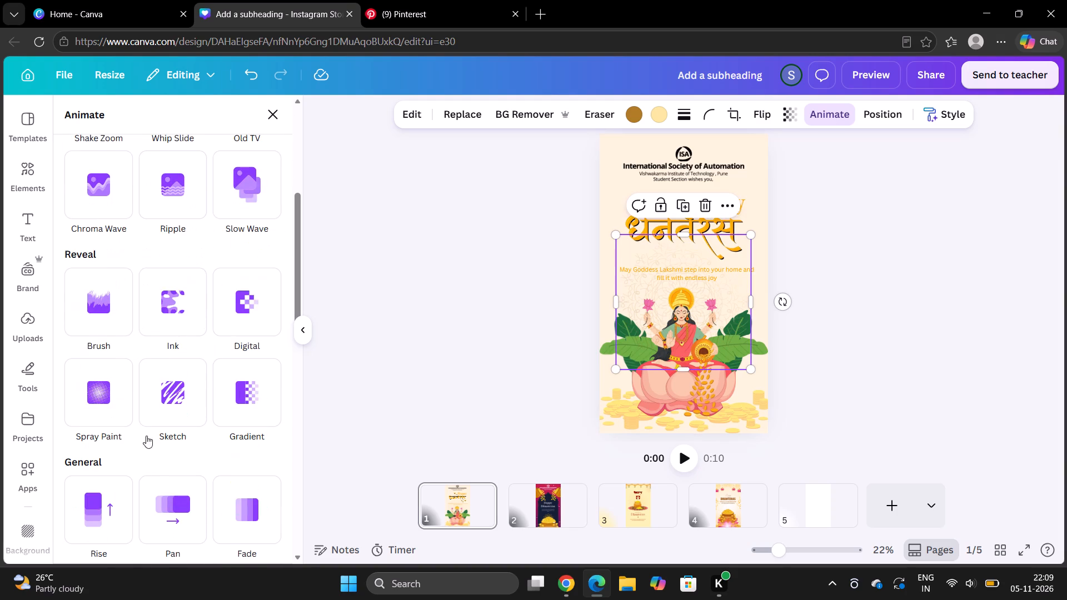
scroll(167, 467, "down", 1)
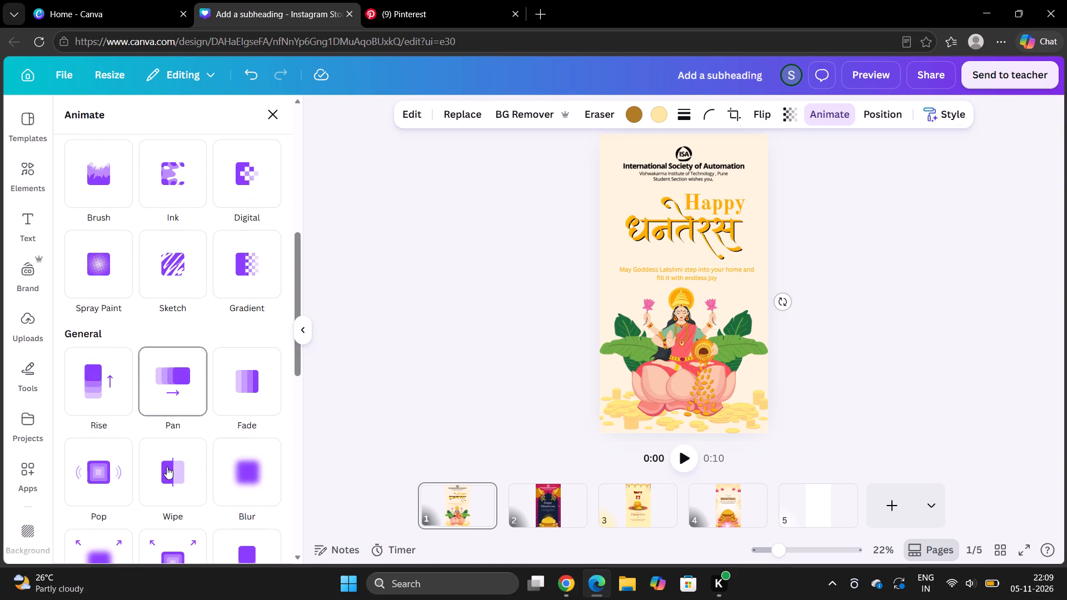
scroll(167, 467, "down", 4)
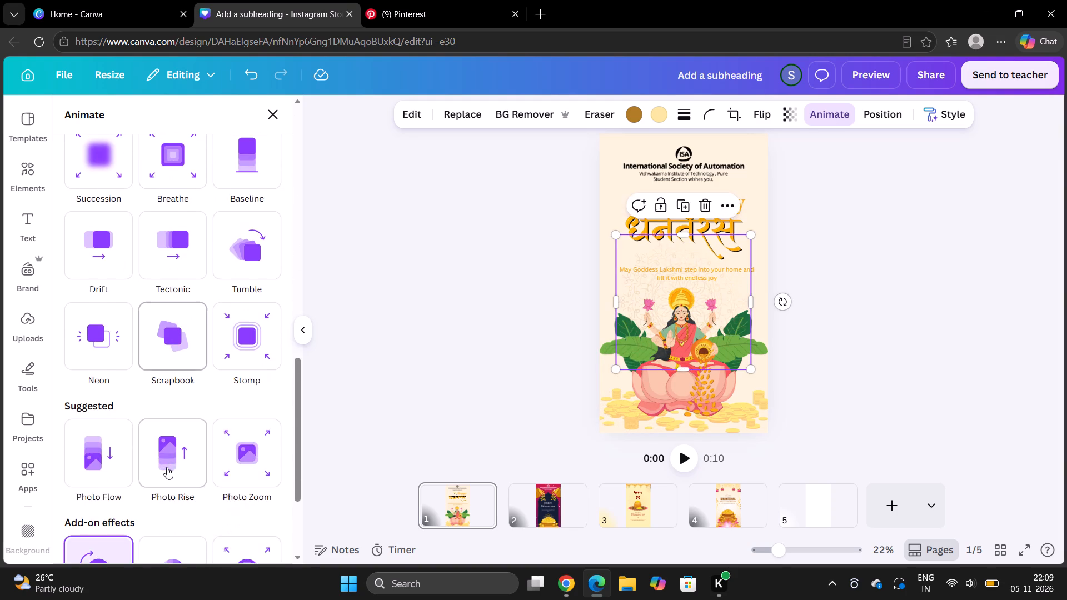
scroll(167, 467, "down", 1)
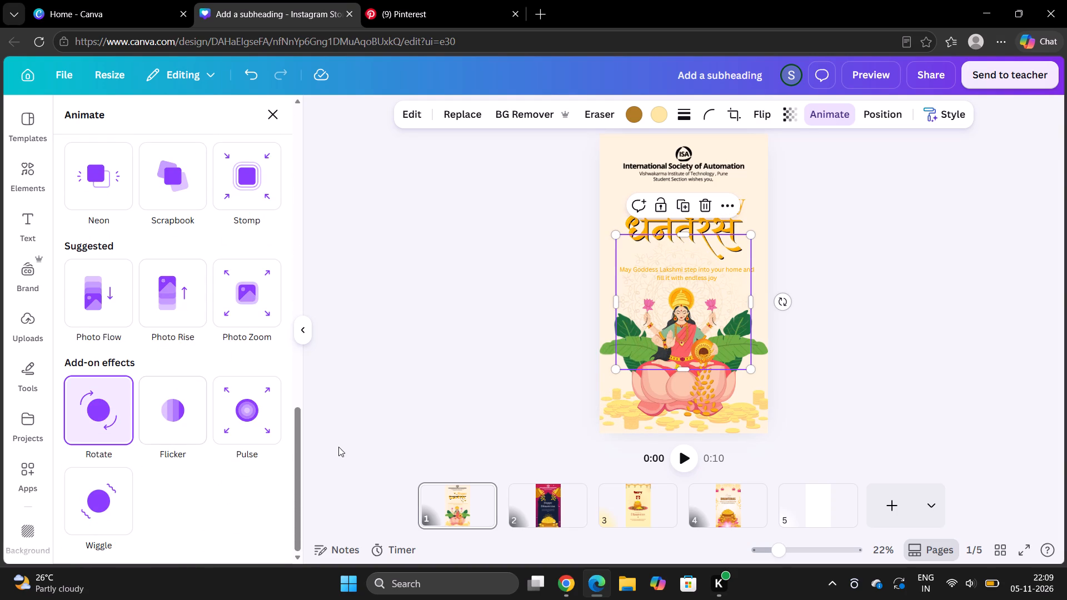
left_click(393, 412)
left_click(493, 401)
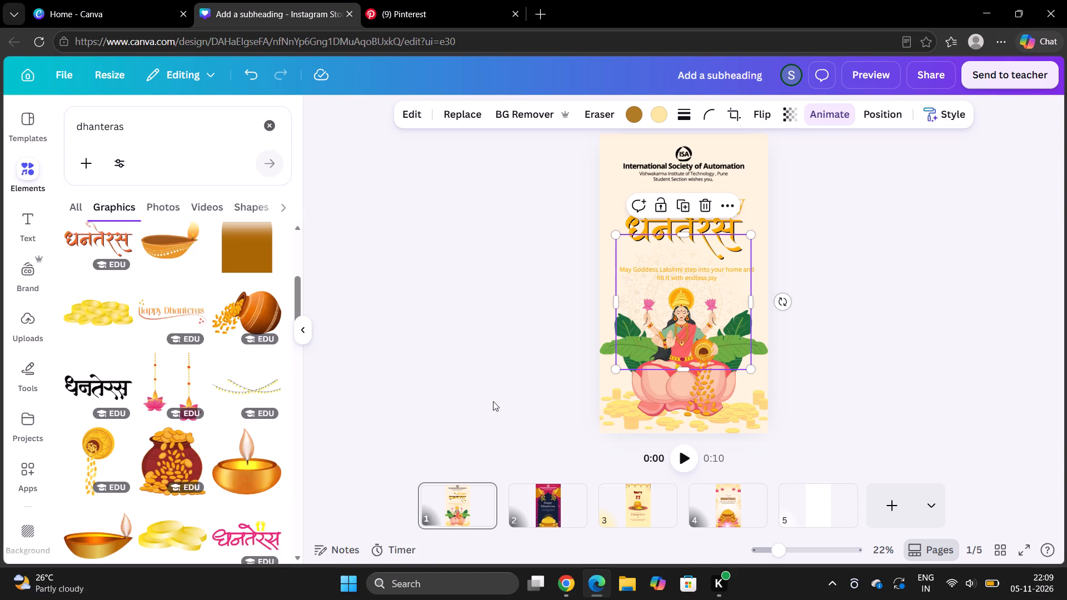
Look over the other story pages for comparison and play back the first page's animation.
left_click(714, 519)
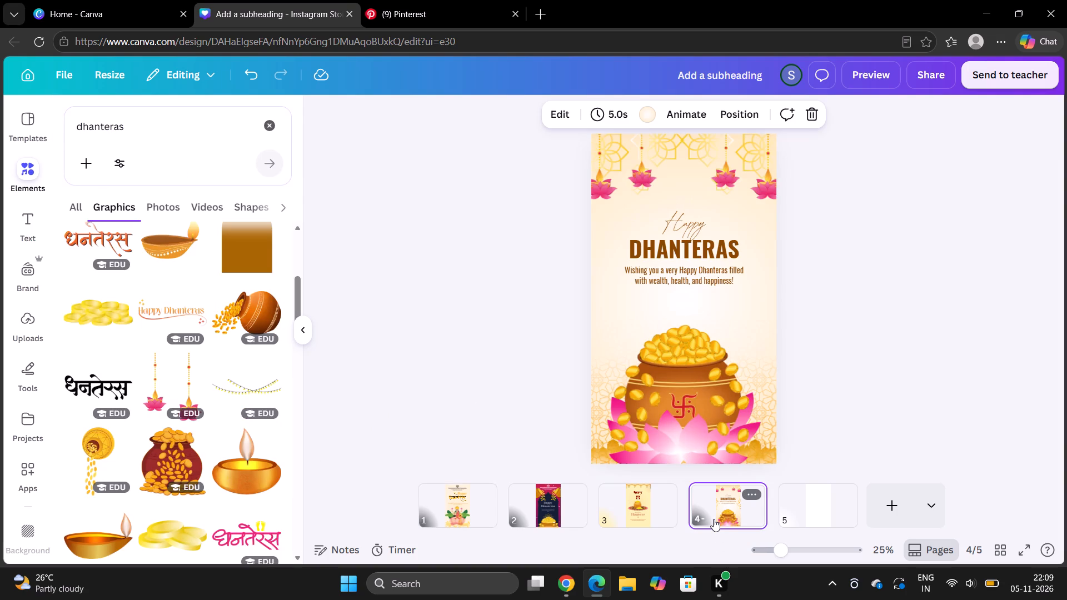
left_click(635, 514)
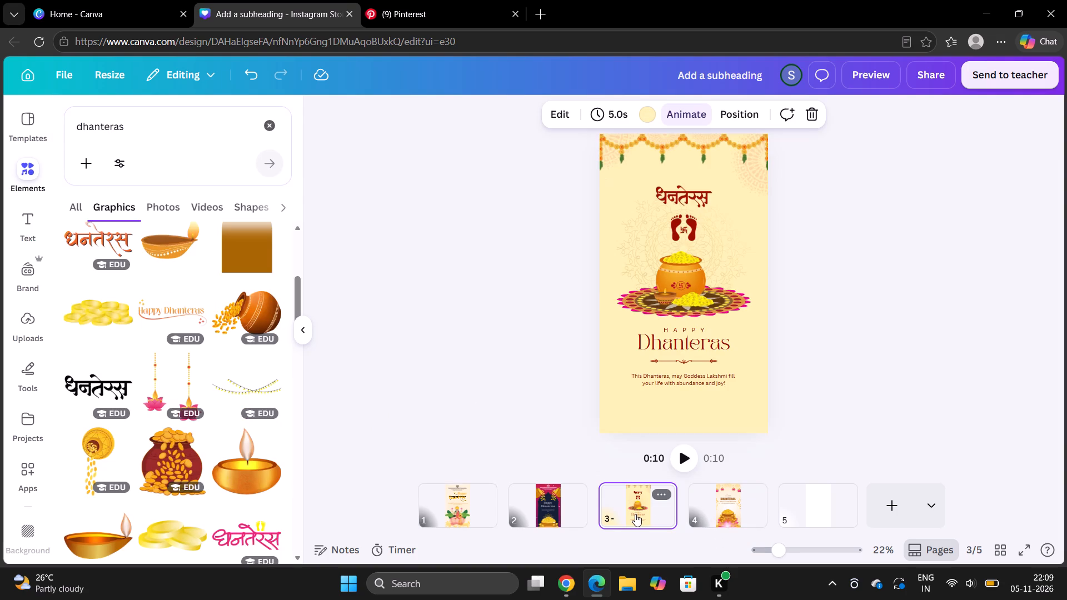
left_click(516, 522)
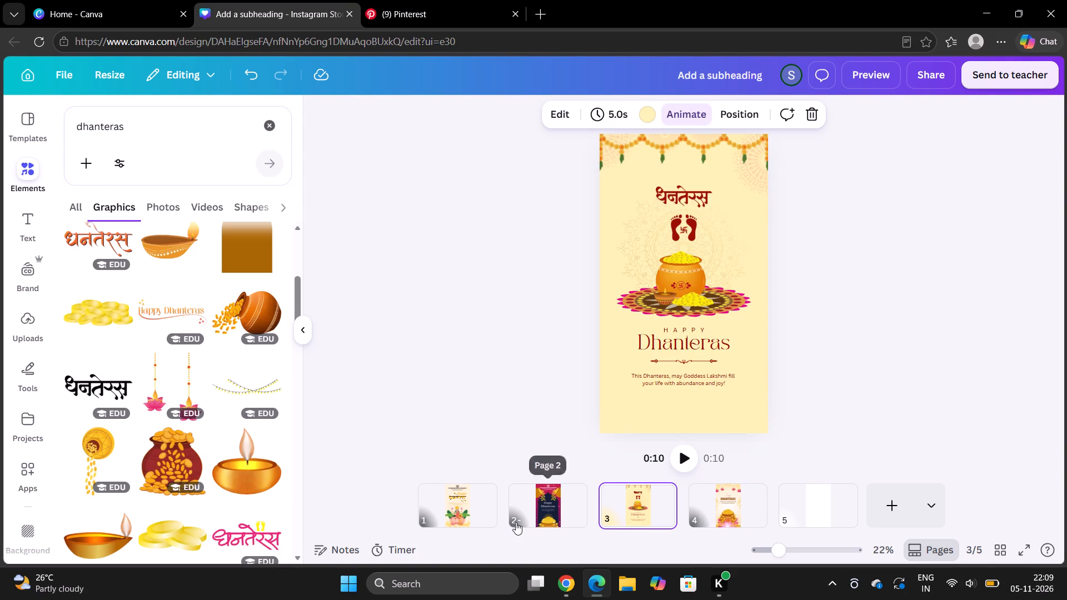
left_click(710, 514)
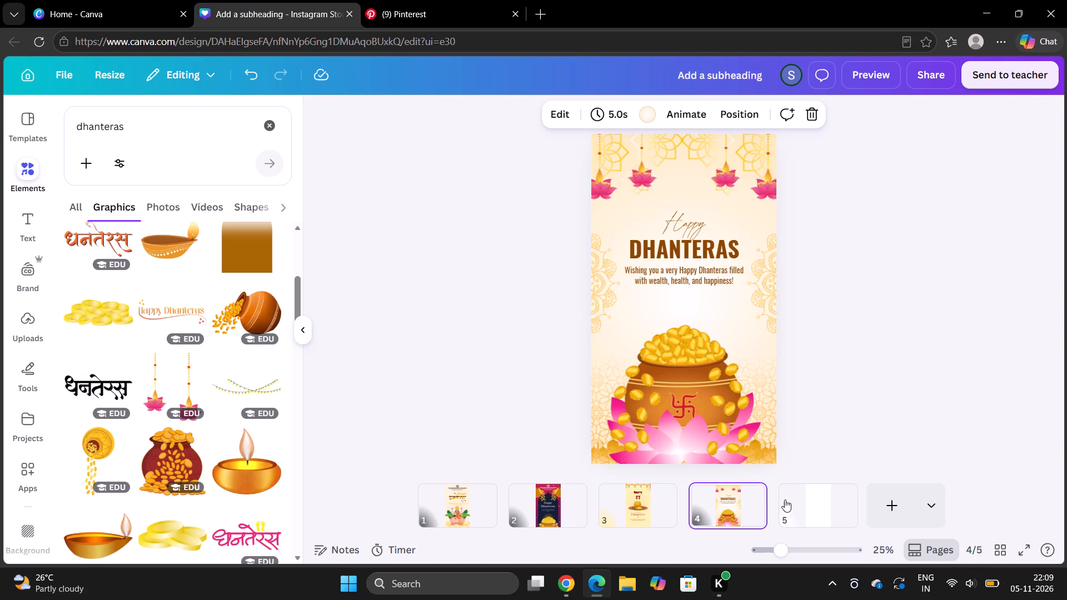
left_click(800, 502)
left_click(544, 499)
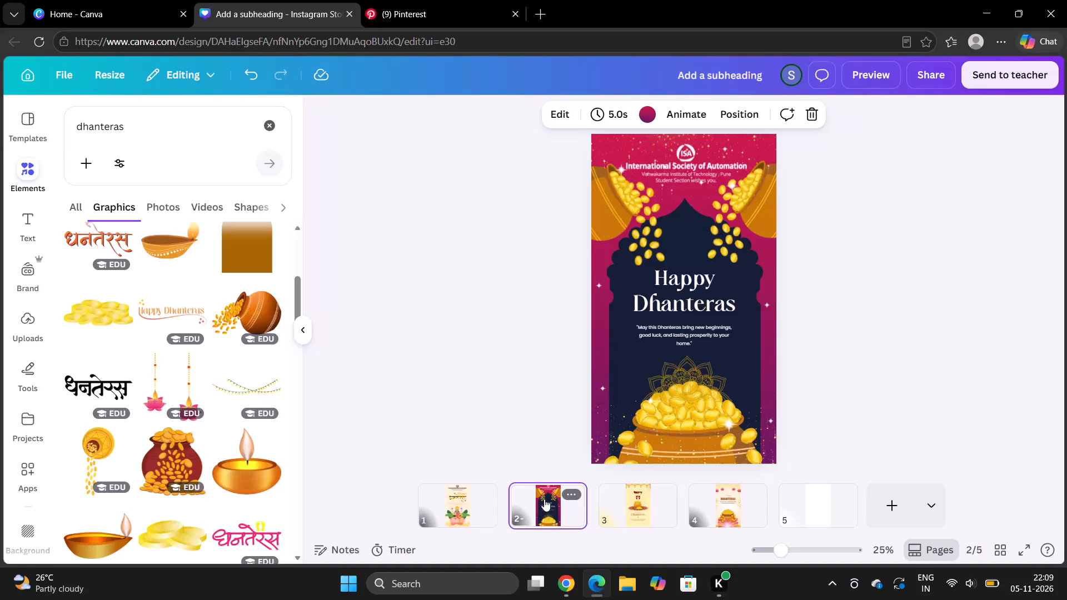
left_click(472, 484)
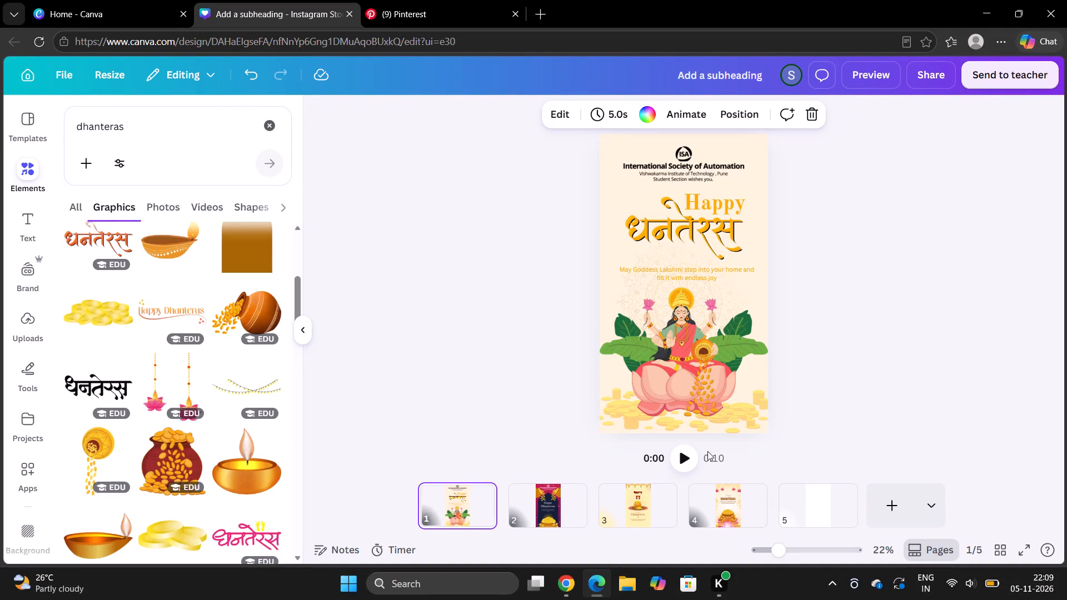
left_click(681, 459)
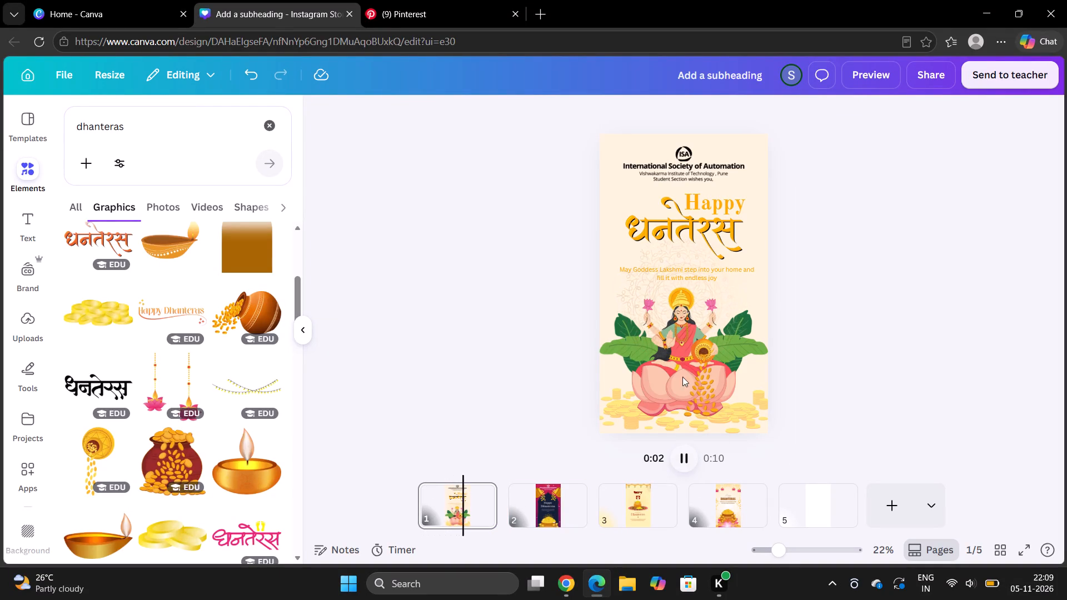
left_click(843, 328)
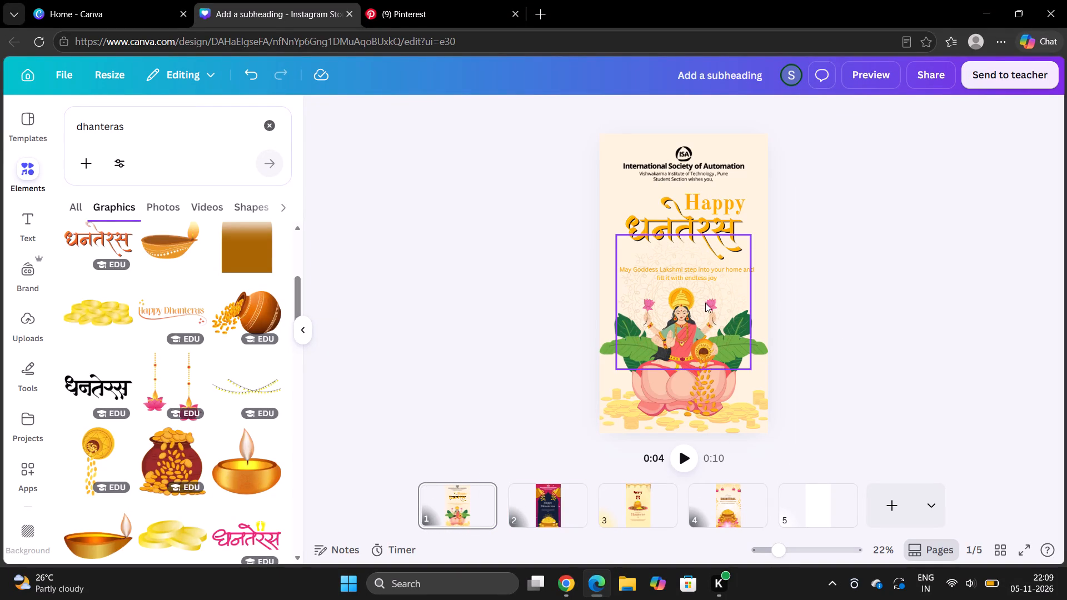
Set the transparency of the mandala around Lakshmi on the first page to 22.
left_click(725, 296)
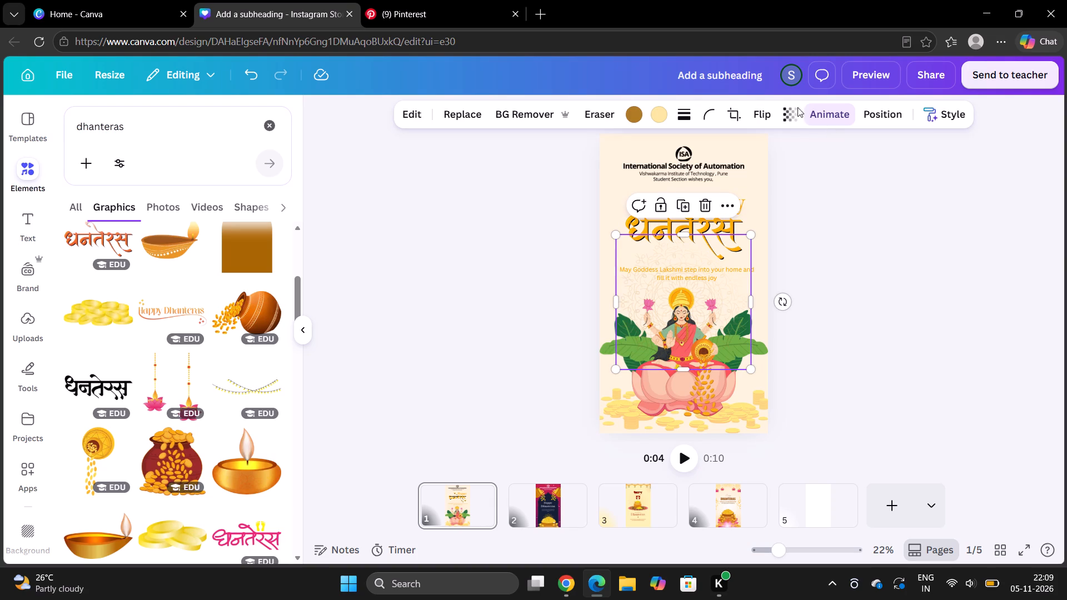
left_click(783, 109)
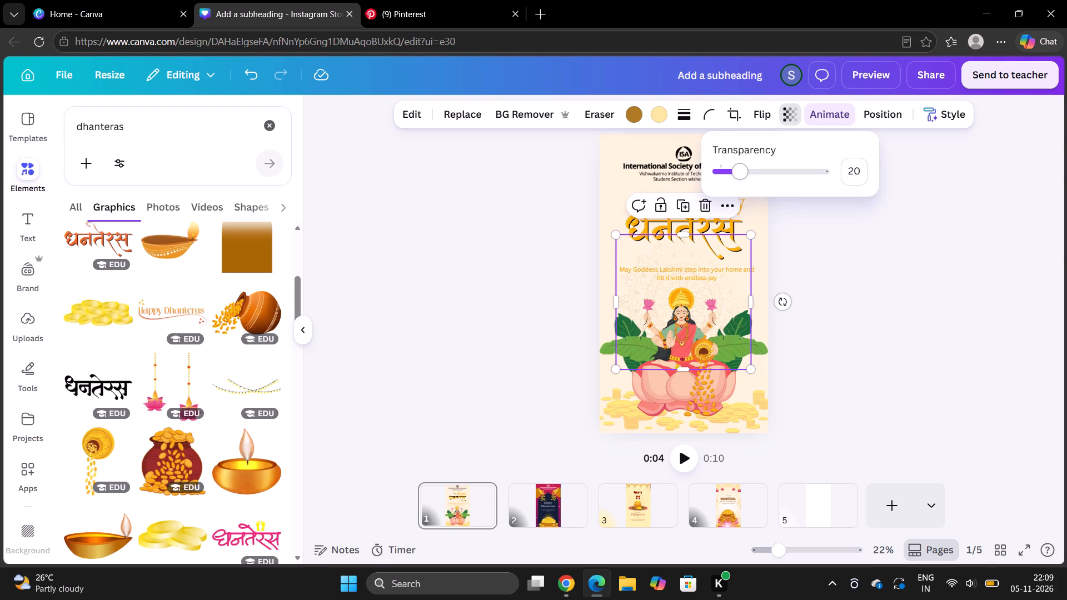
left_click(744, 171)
Send the first page's mandala backward one layer.
right_click(719, 270)
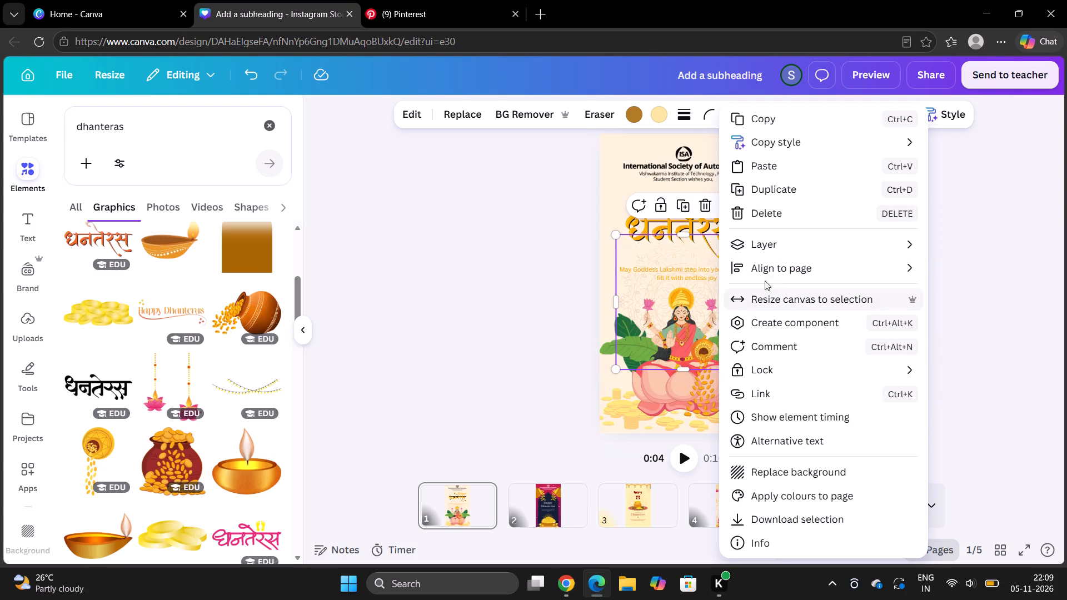
left_click(638, 294)
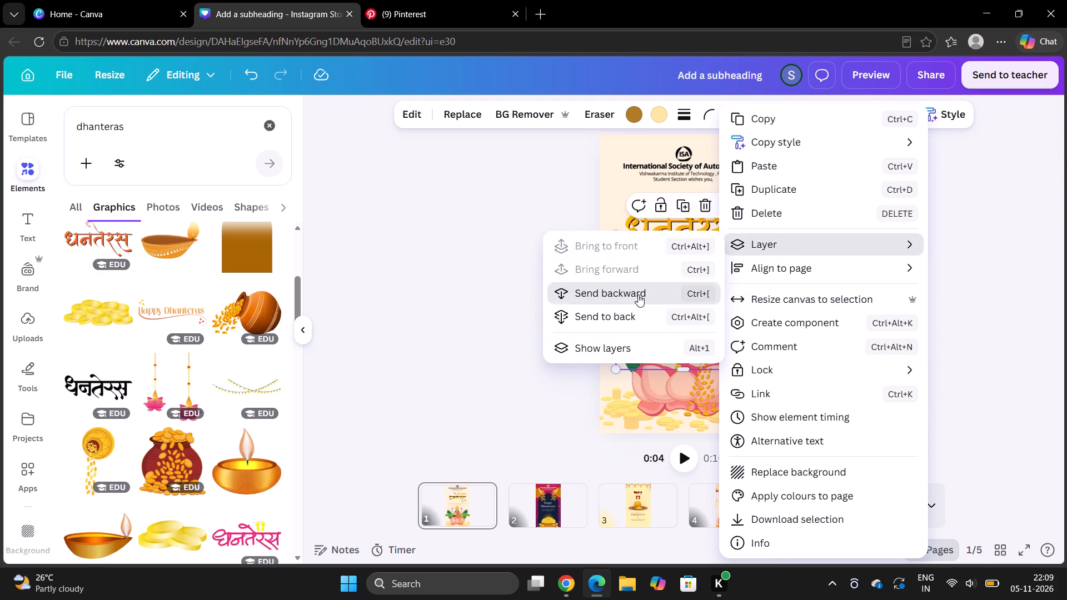
left_click(488, 328)
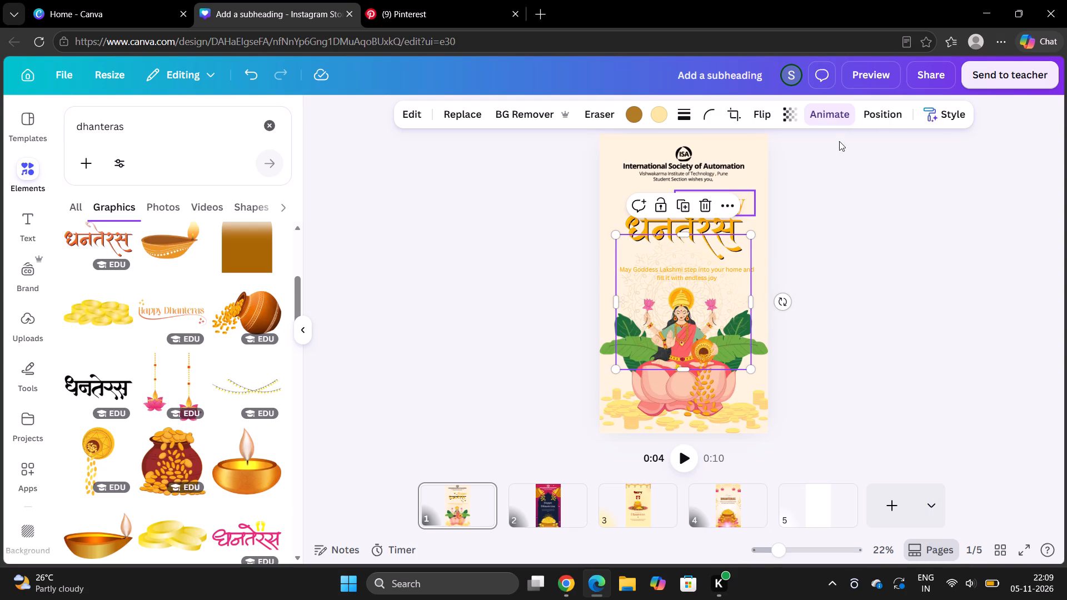
Make the first page's mandala stronger by raising its transparency value to 34, and settle on a slightly lower setting.
left_click(783, 122)
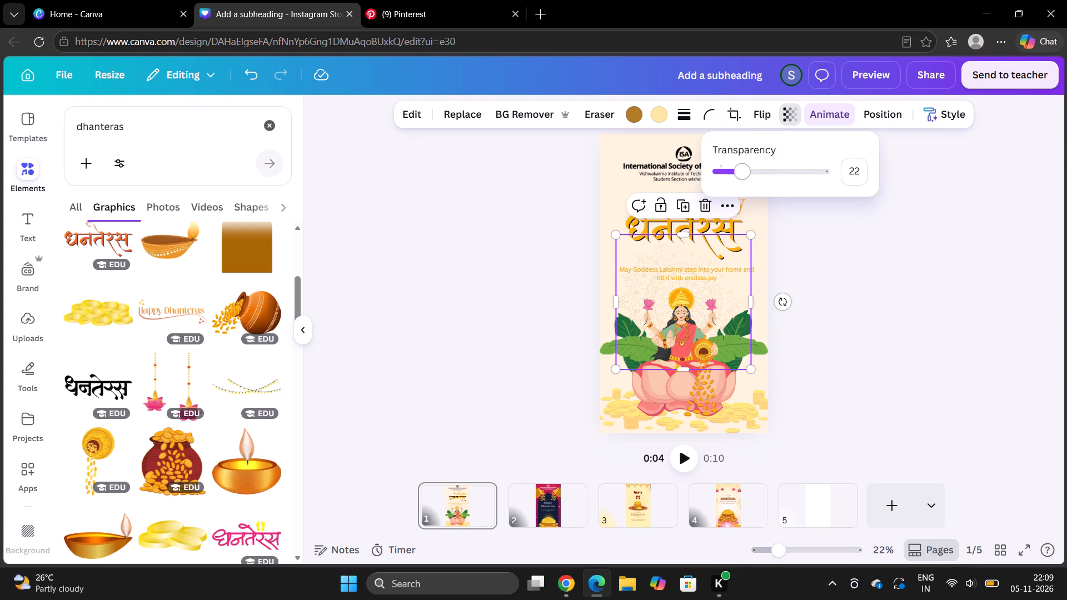
left_click(754, 176)
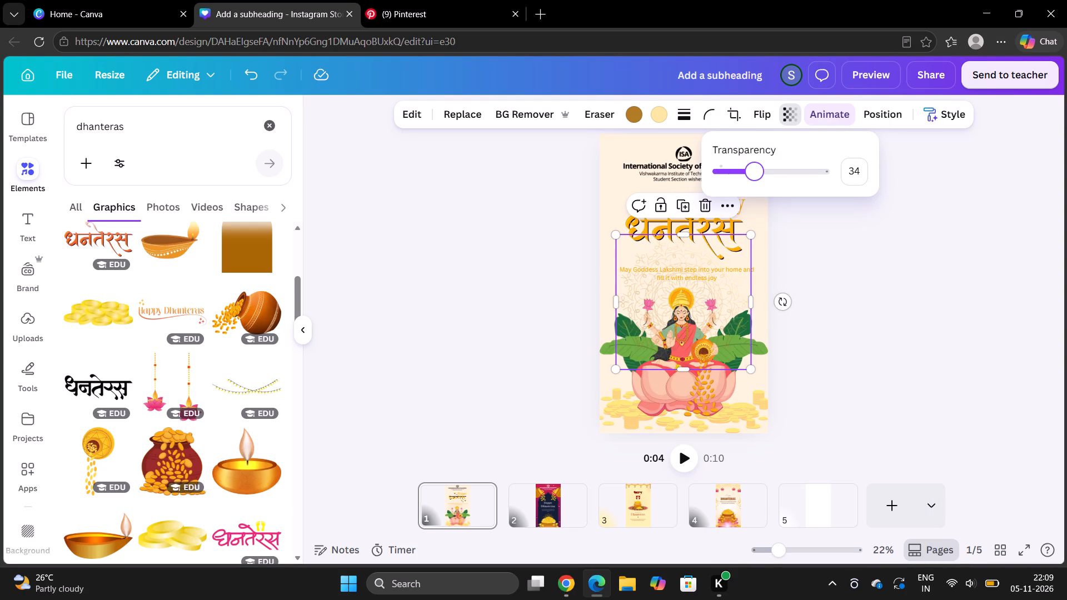
left_click(748, 175)
left_click(805, 265)
left_click(805, 265)
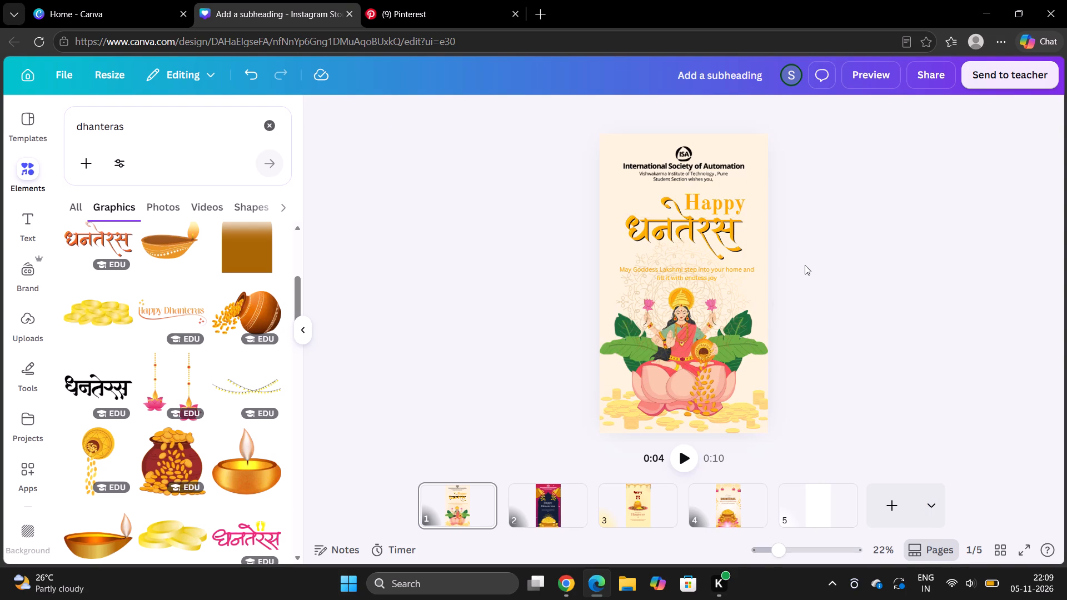
Play back the first page's animation to check the adjusted mandala.
left_click(684, 453)
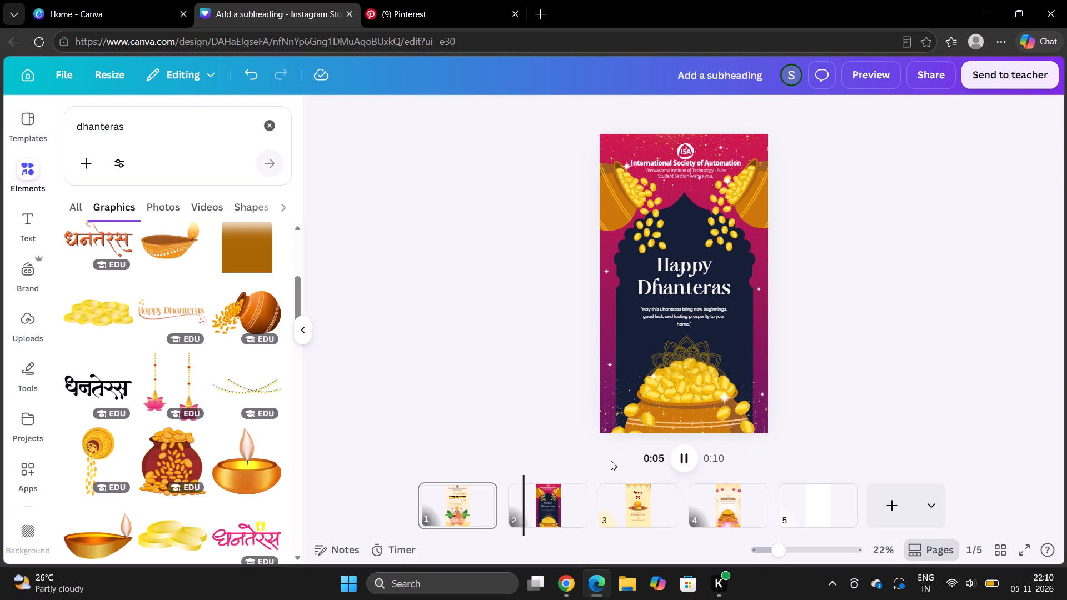
left_click(433, 513)
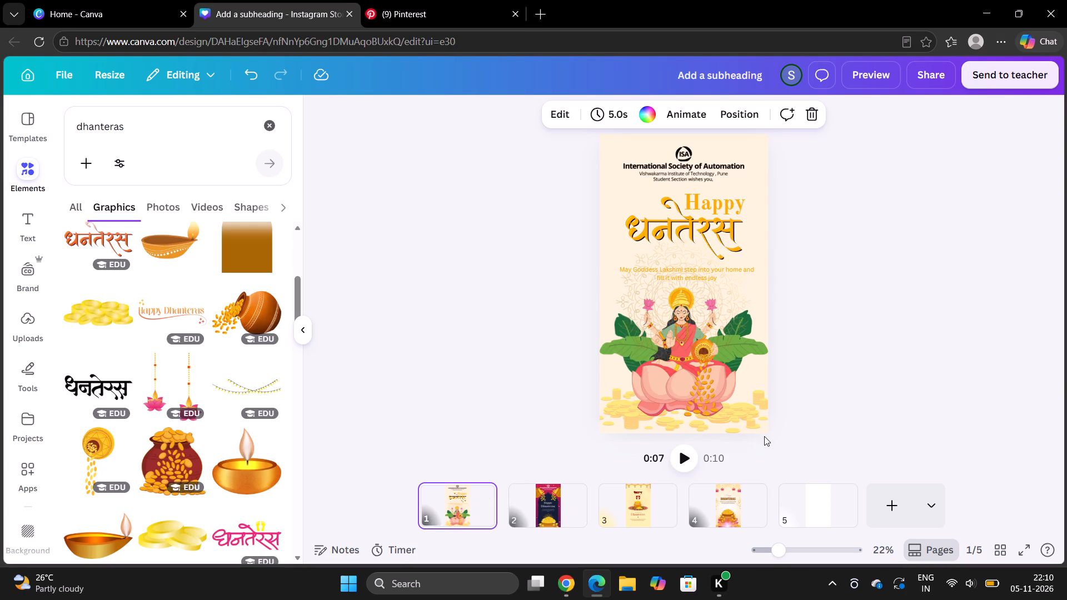
left_click(688, 462)
left_click(475, 503)
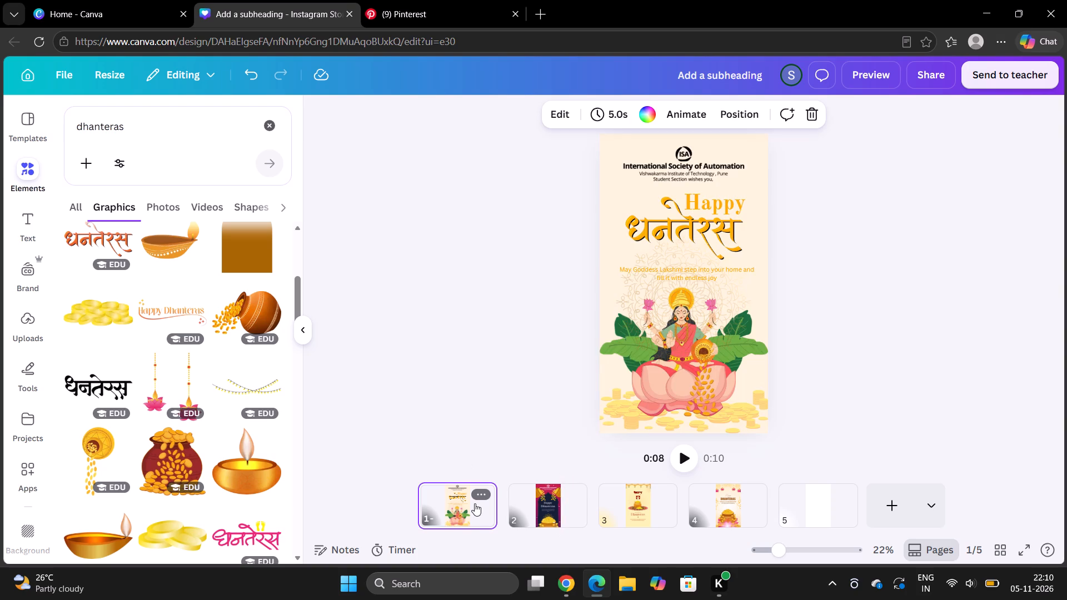
Send the first page's mandala further backward in the layer order.
left_click(707, 288)
right_click(707, 288)
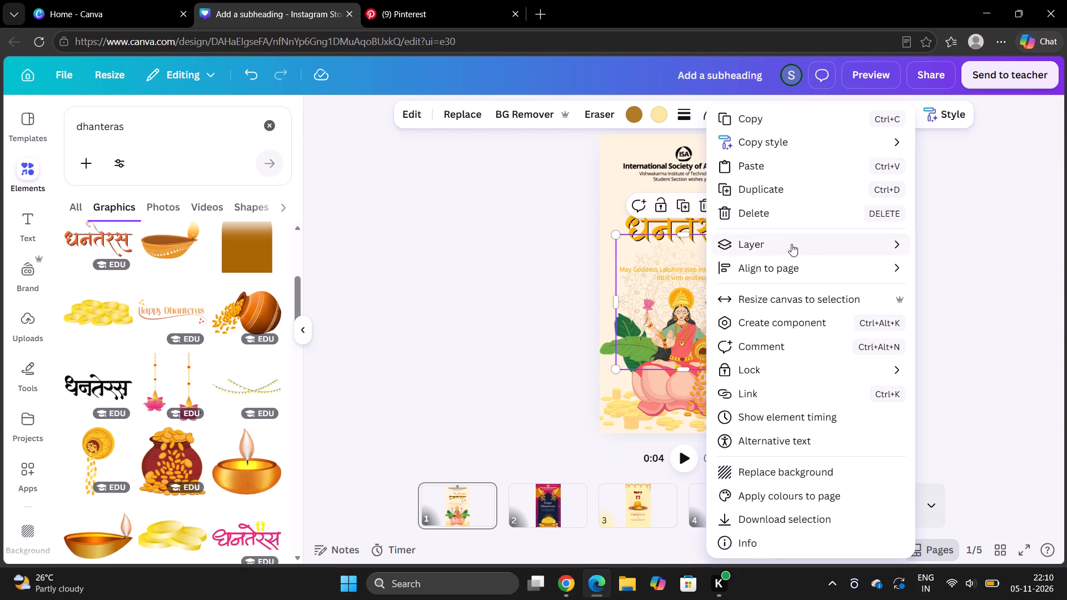
left_click(656, 286)
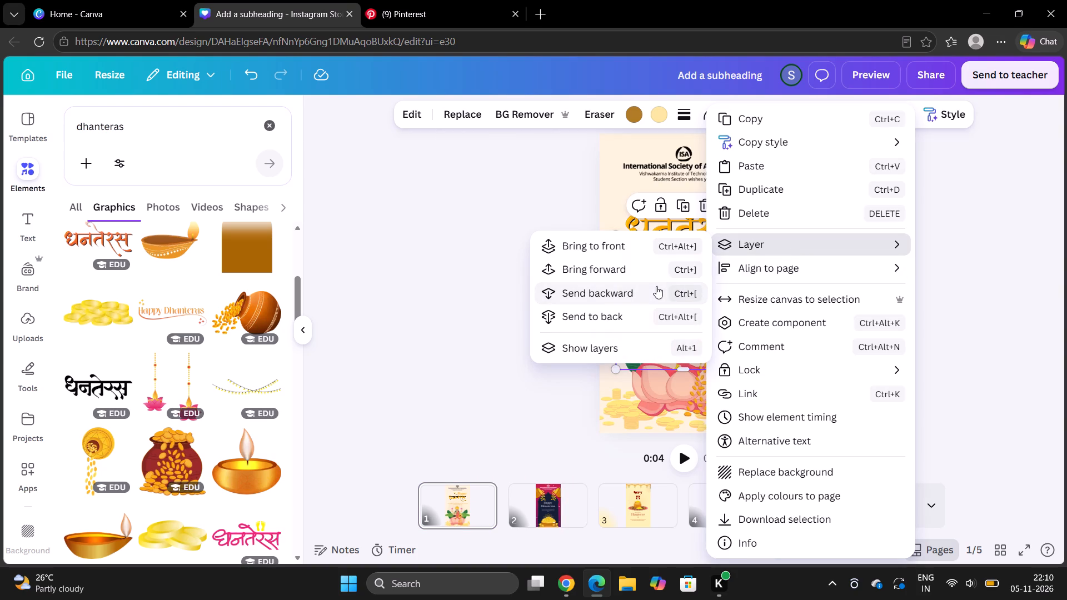
left_click(656, 286)
left_click(503, 345)
left_click(503, 345)
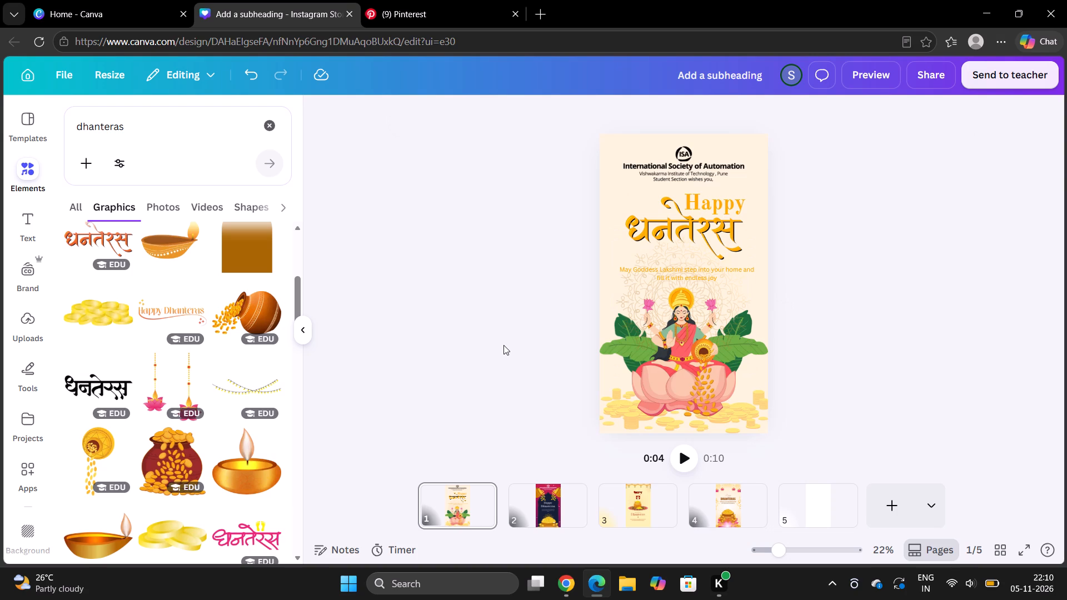
Play the first page again to check the mandala's layering, and look through the page's options.
left_click(460, 499)
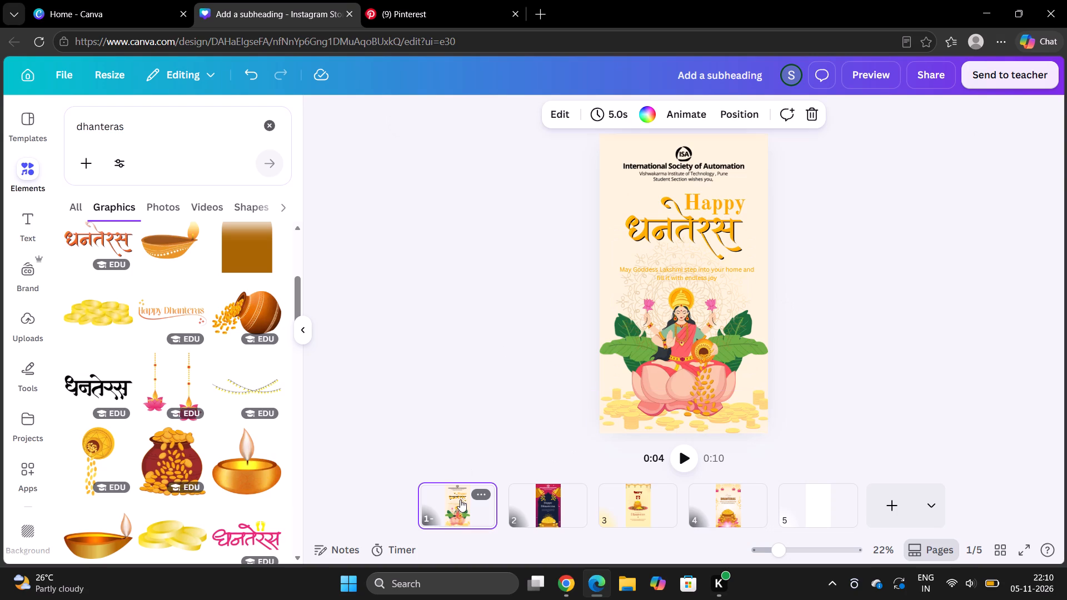
left_click(695, 458)
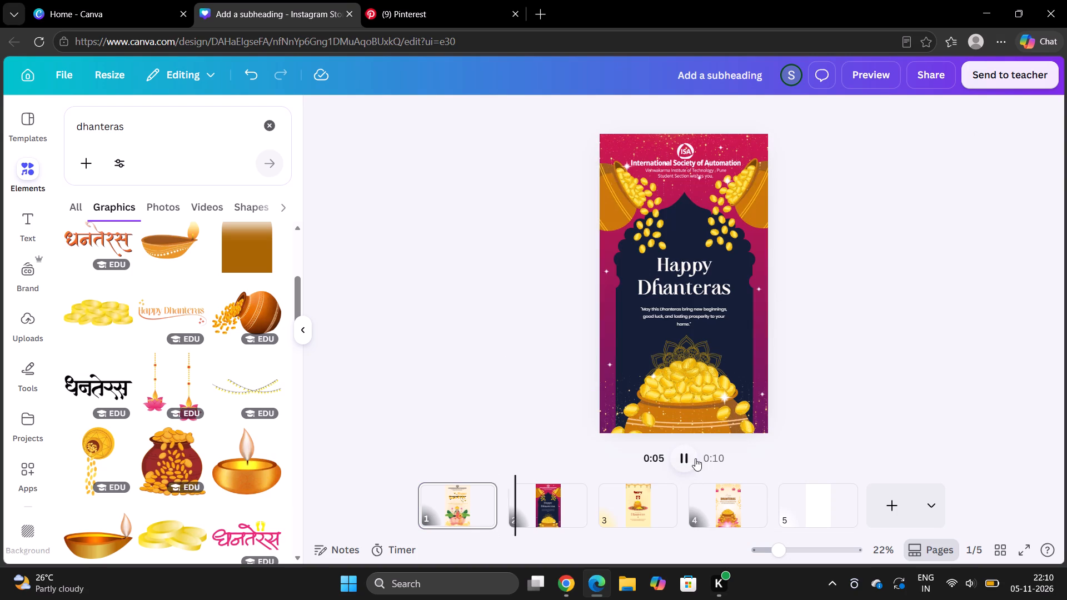
left_click(454, 517)
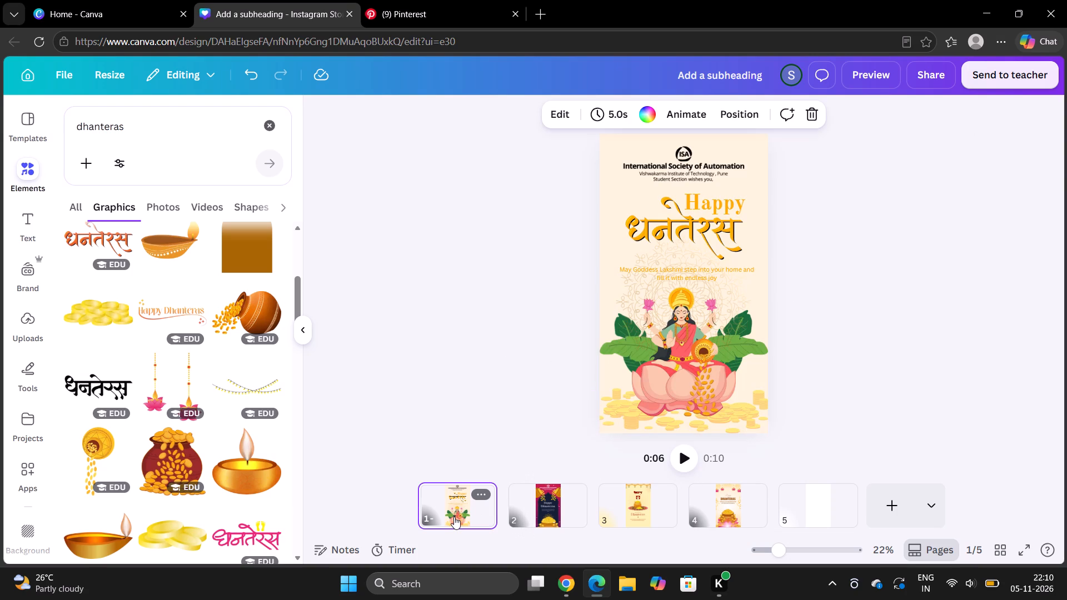
left_click(418, 517)
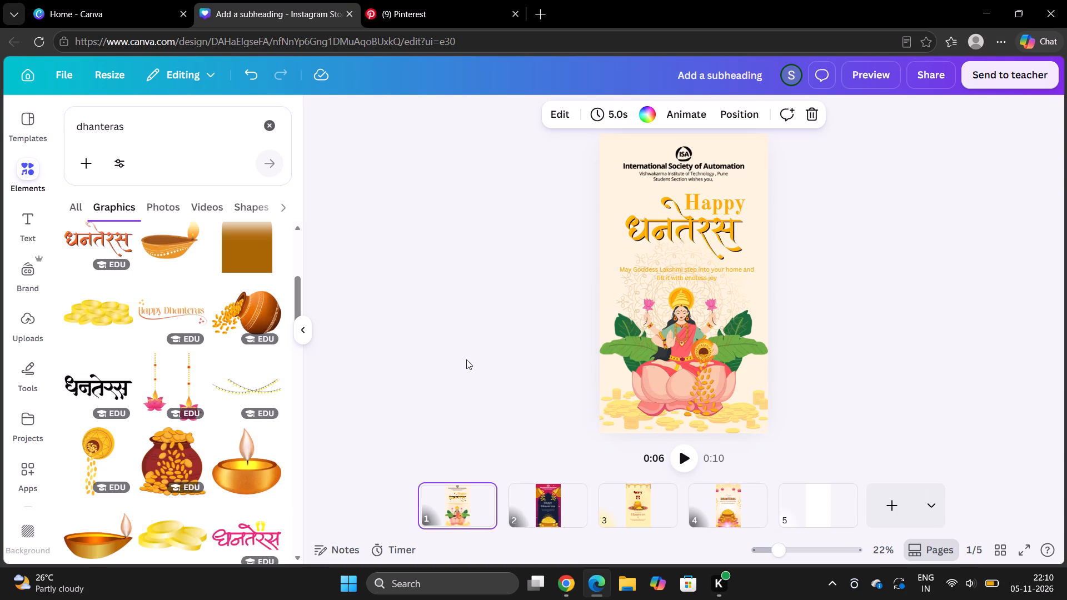
left_click(466, 359)
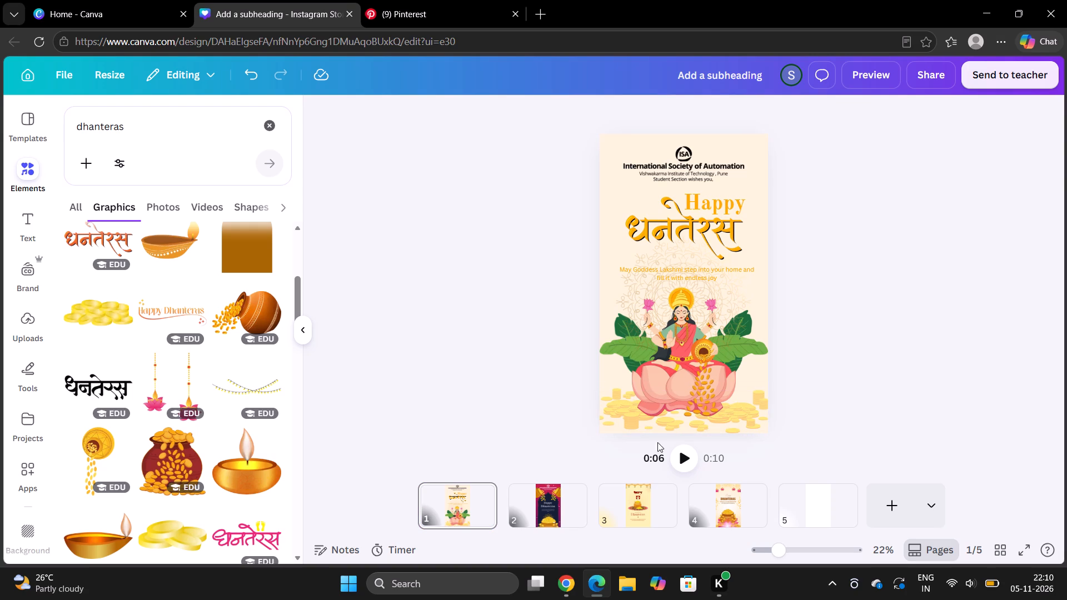
left_click(451, 502)
right_click(451, 502)
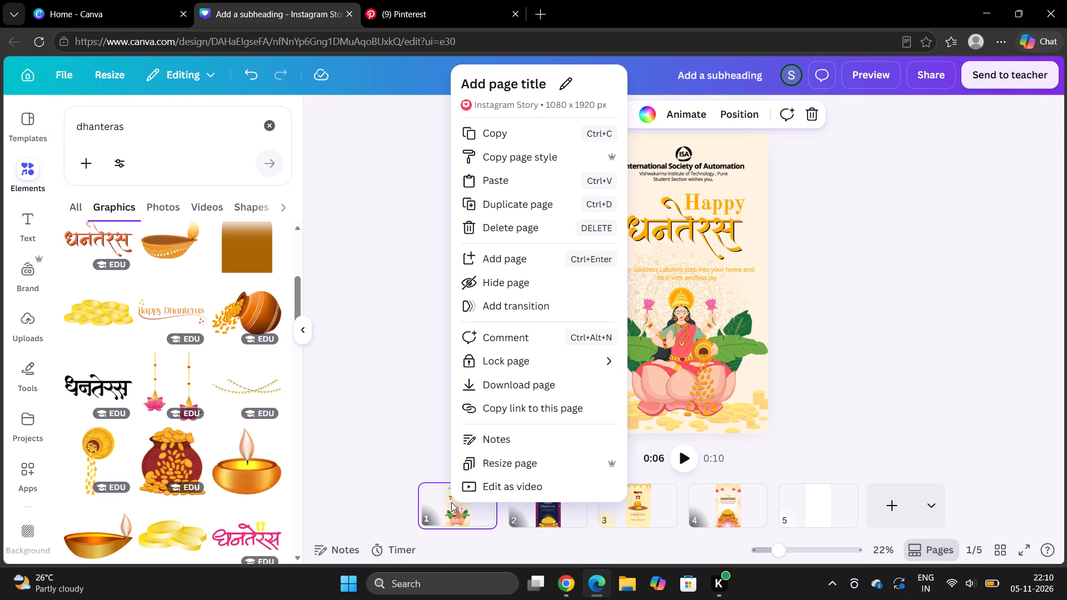
left_click(340, 443)
Look through the first page's page animations and check the mandala's Rotate effect settings.
left_click(950, 556)
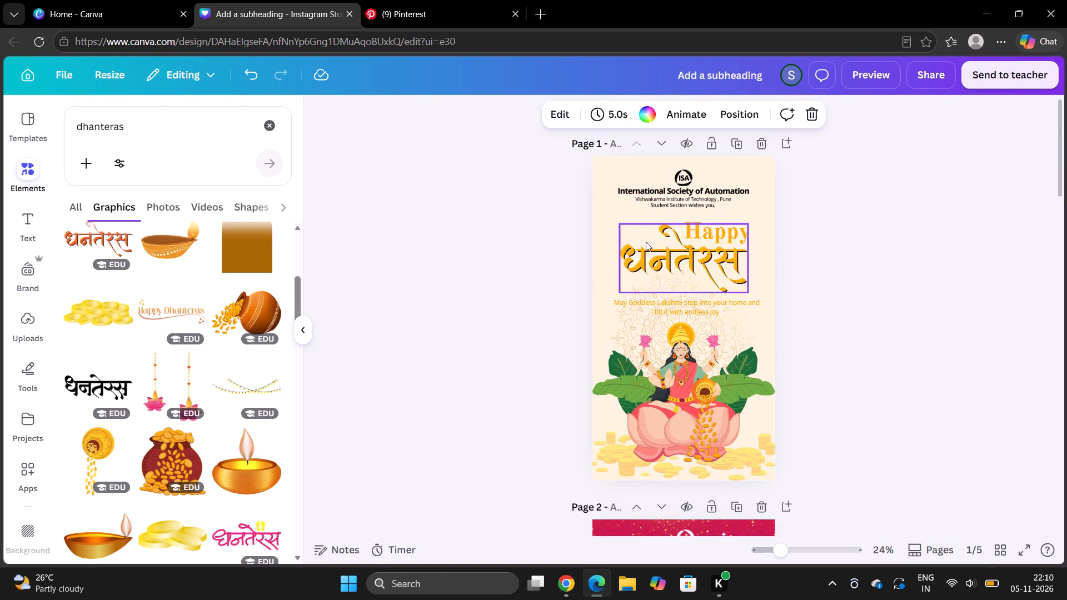
left_click(690, 114)
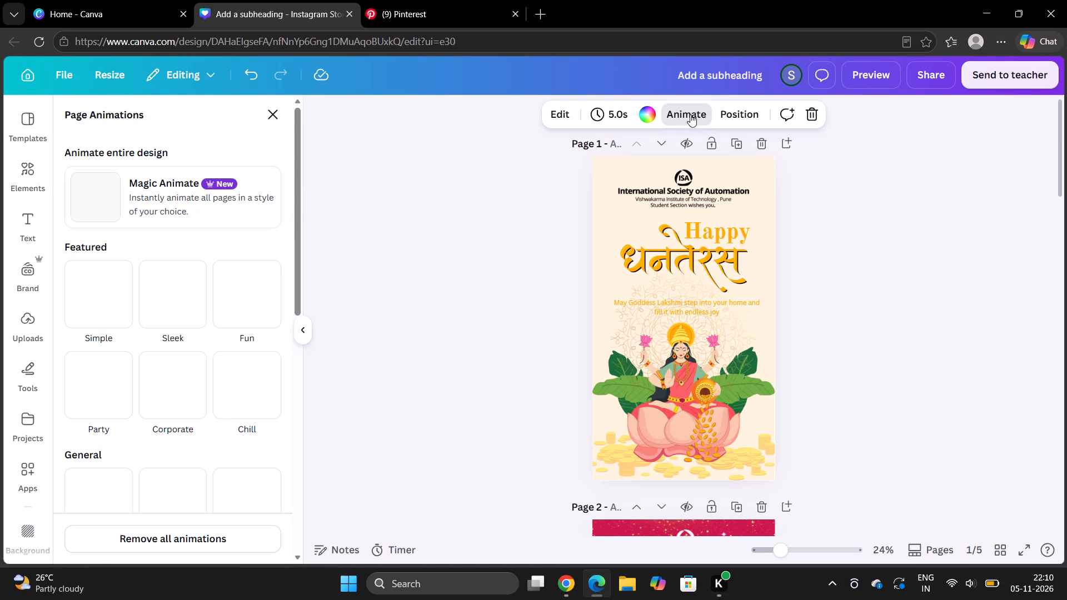
scroll(195, 324, "down", 5)
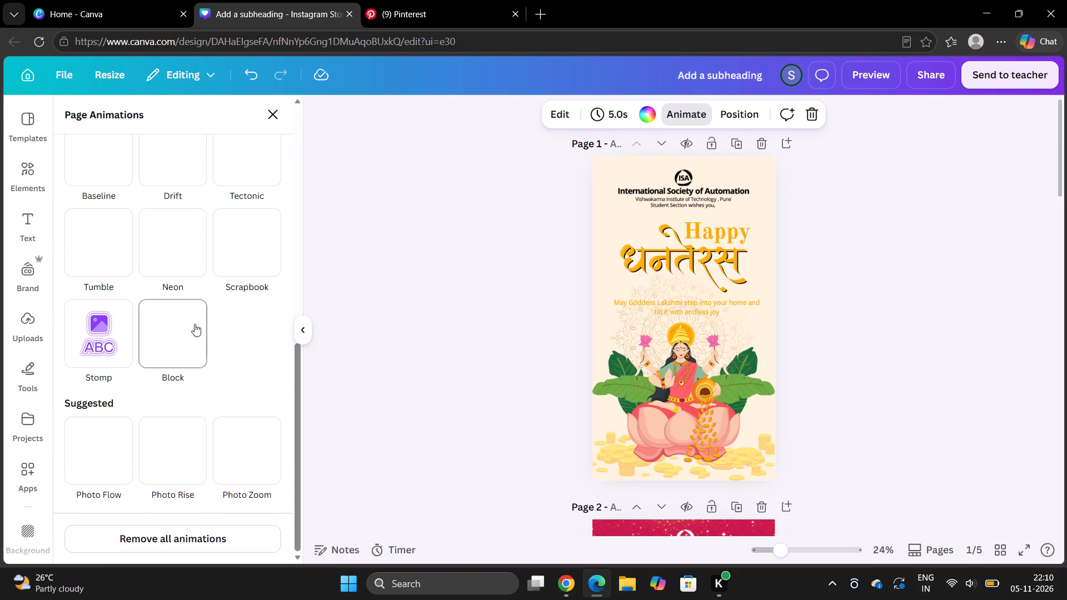
scroll(195, 324, "down", 6)
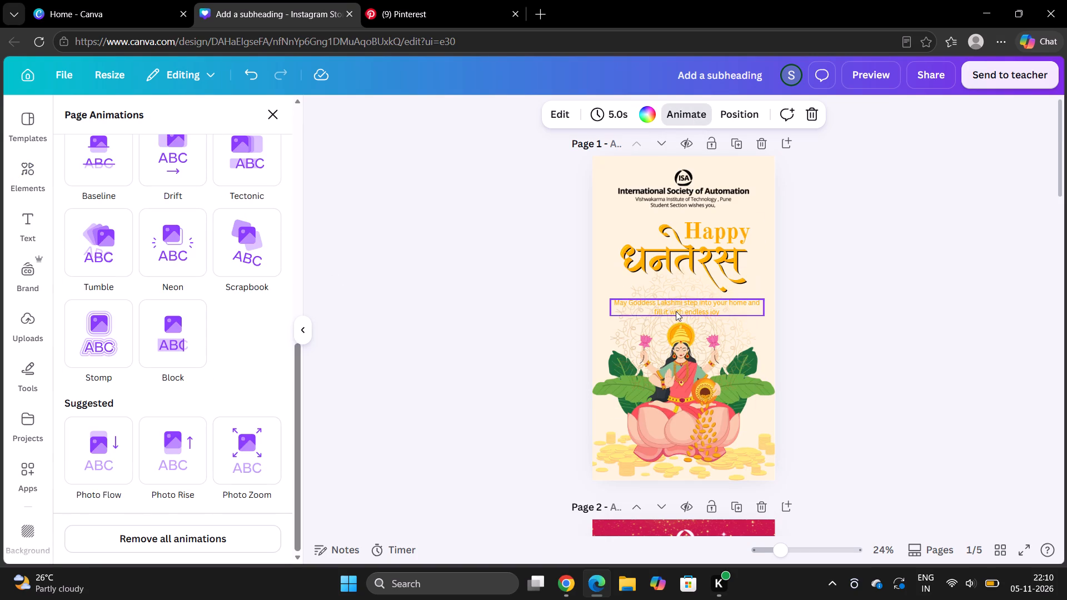
left_click(750, 327)
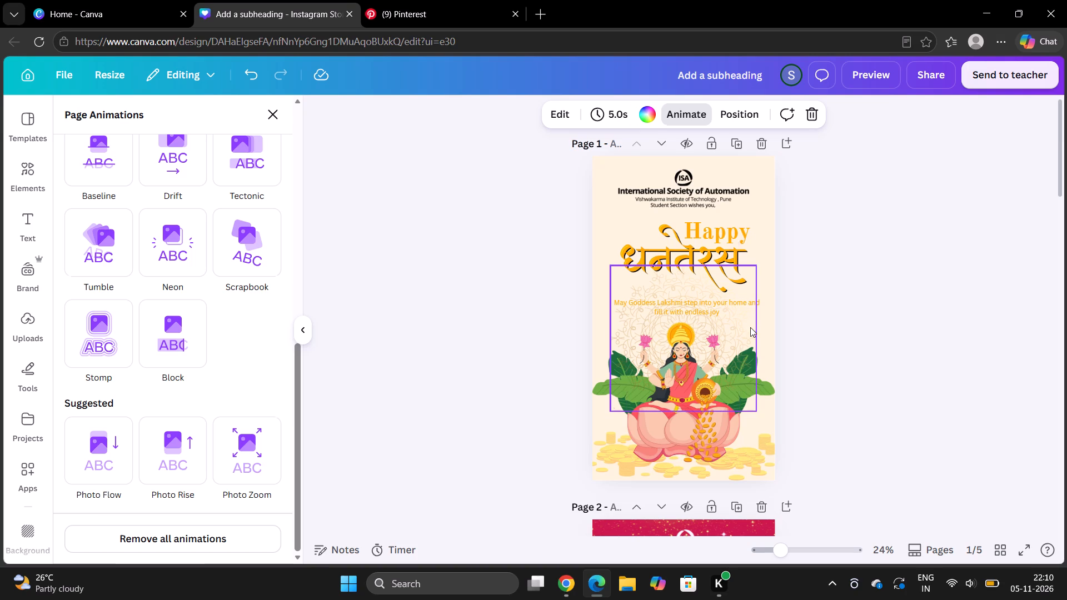
scroll(170, 434, "down", 11)
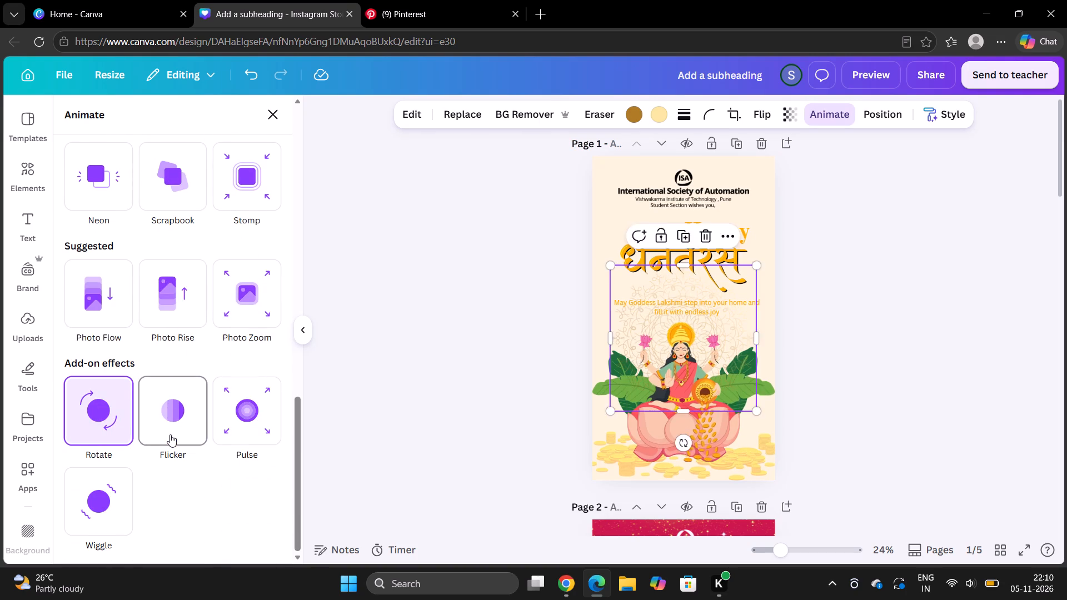
left_click(108, 417)
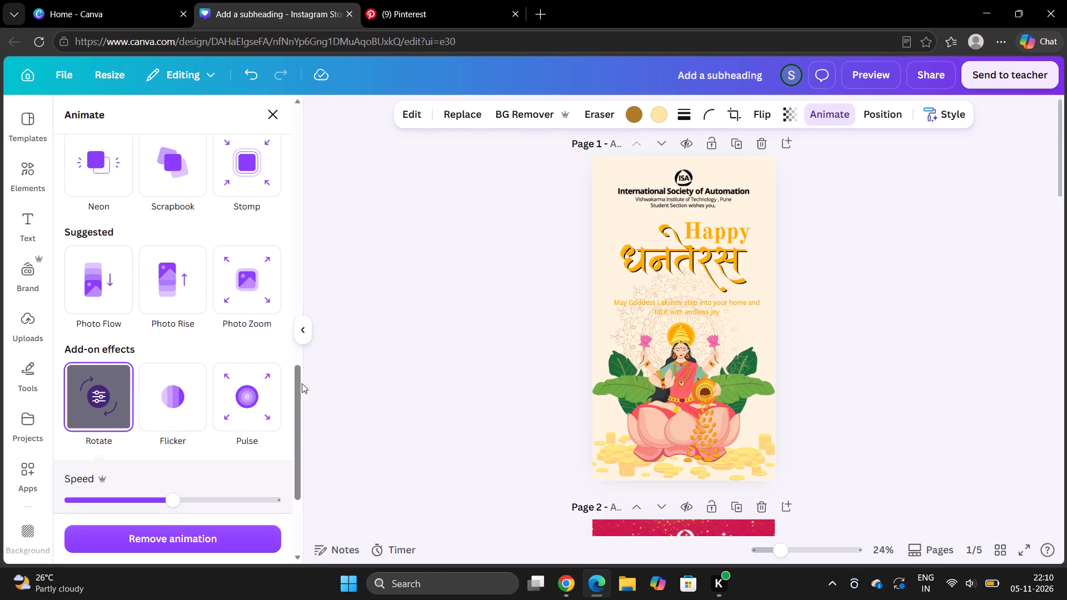
left_click(382, 404)
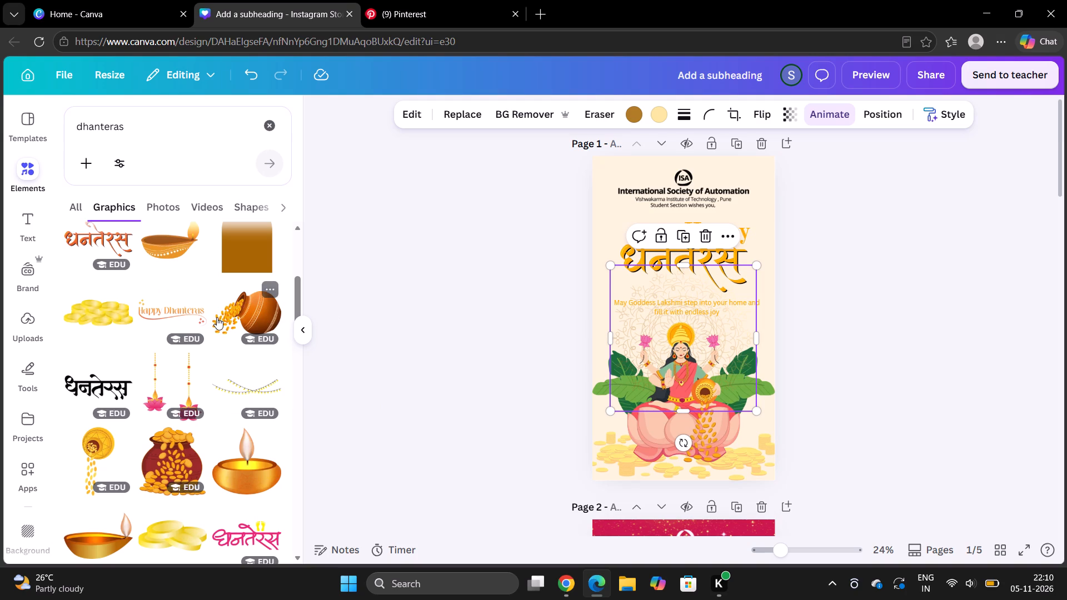
Examine the animation options for the gold coin strip along the bottom of the first page.
left_click(722, 428)
left_click(763, 466)
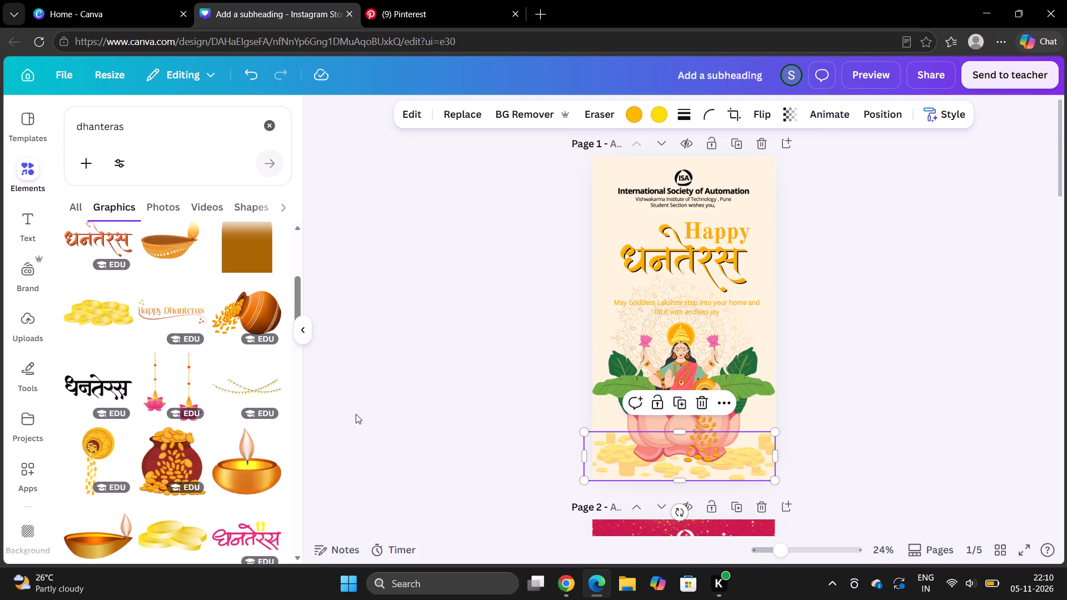
left_click(853, 113)
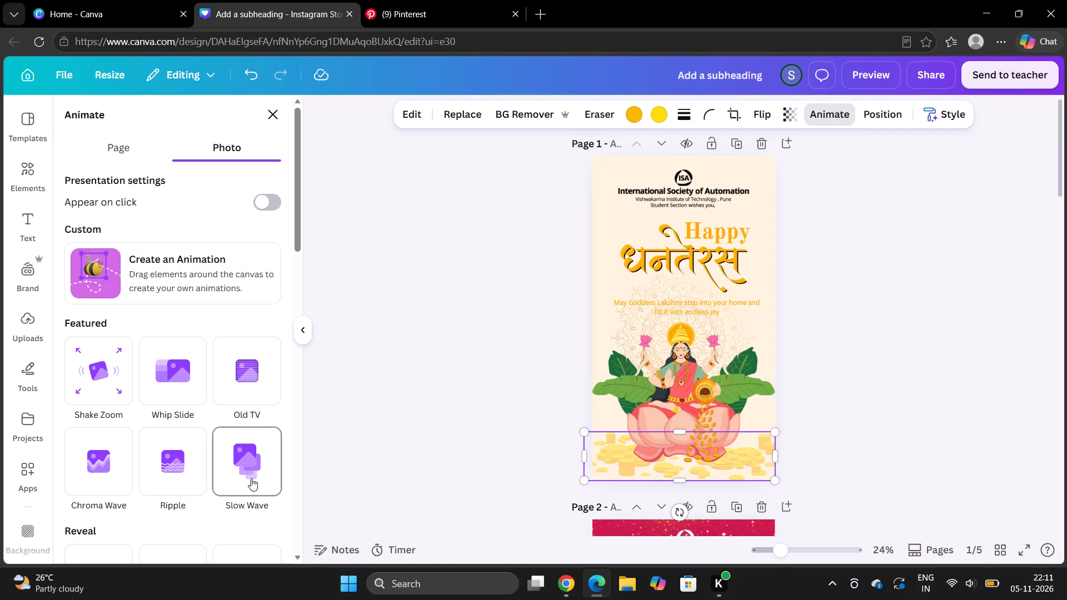
scroll(251, 478, "down", 2)
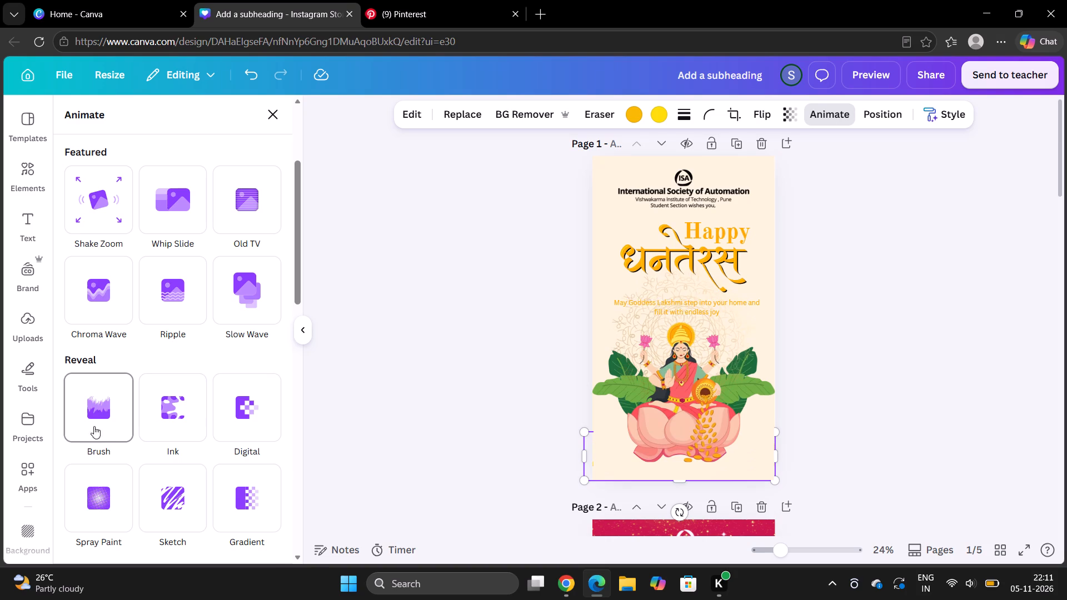
scroll(258, 442, "down", 2)
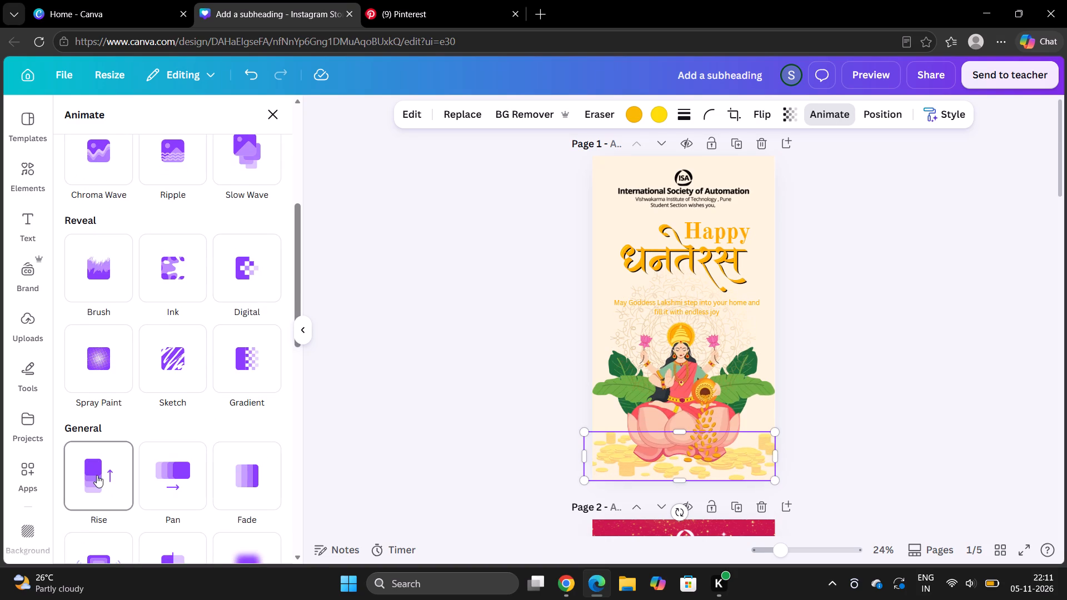
left_click(388, 519)
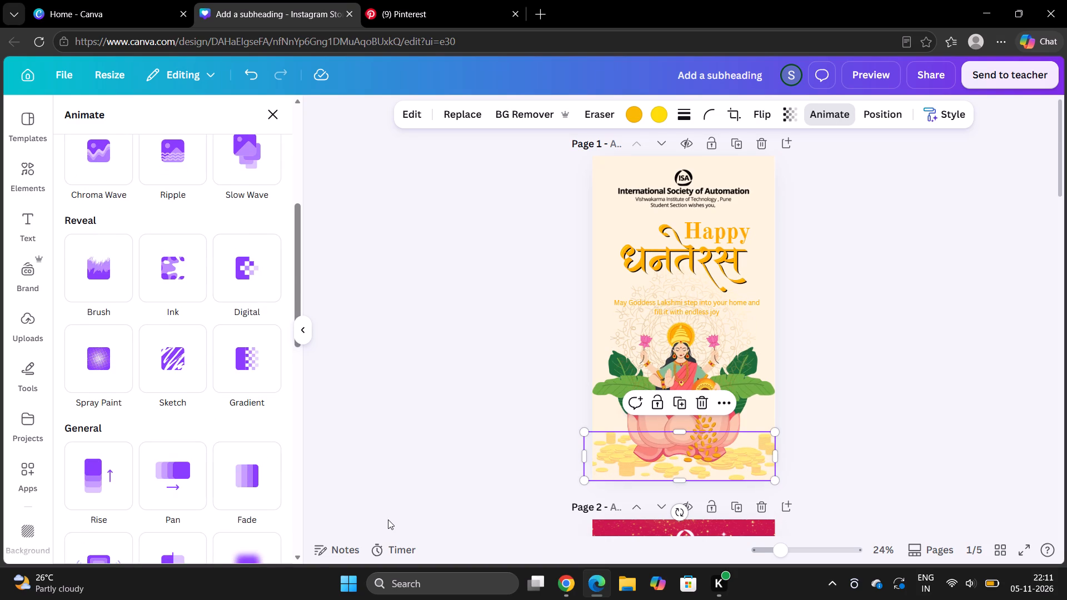
left_click(834, 112)
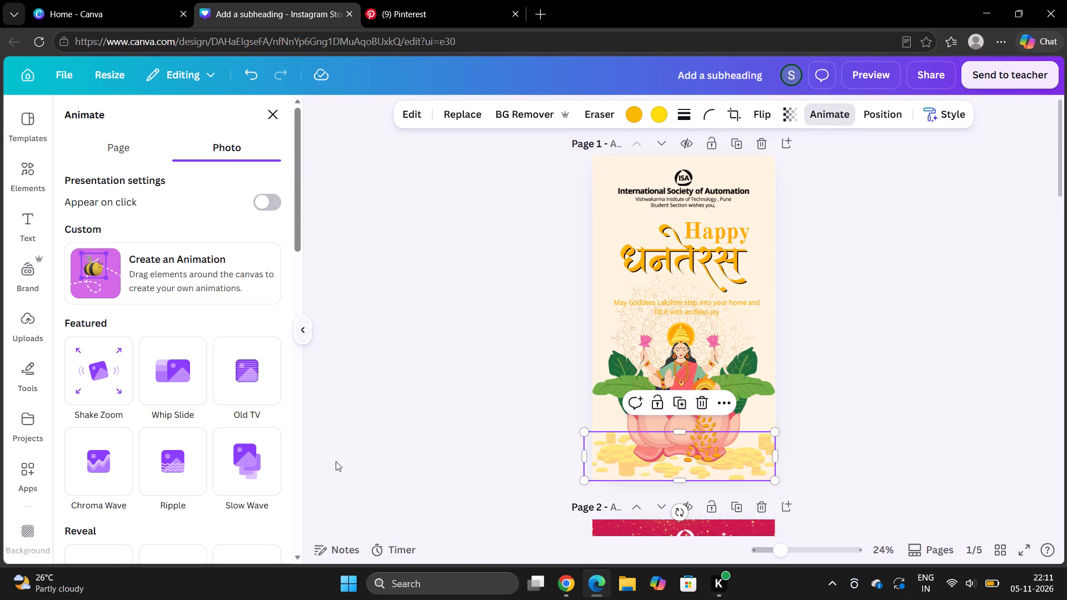
scroll(268, 434, "down", 4)
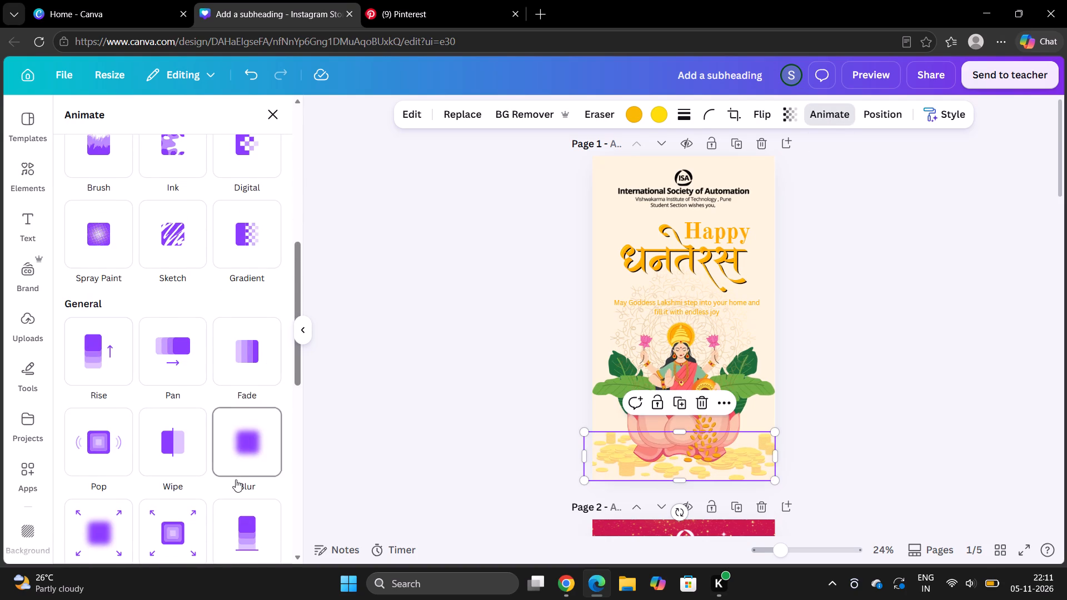
scroll(236, 479, "right", 1)
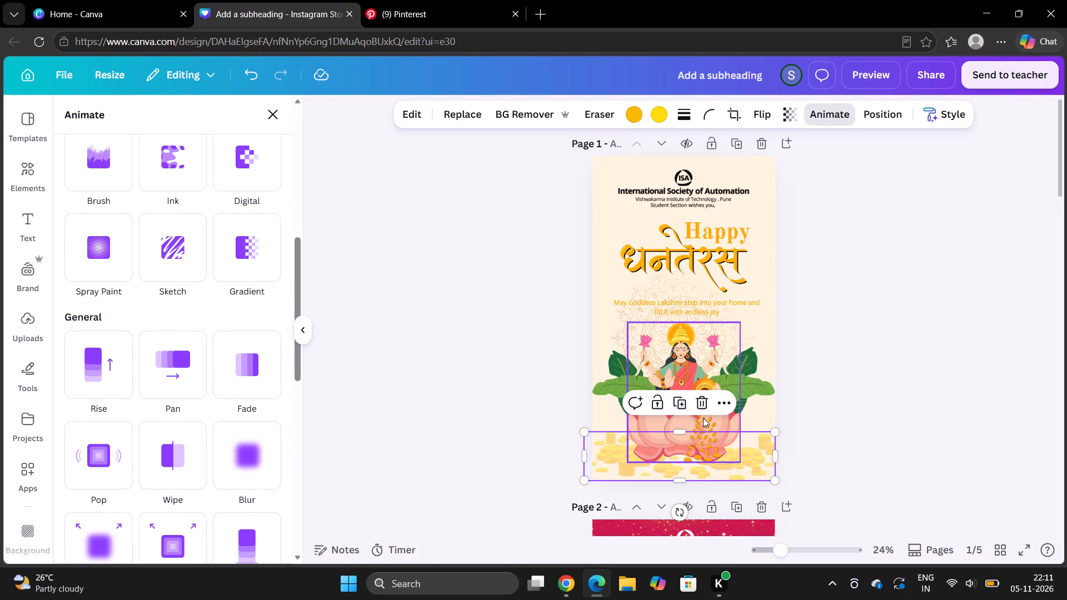
left_click(687, 430)
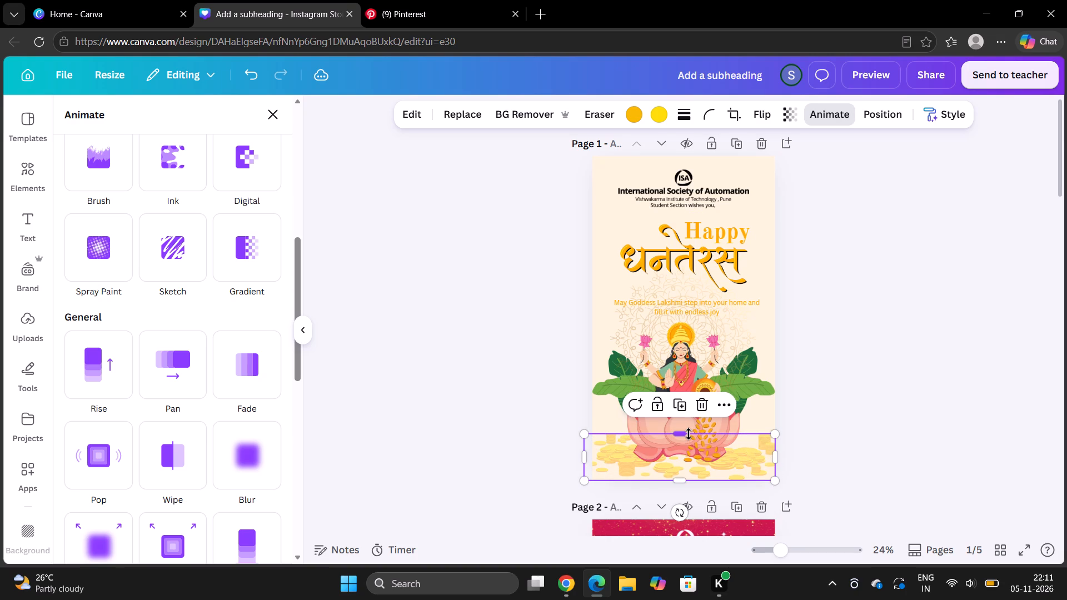
key("ctrl+z")
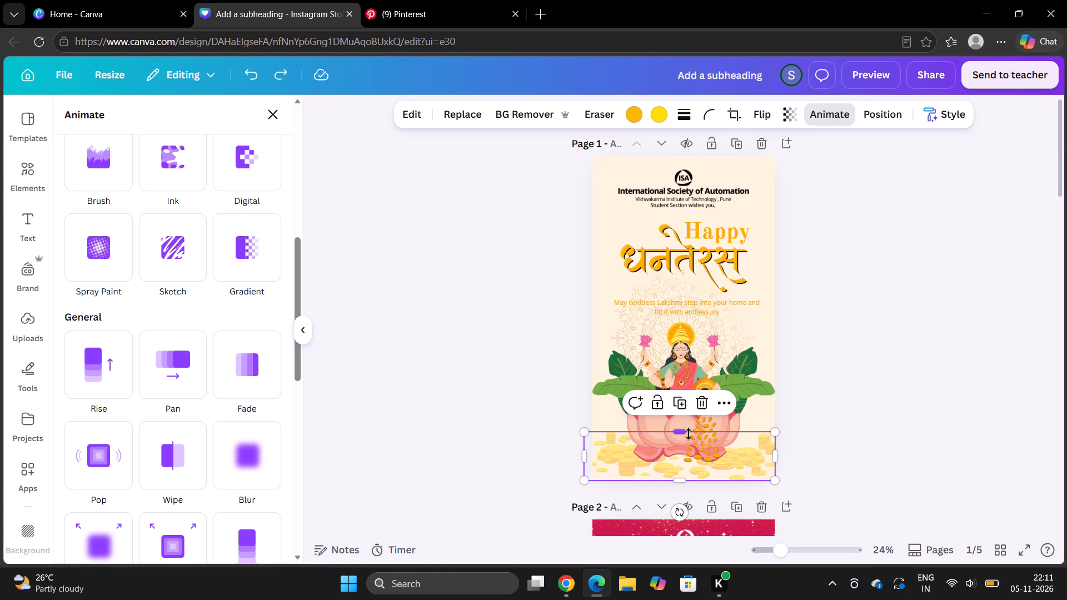
left_click(491, 442)
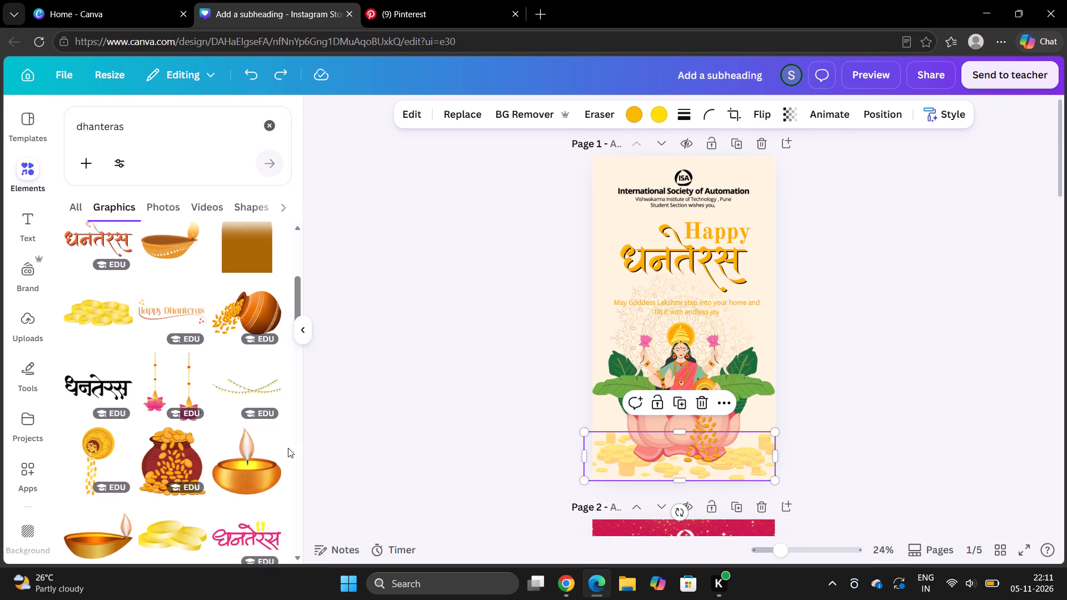
left_click(371, 453)
Add the dhanteras graphic of gold coins falling into three pots with pink lotuses to blank page 5.
scroll(371, 453, "down", 2)
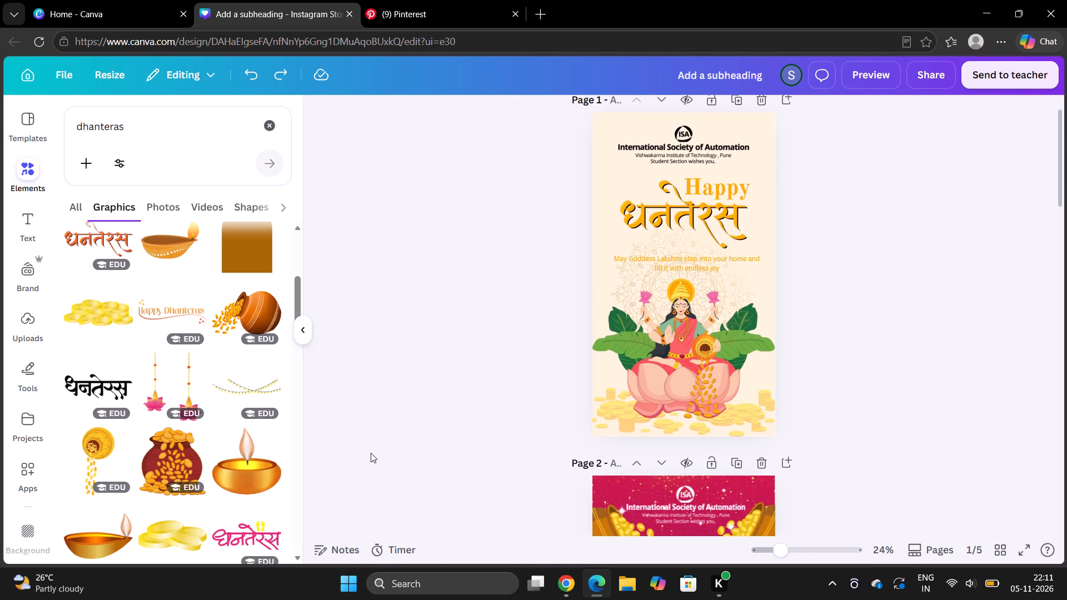
scroll(371, 453, "down", 2)
scroll(371, 453, "up", 3)
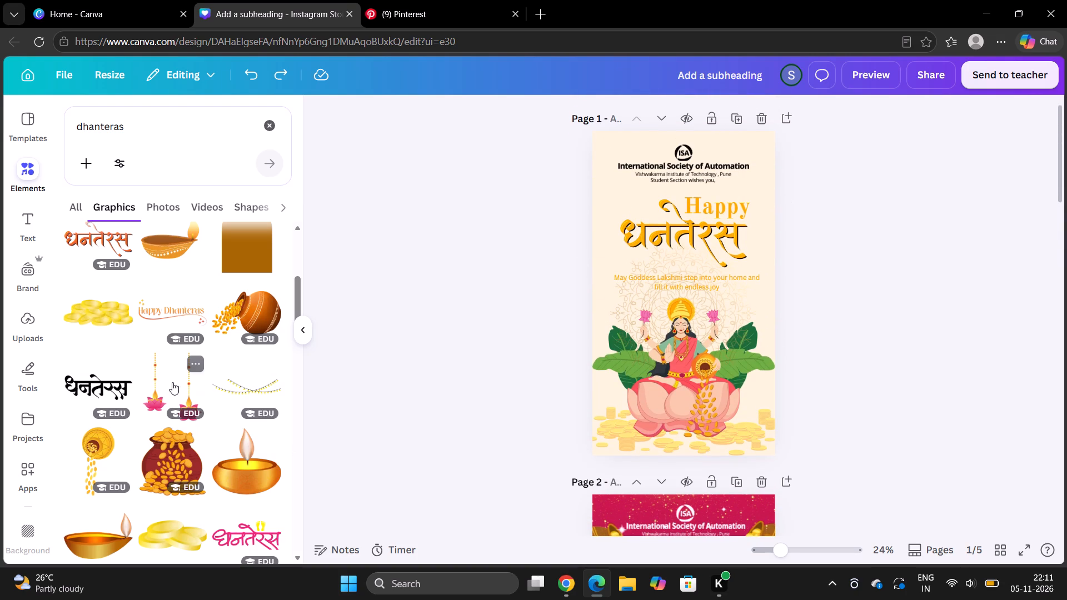
scroll(172, 412, "down", 2)
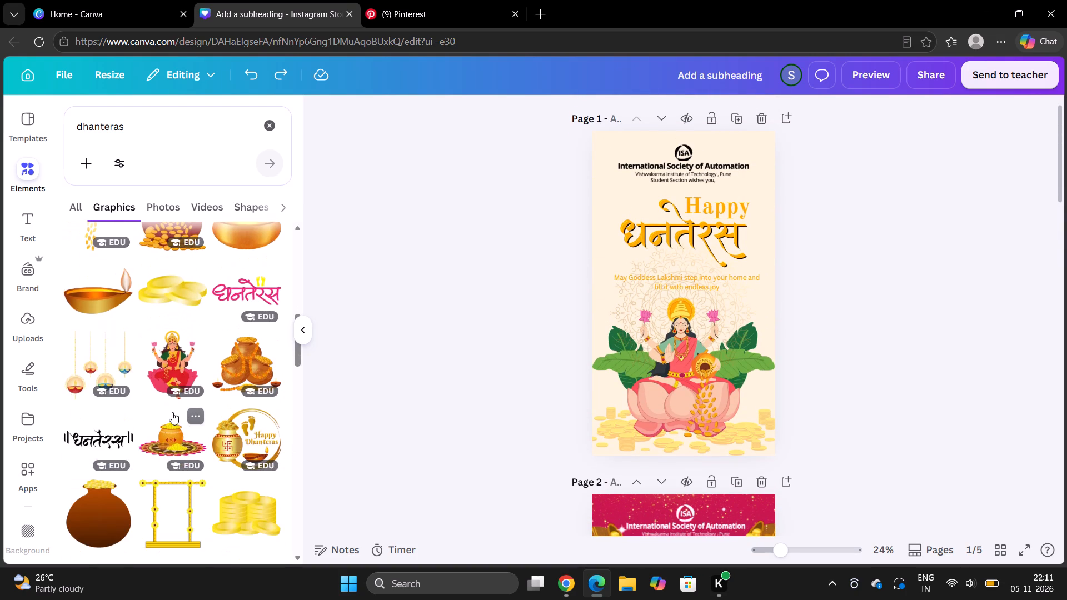
scroll(172, 412, "down", 2)
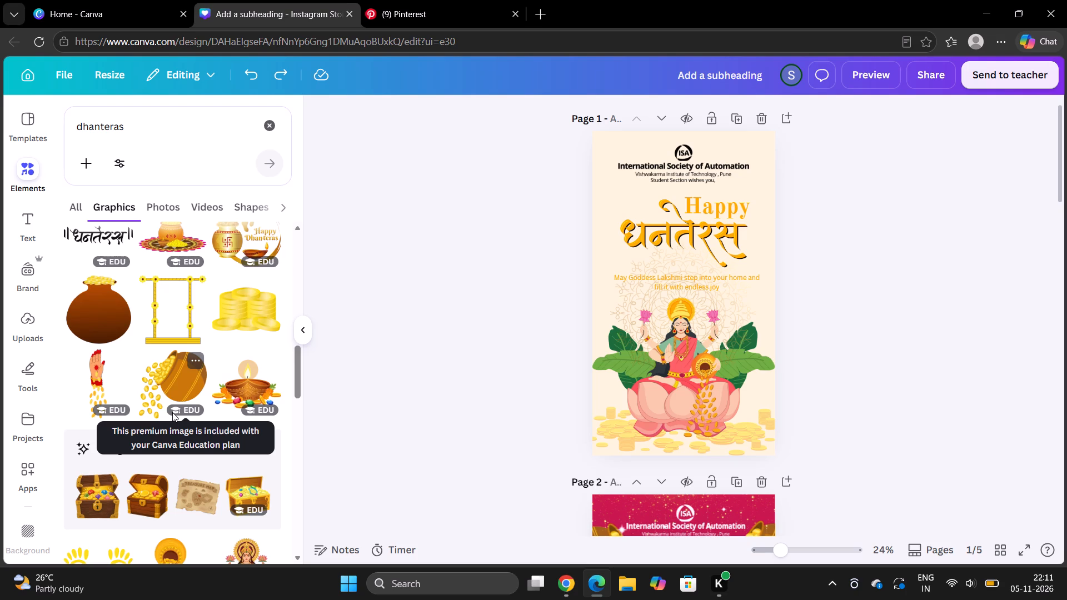
scroll(172, 412, "down", 3)
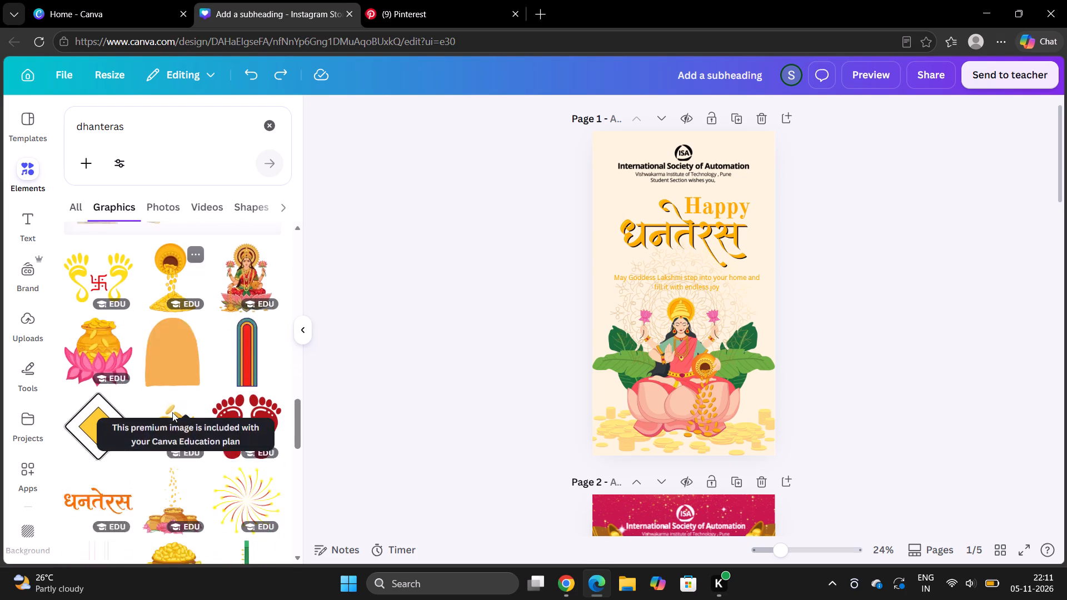
scroll(172, 412, "down", 2)
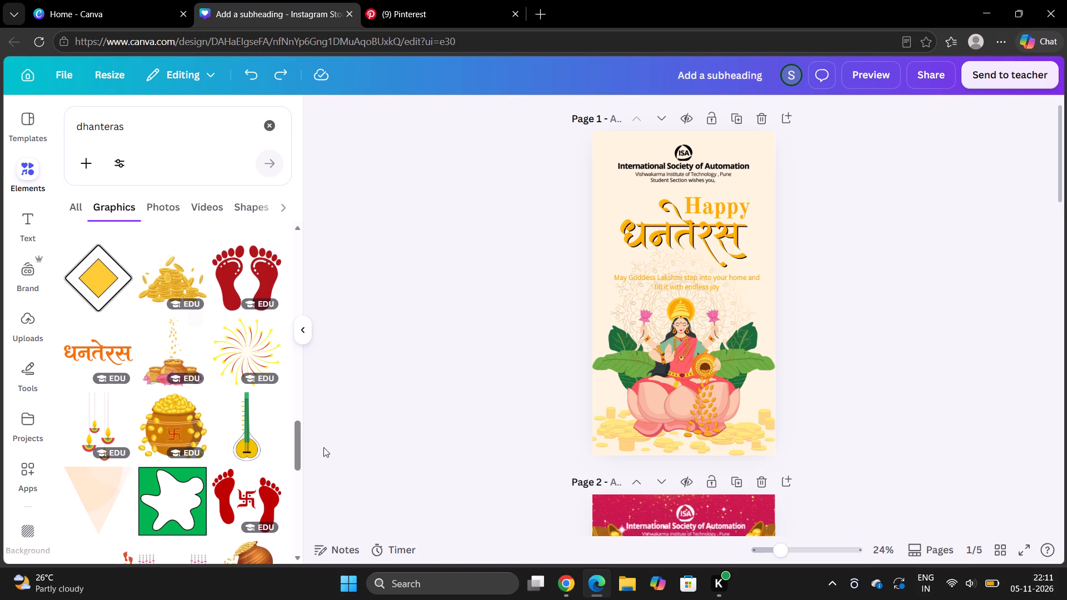
scroll(509, 417, "down", 8)
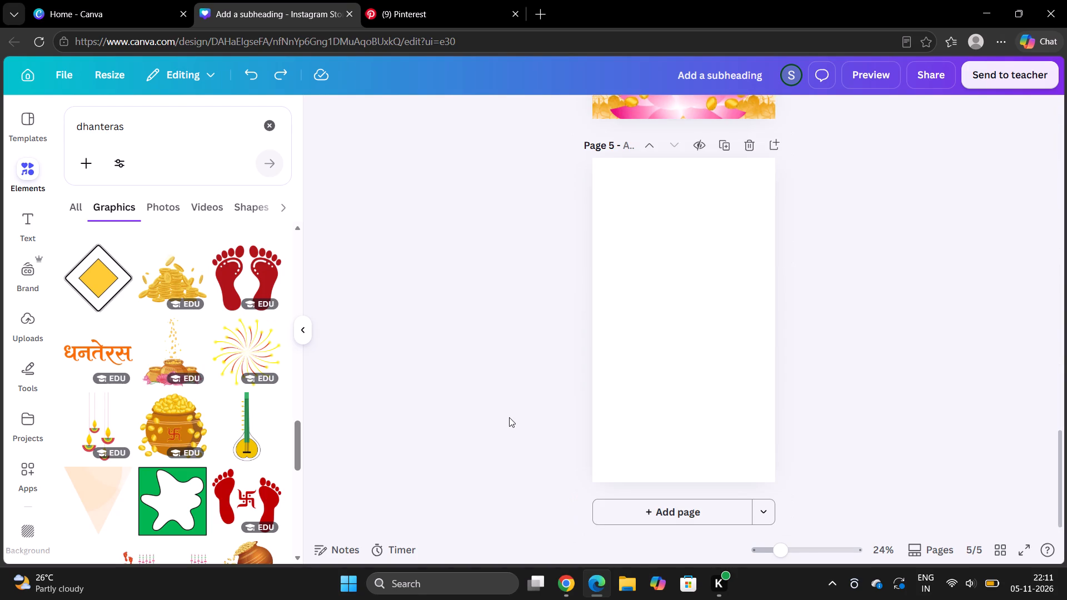
left_click(185, 381)
left_click(180, 356)
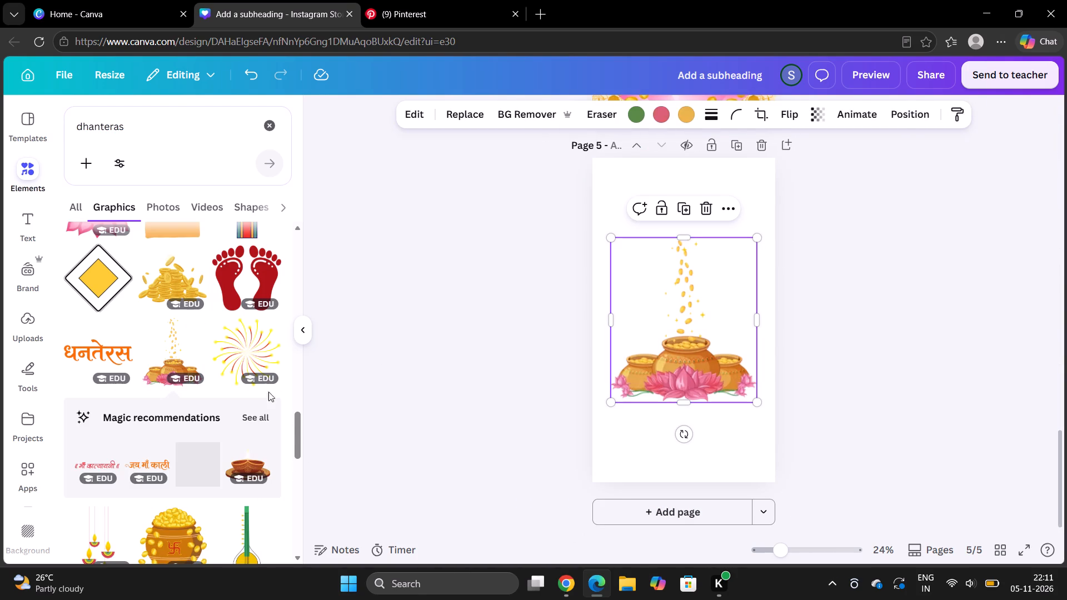
Add the graphic of Goddess Lakshmi seated on a pink lotus with a pot of gold to page 5.
scroll(218, 411, "down", 5)
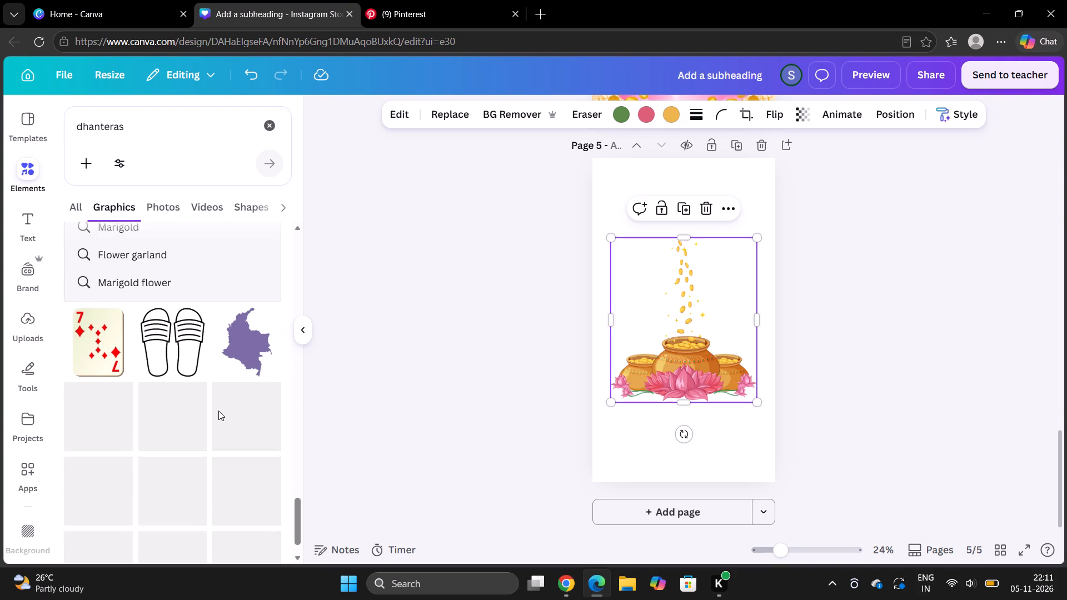
scroll(218, 411, "down", 1)
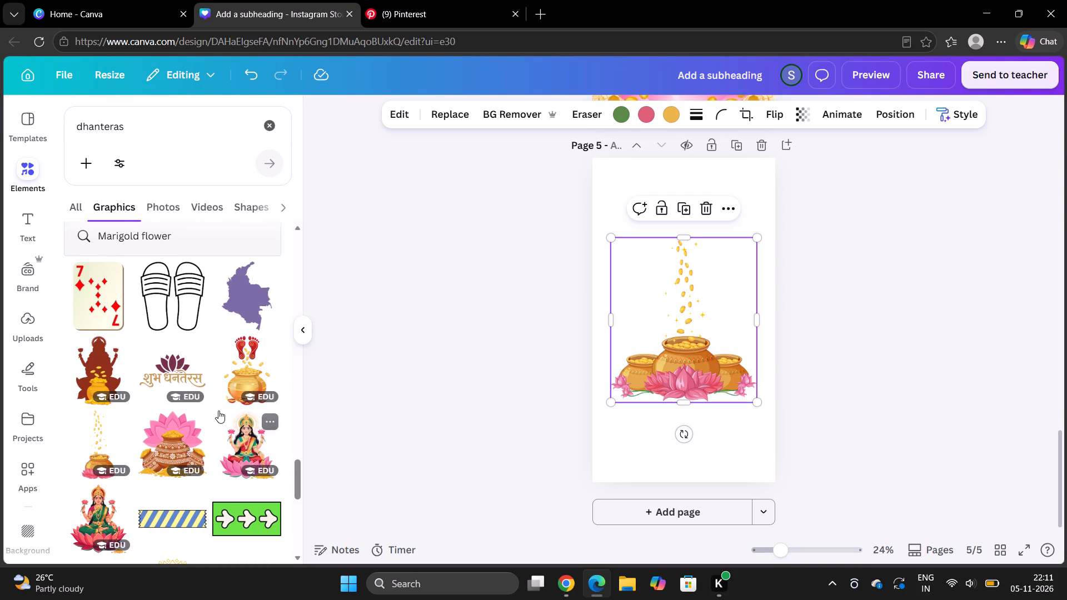
scroll(209, 409, "down", 1)
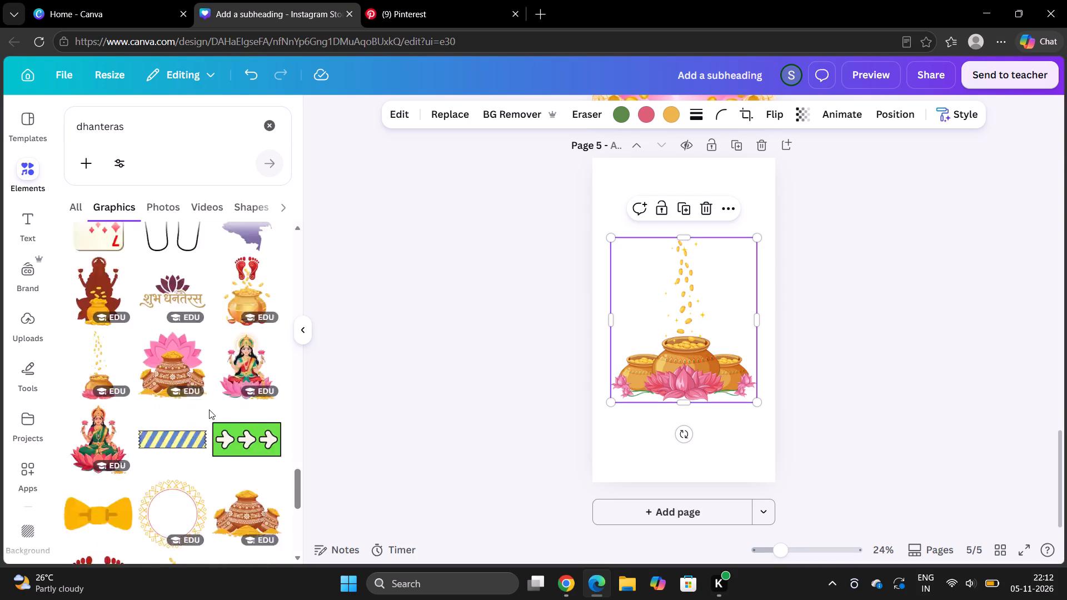
scroll(209, 409, "down", 2)
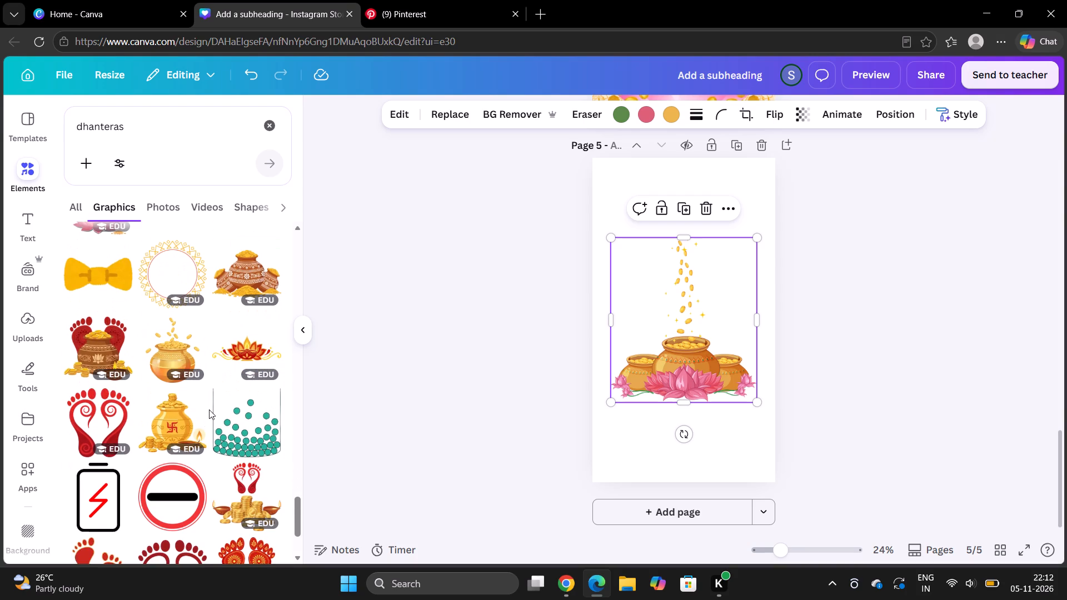
scroll(209, 409, "down", 5)
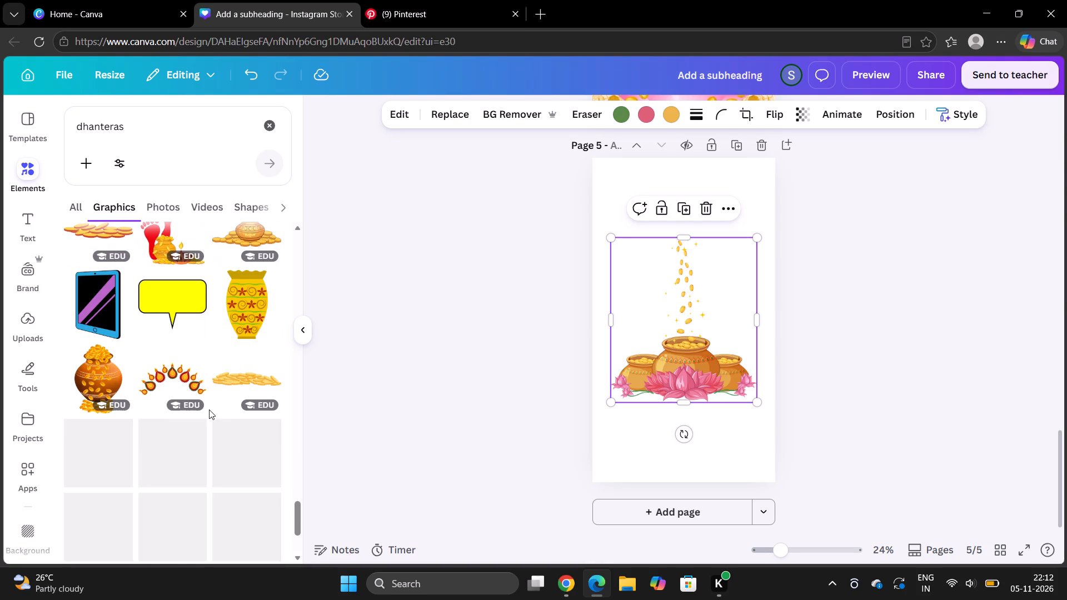
scroll(209, 409, "down", 2)
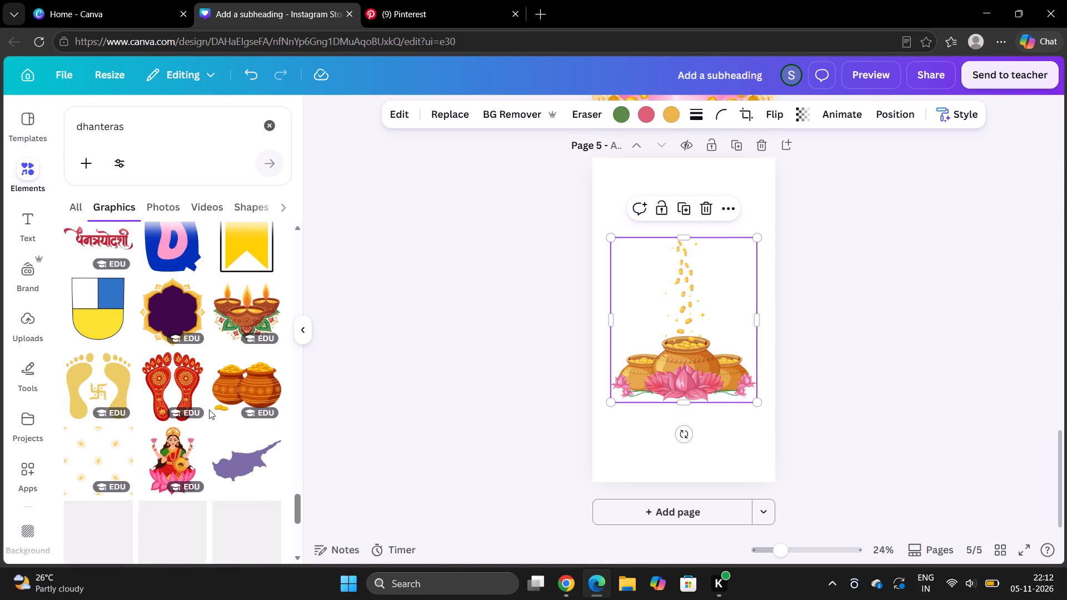
scroll(209, 409, "down", 1)
left_click(162, 466)
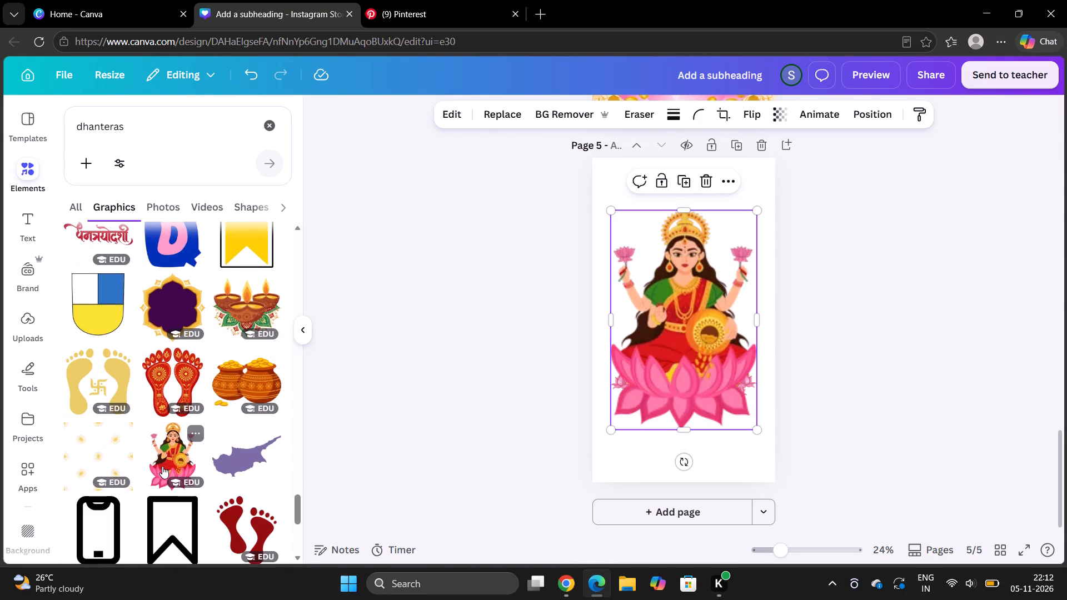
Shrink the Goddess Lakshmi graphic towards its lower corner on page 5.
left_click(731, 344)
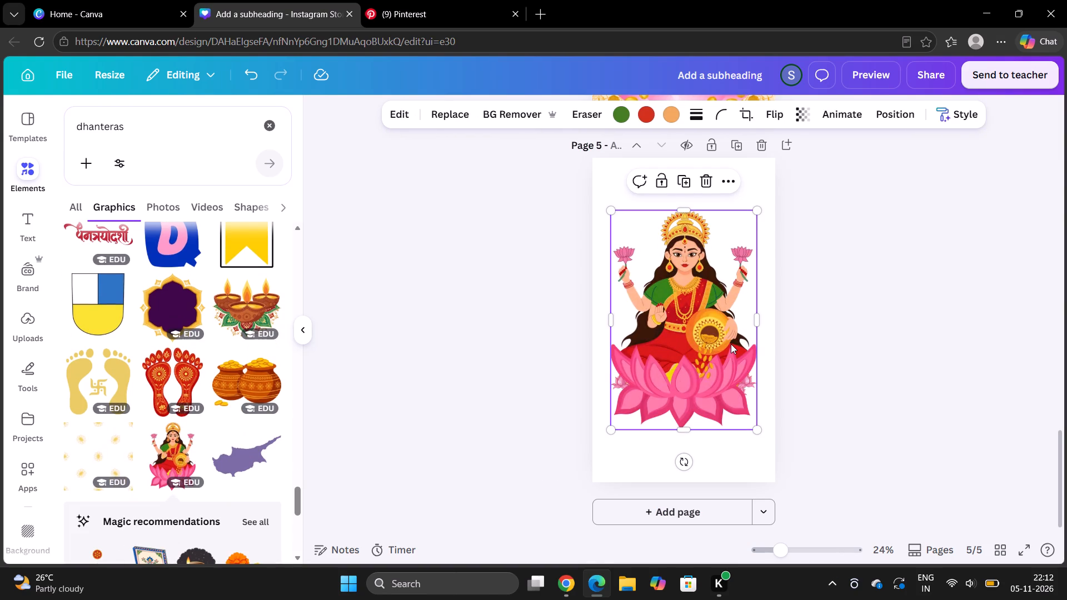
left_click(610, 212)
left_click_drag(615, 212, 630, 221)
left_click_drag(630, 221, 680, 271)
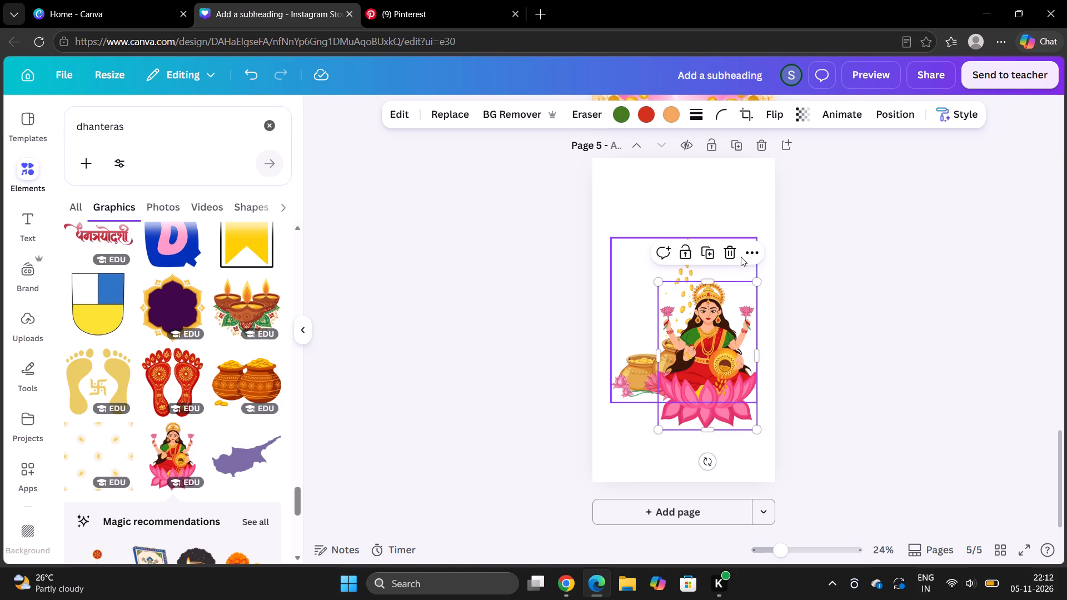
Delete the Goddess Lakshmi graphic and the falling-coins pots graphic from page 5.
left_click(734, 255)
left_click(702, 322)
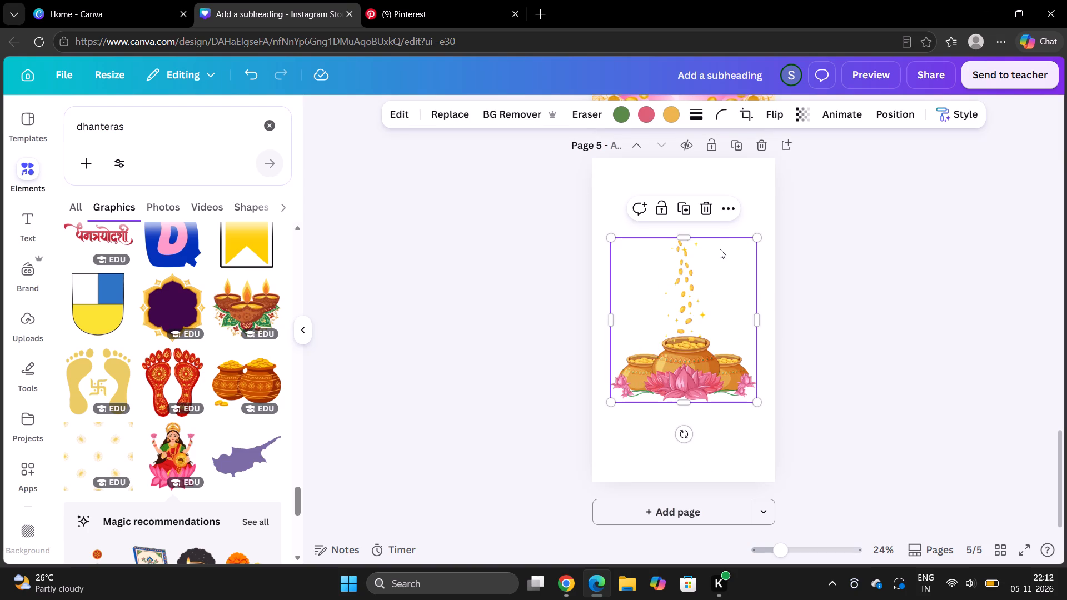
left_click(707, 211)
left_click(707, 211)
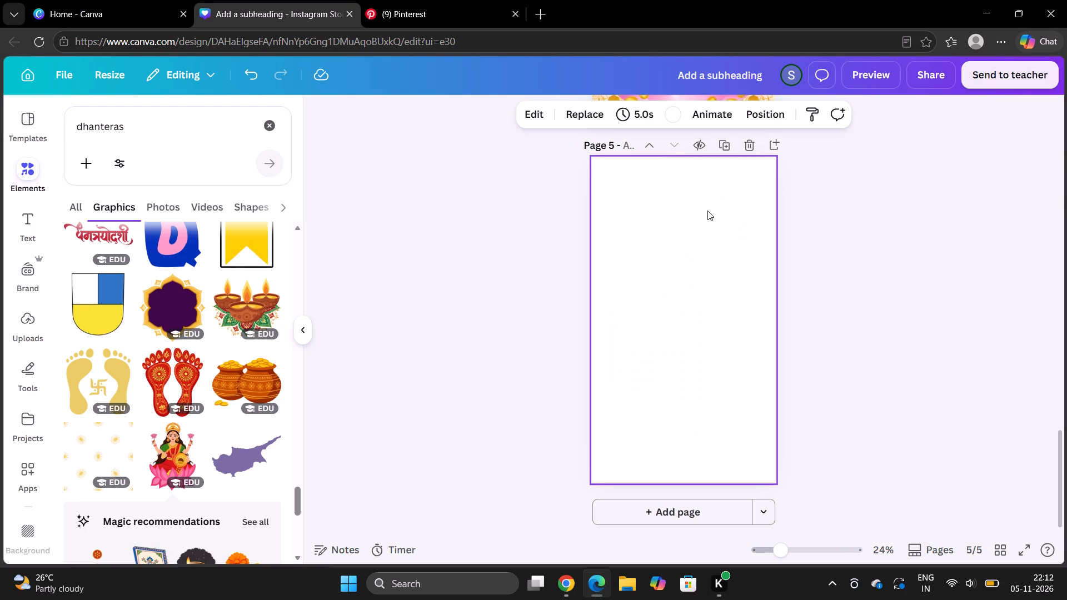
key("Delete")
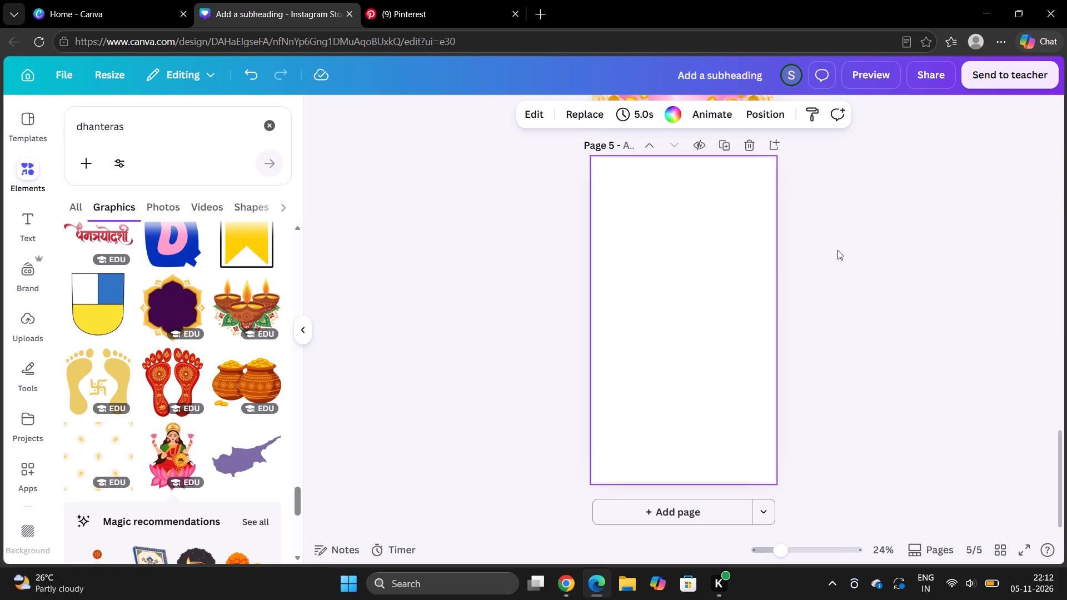
Delete the empty page 5 from the design.
left_click(837, 250)
scroll(810, 299, "down", 1)
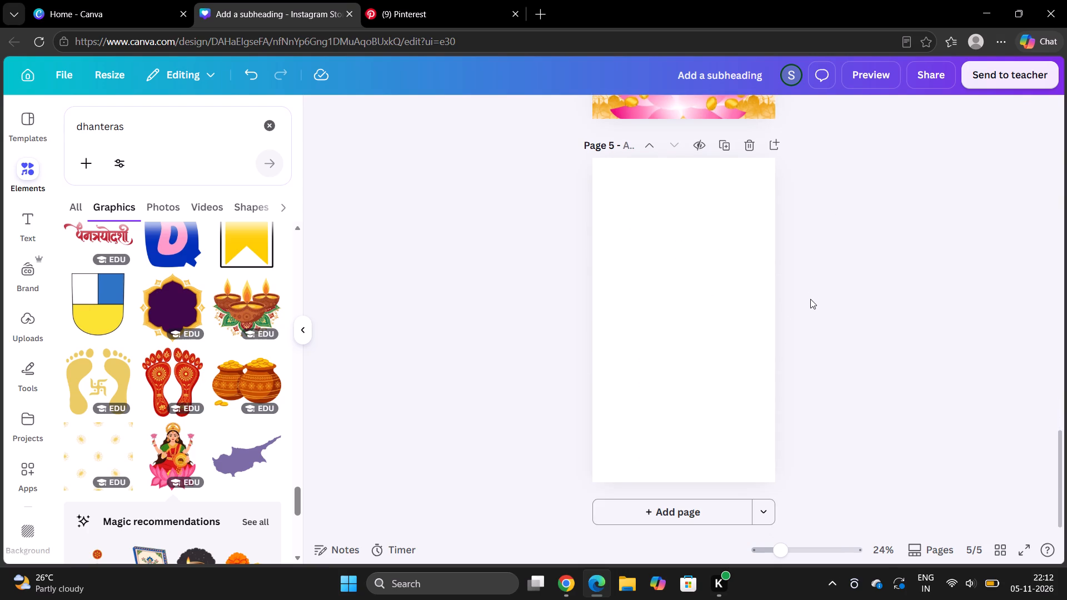
left_click(933, 550)
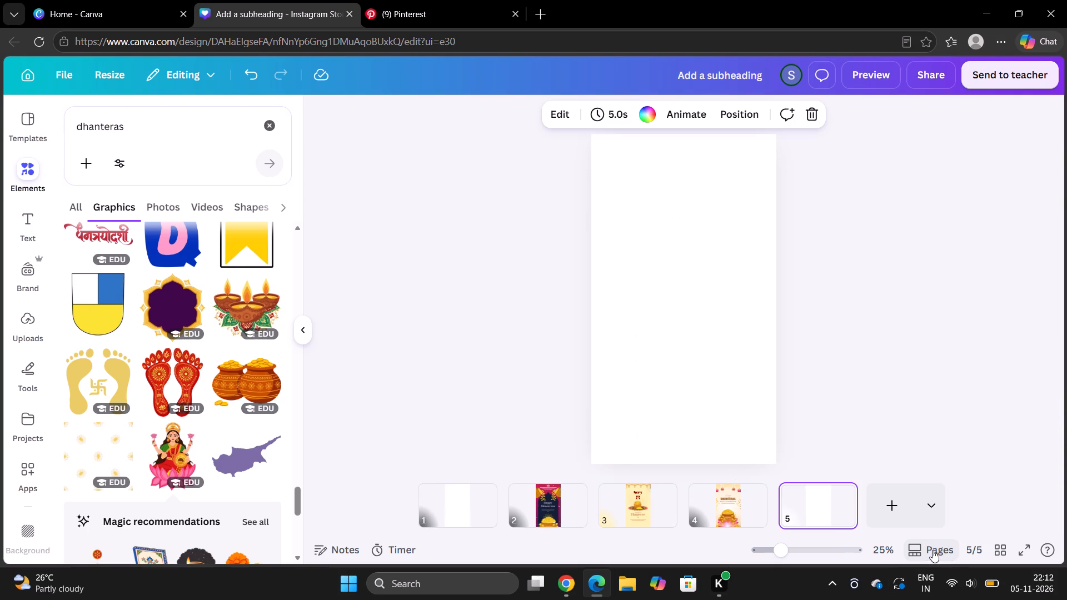
key("Delete")
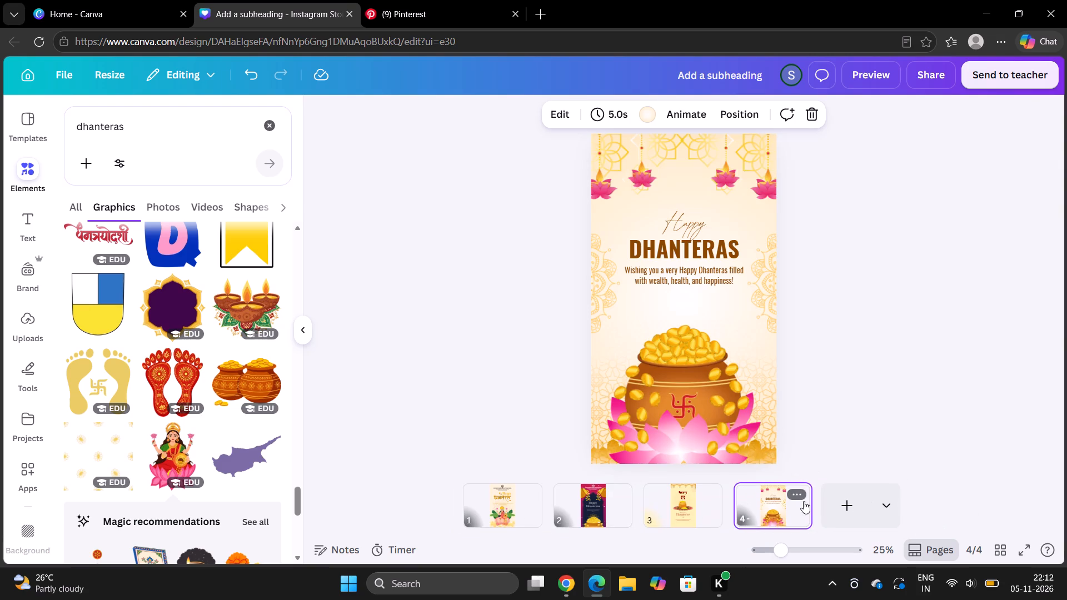
Delete the marigold garland and the red Hindi धनतेरस lettering from page 3.
left_click(693, 504)
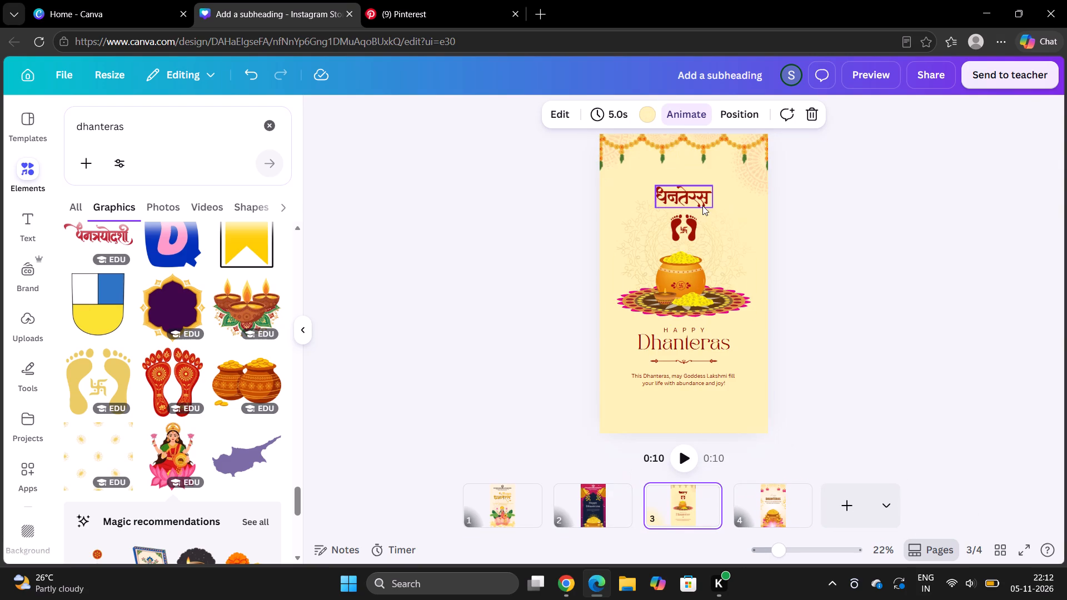
left_click(696, 156)
key("Delete")
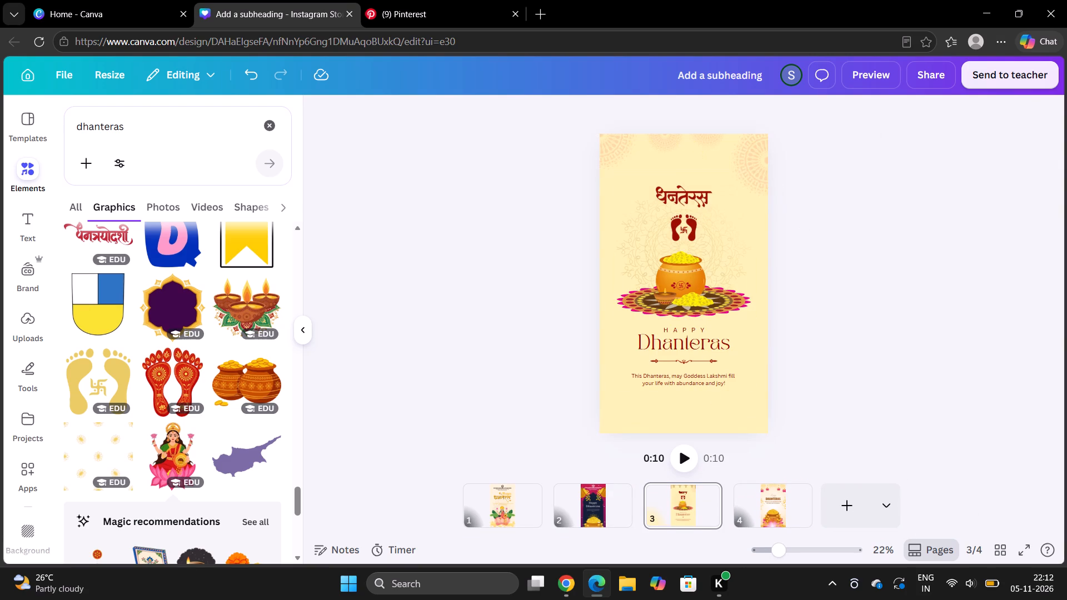
left_click(687, 193)
key("BackSpace")
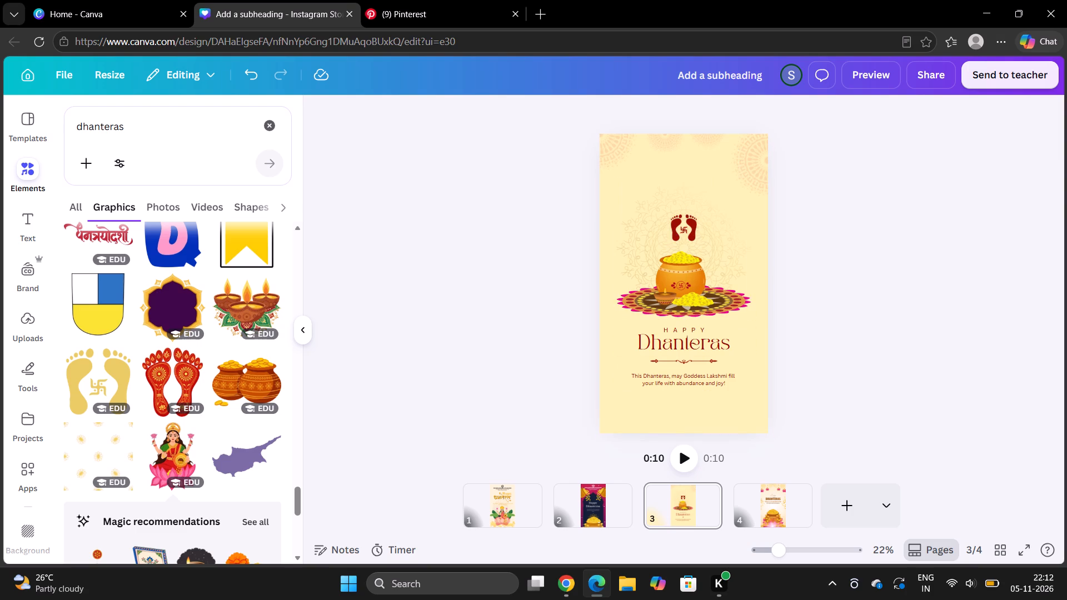
Move the HAPPY and Dhanteras heading lines together to above the red footprints on page 3, centred horizontally.
left_click(682, 331, "shift")
left_click(680, 342, "shift")
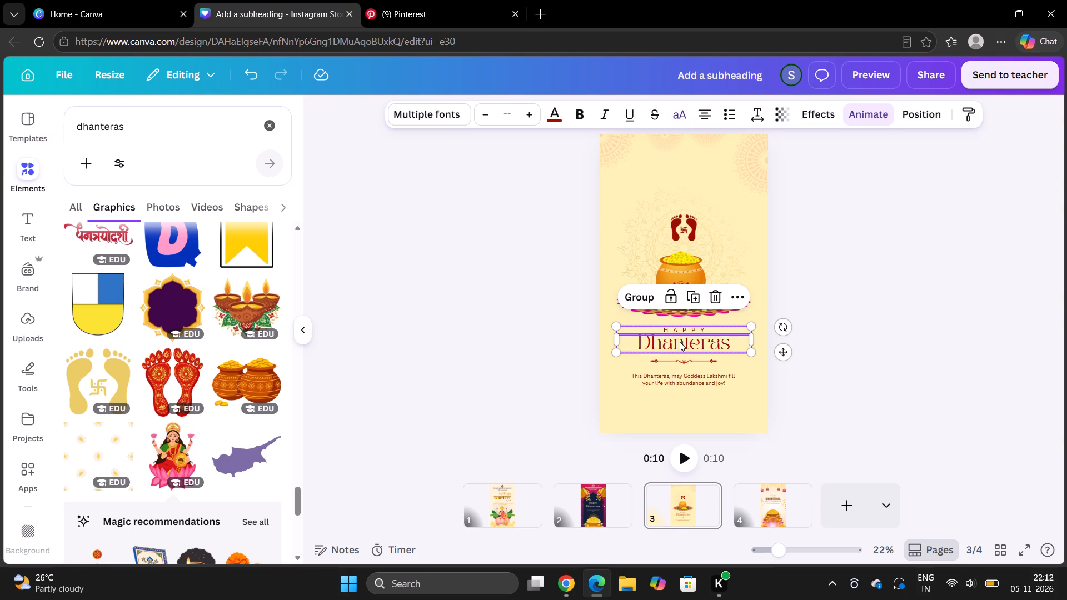
right_click_drag(695, 381, 697, 246)
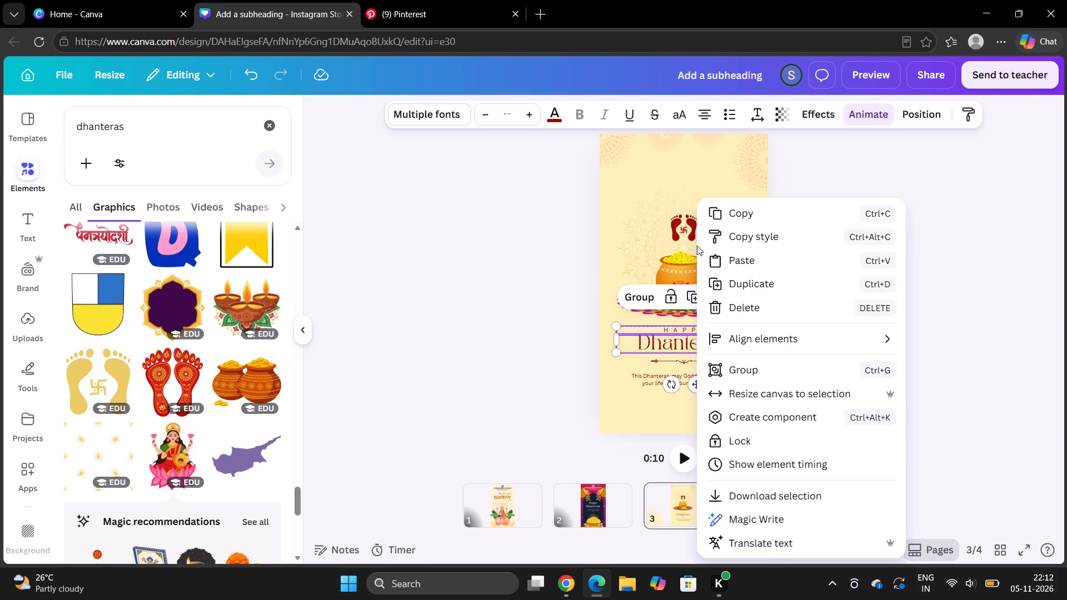
left_click(963, 309)
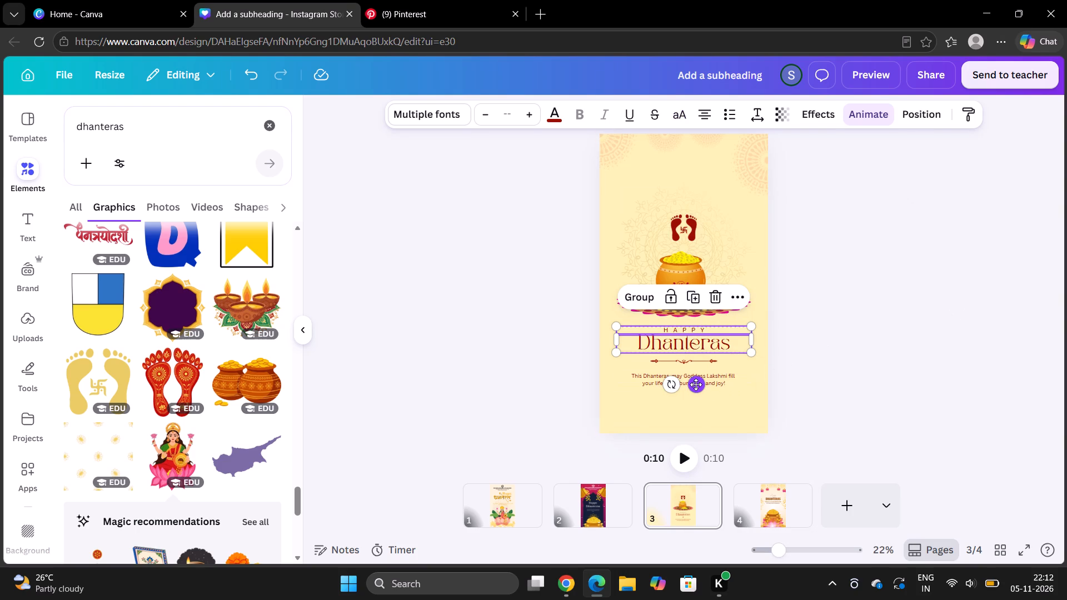
right_click_drag(696, 384, 689, 323)
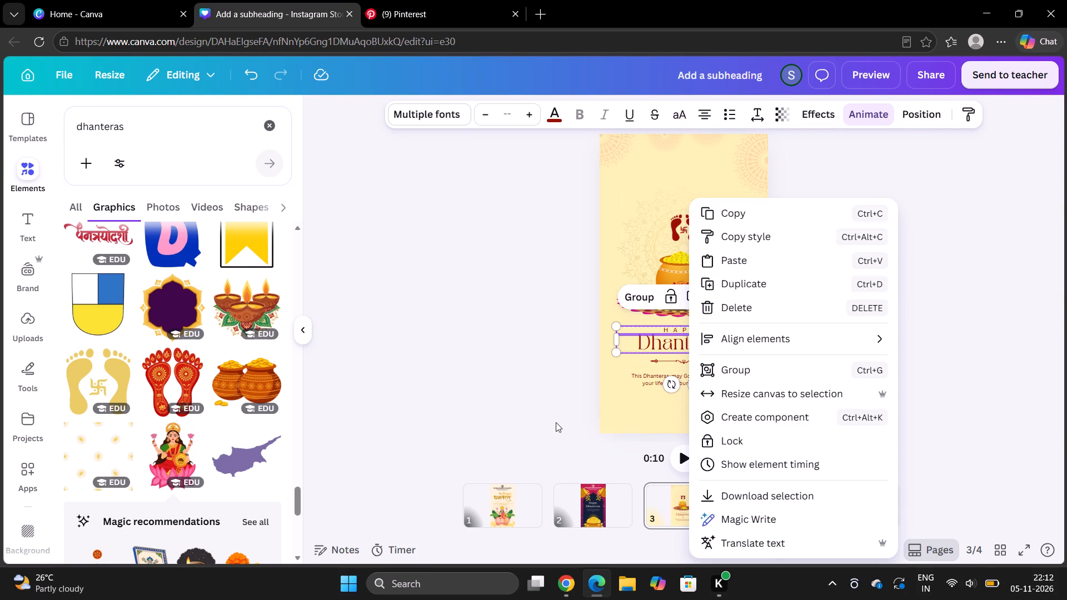
left_click(556, 422)
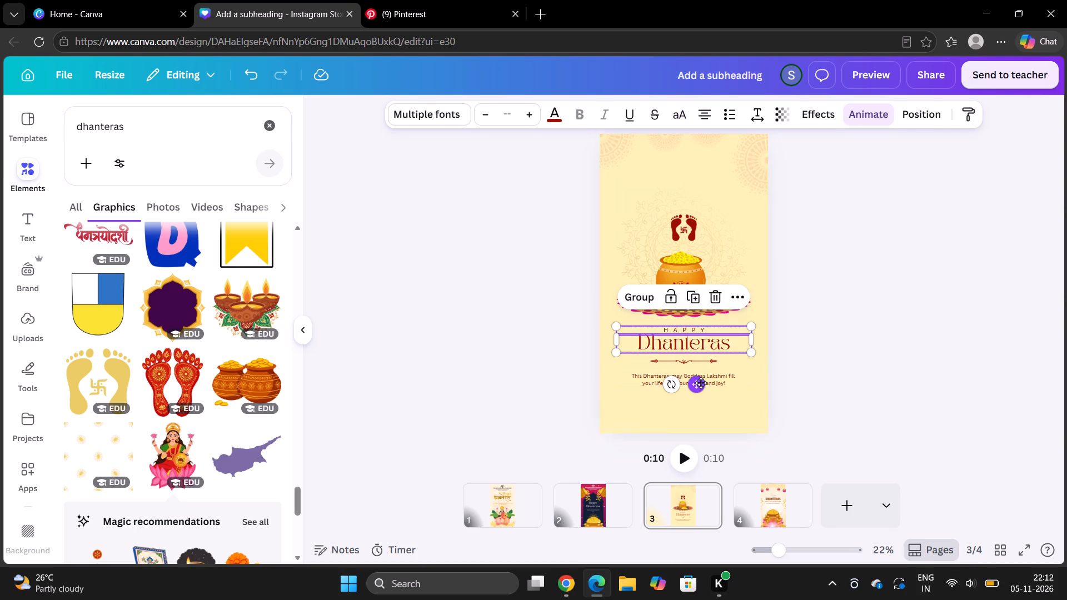
left_click_drag(701, 383, 694, 231)
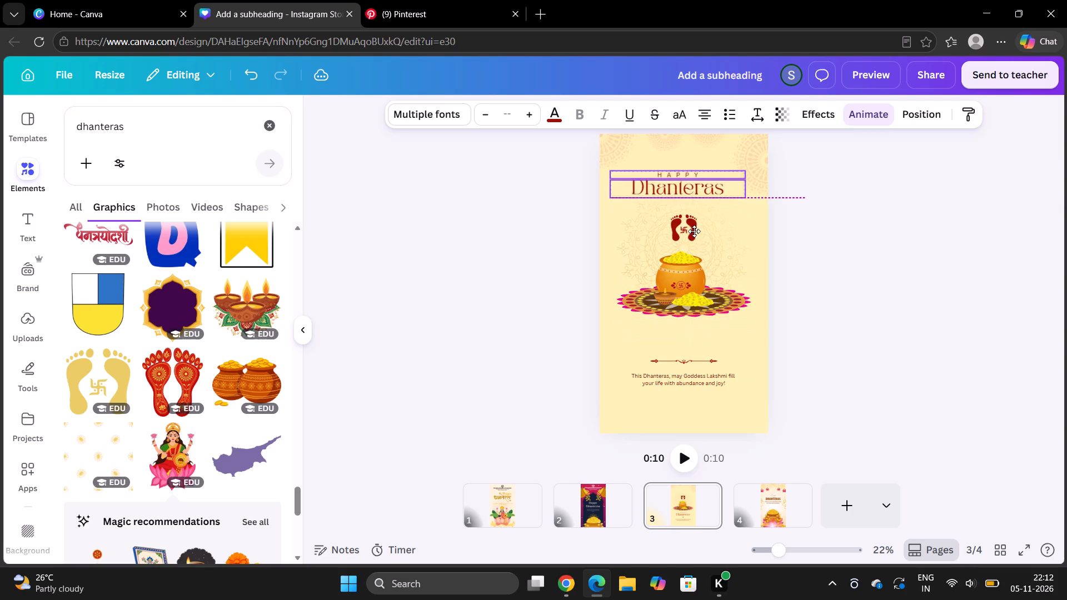
left_click_drag(694, 231, 698, 233)
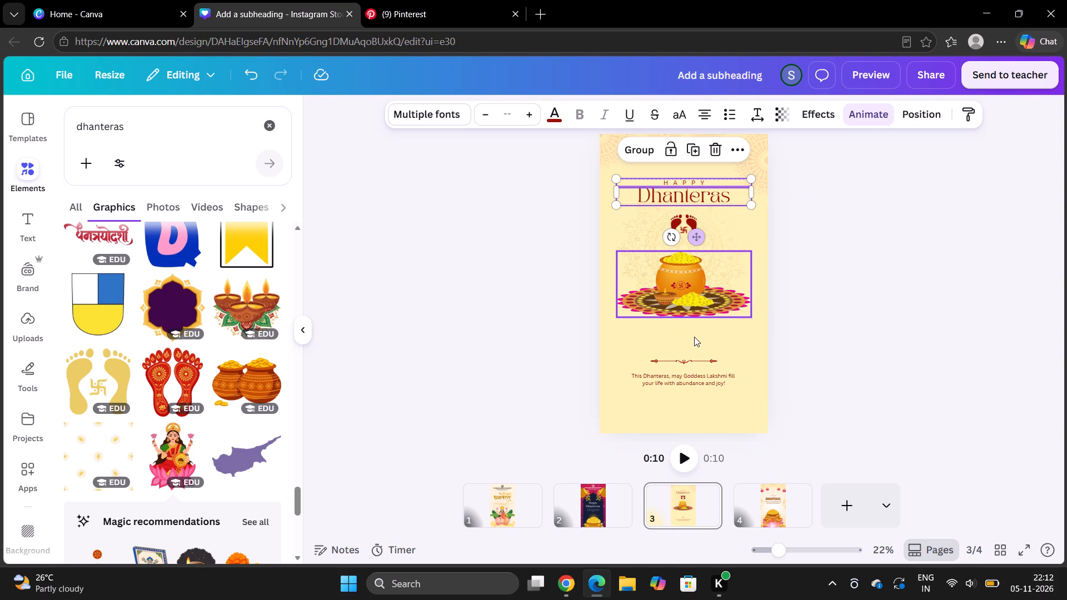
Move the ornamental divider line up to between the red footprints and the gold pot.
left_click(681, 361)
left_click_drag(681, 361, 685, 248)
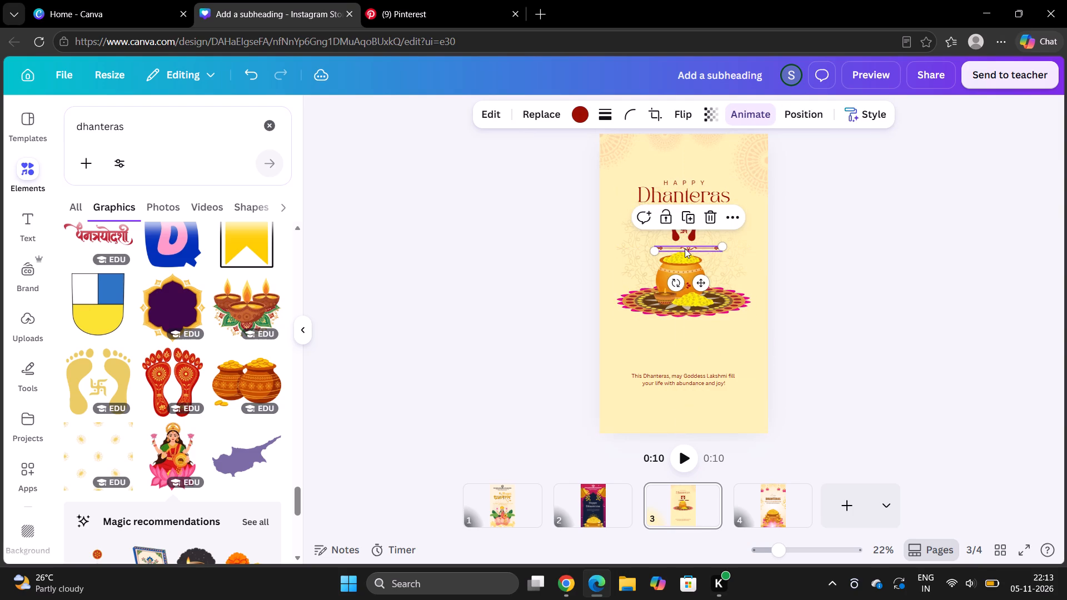
Move the gold pot on its rangoli close to the bottom of page 3 and the Goddess Lakshmi message up below the heading area.
left_click_drag(687, 274, 693, 316)
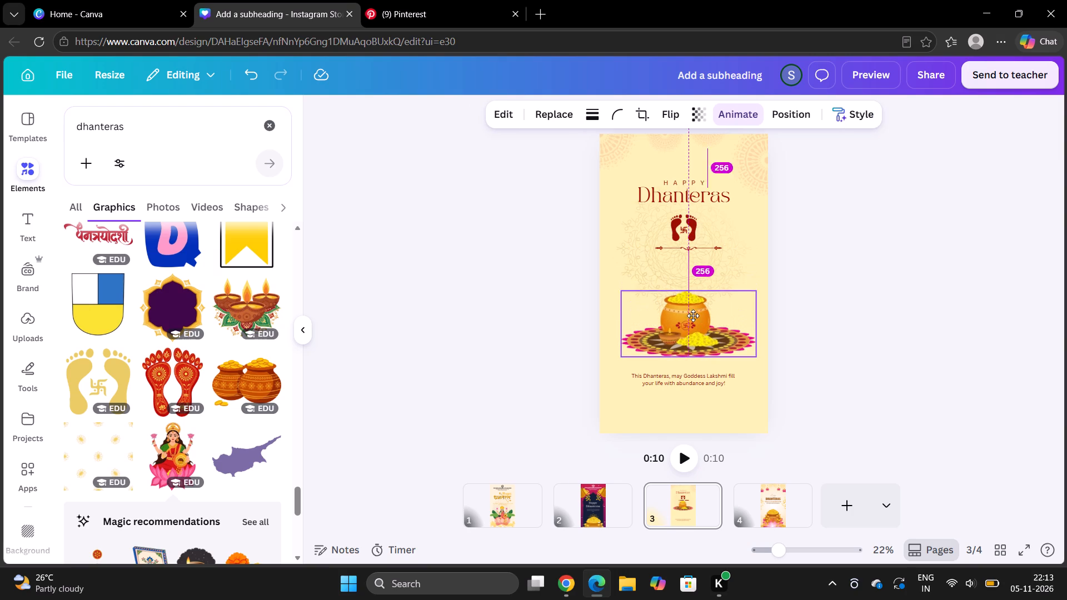
left_click_drag(693, 316, 694, 319)
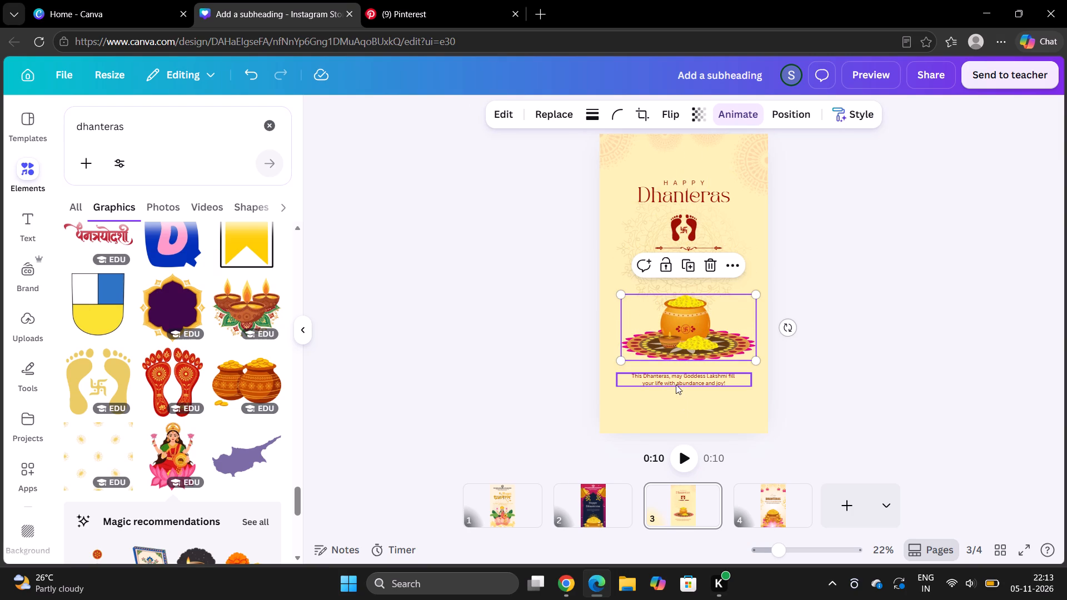
left_click_drag(676, 384, 687, 263)
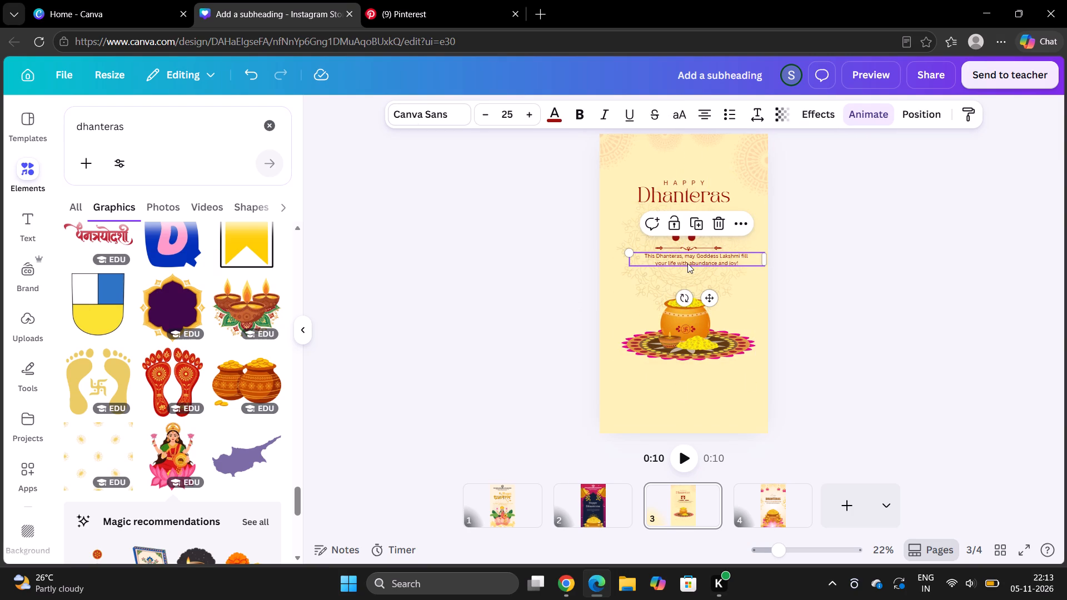
left_click_drag(698, 324, 698, 354)
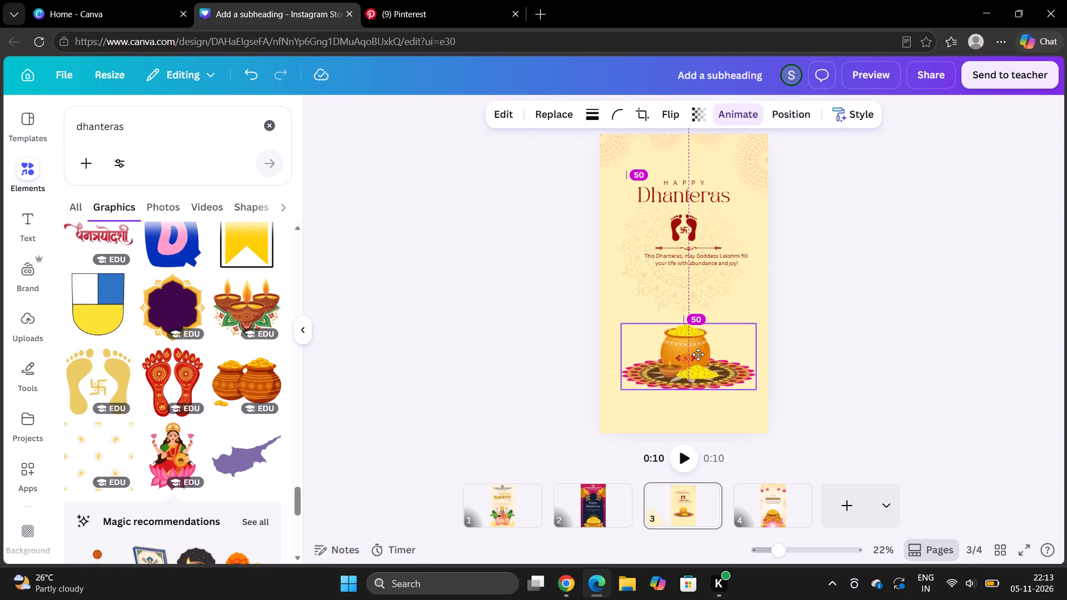
left_click_drag(698, 354, 701, 371)
Move the red footprints to just above the gold pot and place the ornamental divider directly over them, both centred on the page.
left_click_drag(681, 217, 682, 265)
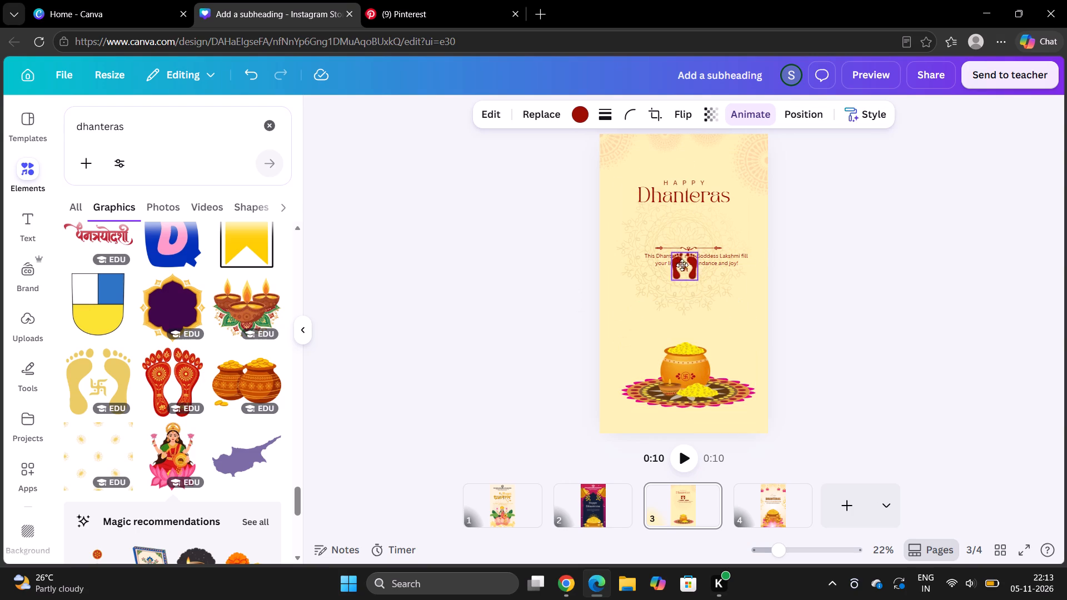
left_click_drag(682, 265, 681, 309)
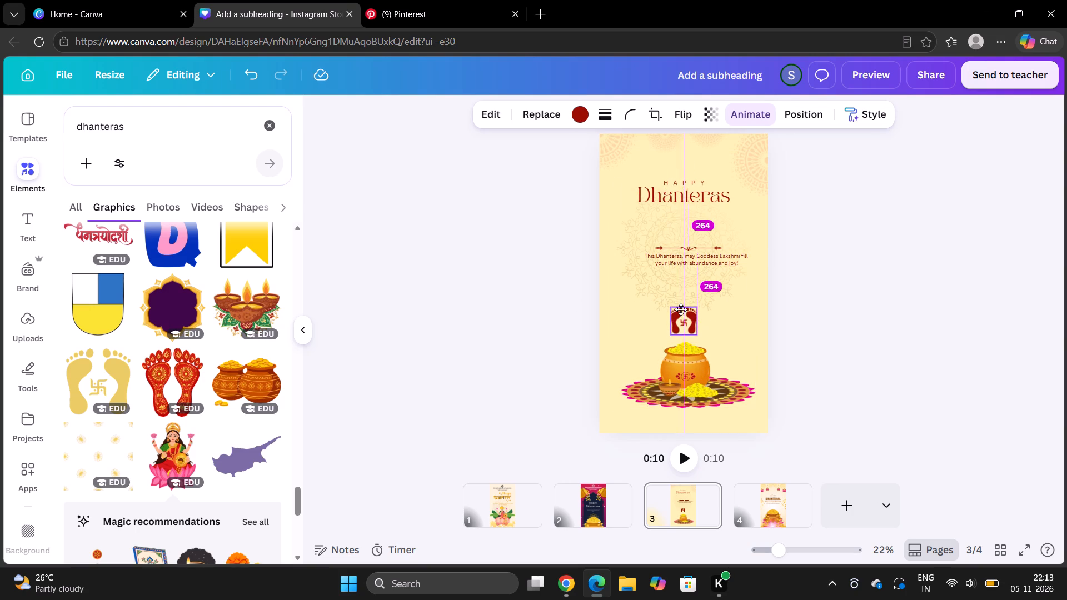
left_click_drag(681, 309, 682, 308)
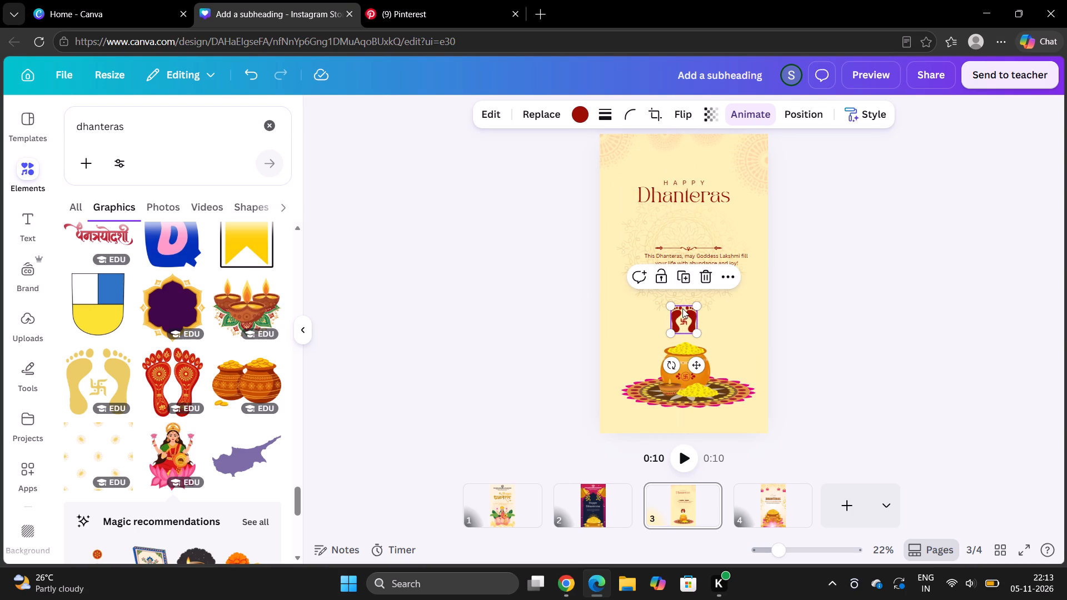
left_click_drag(691, 249, 688, 299)
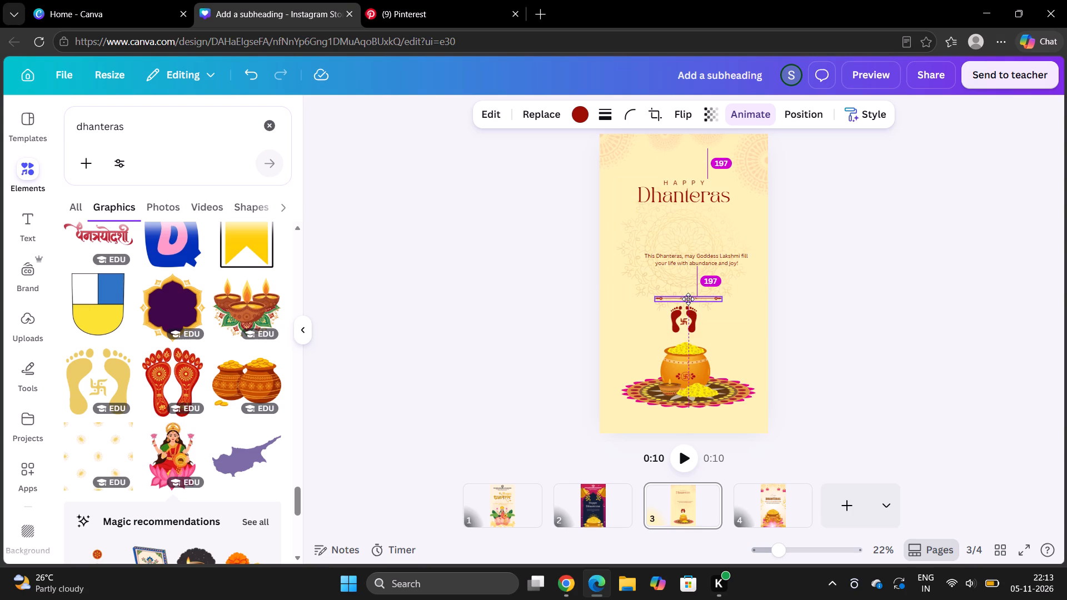
left_click_drag(688, 299, 688, 298)
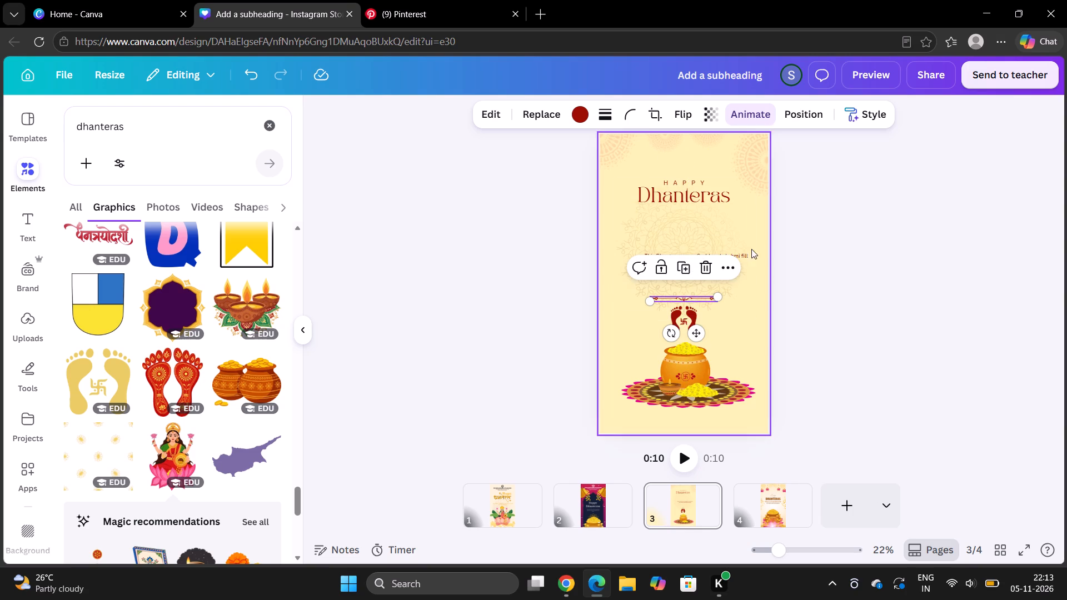
Enlarge the Goddess Lakshmi message to font size 28.7 and narrow its text box, keeping the text on two lines.
left_click(746, 253)
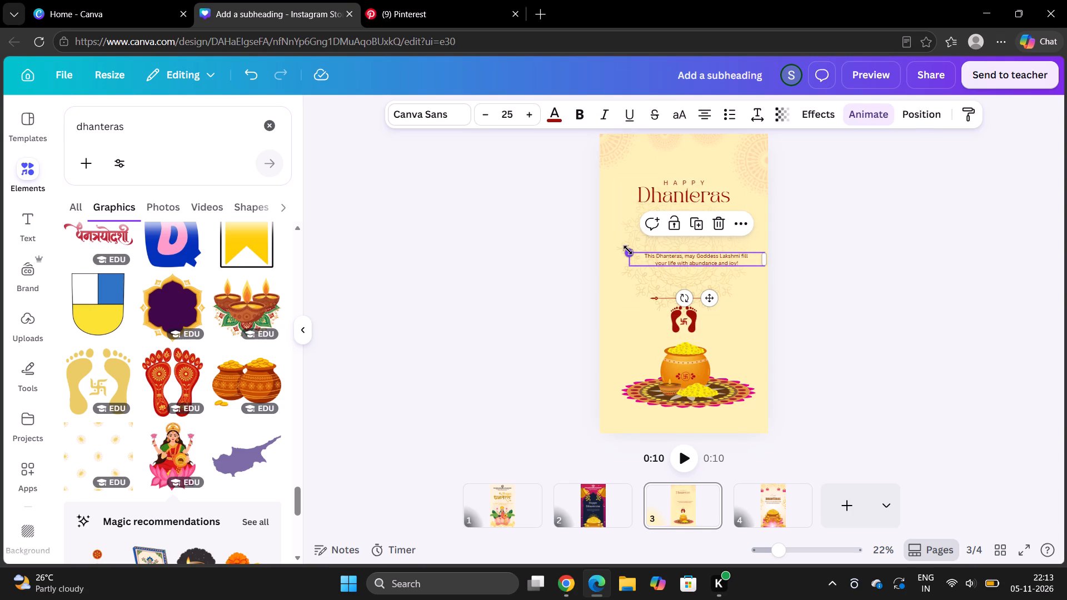
left_click_drag(628, 250, 609, 241)
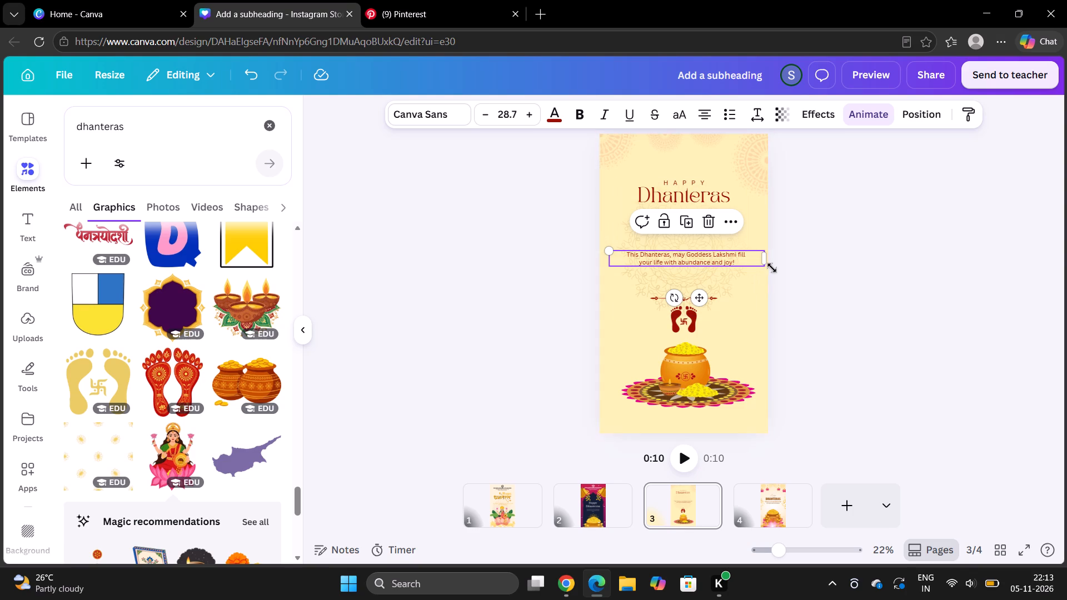
left_click_drag(767, 258, 745, 260)
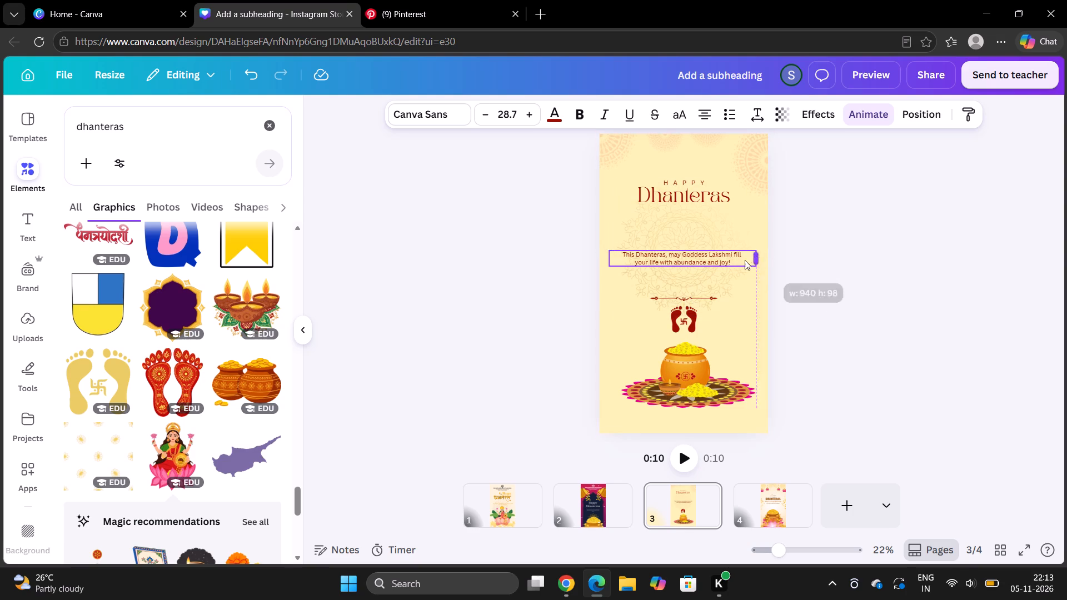
left_click_drag(745, 260, 729, 263)
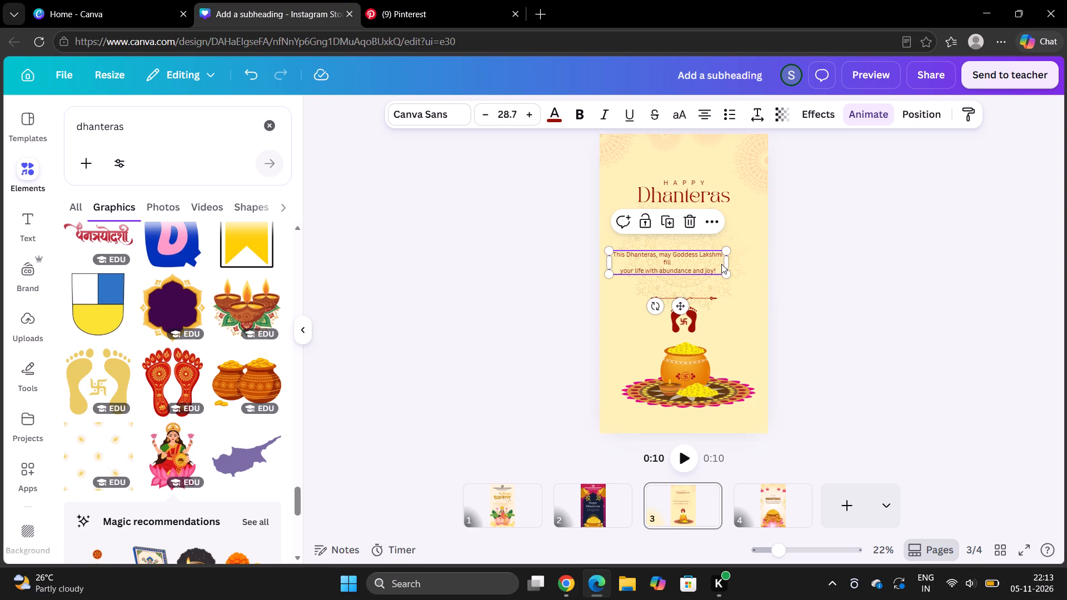
key("ctrl+z")
left_click_drag(768, 258, 727, 261)
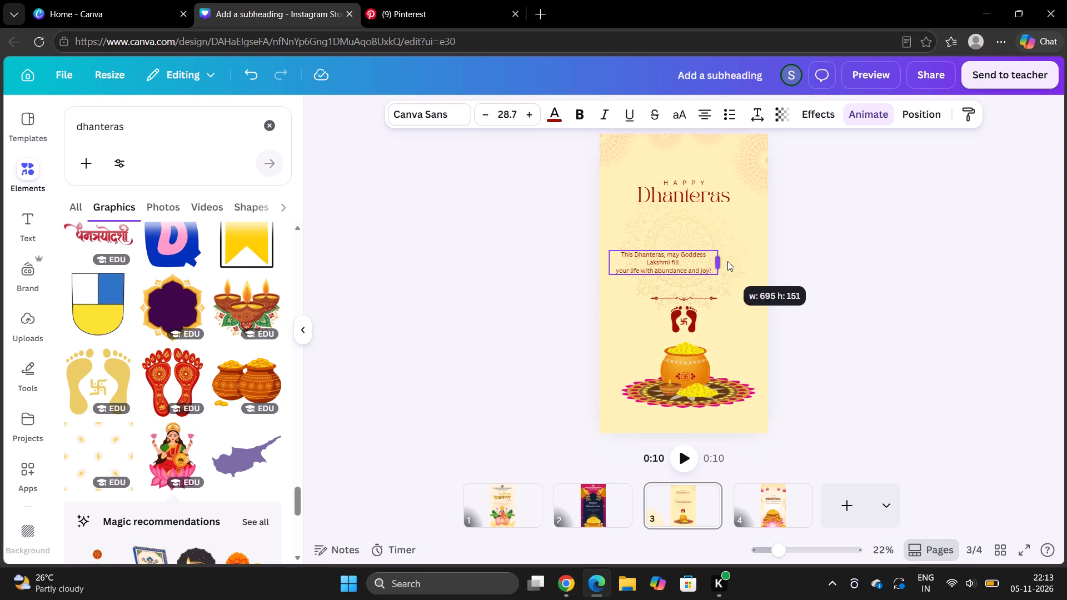
left_click_drag(727, 261, 751, 261)
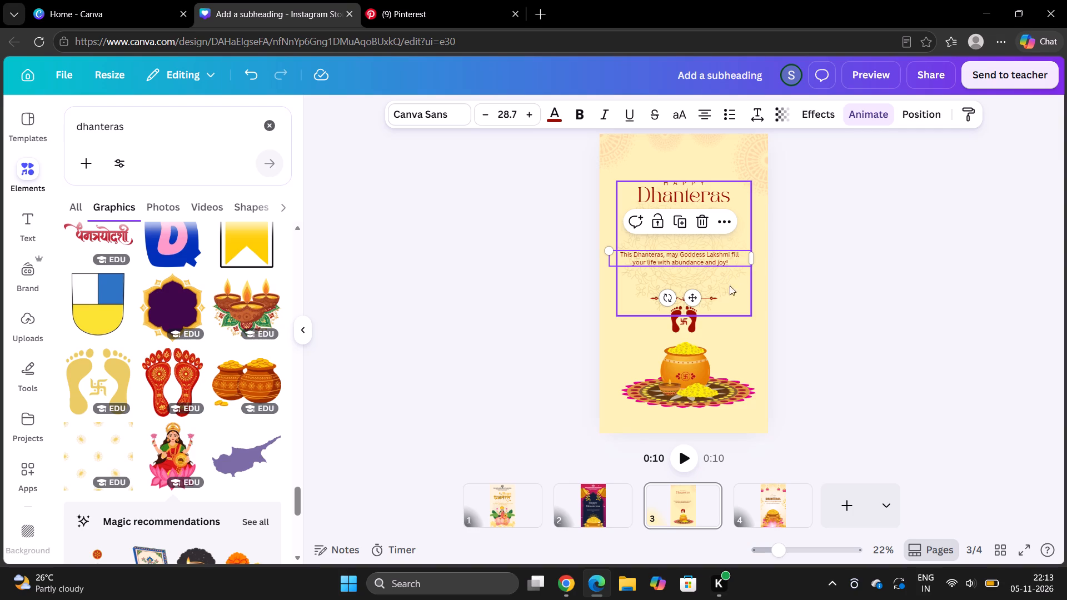
Move the Goddess Lakshmi message on page 3 down to just above the ornamental divider.
left_click_drag(695, 296, 696, 310)
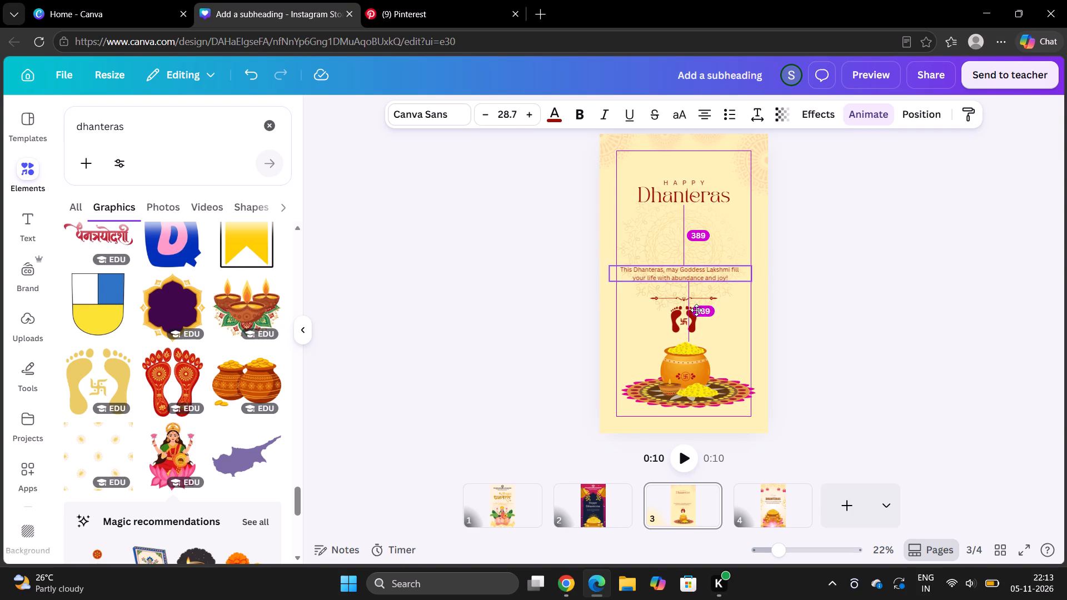
left_click_drag(696, 310, 700, 306)
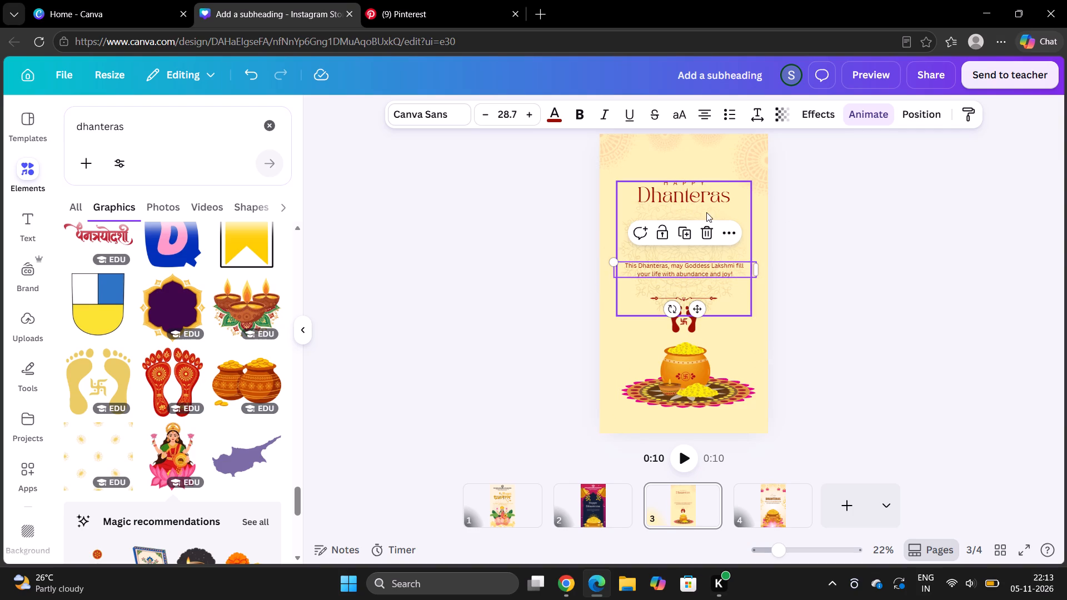
Move the HAPPY and Dhanteras heading lines together down on page 3, leaving room for a header above them.
left_click(695, 187, "shift")
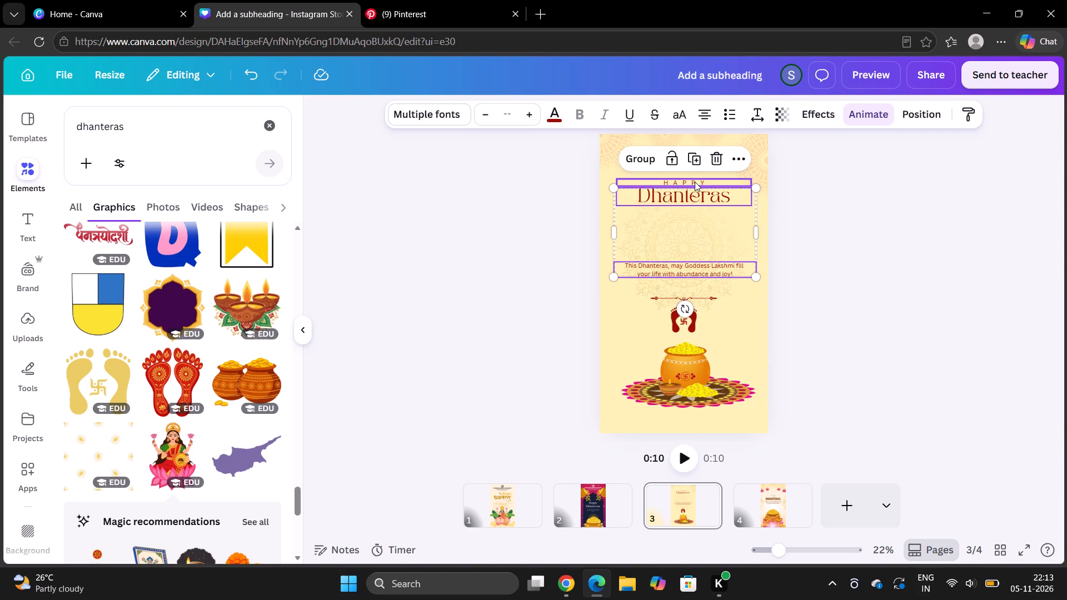
left_click(695, 179, "shift")
left_click(812, 253)
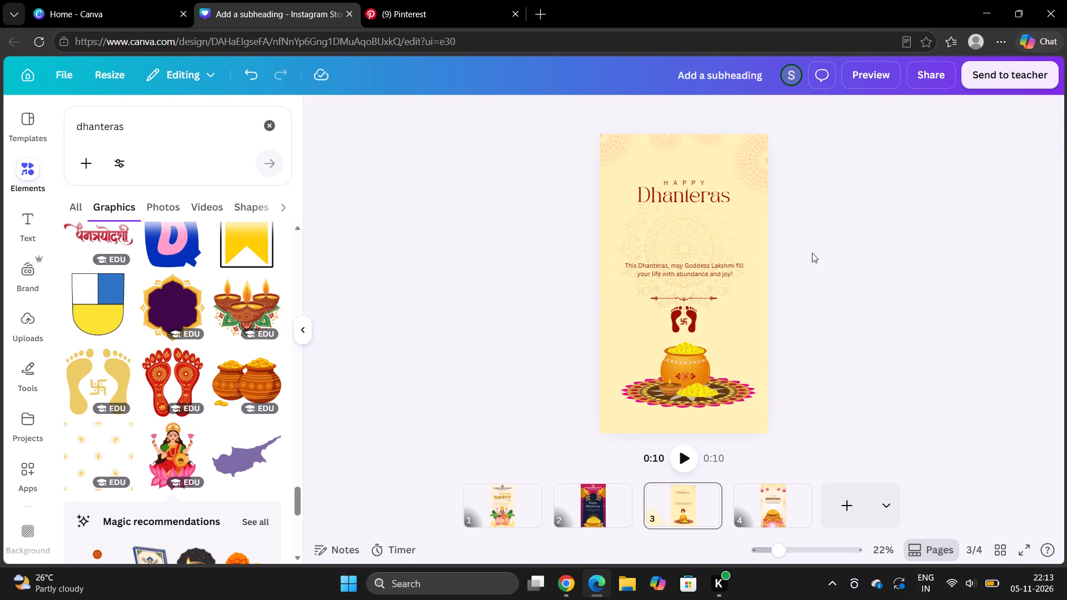
left_click(697, 195)
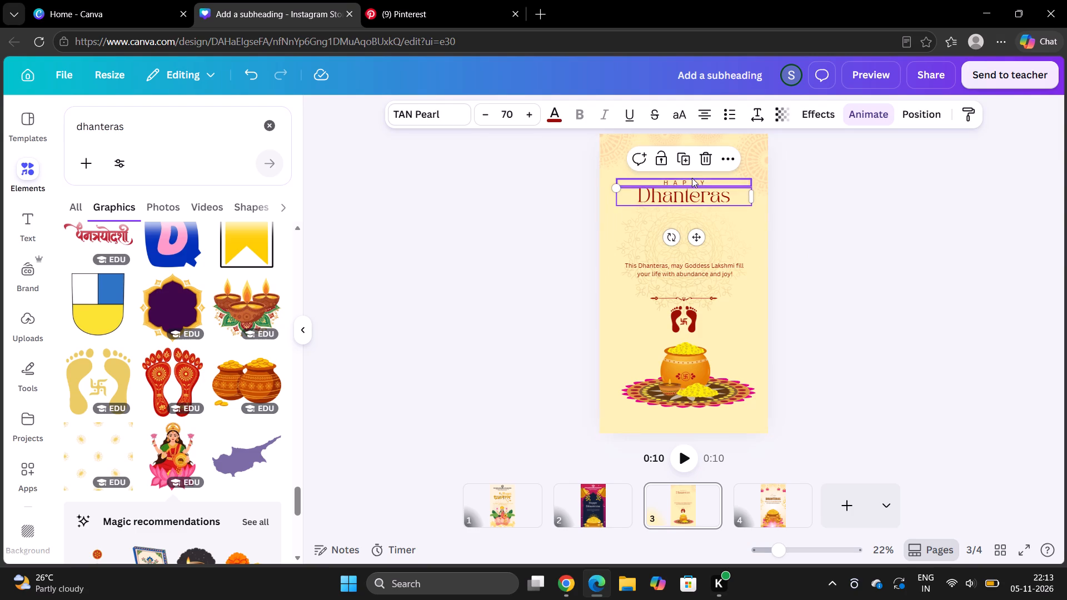
left_click(693, 184, "shift")
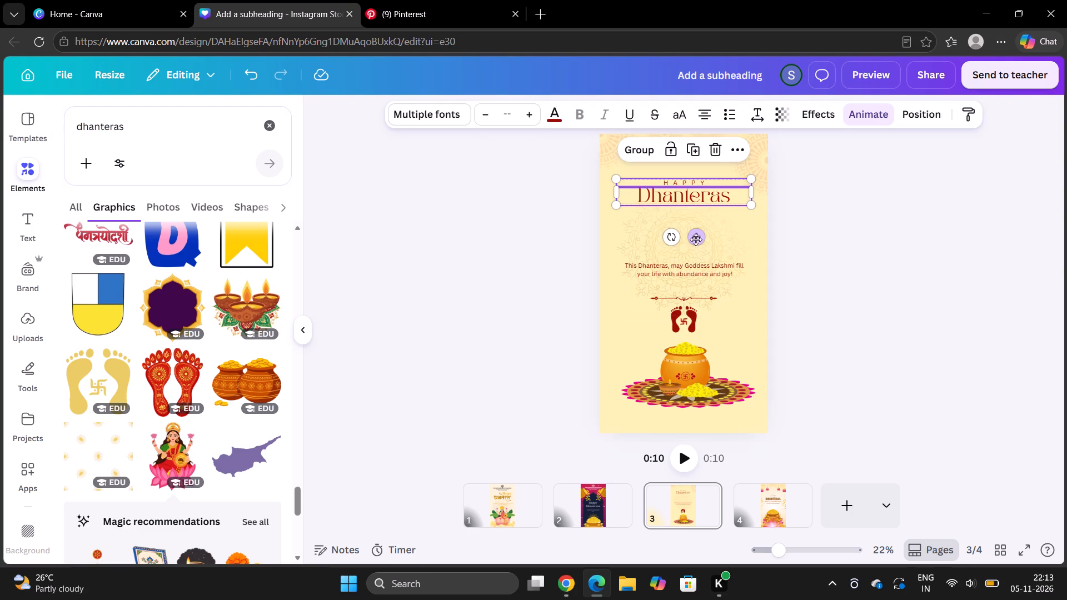
left_click_drag(695, 237, 695, 262)
Copy the International Society of Automation header from page 1 and paste it at the top of page 3.
left_click(525, 499)
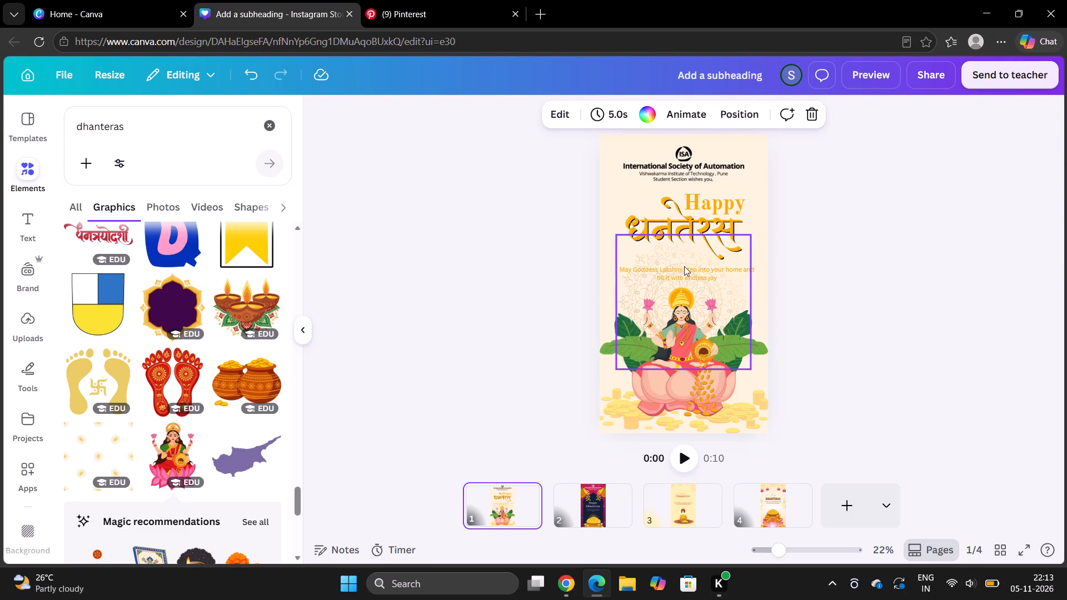
left_click(701, 173)
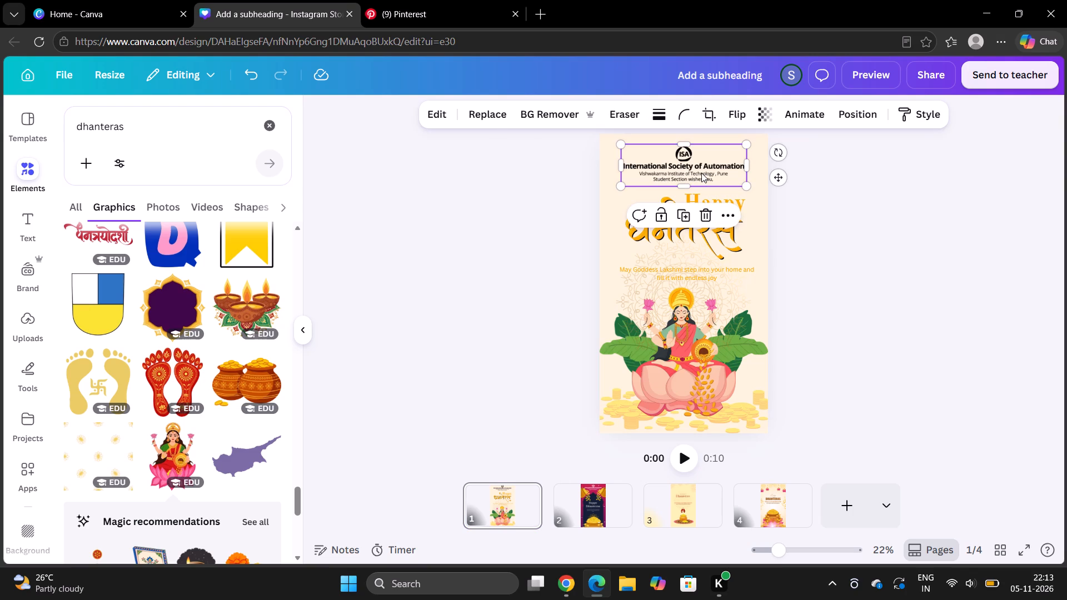
key("ctrl+c")
left_click(680, 501)
key("ctrl+v")
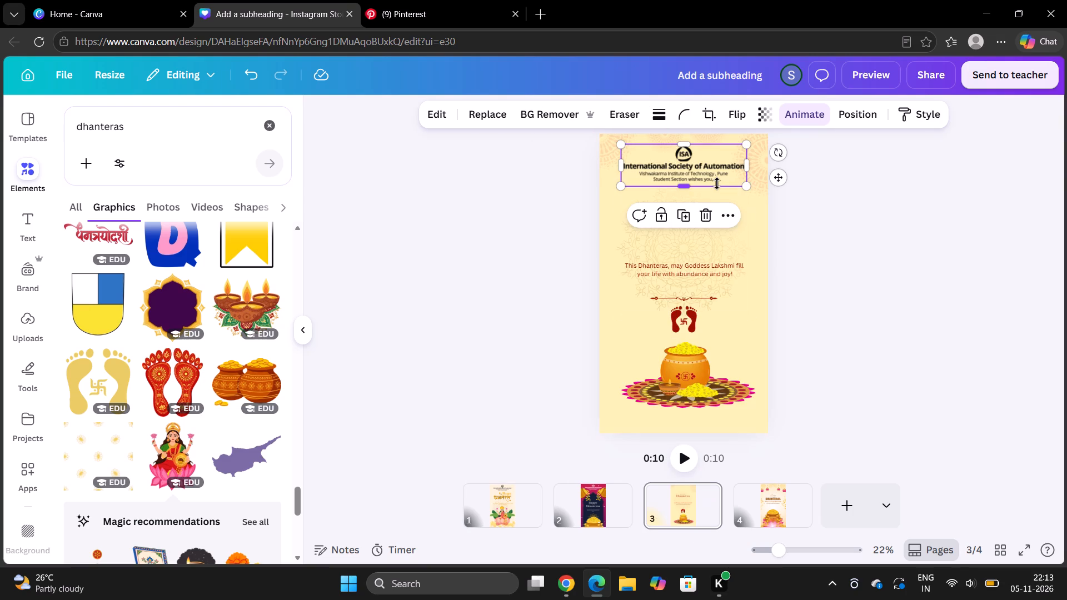
left_click(827, 248)
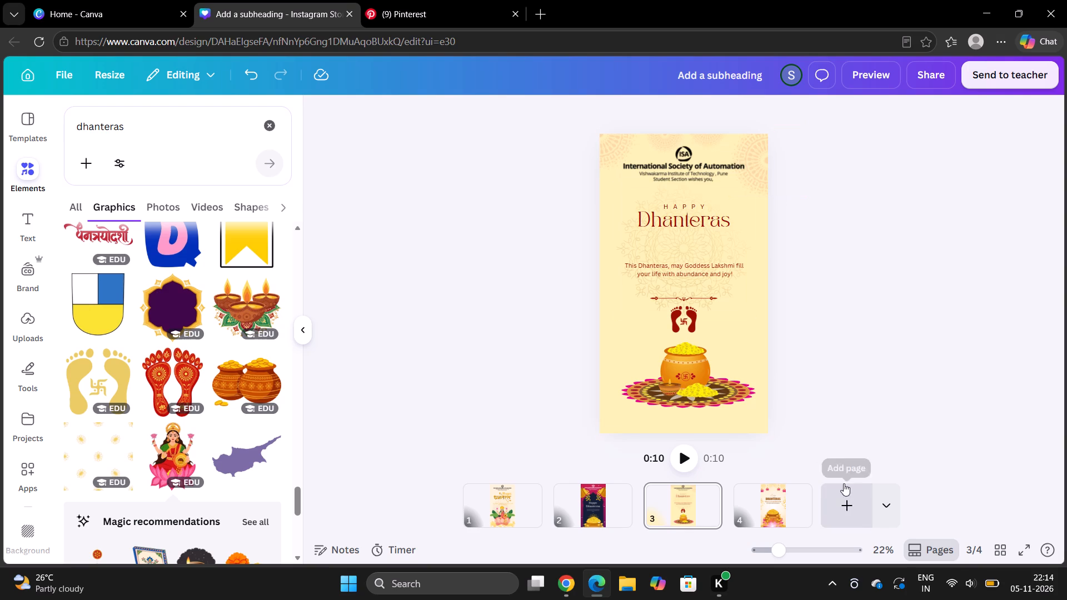
Show the pages as one continuous scroll at 36% zoom without the elements library, and review their layouts.
left_click(928, 544)
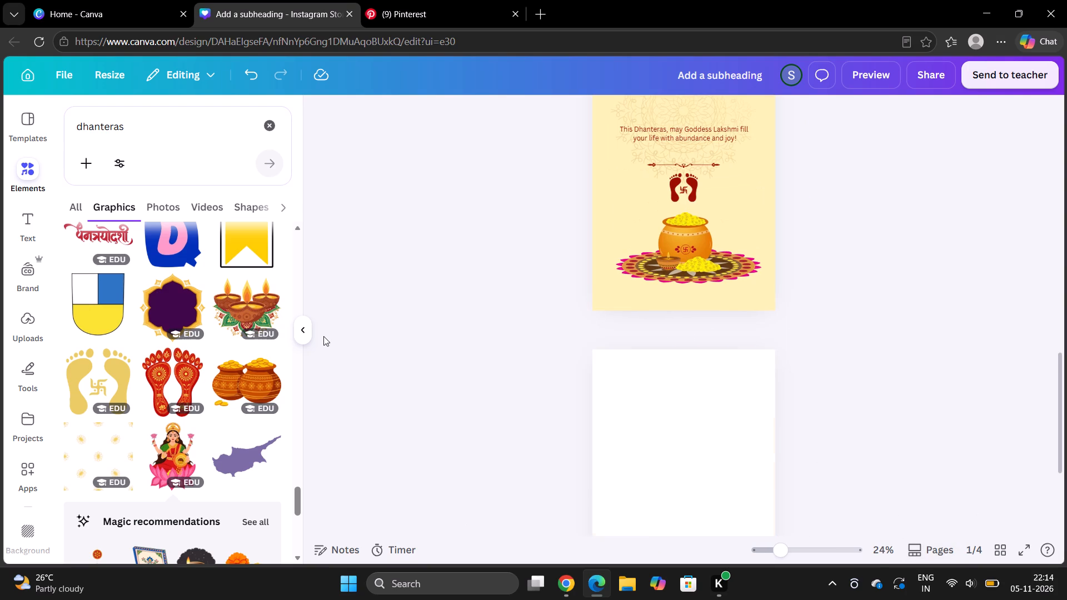
left_click(303, 331)
scroll(717, 463, "up", 6)
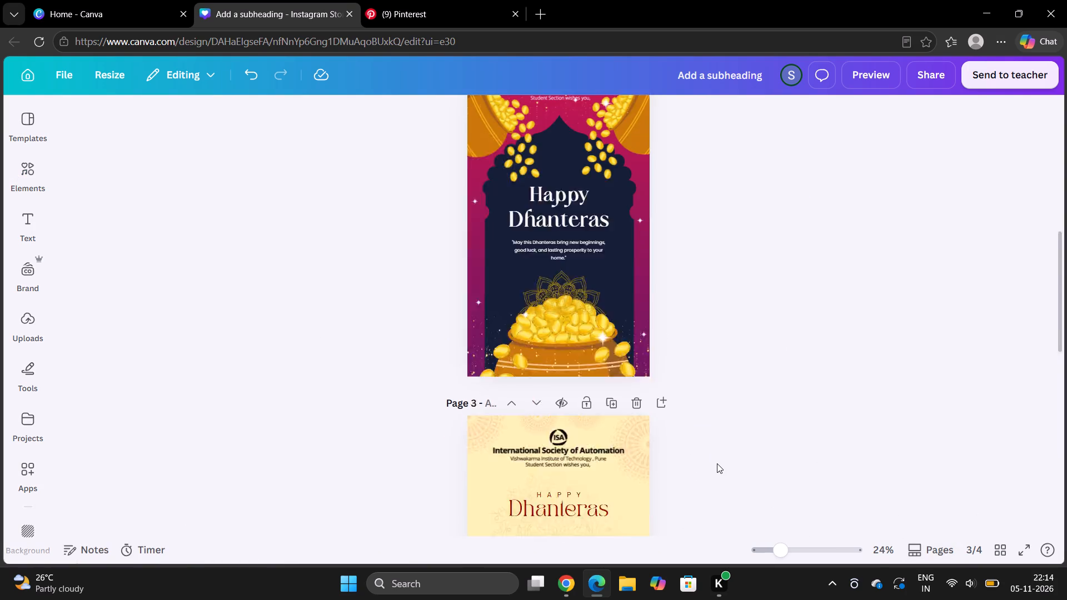
scroll(717, 463, "up", 10)
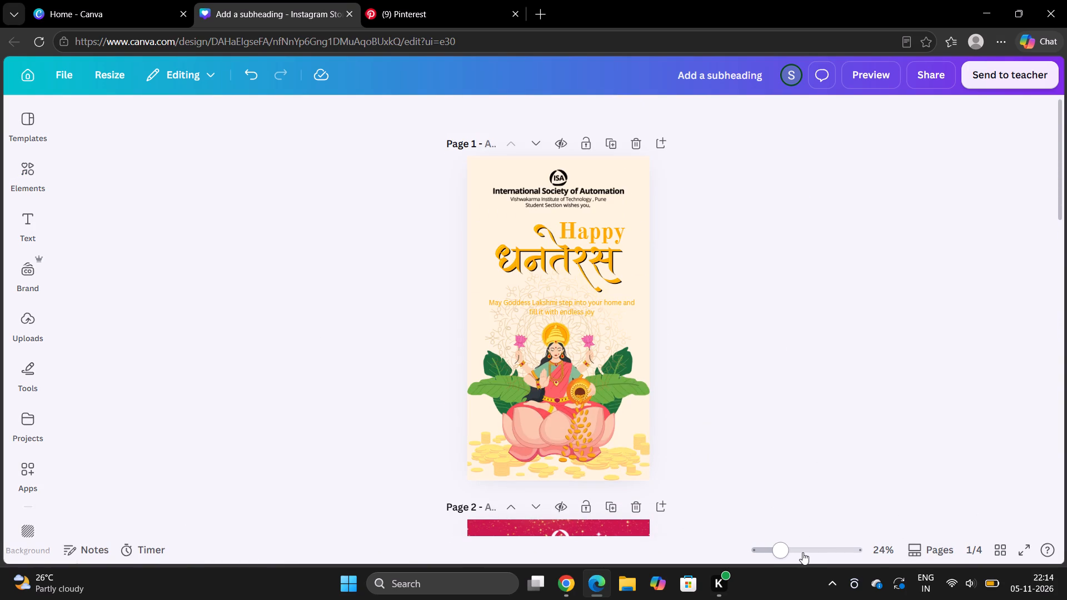
left_click_drag(784, 546, 792, 547)
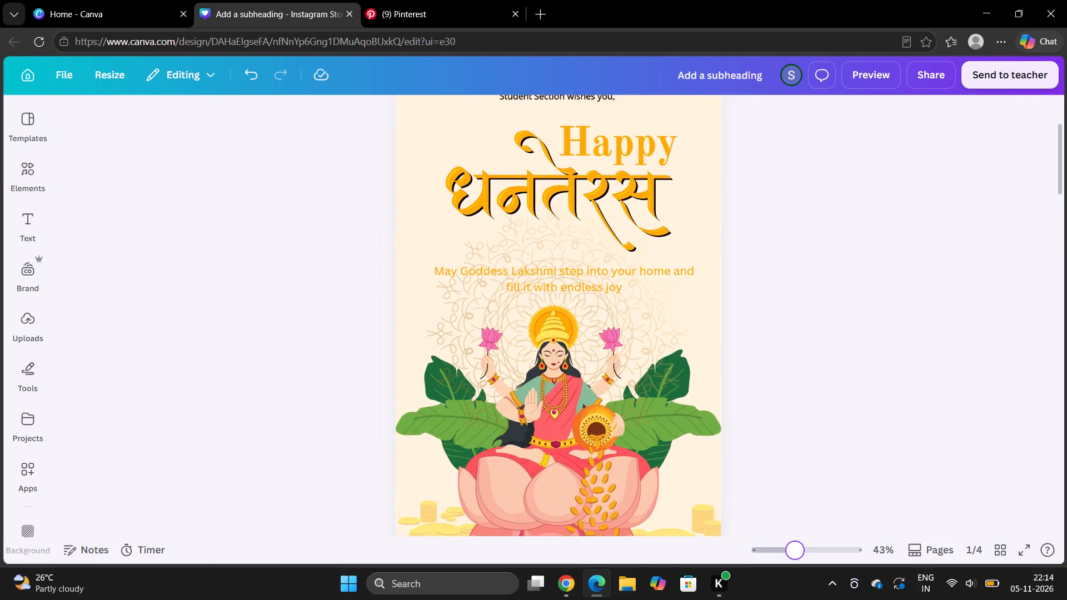
left_click_drag(792, 547, 790, 547)
scroll(730, 384, "up", 1)
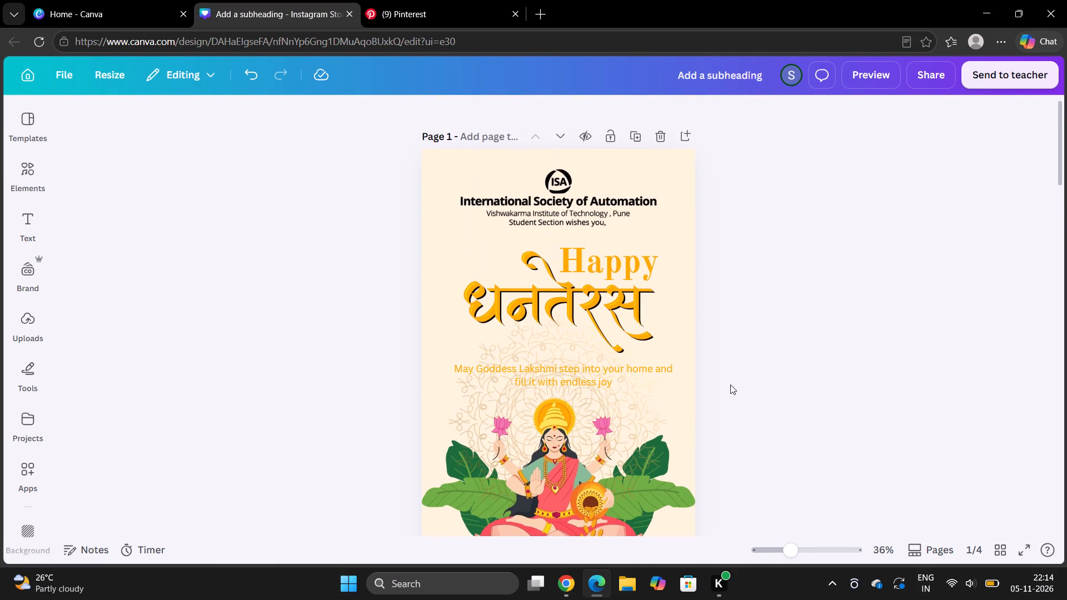
scroll(730, 384, "down", 2)
scroll(730, 384, "up", 1)
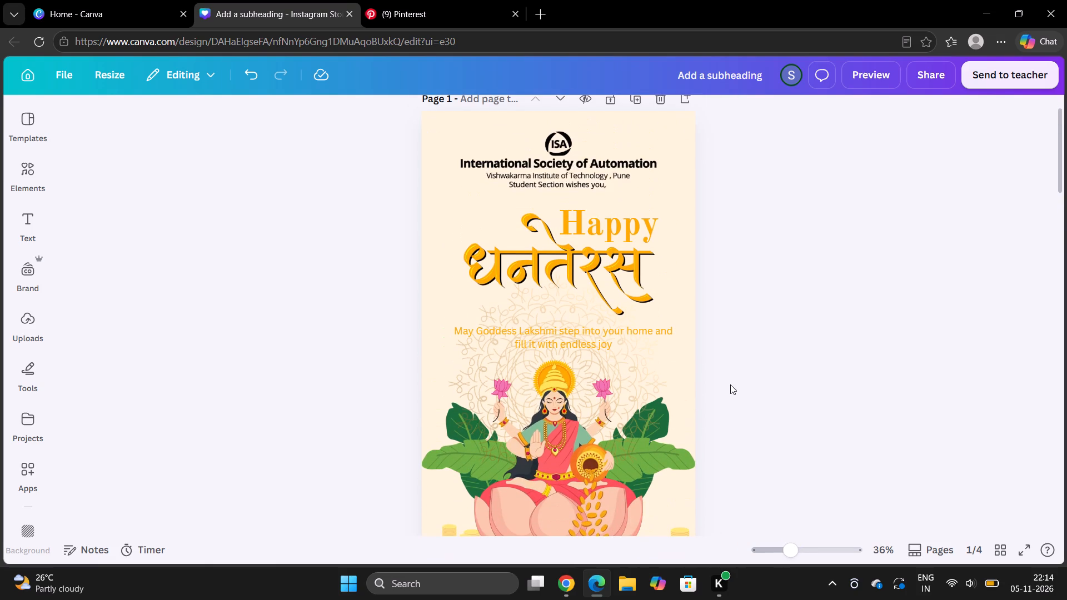
scroll(730, 384, "down", 7)
scroll(730, 384, "up", 1)
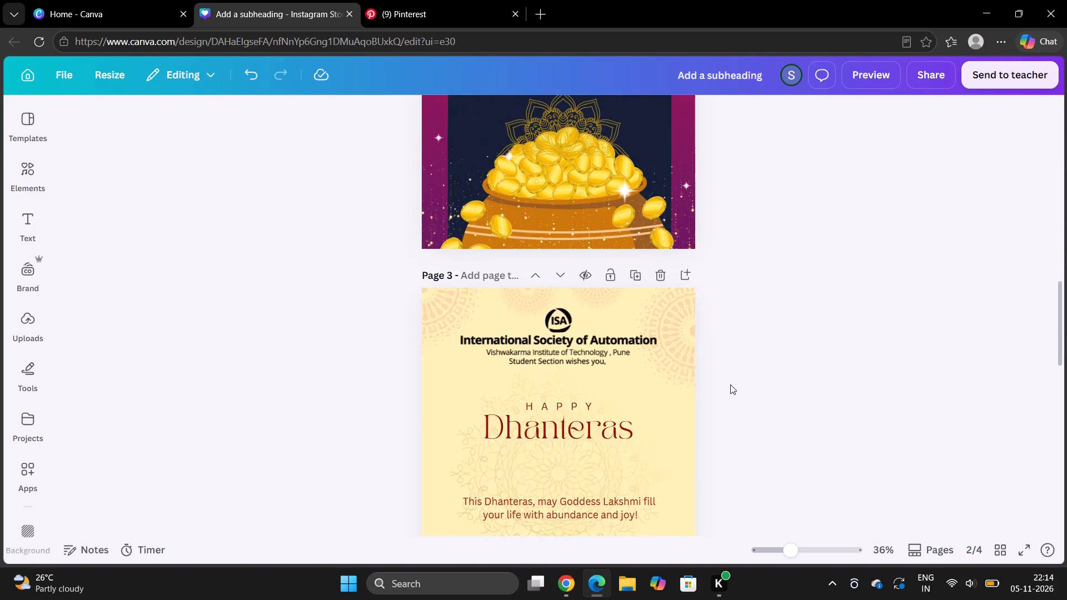
scroll(730, 384, "up", 3)
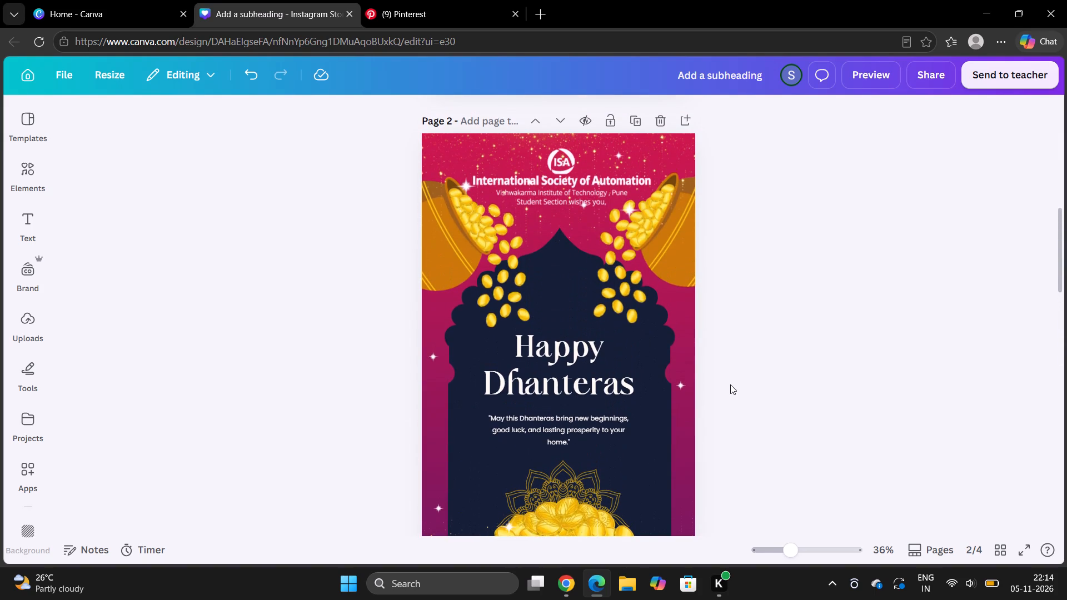
Shift the gold glitter overlay at the top of page 2 upward so it ends above the dark arch's peak.
left_click(500, 156)
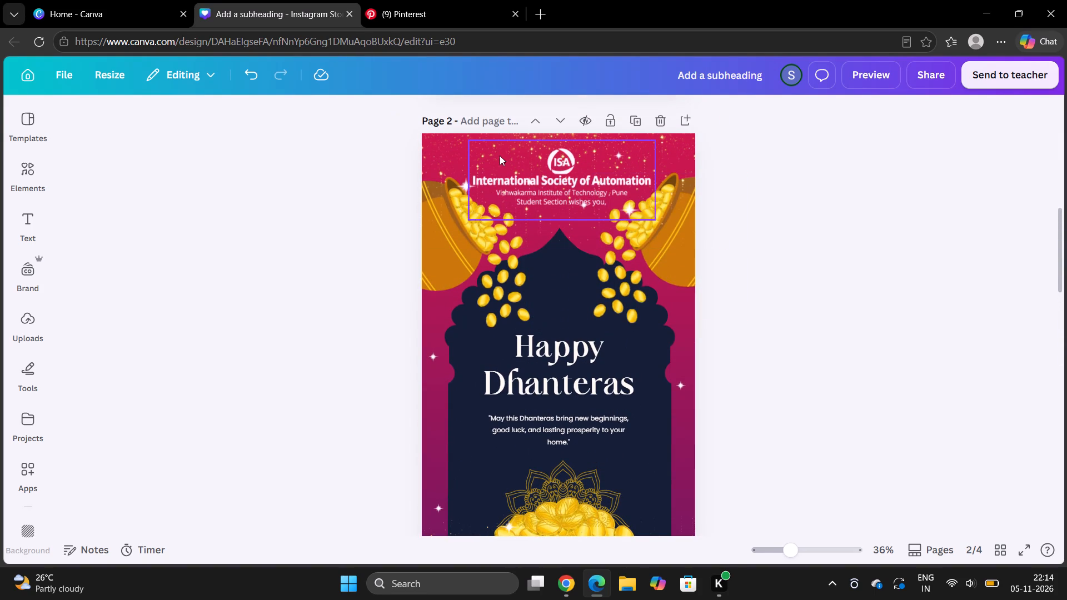
left_click(454, 153)
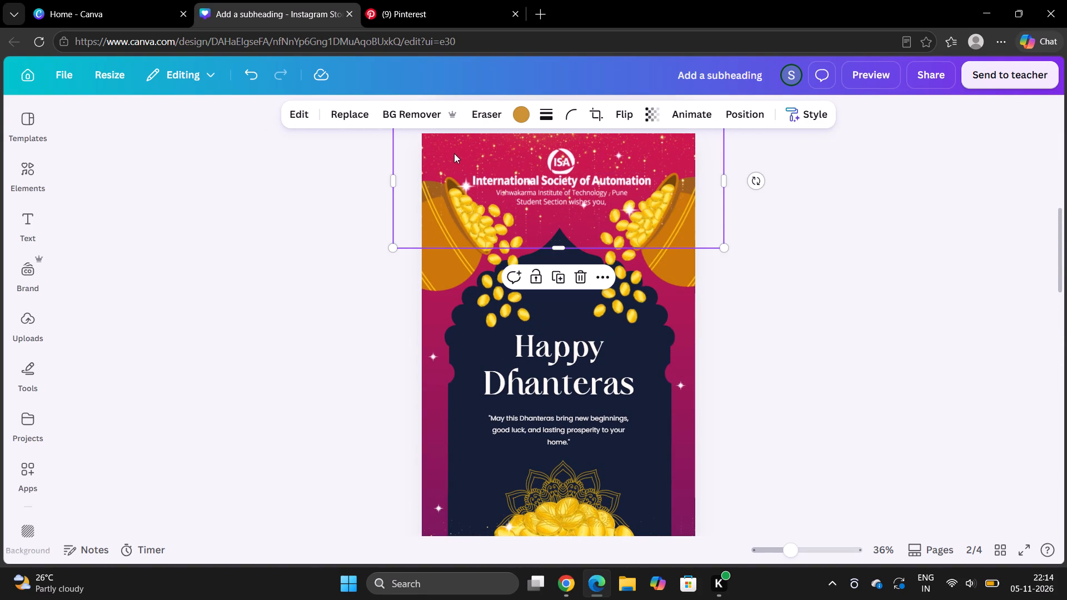
left_click_drag(454, 153, 453, 191)
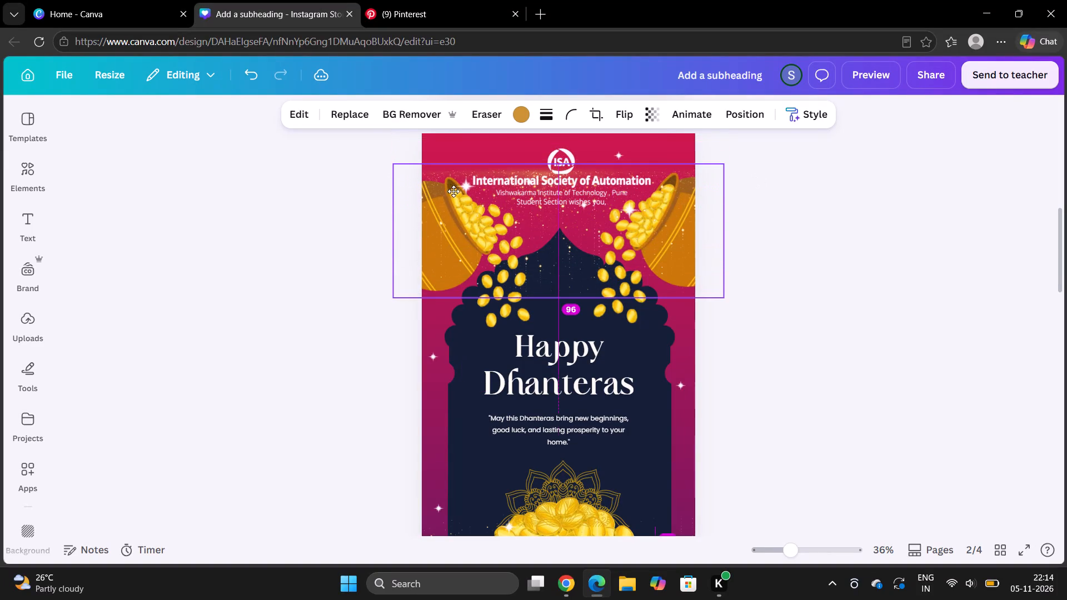
left_click_drag(453, 191, 451, 134)
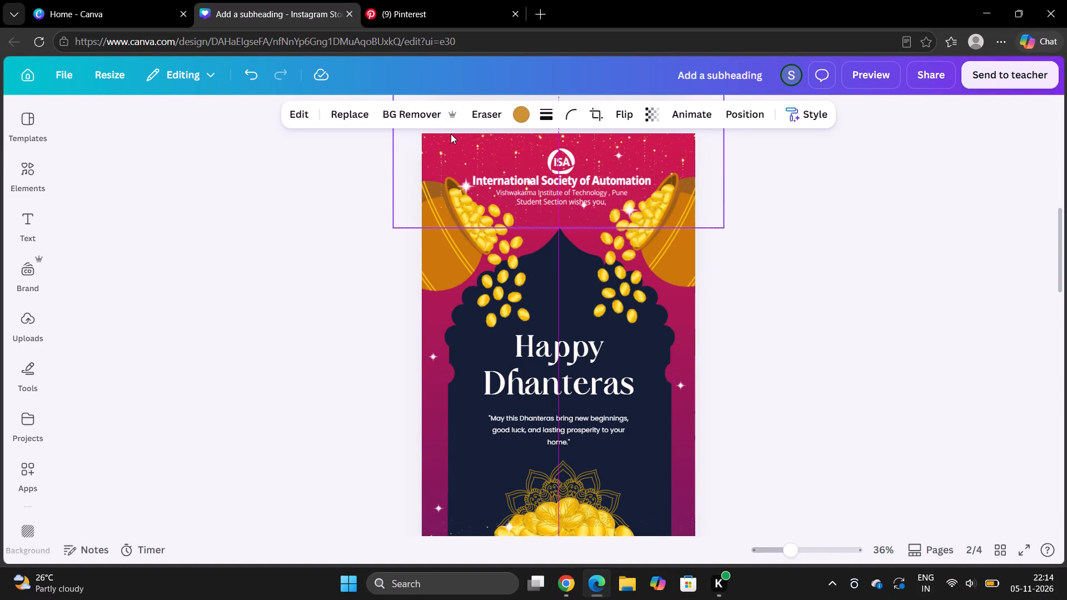
left_click(732, 278)
Slightly increase the font size of the Goddess Lakshmi message on page 3, keeping it on two lines.
scroll(732, 278, "down", 1)
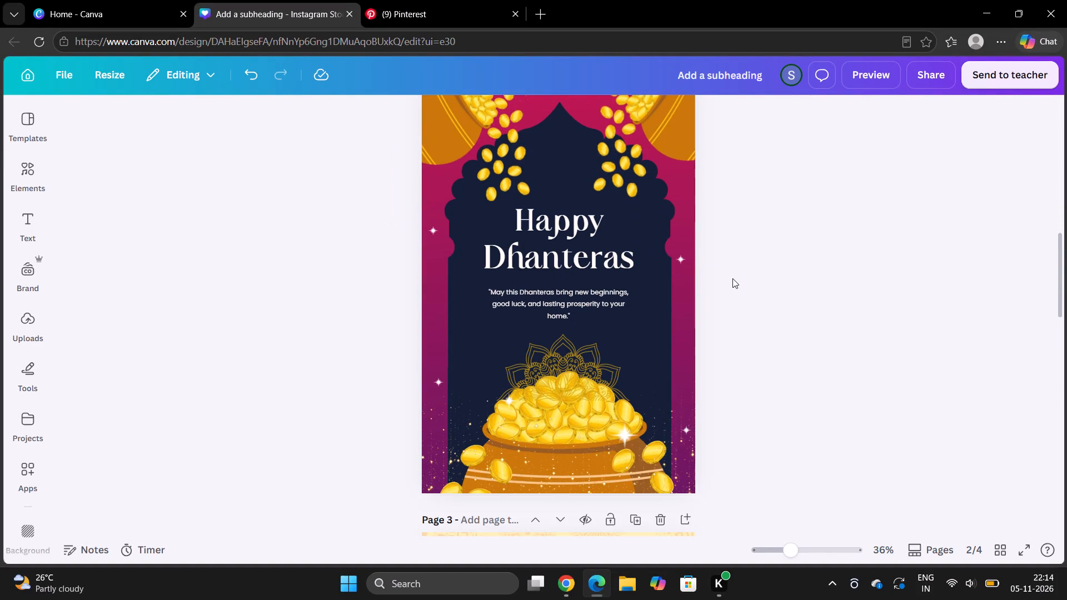
scroll(732, 278, "up", 1)
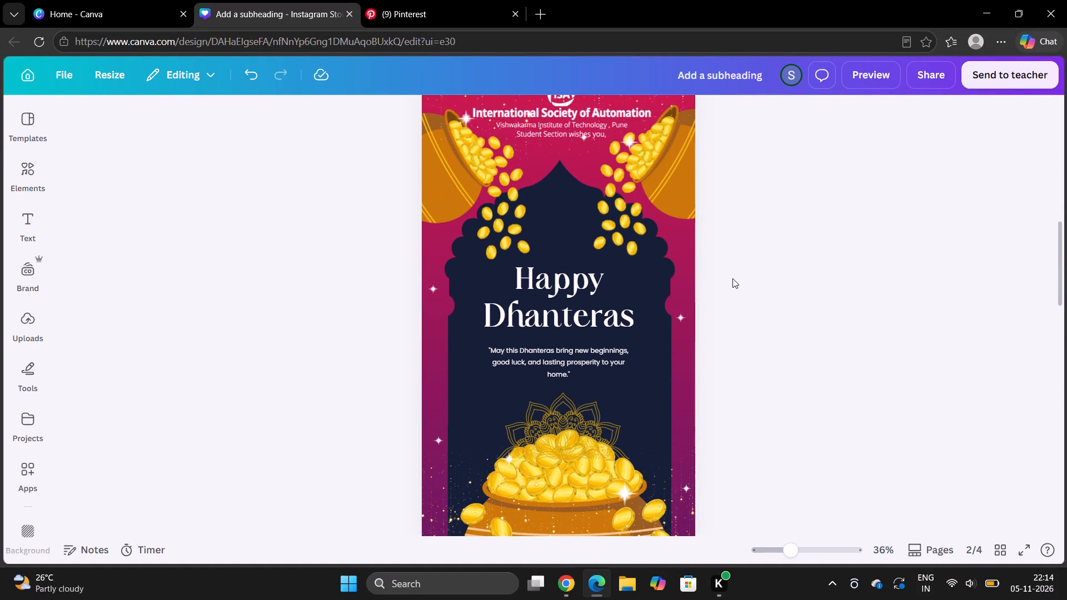
scroll(732, 278, "up", 2)
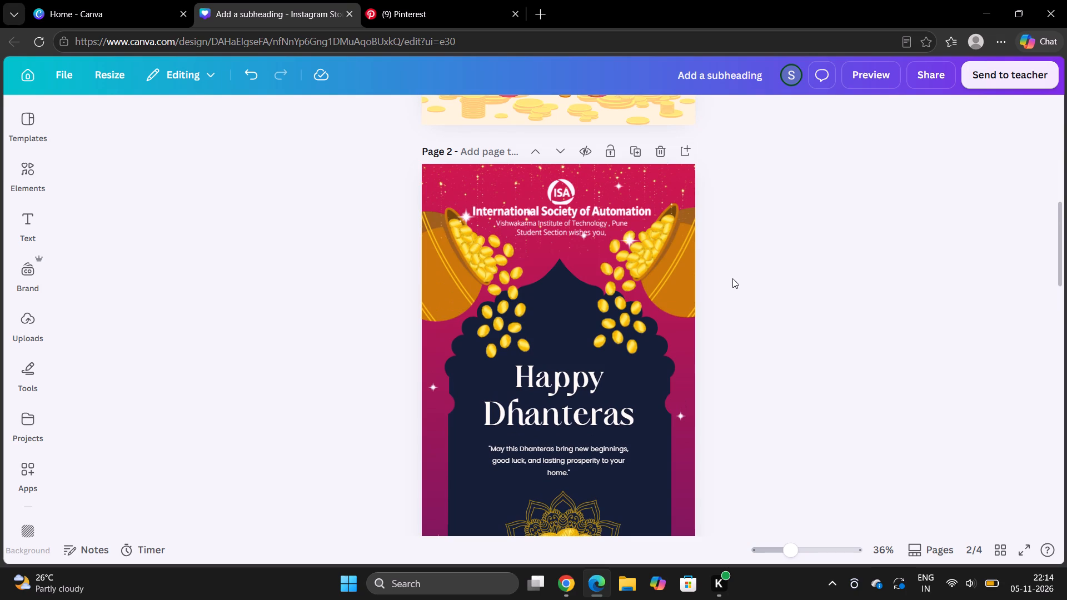
scroll(732, 278, "down", 5)
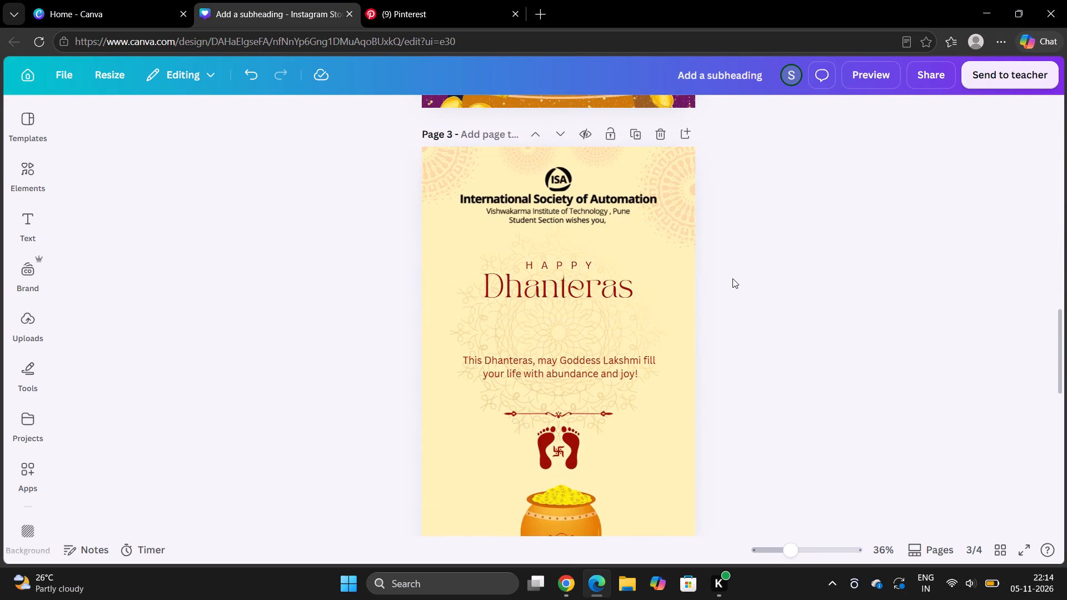
scroll(680, 306, "down", 1)
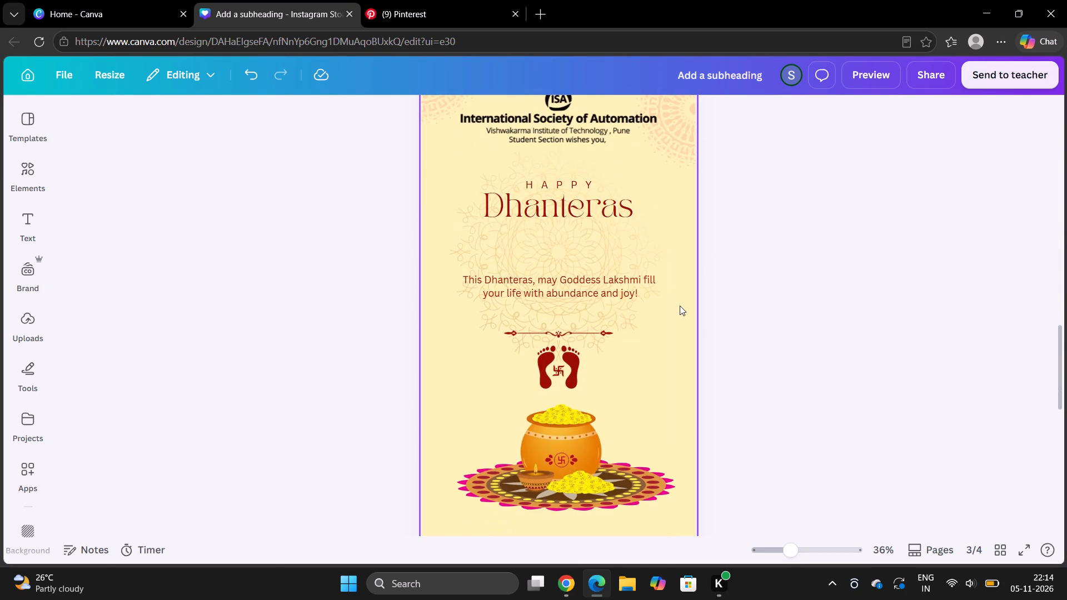
left_click(567, 296)
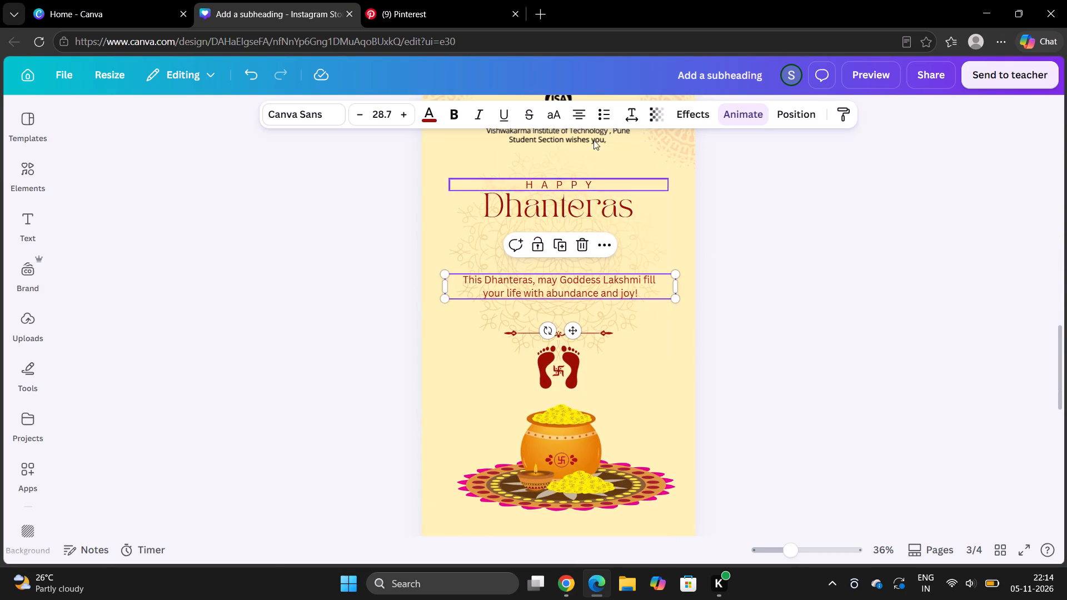
left_click(402, 116)
double_click(402, 116)
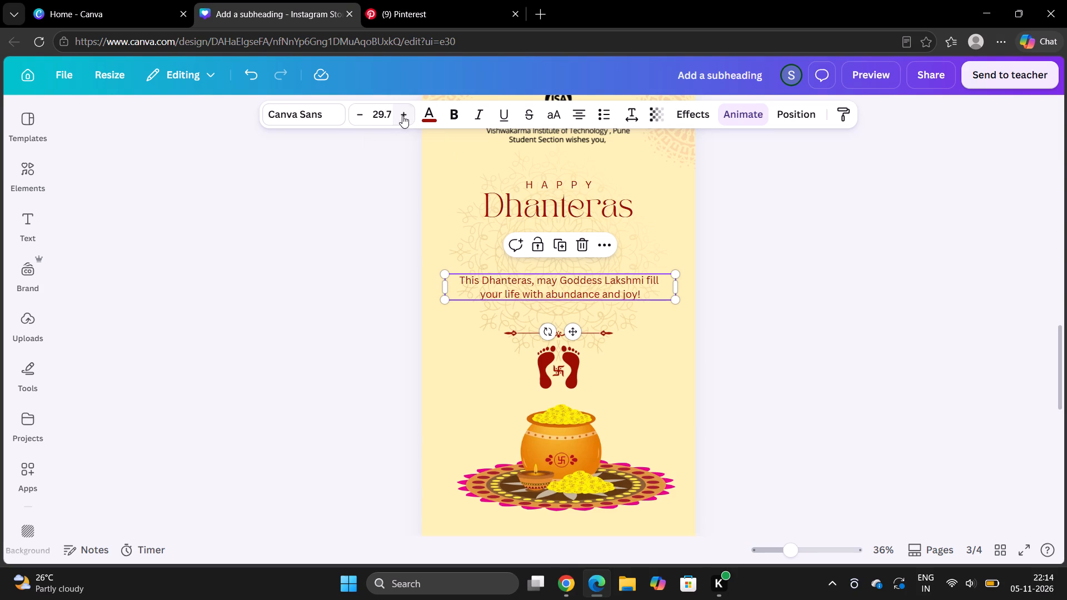
Set the HAPPY heading line on page 3 to font size 38.
left_click(563, 184)
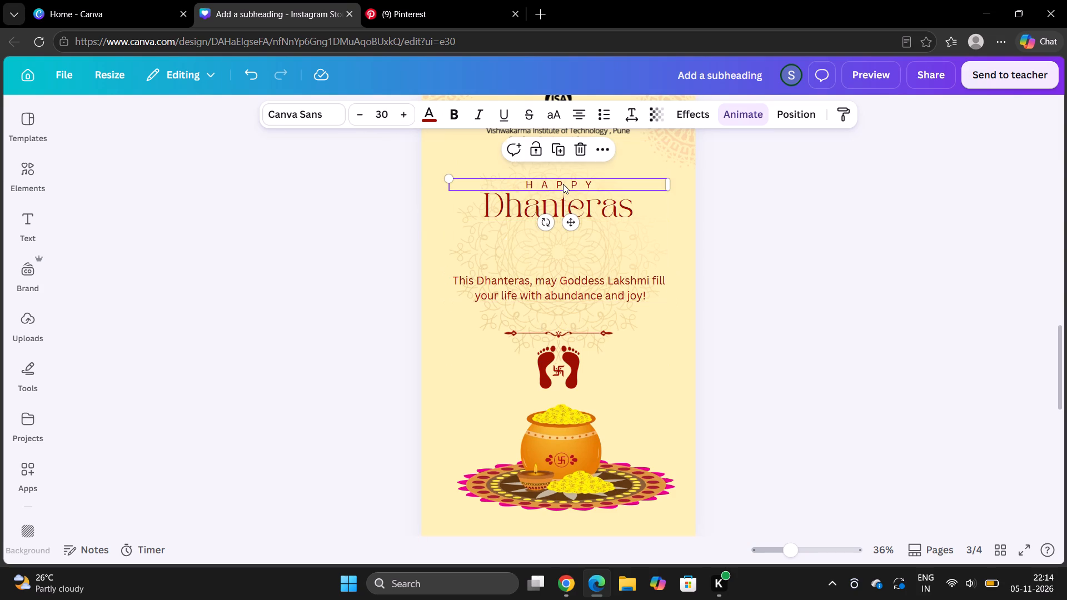
triple_click(401, 113)
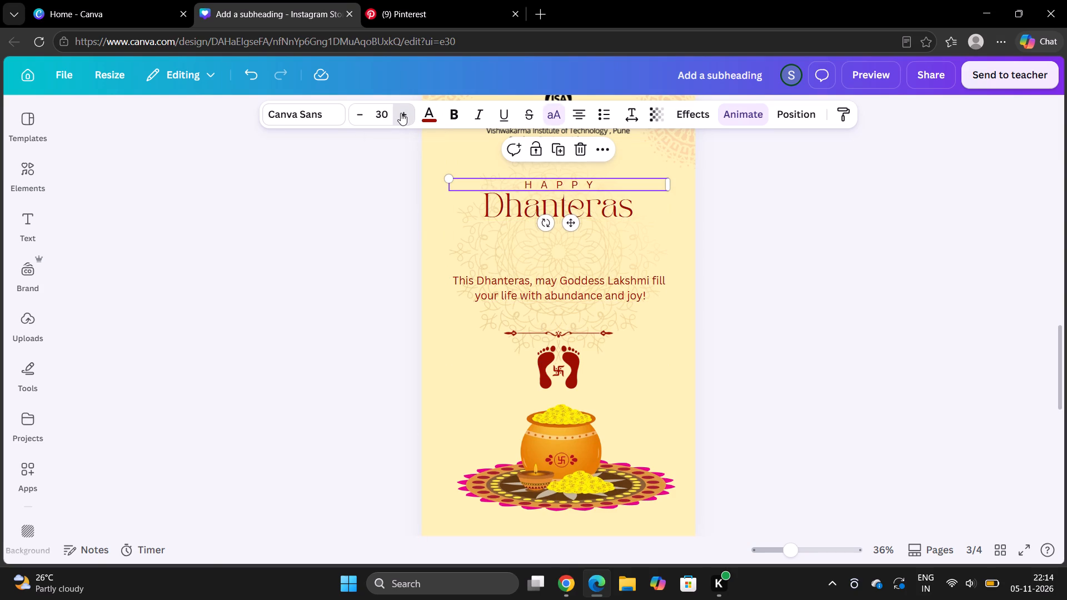
triple_click(401, 113)
double_click(401, 113)
left_click_drag(401, 113, 515, 208)
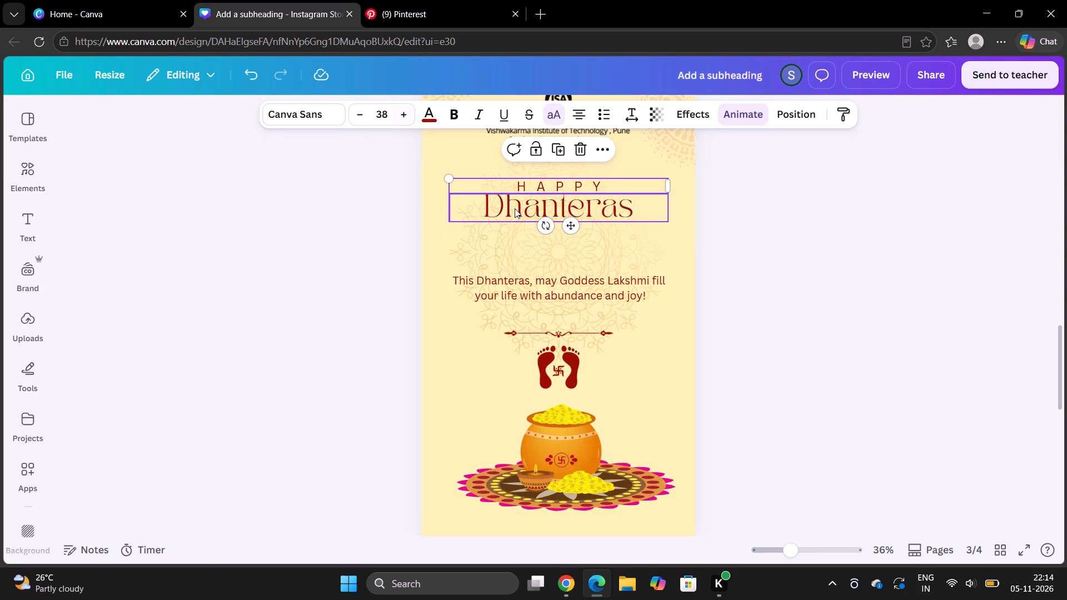
Enlarge the Dhanteras heading text on page 3 beyond font size 72.
left_click(515, 208)
triple_click(398, 108)
triple_click(398, 108)
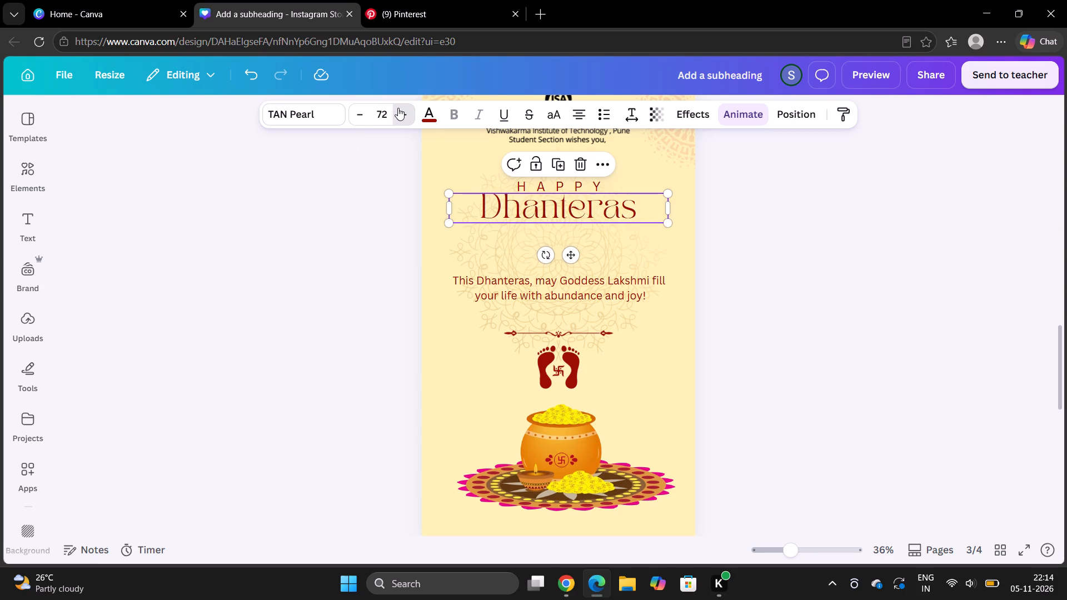
double_click(398, 108)
left_click(642, 307)
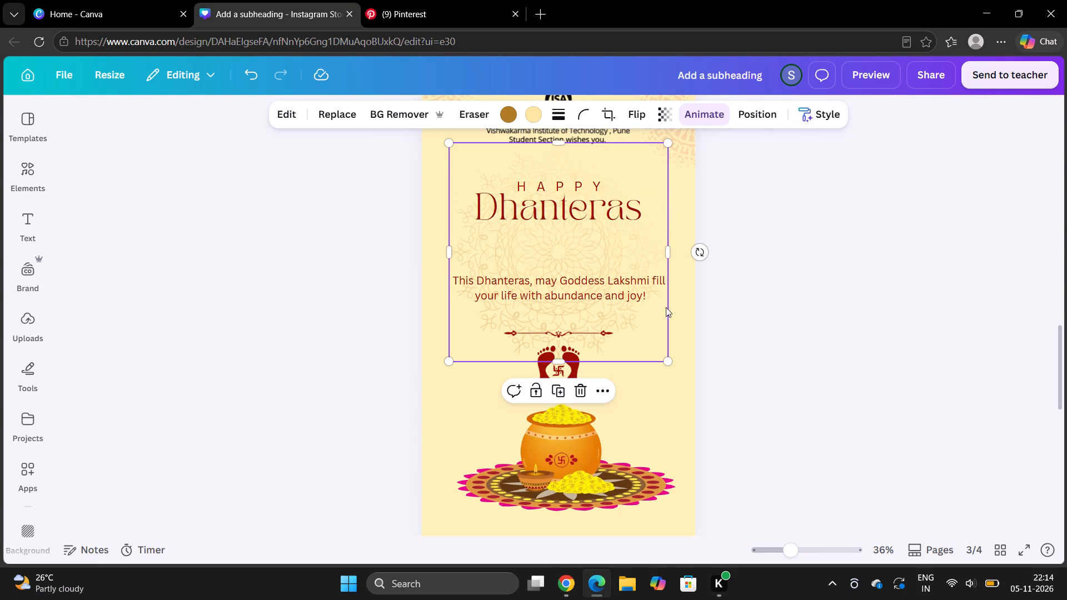
Delete the faint mandala graphic behind the heading and message on page 3.
left_click(741, 325)
scroll(741, 325, "up", 1)
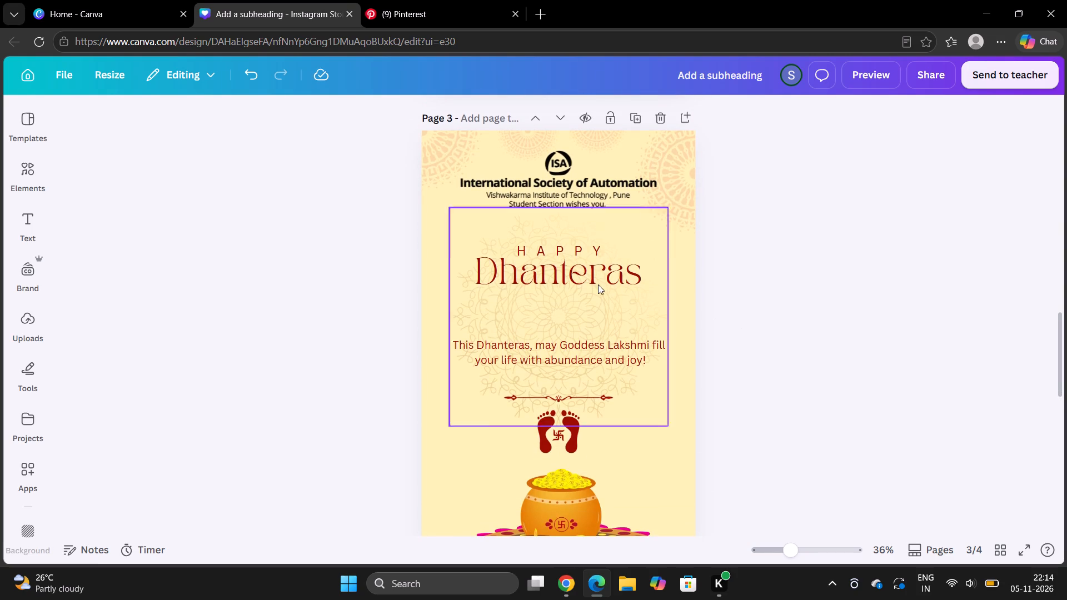
left_click_drag(583, 323, 590, 403)
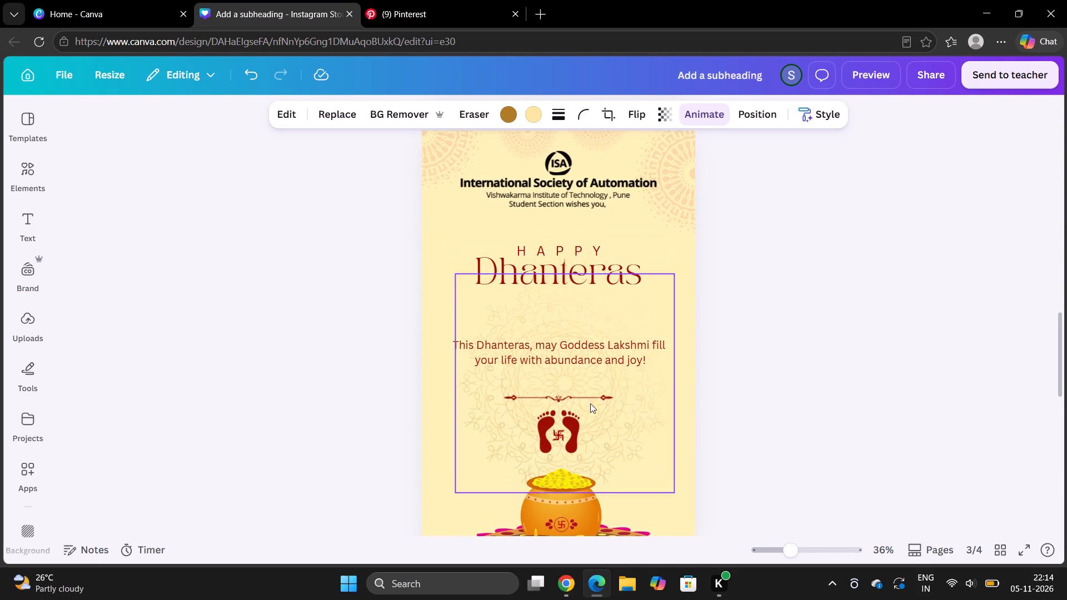
left_click_drag(590, 403, 591, 423)
left_click(590, 277)
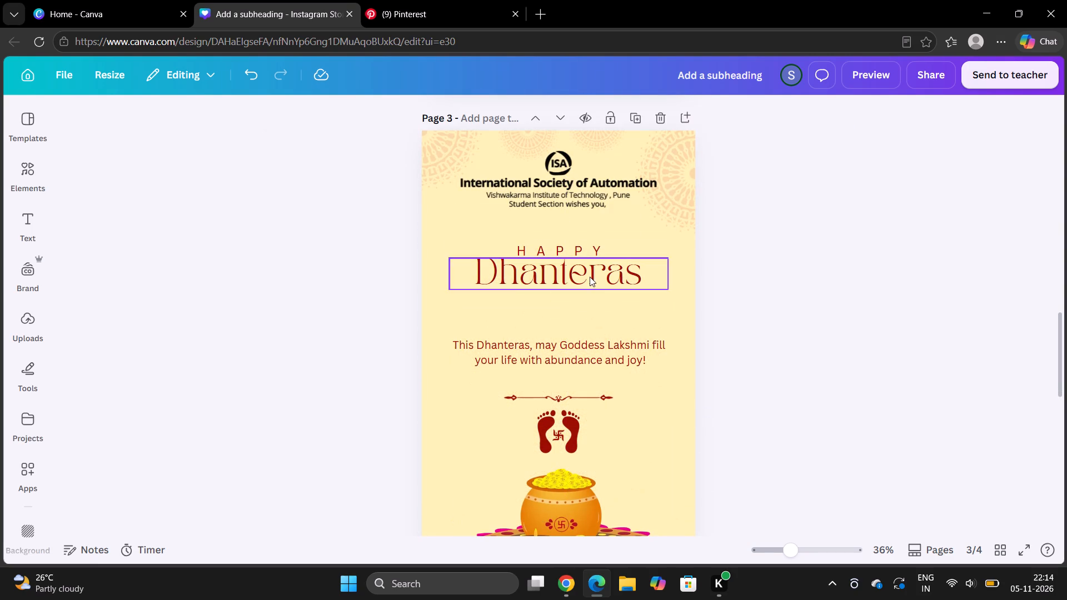
left_click(771, 297)
Nudge the ornamental divider on page 3 slightly upward, away from the footprints.
scroll(771, 297, "right", 1)
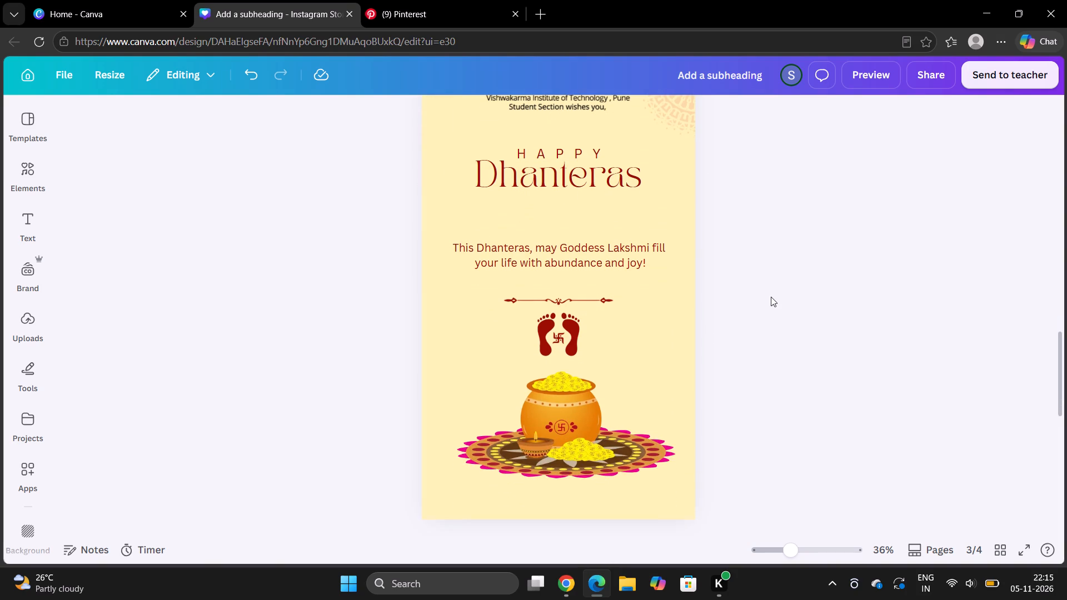
scroll(771, 297, "right", 1)
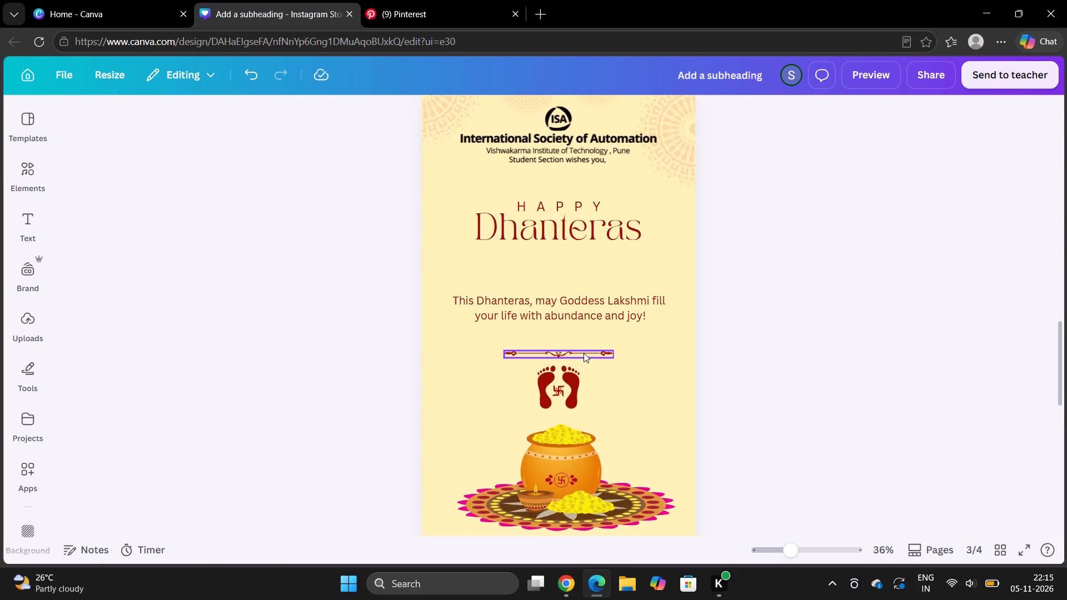
left_click_drag(582, 353, 583, 348)
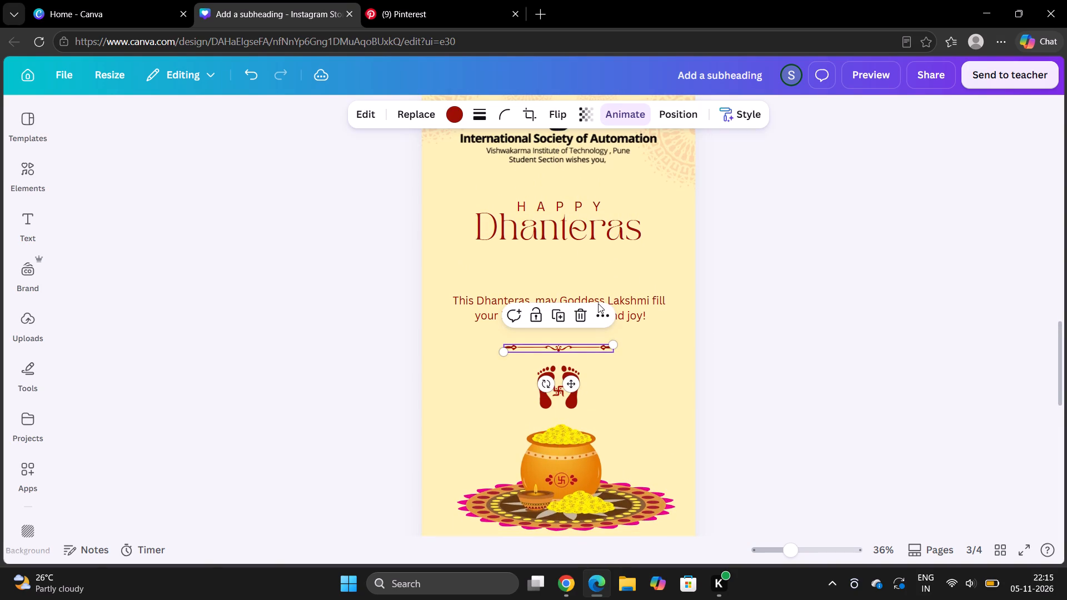
Move the Goddess Lakshmi message on page 3 up midway between the Dhanteras heading and the divider, centred horizontally on the page.
left_click_drag(650, 299, 650, 286)
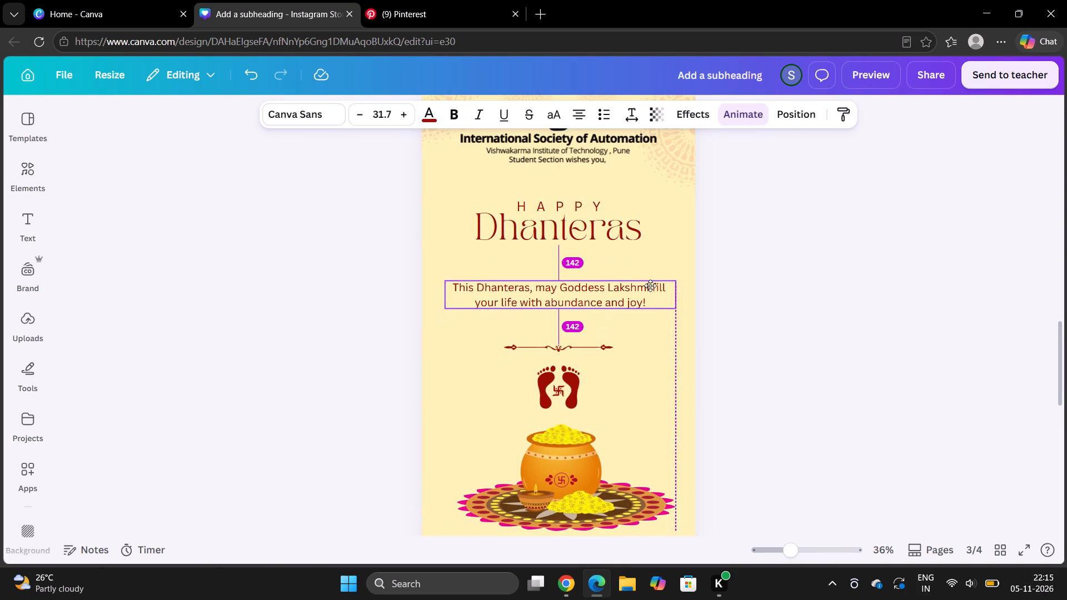
left_click_drag(650, 286, 652, 286)
right_click(652, 286)
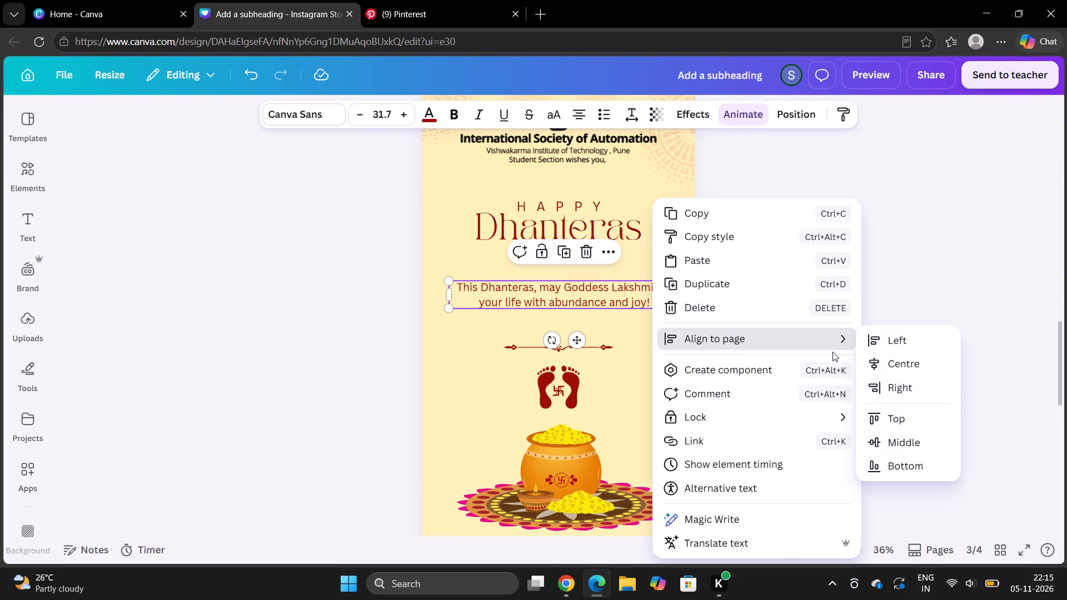
left_click(883, 357)
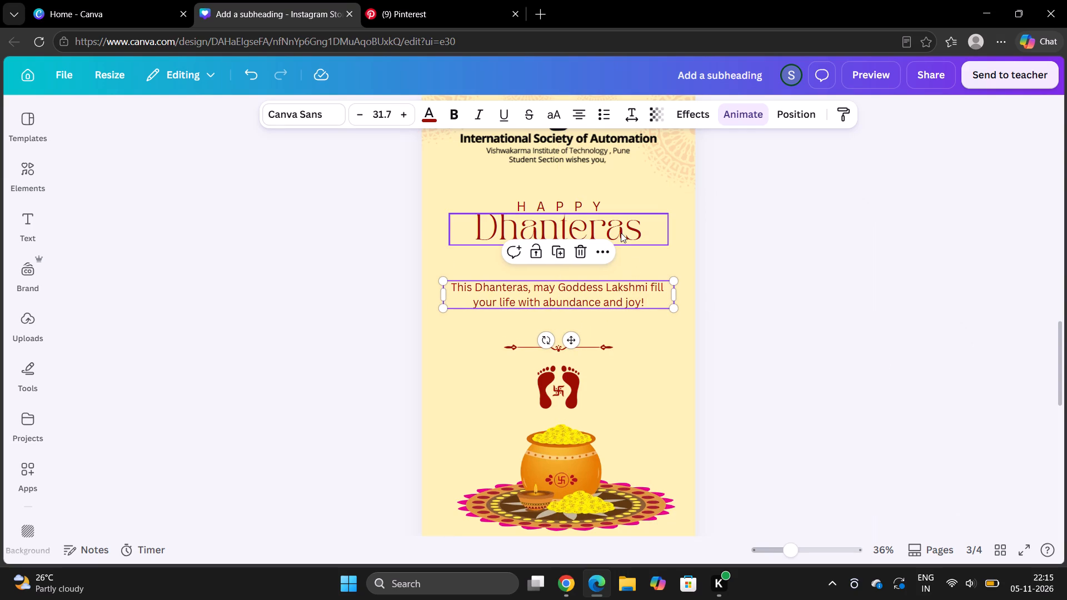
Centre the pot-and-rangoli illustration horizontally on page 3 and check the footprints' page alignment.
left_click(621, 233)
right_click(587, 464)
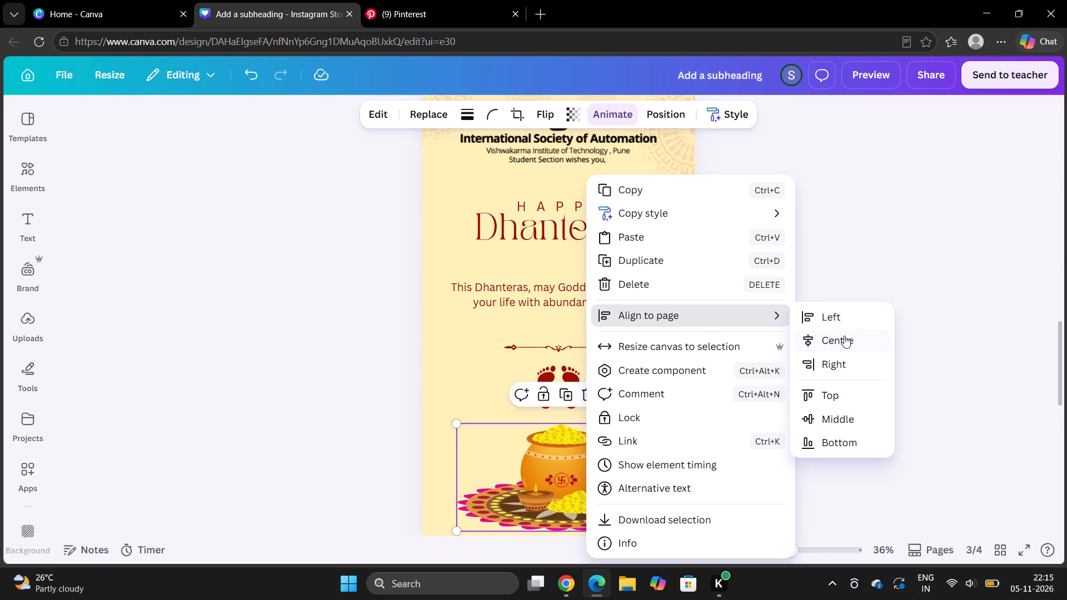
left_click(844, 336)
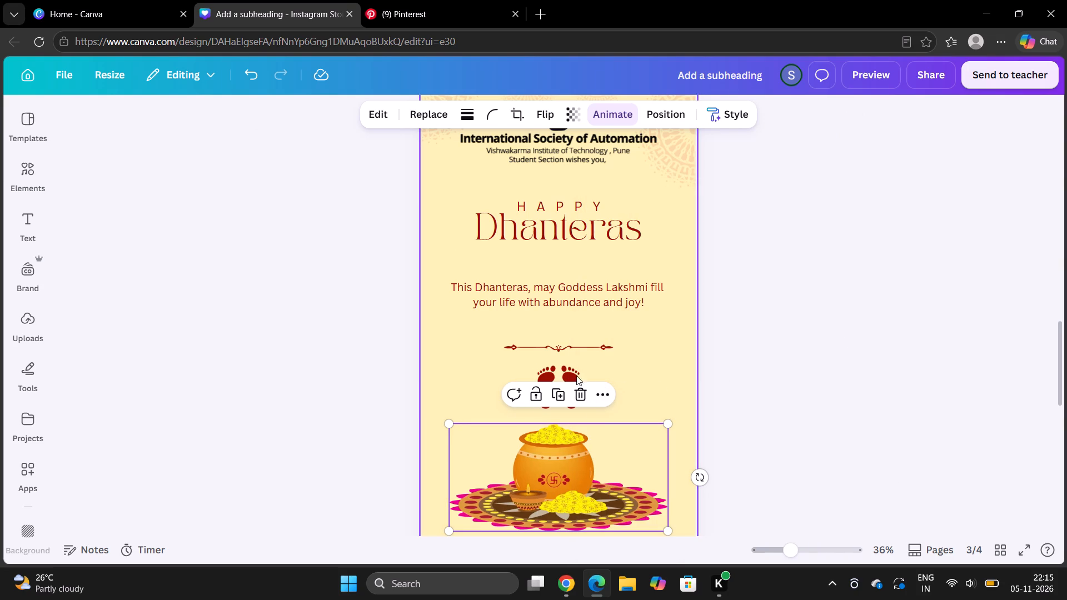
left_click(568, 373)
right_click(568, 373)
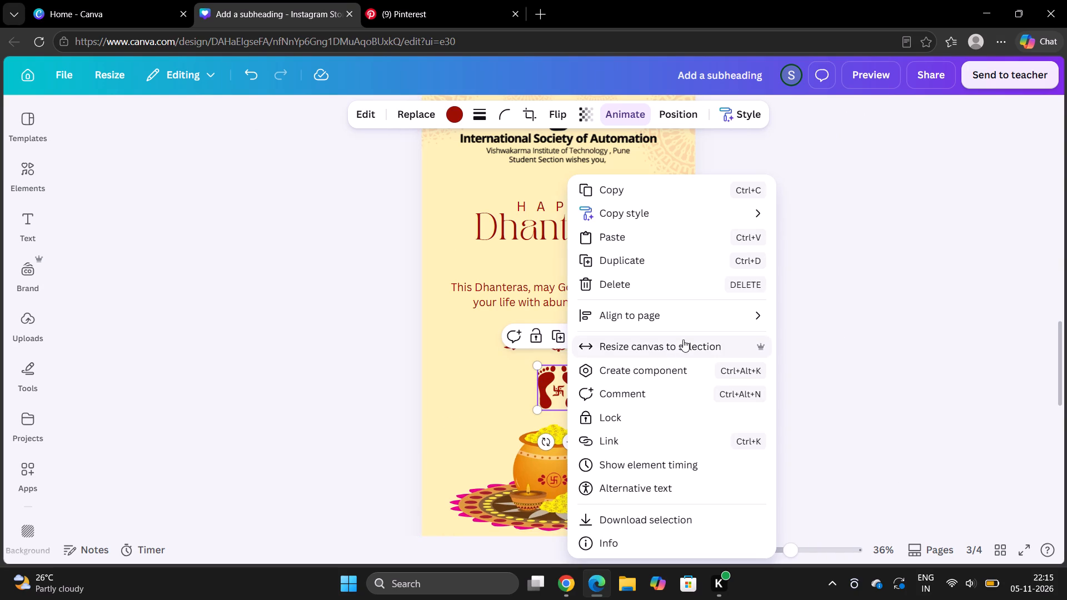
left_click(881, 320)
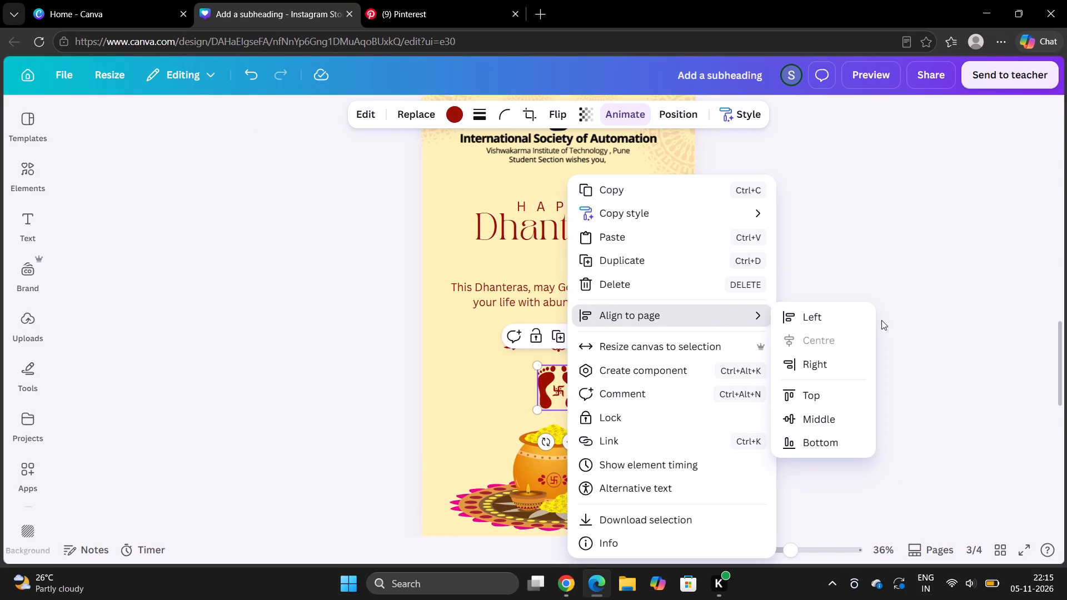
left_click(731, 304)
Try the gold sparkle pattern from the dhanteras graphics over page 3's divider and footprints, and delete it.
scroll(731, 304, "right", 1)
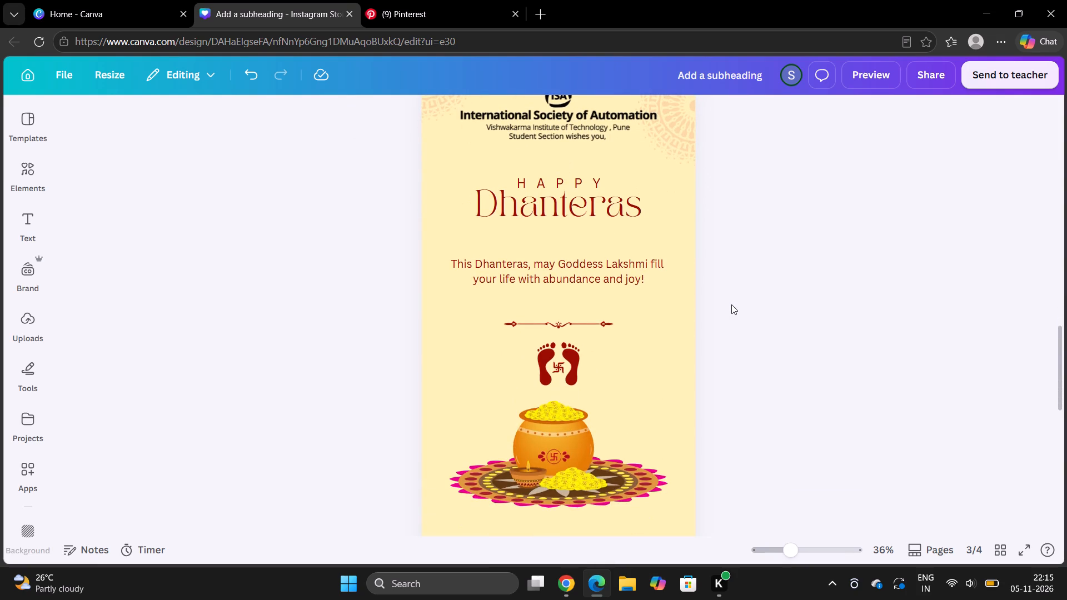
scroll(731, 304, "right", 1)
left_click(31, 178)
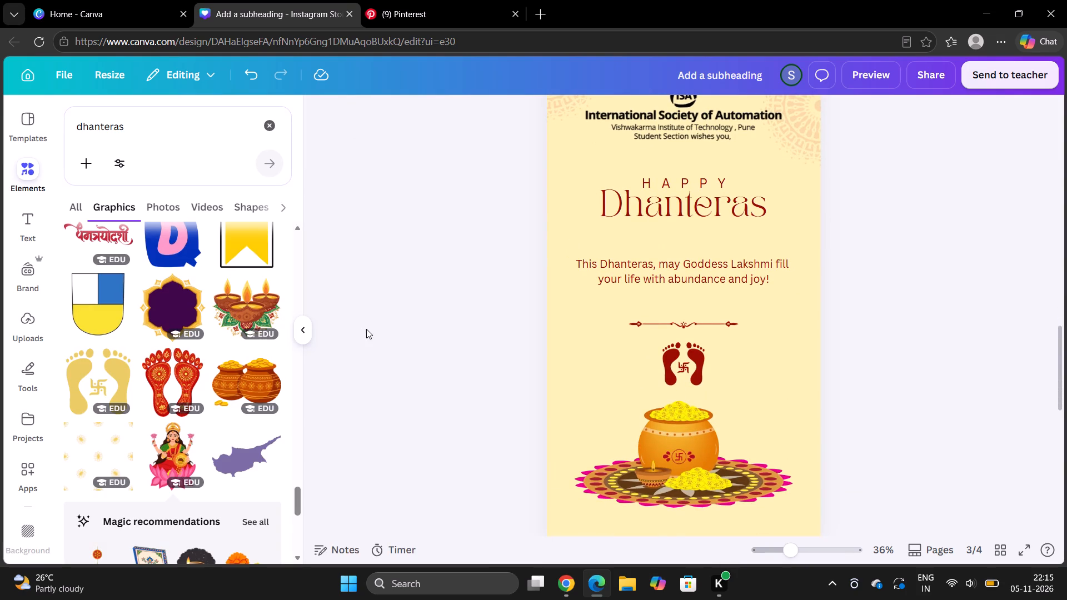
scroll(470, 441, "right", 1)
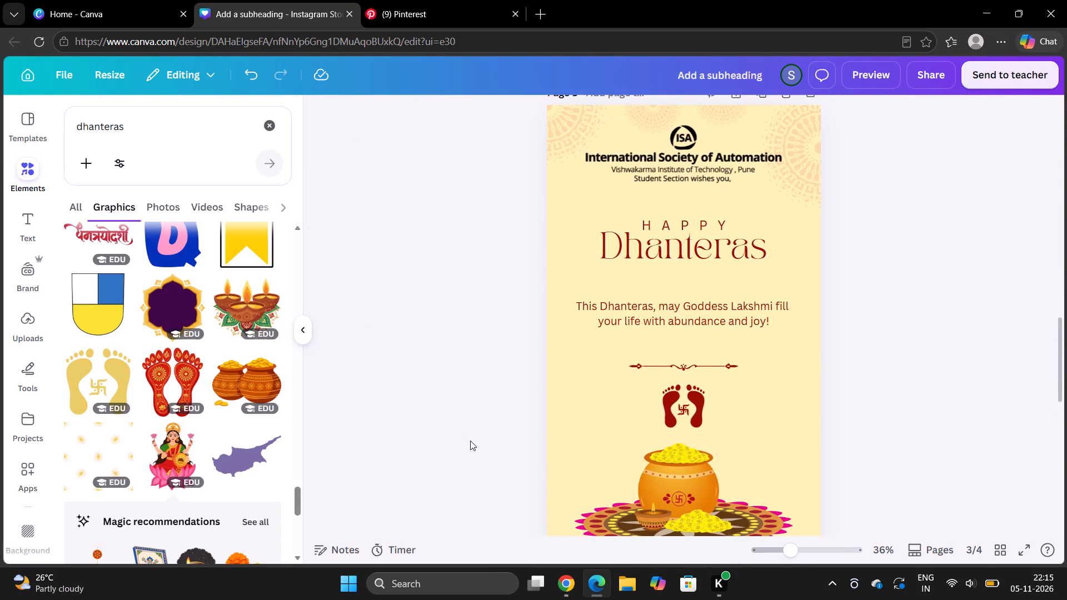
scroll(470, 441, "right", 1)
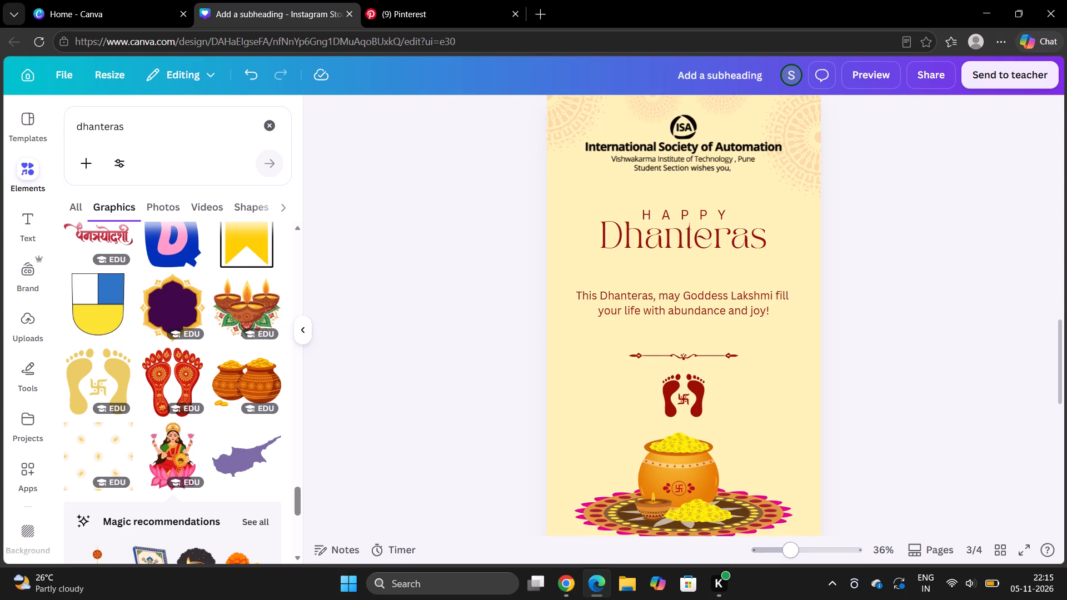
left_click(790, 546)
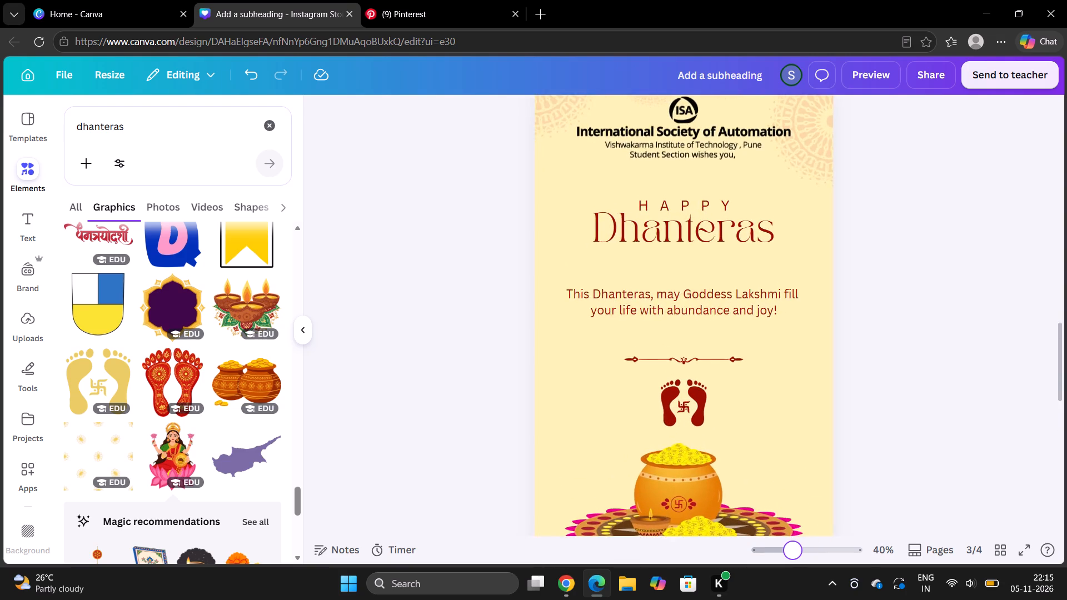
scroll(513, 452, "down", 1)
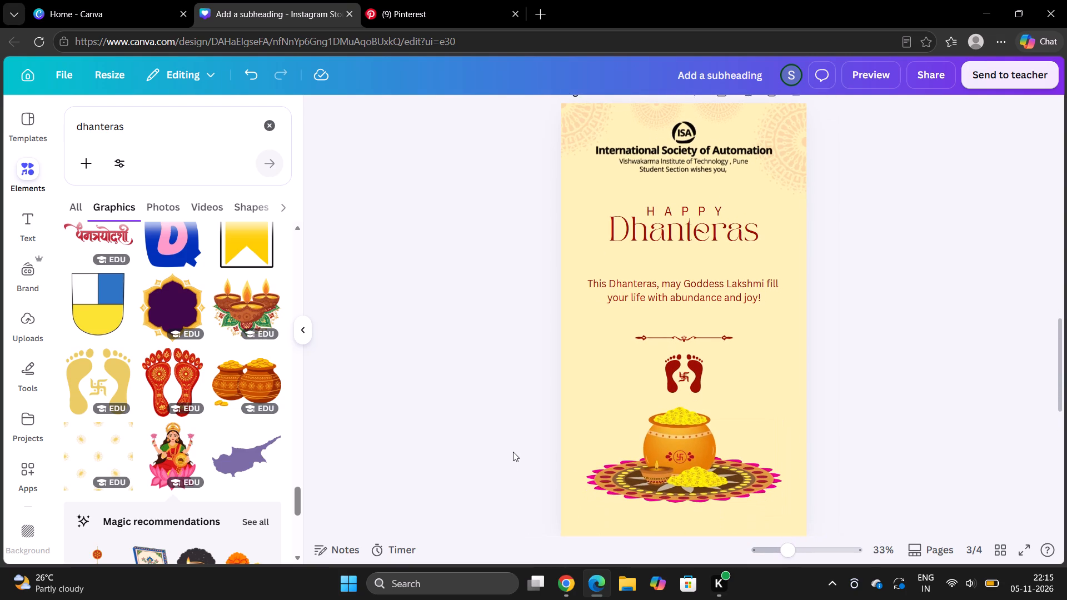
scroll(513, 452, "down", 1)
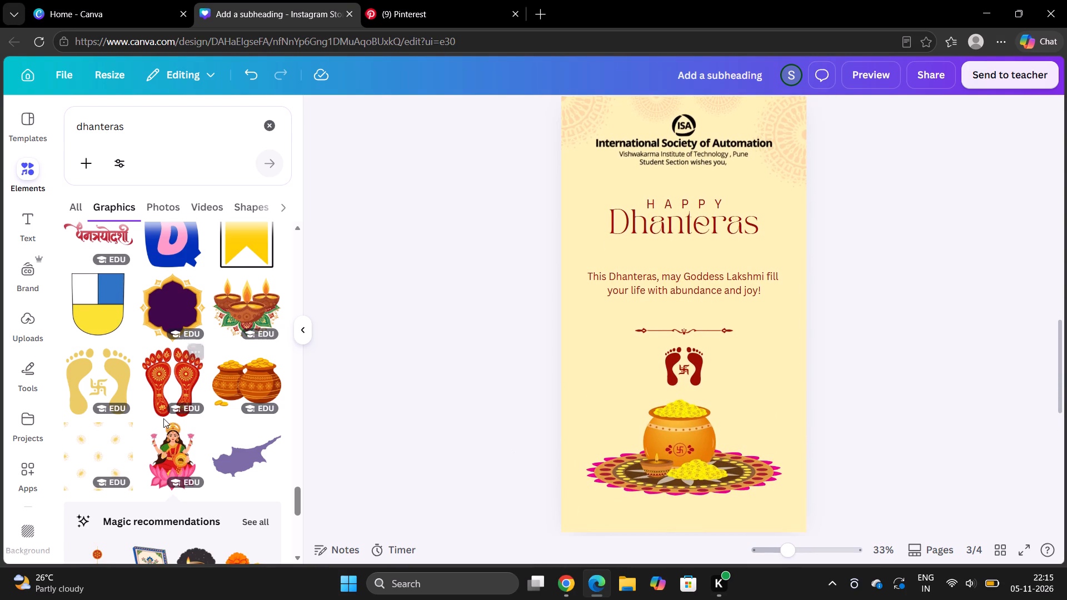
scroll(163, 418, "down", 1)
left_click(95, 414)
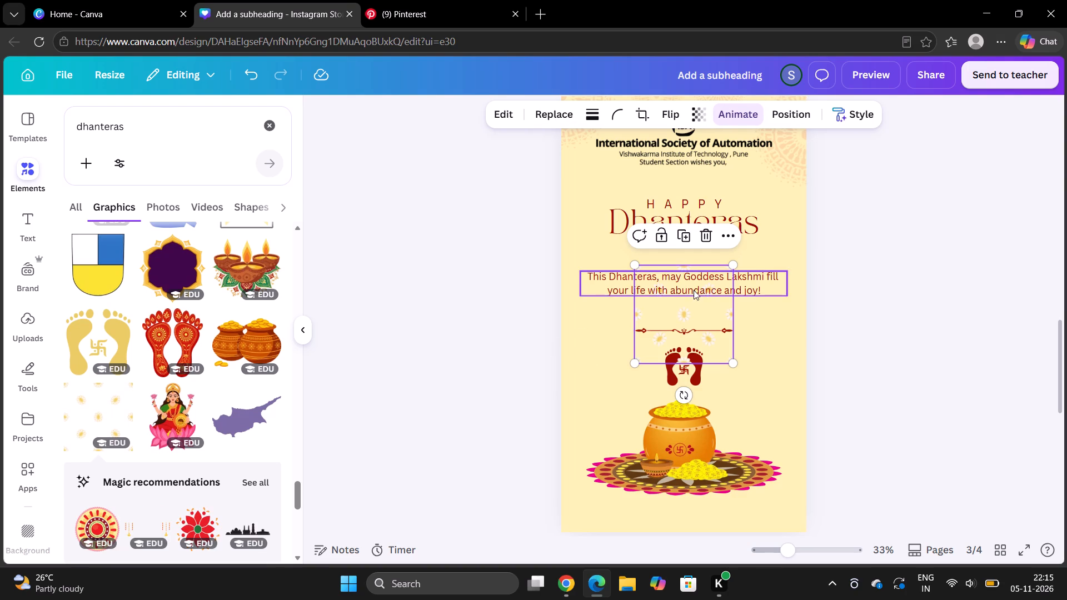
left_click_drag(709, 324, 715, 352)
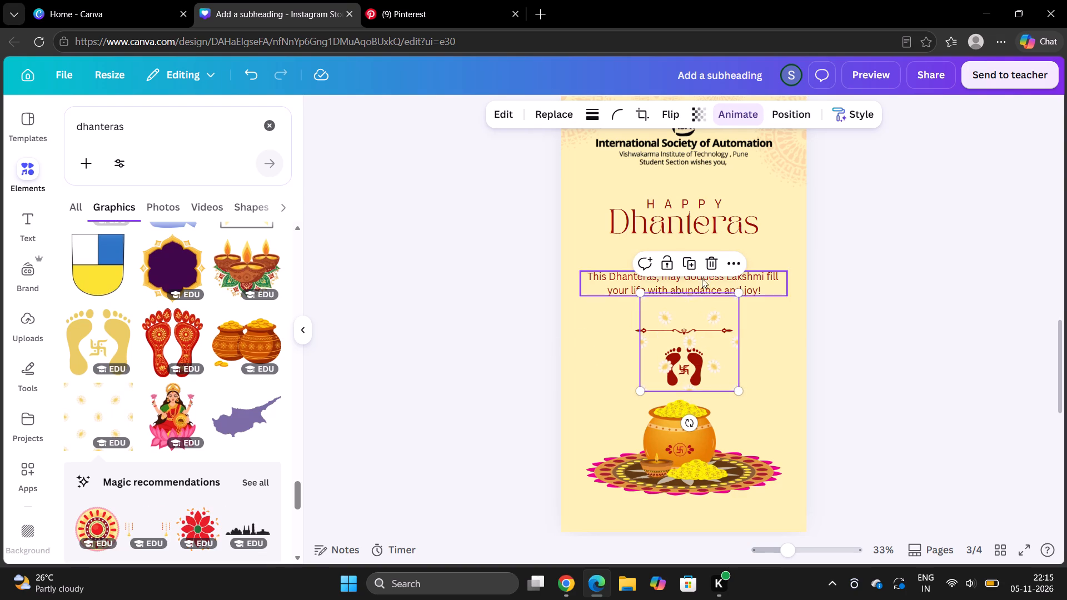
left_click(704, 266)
Add the maroon Goddess Lakshmi silhouette with the gold coin pot from the dhanteras graphics to page 3, clear of the pot-and-rangoli illustration.
scroll(224, 462, "down", 1)
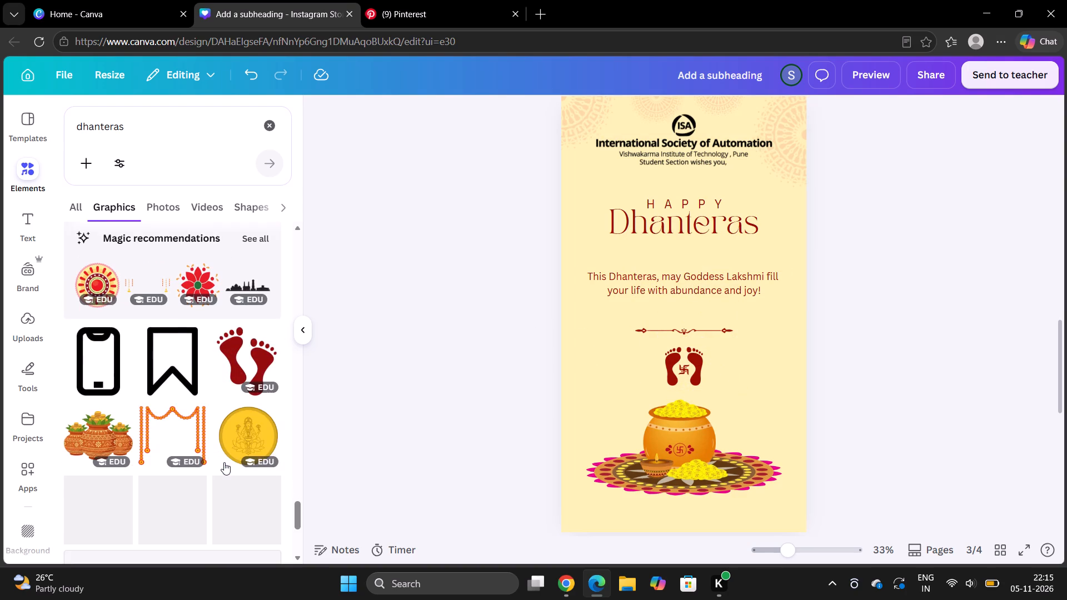
scroll(224, 462, "down", 2)
scroll(224, 462, "up", 1)
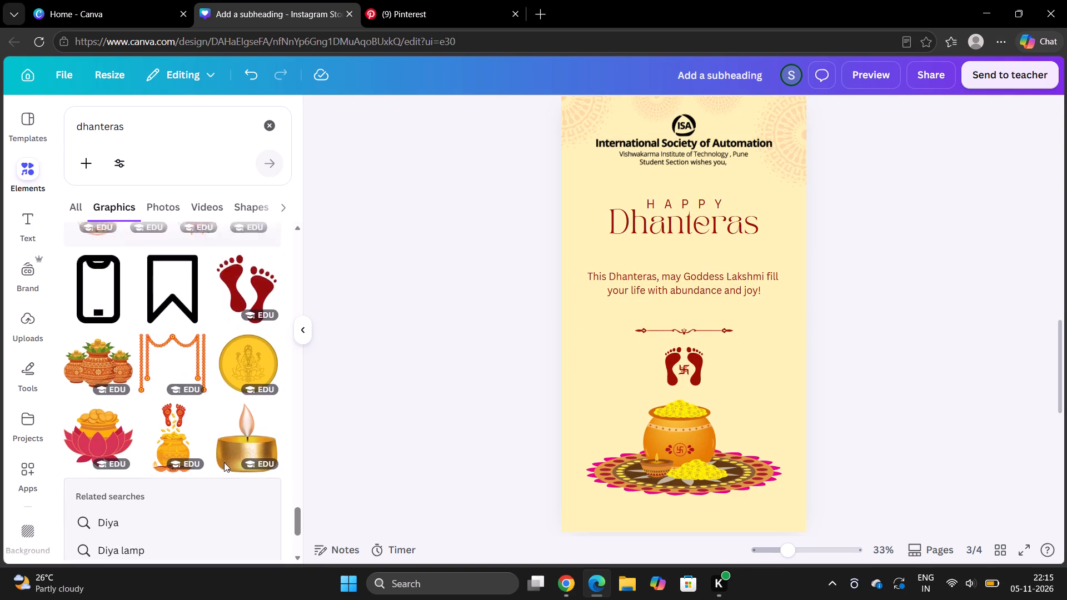
scroll(224, 462, "up", 1)
scroll(244, 403, "up", 8)
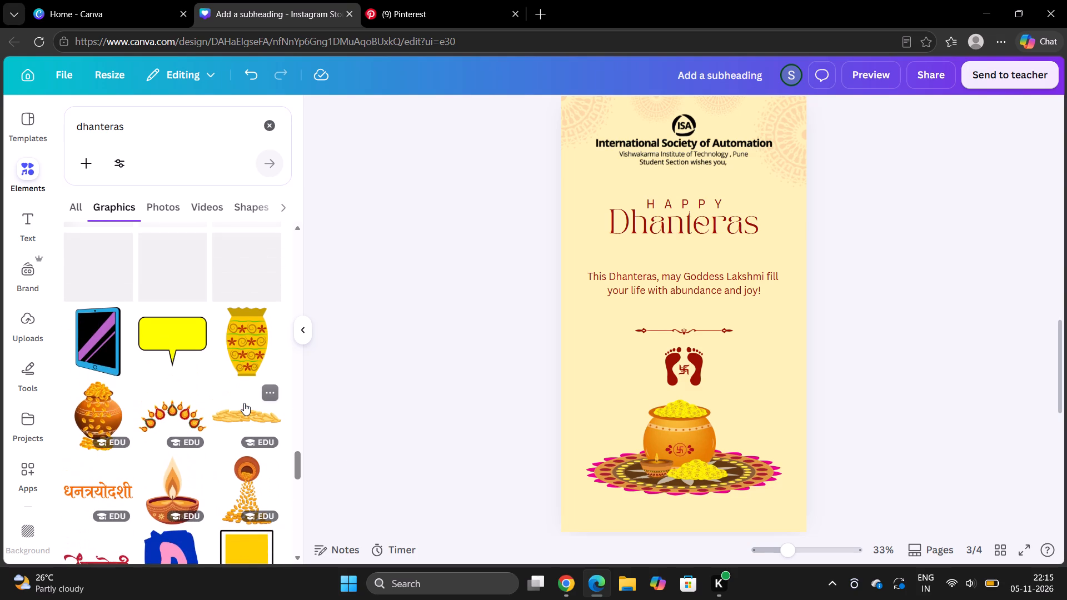
scroll(244, 403, "up", 3)
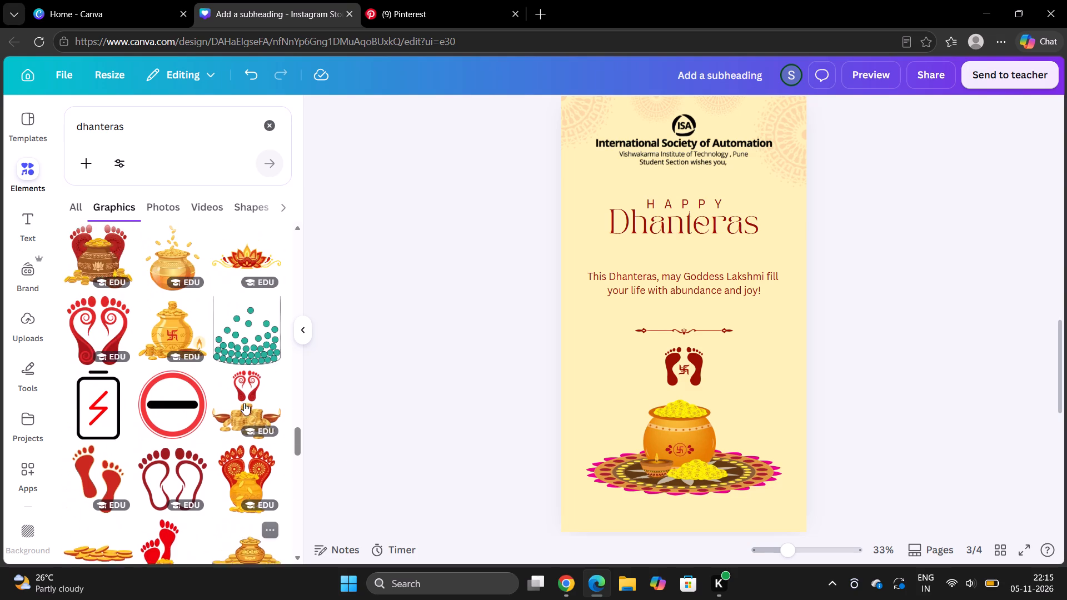
scroll(244, 403, "up", 4)
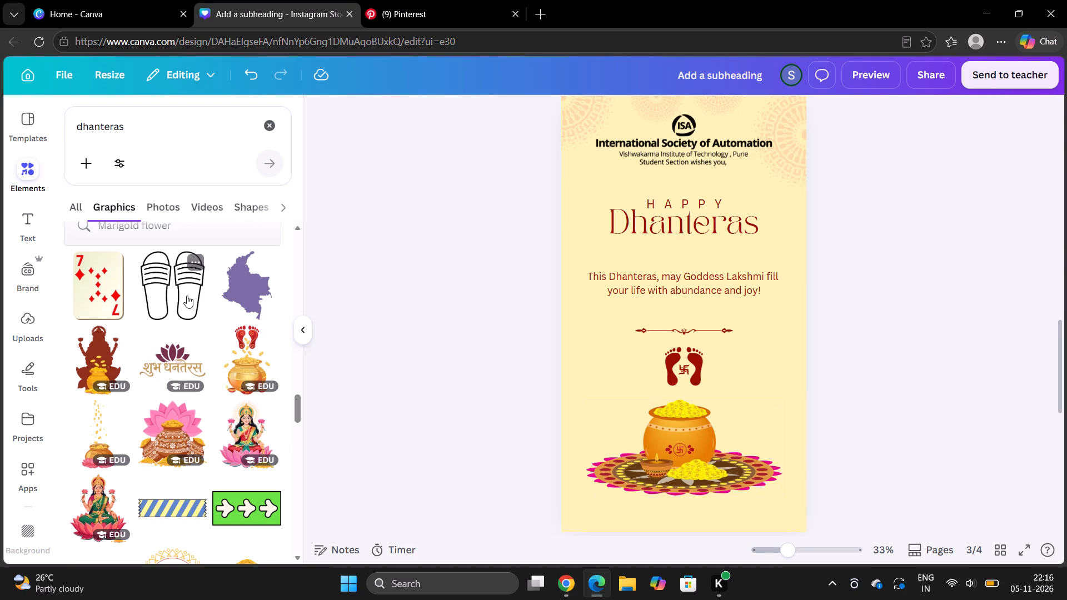
left_click(82, 375)
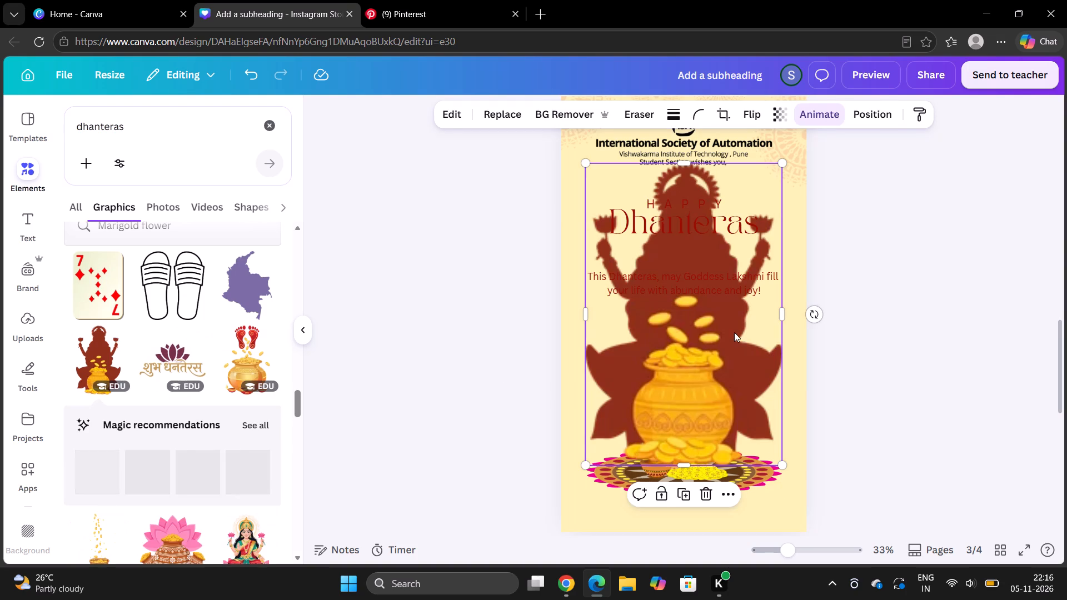
left_click(672, 401)
left_click_drag(677, 339, 677, 262)
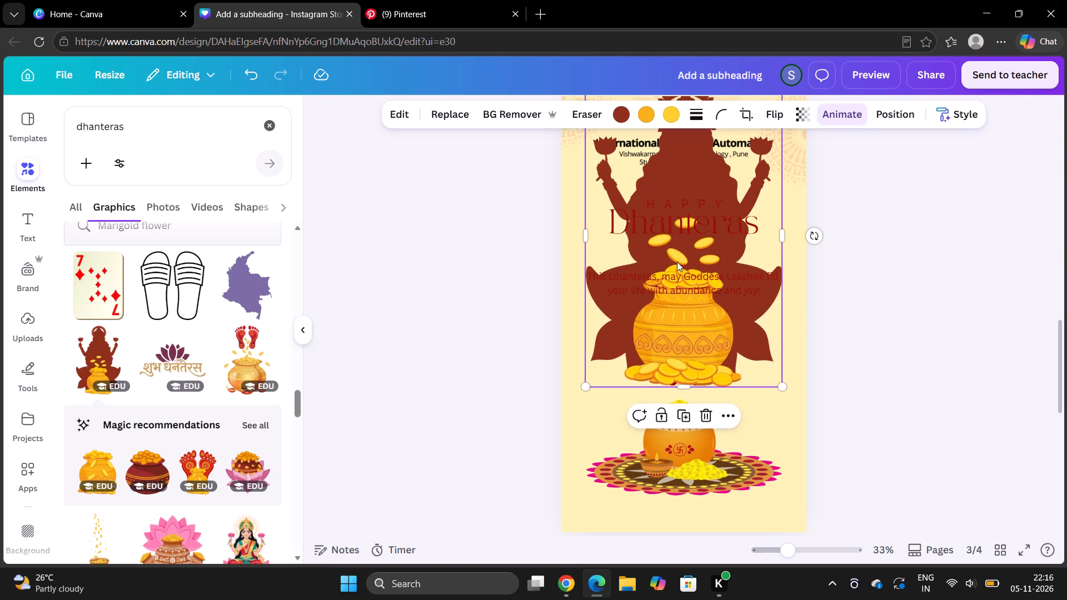
Delete the pot-and-rangoli illustration at the bottom of page 3.
left_click(723, 476)
left_click(706, 370)
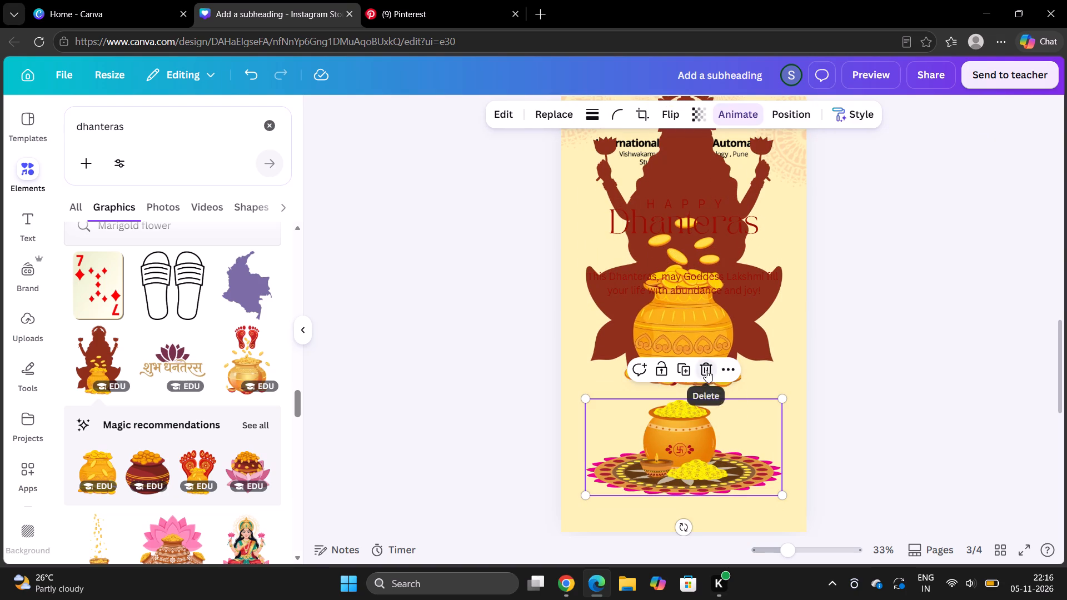
Move the Goddess Lakshmi silhouette down below the message so its lower part extends past the bottom edge of page 3.
left_click_drag(695, 324, 705, 389)
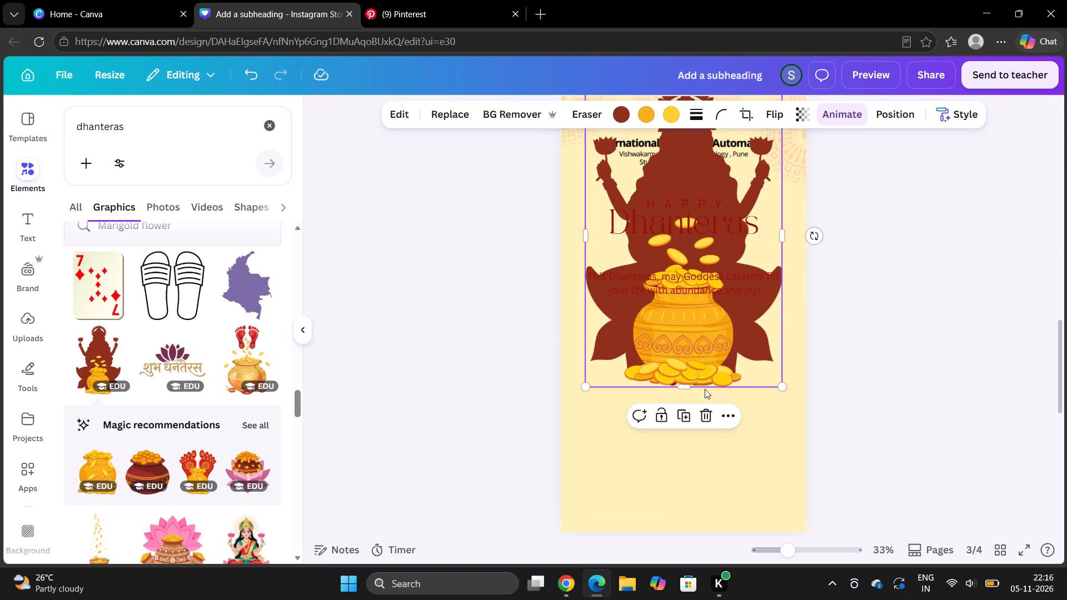
left_click_drag(705, 389, 723, 599)
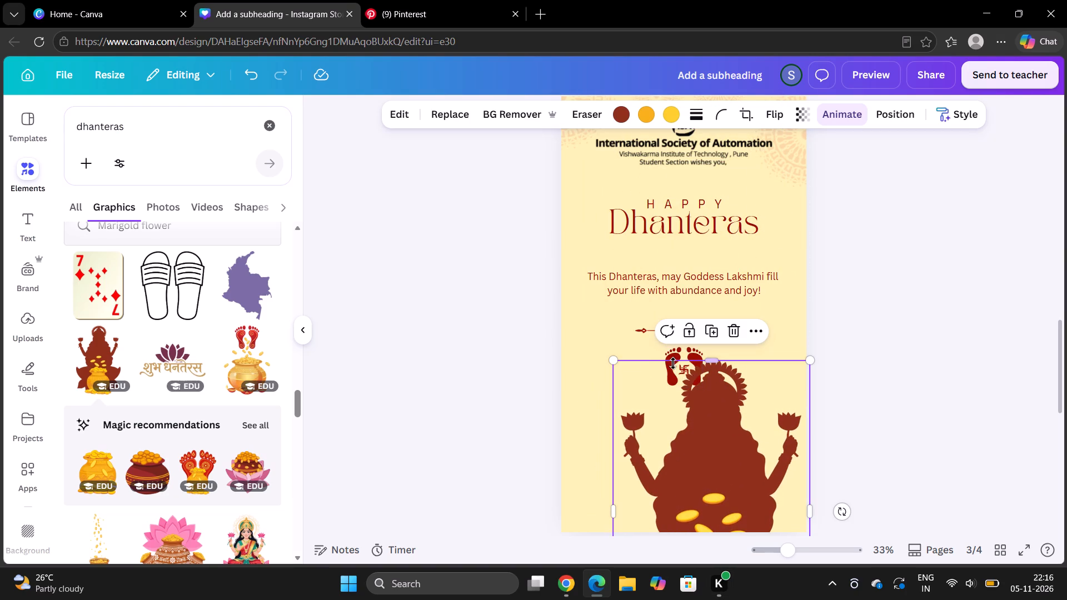
left_click(924, 328)
Delete the red footprints graphic beneath the divider on page 3.
left_click(689, 353)
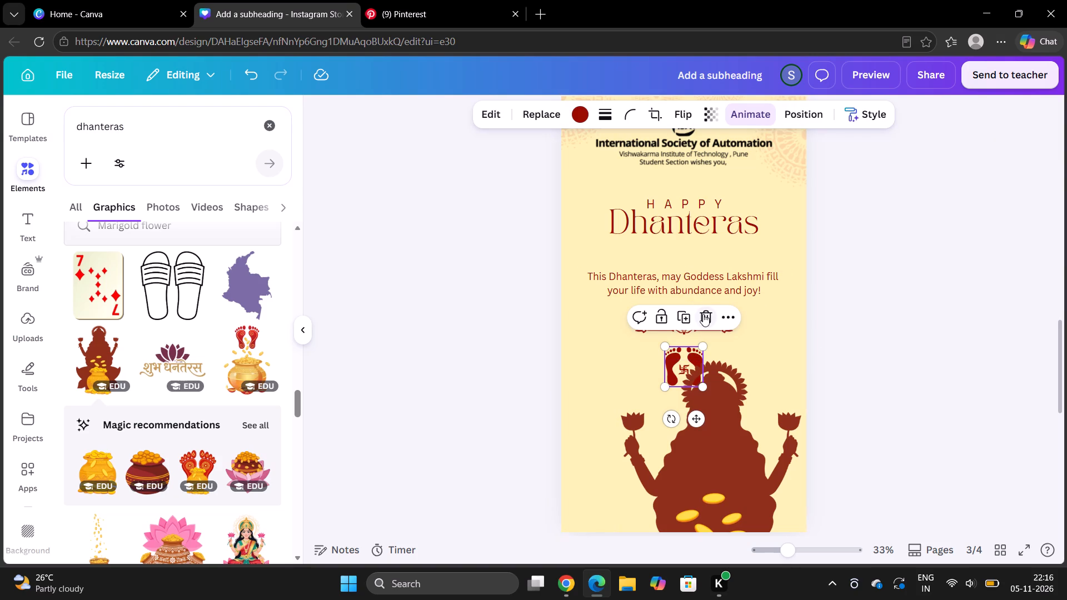
left_click(703, 314)
Delete the ornamental divider beneath the message on page 3.
left_click(691, 329)
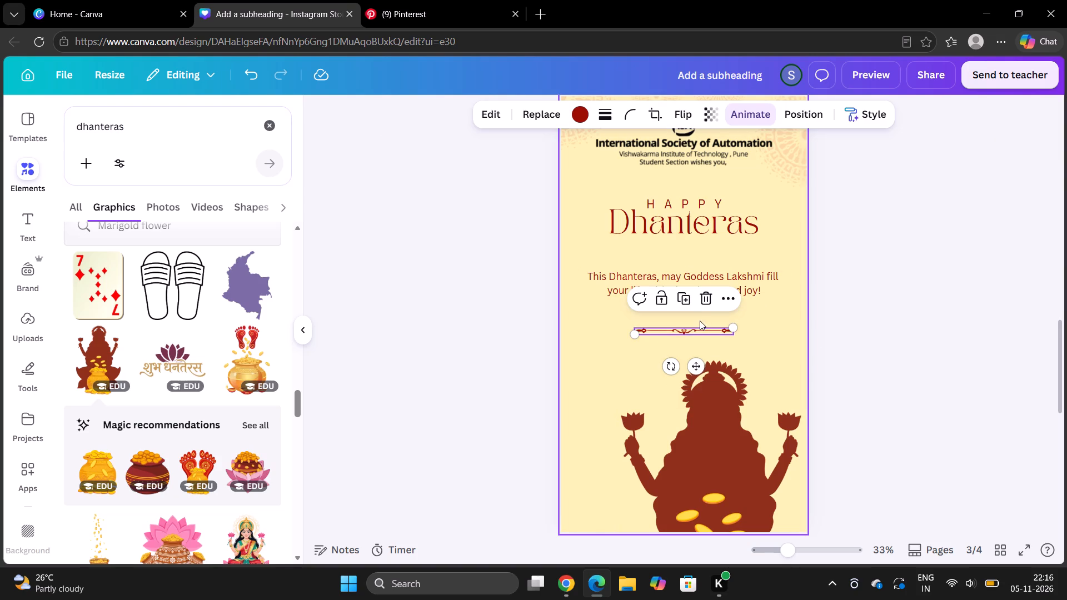
left_click(702, 301)
Move the Goddess Lakshmi silhouette fully onto page 3, shrink it proportionally, and centre it horizontally below the message.
left_click_drag(709, 458, 708, 443)
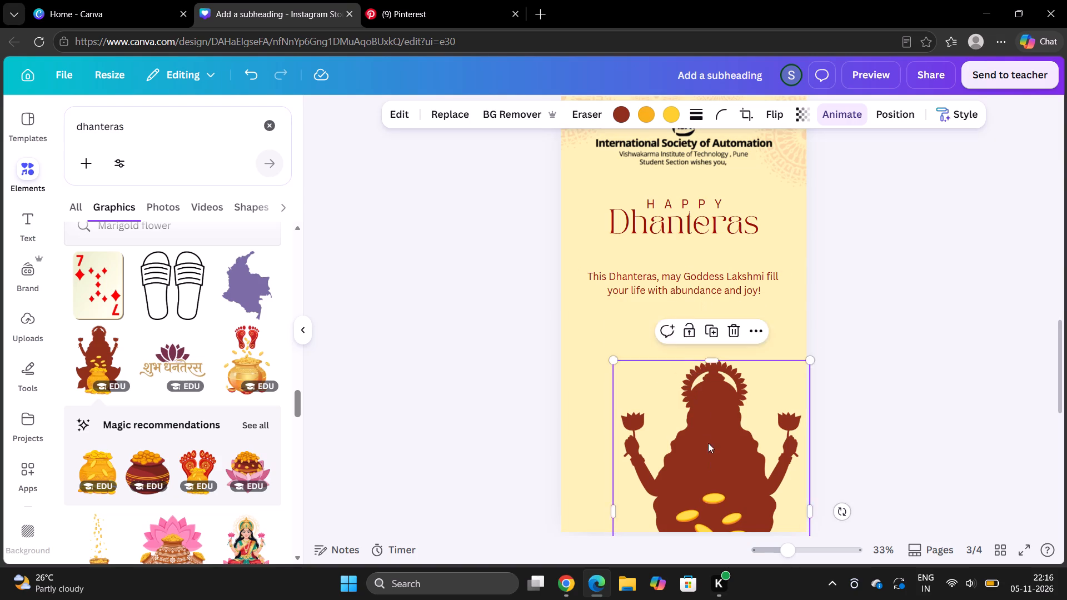
left_click_drag(708, 443, 681, 328)
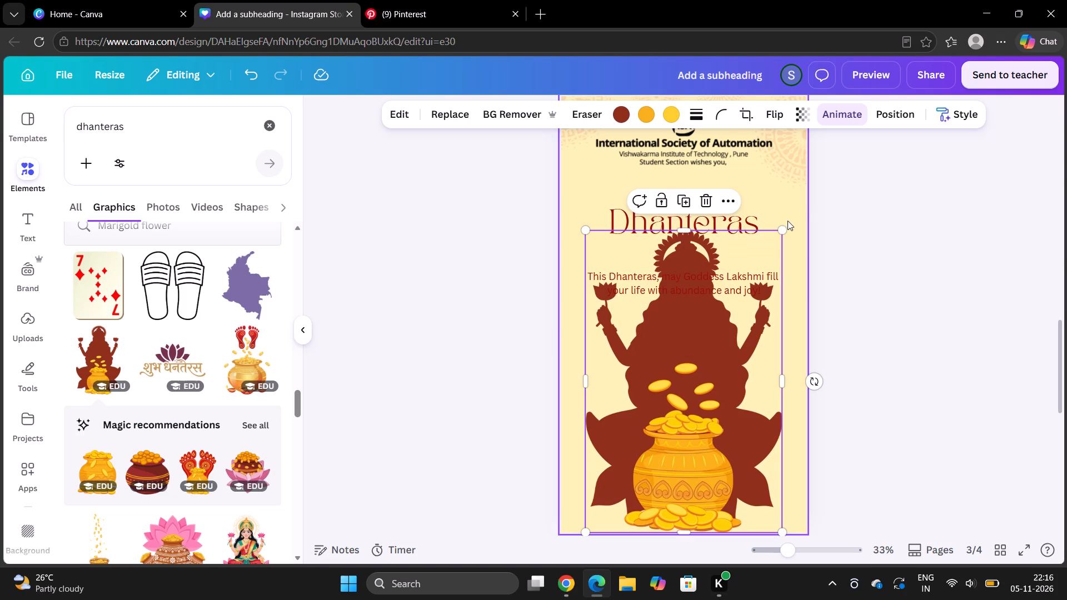
left_click_drag(784, 227, 760, 291)
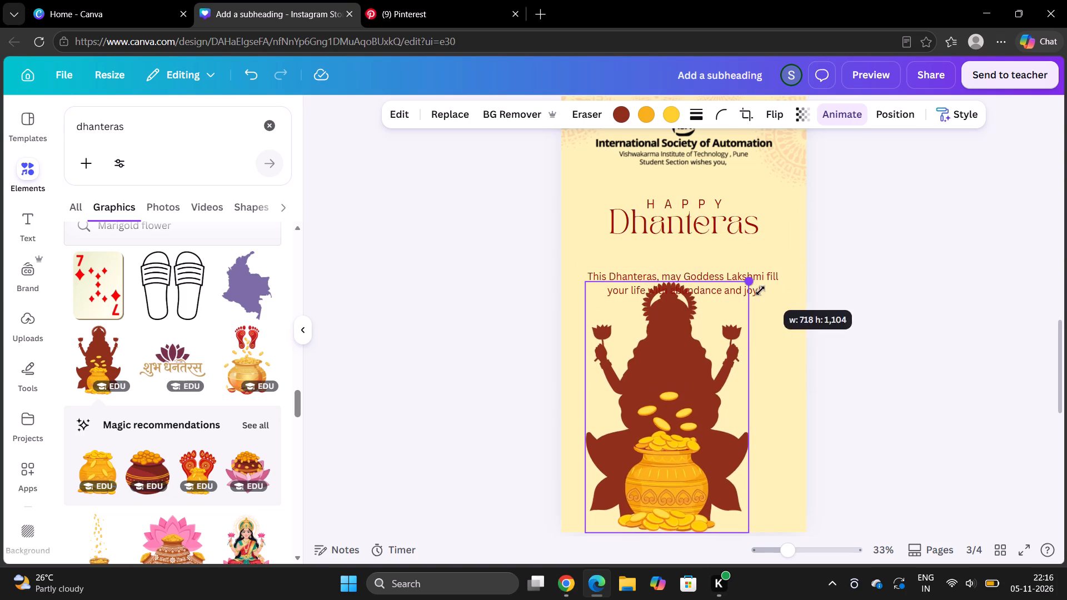
left_click_drag(760, 291, 754, 320)
left_click_drag(683, 361, 717, 349)
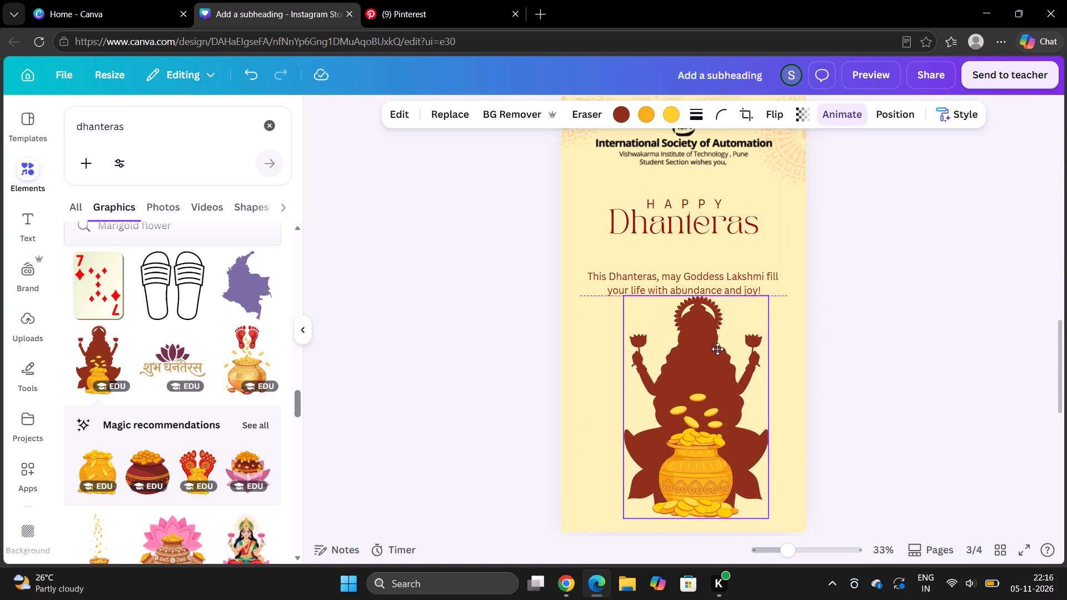
left_click_drag(717, 349, 710, 357)
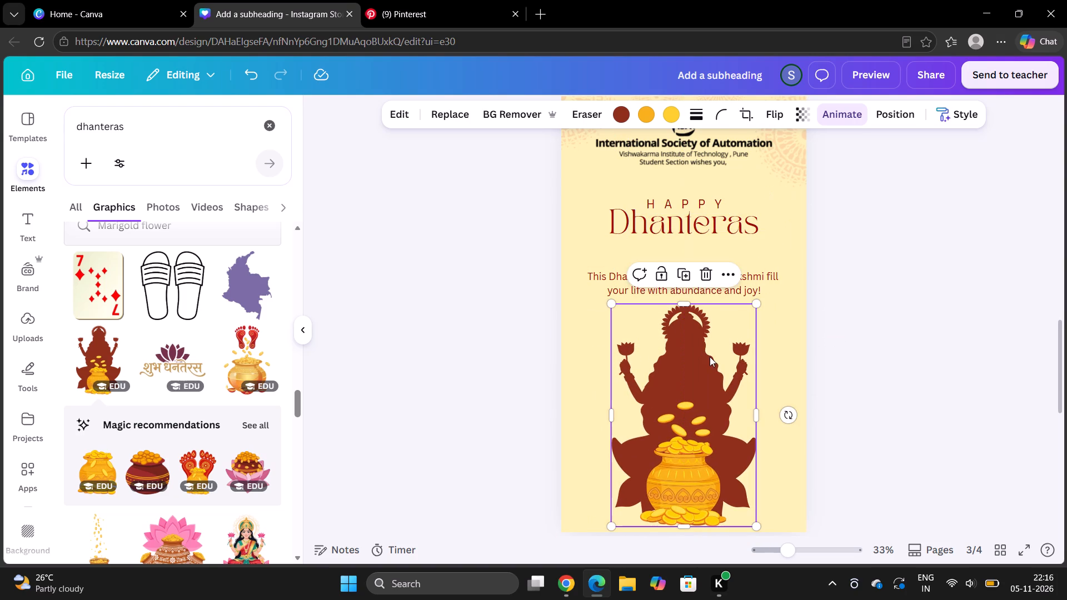
right_click(710, 357)
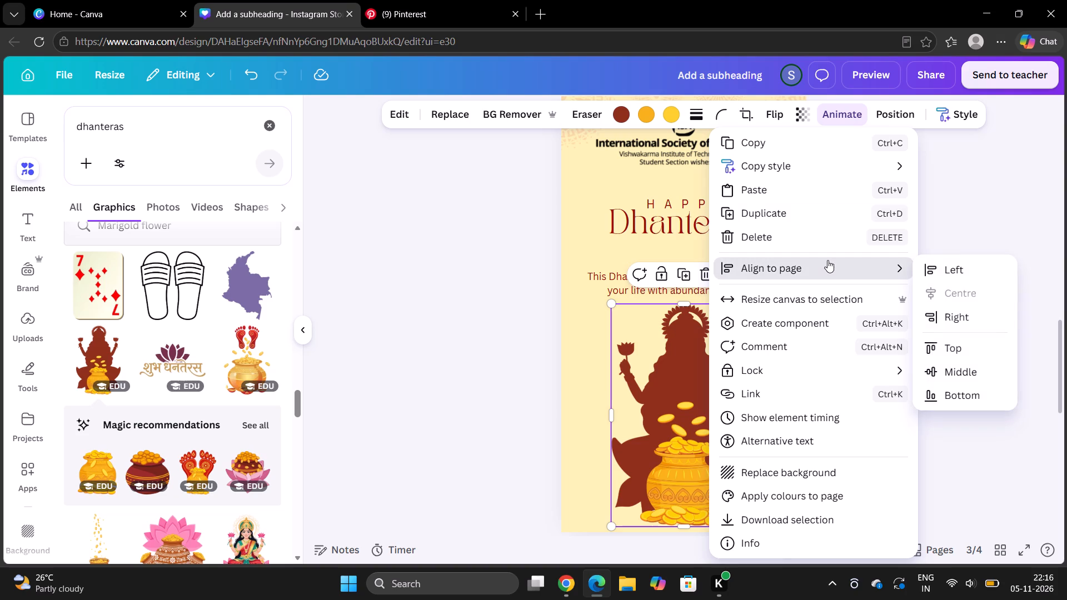
left_click(995, 208)
left_click(984, 218)
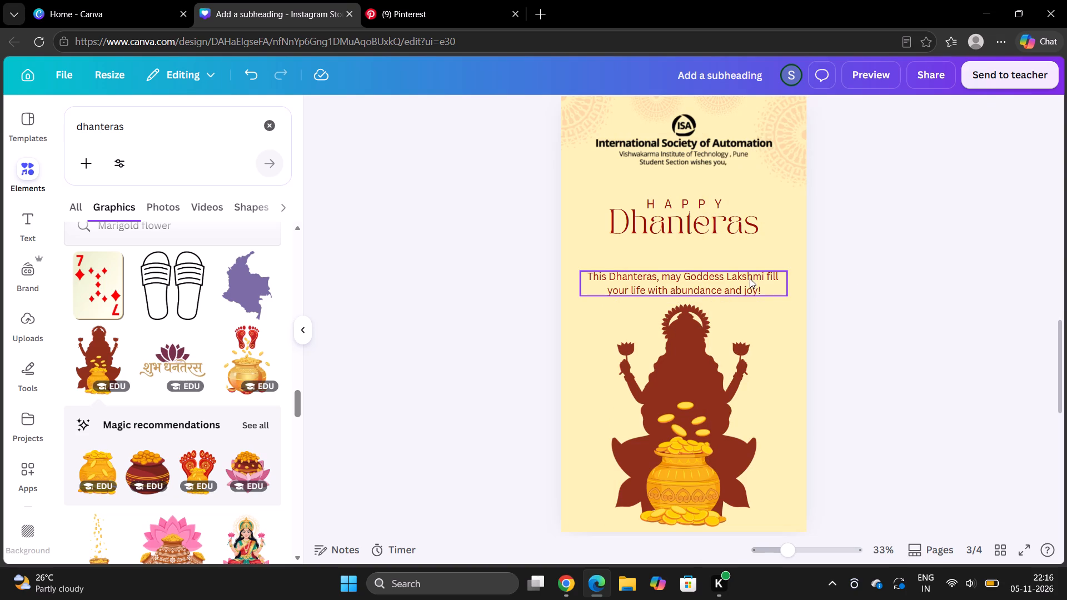
Move the Dhanteras message text up slightly, away from the top of the Goddess Lakshmi silhouette.
left_click_drag(750, 278, 750, 267)
left_click(928, 281)
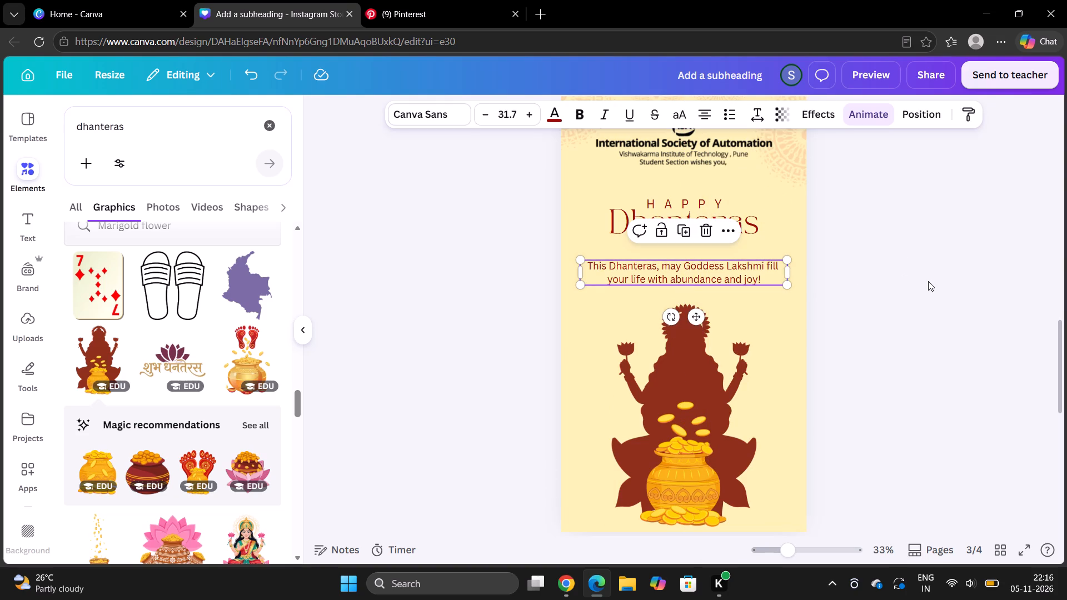
left_click(928, 281)
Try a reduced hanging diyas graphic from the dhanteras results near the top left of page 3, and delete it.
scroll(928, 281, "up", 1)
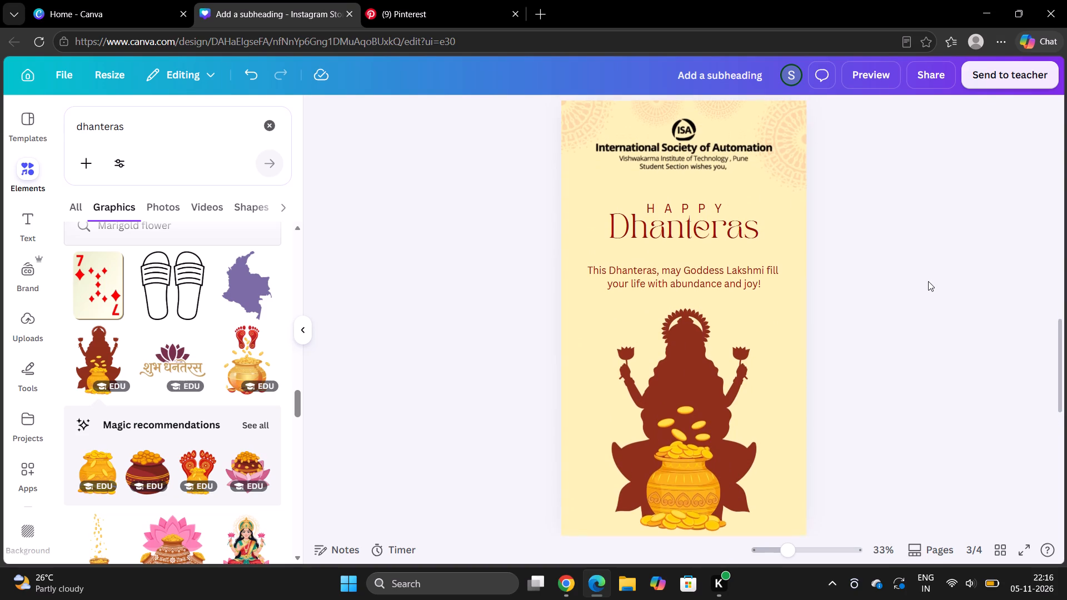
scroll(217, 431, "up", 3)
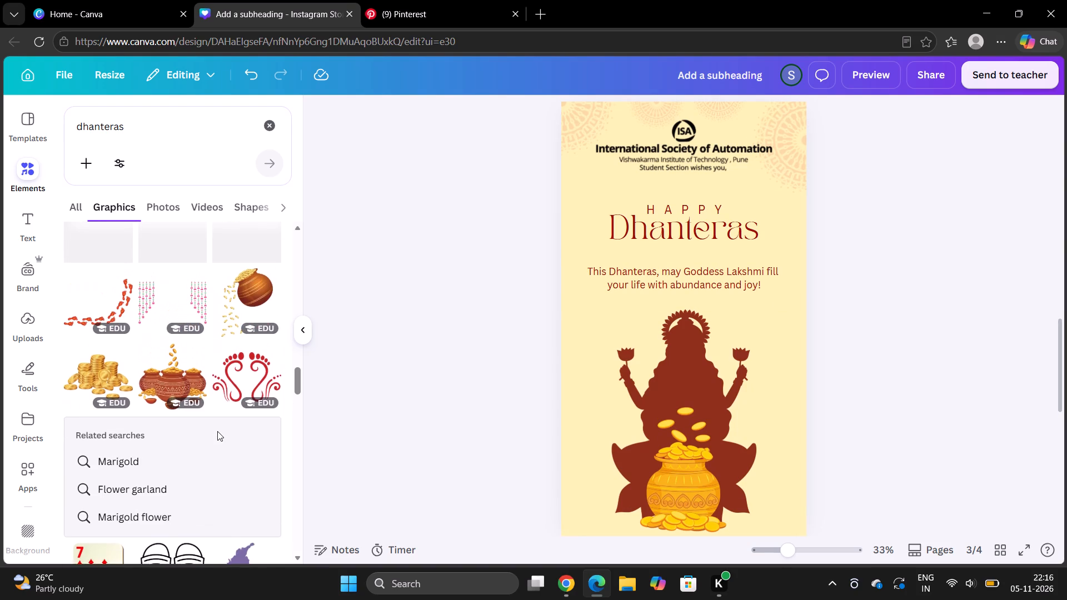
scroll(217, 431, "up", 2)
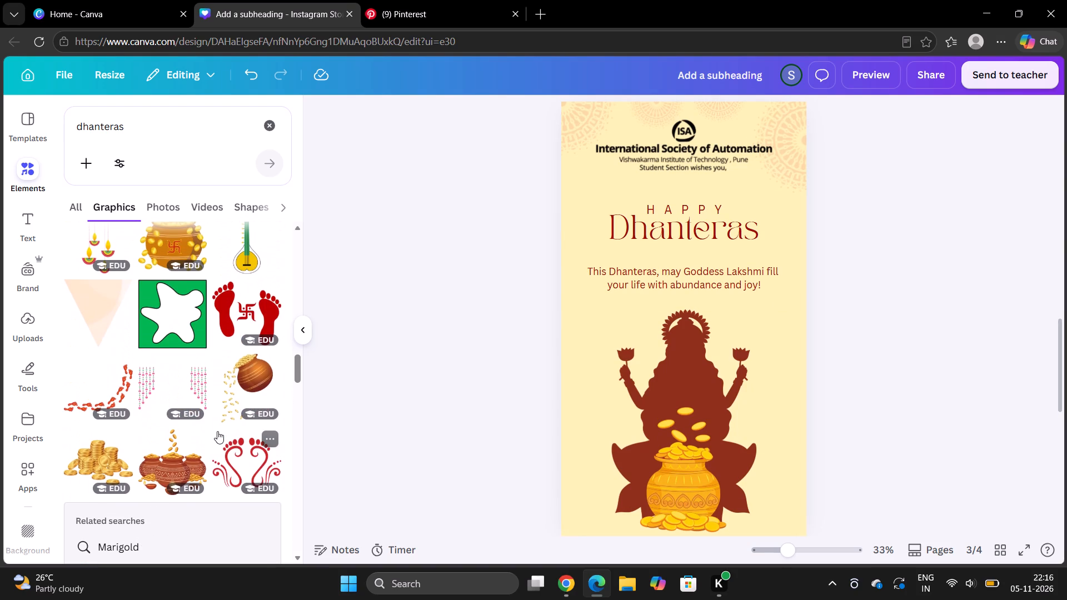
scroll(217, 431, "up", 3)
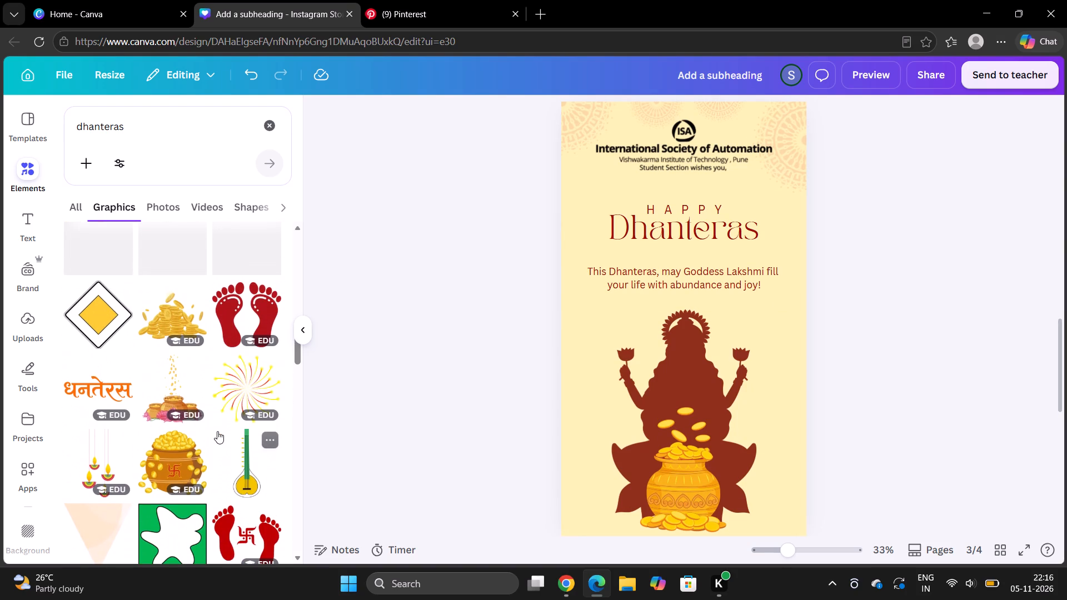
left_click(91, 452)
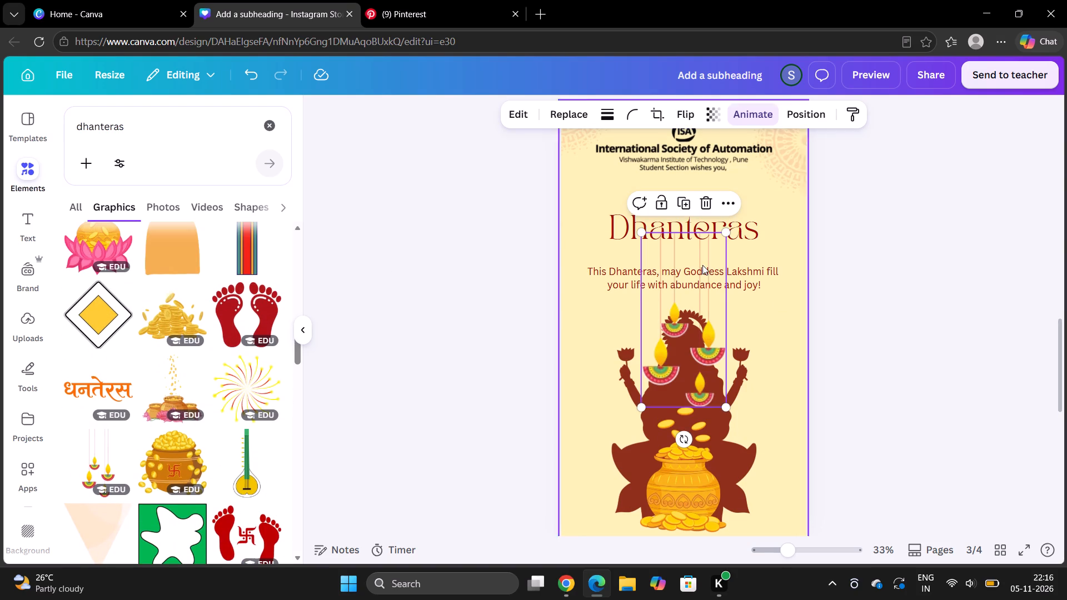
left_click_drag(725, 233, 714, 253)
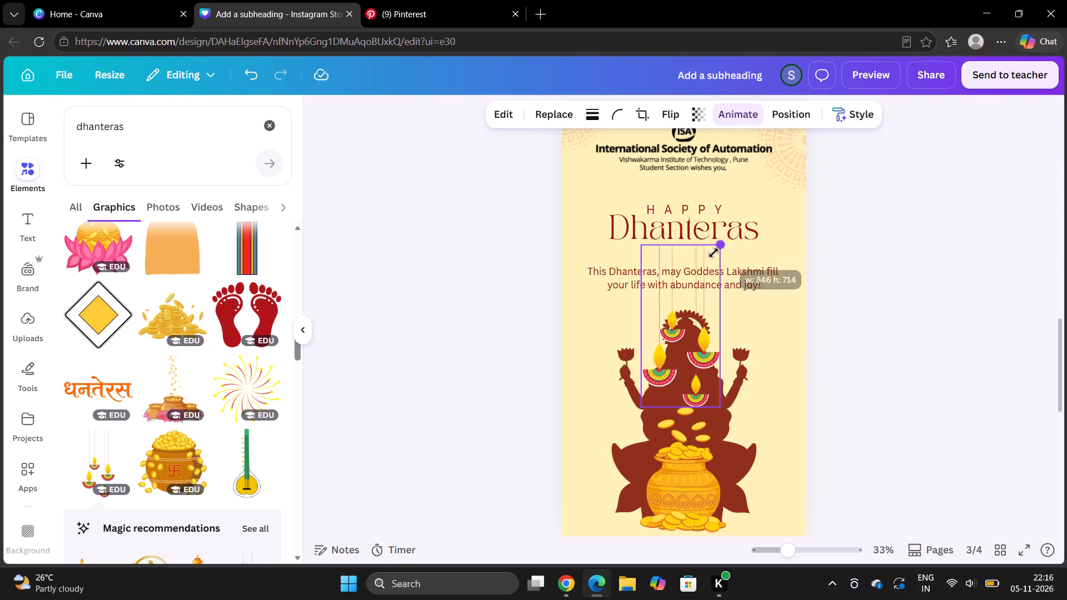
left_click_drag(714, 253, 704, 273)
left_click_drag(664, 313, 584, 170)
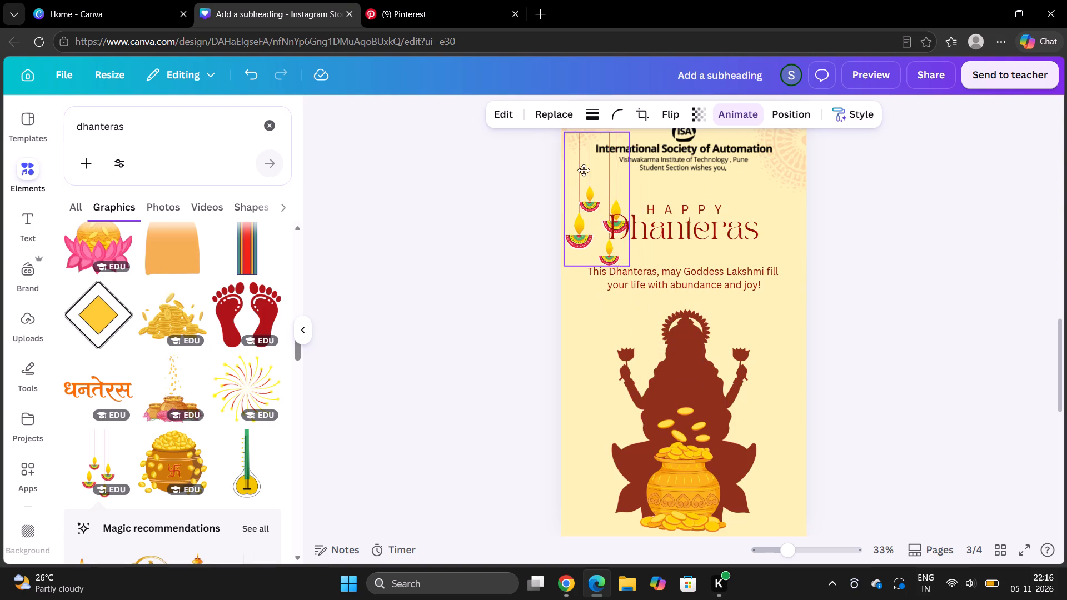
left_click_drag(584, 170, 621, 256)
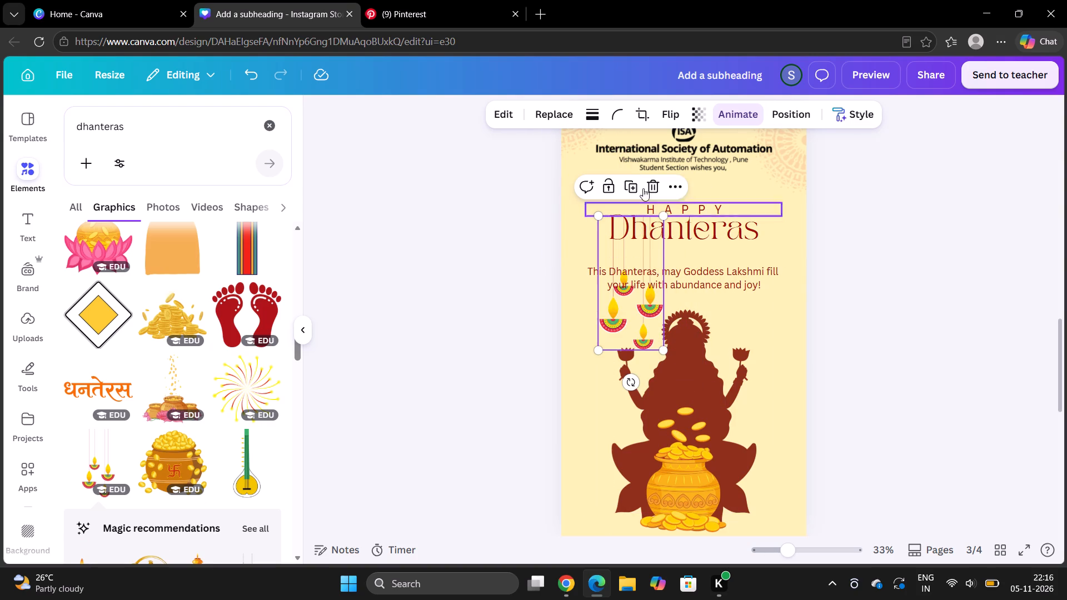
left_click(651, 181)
Add the plain orange arch graphic to page 3 and enlarge it to cover the silhouette area, with its top just below the message.
scroll(211, 348, "up", 1)
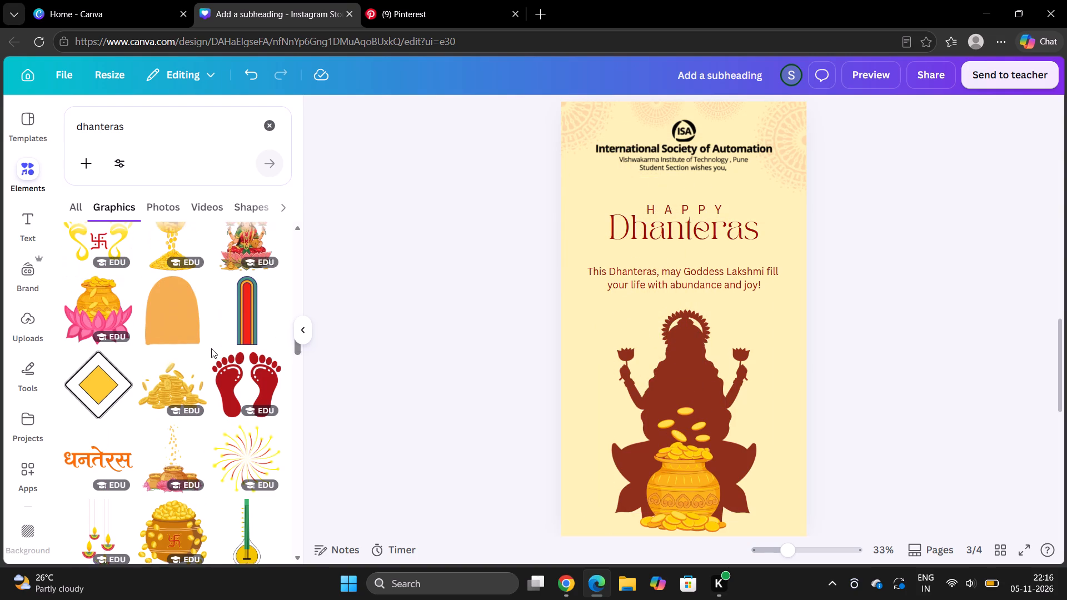
scroll(211, 348, "up", 3)
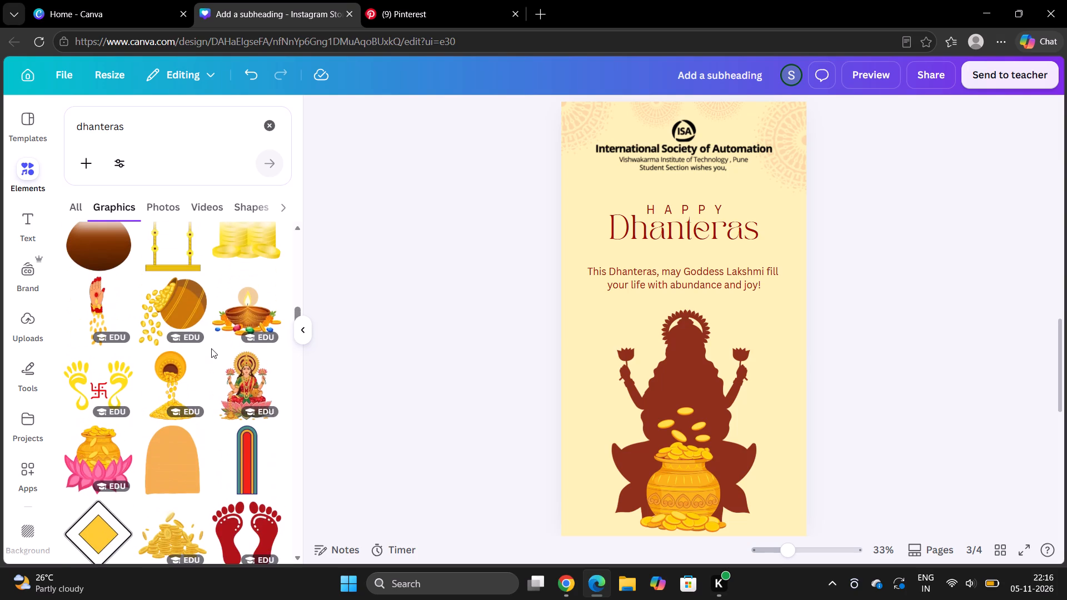
left_click(181, 469)
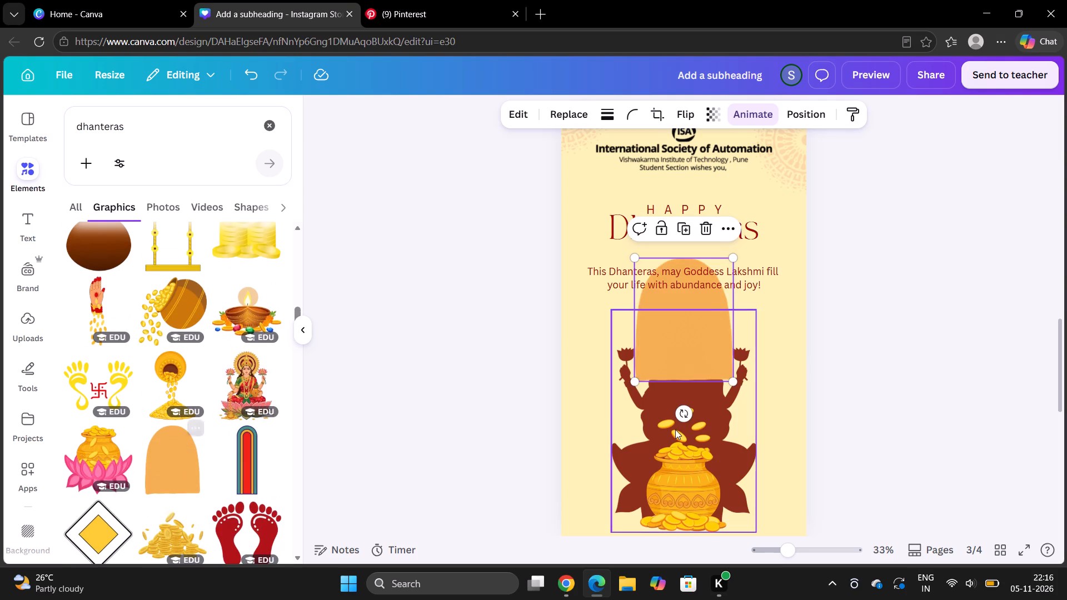
left_click_drag(712, 341, 712, 393)
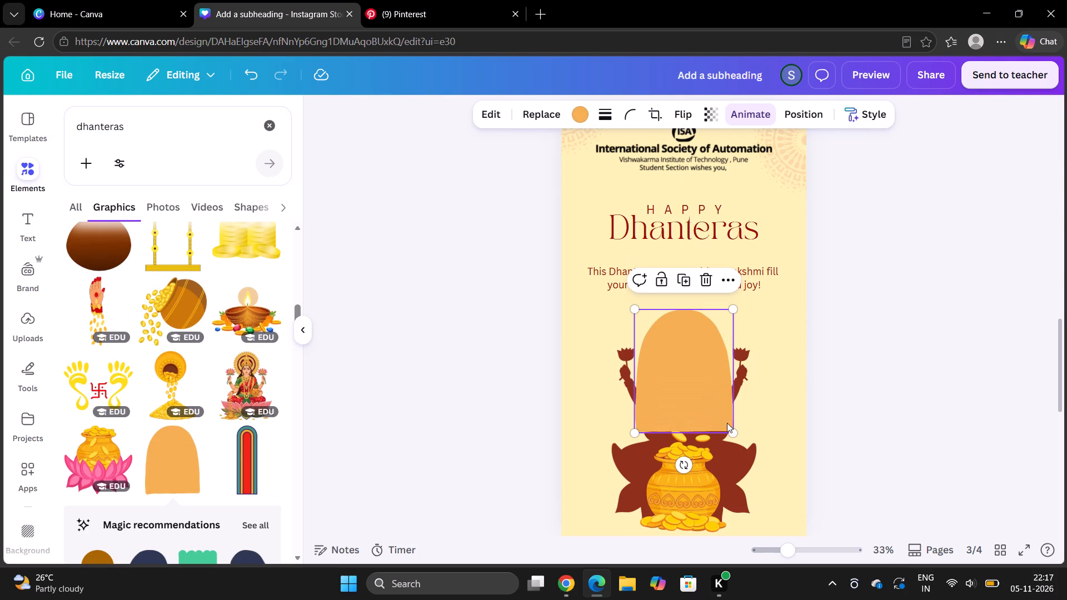
left_click_drag(732, 428, 806, 499)
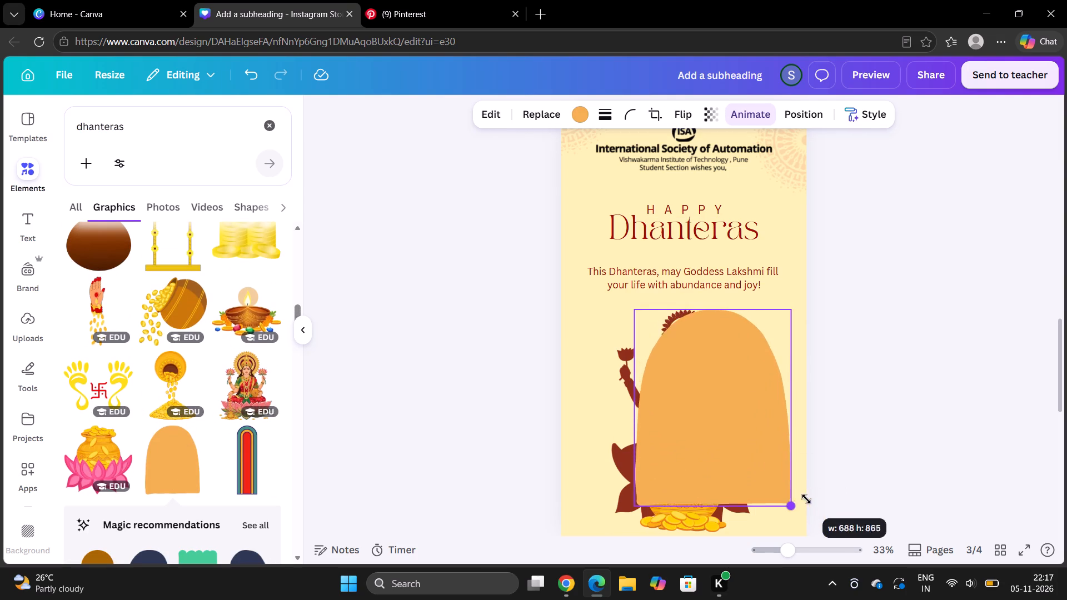
left_click_drag(806, 499, 816, 507)
left_click_drag(723, 430, 693, 417)
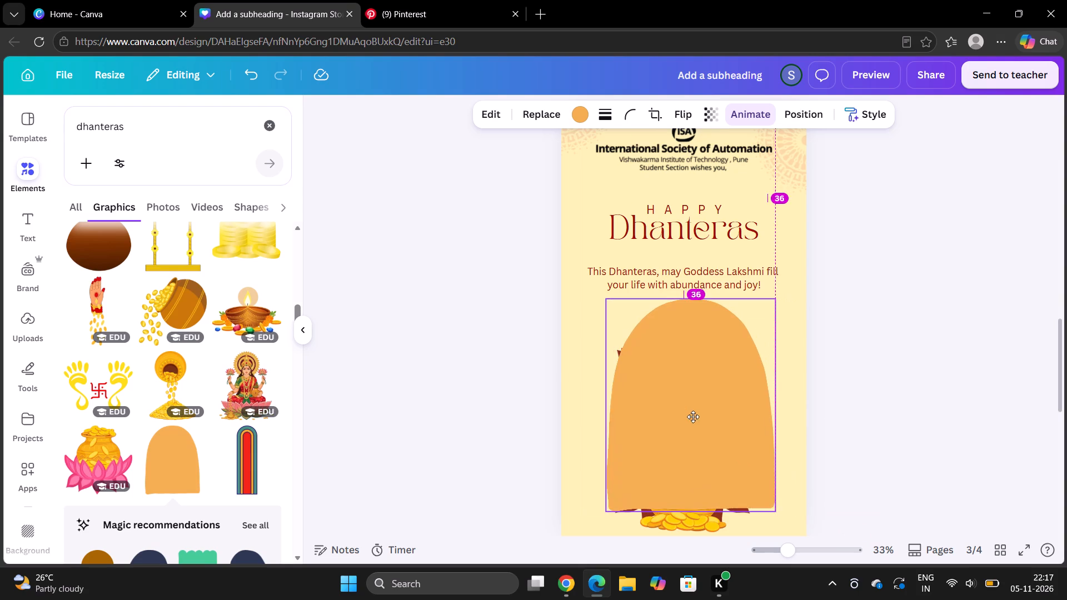
left_click_drag(693, 417, 692, 417)
left_click_drag(770, 506, 796, 526)
left_click_drag(725, 482, 714, 487)
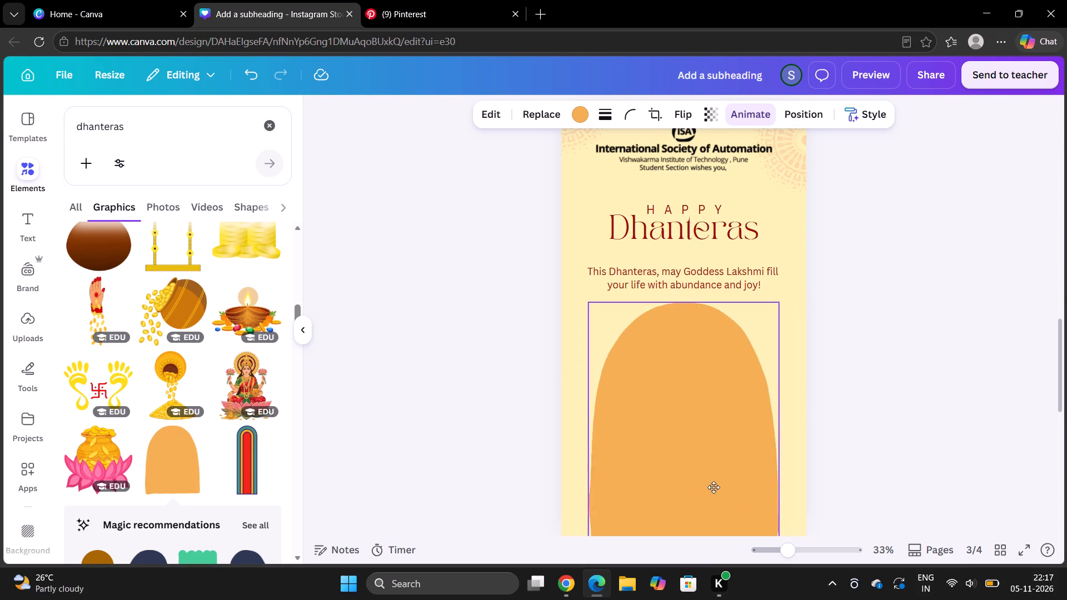
left_click_drag(714, 487, 713, 483)
Send the orange arch to the back so it sits behind the Goddess Lakshmi silhouette on page 3.
right_click(664, 410)
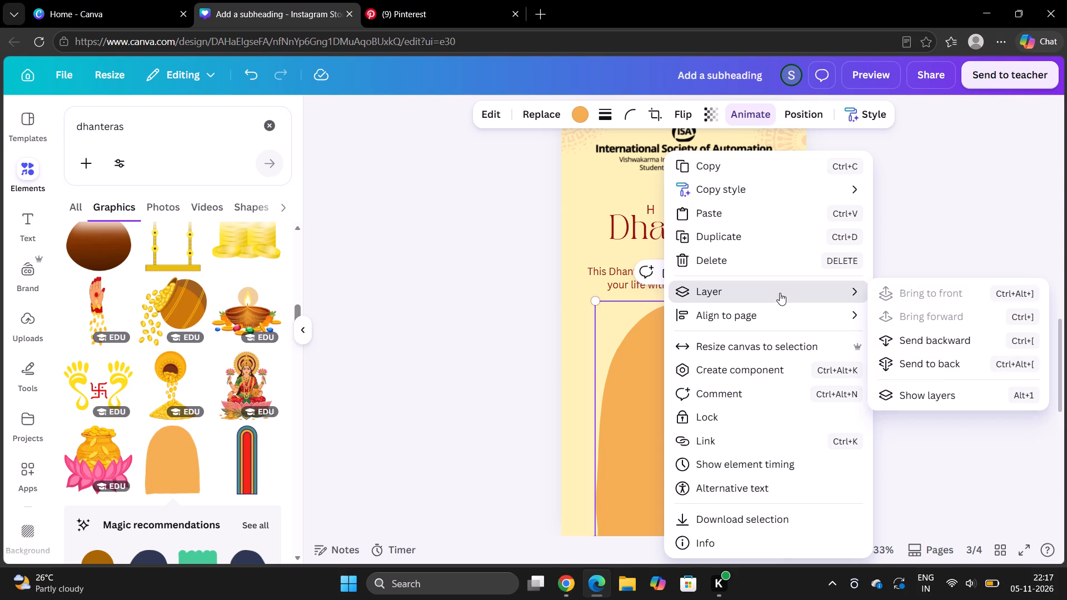
left_click(949, 357)
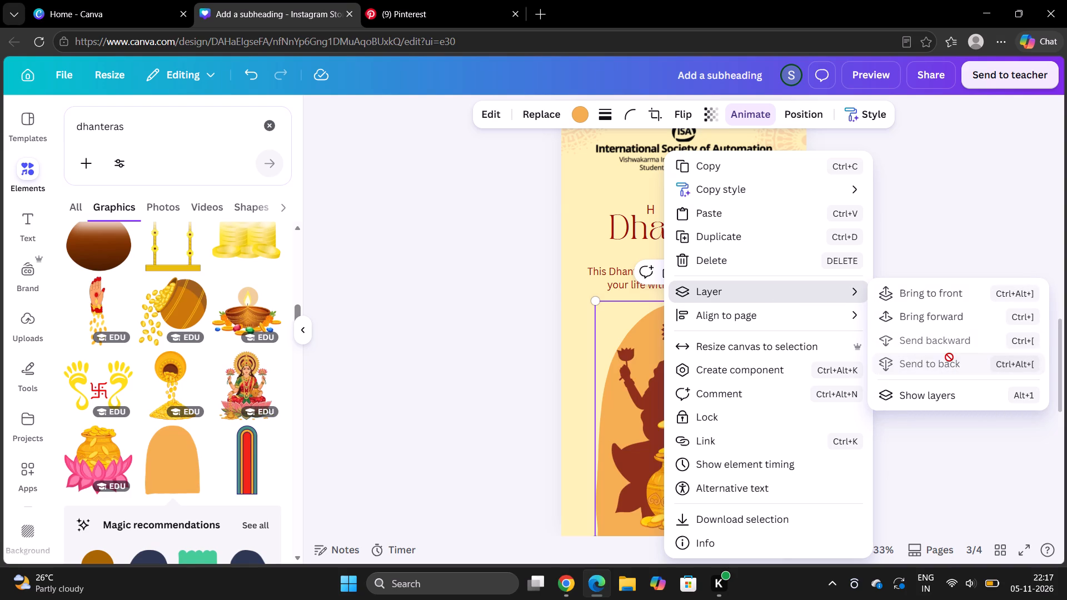
left_click(934, 226)
left_click(934, 226)
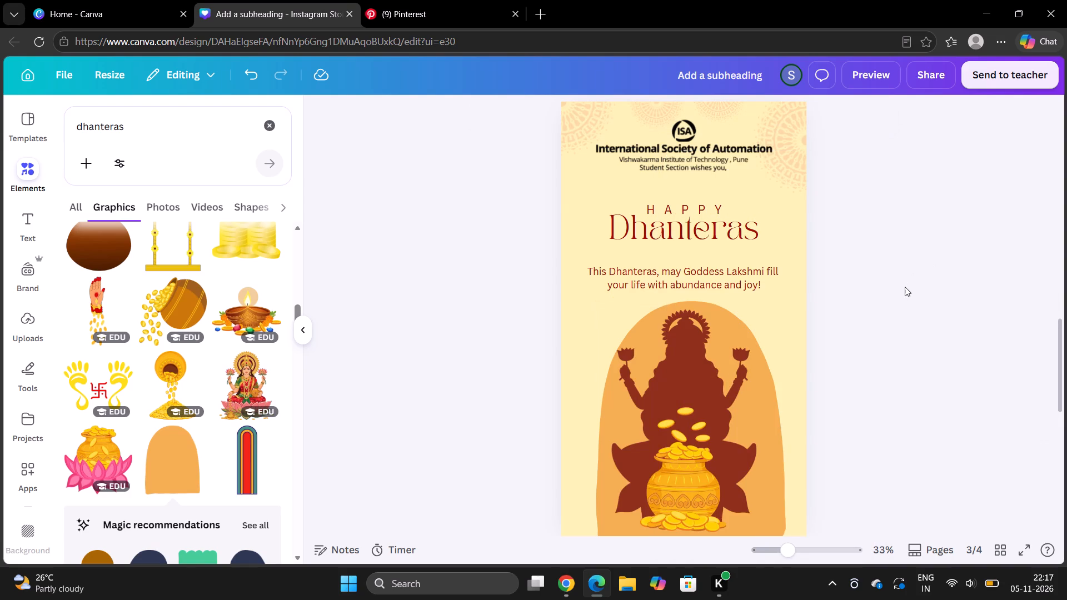
Move the HAPPY and Dhanteras heading texts together slightly up on page 3.
left_click(734, 227)
left_click(701, 212, "shift")
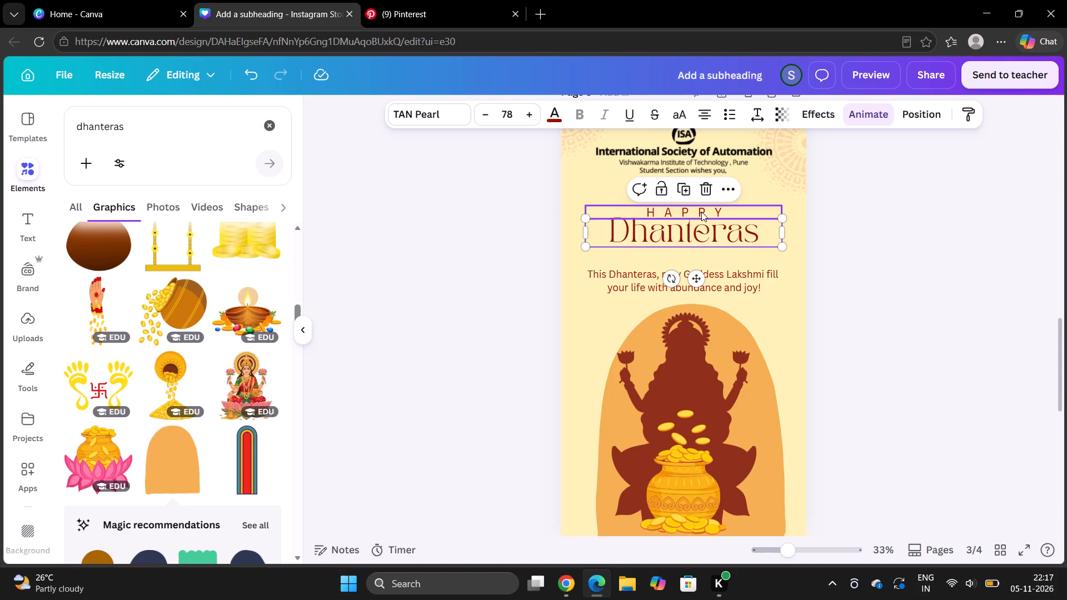
left_click_drag(697, 284, 697, 279)
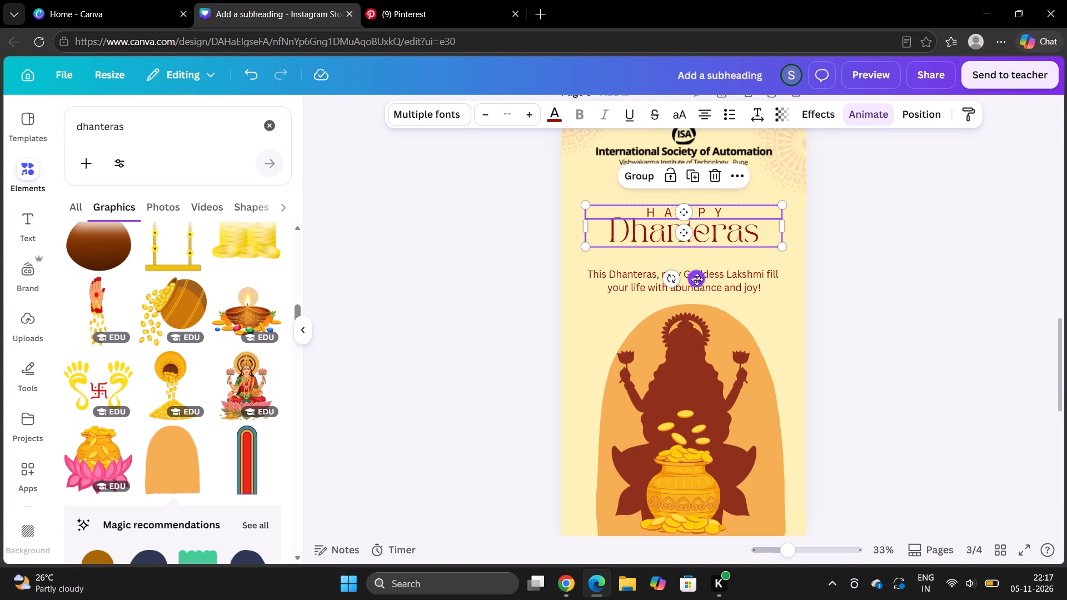
left_click_drag(697, 279, 695, 278)
left_click(856, 336)
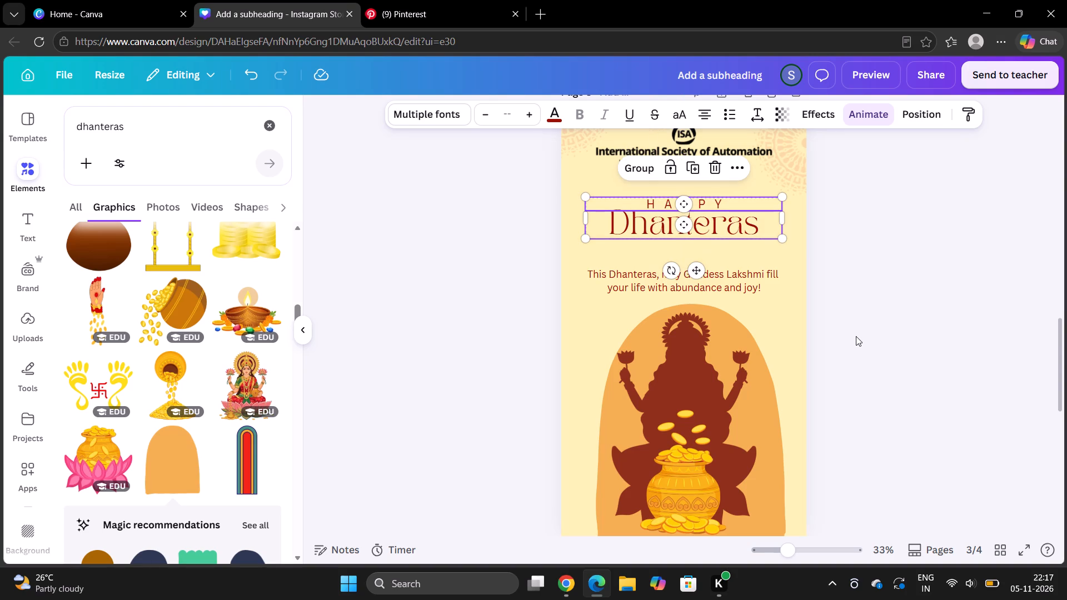
Move the message text up slightly to widen the gap above the orange arch on page 3.
left_click_drag(722, 287, 722, 282)
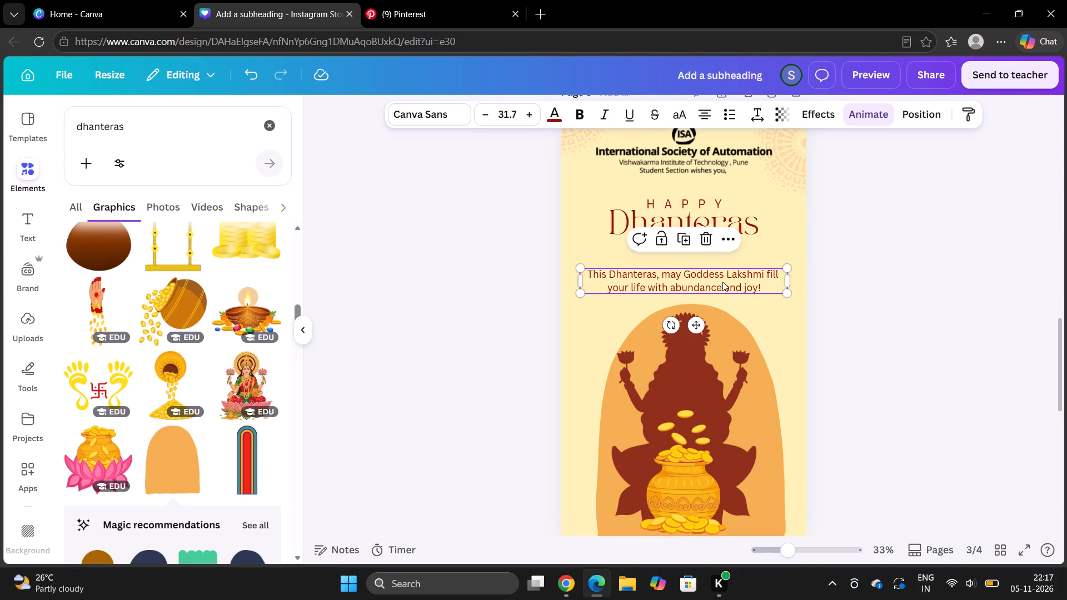
left_click_drag(722, 282, 722, 277)
left_click(975, 353)
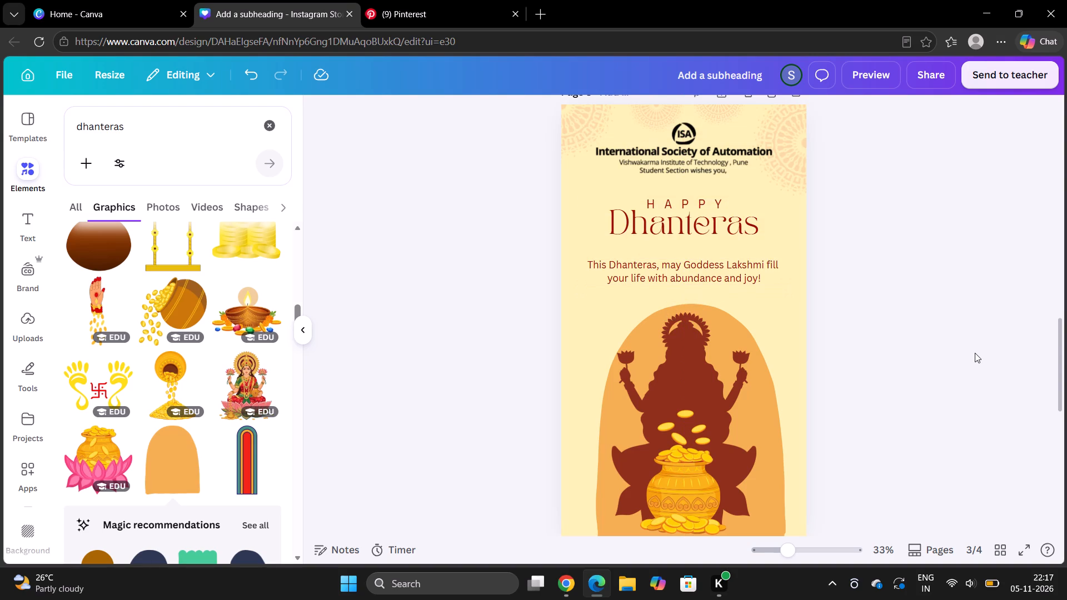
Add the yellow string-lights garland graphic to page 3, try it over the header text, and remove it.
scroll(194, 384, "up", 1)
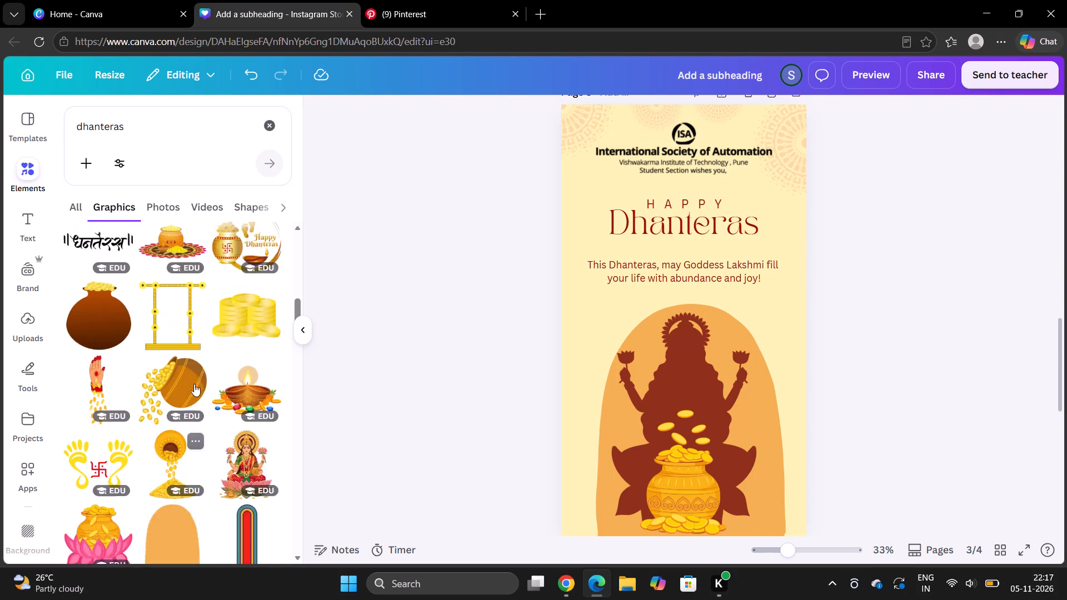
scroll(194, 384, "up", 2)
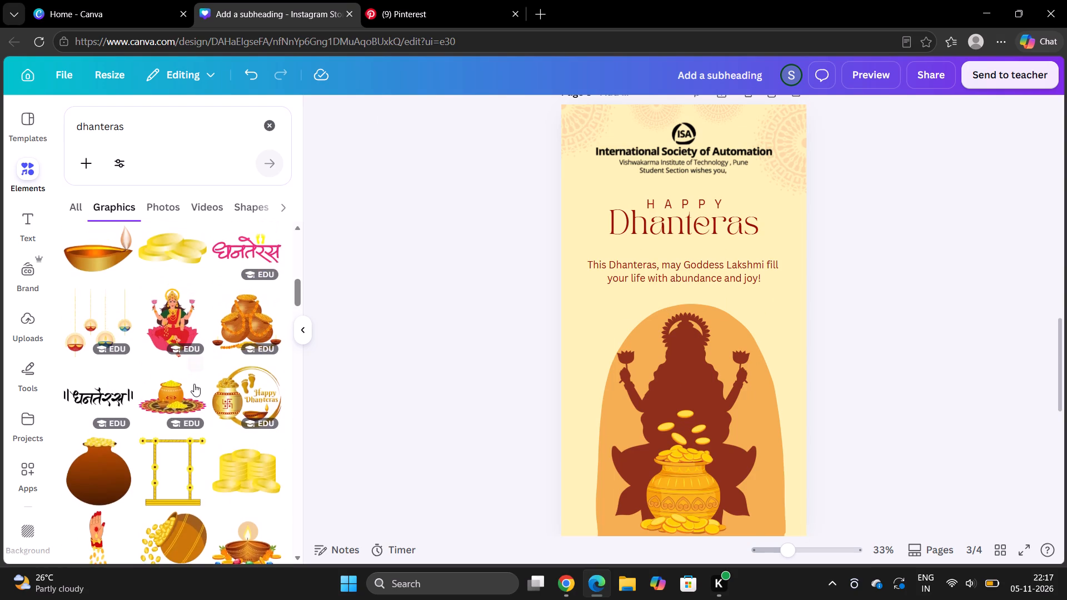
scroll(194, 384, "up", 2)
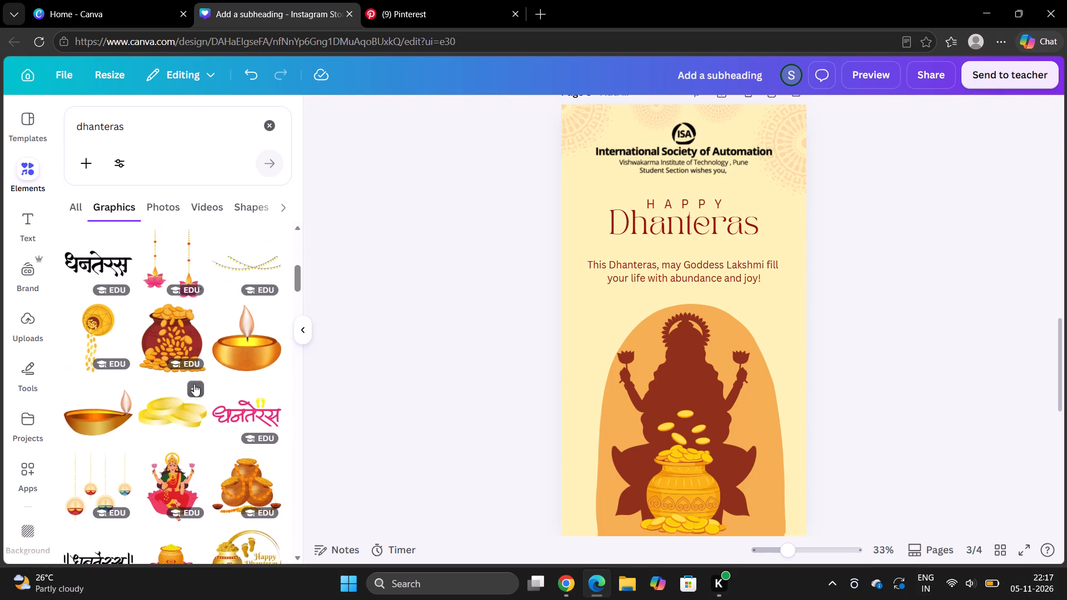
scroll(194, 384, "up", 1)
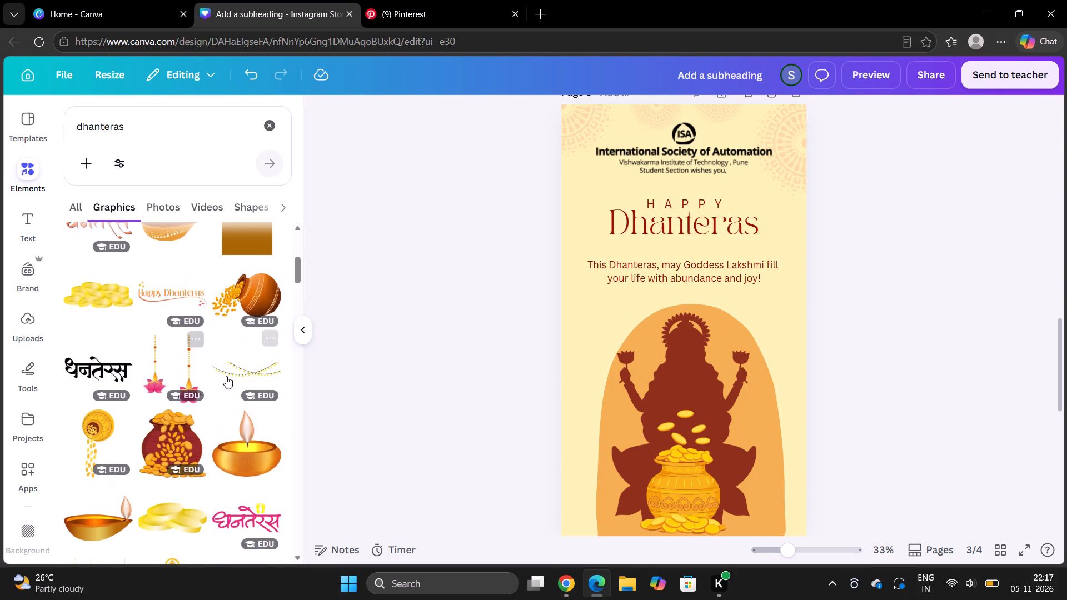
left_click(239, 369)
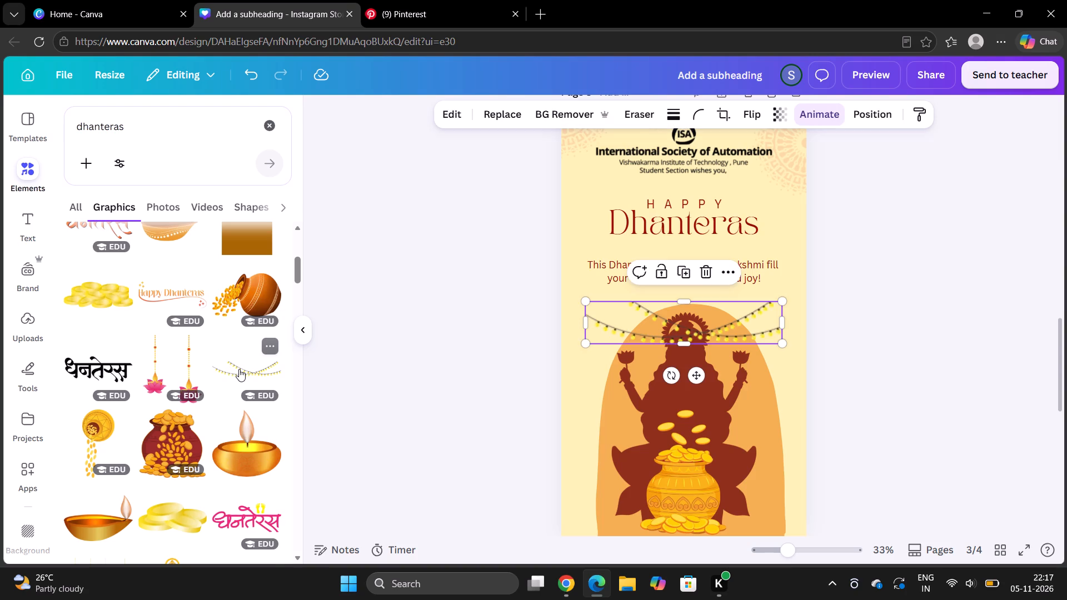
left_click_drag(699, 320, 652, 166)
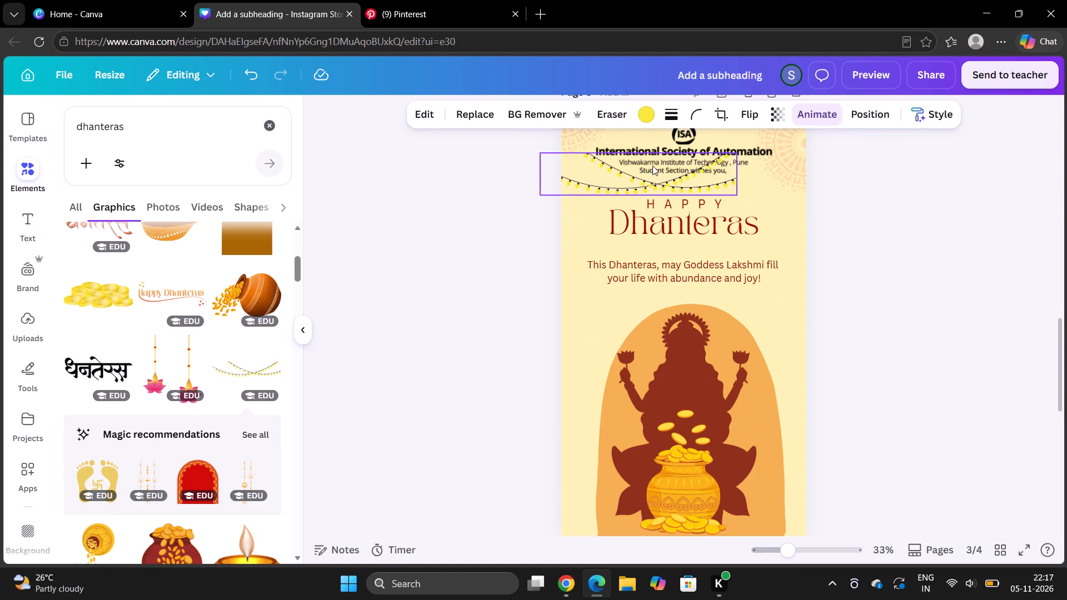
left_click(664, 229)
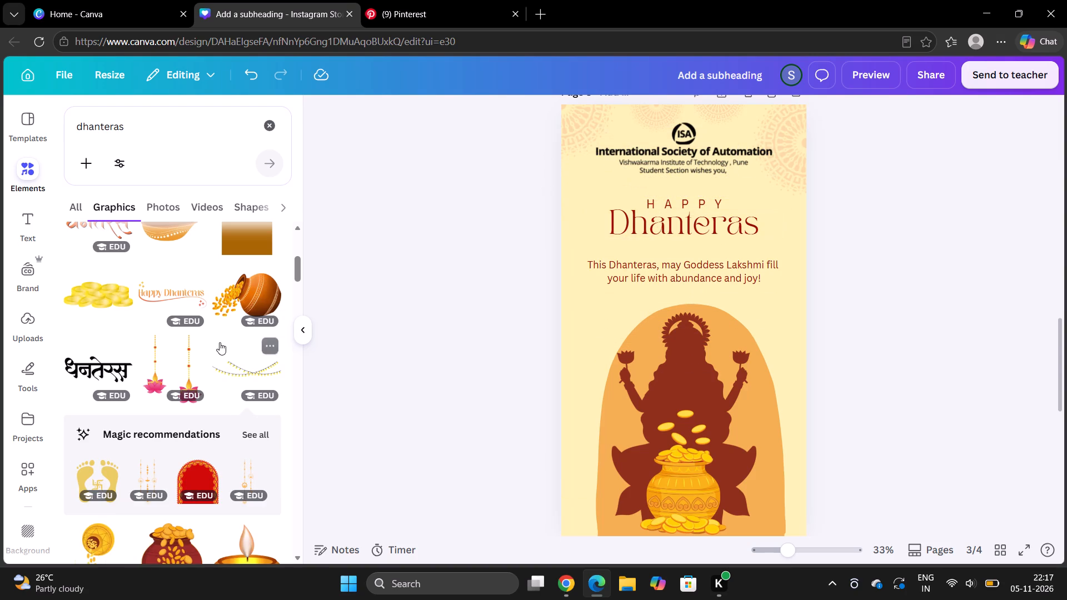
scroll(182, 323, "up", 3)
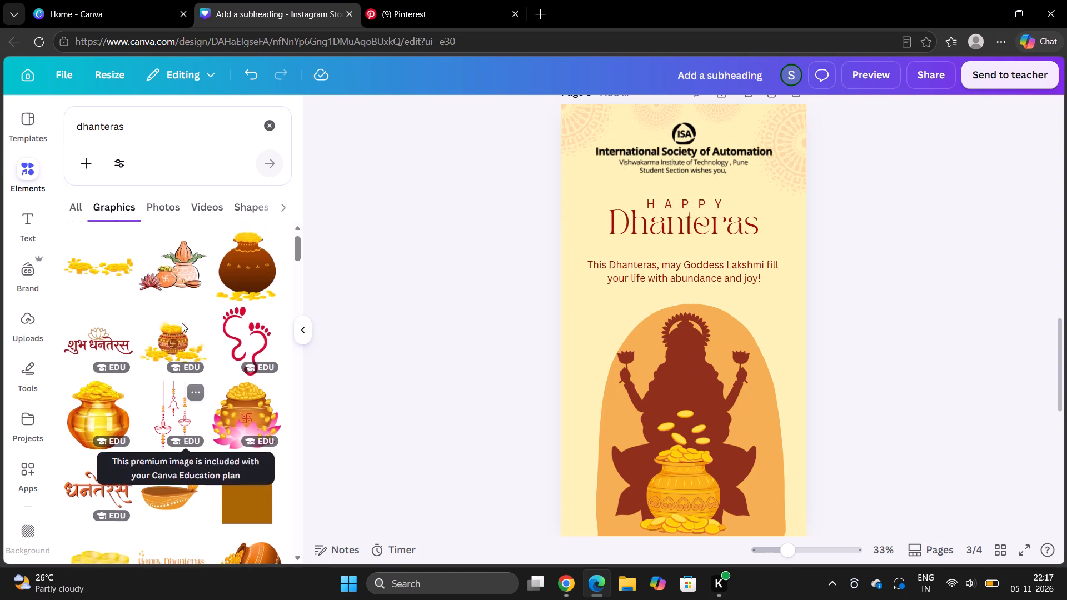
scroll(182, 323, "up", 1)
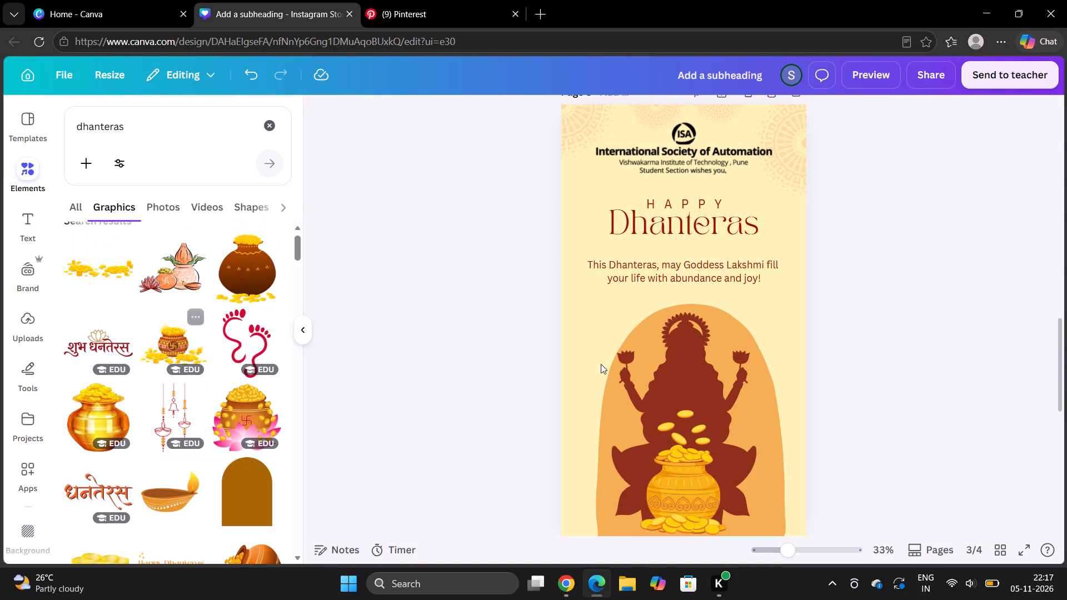
Align the orange arch to the horizontal centre of page 3.
right_click(696, 308)
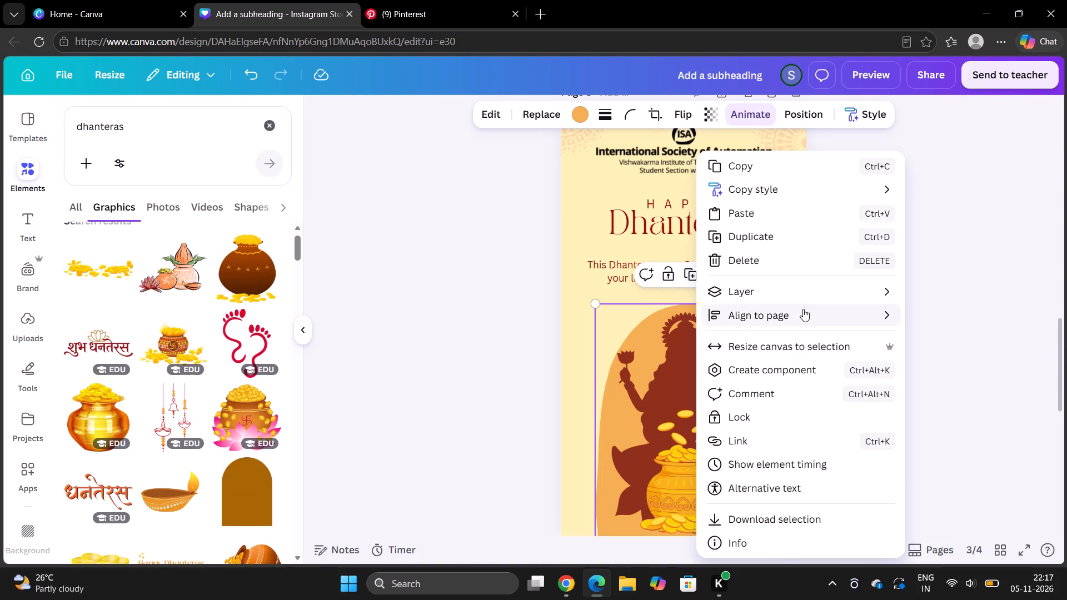
left_click(913, 344)
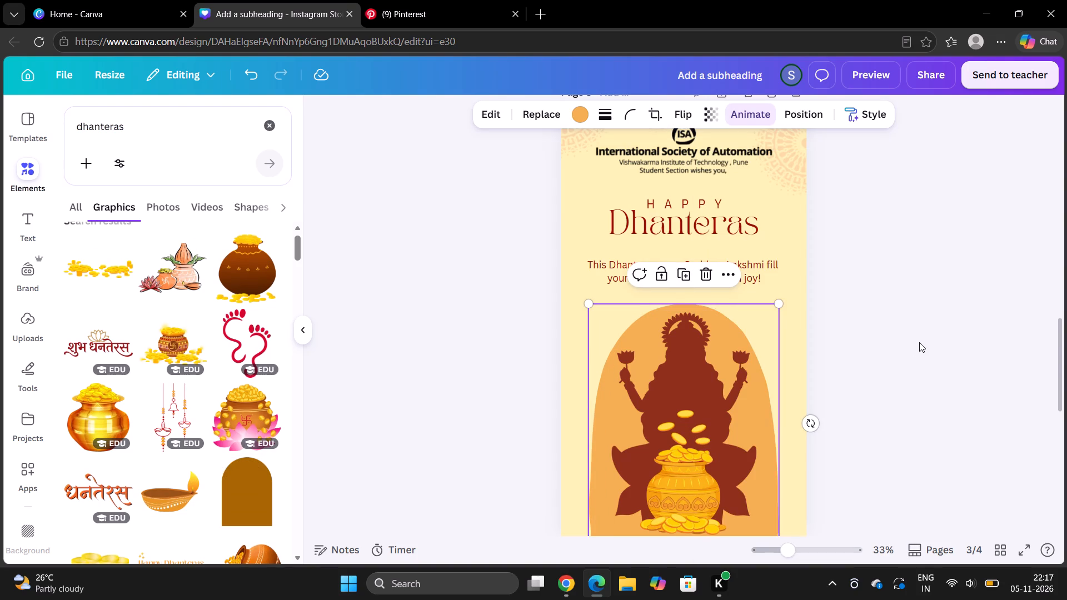
left_click(919, 342)
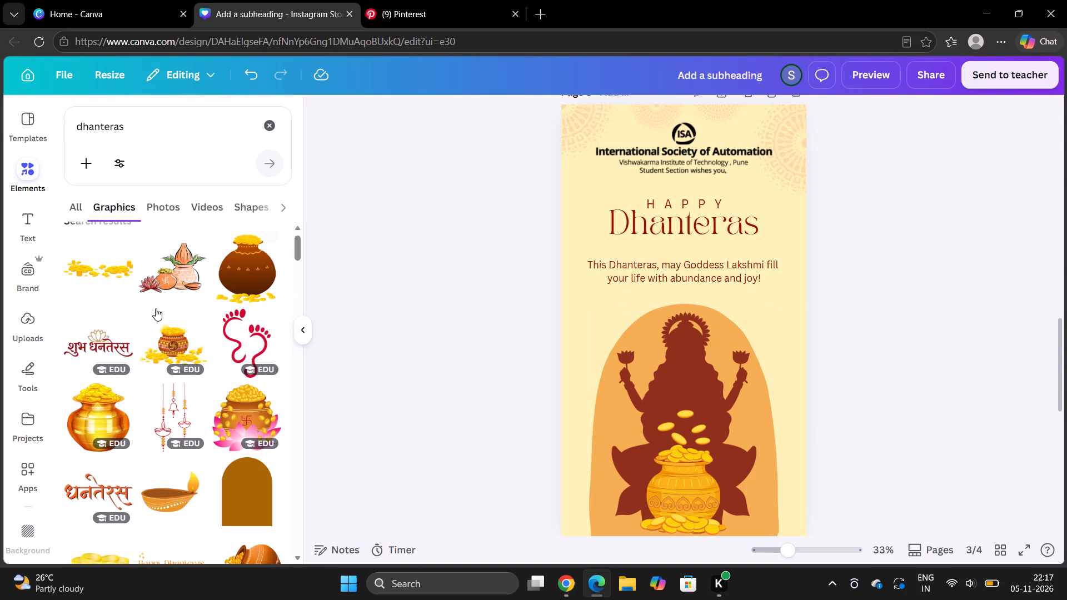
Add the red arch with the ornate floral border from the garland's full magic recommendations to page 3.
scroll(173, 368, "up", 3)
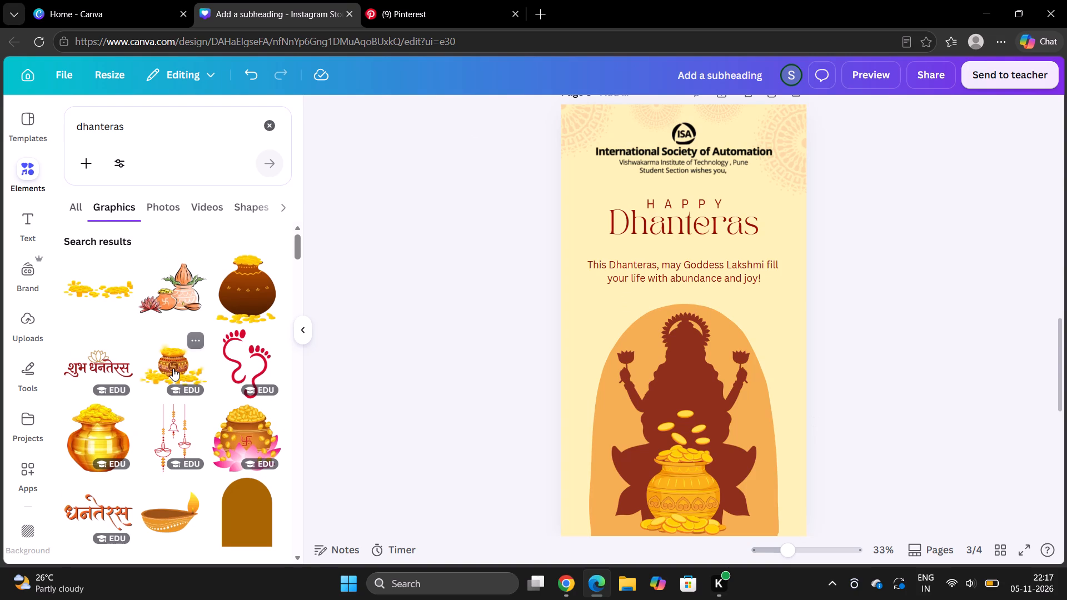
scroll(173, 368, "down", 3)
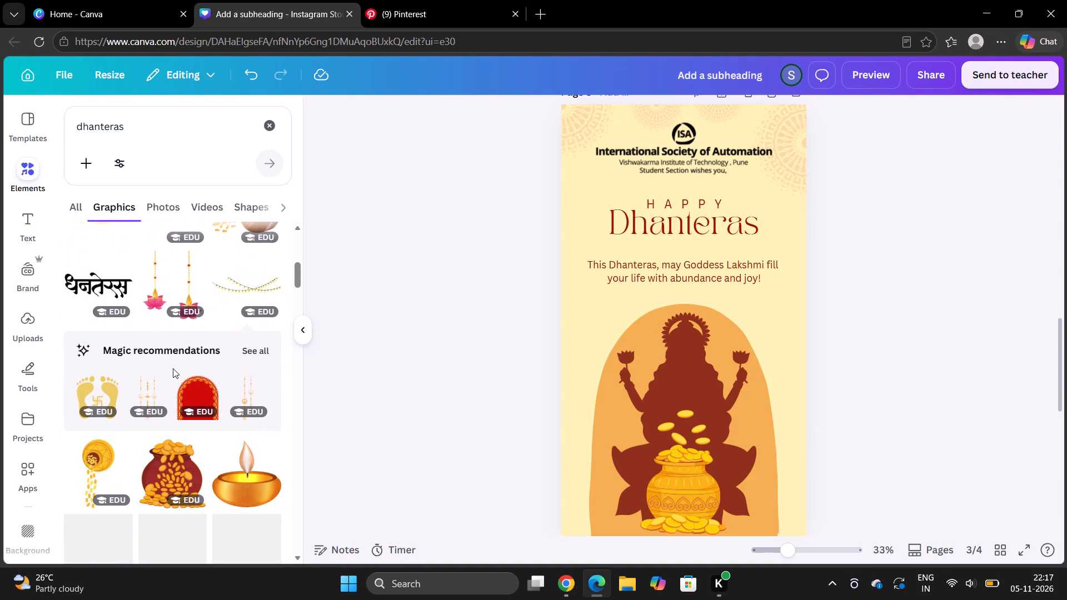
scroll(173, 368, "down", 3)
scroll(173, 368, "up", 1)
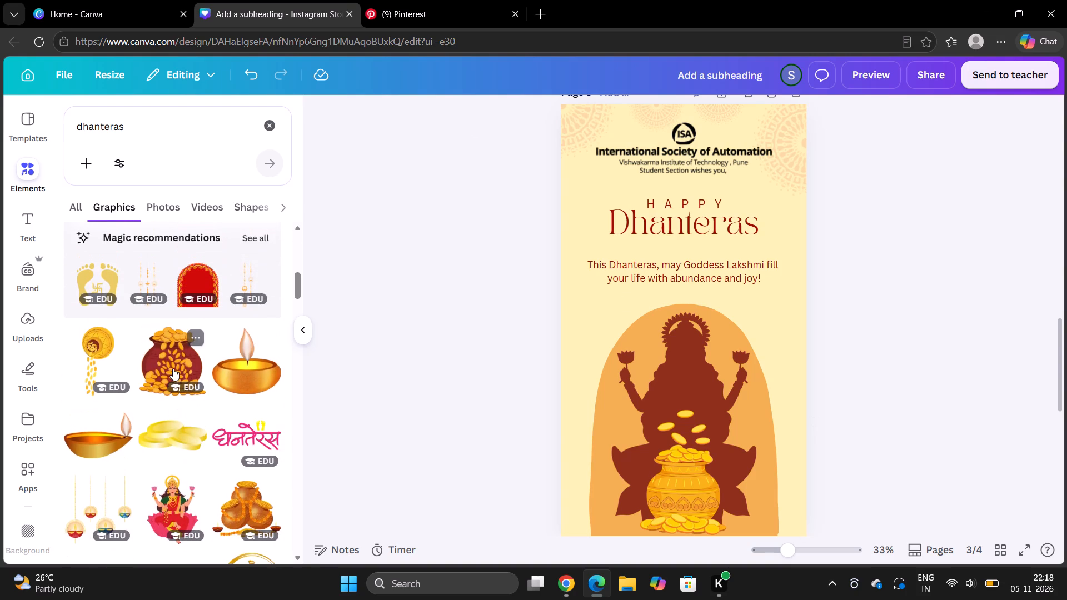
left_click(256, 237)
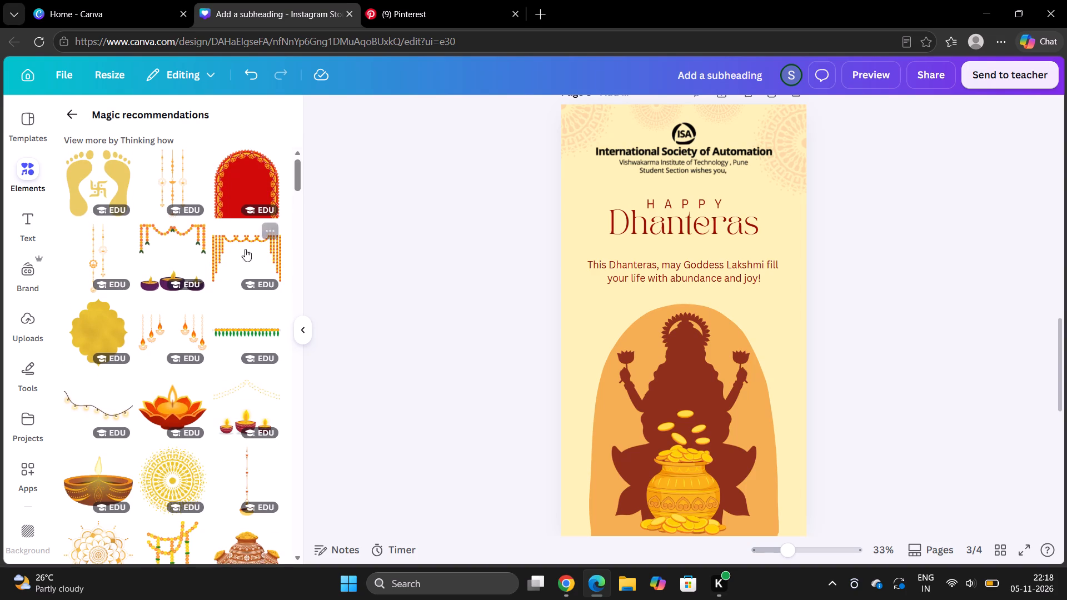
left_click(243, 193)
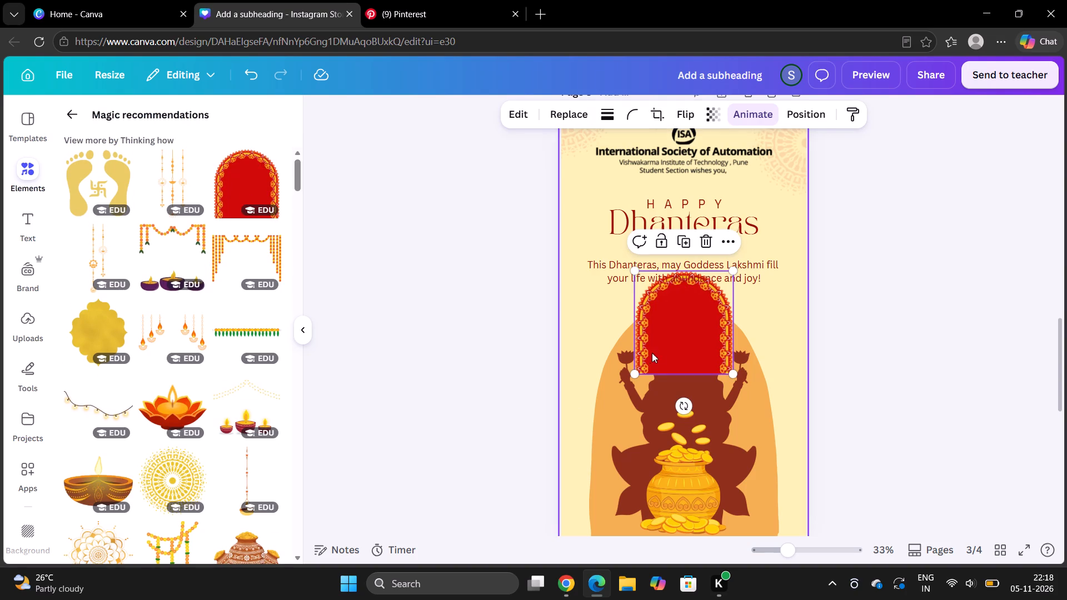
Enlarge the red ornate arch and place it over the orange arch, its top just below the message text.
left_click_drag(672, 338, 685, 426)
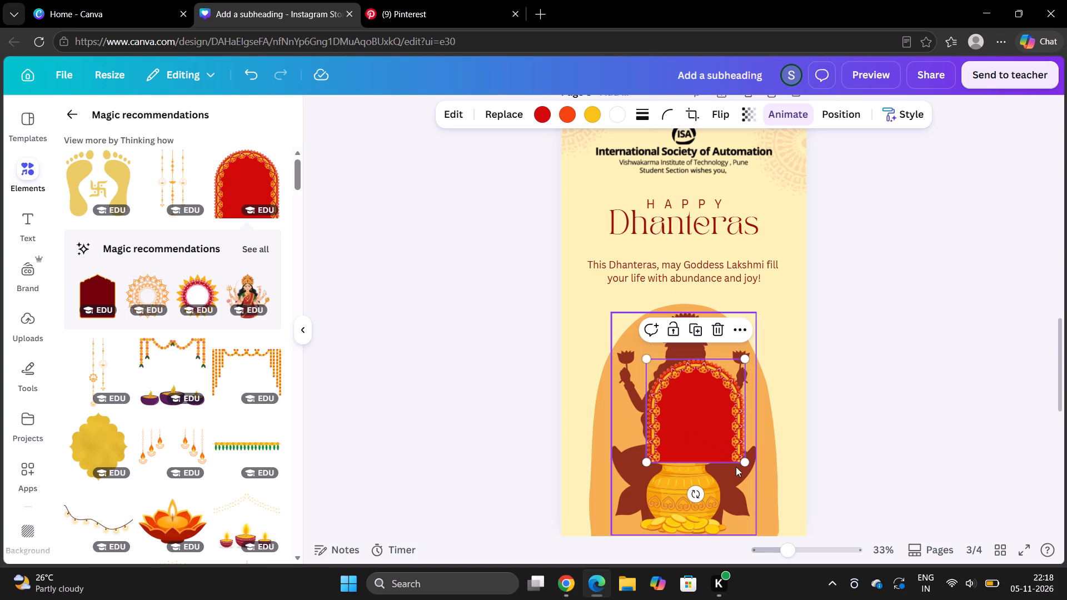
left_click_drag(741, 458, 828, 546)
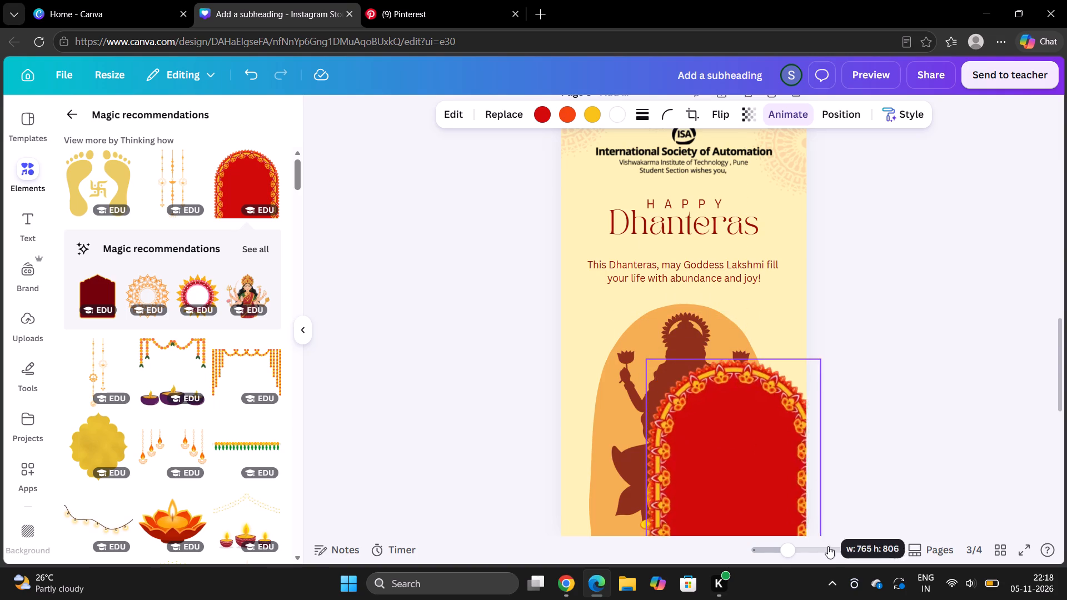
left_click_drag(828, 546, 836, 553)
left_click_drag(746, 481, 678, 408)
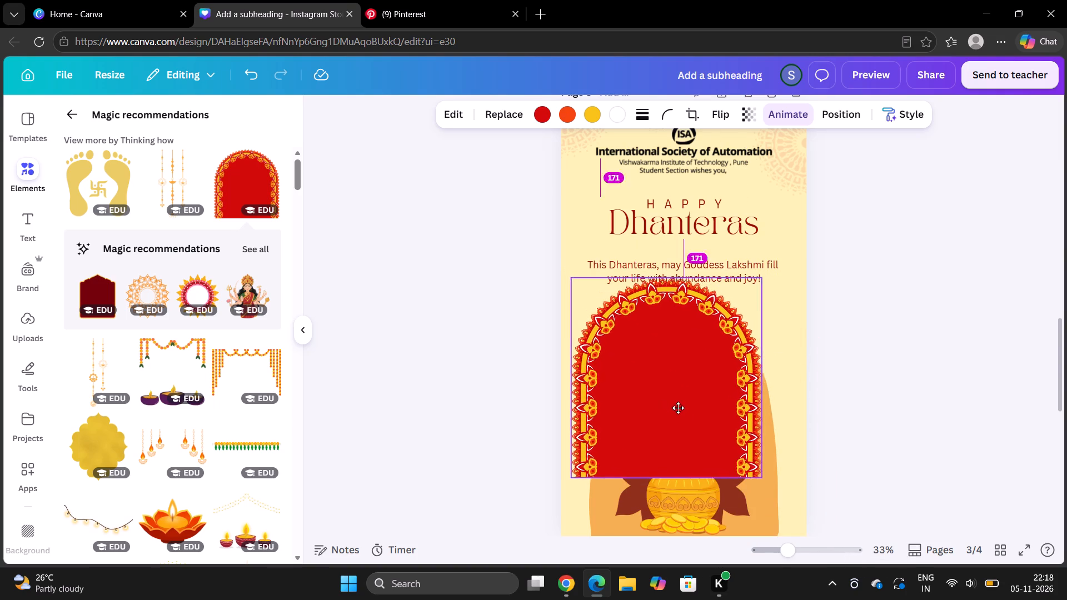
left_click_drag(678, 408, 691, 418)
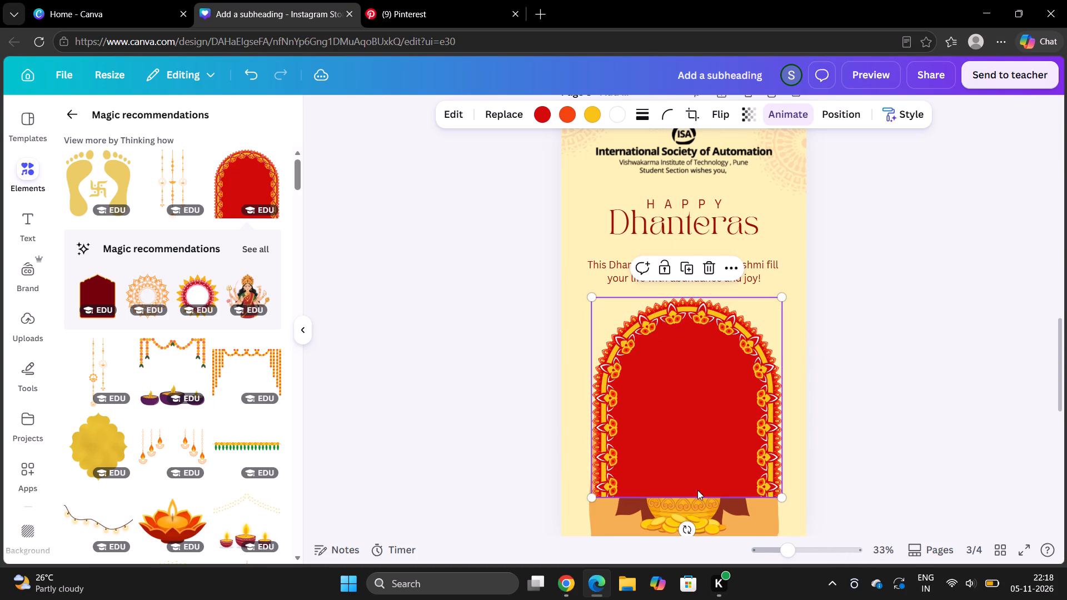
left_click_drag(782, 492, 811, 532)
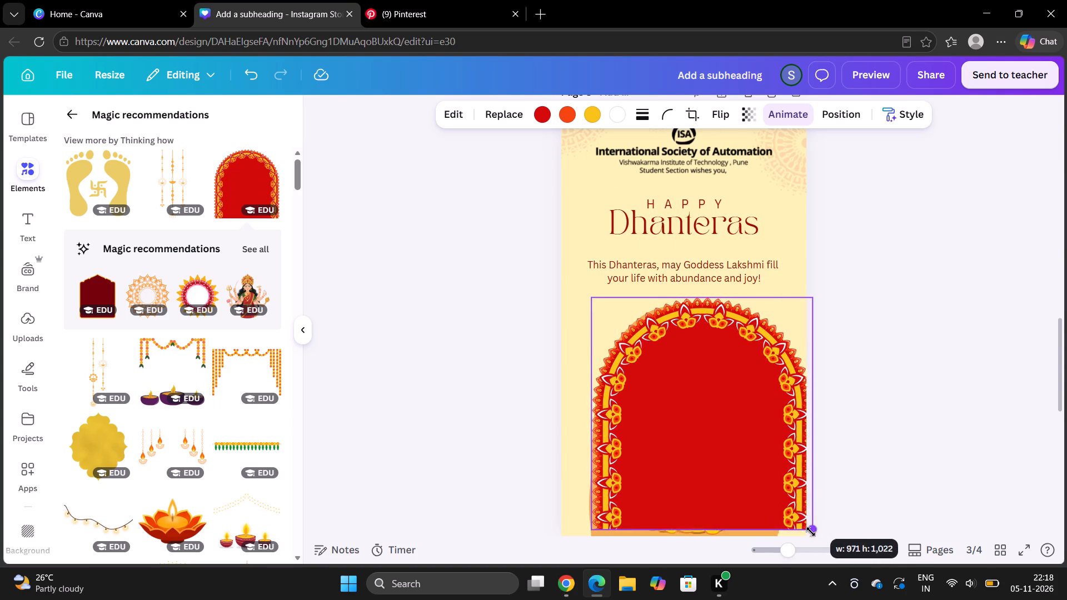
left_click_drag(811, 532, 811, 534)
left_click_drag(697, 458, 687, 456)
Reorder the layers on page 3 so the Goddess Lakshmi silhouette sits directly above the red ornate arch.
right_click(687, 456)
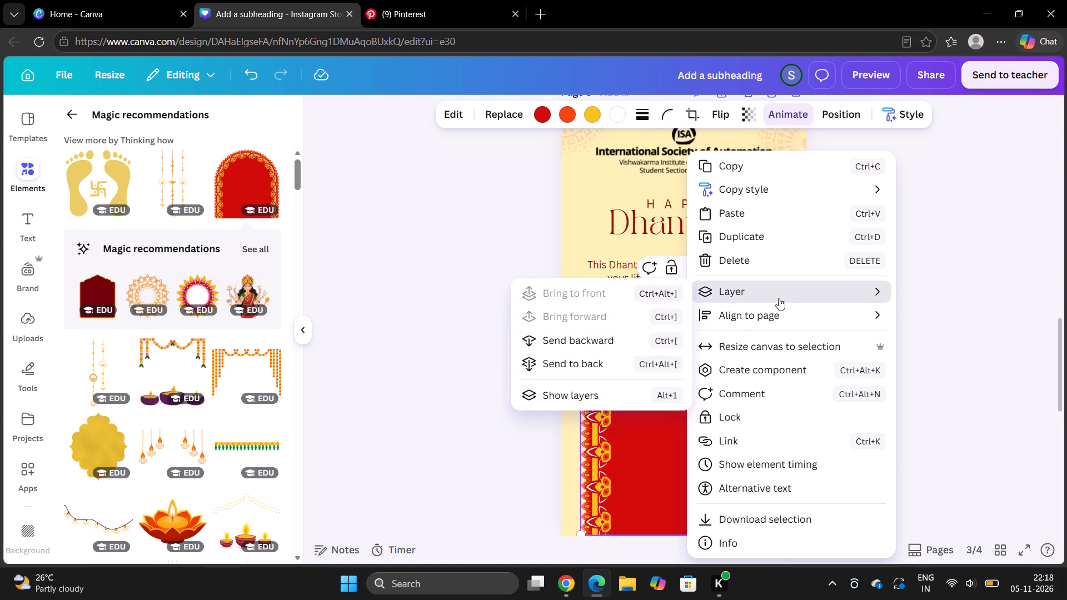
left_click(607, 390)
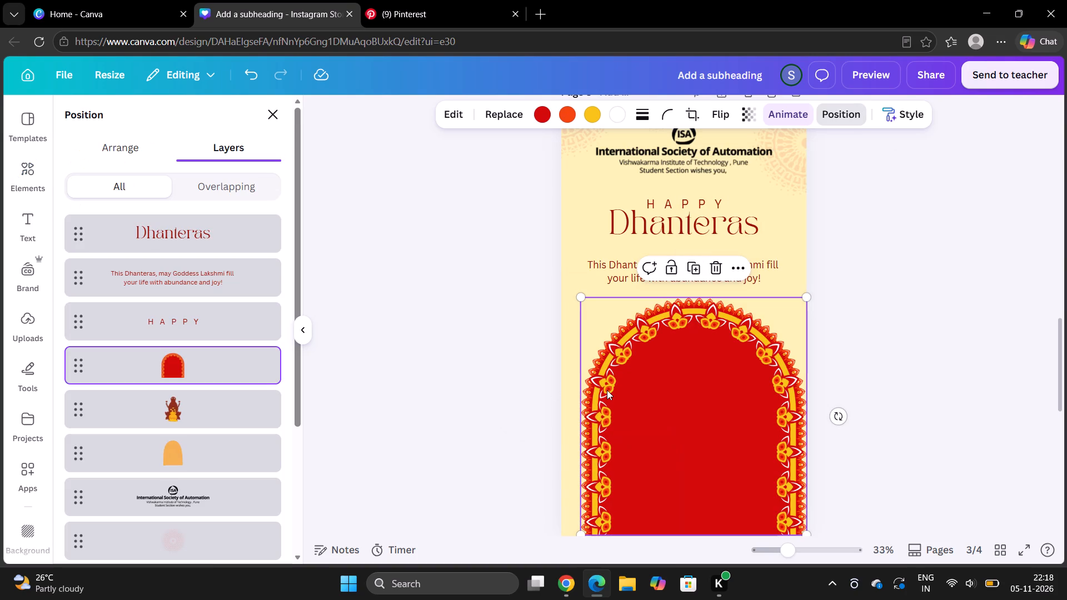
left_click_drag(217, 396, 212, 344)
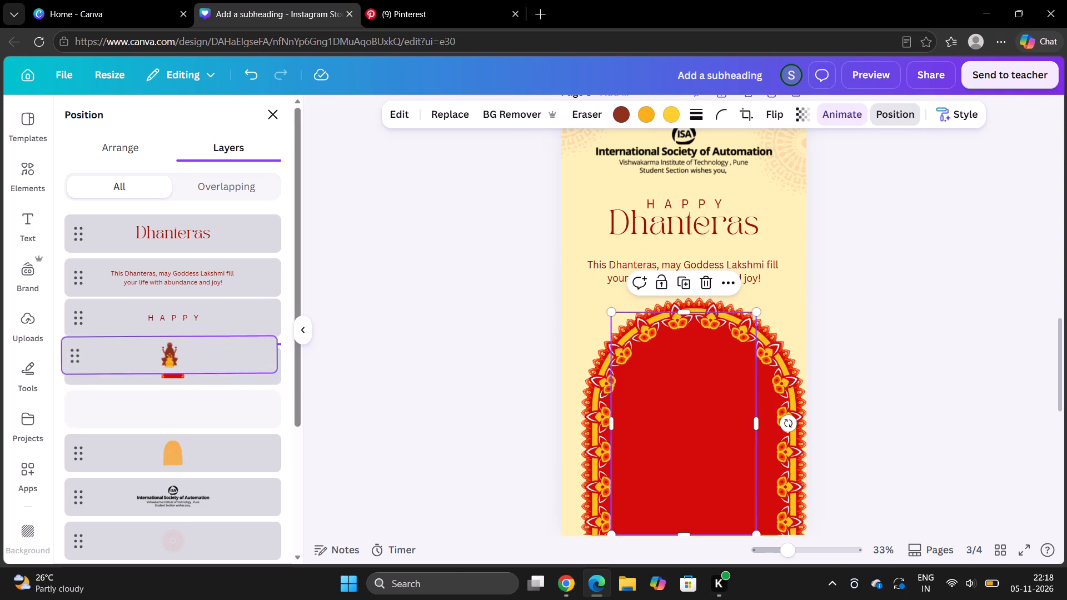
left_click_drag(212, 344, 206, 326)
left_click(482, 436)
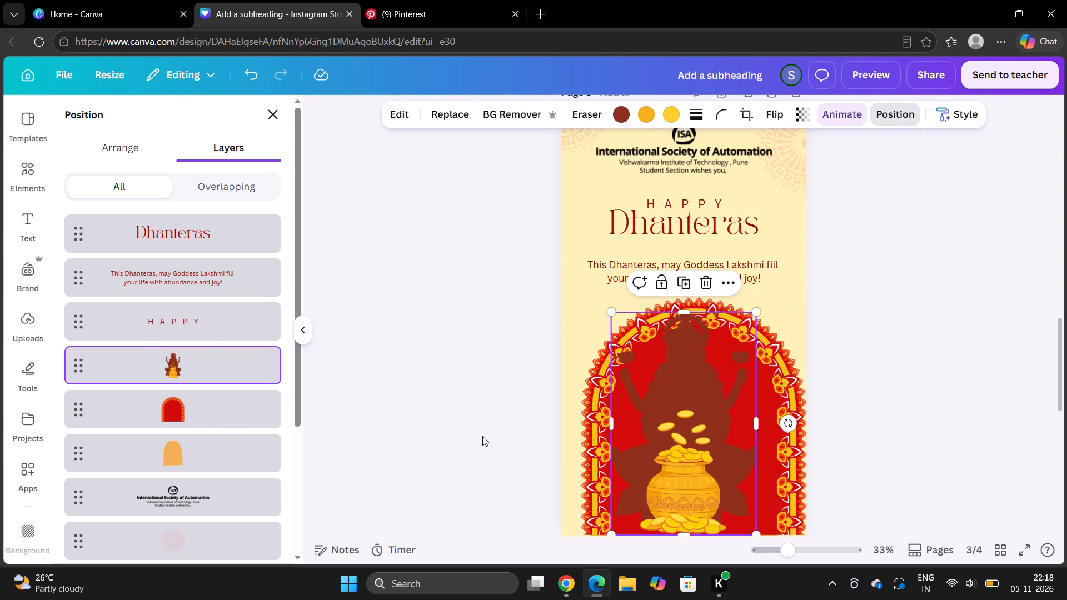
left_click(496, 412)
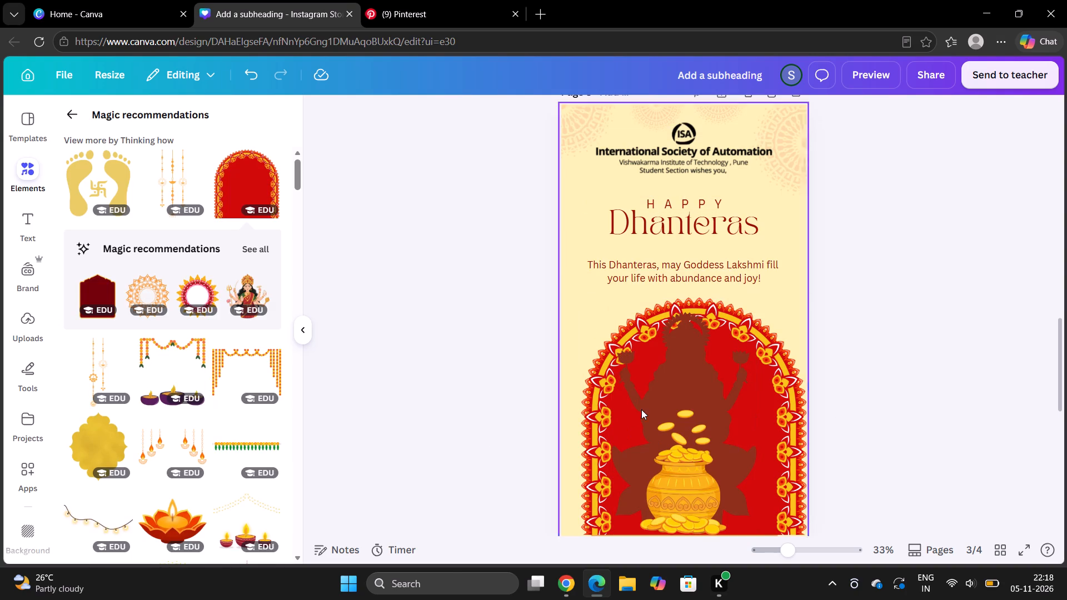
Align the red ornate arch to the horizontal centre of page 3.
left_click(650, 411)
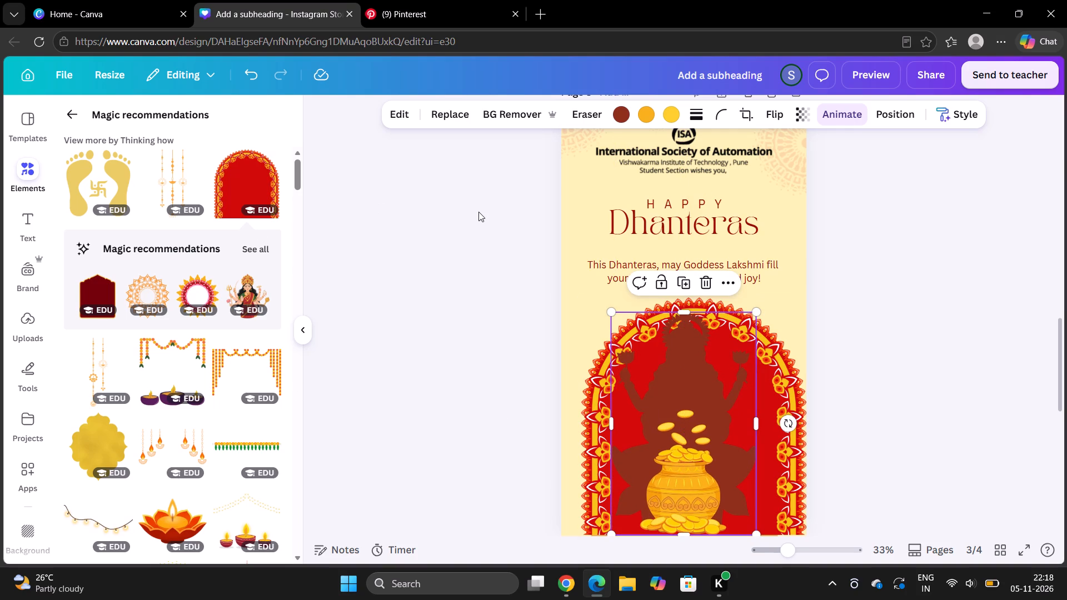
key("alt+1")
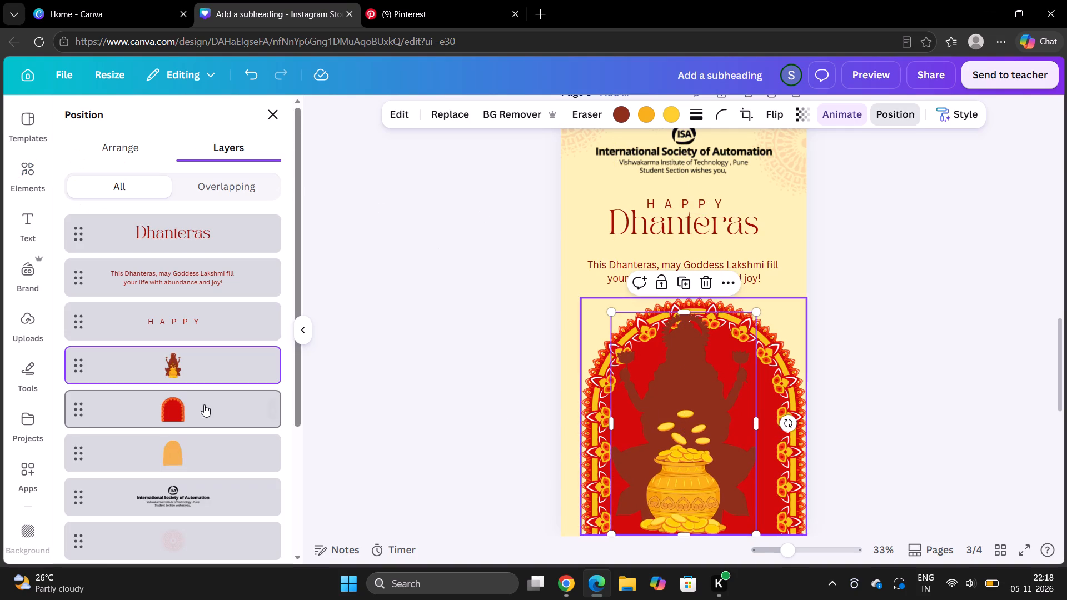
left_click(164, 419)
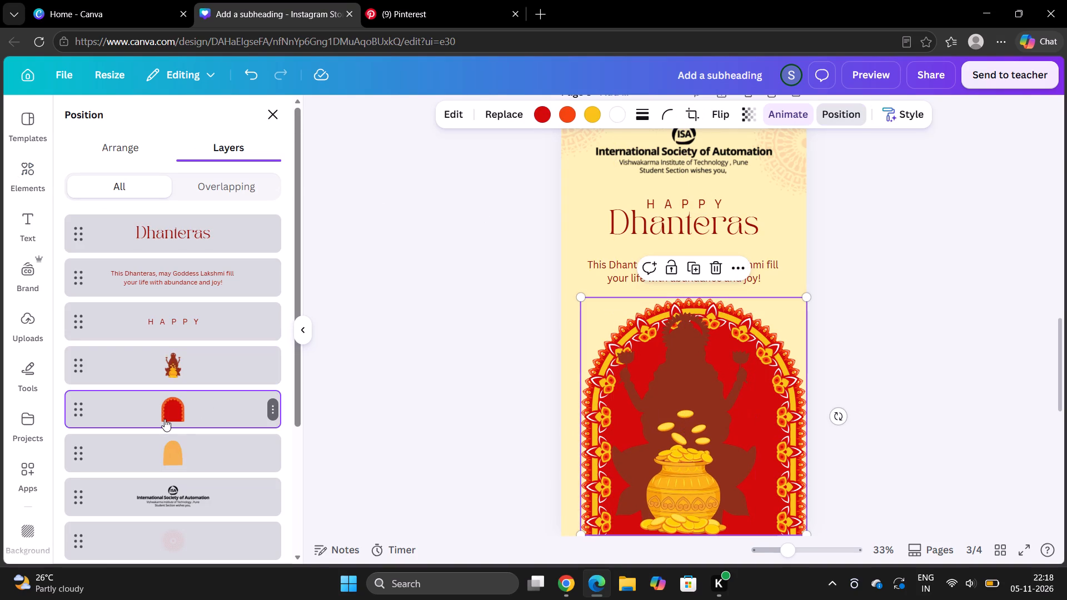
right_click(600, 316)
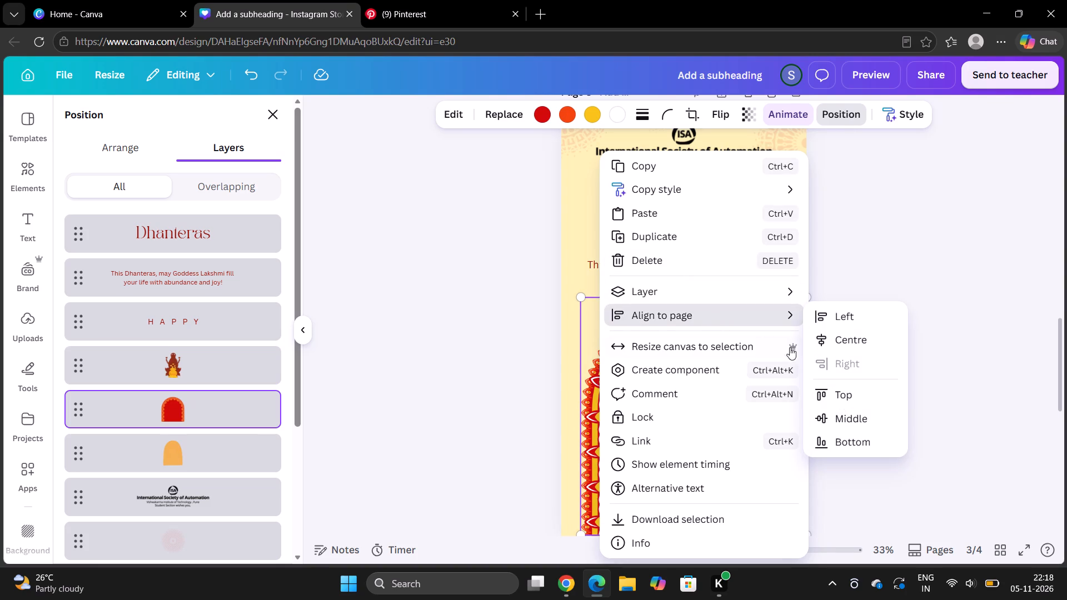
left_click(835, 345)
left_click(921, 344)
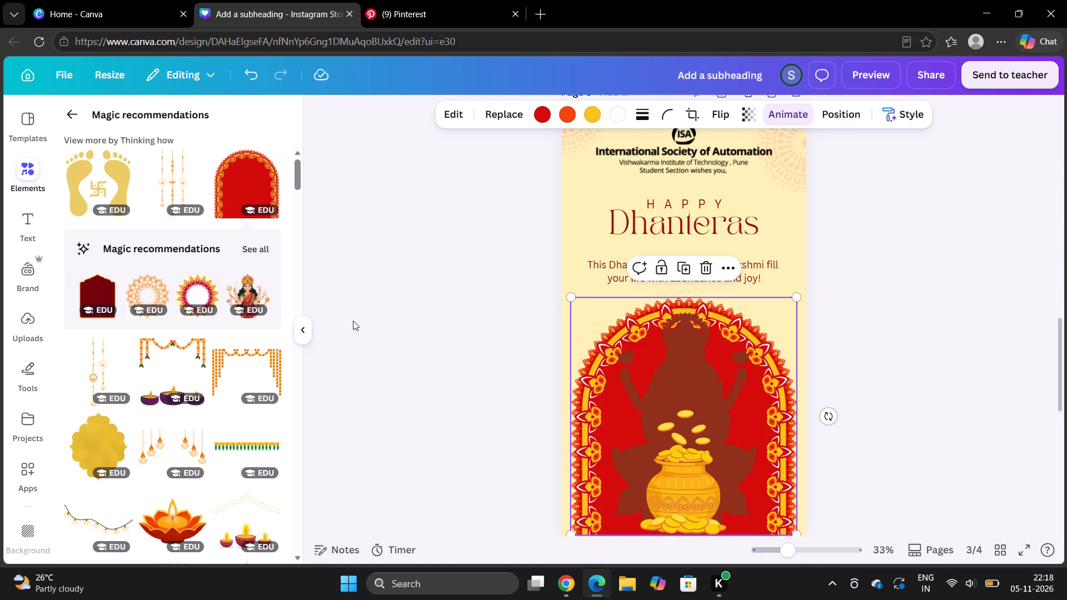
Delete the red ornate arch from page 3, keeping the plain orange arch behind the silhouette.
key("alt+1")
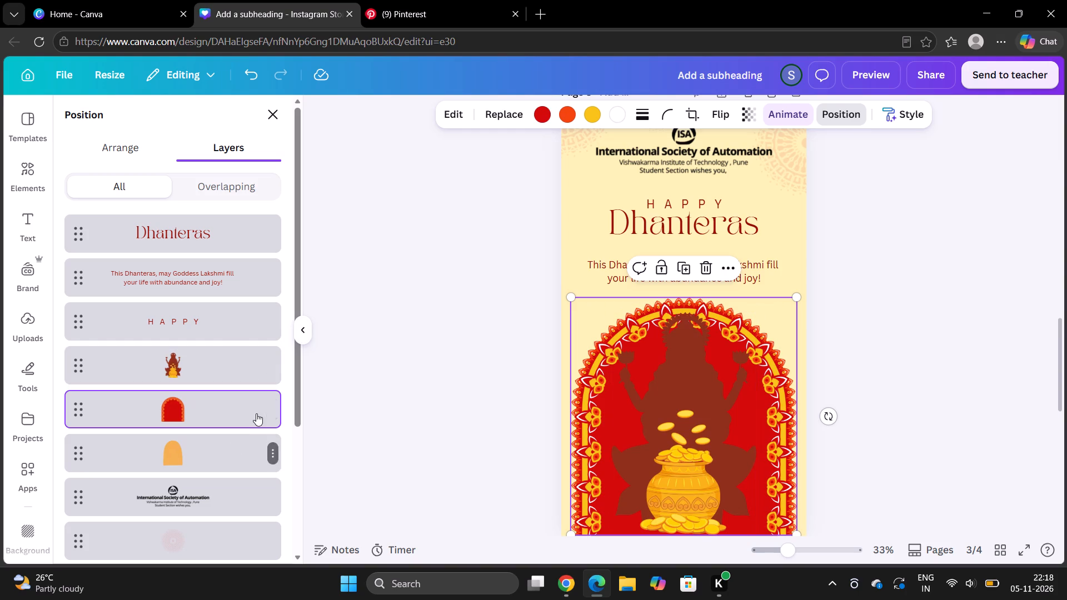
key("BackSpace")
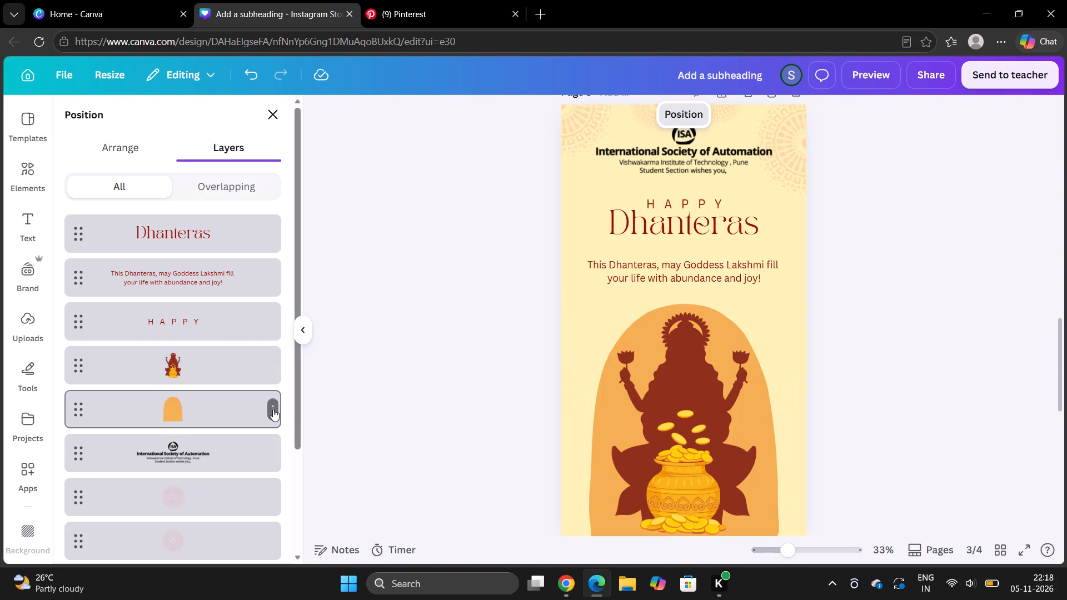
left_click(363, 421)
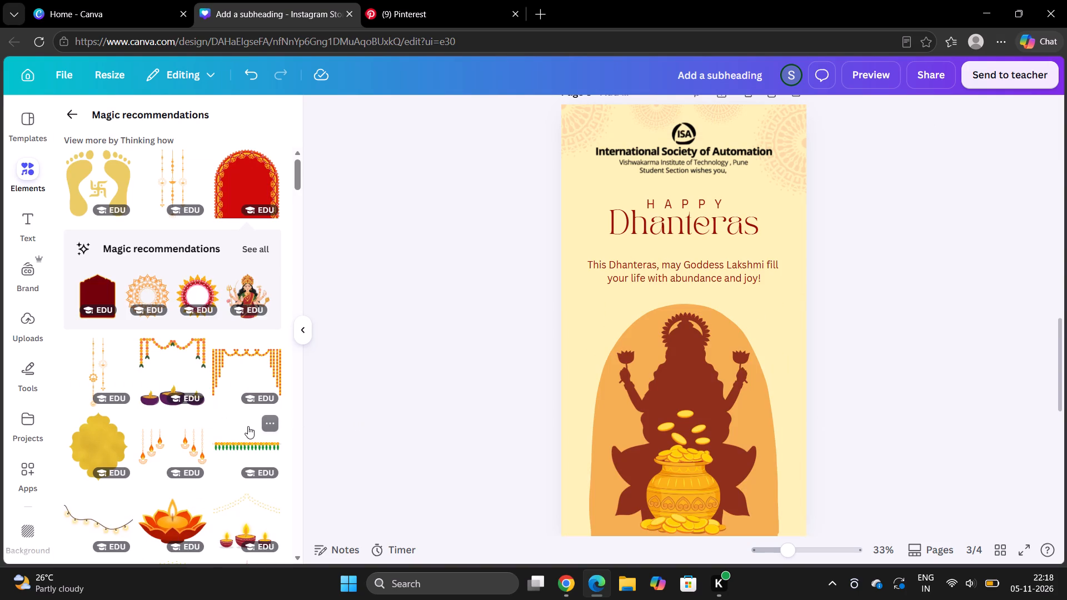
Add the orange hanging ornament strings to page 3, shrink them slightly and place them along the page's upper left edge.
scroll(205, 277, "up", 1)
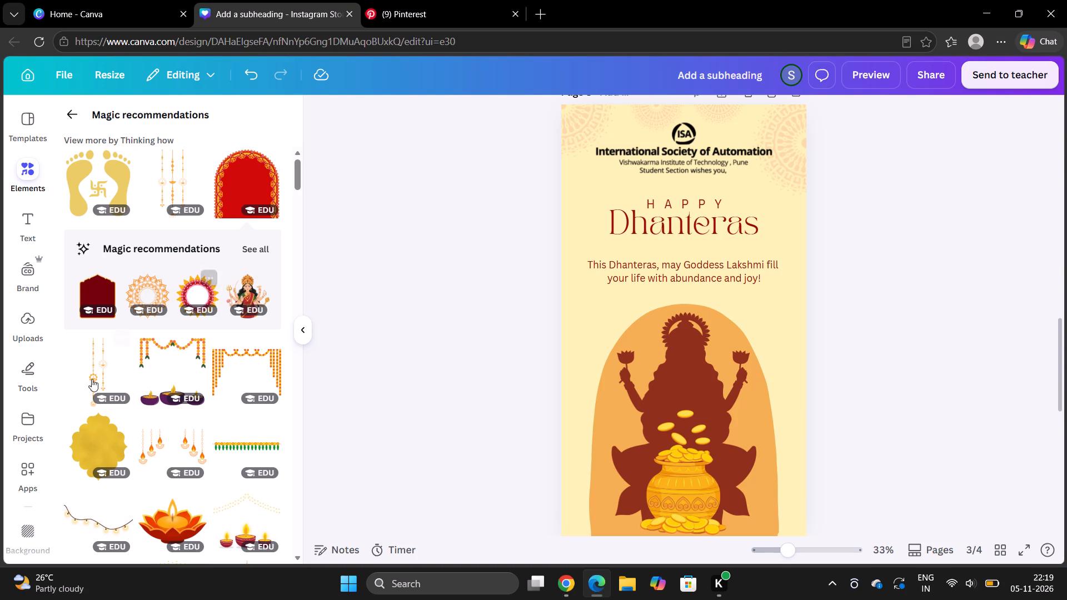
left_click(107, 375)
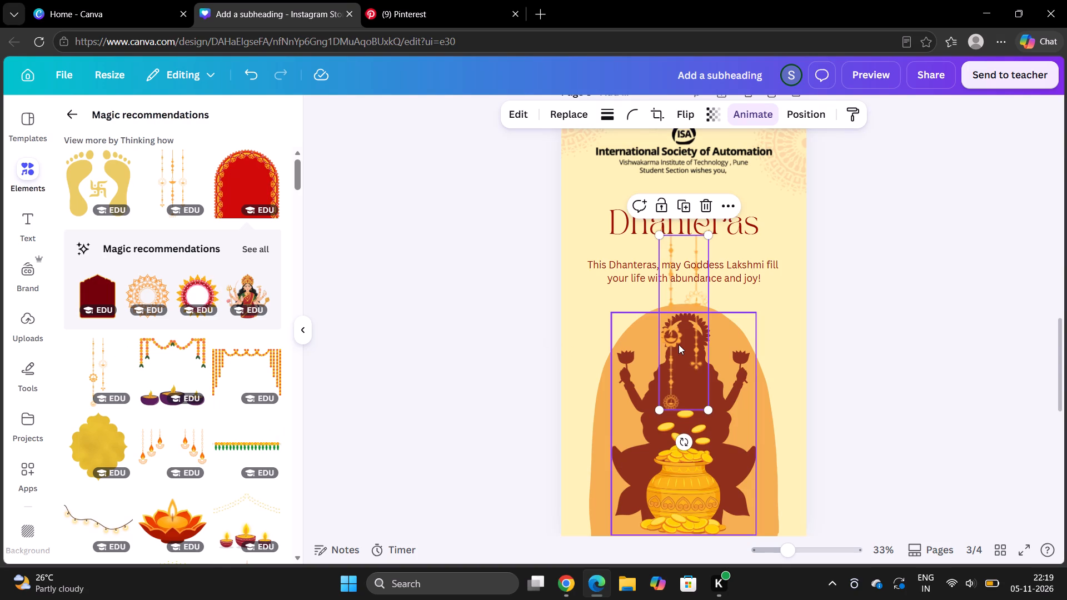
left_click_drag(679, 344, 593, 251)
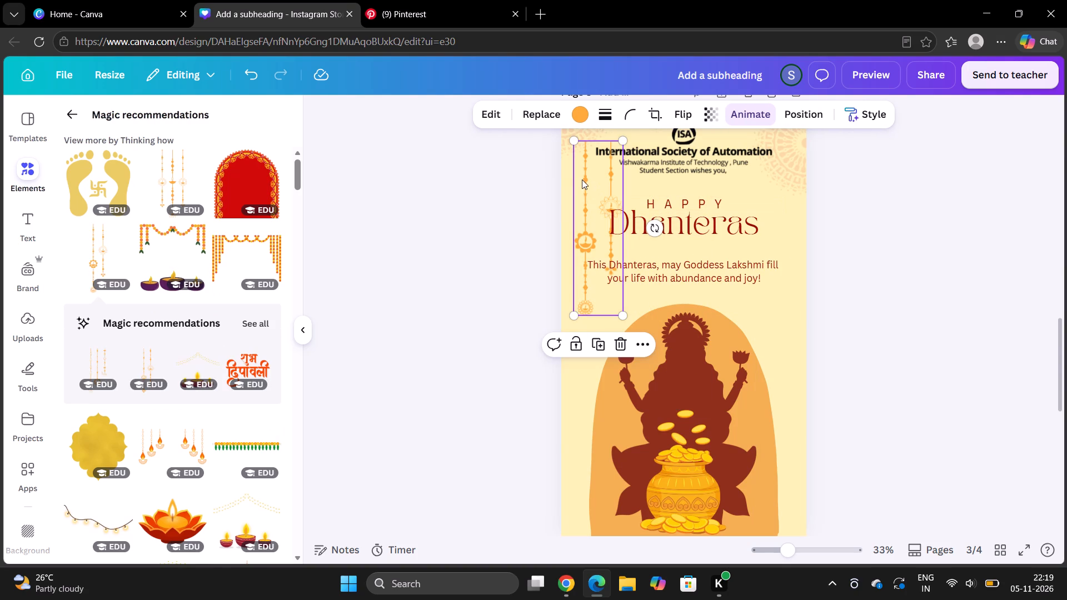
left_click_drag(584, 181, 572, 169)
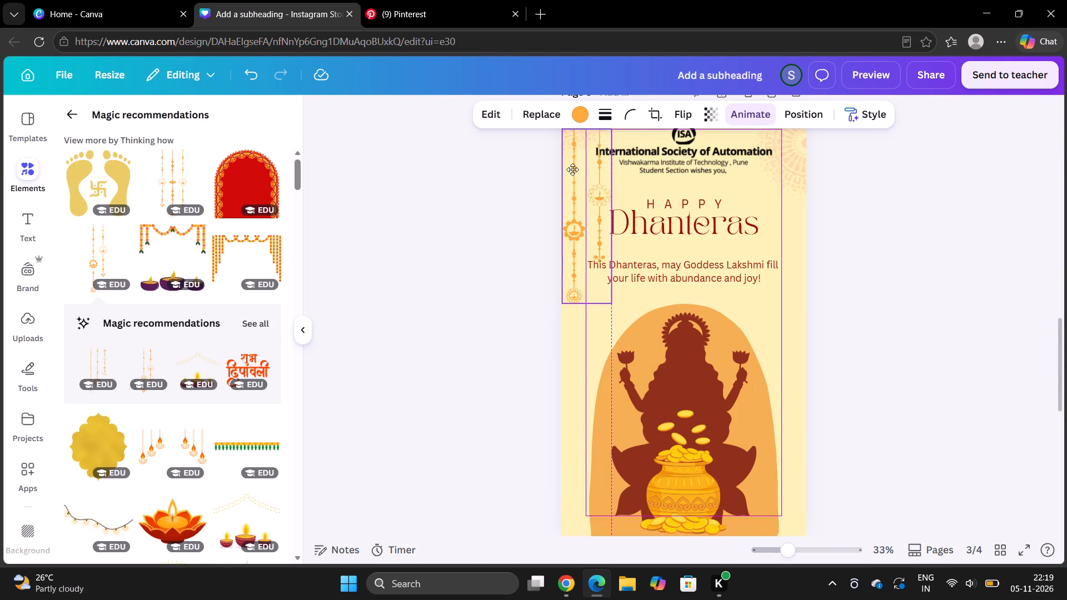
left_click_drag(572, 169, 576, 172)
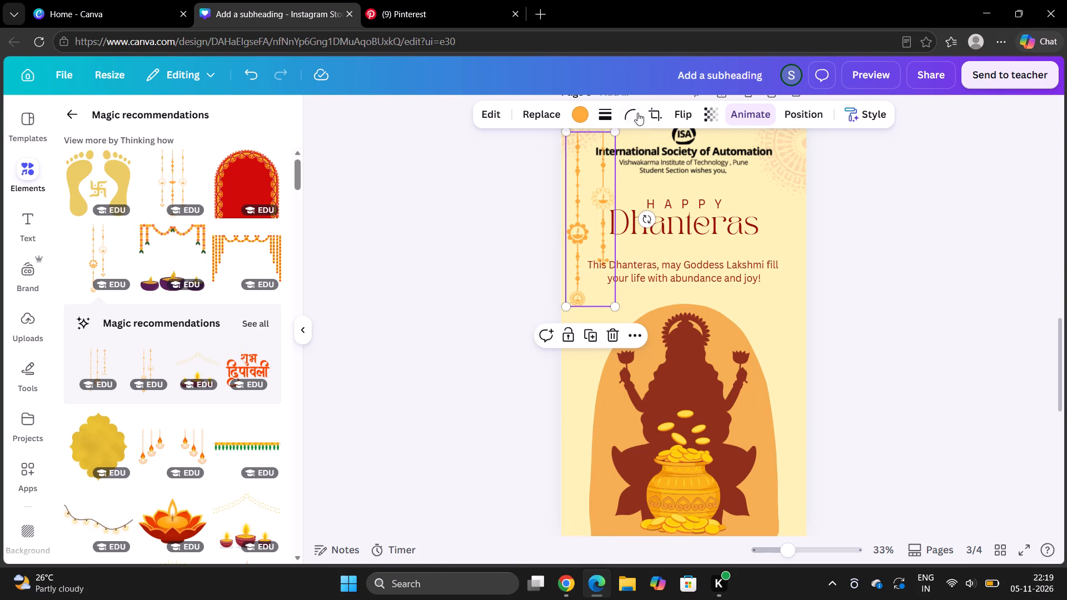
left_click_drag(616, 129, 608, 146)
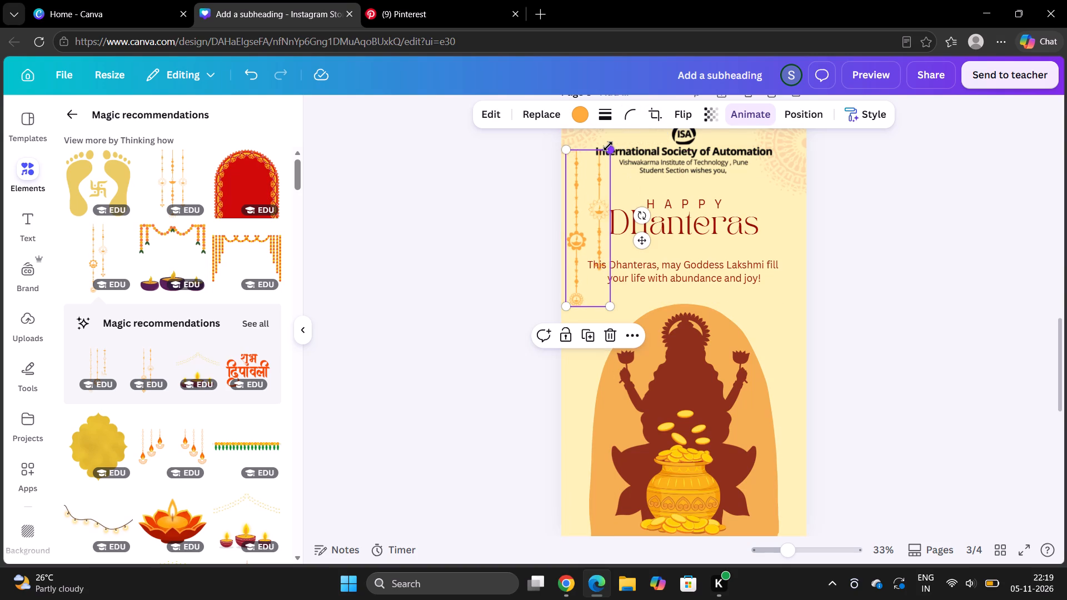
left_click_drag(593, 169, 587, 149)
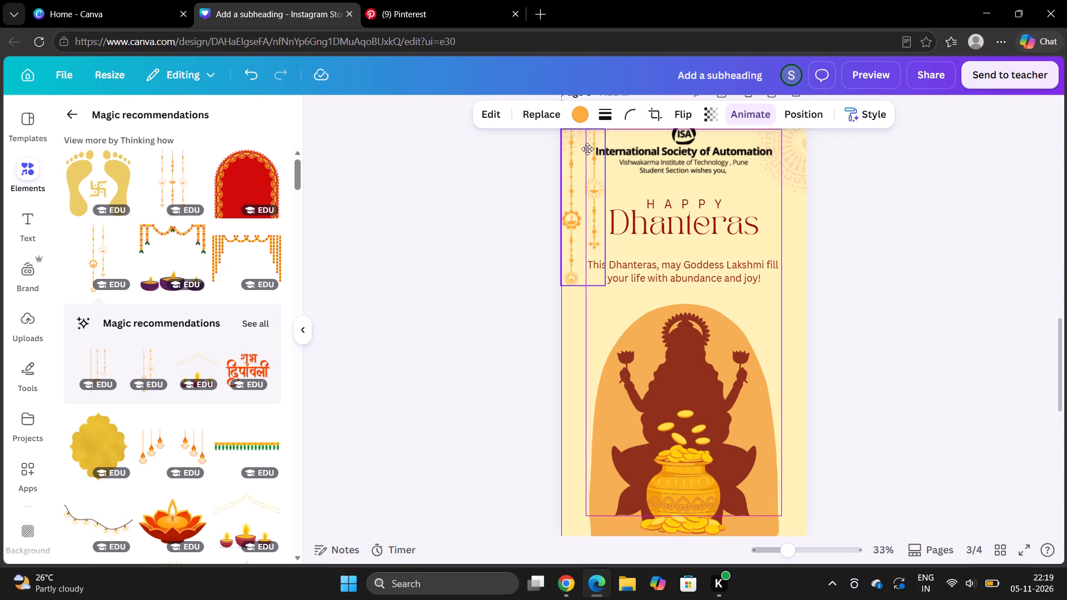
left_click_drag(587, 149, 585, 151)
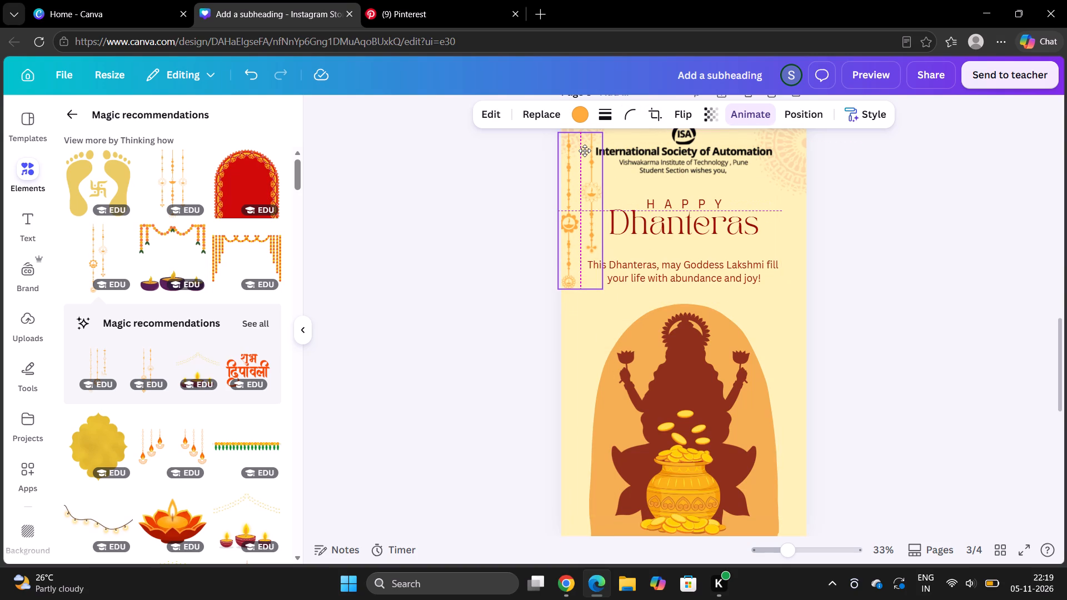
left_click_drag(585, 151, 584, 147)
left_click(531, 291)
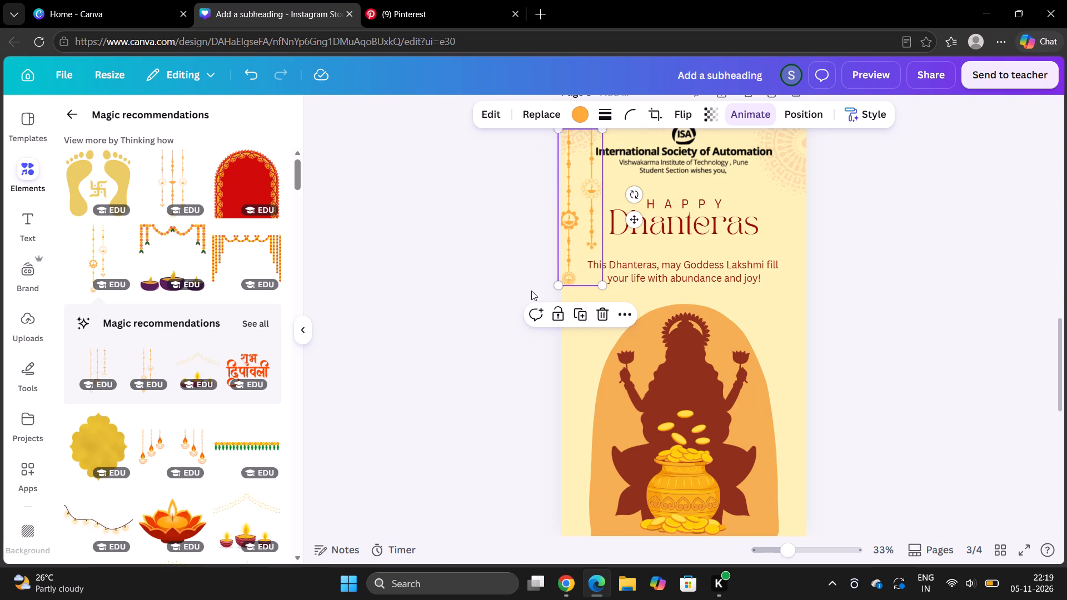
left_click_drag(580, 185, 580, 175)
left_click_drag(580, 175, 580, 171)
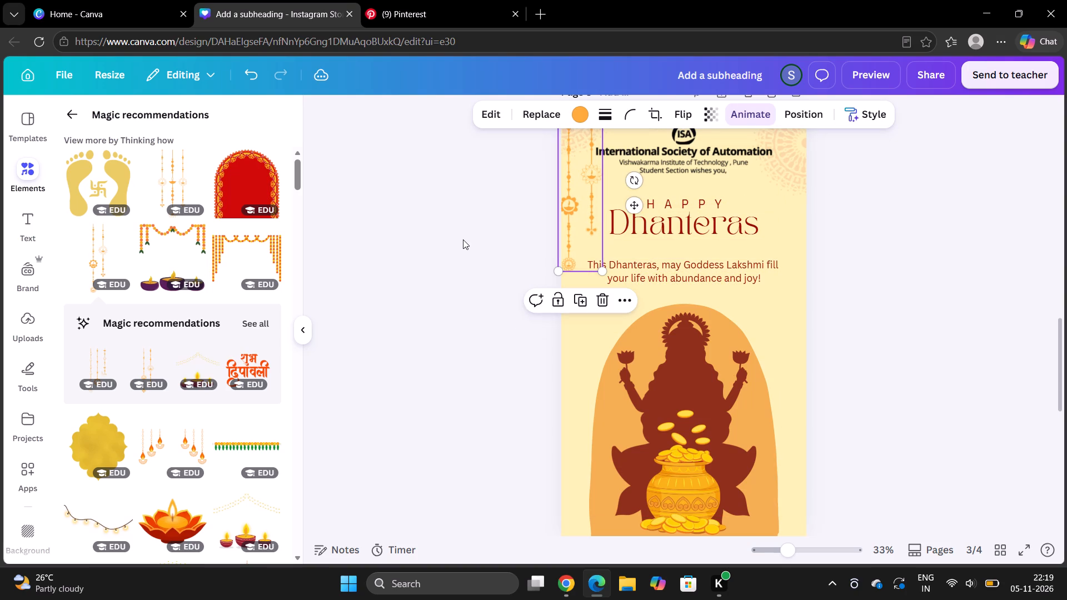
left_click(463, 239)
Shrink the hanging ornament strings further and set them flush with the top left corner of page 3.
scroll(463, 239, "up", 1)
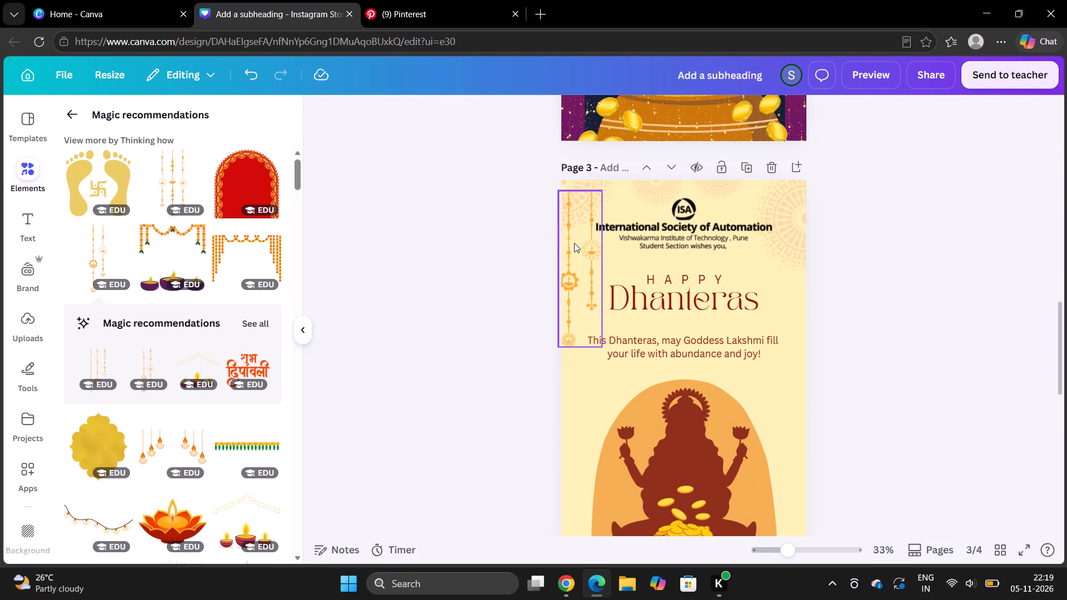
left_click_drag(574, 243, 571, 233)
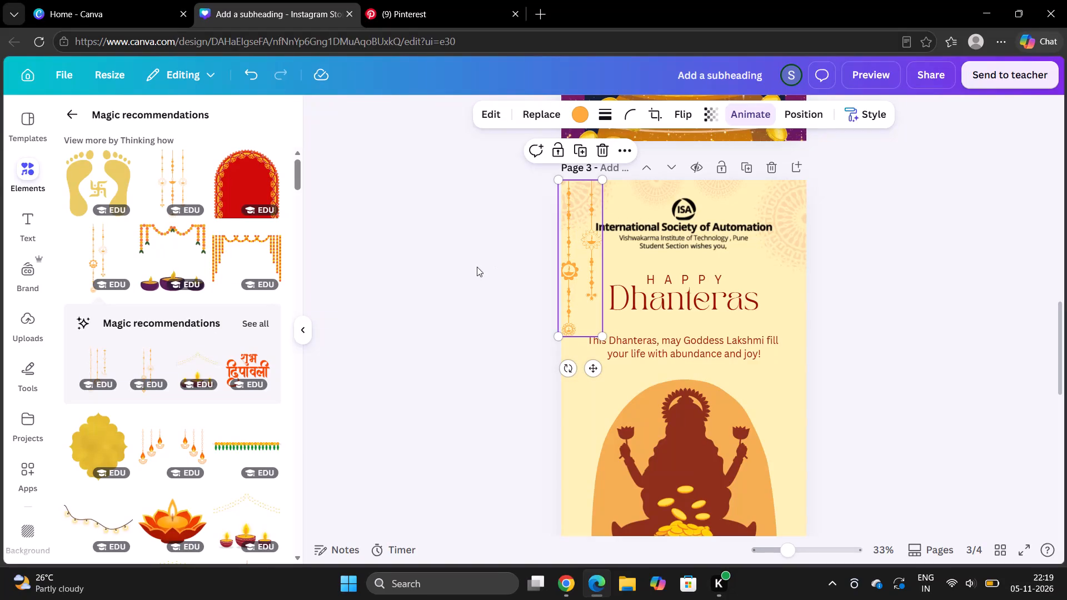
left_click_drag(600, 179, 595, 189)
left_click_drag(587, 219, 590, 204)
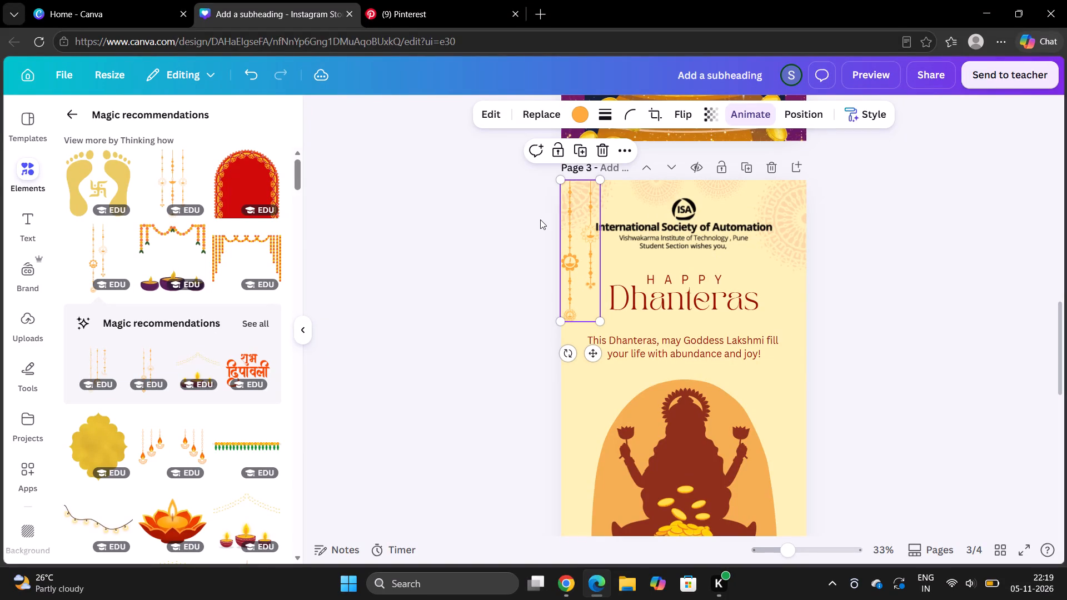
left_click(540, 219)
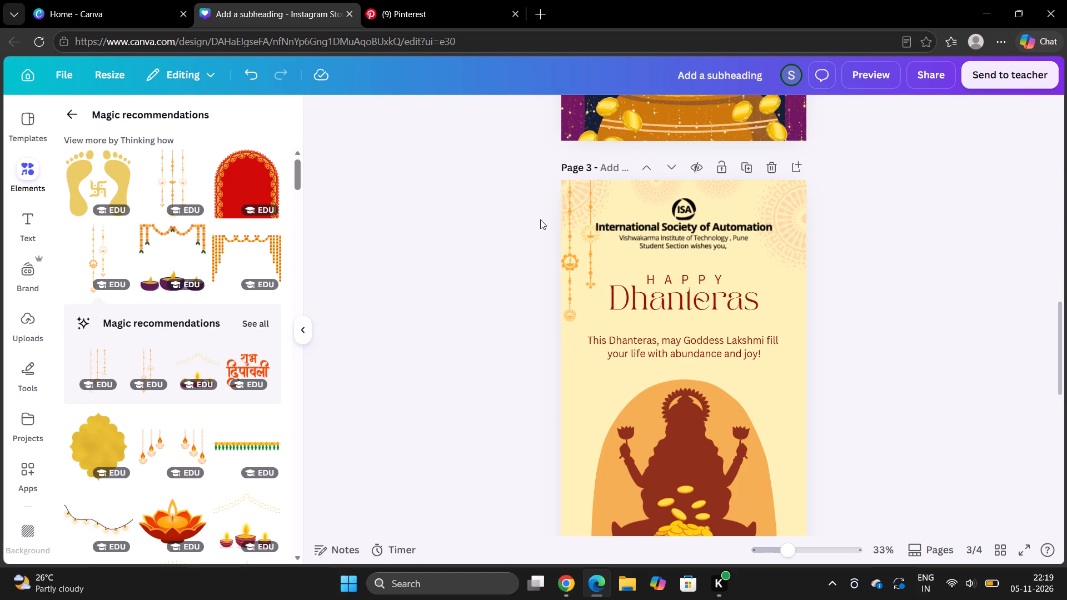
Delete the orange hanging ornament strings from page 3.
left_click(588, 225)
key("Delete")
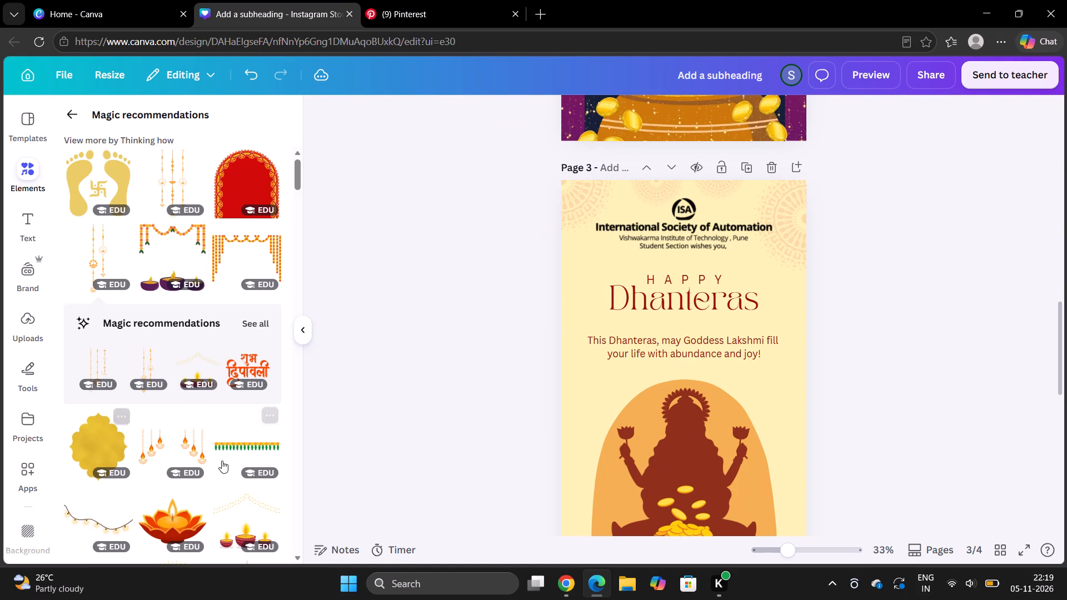
Add the hanging diya string to page 3, shrunk slightly and set flush in the page's top left corner.
scroll(222, 461, "down", 3)
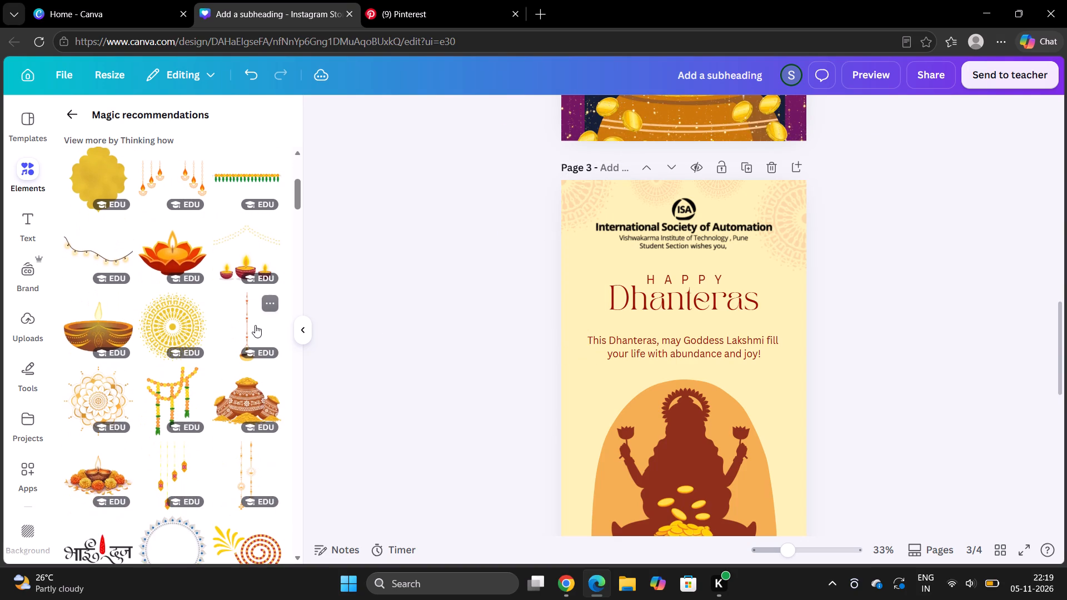
left_click(255, 325)
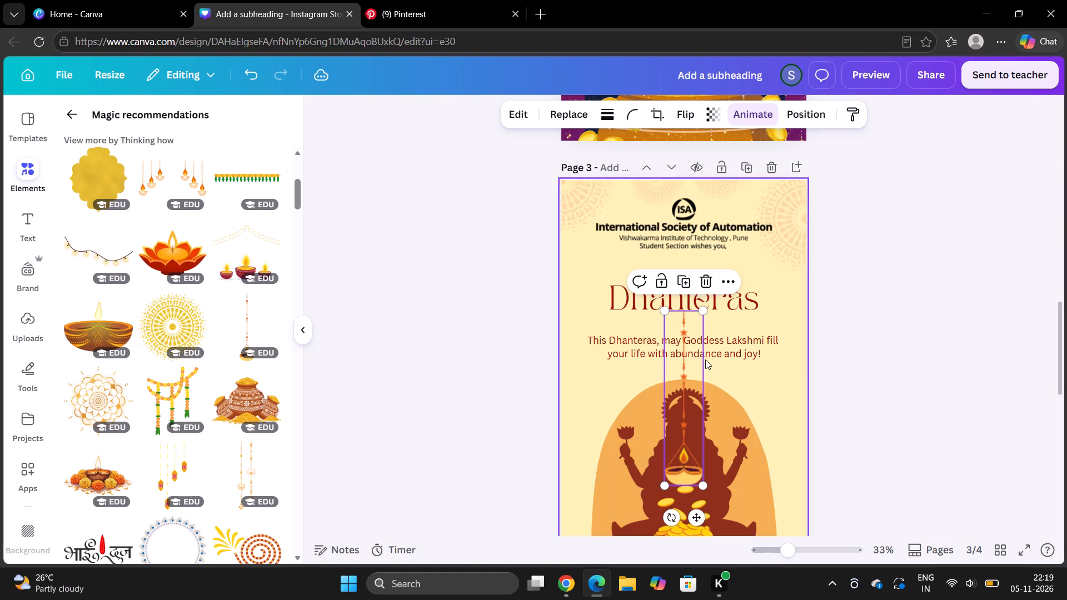
left_click_drag(682, 374, 584, 266)
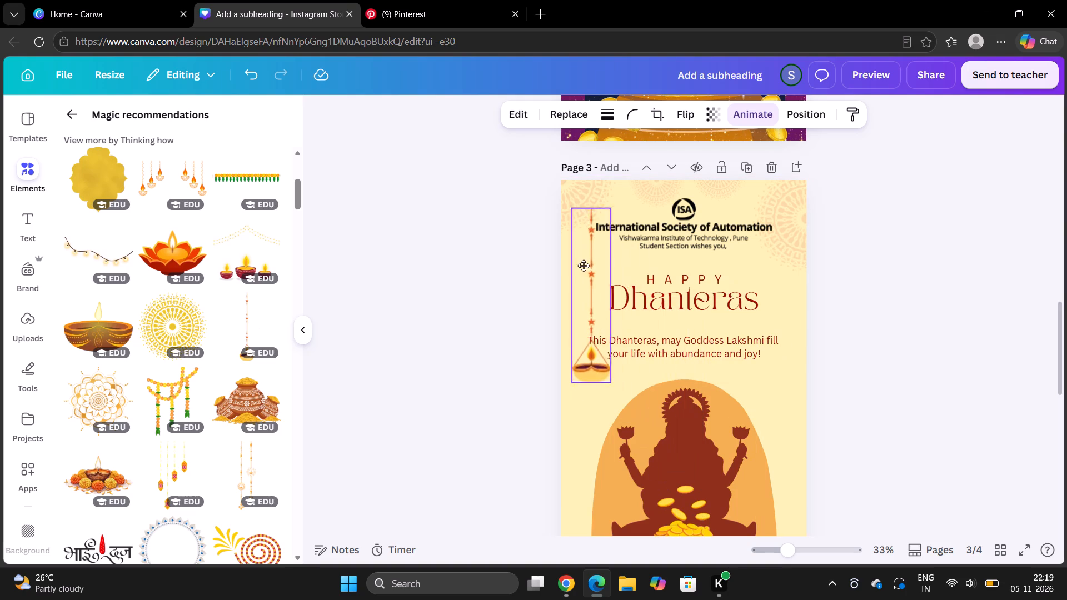
left_click_drag(584, 266, 574, 254)
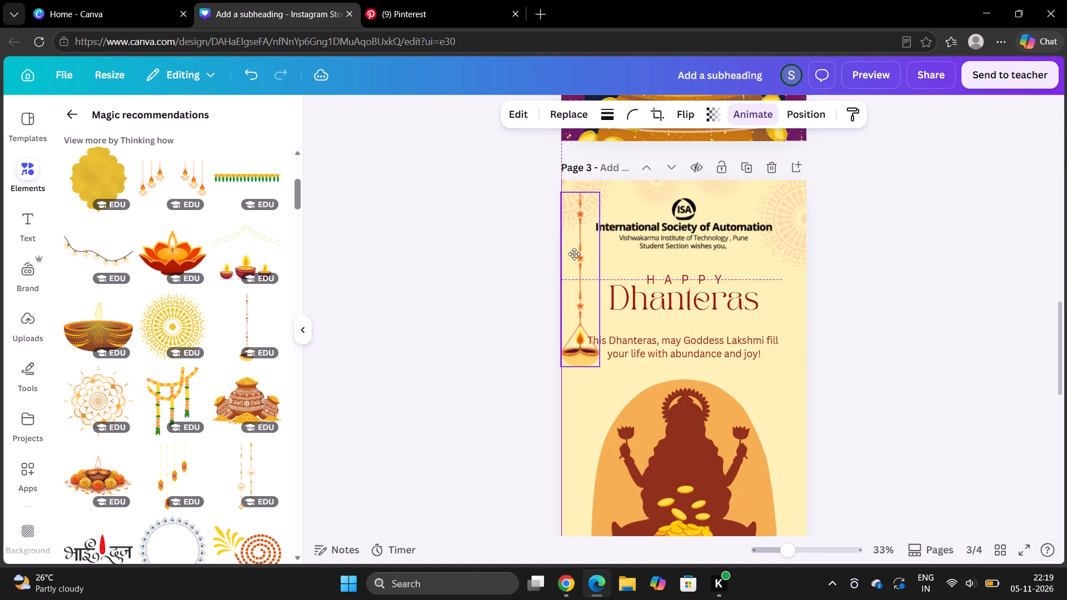
left_click_drag(574, 254, 576, 243)
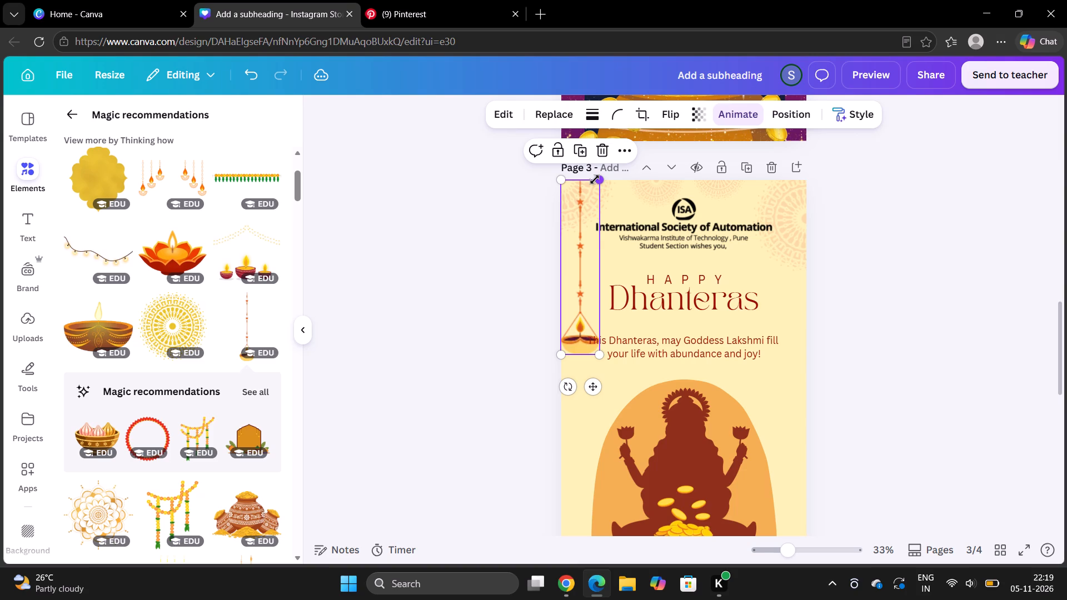
left_click_drag(601, 182, 591, 192)
left_click_drag(586, 260, 586, 247)
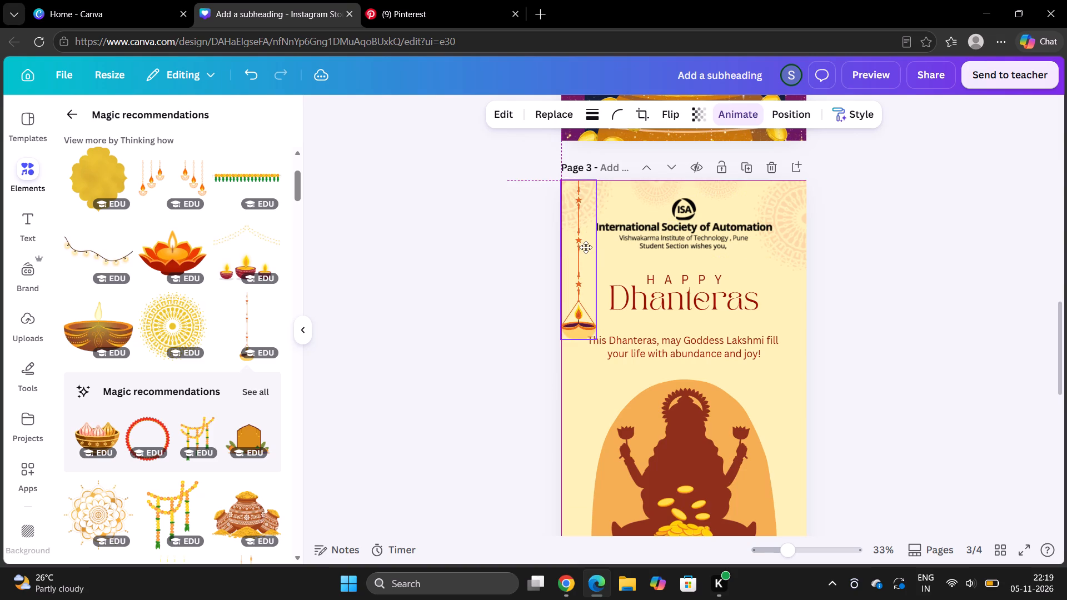
left_click_drag(586, 247, 587, 243)
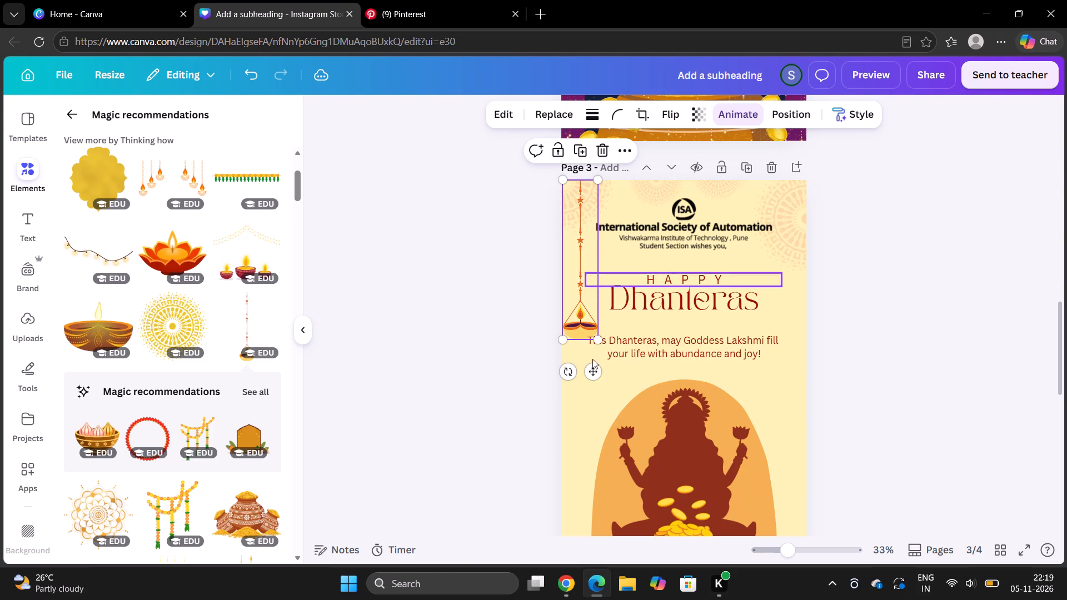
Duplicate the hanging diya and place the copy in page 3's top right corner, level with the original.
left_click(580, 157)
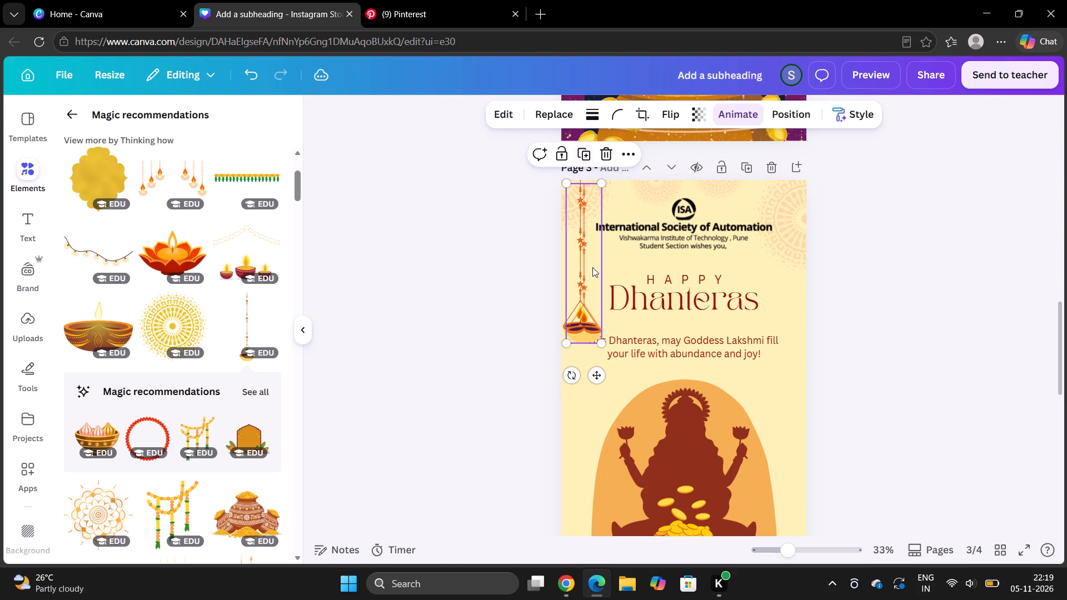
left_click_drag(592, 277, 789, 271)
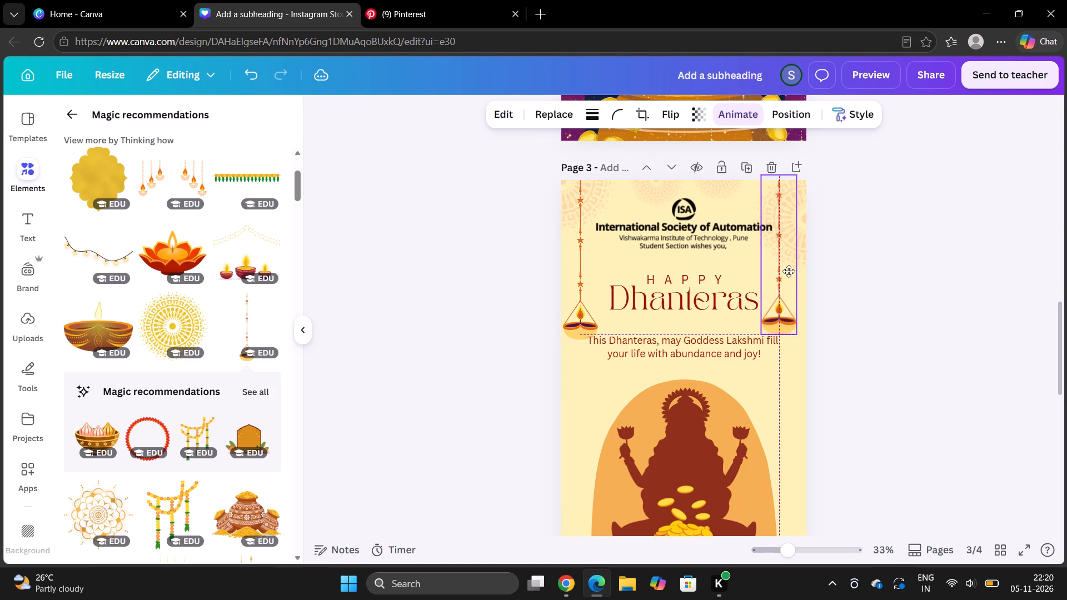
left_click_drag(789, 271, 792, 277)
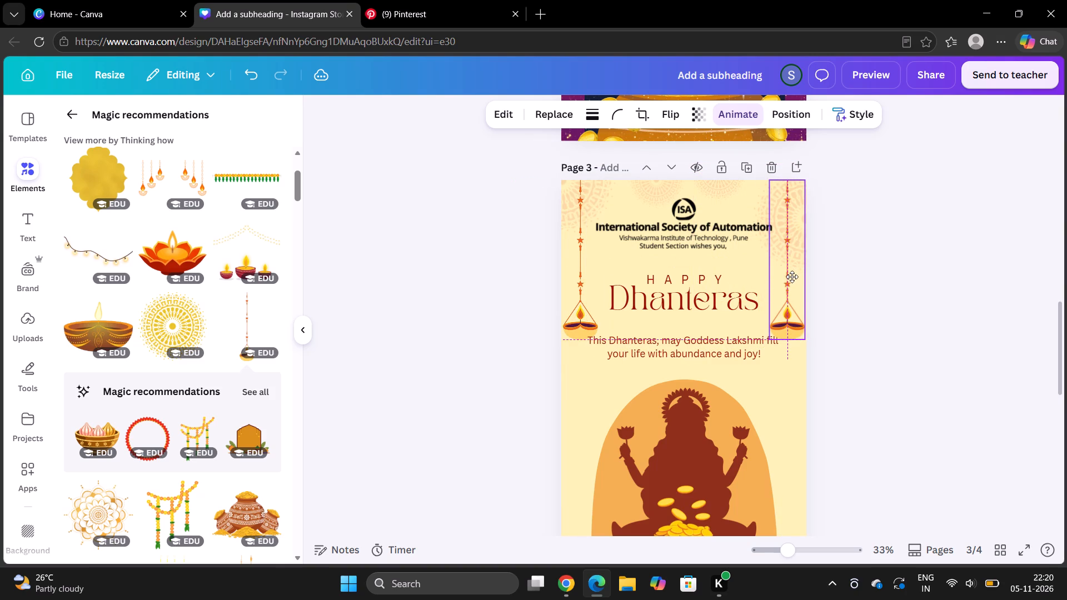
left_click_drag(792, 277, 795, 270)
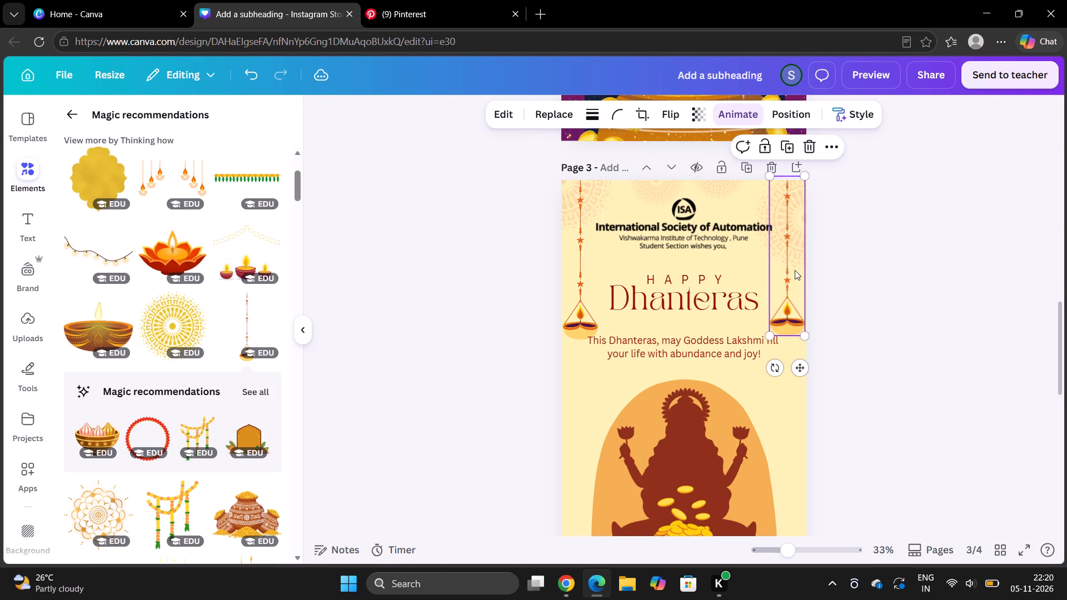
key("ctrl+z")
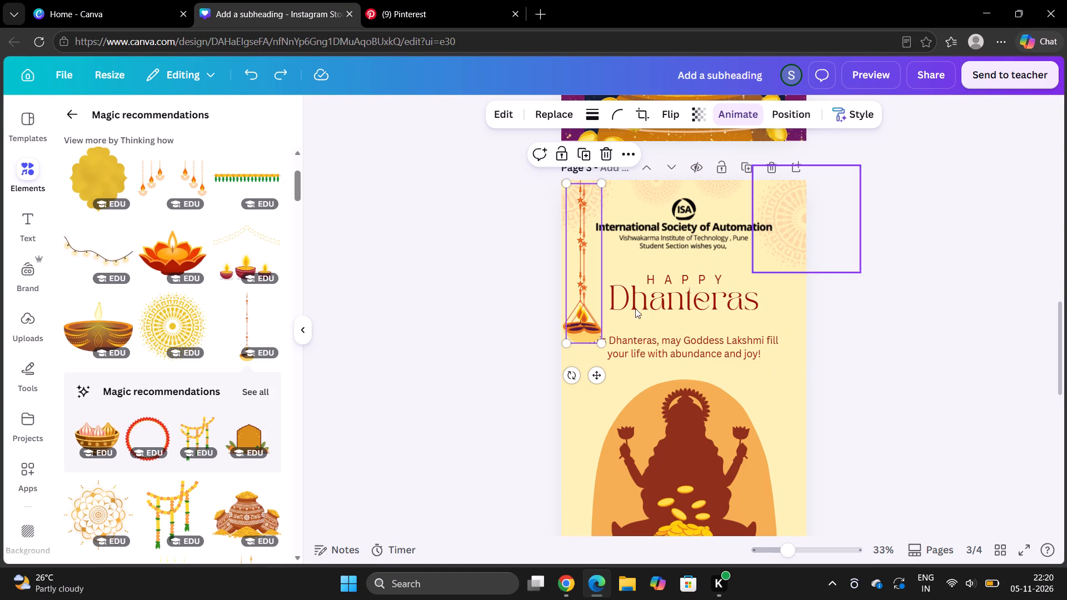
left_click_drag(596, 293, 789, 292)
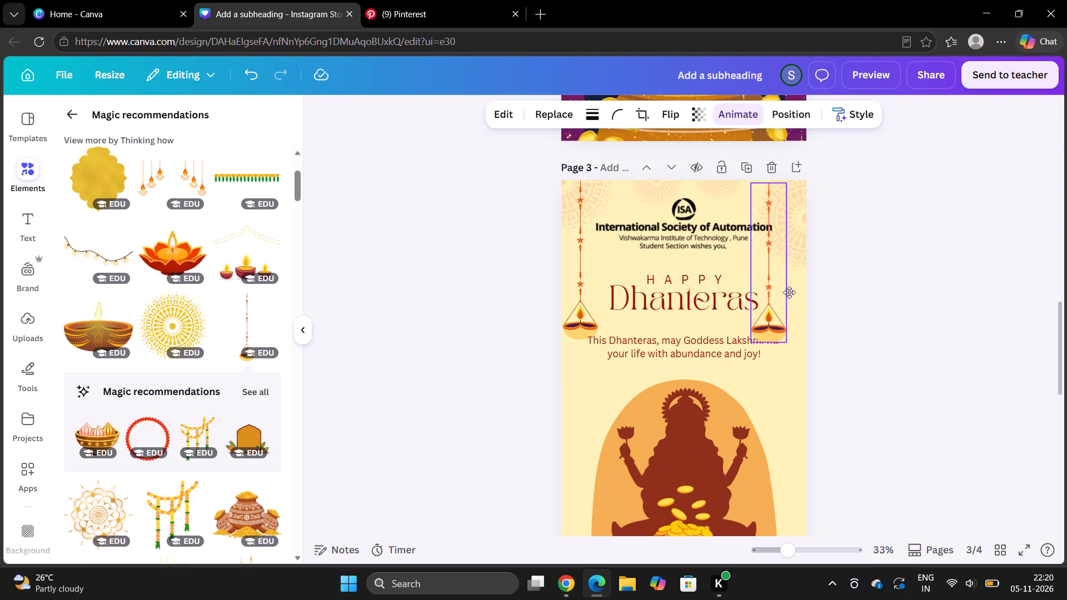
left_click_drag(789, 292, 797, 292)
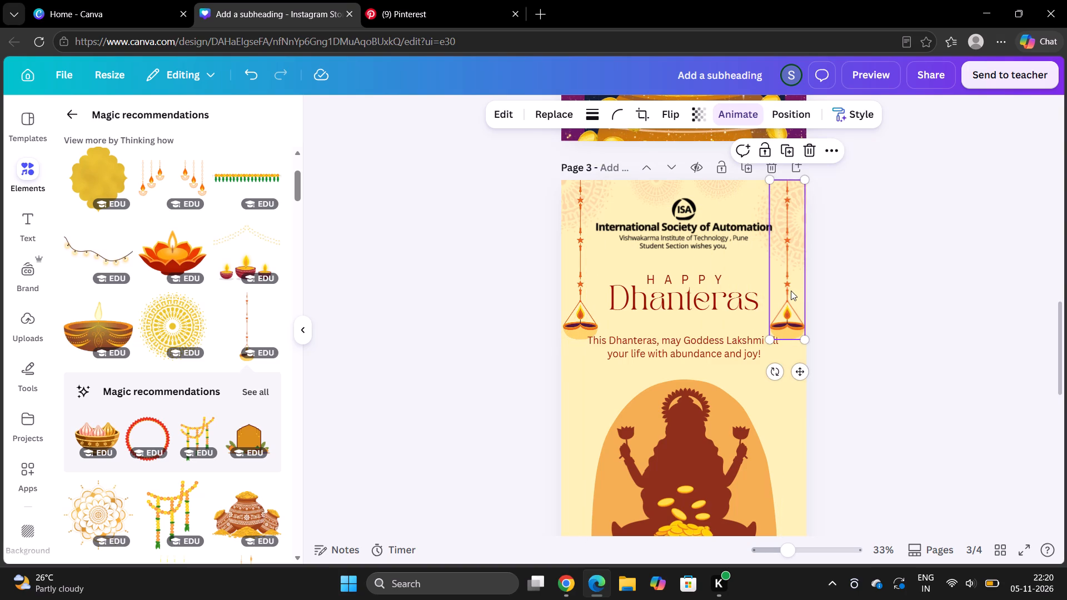
Move the Goddess Lakshmi message text down to just above the arch, keeping it horizontally centred.
left_click_drag(681, 342, 680, 353)
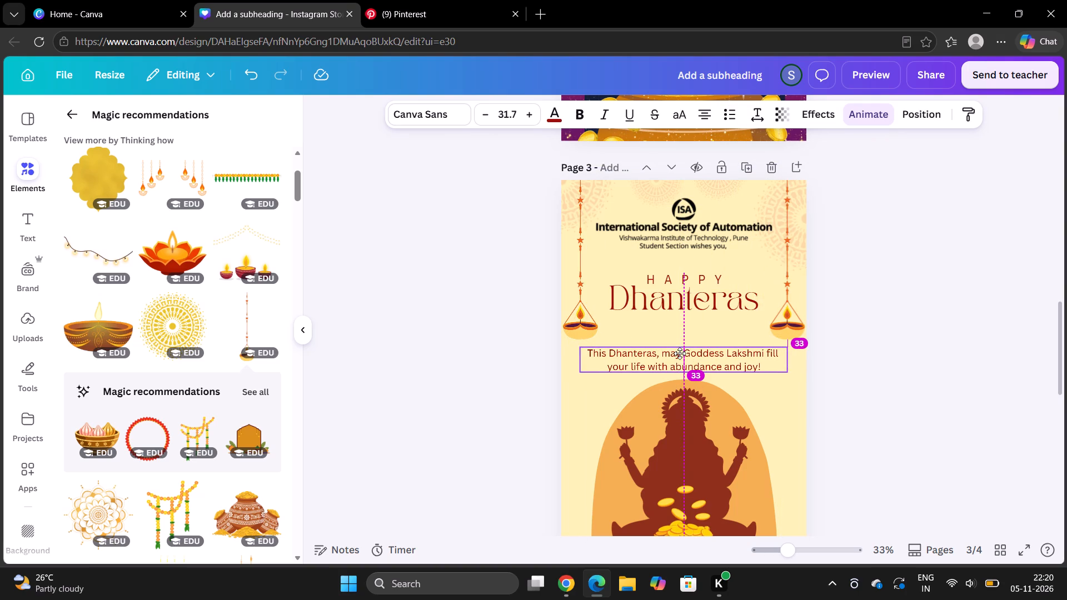
left_click_drag(680, 353, 682, 351)
left_click(914, 421)
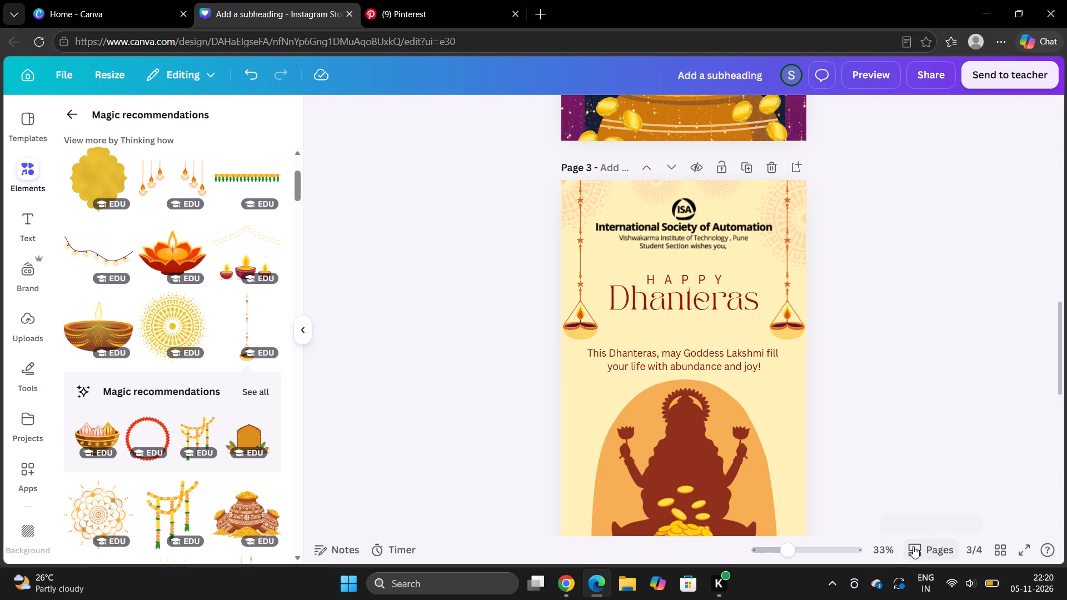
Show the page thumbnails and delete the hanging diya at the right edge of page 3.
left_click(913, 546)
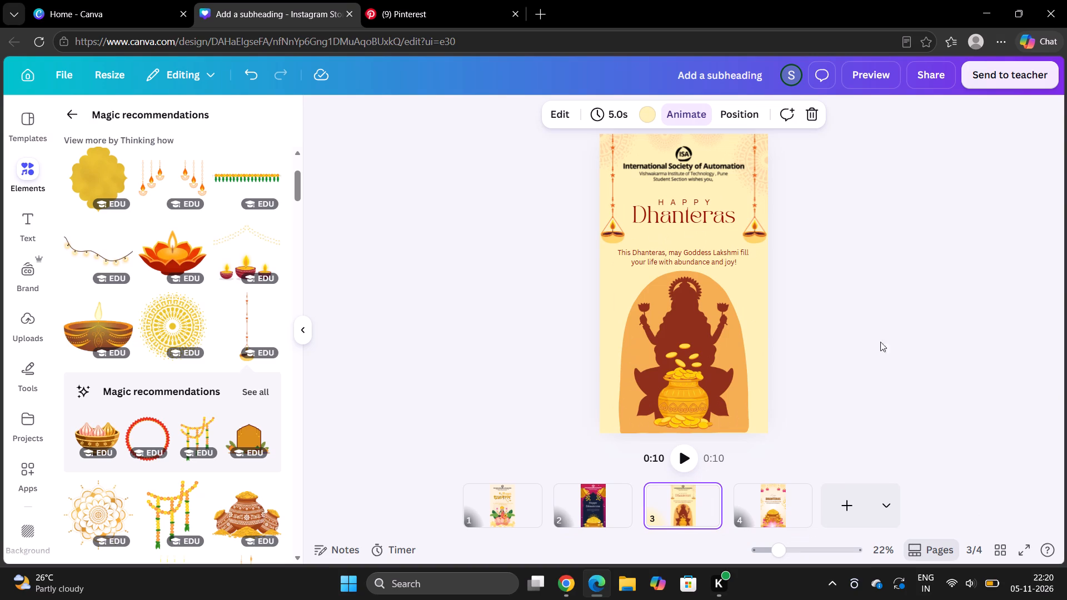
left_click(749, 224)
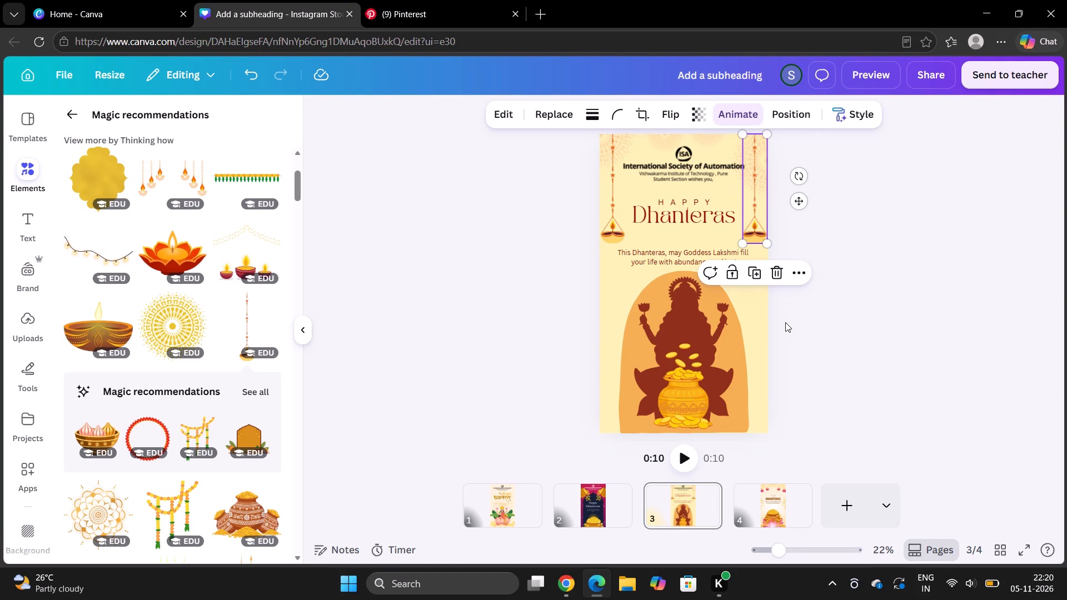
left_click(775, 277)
Delete the remaining hanging diya from the top left corner of page 3.
left_click(609, 195)
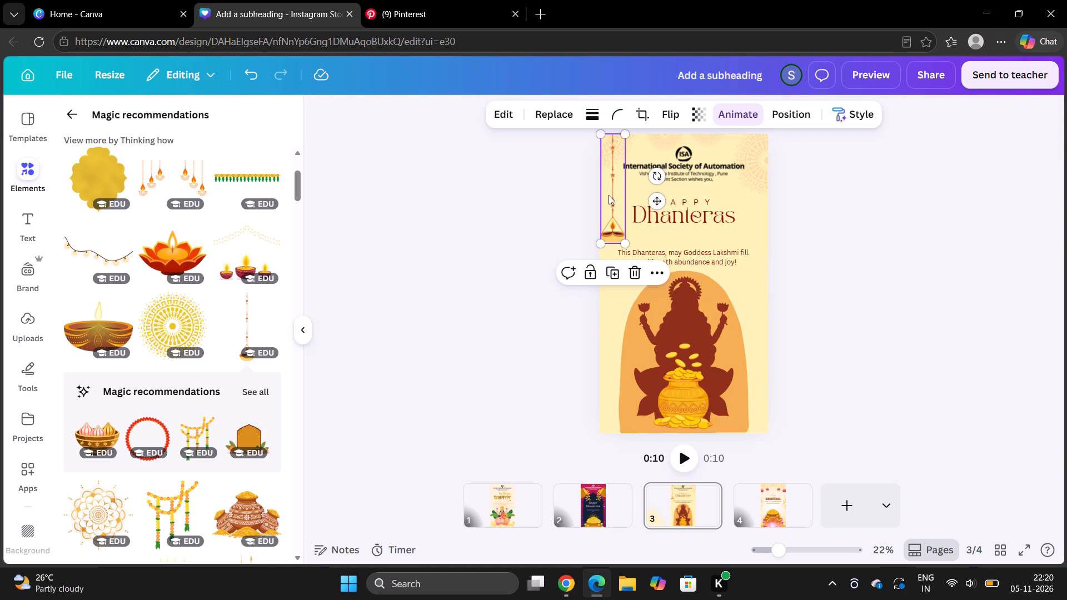
key("Delete")
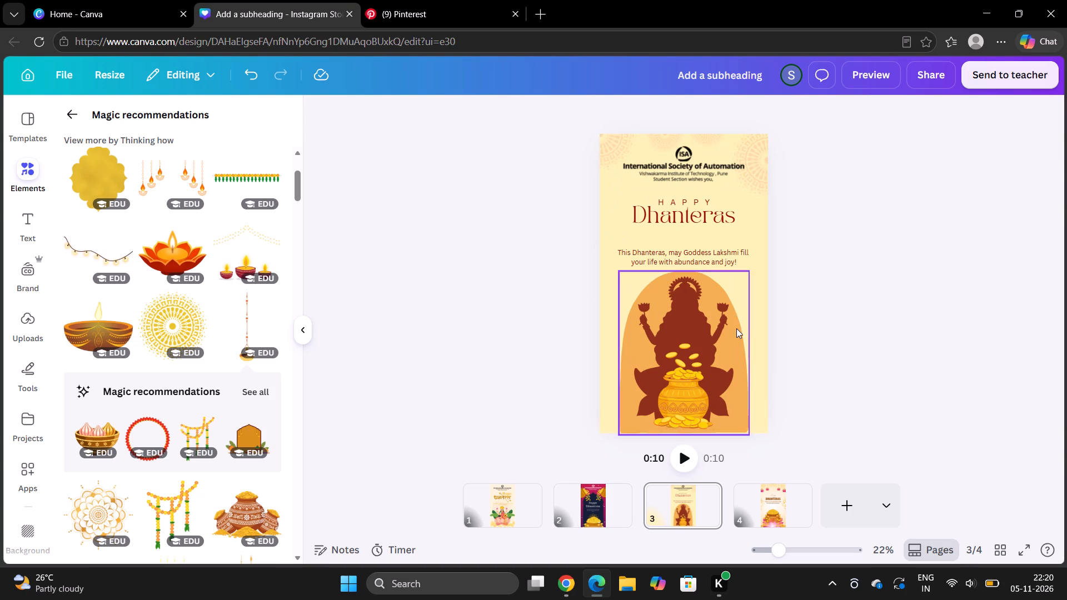
Move the orange arch from behind Goddess Lakshmi up behind the Happy Dhanteras title and shrink it to less than half its size.
left_click_drag(734, 288, 731, 183)
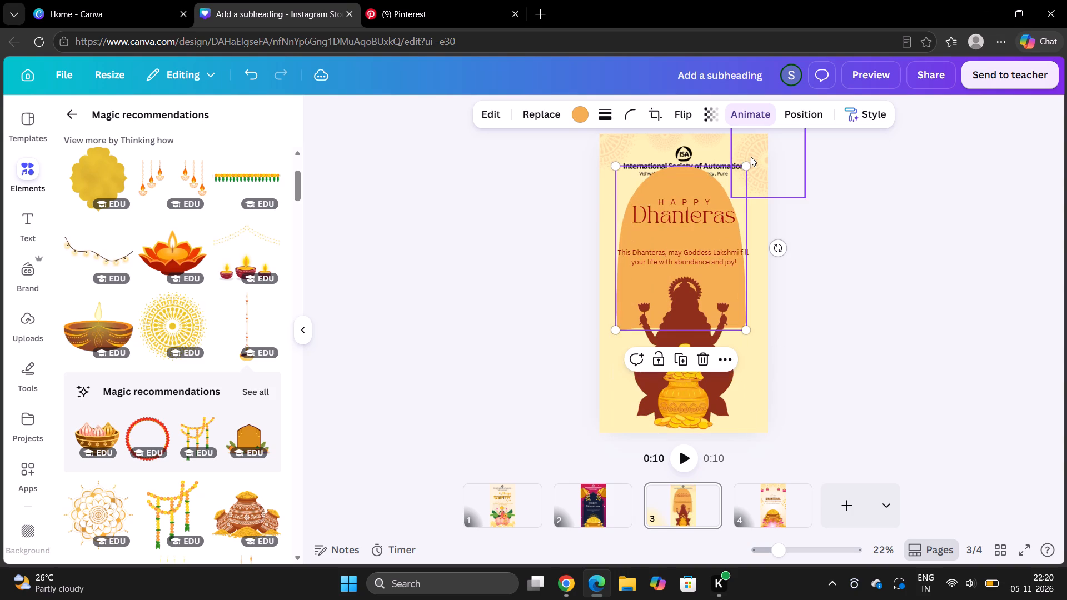
left_click(740, 167)
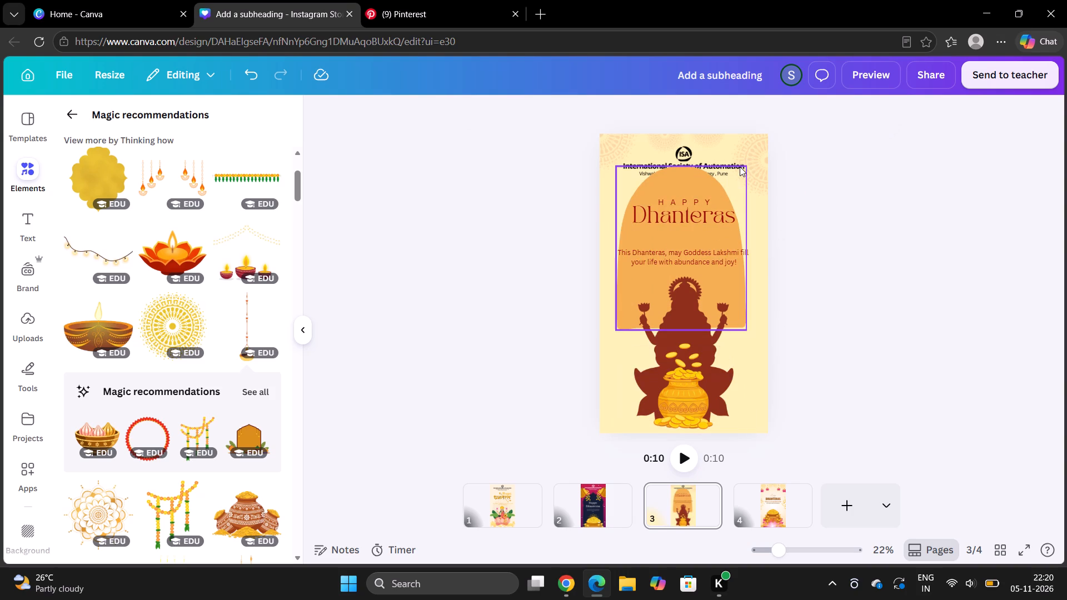
left_click_drag(669, 183, 678, 137)
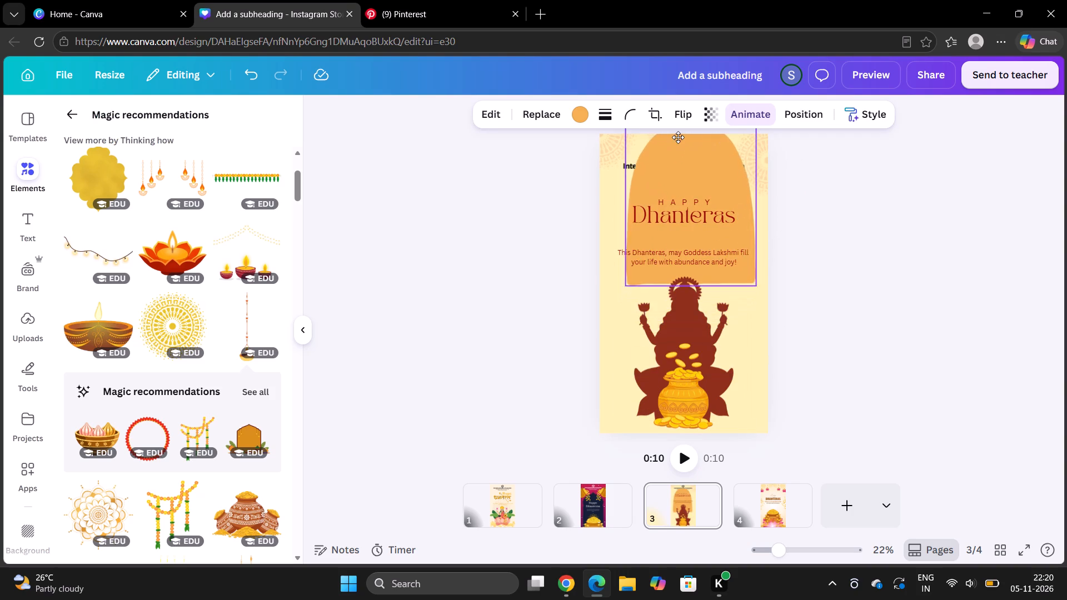
left_click_drag(678, 137, 678, 137)
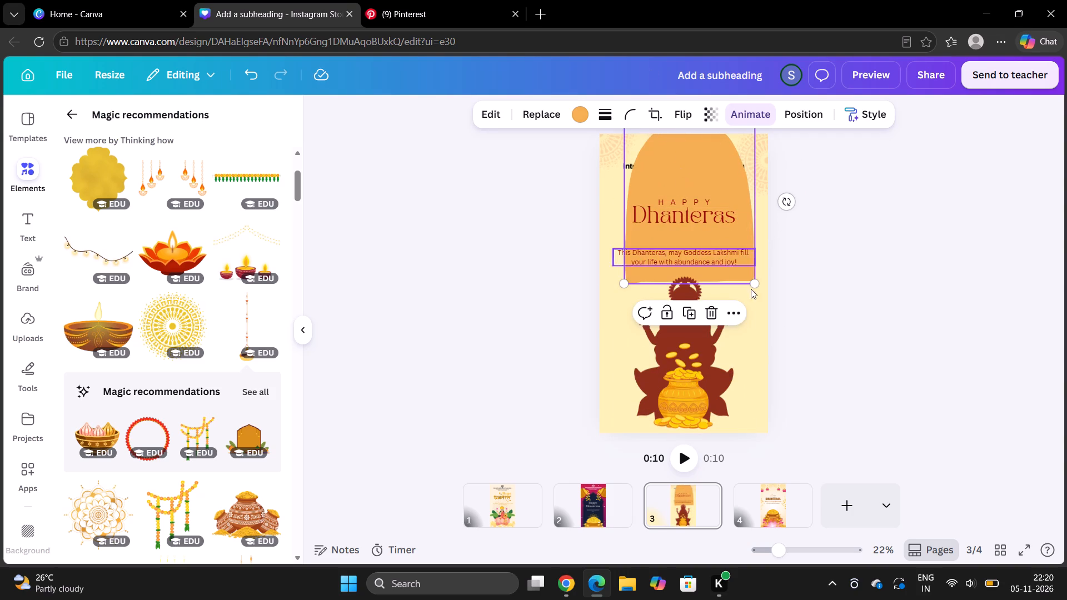
left_click_drag(755, 283, 704, 237)
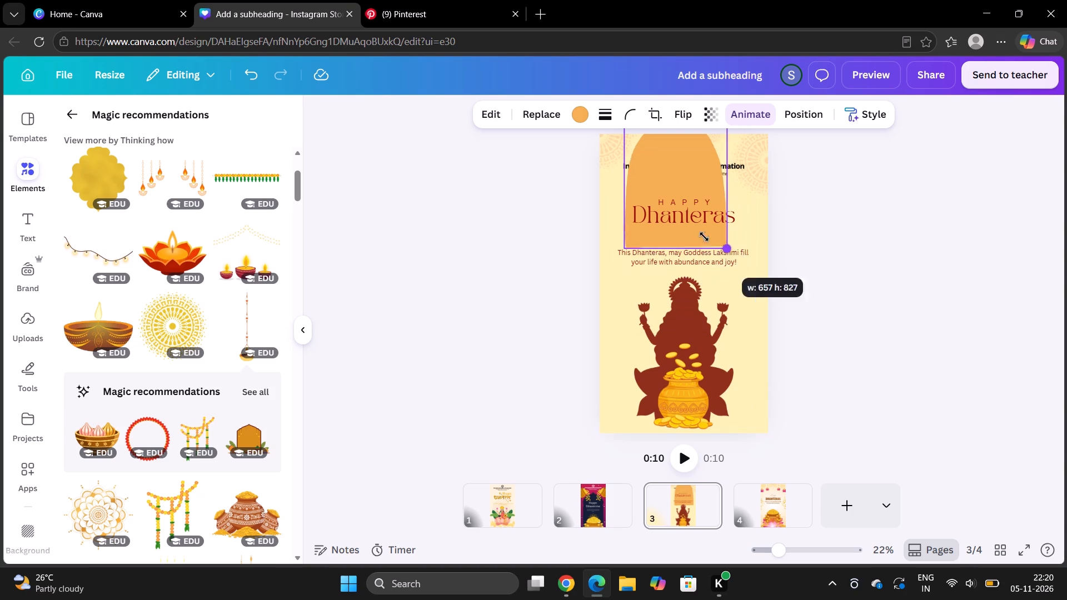
left_click_drag(704, 237, 659, 199)
left_click_drag(664, 144, 645, 191)
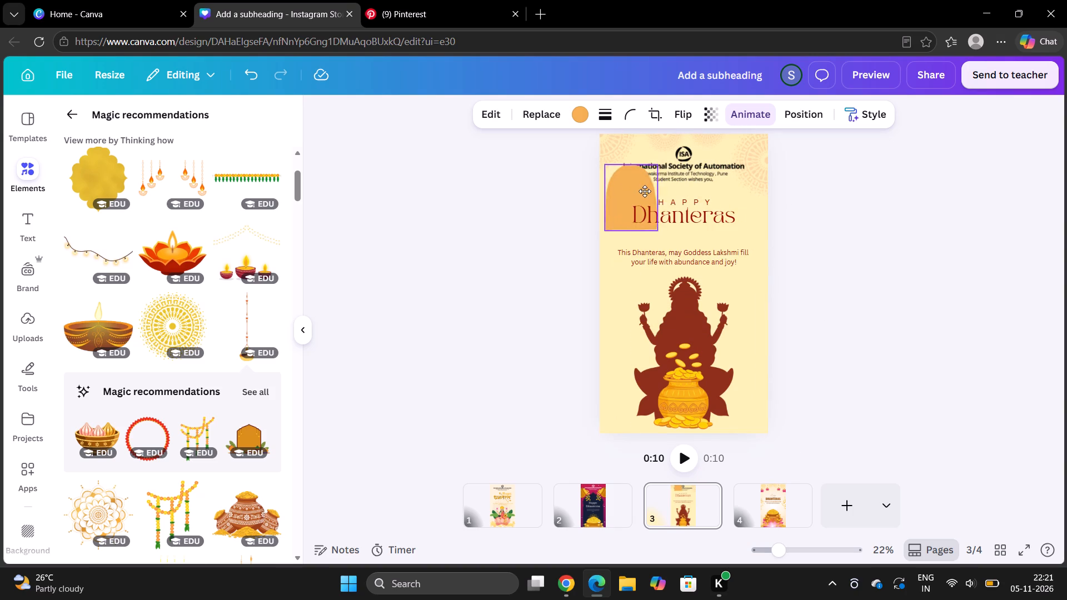
left_click_drag(645, 191, 699, 209)
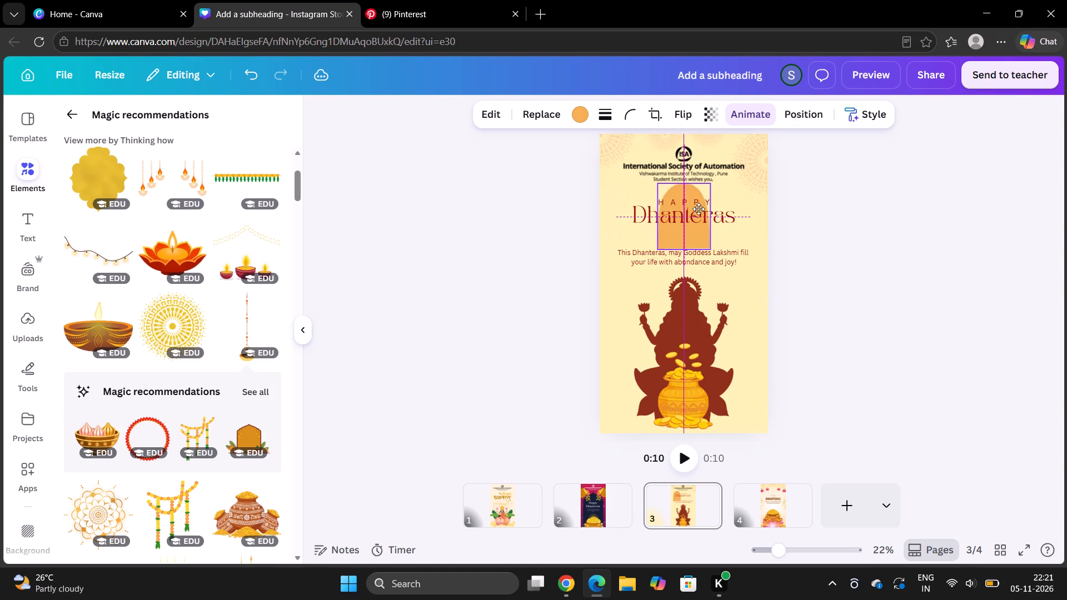
left_click_drag(699, 209, 689, 210)
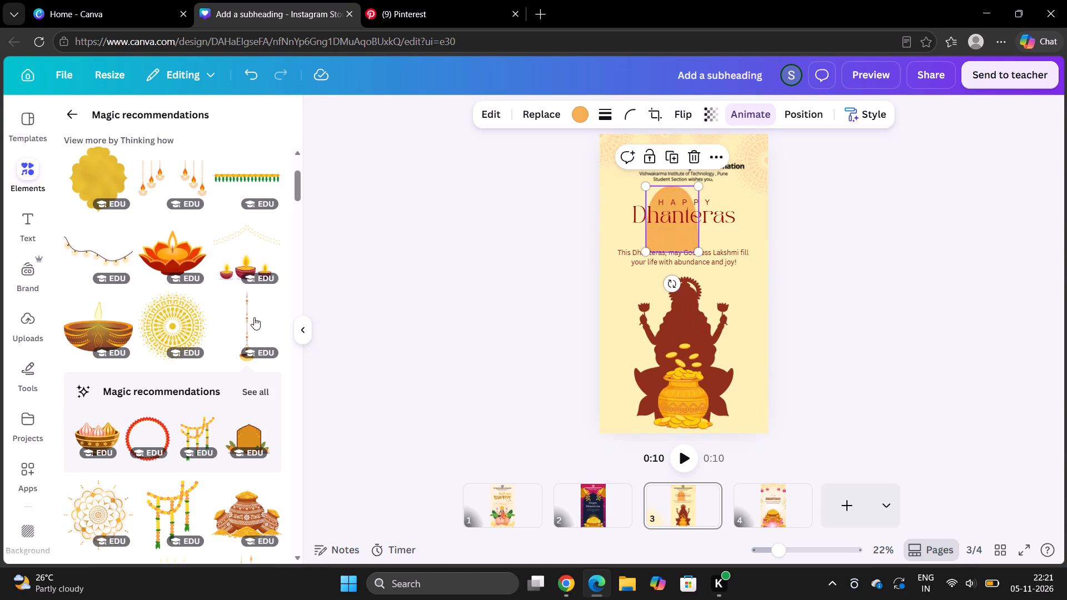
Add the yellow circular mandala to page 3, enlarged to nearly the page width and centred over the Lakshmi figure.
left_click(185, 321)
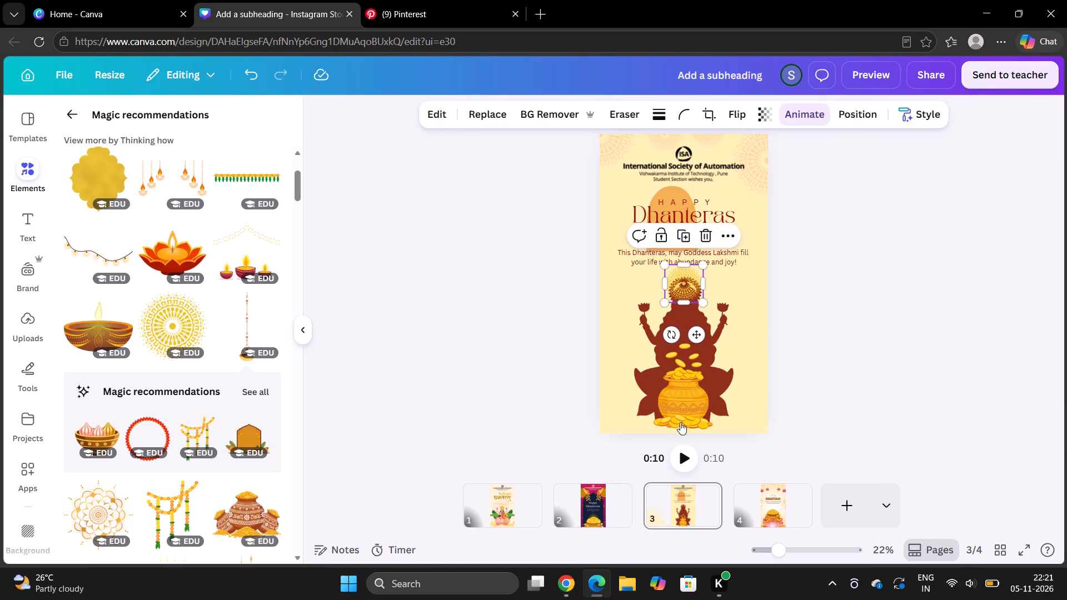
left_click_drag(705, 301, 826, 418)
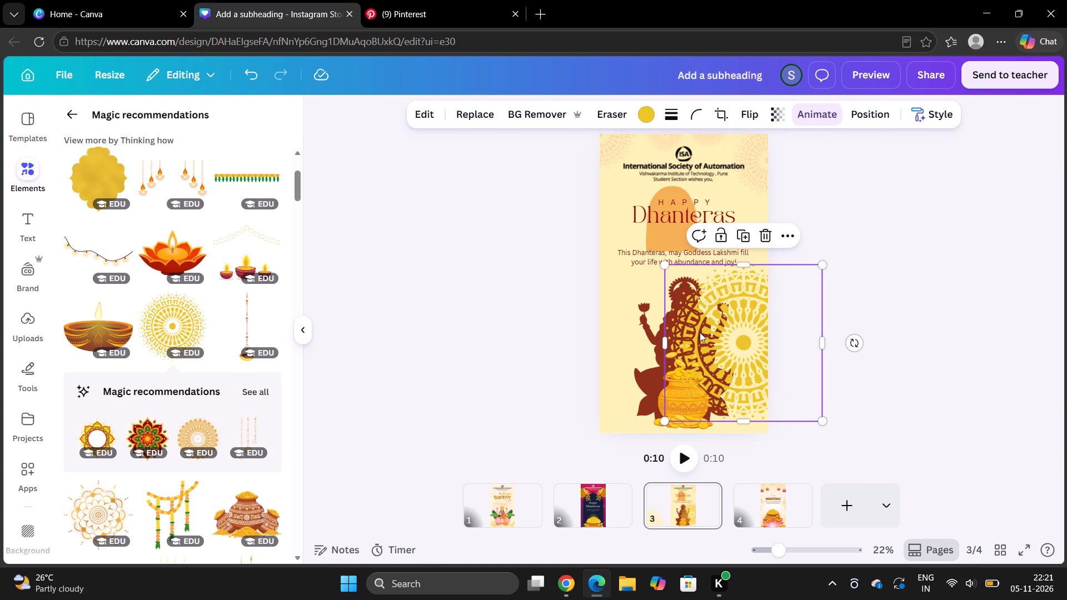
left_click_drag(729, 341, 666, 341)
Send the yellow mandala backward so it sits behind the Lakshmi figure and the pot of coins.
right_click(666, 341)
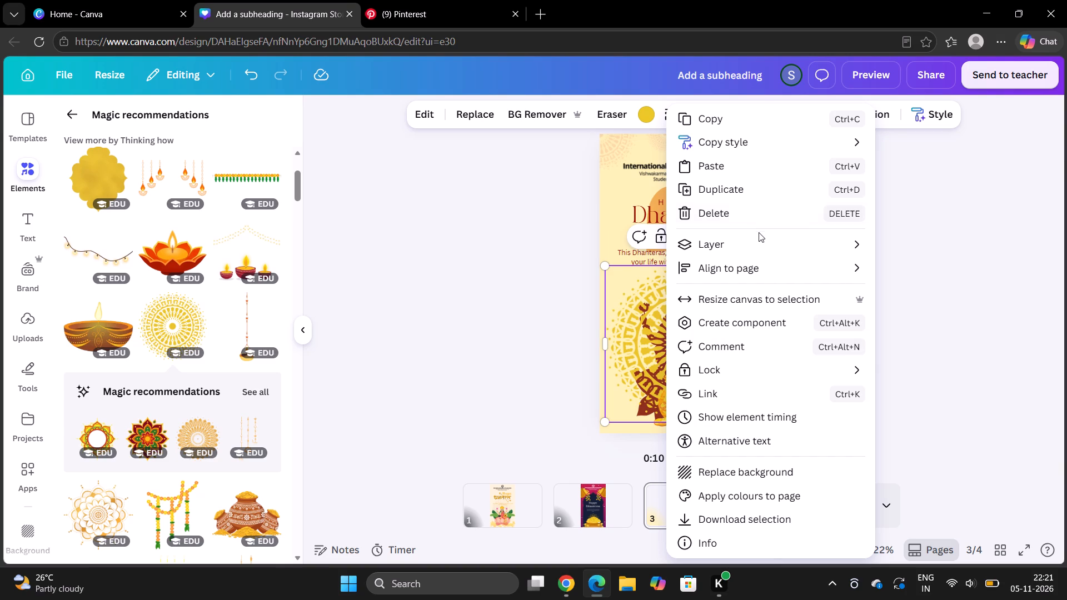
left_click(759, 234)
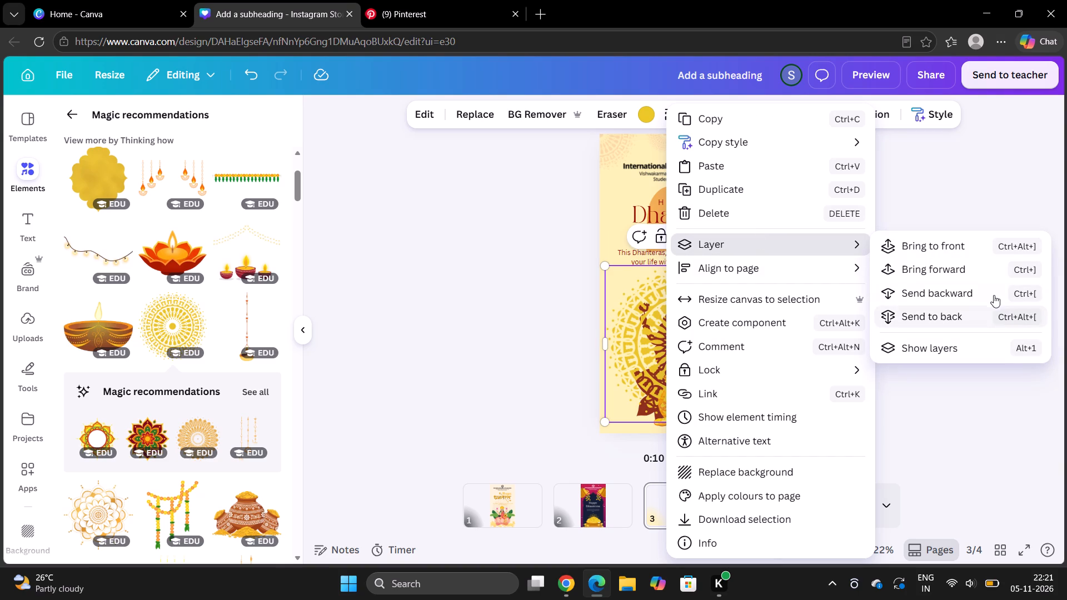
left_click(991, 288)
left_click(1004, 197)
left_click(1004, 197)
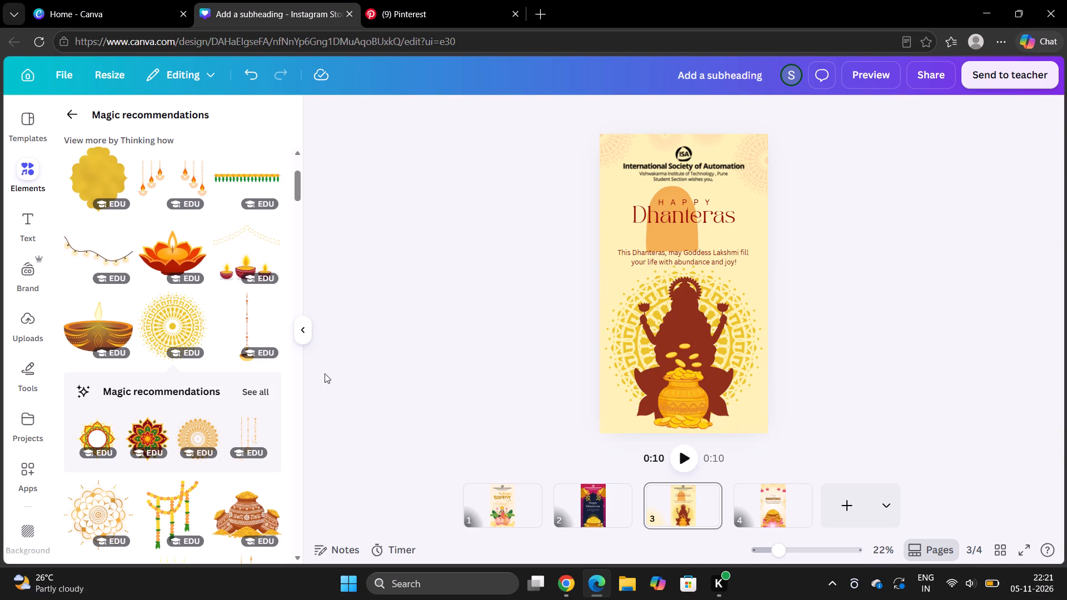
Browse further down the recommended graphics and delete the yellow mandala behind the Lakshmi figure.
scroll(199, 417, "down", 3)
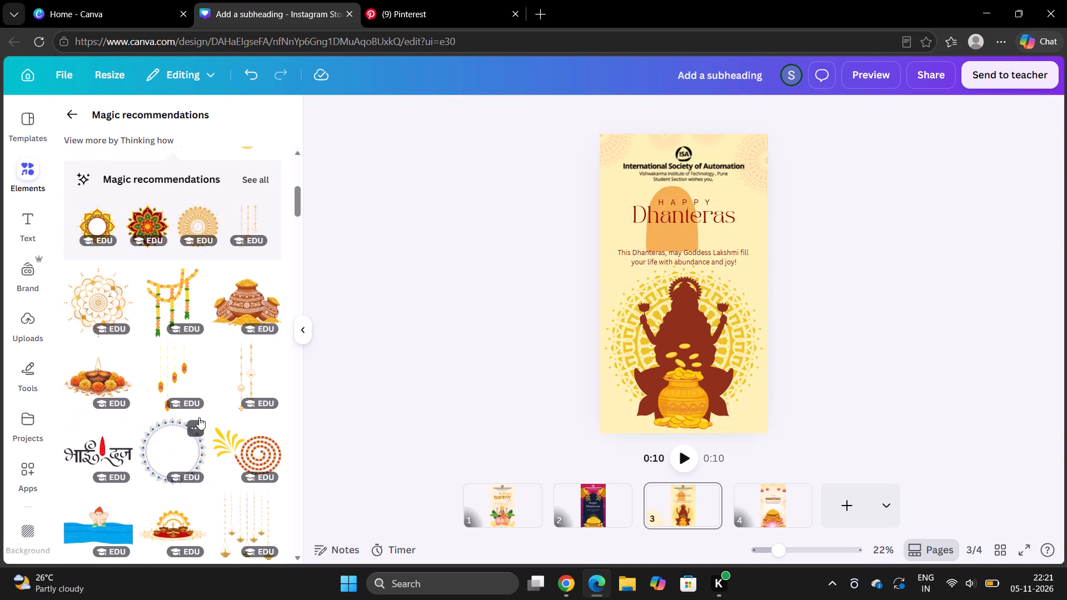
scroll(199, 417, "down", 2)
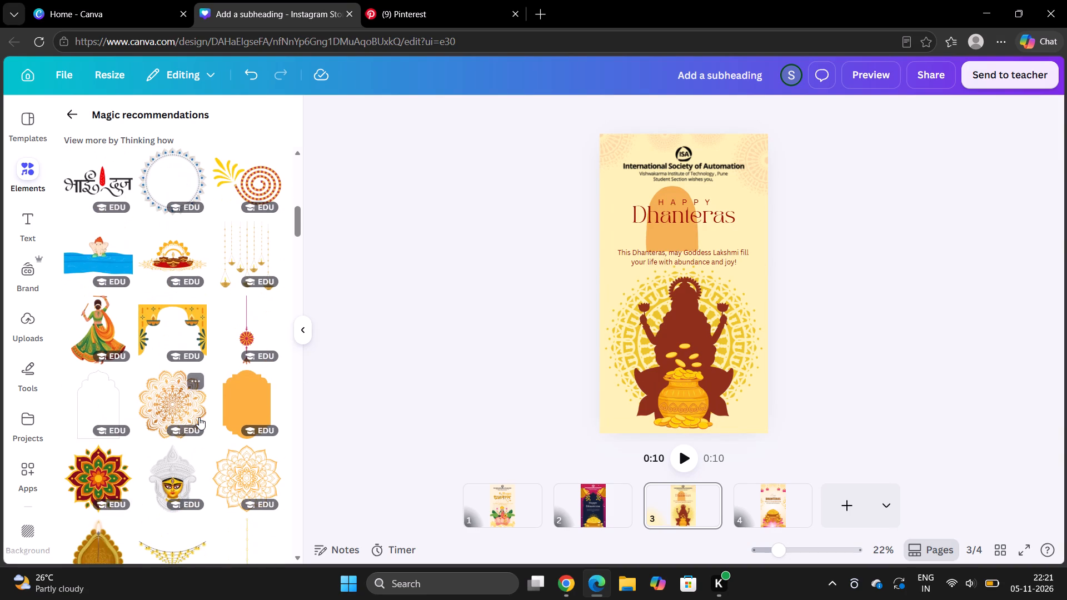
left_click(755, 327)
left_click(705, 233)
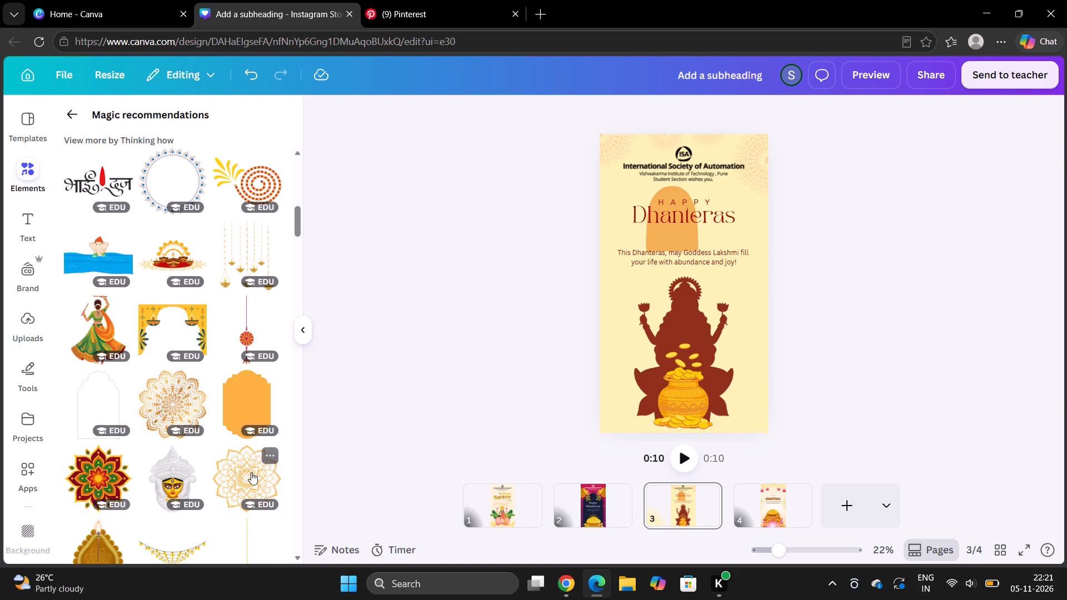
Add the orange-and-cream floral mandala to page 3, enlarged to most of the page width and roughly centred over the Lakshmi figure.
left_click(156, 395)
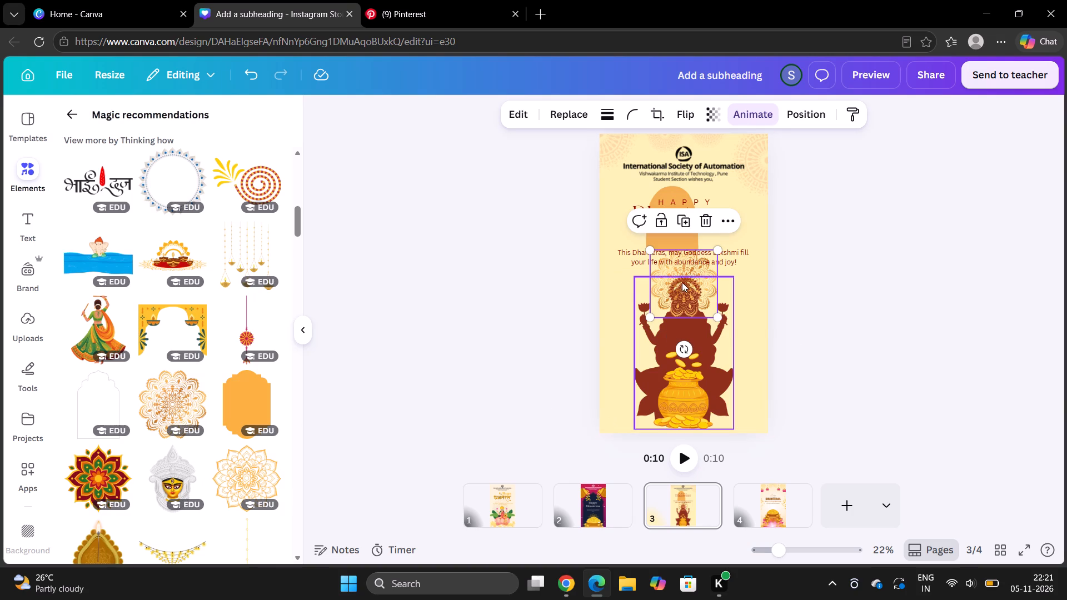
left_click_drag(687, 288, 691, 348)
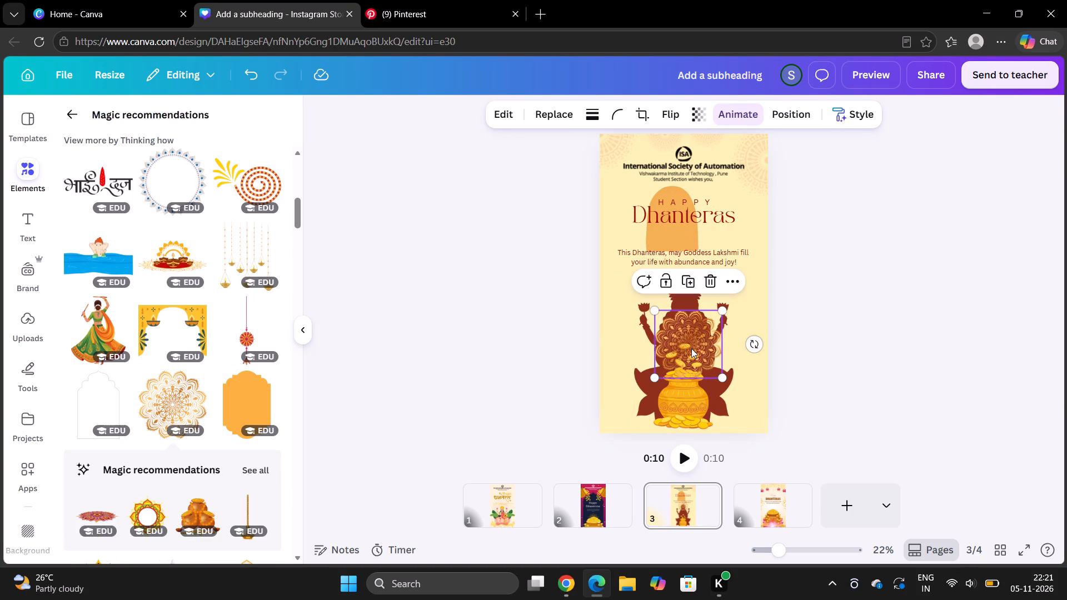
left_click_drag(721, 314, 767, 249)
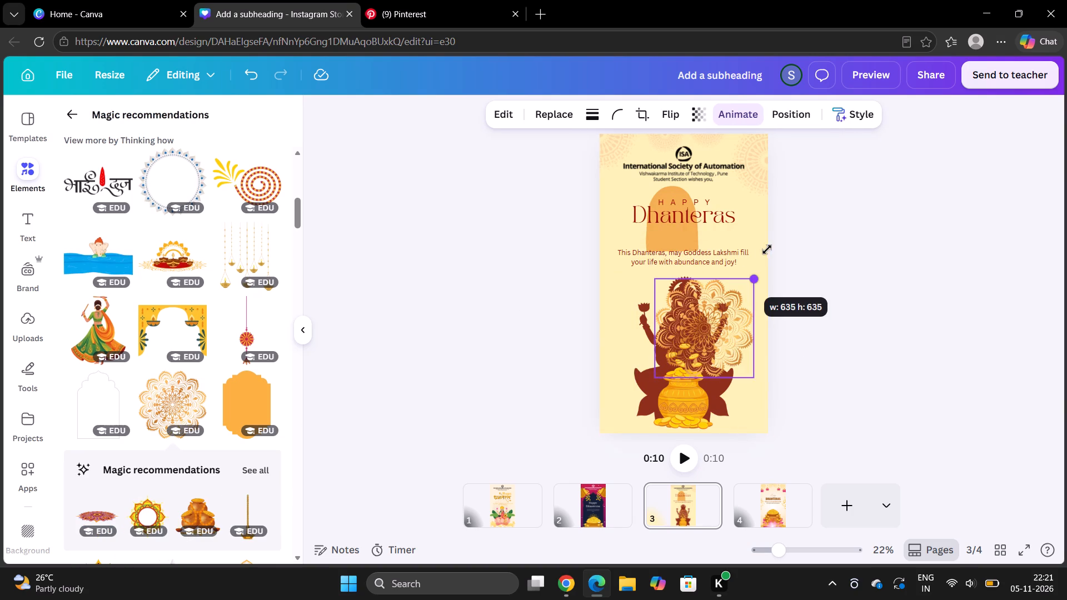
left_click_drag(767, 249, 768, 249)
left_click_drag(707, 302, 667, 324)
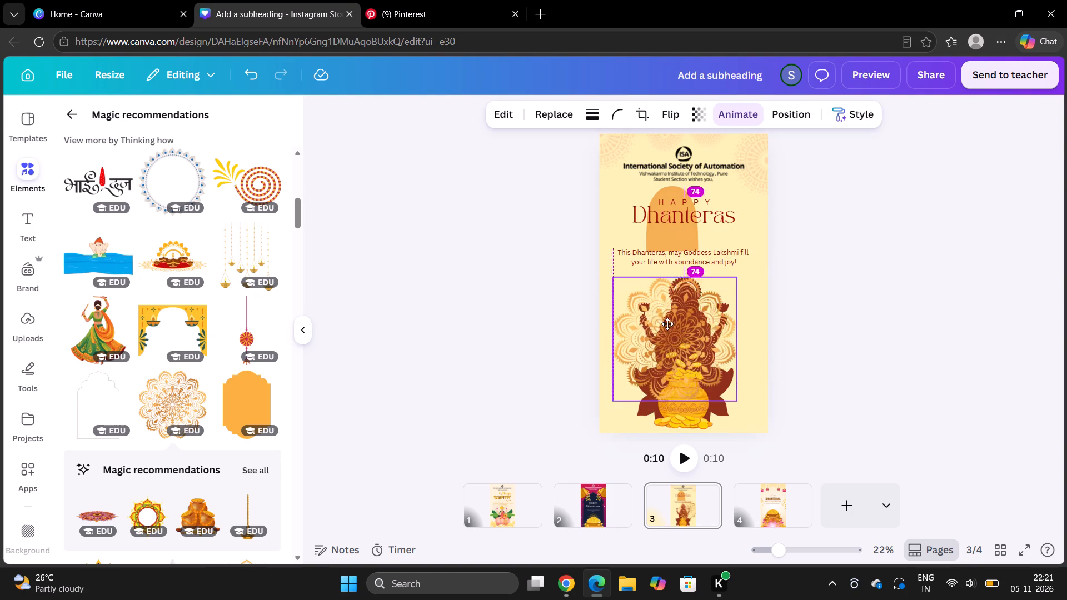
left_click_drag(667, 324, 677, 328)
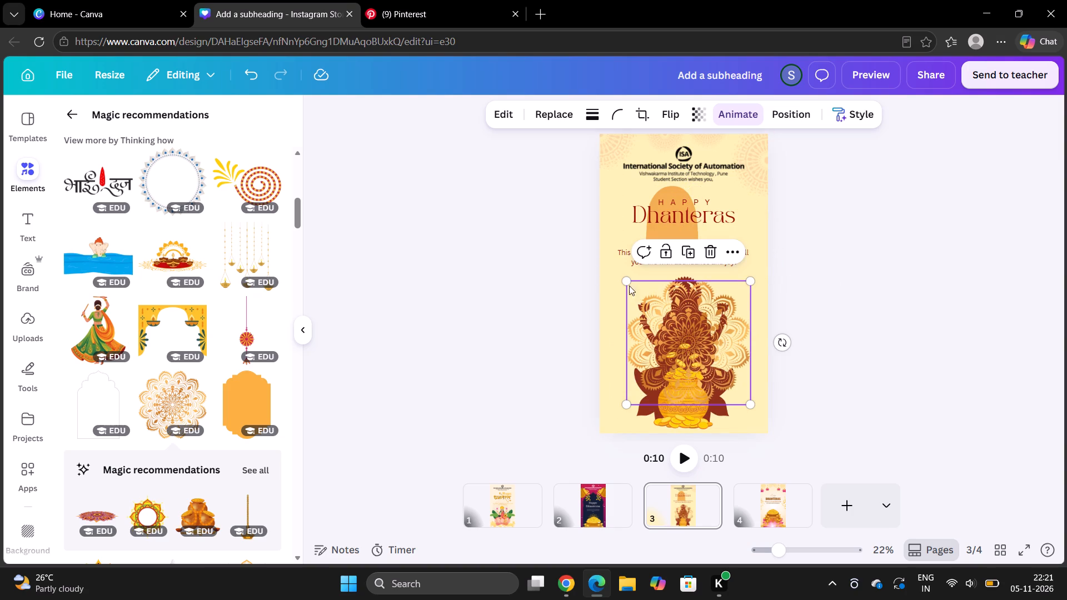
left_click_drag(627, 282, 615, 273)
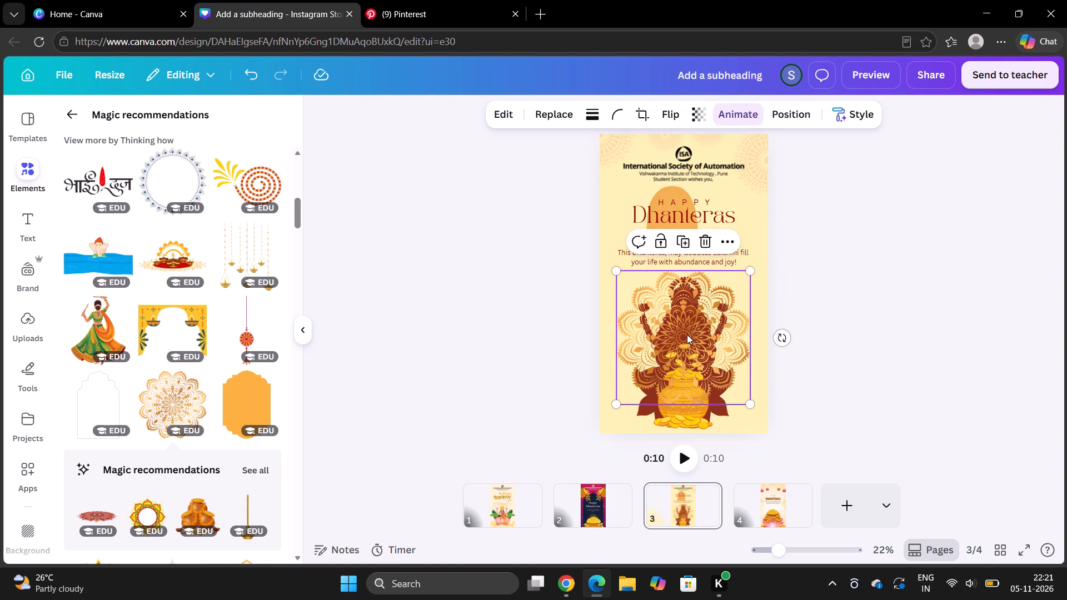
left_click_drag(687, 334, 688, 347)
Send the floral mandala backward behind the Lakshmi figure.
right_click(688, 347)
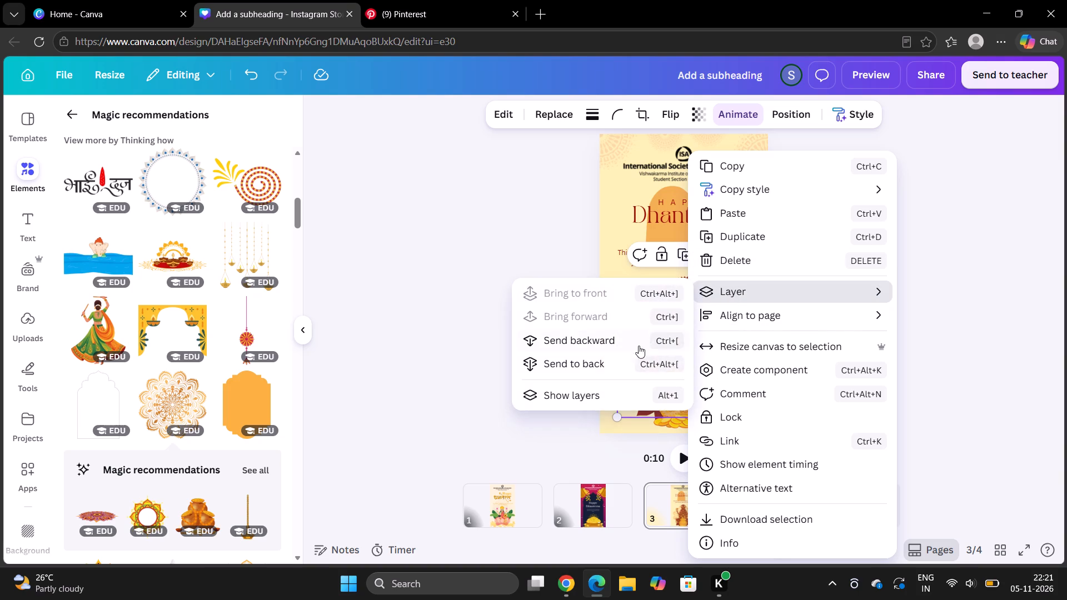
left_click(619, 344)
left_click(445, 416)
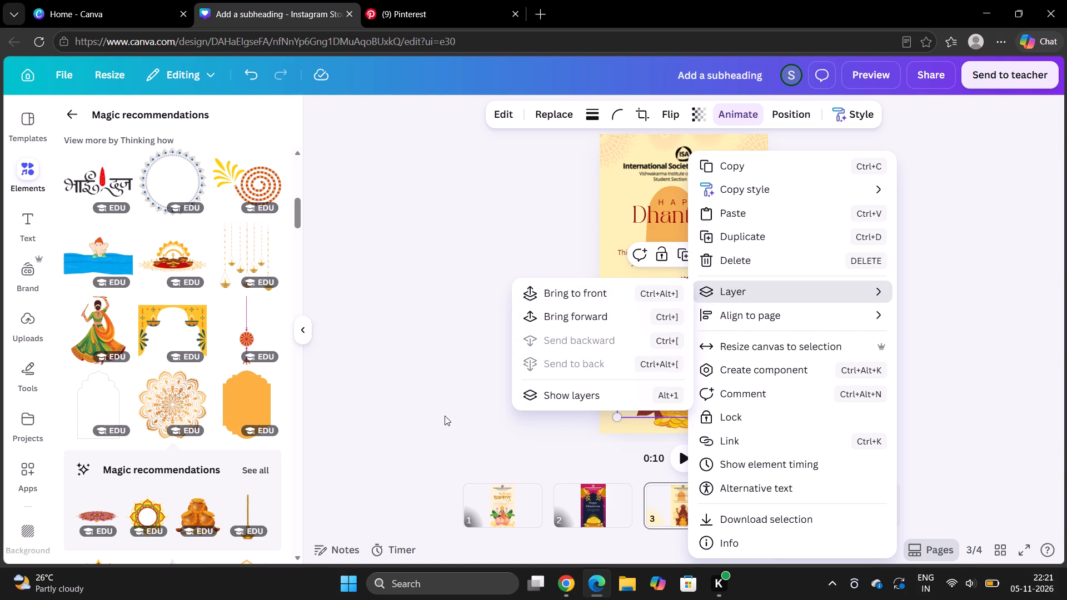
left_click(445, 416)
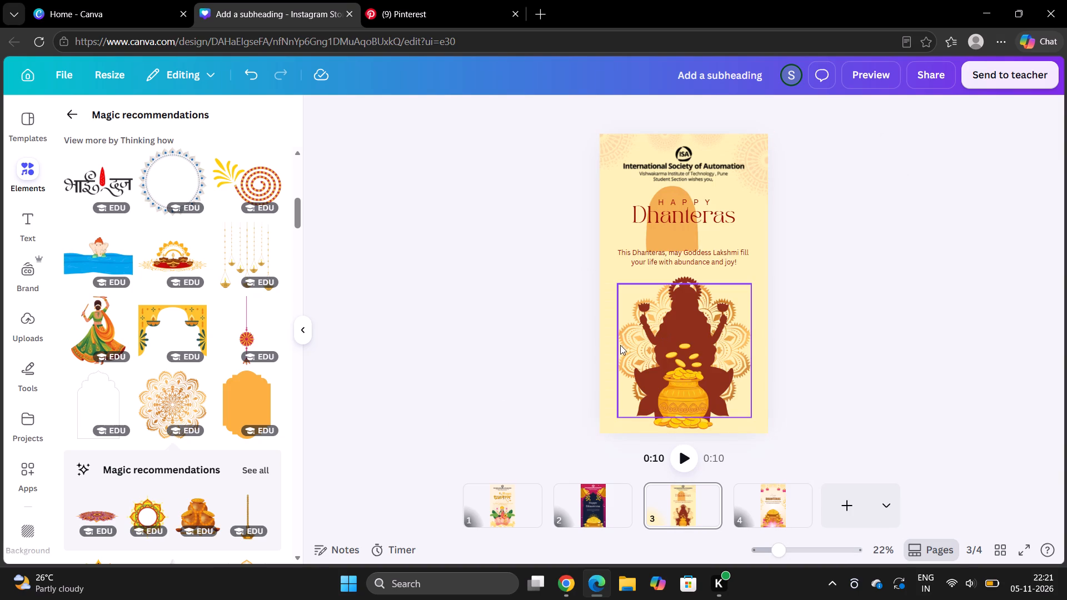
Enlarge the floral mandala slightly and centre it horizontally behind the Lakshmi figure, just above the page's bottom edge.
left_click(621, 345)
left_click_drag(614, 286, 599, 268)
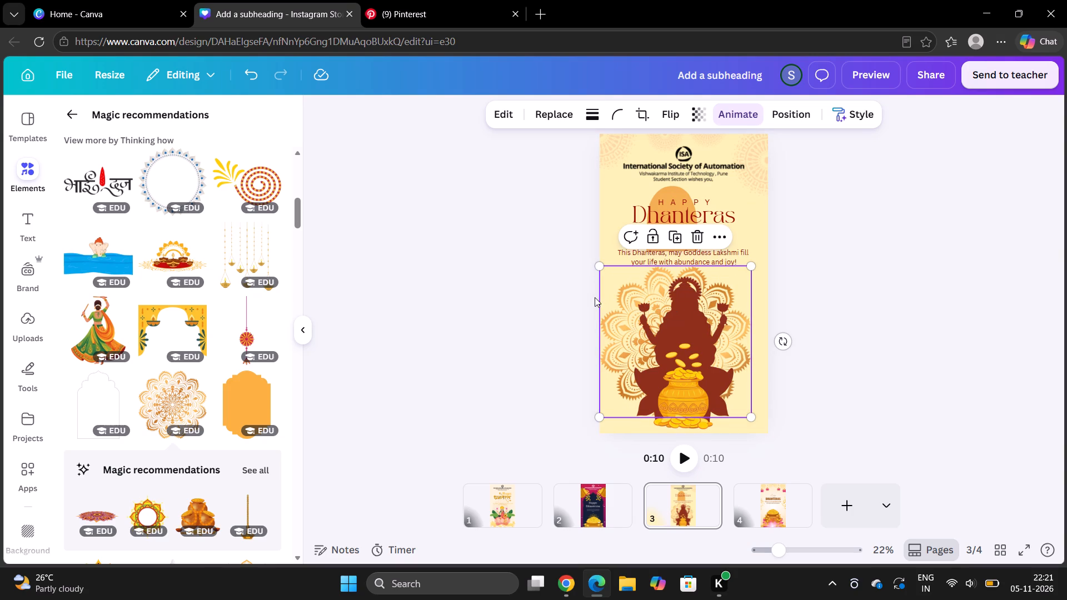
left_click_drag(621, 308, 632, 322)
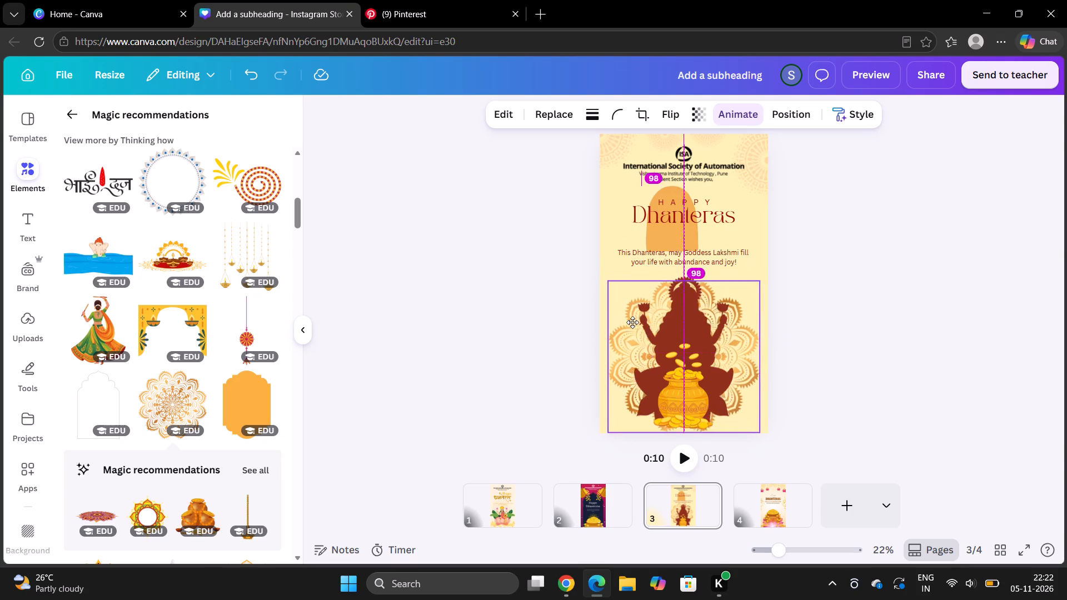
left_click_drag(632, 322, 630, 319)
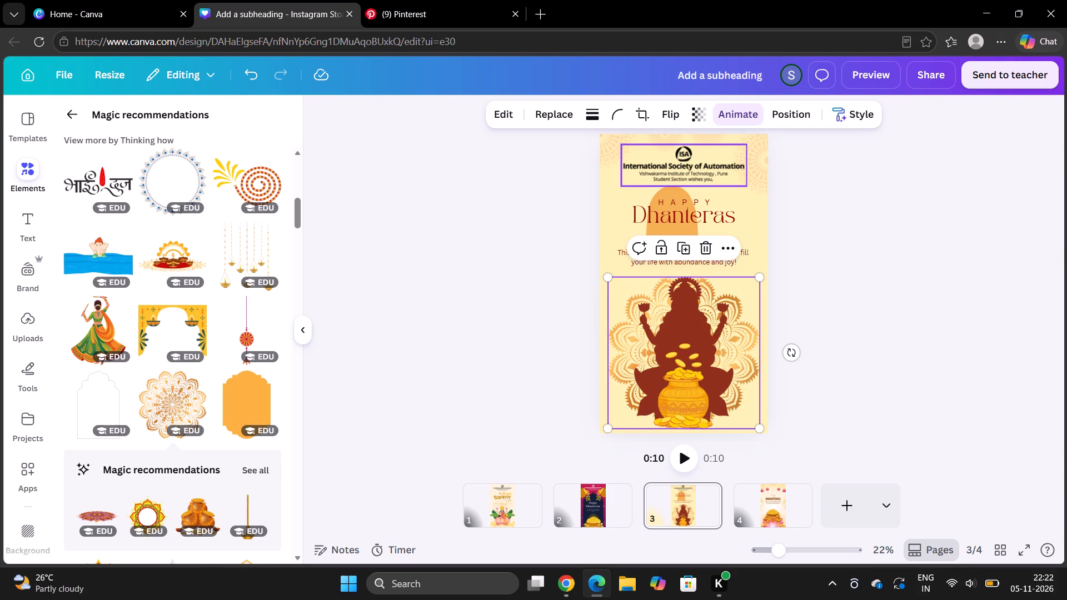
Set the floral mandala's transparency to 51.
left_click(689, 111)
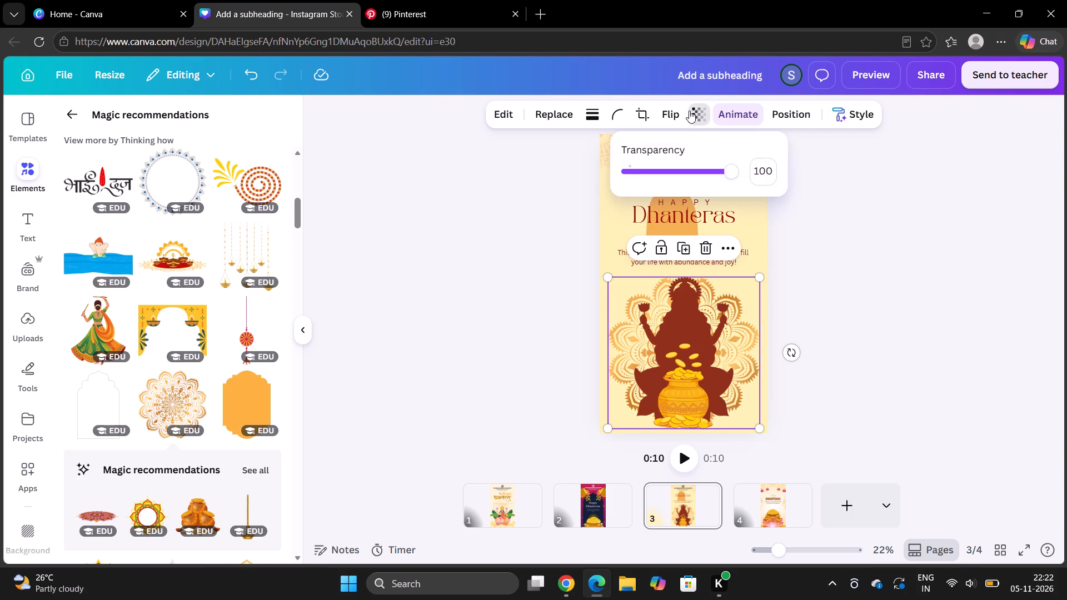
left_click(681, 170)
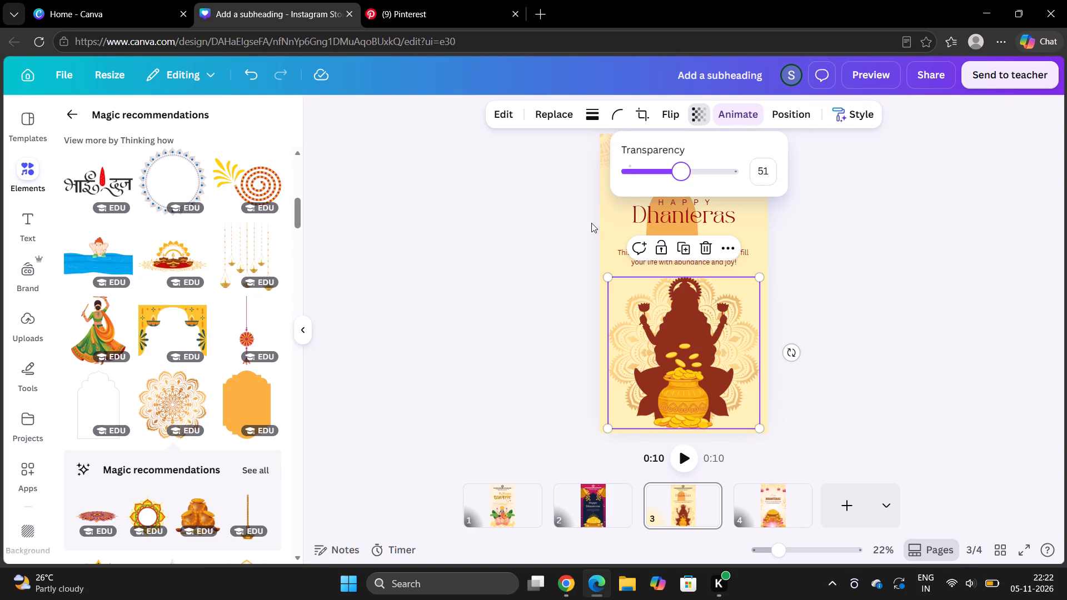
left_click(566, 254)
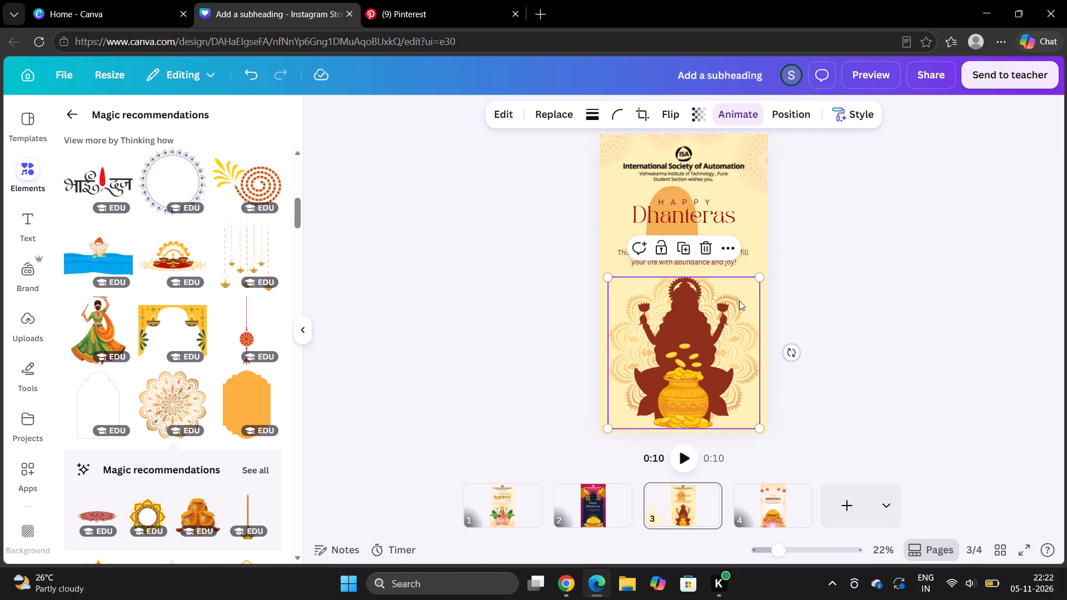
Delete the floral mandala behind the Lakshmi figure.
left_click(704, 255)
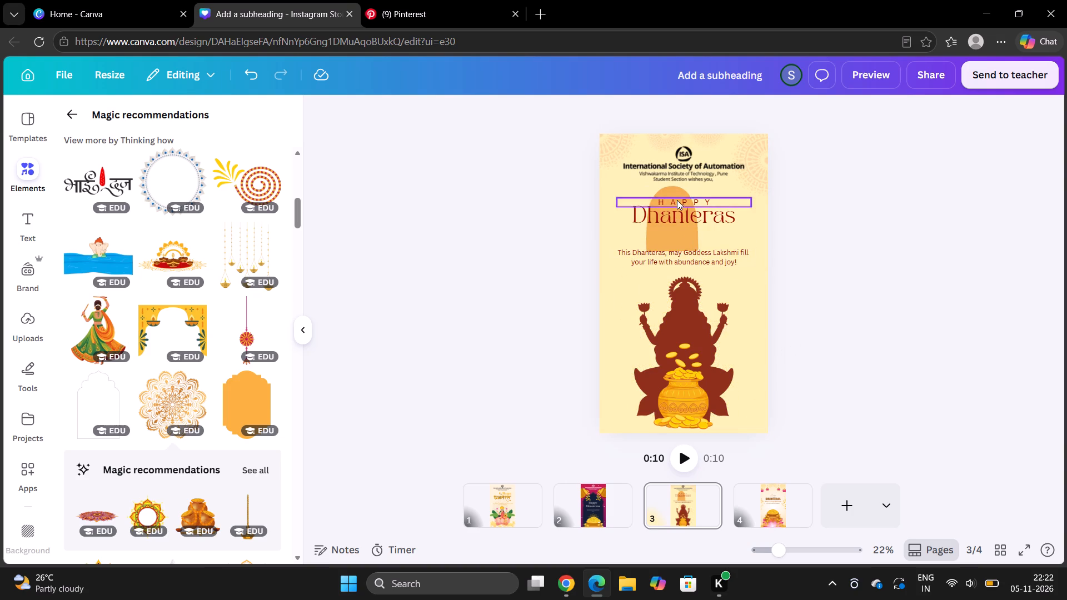
Move the orange arch on page 3 behind the Lakshmi figure, enlarge it to frame her, and centre it horizontally on the page.
left_click_drag(674, 193, 683, 324)
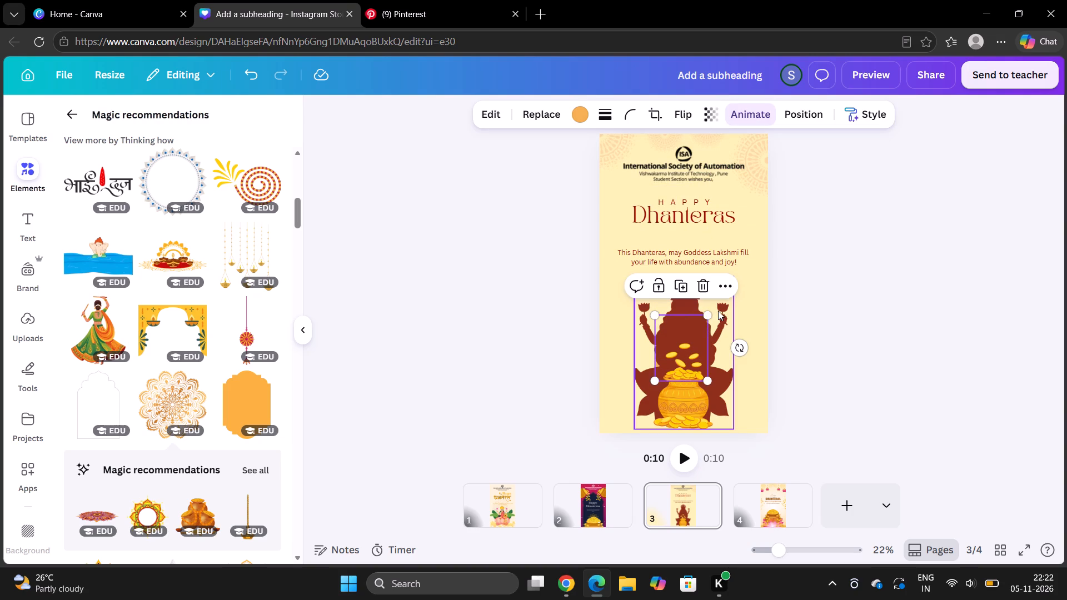
right_click_drag(709, 311, 746, 259)
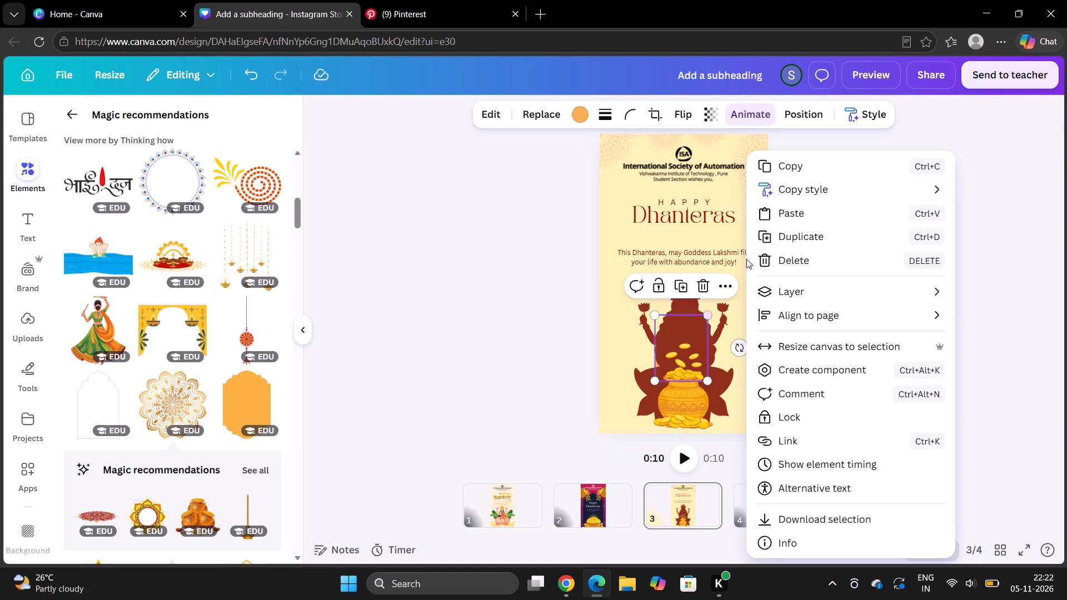
left_click(708, 314)
left_click_drag(708, 314, 804, 244)
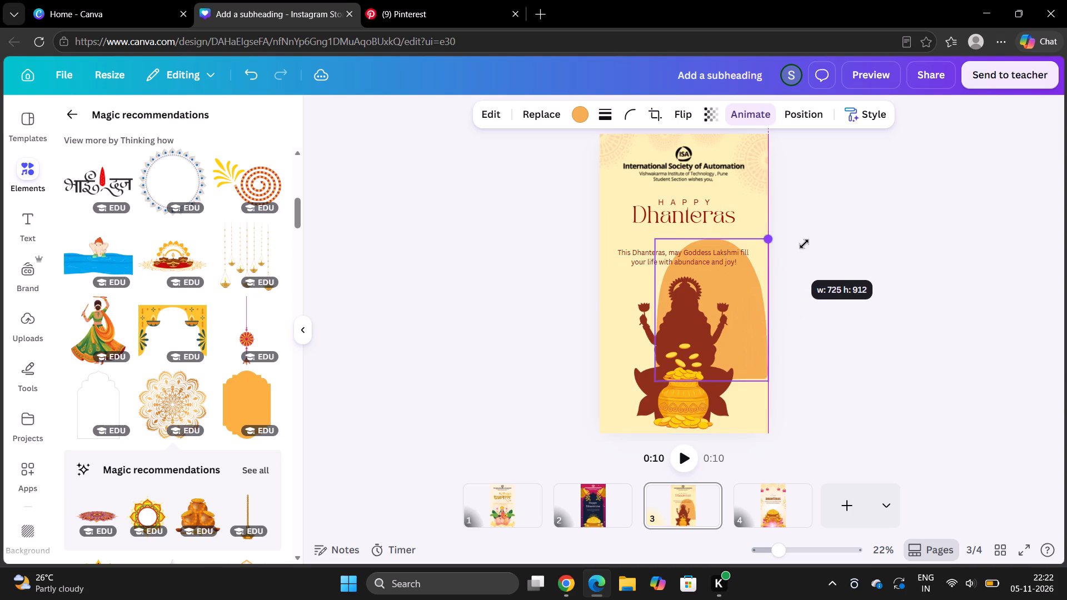
left_click_drag(804, 244, 809, 242)
left_click_drag(725, 283, 688, 318)
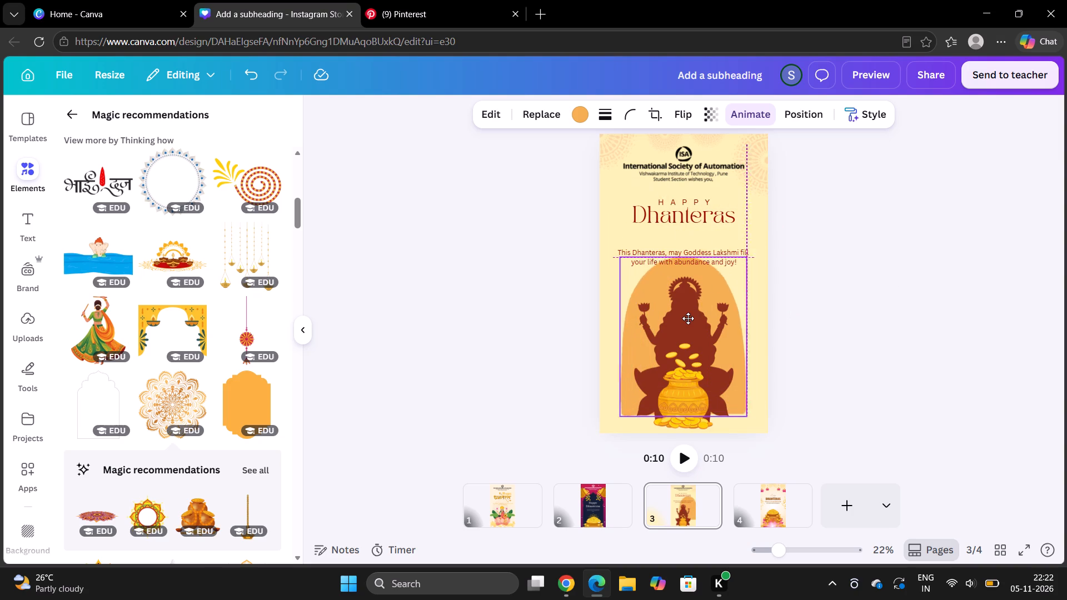
left_click_drag(688, 318, 691, 333)
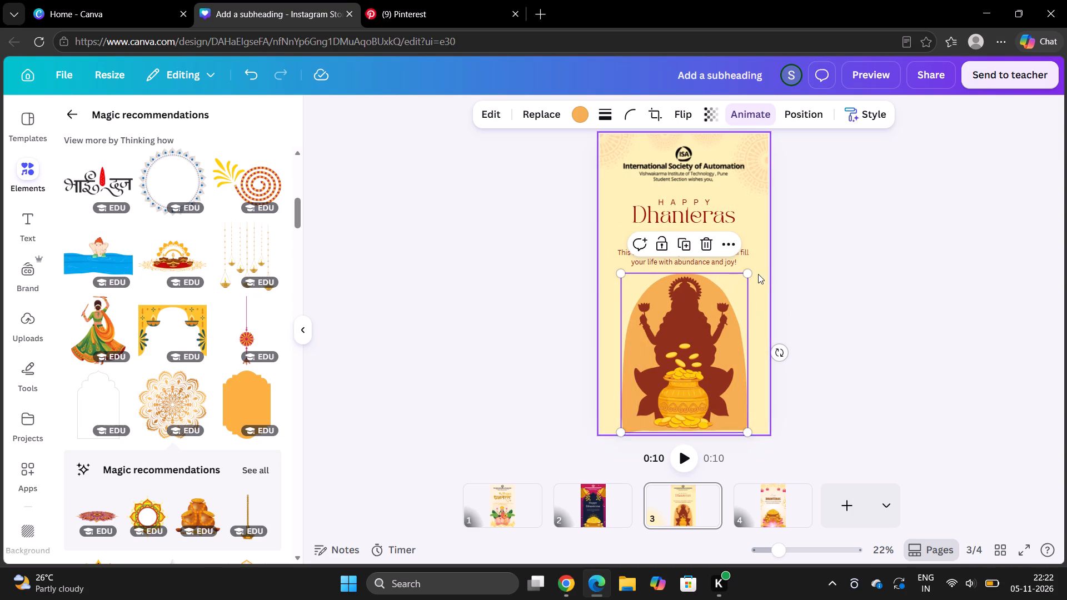
left_click_drag(749, 273, 760, 267)
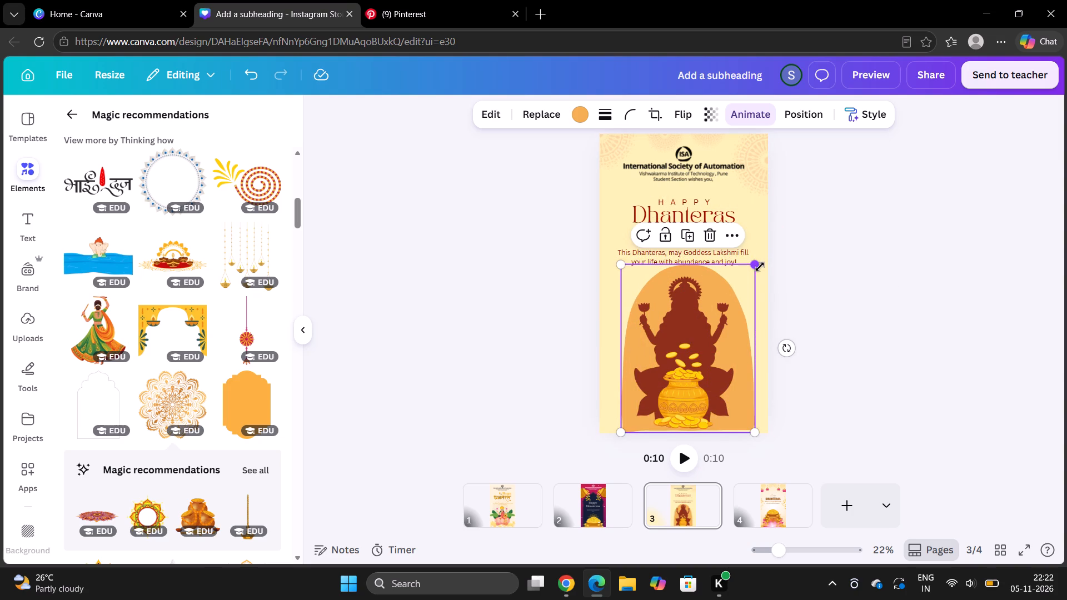
right_click(735, 289)
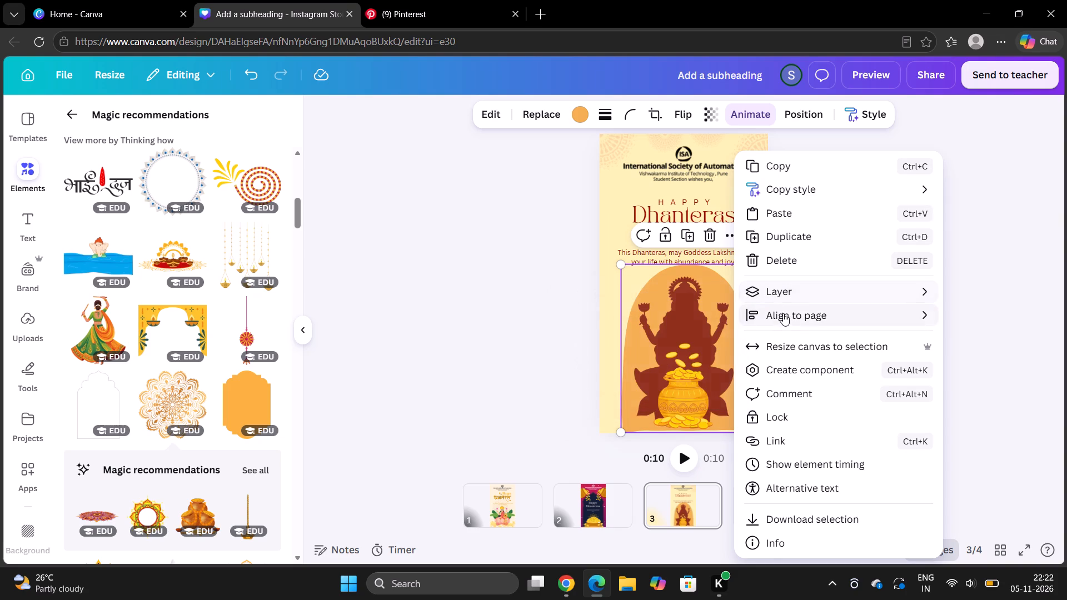
left_click(962, 332)
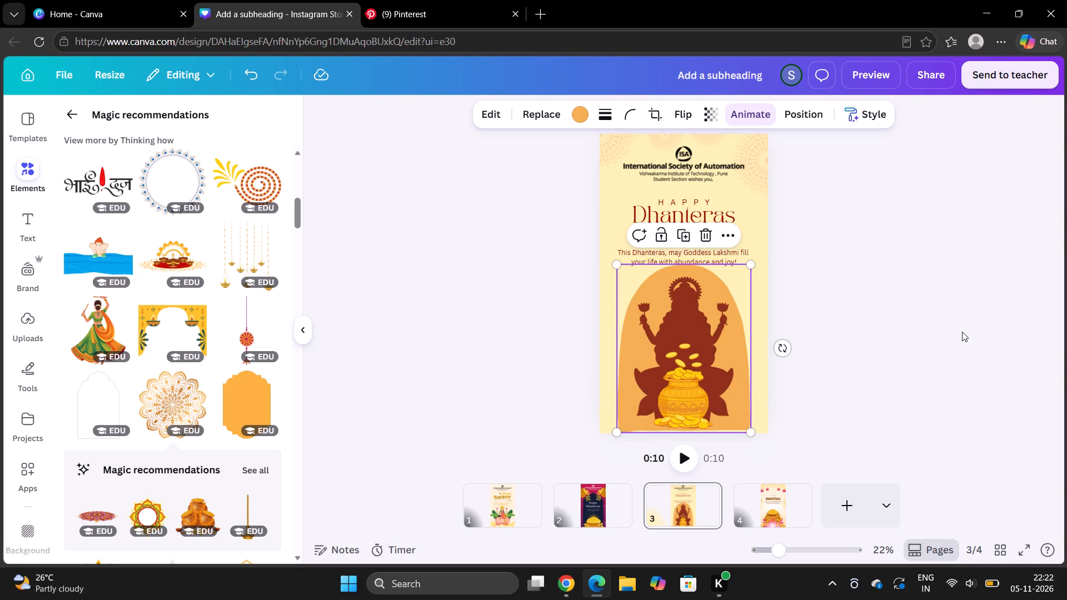
left_click(962, 332)
left_click(962, 332)
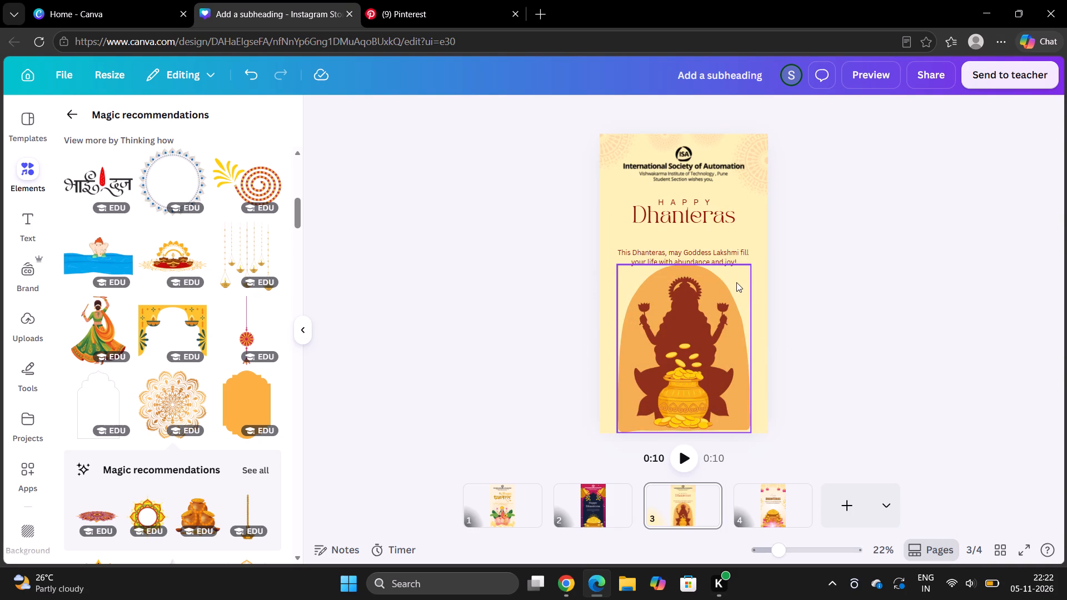
Lower the orange arch slightly so it clears the greeting message, keeping it horizontally centred on the page.
left_click_drag(736, 282, 738, 286)
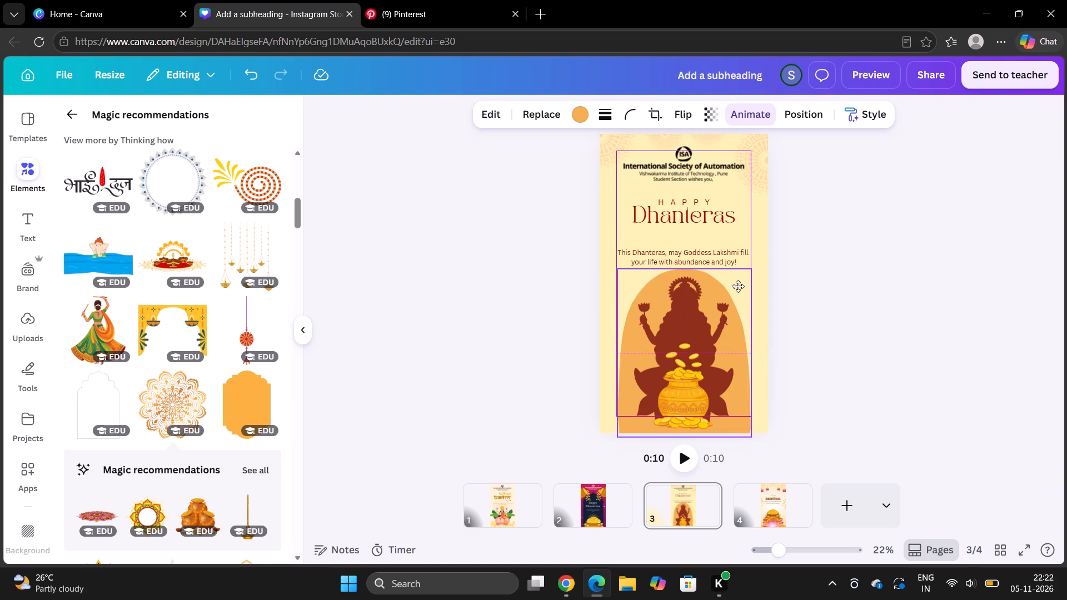
left_click_drag(738, 286, 737, 288)
left_click_drag(737, 288, 737, 289)
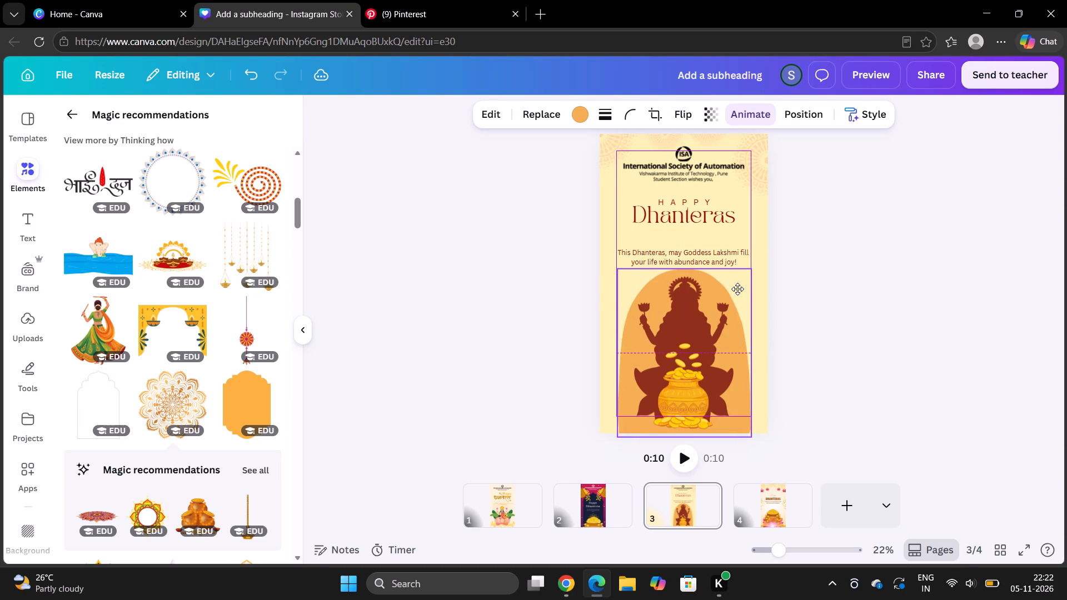
left_click_drag(737, 289, 738, 289)
right_click(738, 289)
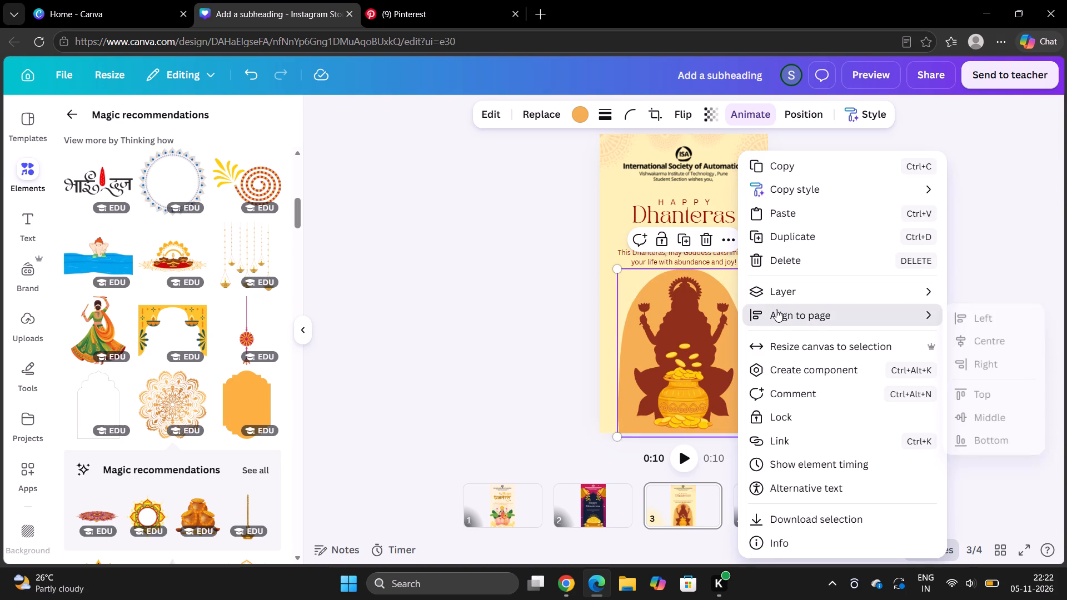
left_click(965, 345)
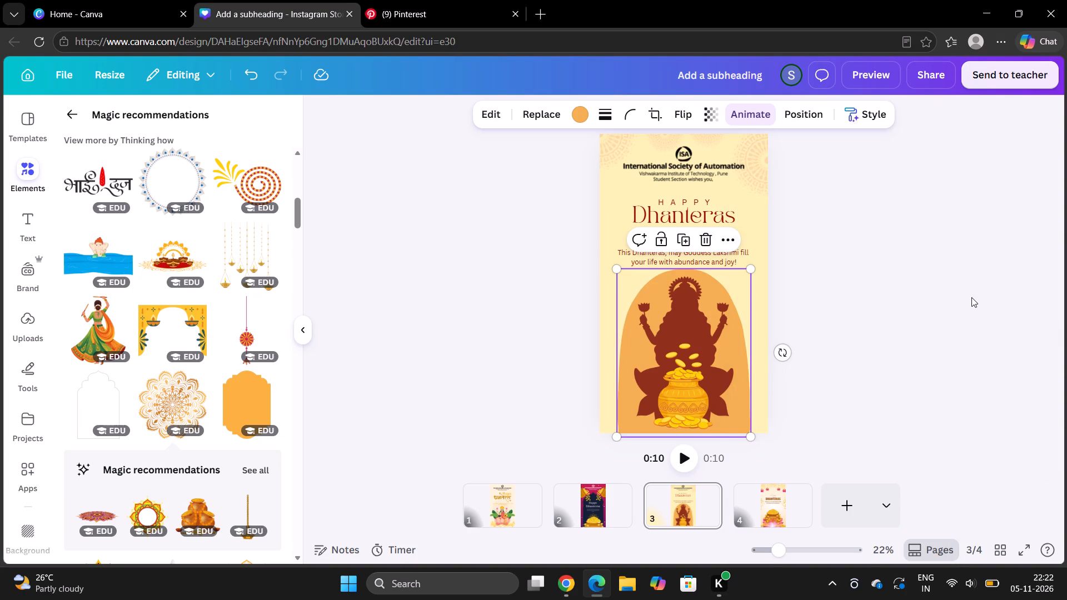
left_click(971, 297)
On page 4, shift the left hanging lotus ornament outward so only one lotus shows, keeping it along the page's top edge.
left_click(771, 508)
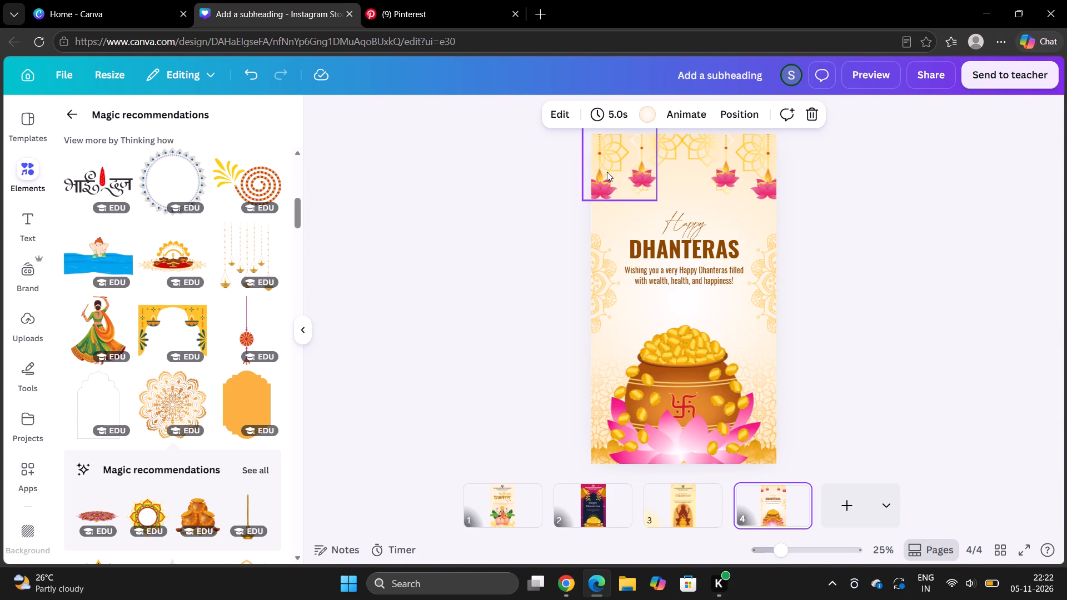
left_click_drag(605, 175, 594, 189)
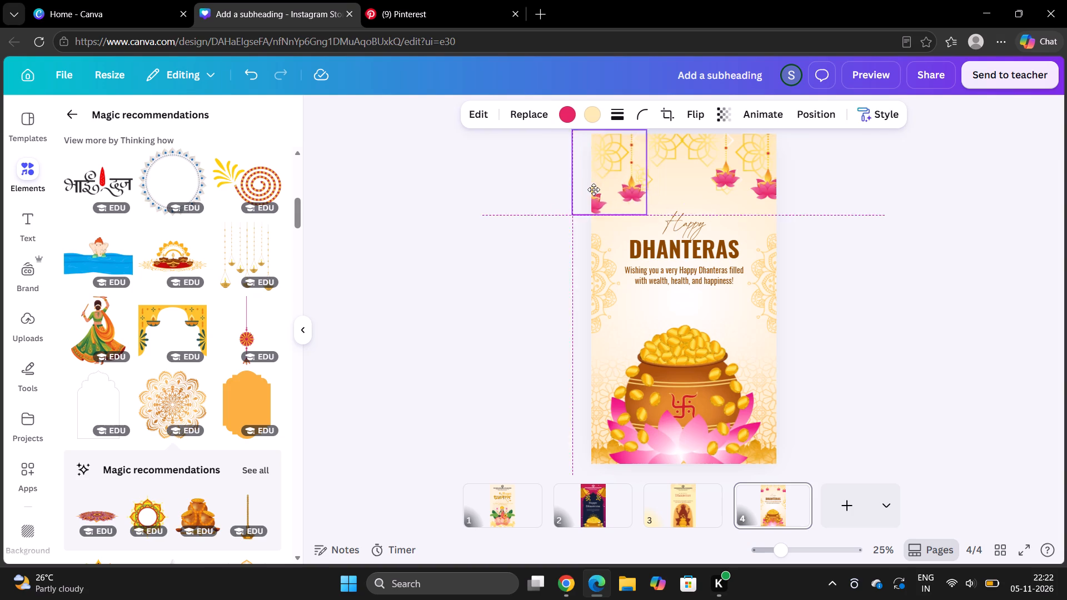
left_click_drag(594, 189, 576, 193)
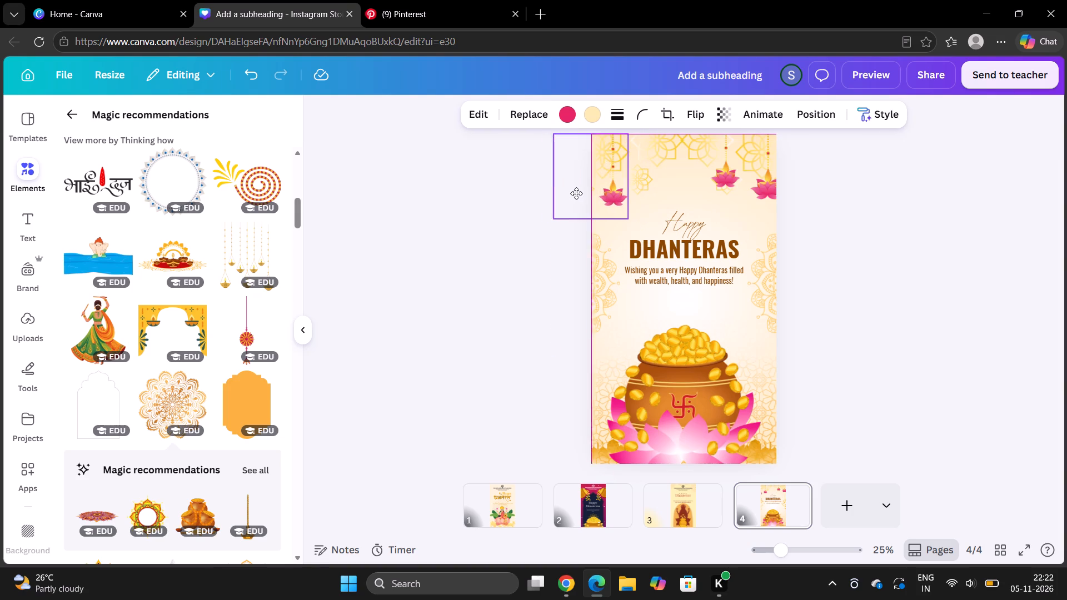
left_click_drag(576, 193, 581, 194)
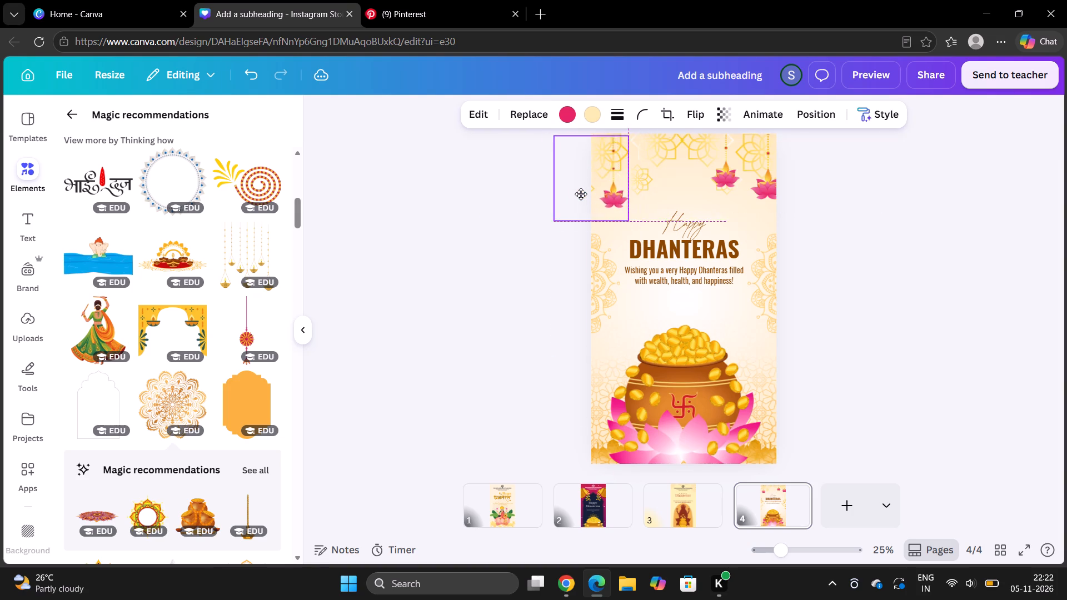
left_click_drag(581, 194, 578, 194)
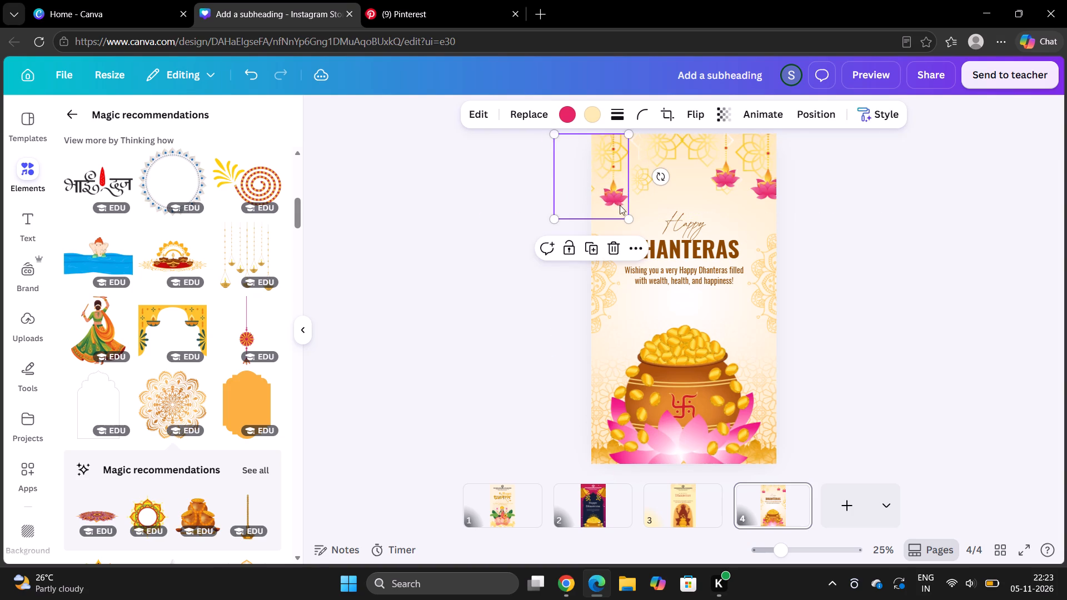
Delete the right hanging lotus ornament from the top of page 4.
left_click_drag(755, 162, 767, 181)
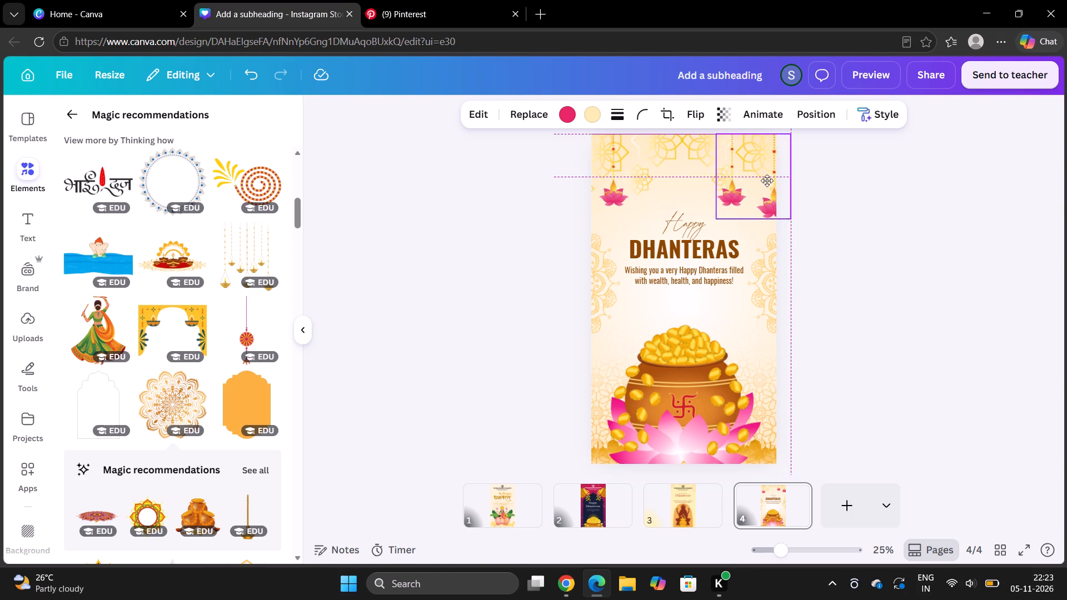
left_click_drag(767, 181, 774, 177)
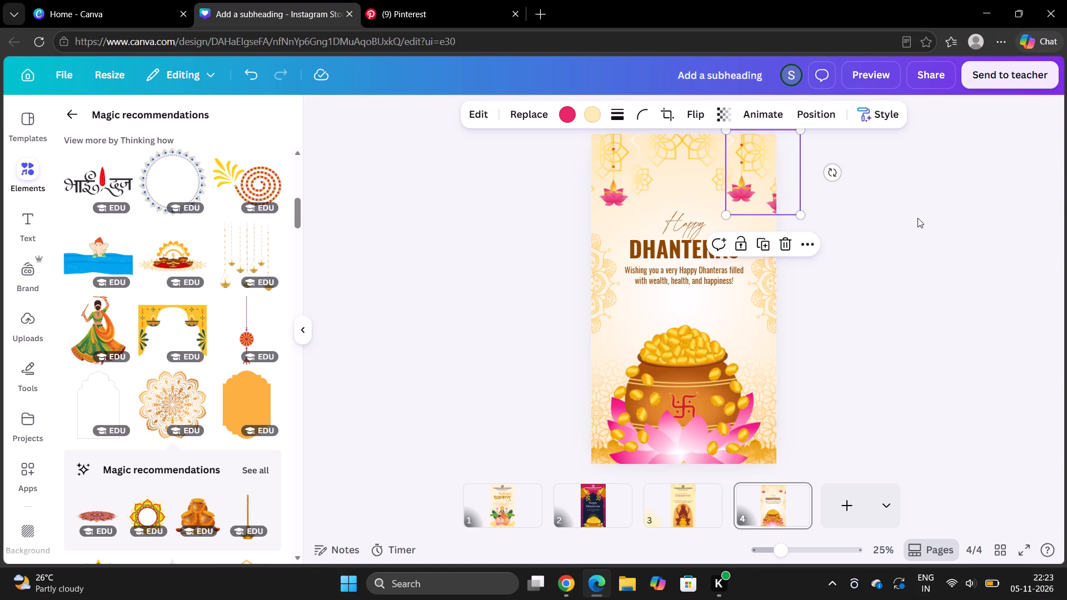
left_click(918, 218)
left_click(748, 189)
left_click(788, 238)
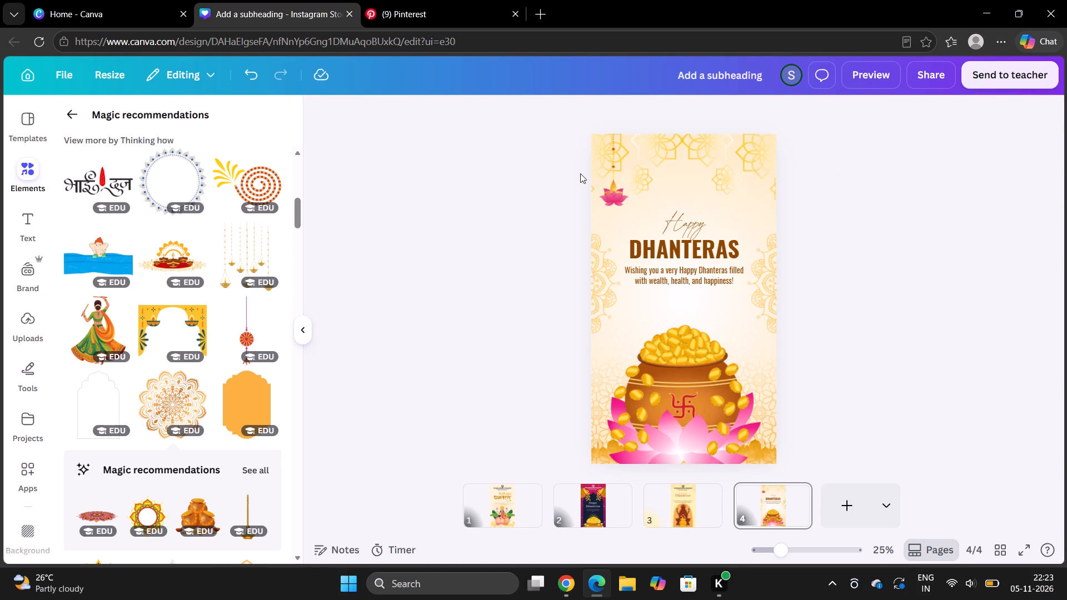
Delete page 4, the Dhanteras design with the coin pot on a pink lotus.
left_click(797, 497)
left_click(846, 227)
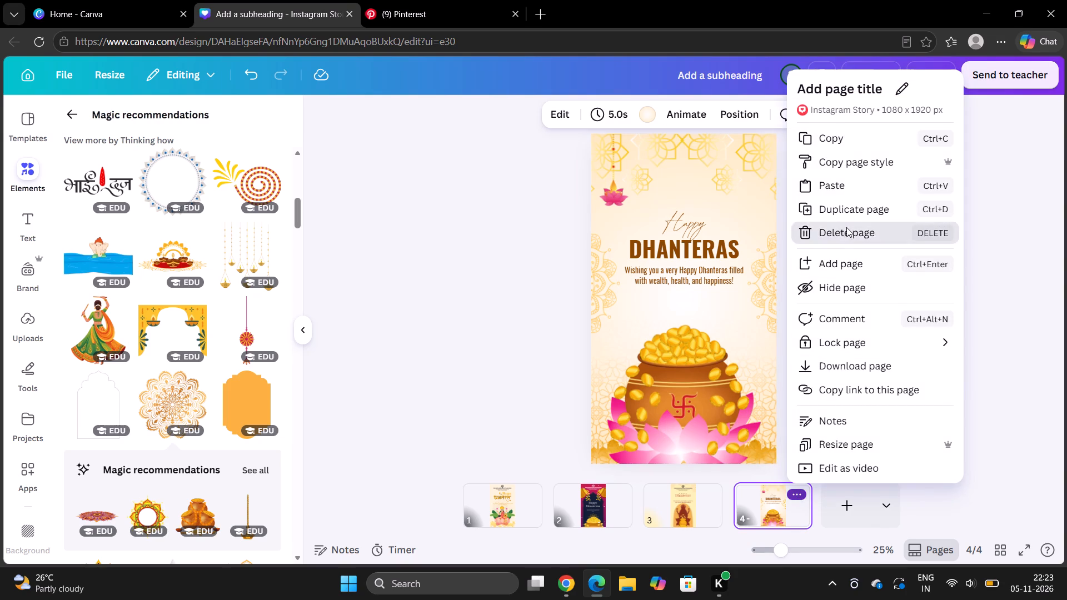
Check the three remaining story pages in turn and return to page 1.
left_click(577, 518)
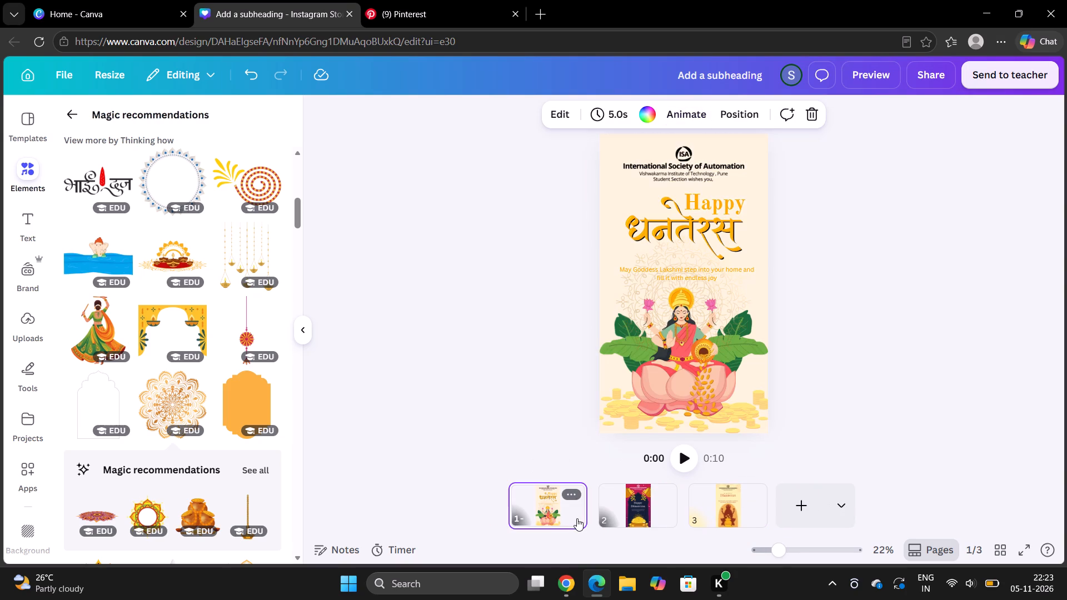
left_click(637, 511)
left_click(725, 499)
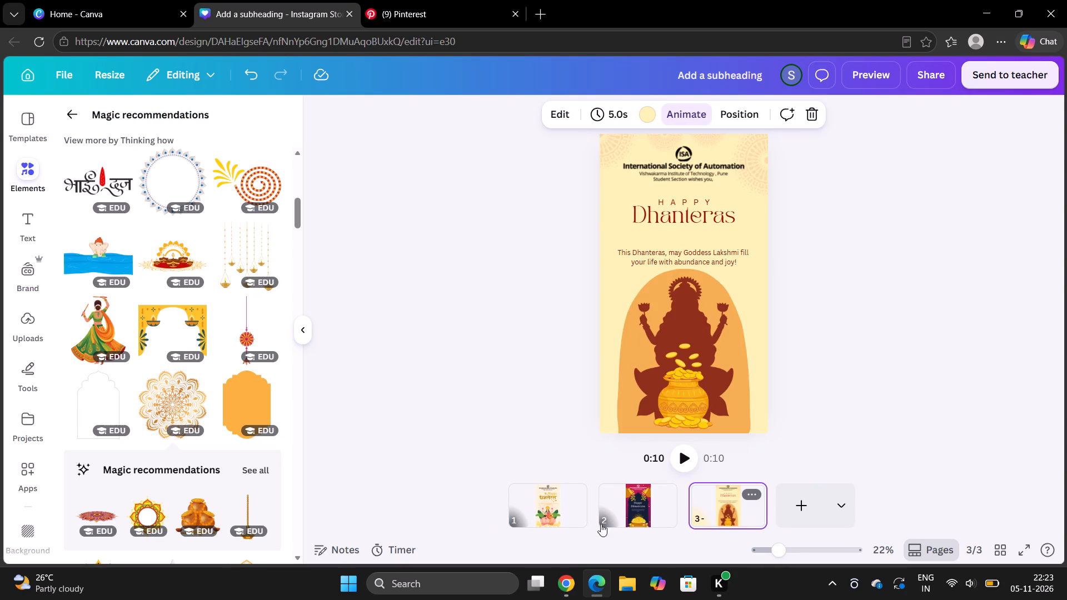
left_click(547, 516)
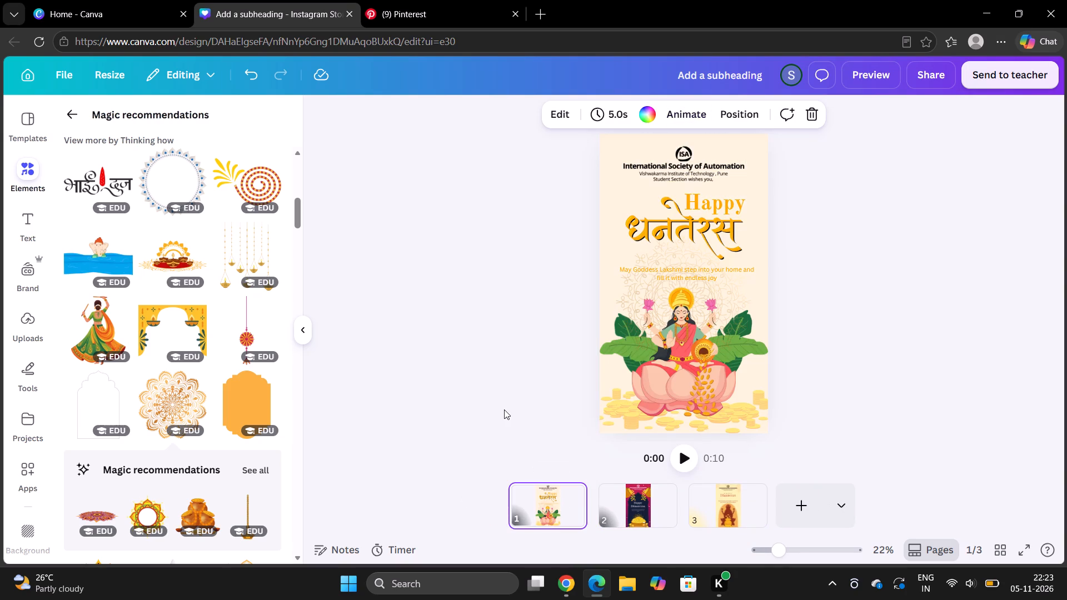
left_click(504, 409)
Rename the design as dhanteras.
left_click(749, 74)
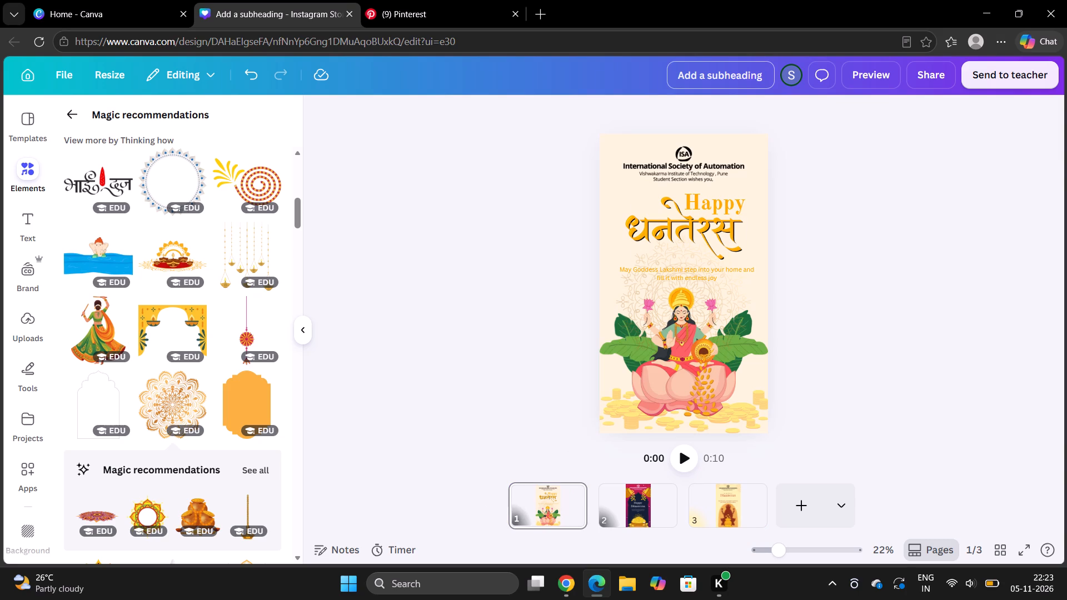
key("Right")
key("Right")
key("Right")
key("Right")
key("Right")
key("Right")
key("Right")
key("Right")
key("Right")
key("ctrl+a")
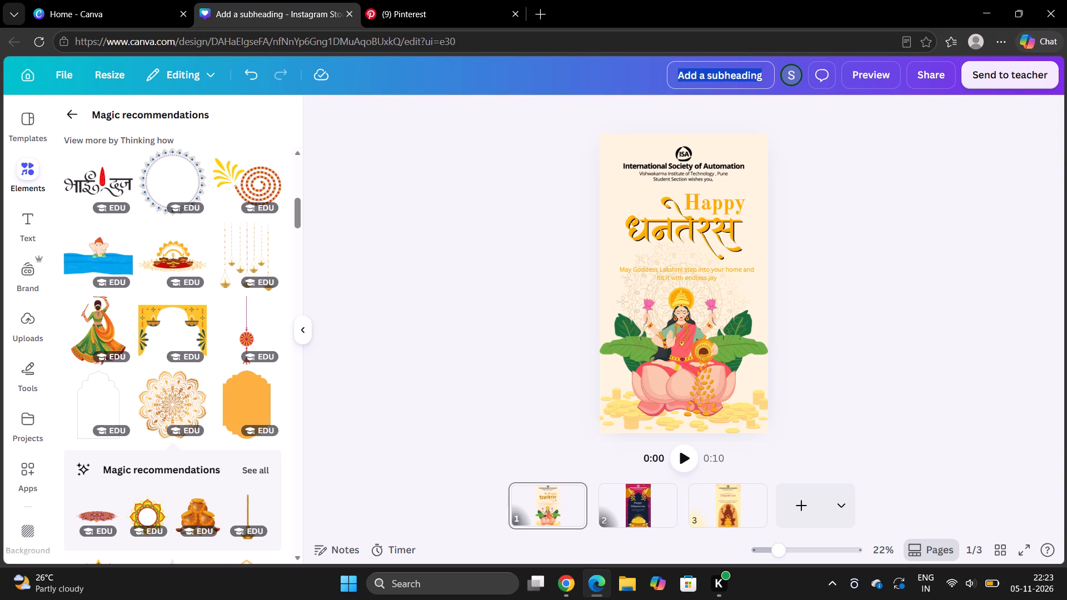
key("BackSpace")
type("dh")
key("a")
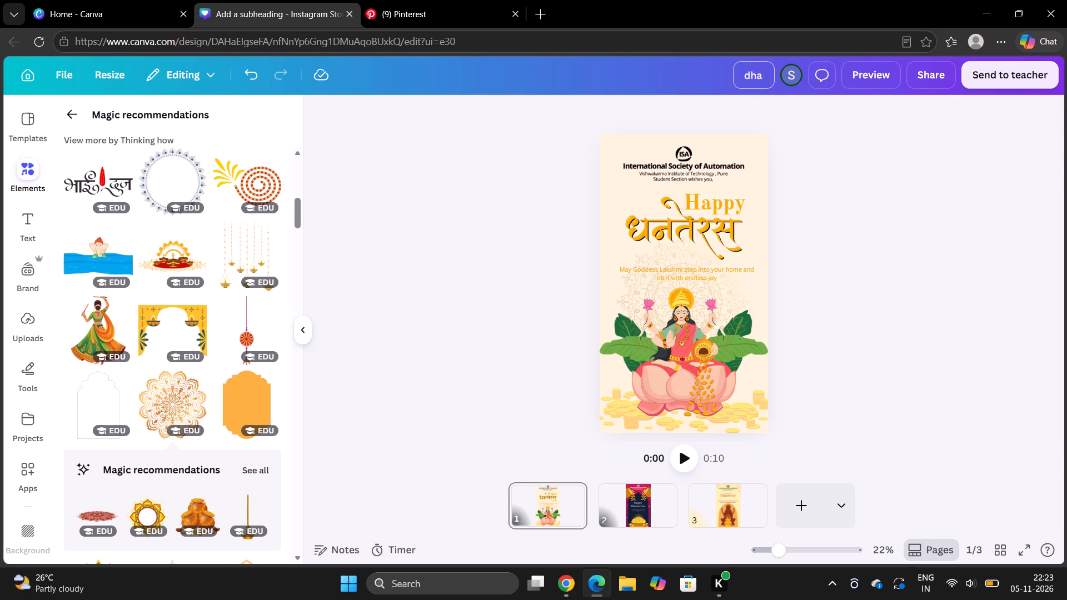
key("n")
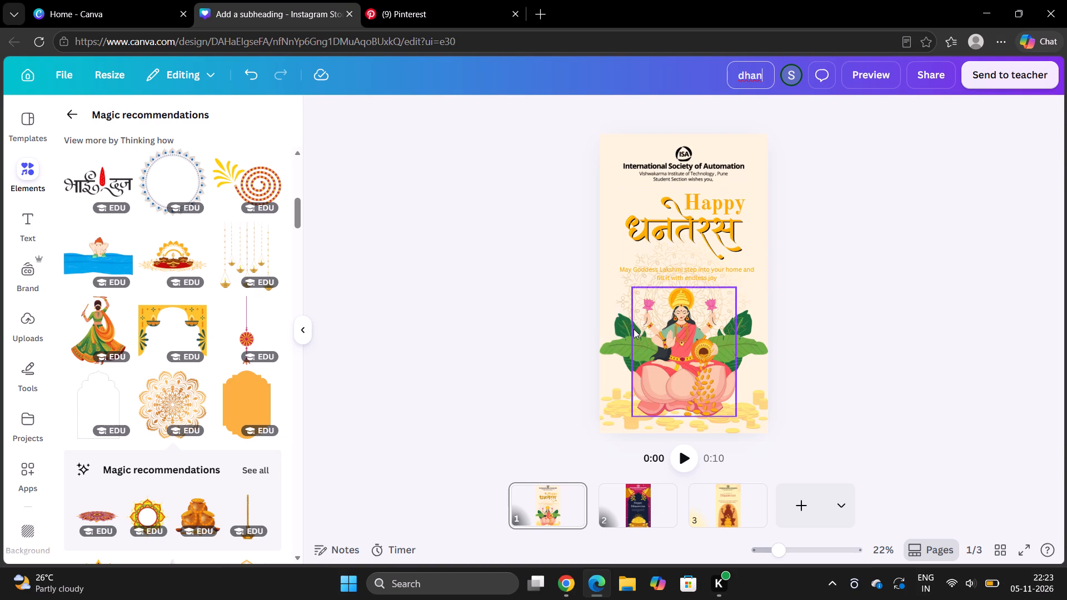
left_click(658, 523)
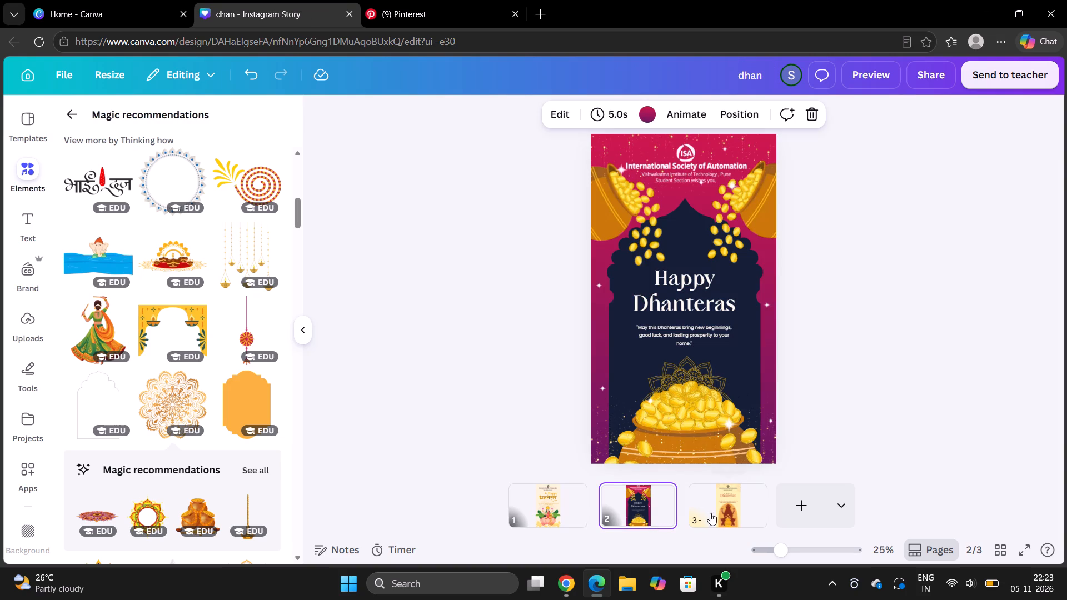
left_click(757, 84)
key("Right")
key("t")
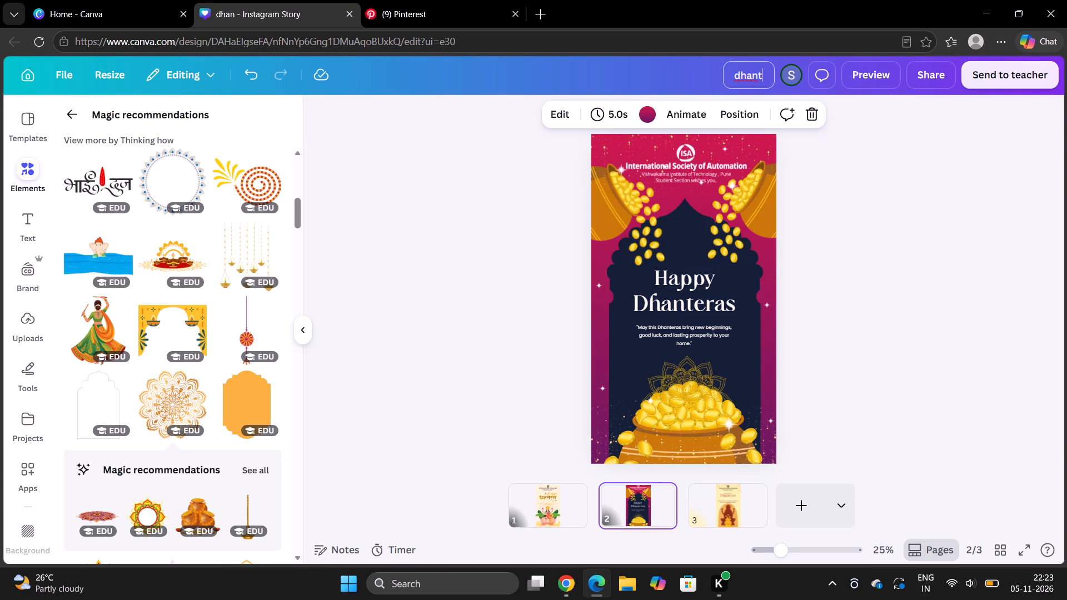
type("eras")
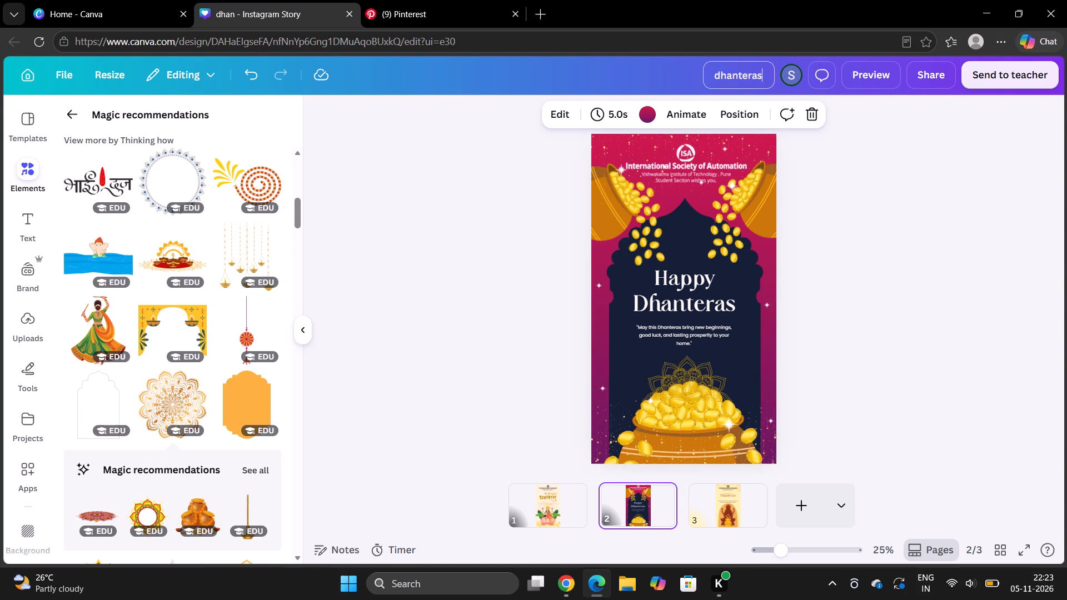
key("space")
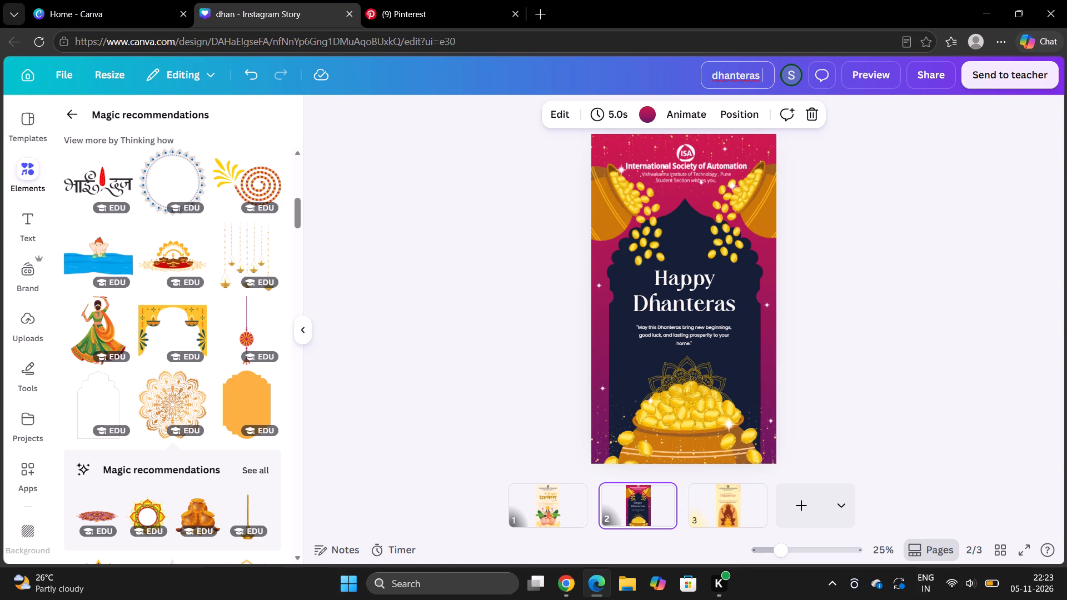
key("BackSpace")
key("Return")
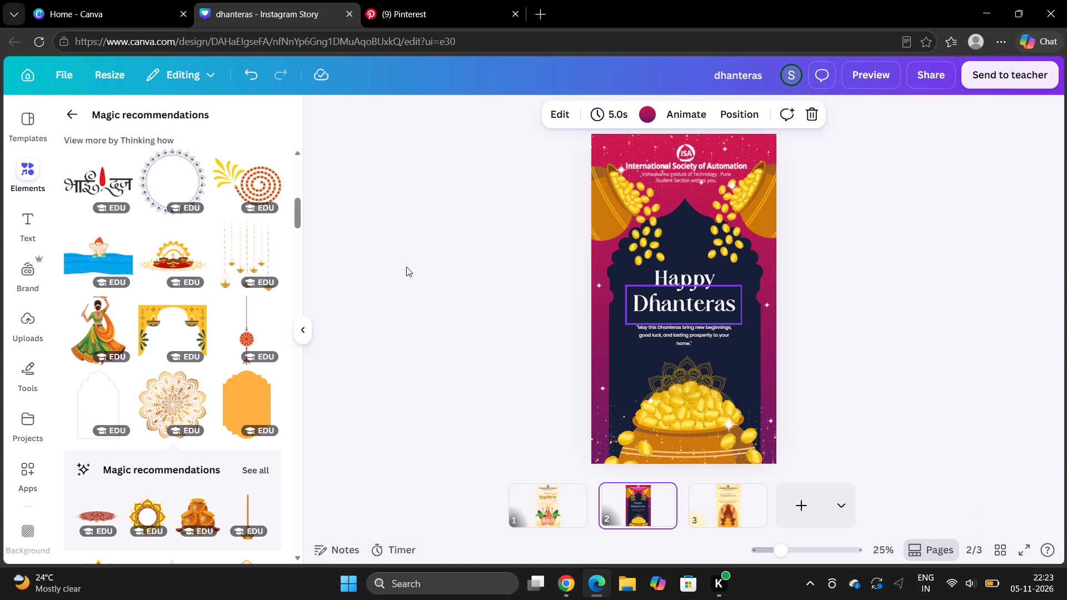
On page 2, slightly shrink both tilted coin pots below the ISA header, the left one to about 559 by 556.
left_click(306, 328)
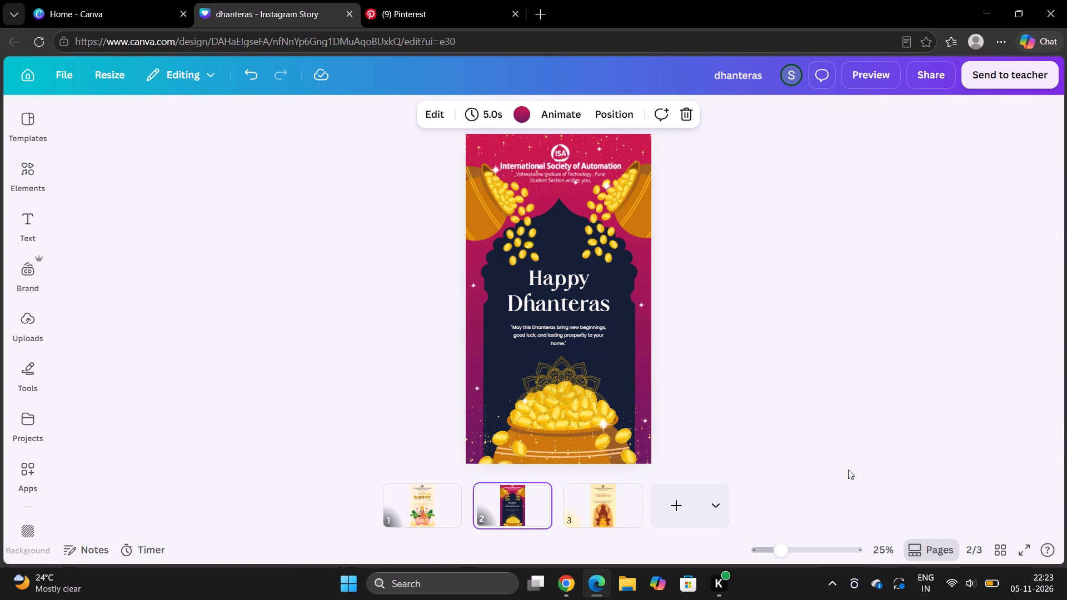
left_click(423, 496)
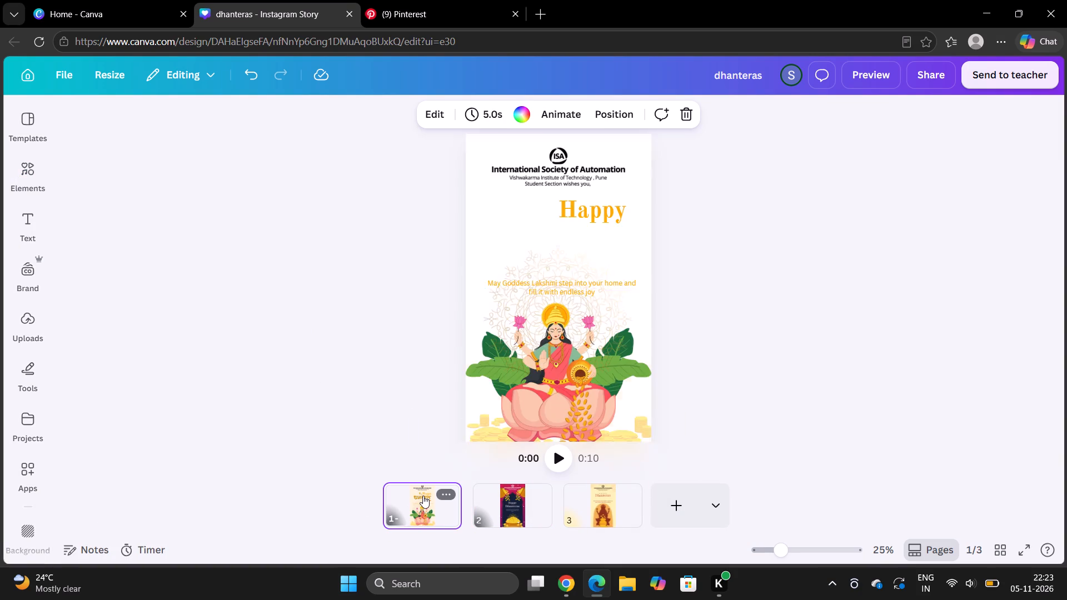
left_click(544, 514)
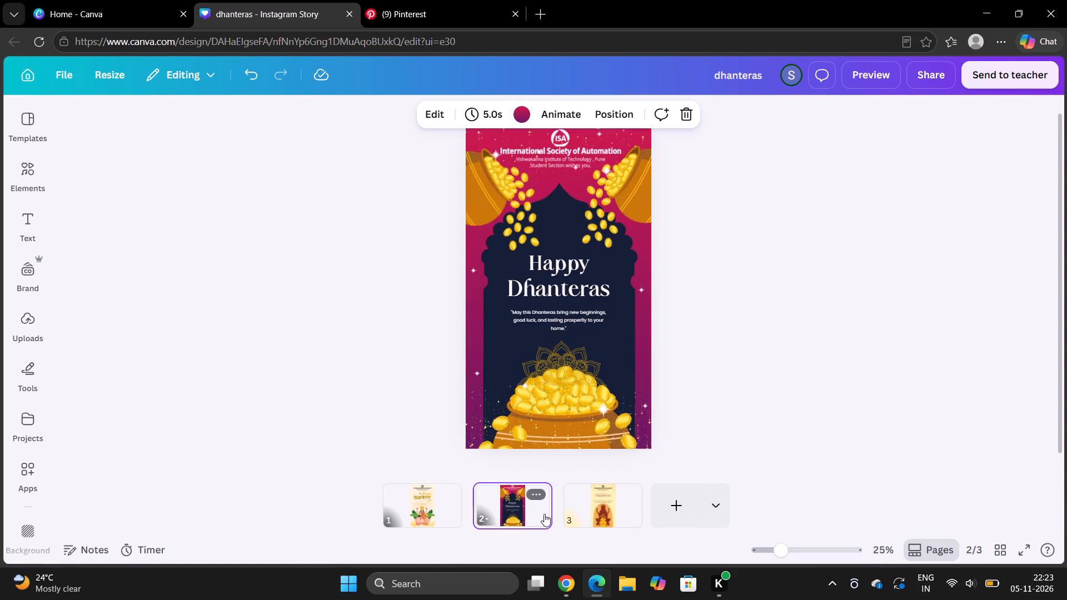
left_click(527, 237)
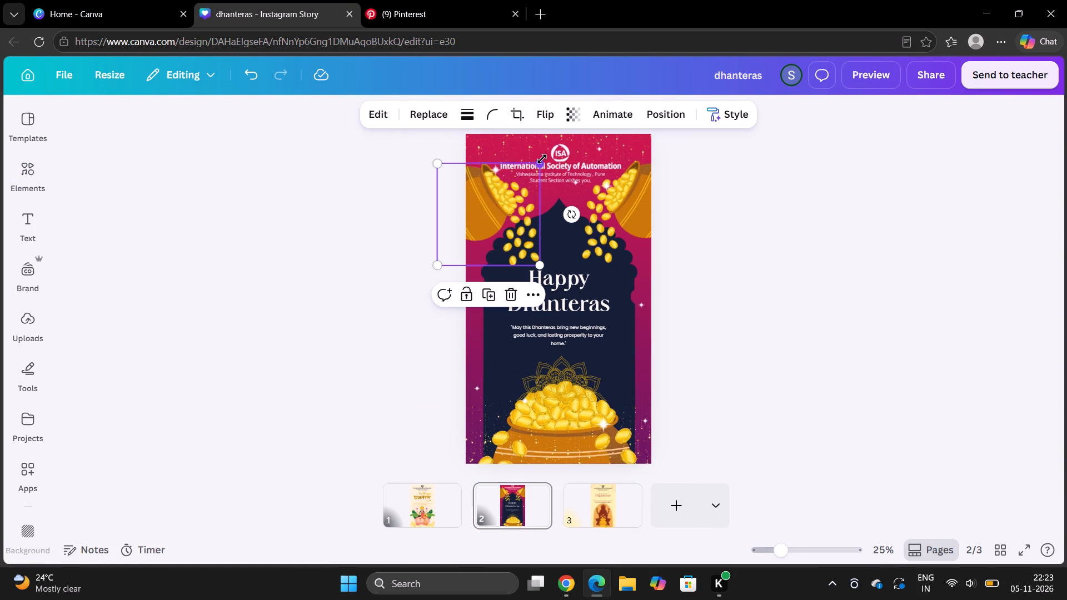
left_click_drag(542, 159, 539, 168)
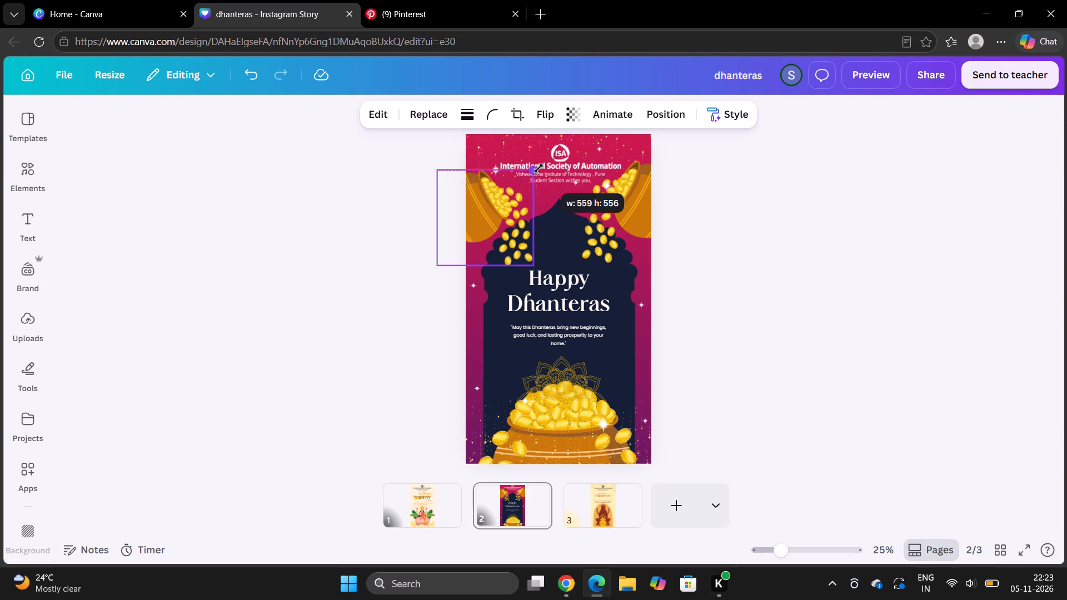
left_click(646, 203)
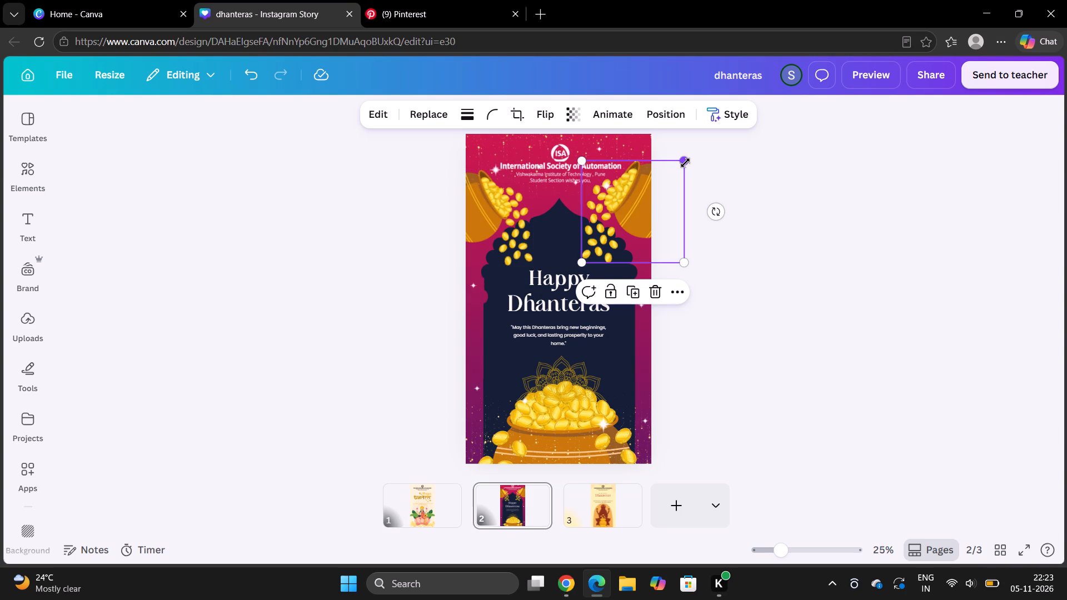
left_click_drag(685, 163, 677, 177)
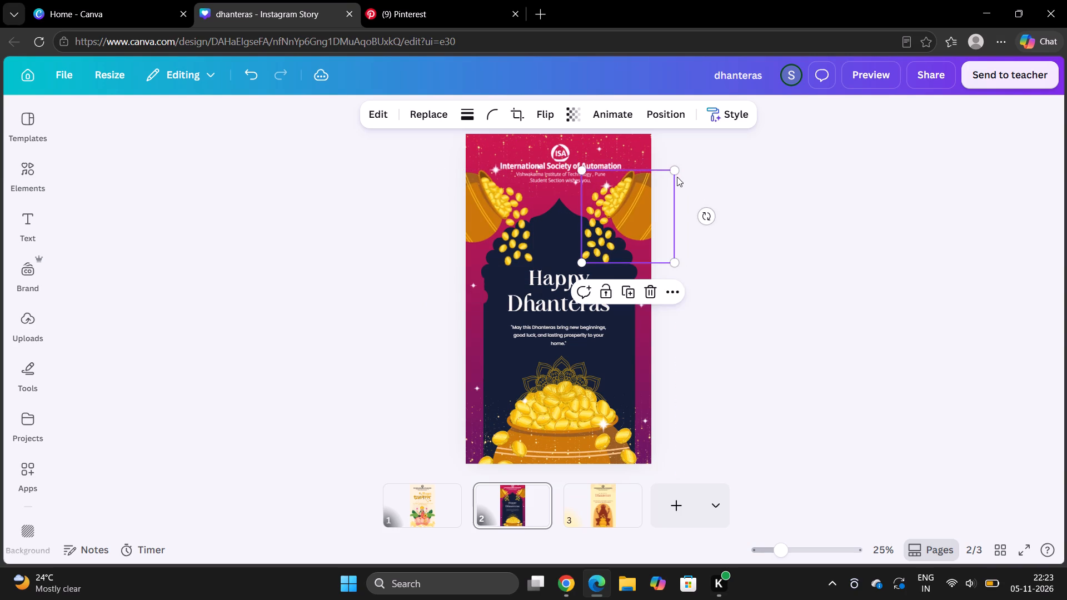
left_click(766, 237)
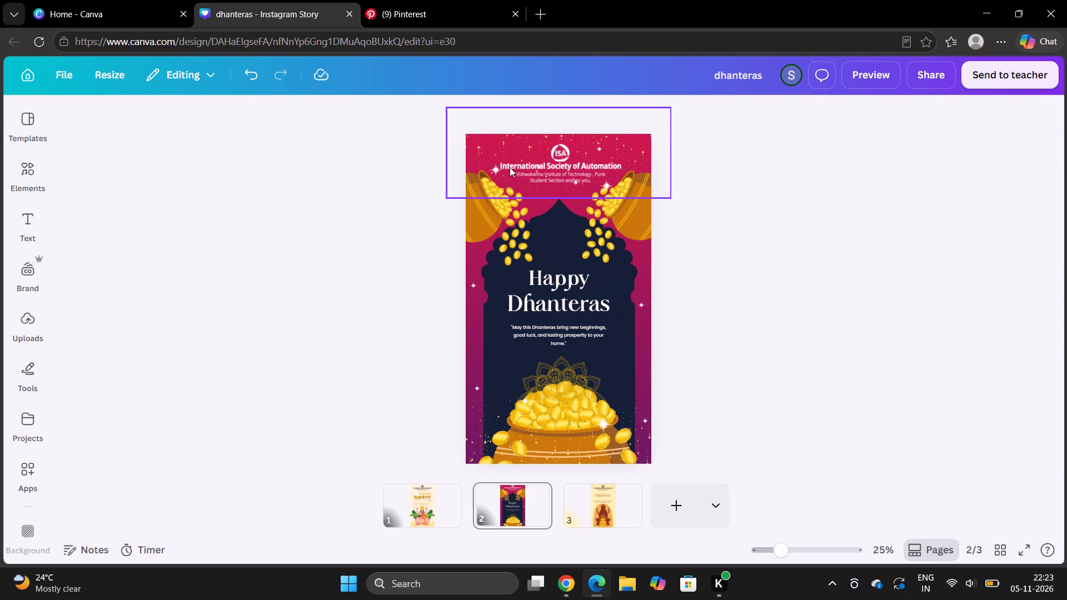
Move the sparkle beside the start of the International Society of Automation line down onto the left tilted pot.
left_click(493, 147)
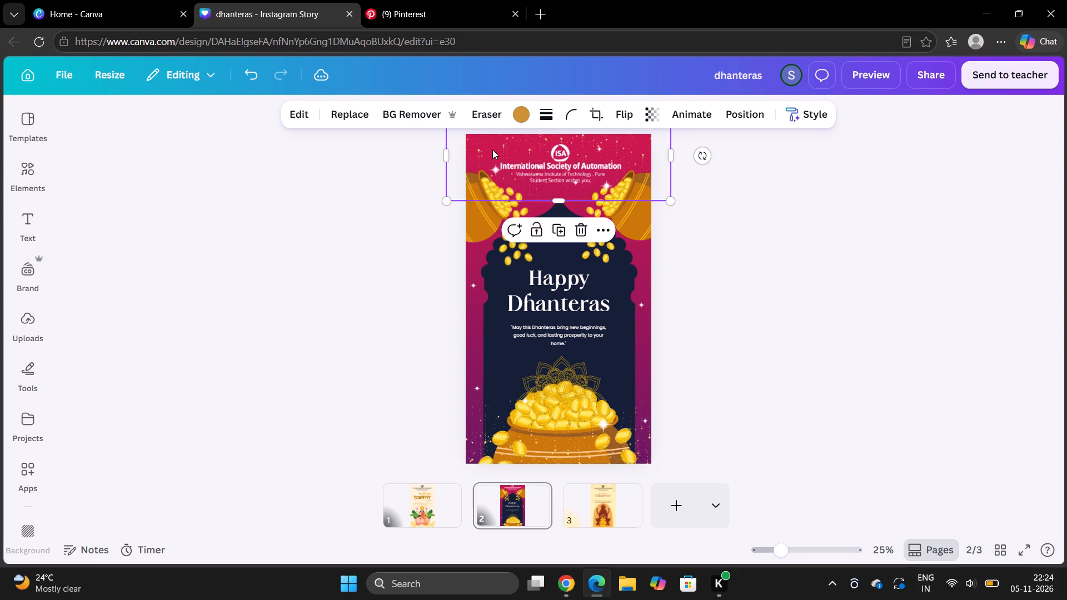
left_click(769, 236)
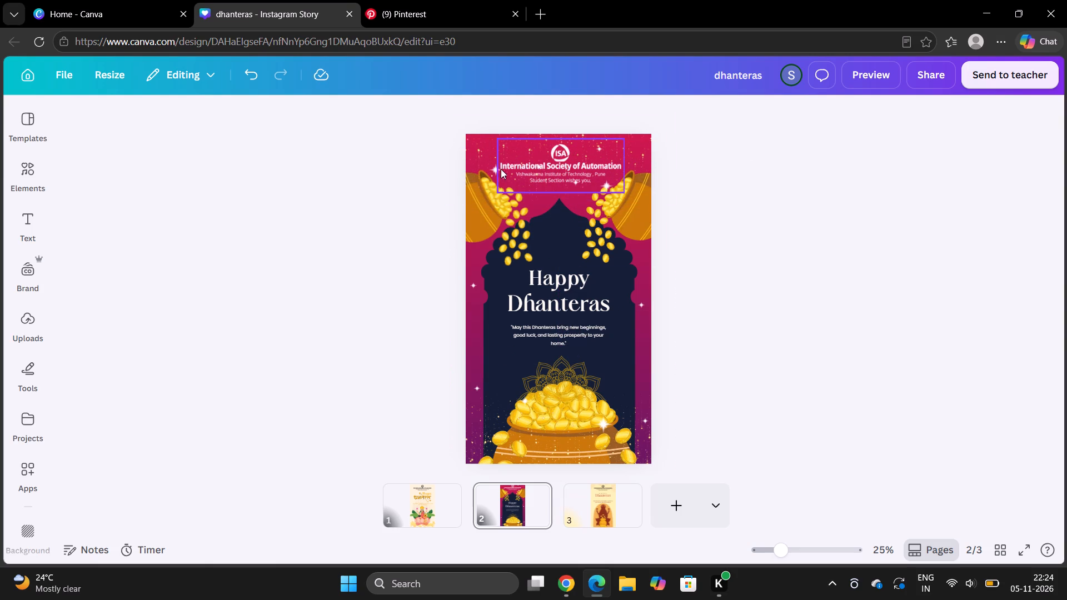
left_click(492, 168)
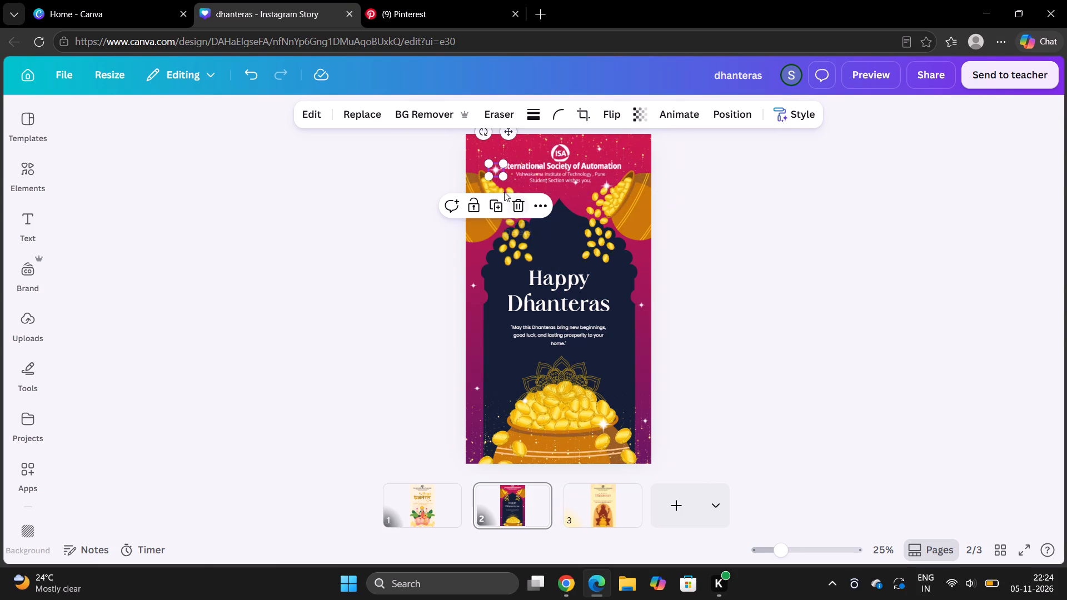
left_click_drag(510, 132, 503, 144)
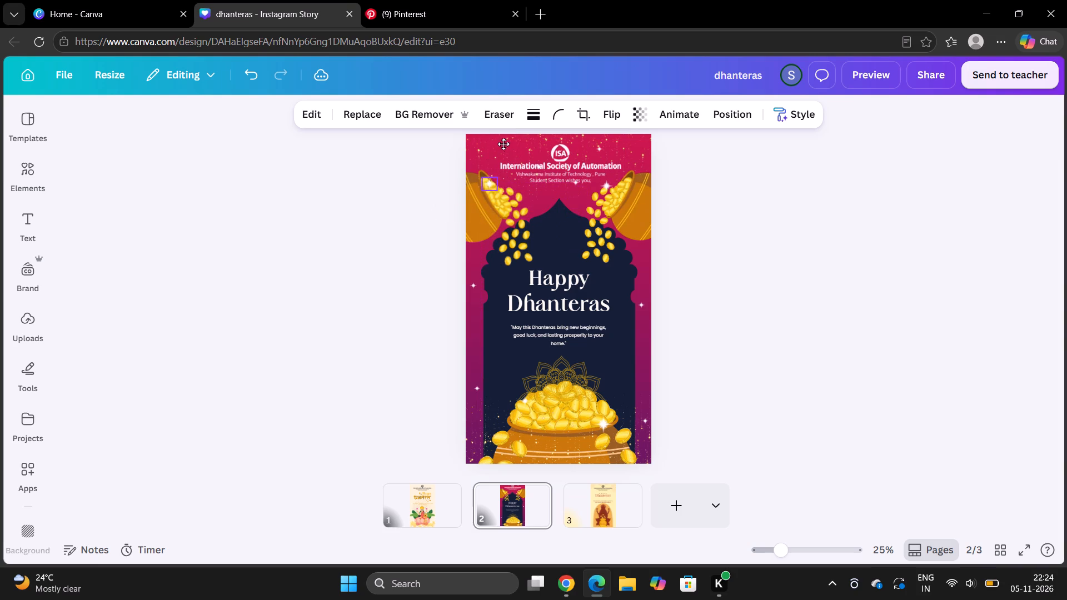
left_click_drag(503, 144, 489, 149)
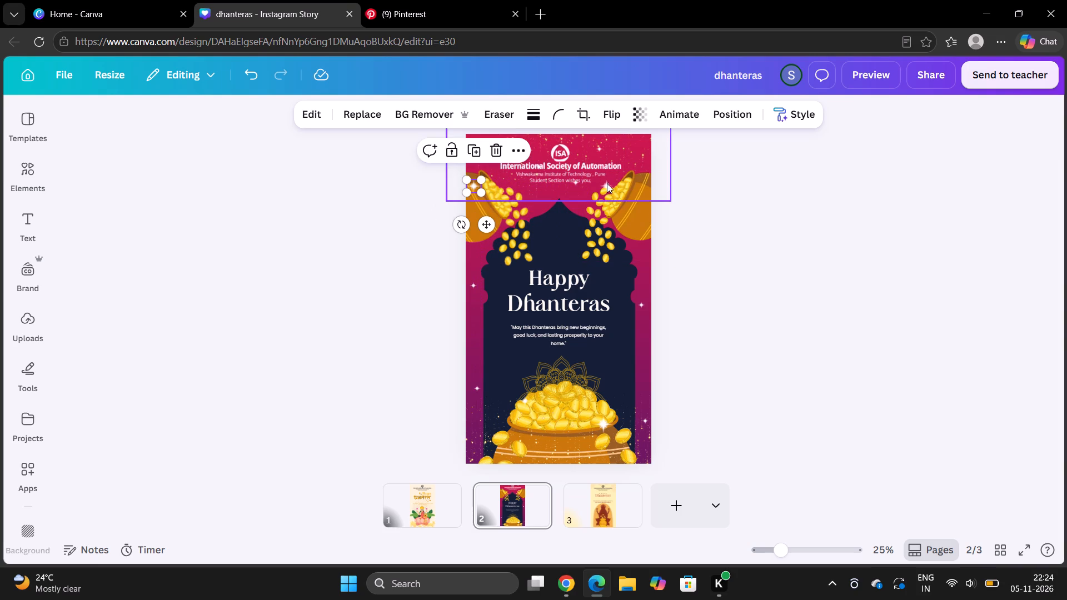
Find the sparkle overlapping the "Student Section wishes you" line among page 2's layers and move it just below the header text.
left_click(606, 184)
left_click(662, 233)
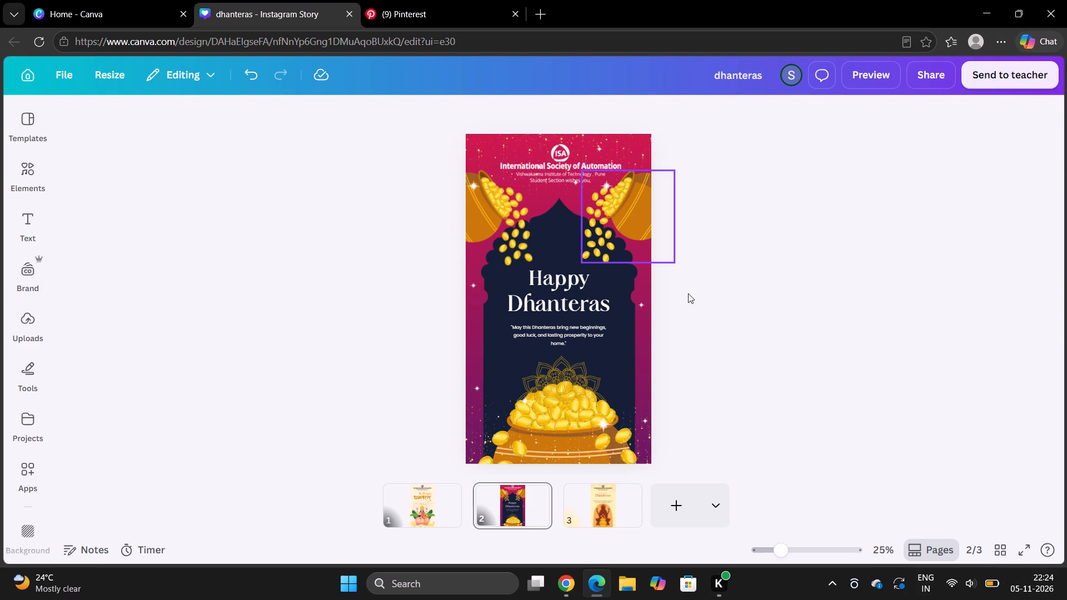
key("alt+1")
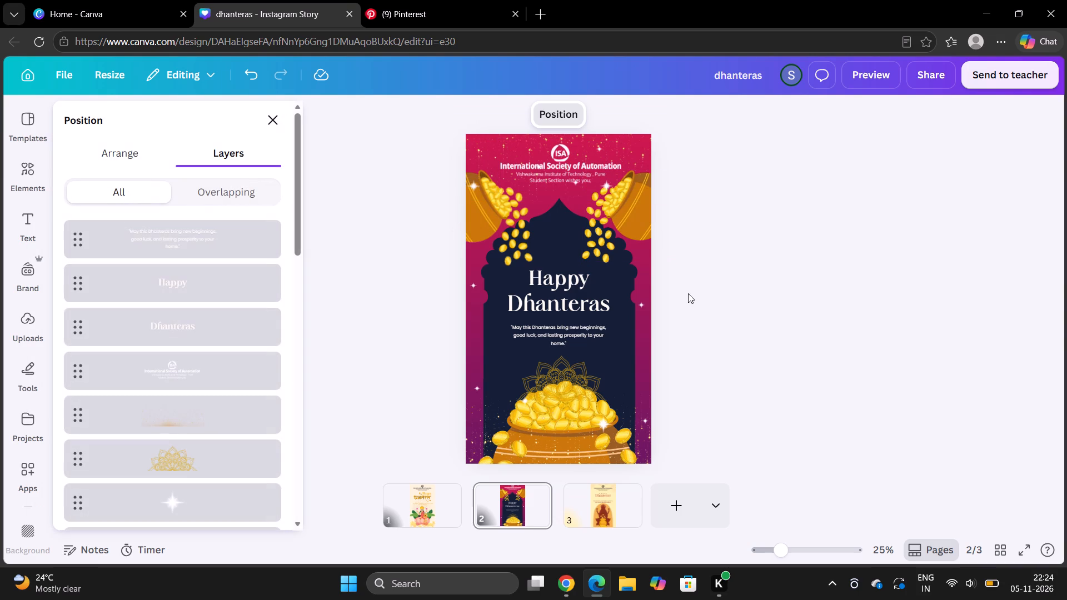
left_click(177, 510)
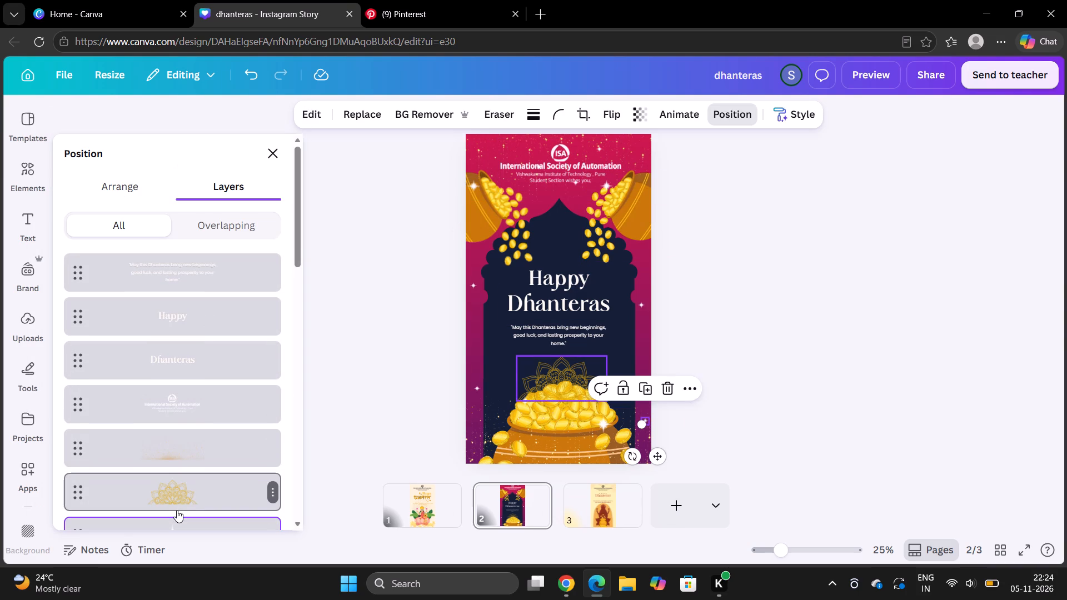
scroll(192, 497, "down", 1)
right_click(192, 497)
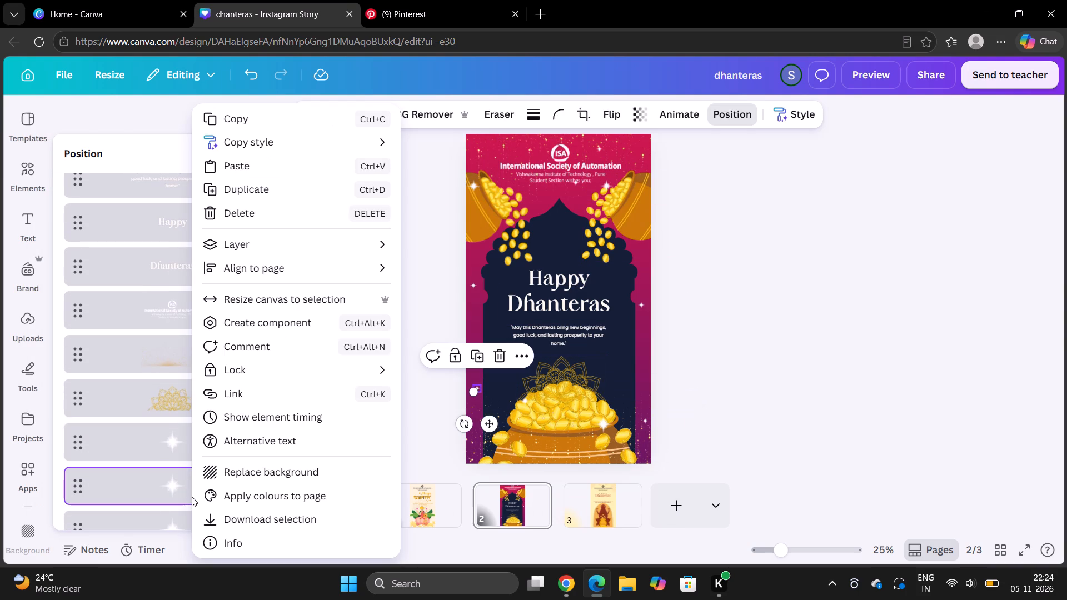
left_click(144, 448)
scroll(144, 448, "down", 1)
left_click(144, 448)
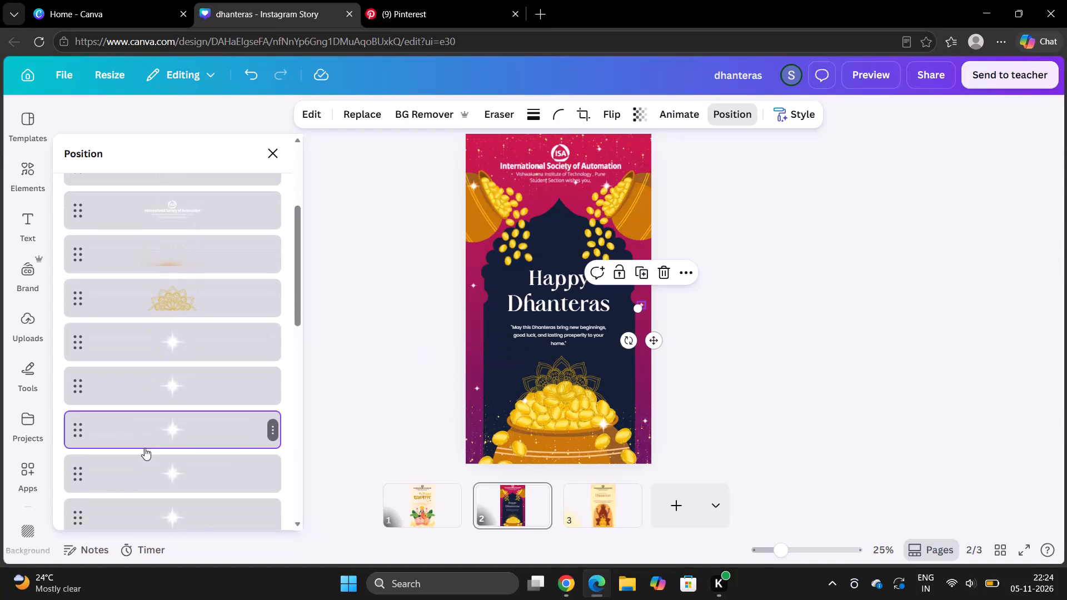
left_click(170, 479)
scroll(170, 479, "down", 1)
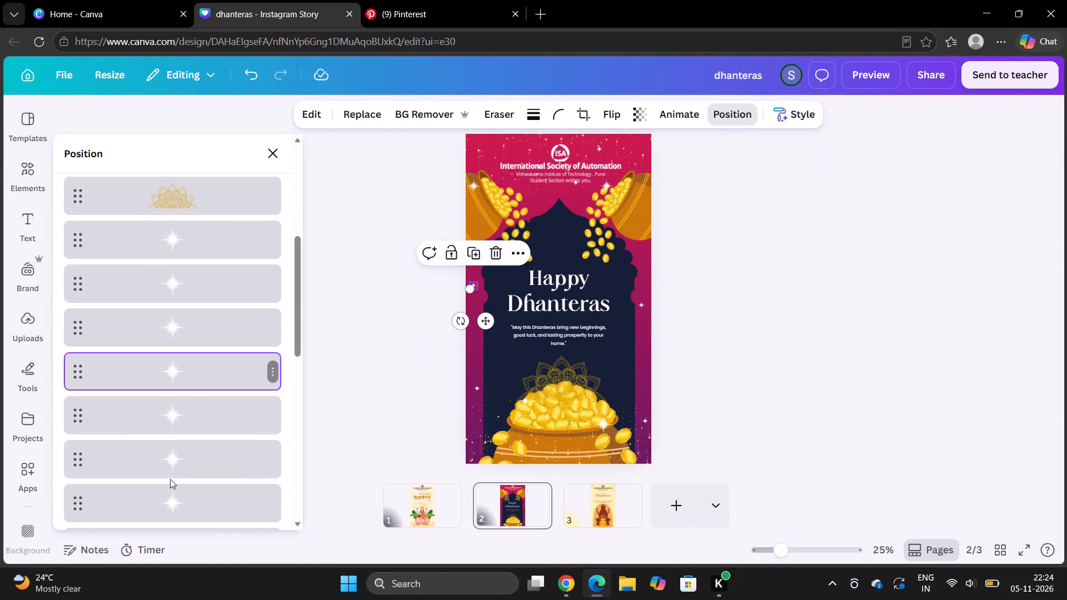
left_click(170, 479)
left_click(177, 446)
scroll(177, 446, "down", 1)
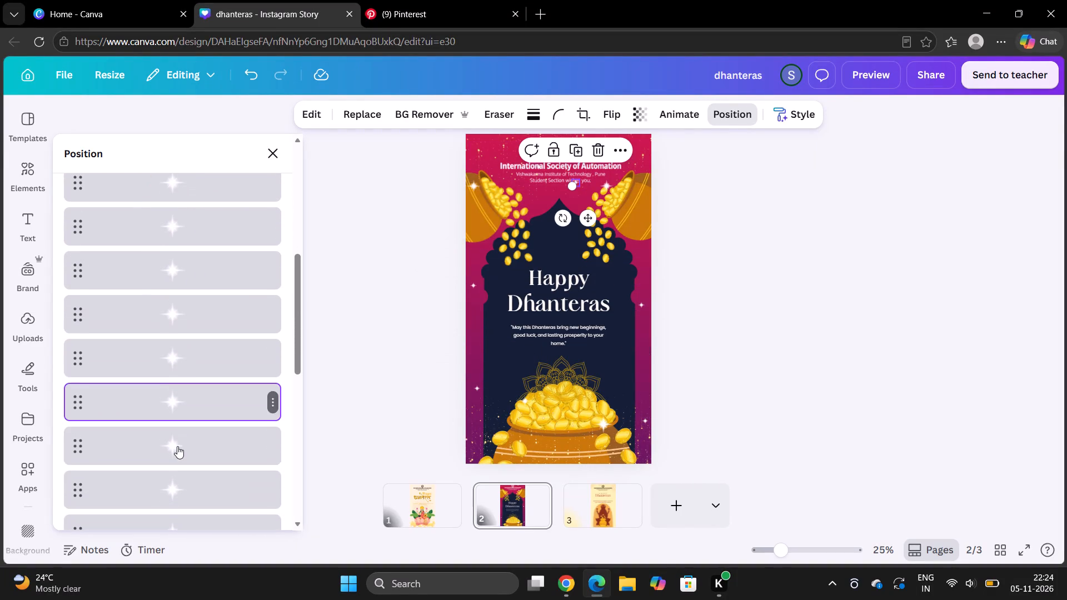
scroll(177, 446, "down", 1)
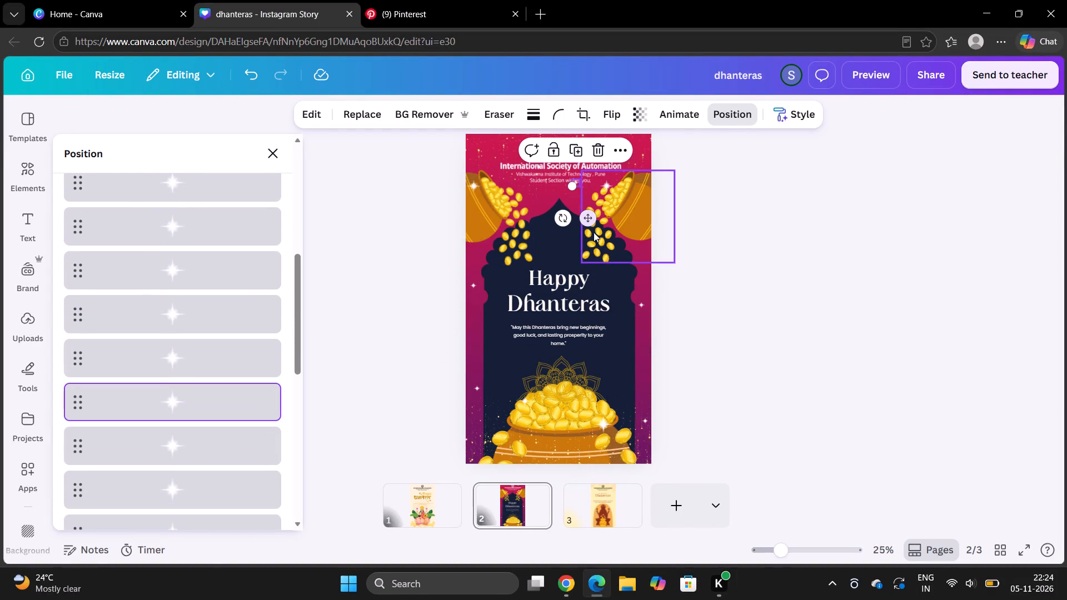
left_click_drag(589, 220, 589, 227)
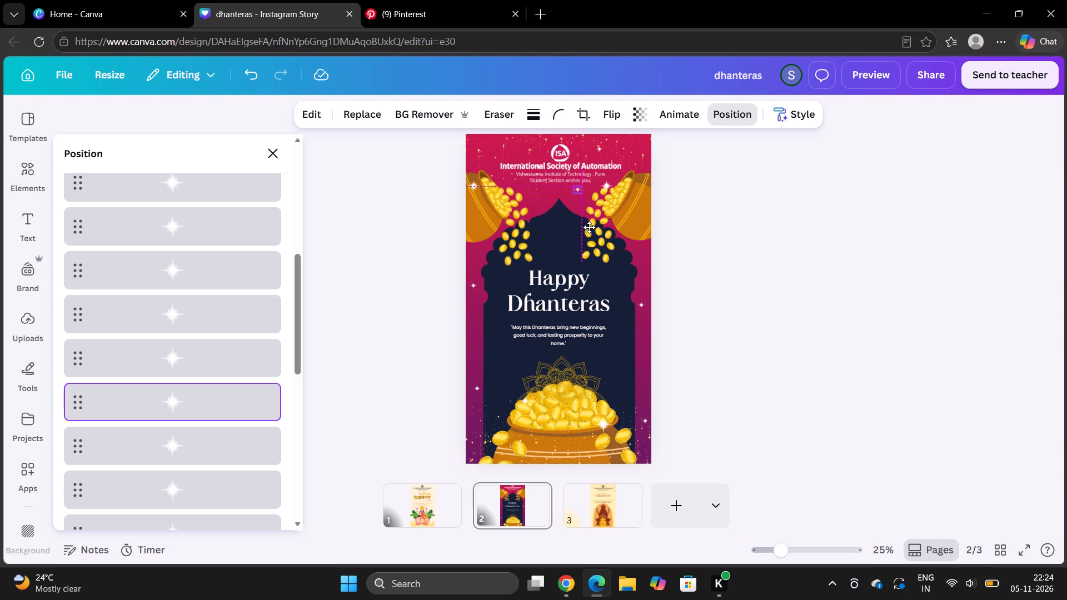
left_click_drag(589, 227, 589, 230)
Find the sparkle above the right tilted pot's coins among page 2's layers and move it outward onto the pot's body.
left_click(234, 439)
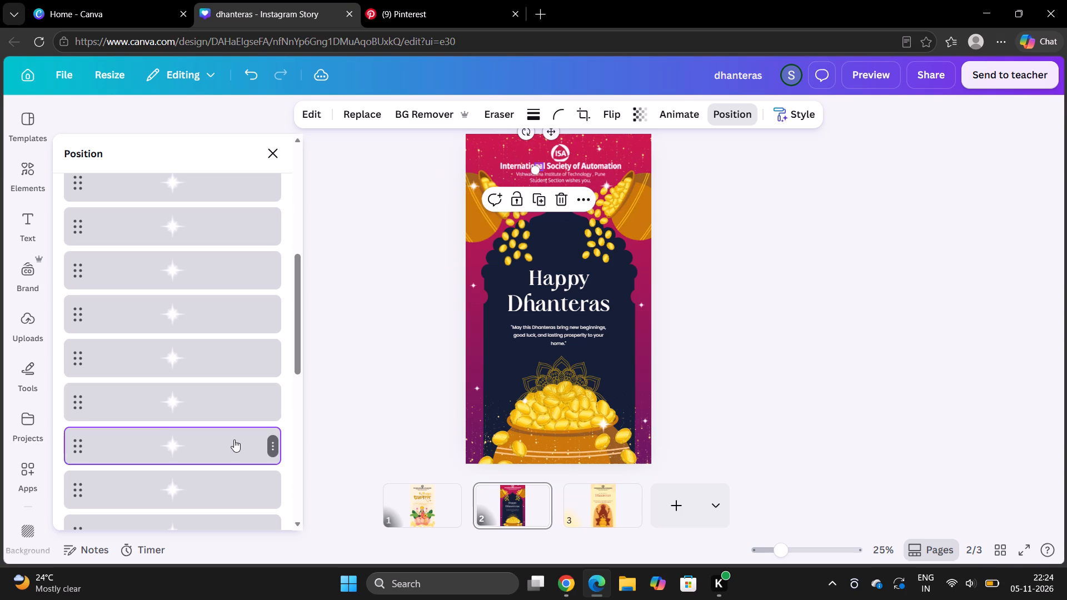
left_click(207, 487)
scroll(207, 487, "down", 1)
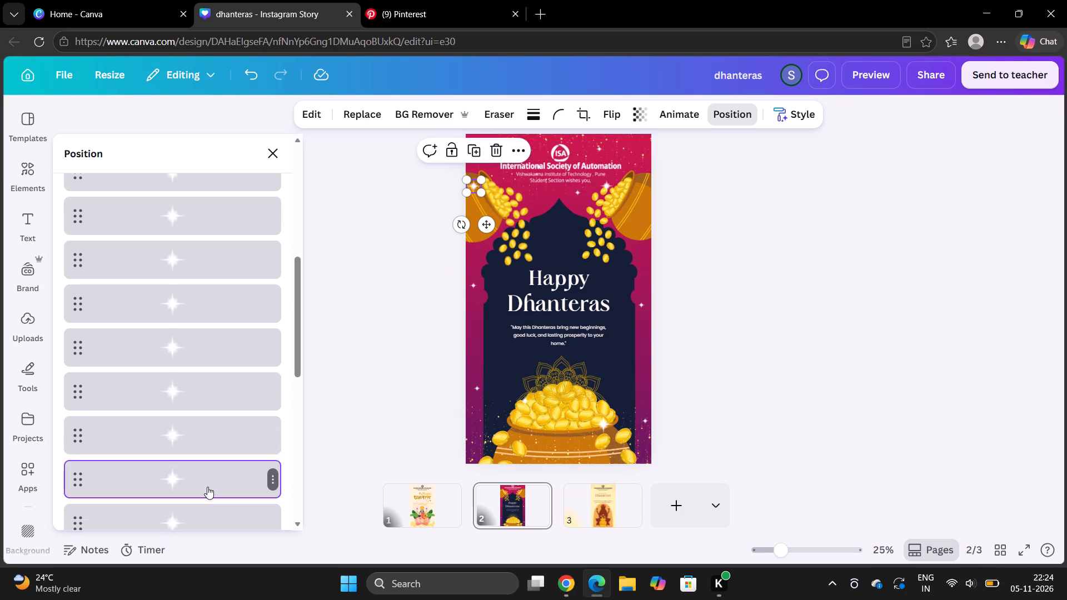
scroll(207, 487, "down", 1)
left_click(200, 454)
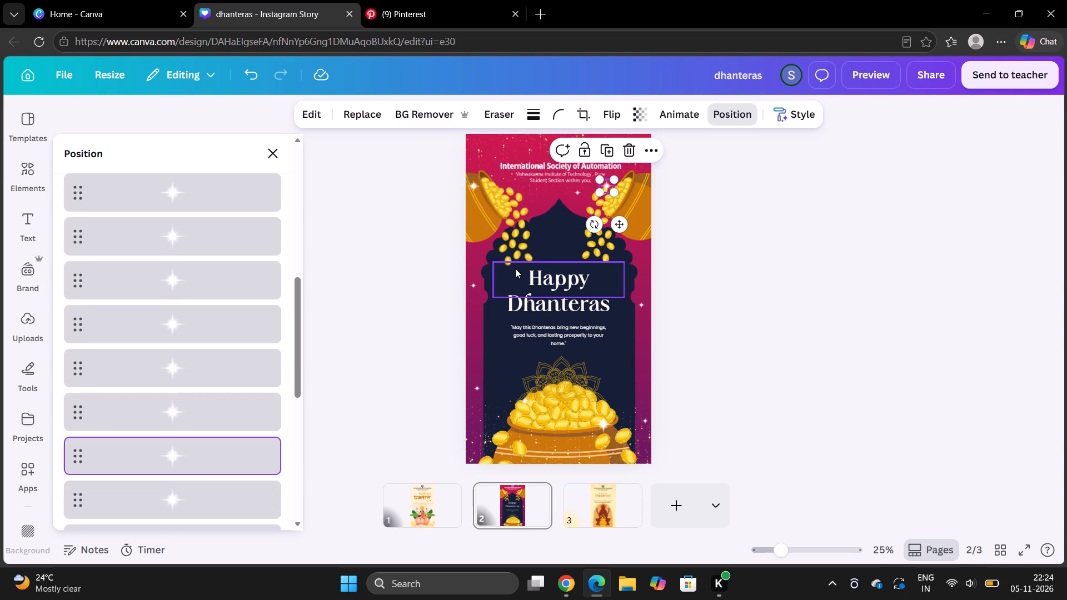
left_click(626, 224)
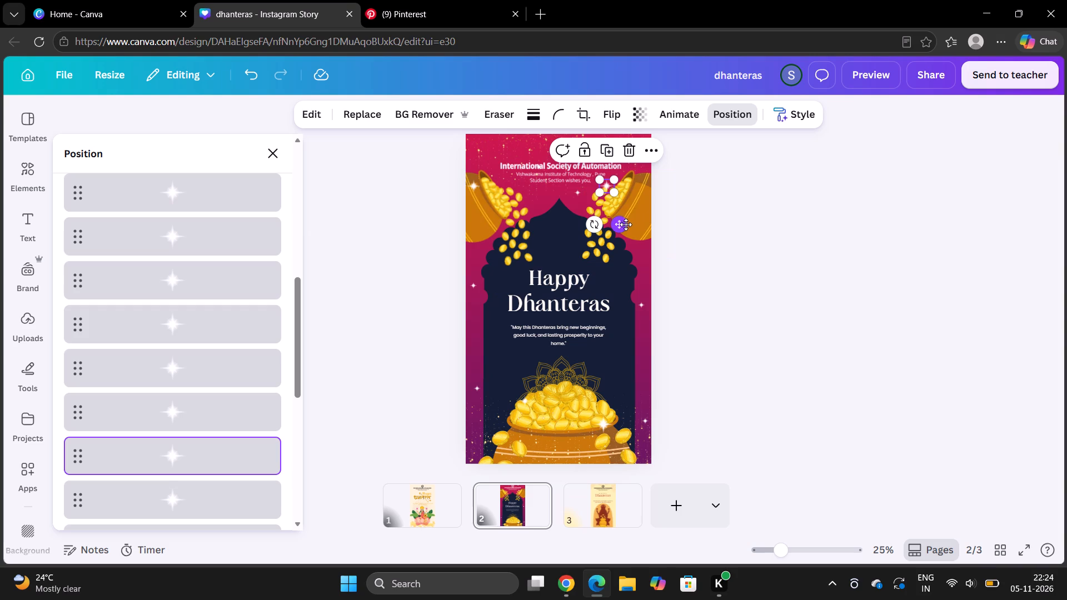
left_click_drag(620, 226, 651, 239)
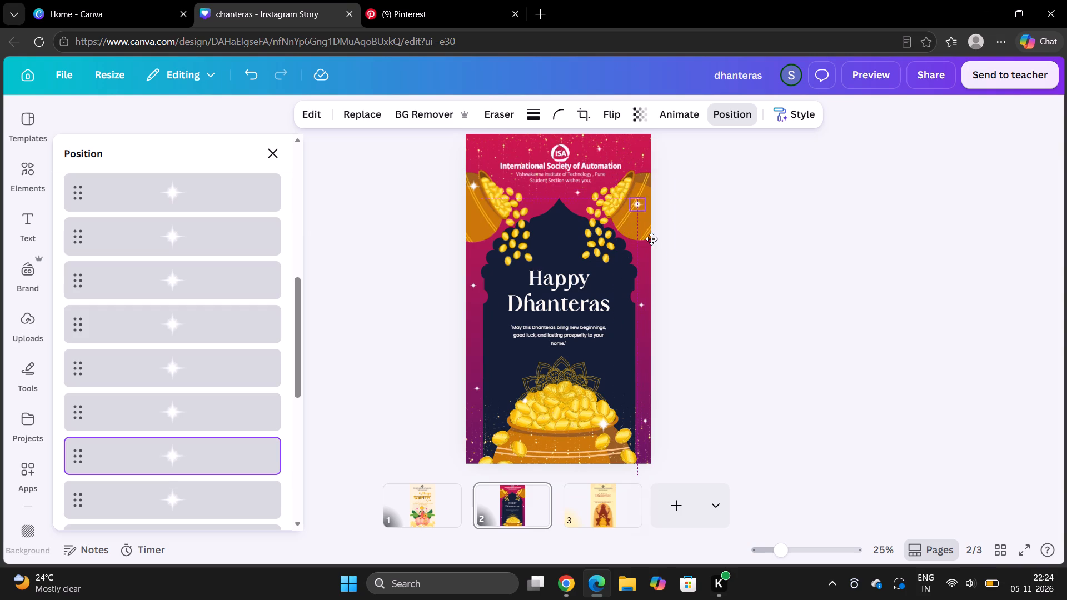
left_click_drag(651, 239, 653, 233)
left_click(764, 251)
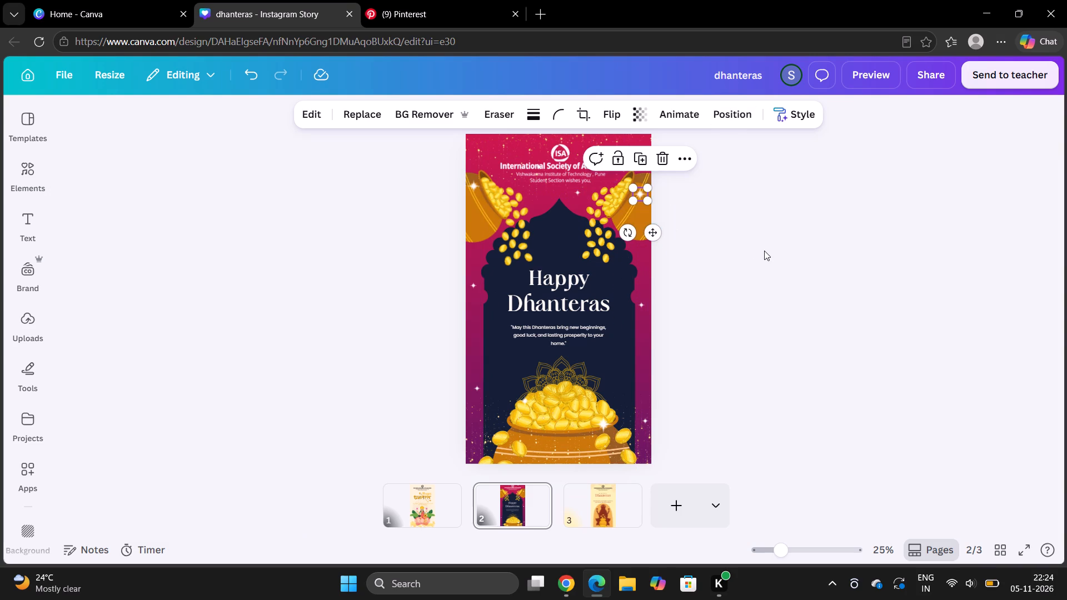
left_click(764, 251)
Review the finished story pages from page 1 through page 3 in the scrolling page view, enlarged to about 30%.
left_click(424, 526)
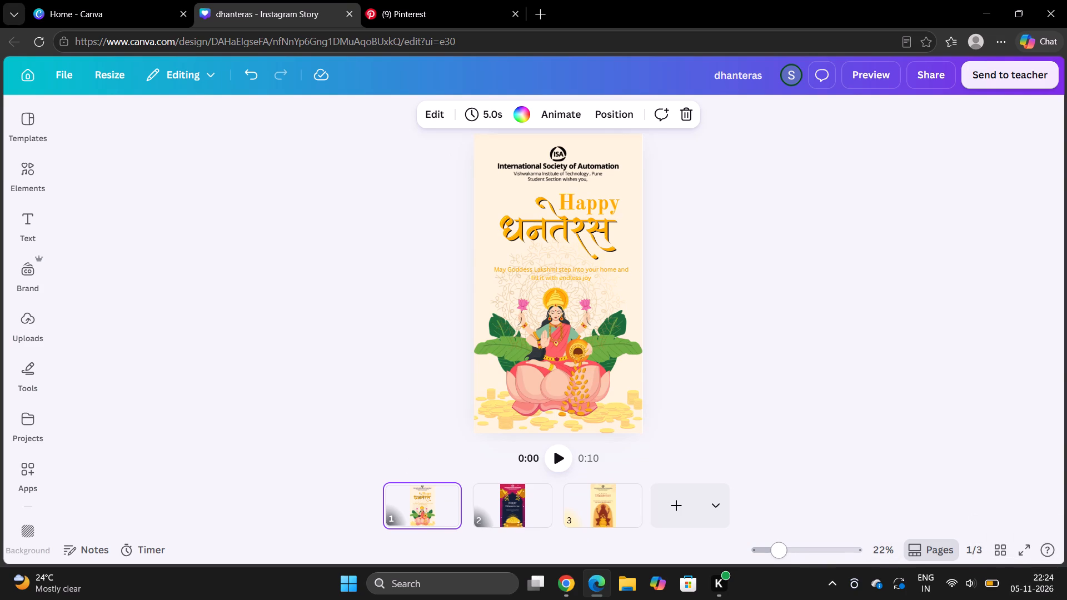
left_click_drag(790, 551, 781, 553)
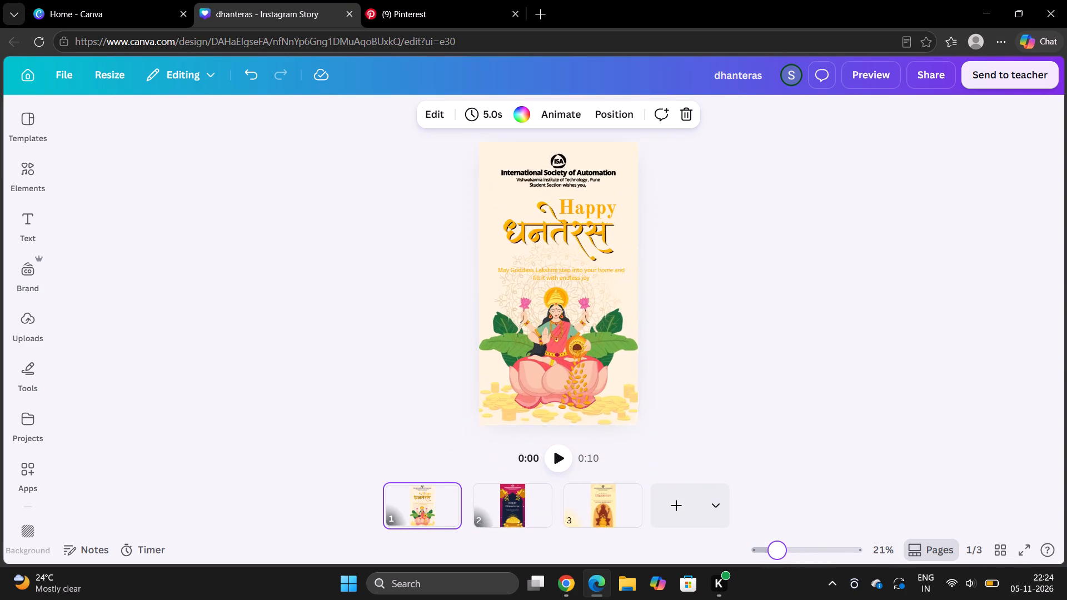
left_click_drag(781, 553, 783, 553)
left_click(915, 542)
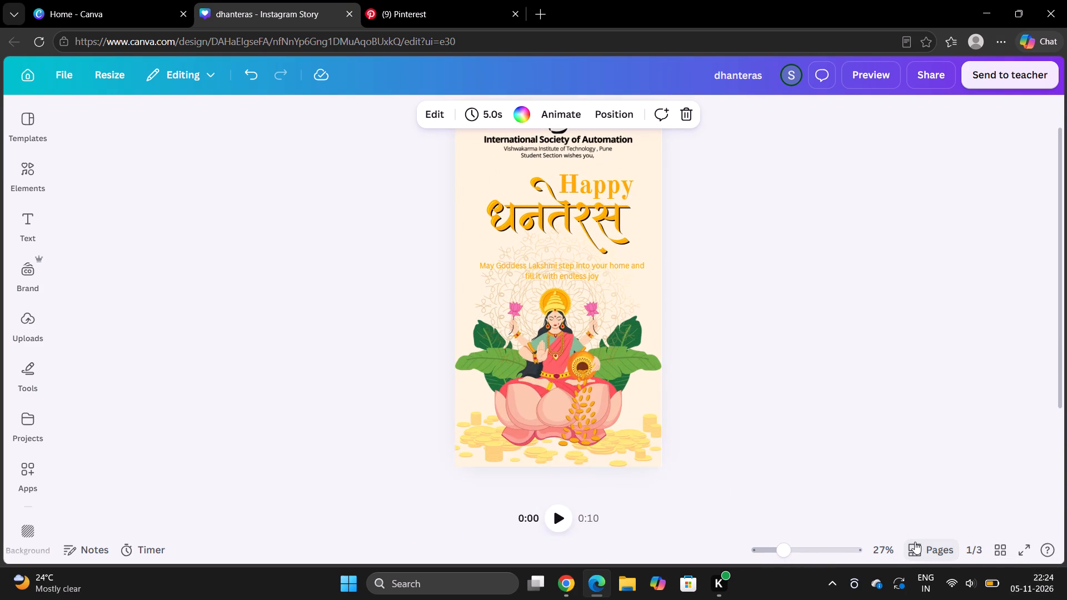
left_click(784, 548)
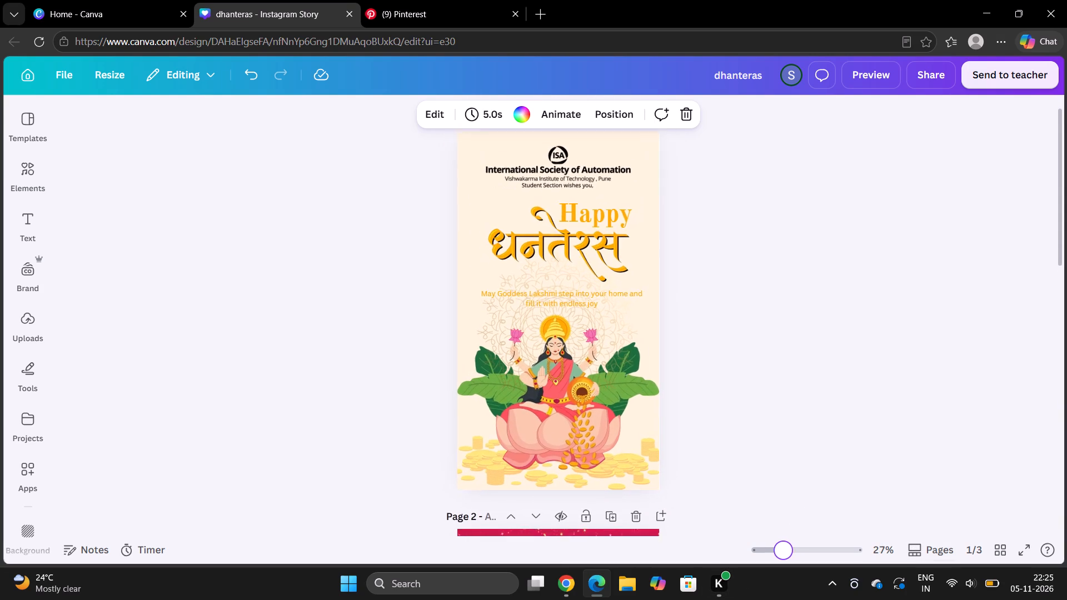
scroll(671, 382, "up", 1)
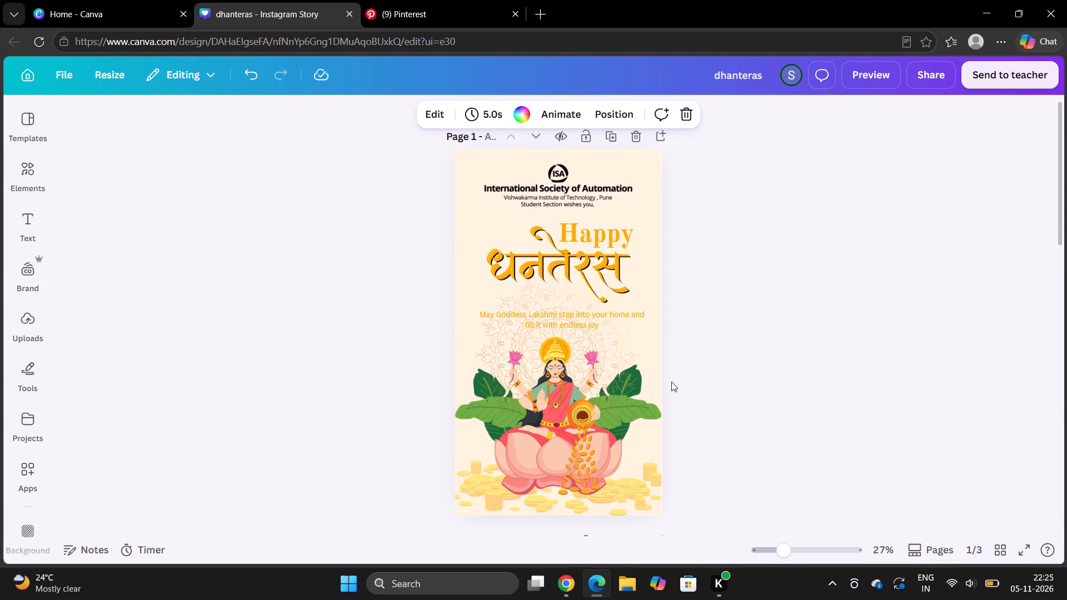
left_click(783, 544)
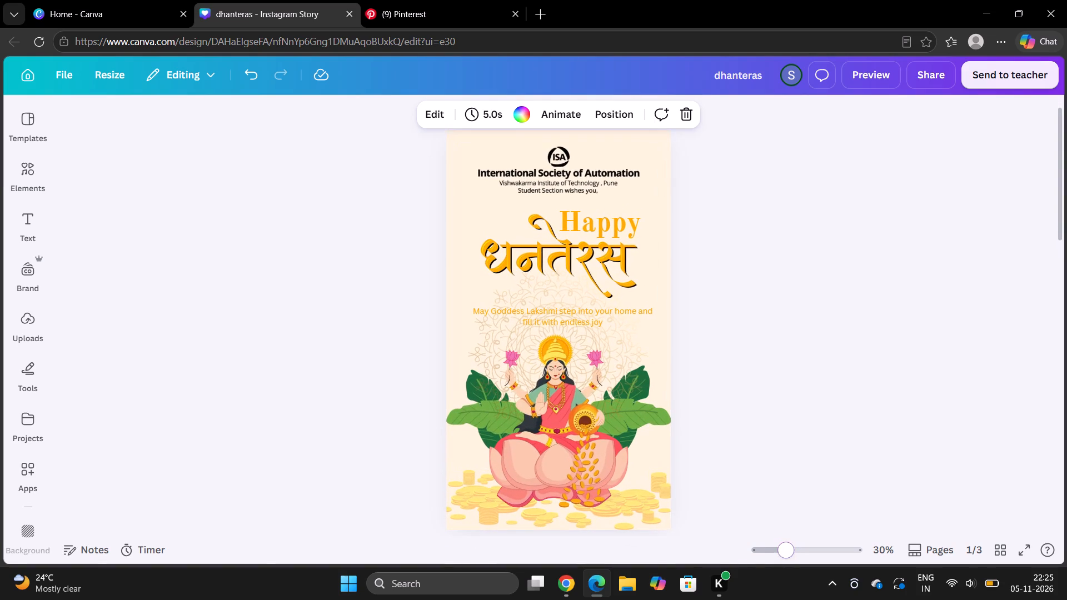
scroll(727, 436, "up", 1)
scroll(727, 436, "down", 7)
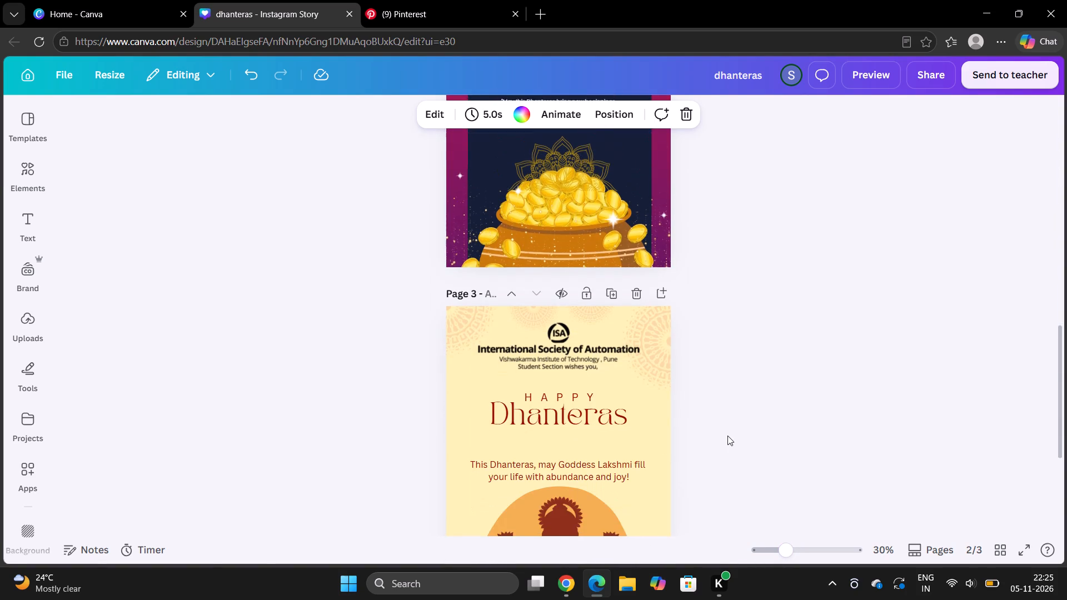
Set the dhanteras design's access level to Anyone with the link and copy its share link.
scroll(727, 436, "down", 2)
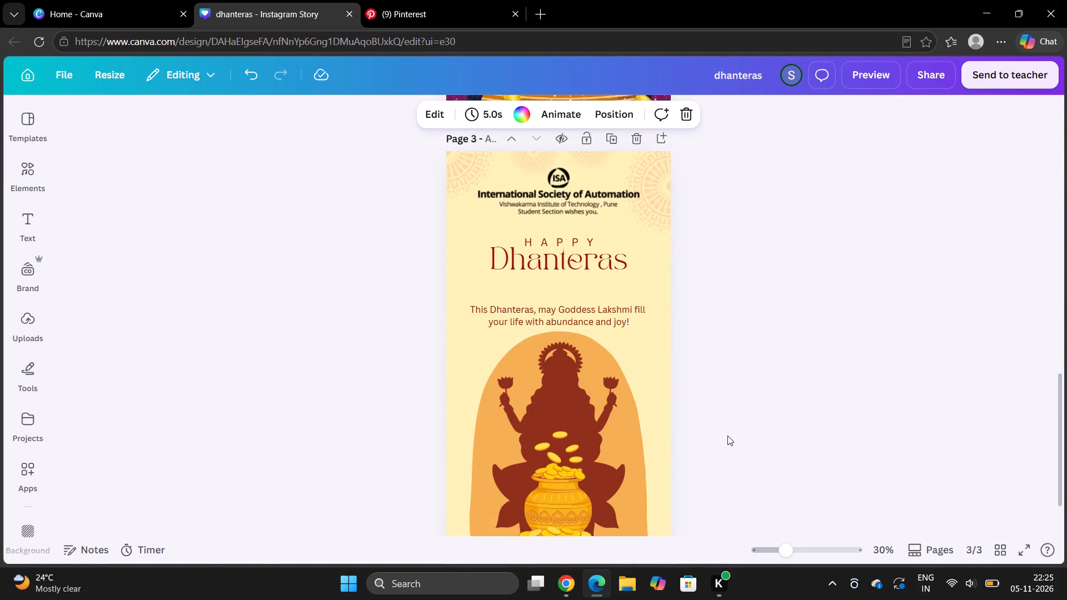
scroll(727, 436, "down", 1)
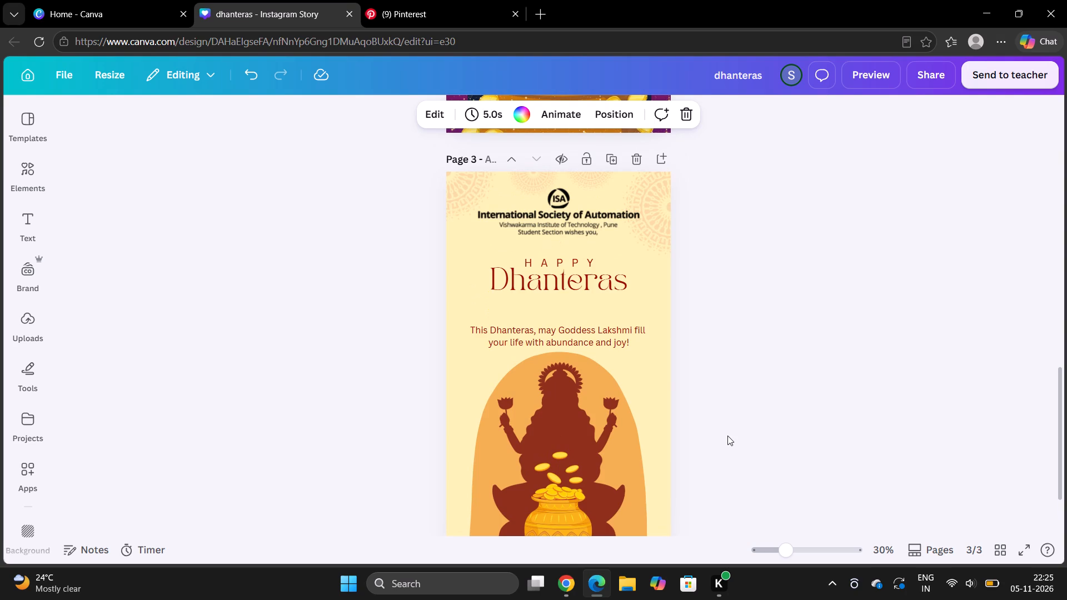
scroll(727, 436, "up", 10)
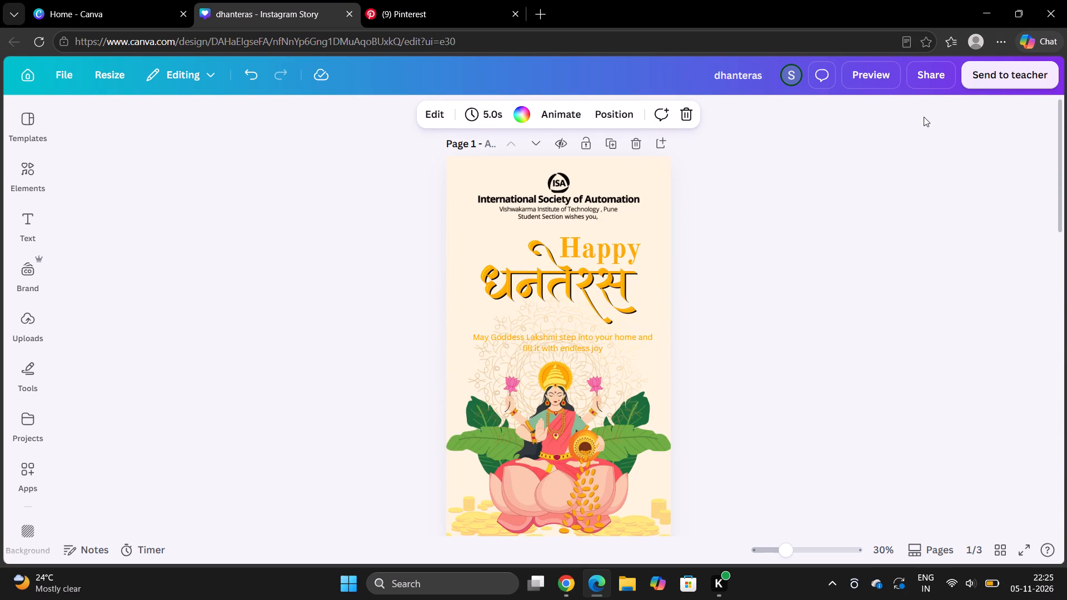
left_click(931, 88)
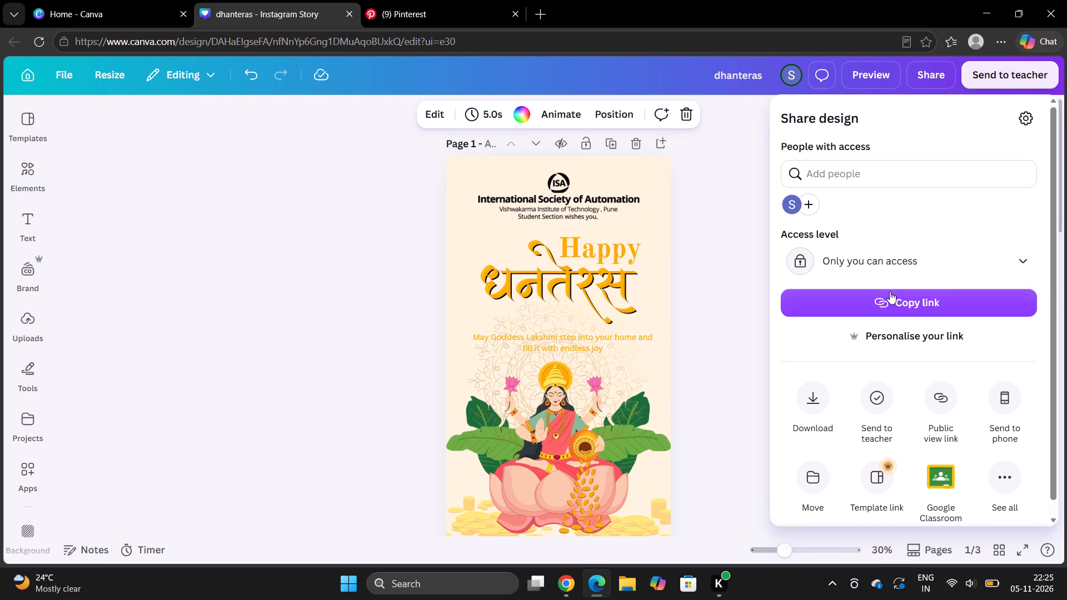
left_click(881, 253)
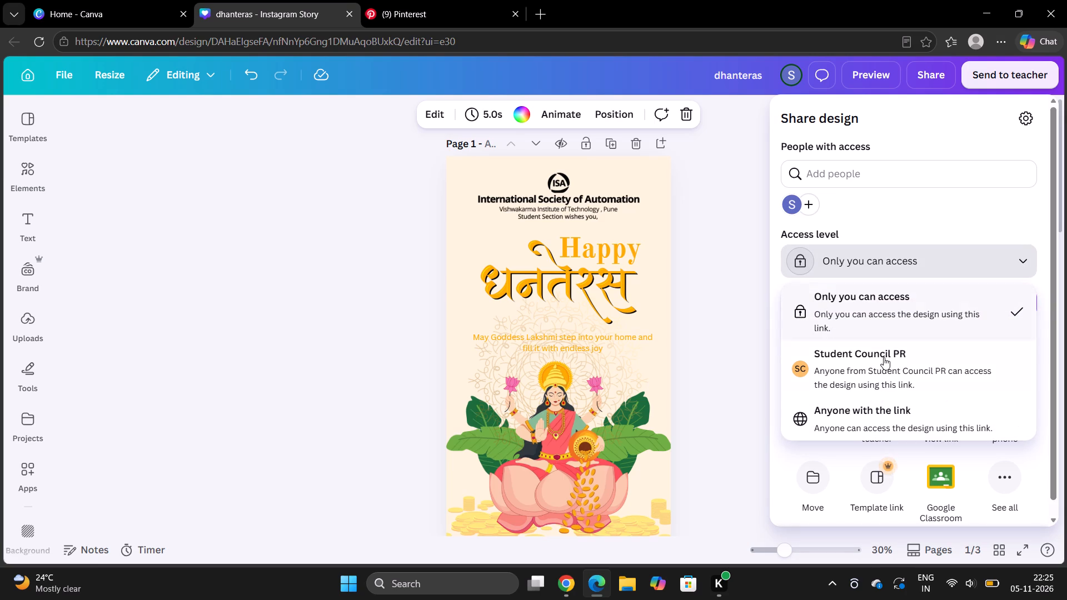
left_click(890, 414)
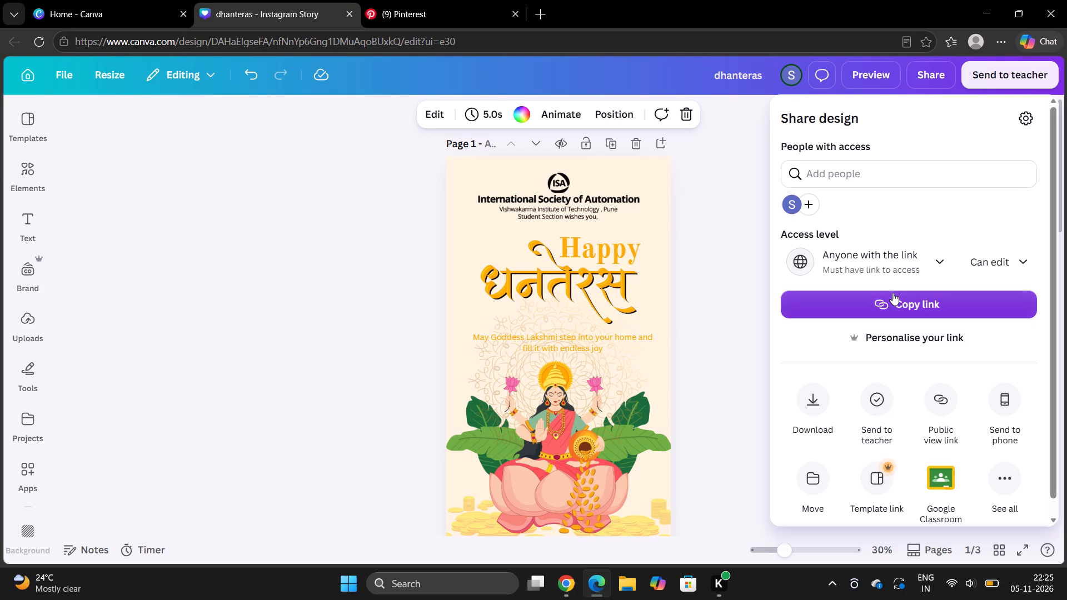
left_click(893, 293)
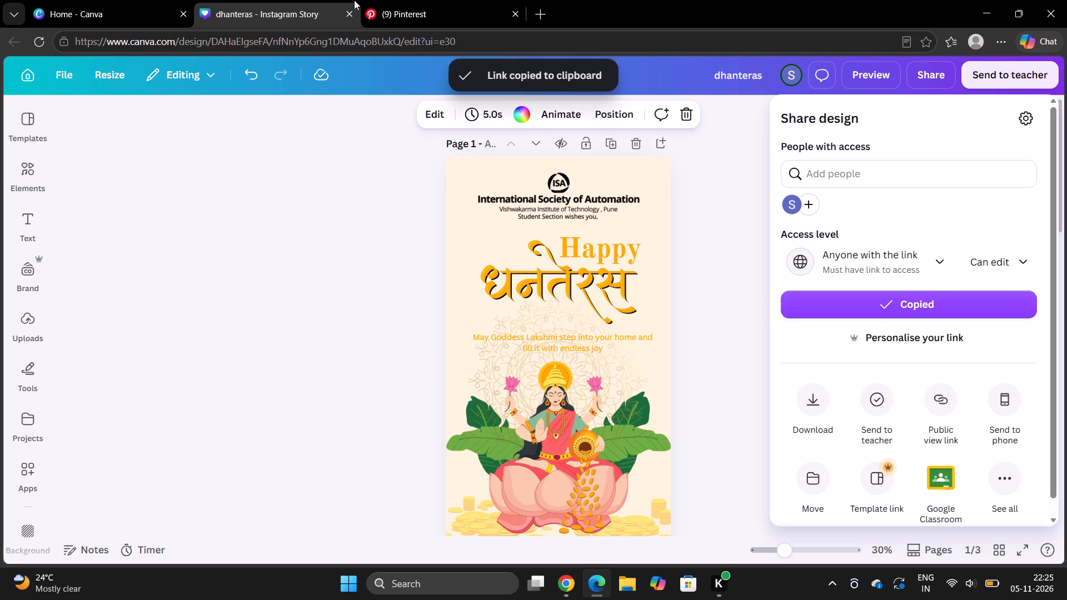
Close the Pinterest page, keeping the dhanteras design open.
left_click(517, 11)
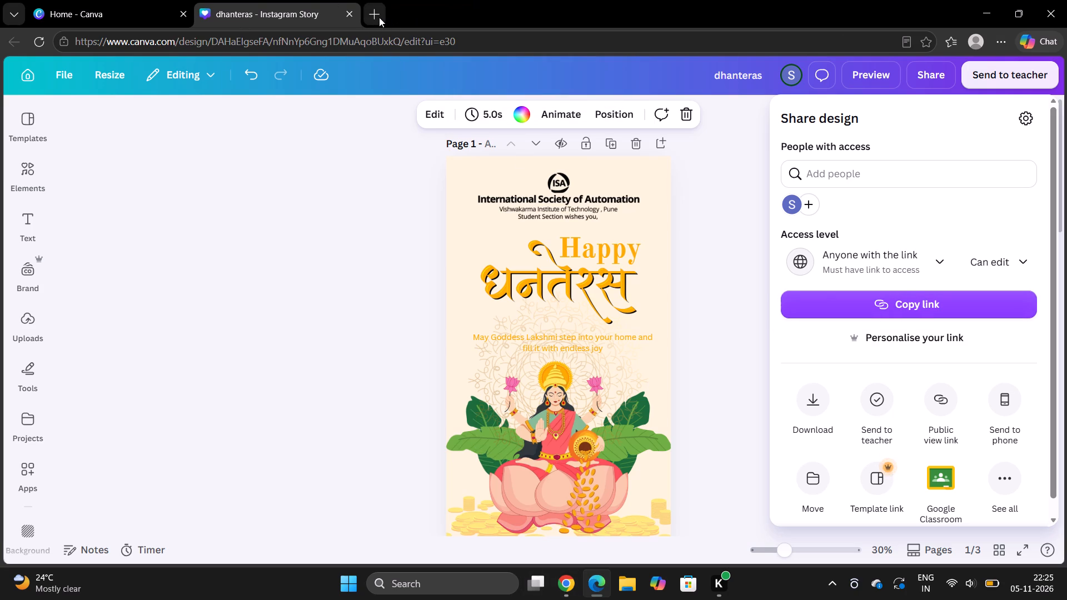
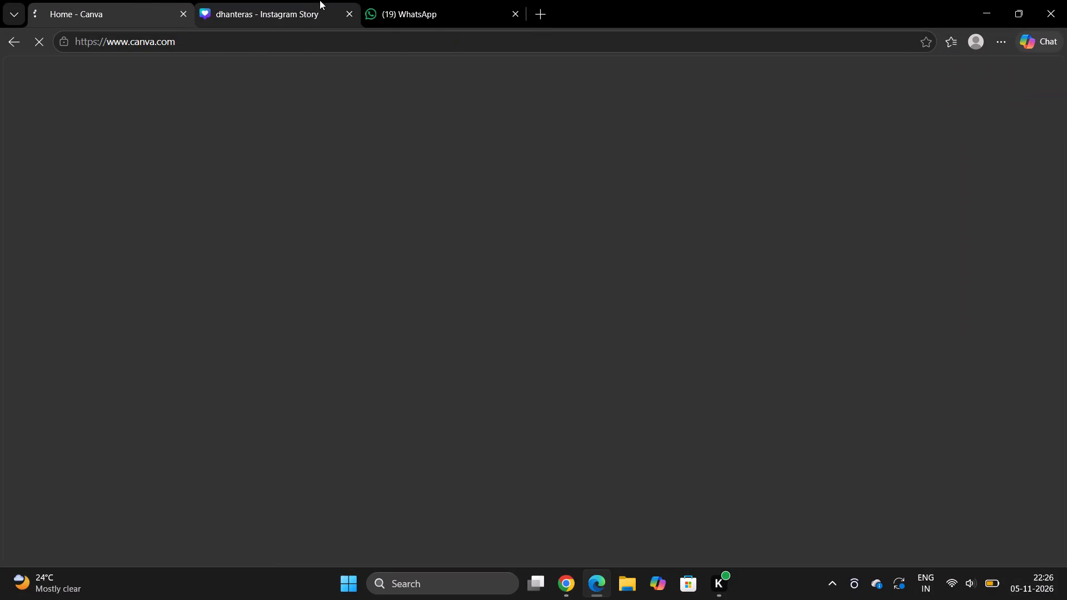
Return to the dhanteras Instagram Story design and look over its pages from page 1 through page 3, then back to page 1.
left_click(320, 0)
scroll(372, 309, "down", 1)
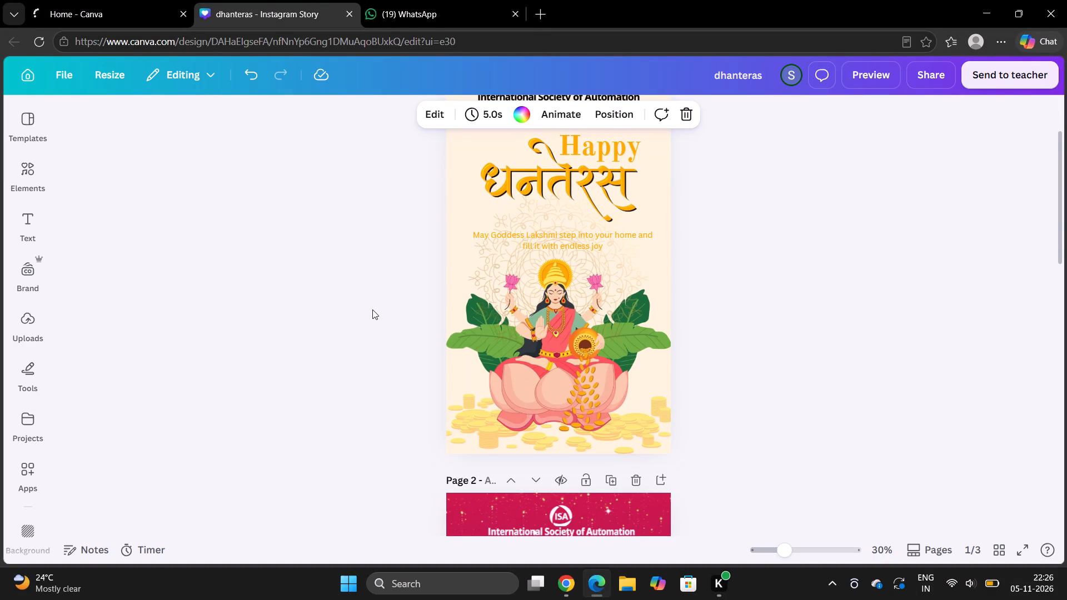
scroll(372, 309, "down", 1)
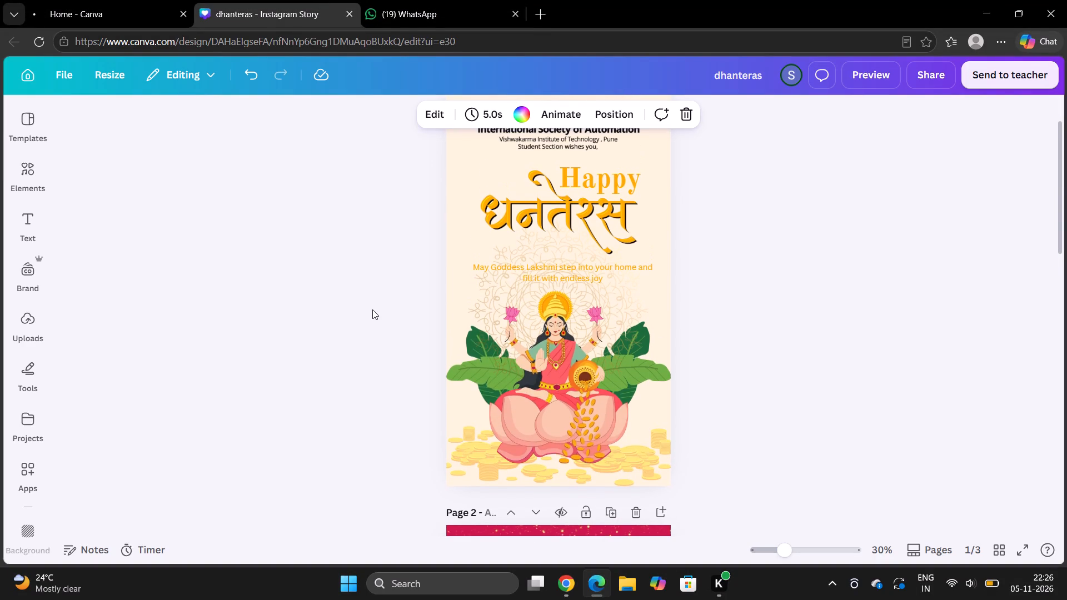
scroll(372, 309, "down", 3)
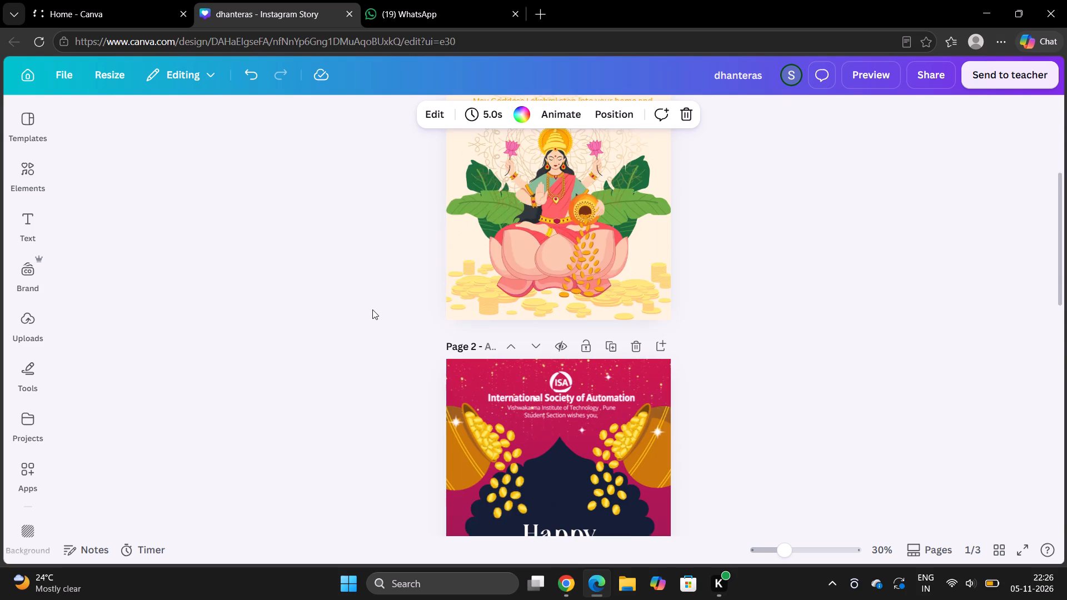
scroll(372, 309, "down", 5)
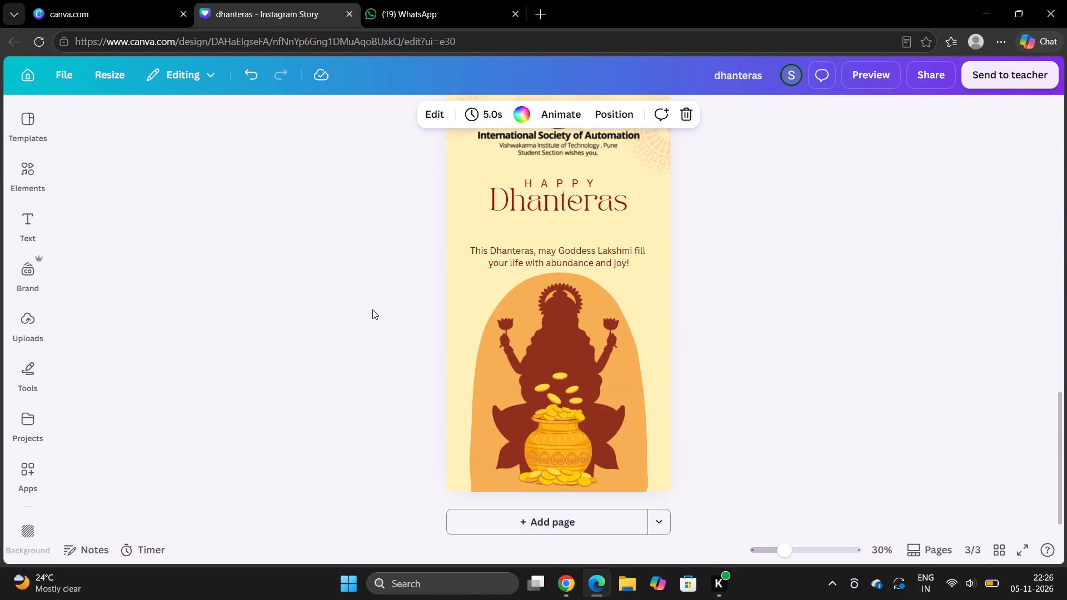
scroll(372, 309, "down", 1)
scroll(372, 309, "up", 7)
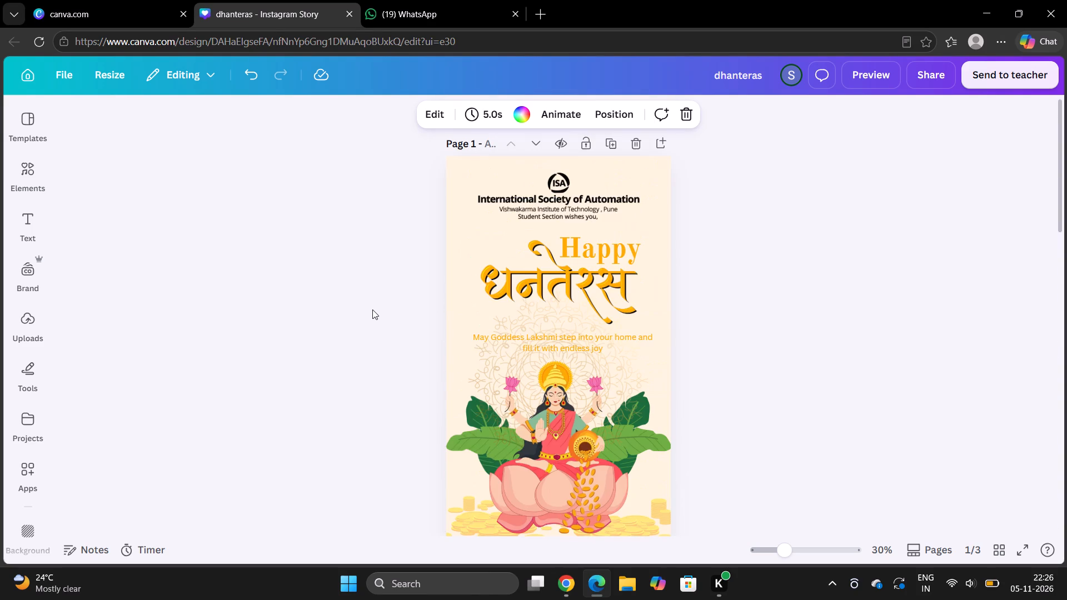
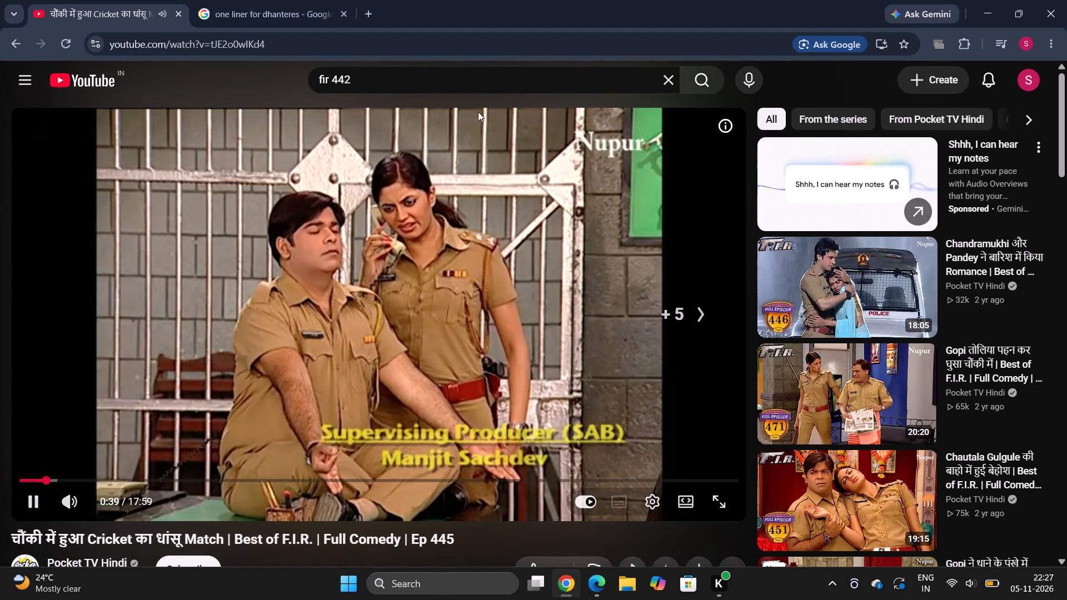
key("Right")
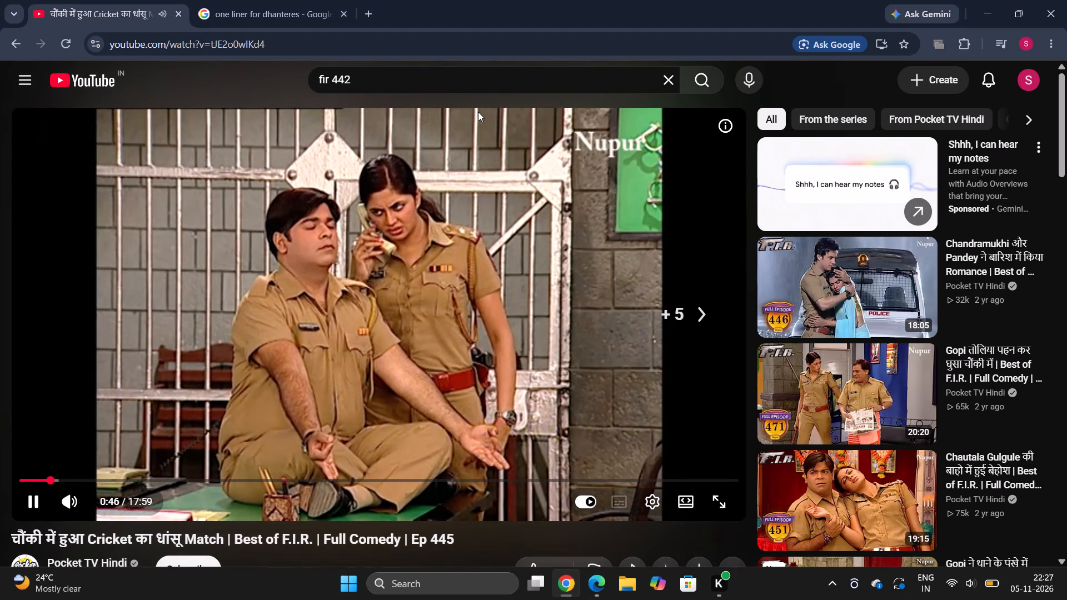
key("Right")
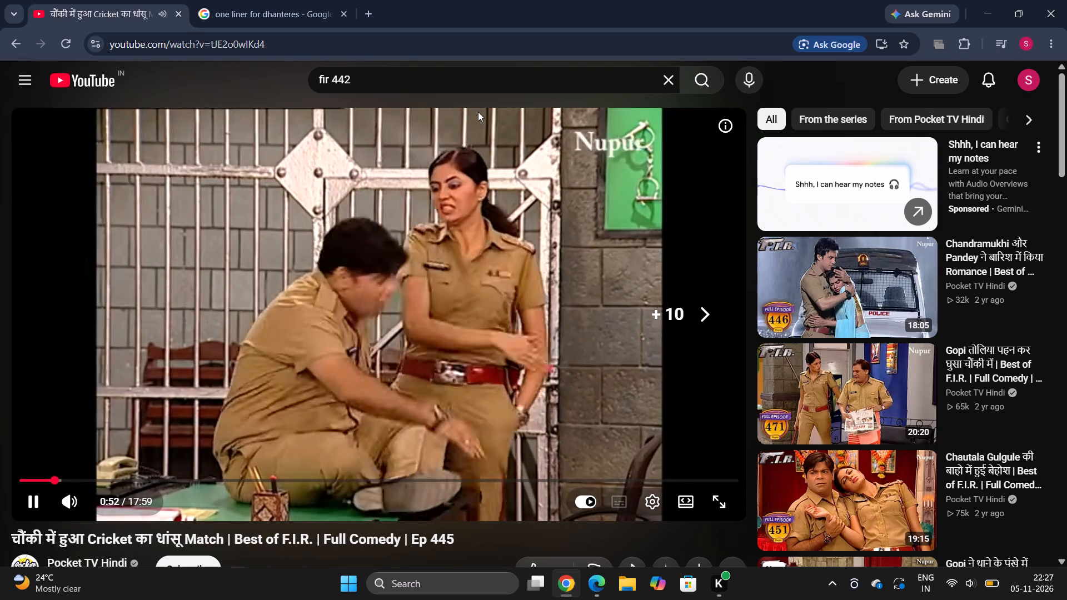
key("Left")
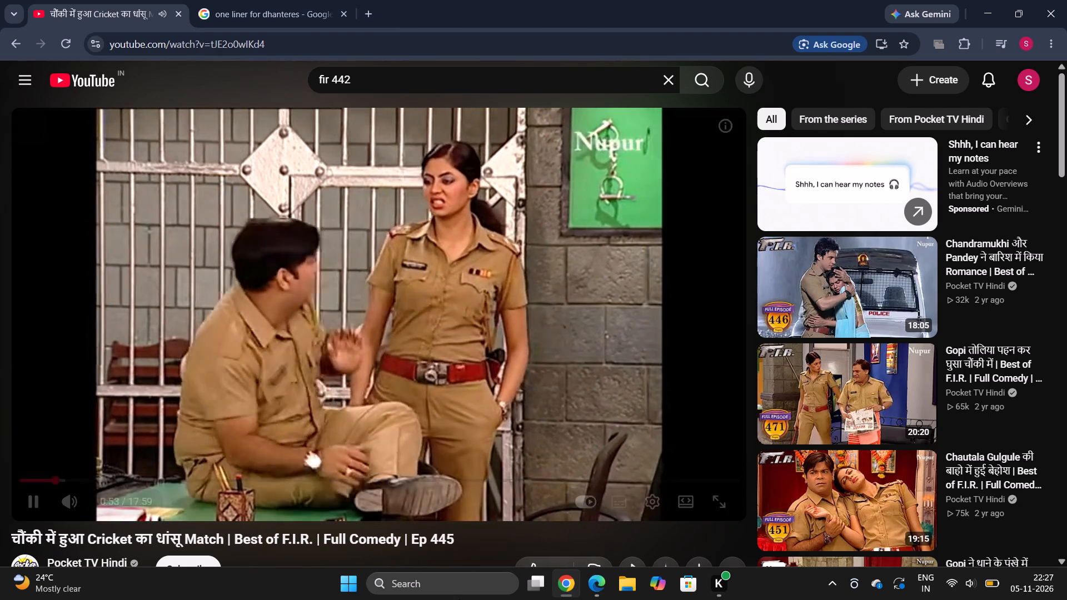
Switch from the video back to the dhanteras Instagram Story design in Microsoft Edge.
left_click(597, 587)
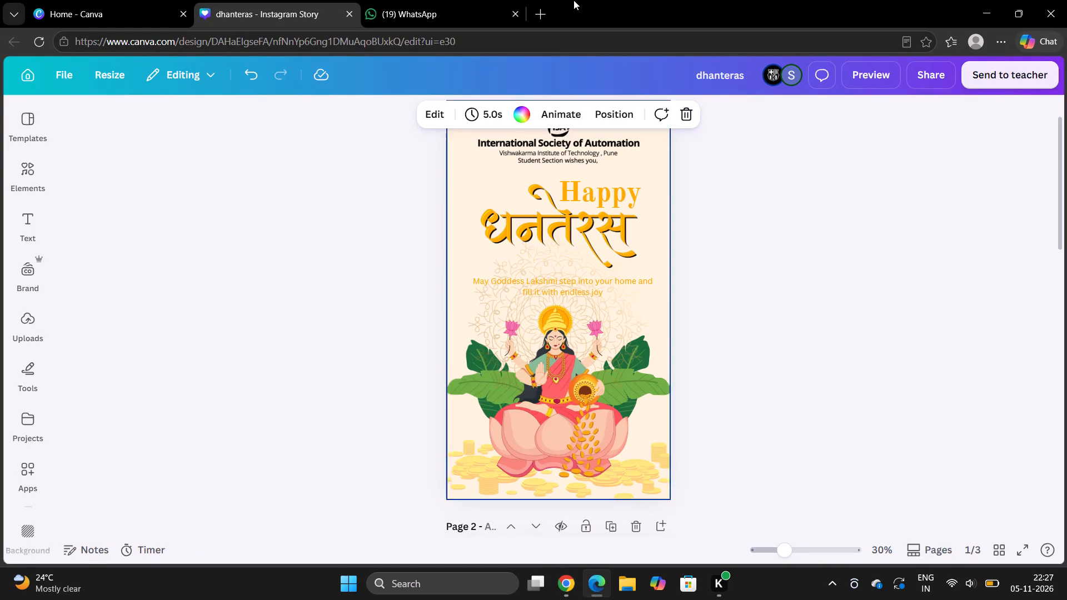
left_click(575, 0)
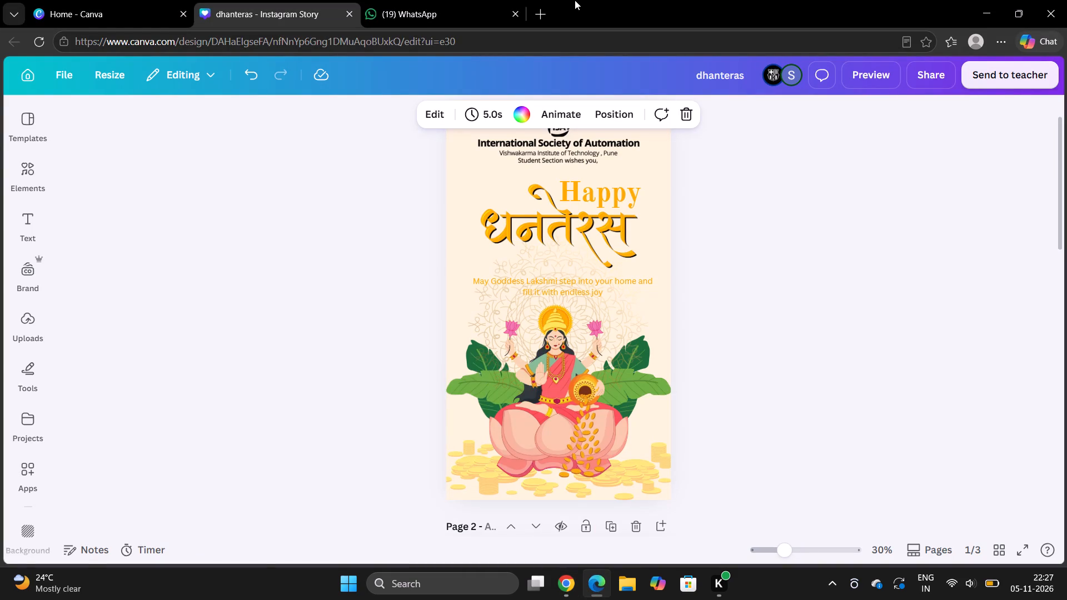
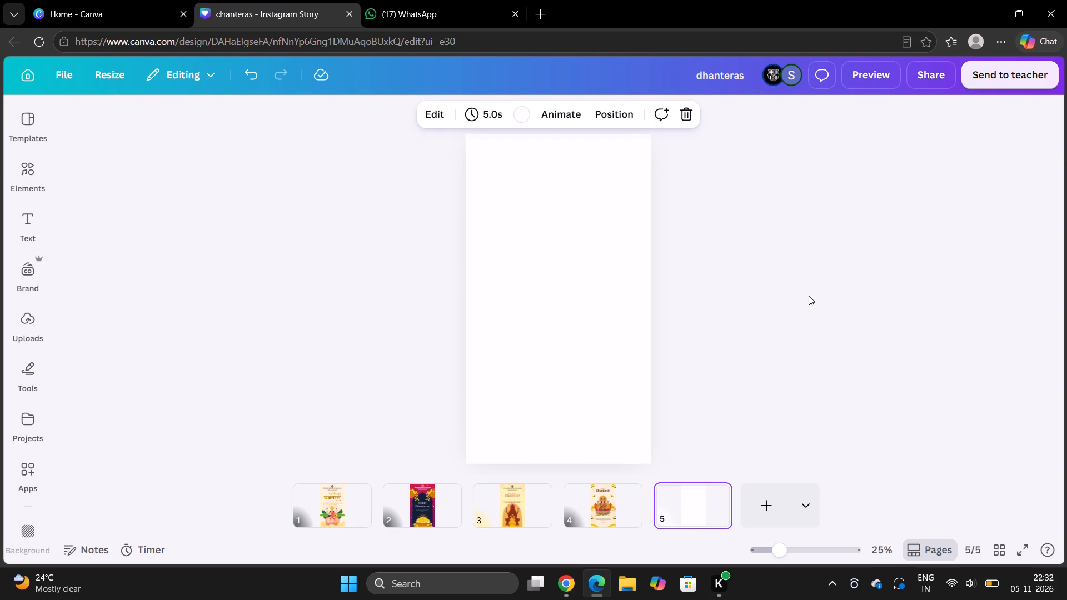
Browse the dhanteras template results to look for a story design for the blank fifth page.
left_click(26, 135)
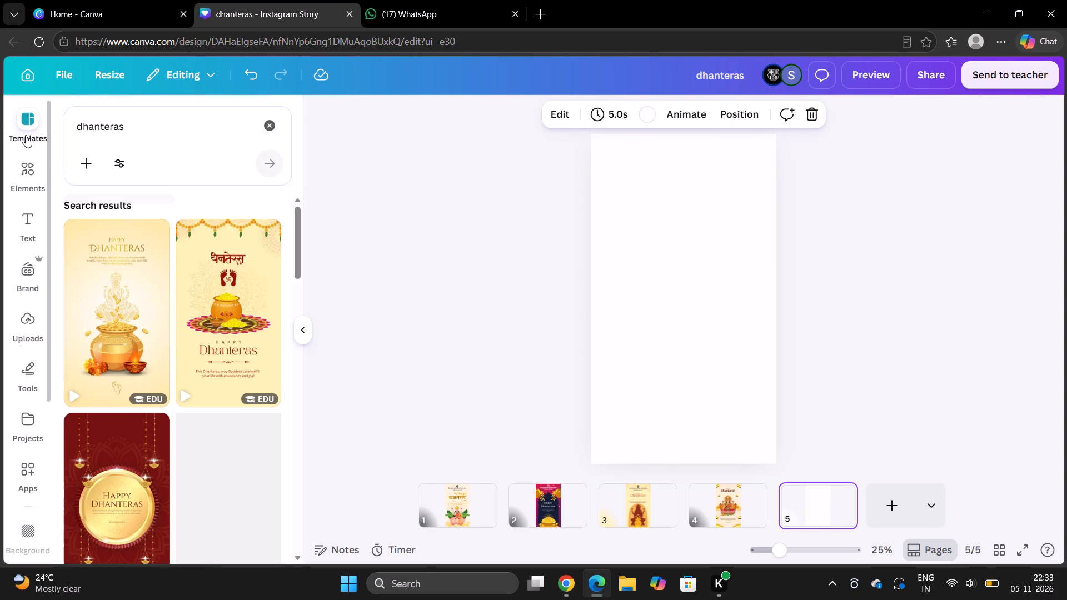
scroll(277, 449, "down", 2)
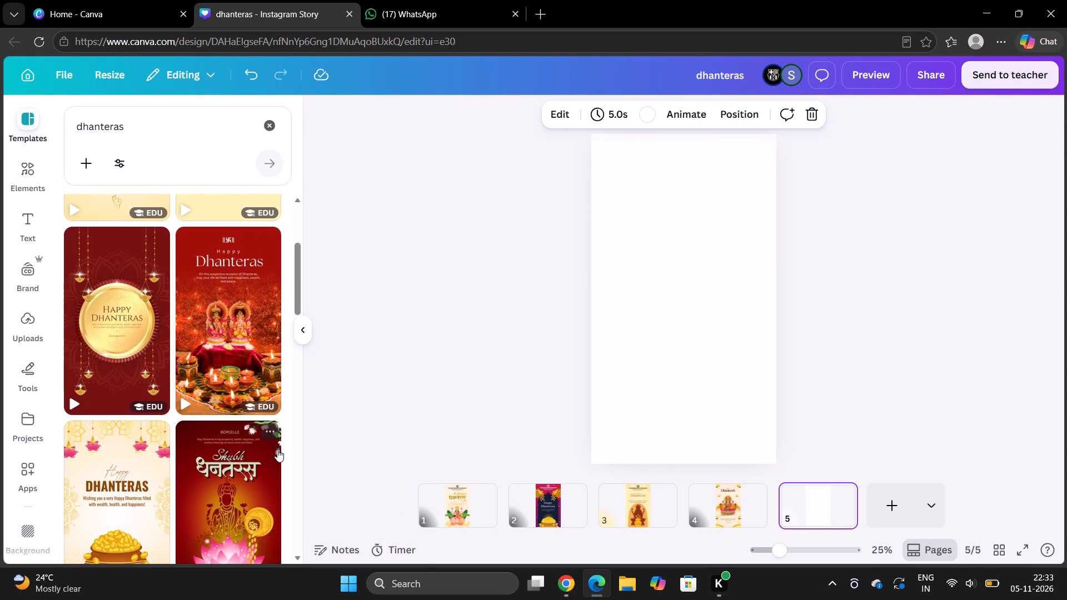
scroll(277, 449, "down", 3)
scroll(277, 449, "left", 1)
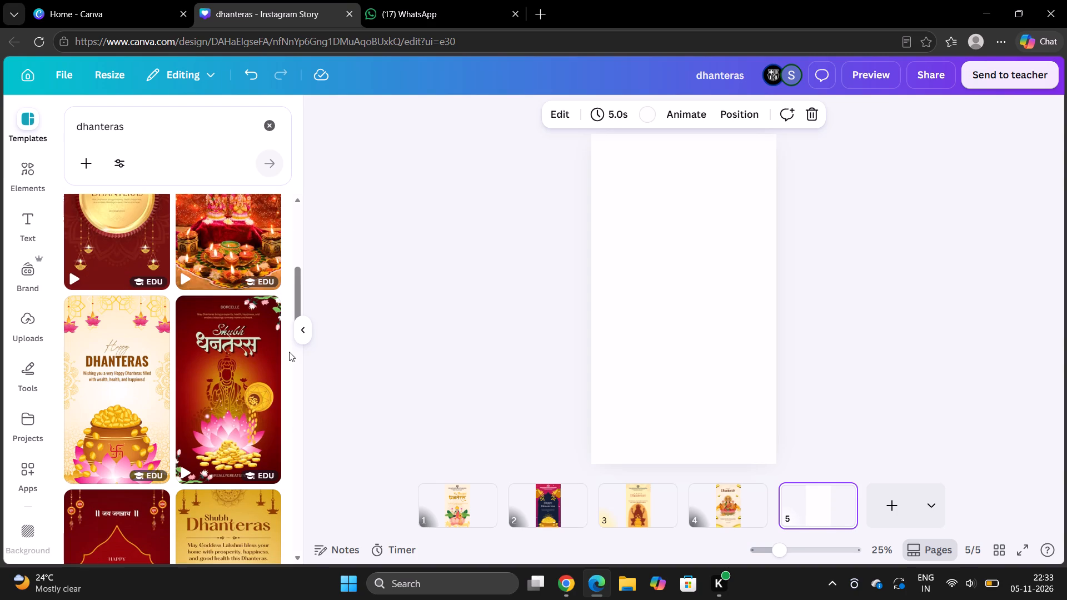
scroll(289, 352, "down", 1)
scroll(219, 379, "down", 1)
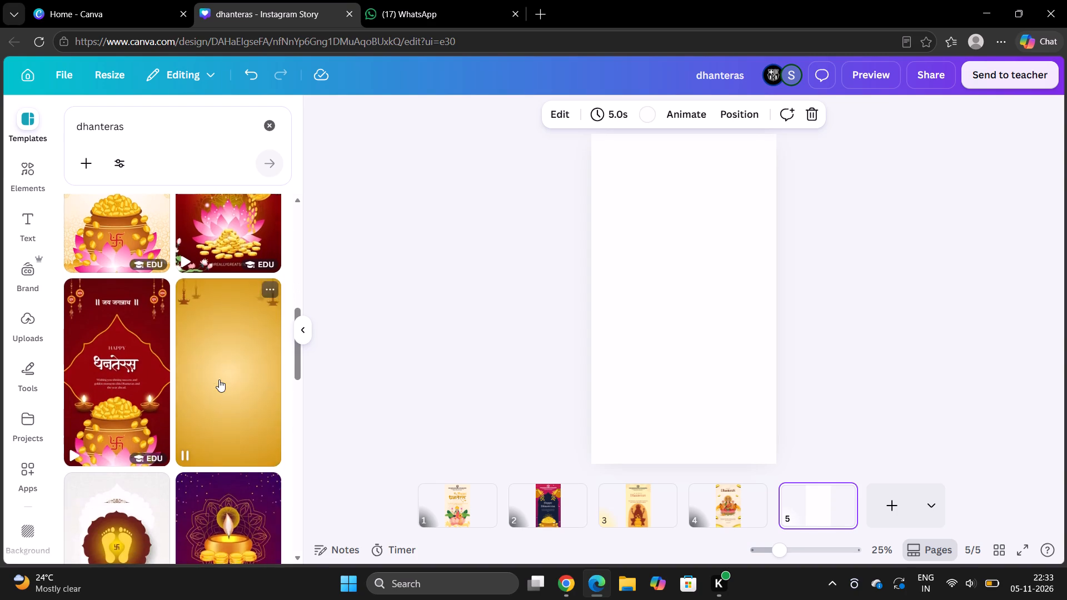
scroll(219, 379, "down", 1)
scroll(256, 413, "down", 1)
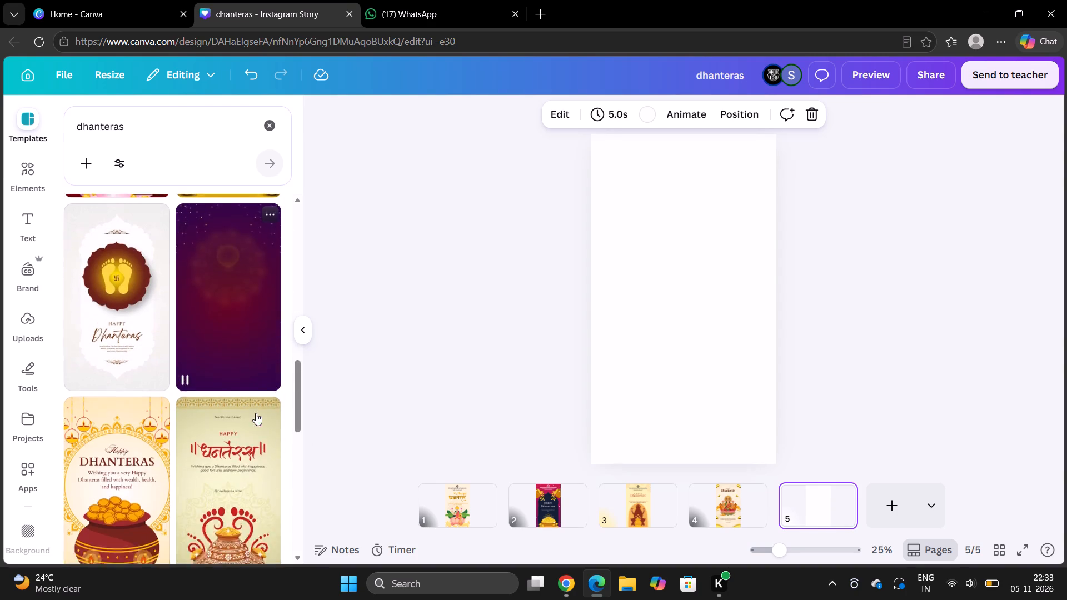
scroll(256, 413, "down", 2)
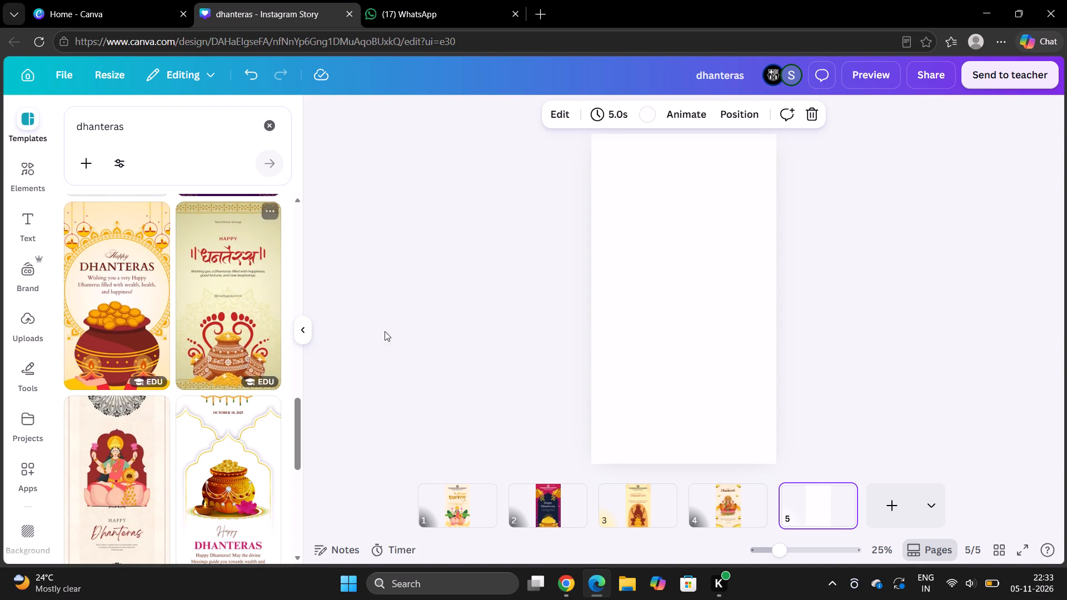
scroll(230, 452, "down", 1)
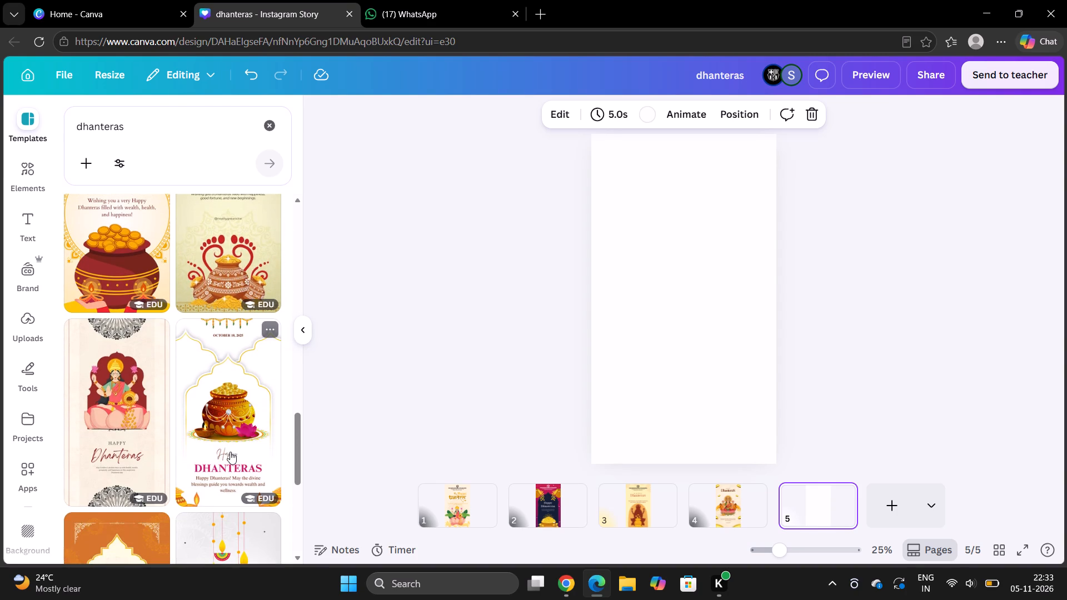
scroll(230, 452, "down", 3)
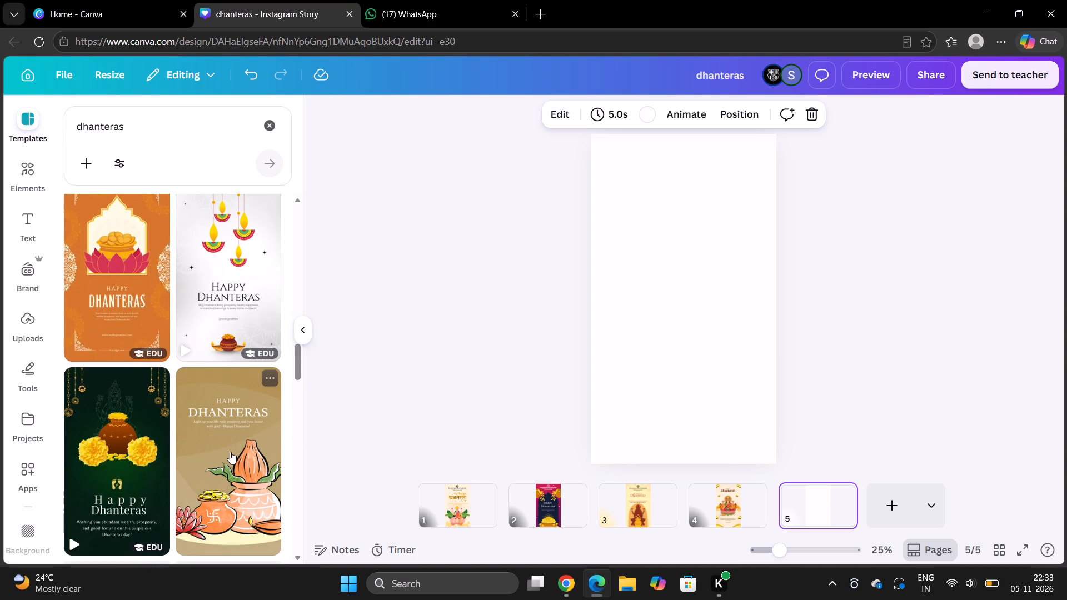
scroll(230, 452, "down", 2)
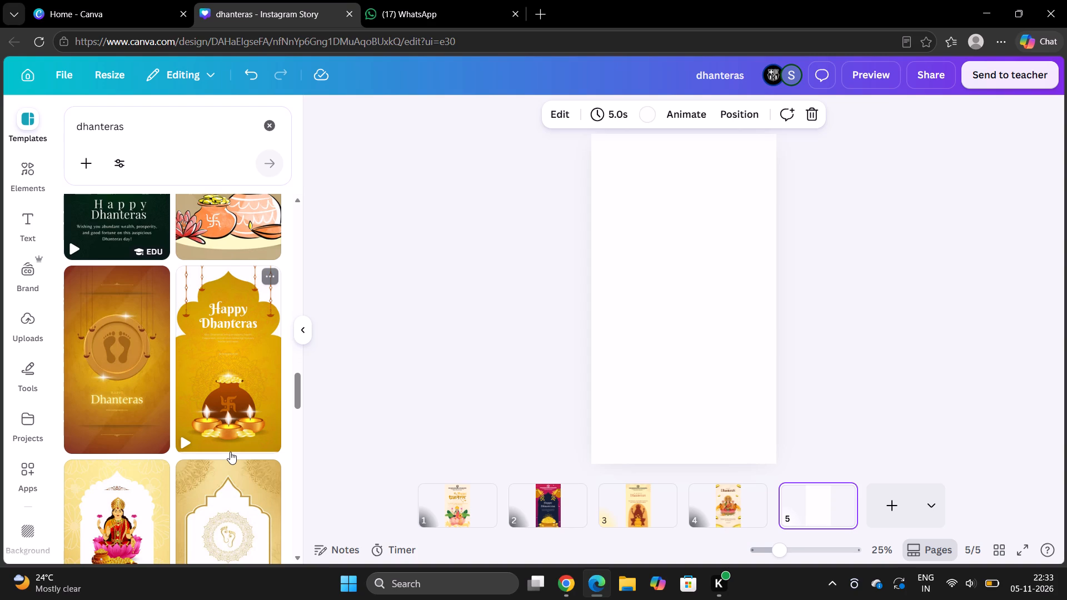
scroll(230, 452, "down", 1)
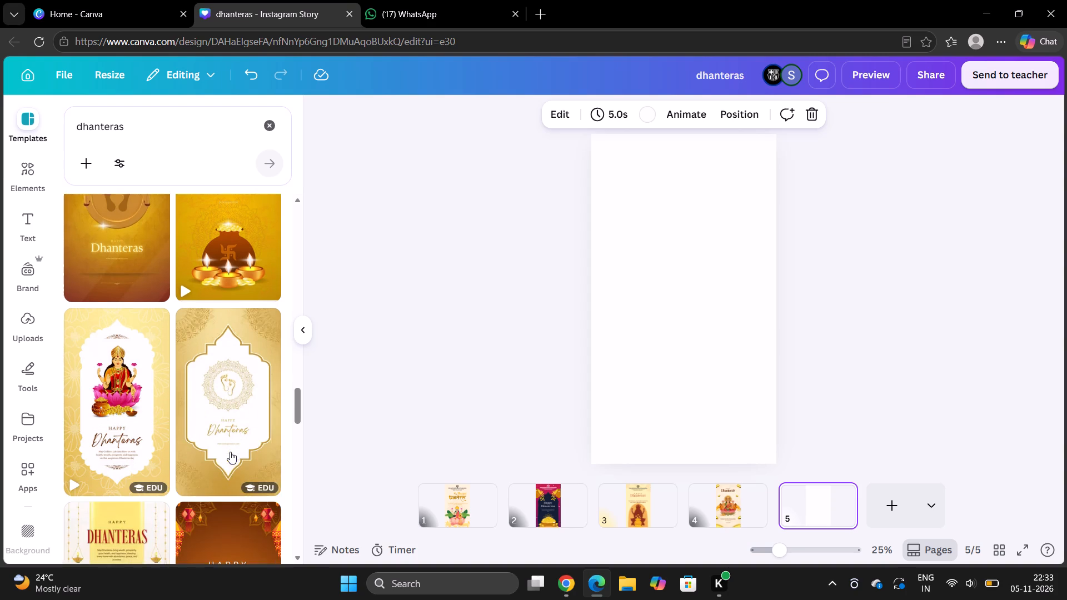
scroll(230, 452, "down", 4)
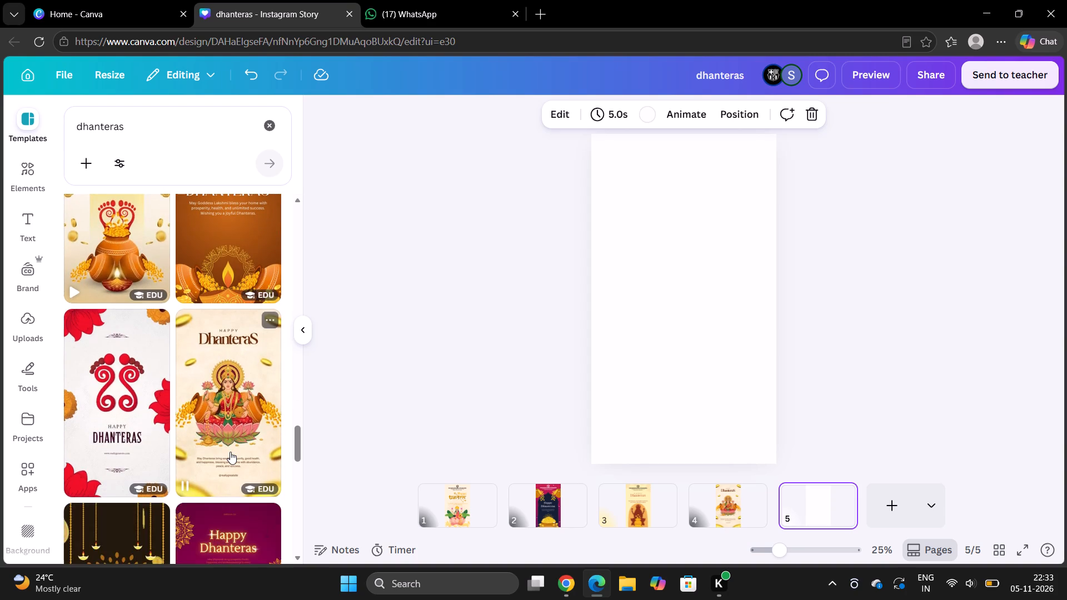
scroll(230, 452, "down", 4)
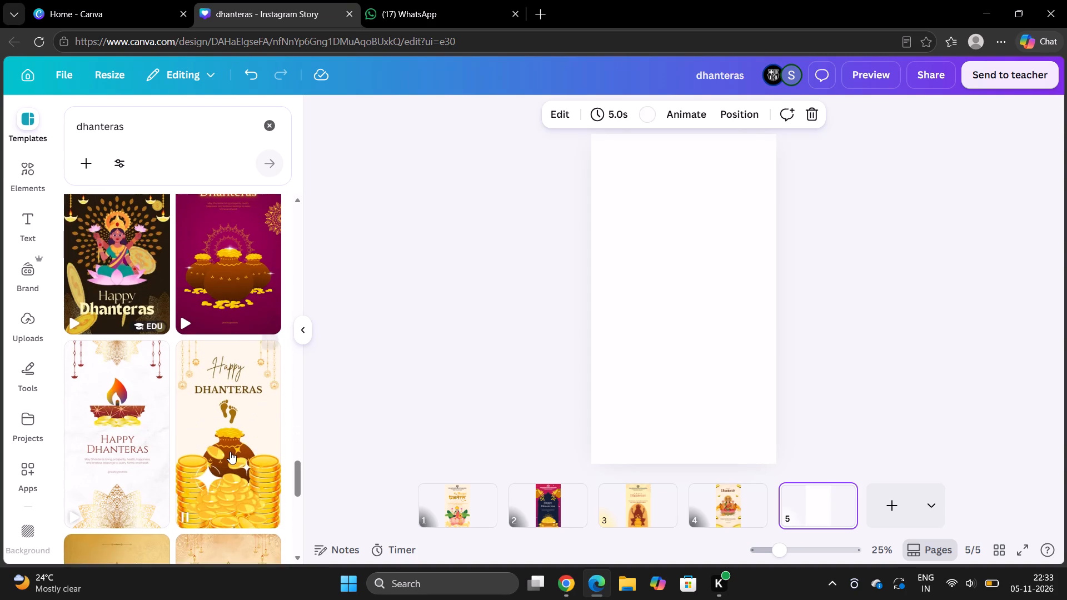
scroll(230, 452, "down", 5)
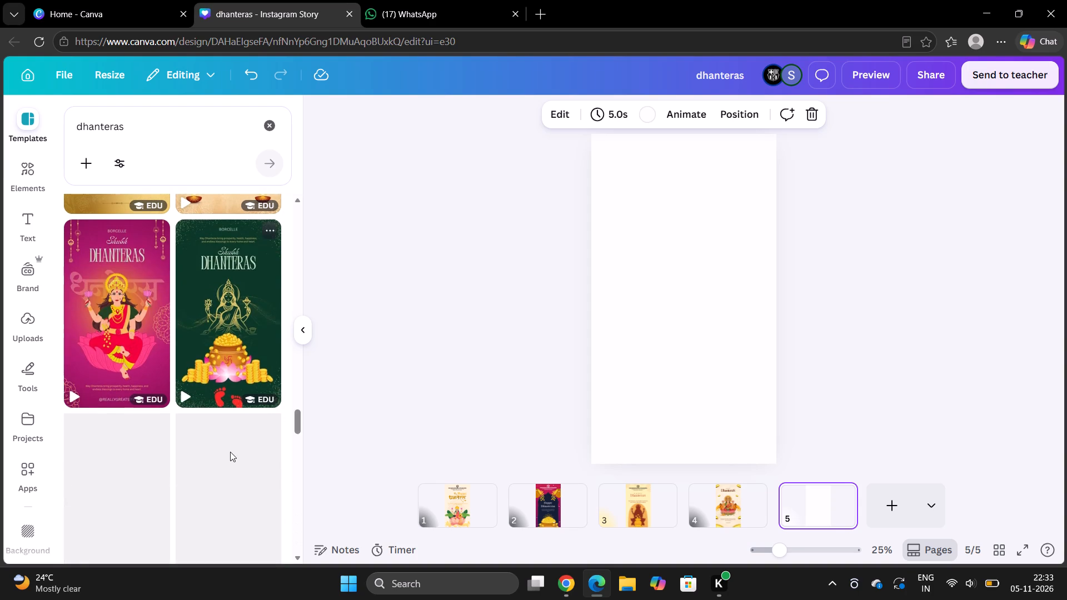
Look further through the dhanteras story templates for a design suited to the blank fifth page.
scroll(230, 452, "down", 1)
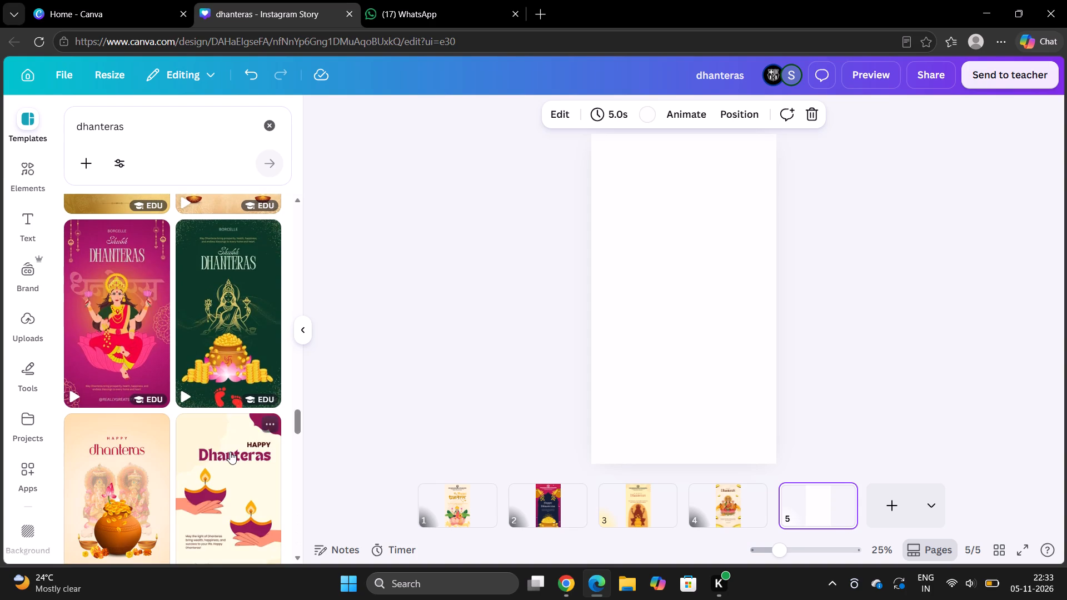
scroll(230, 452, "down", 1)
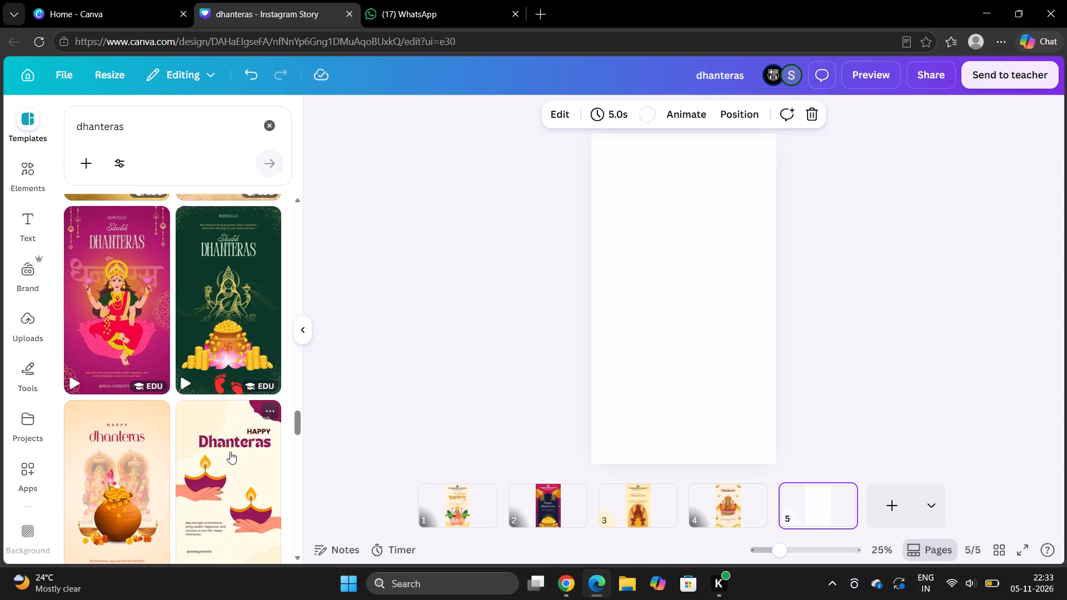
scroll(230, 452, "down", 3)
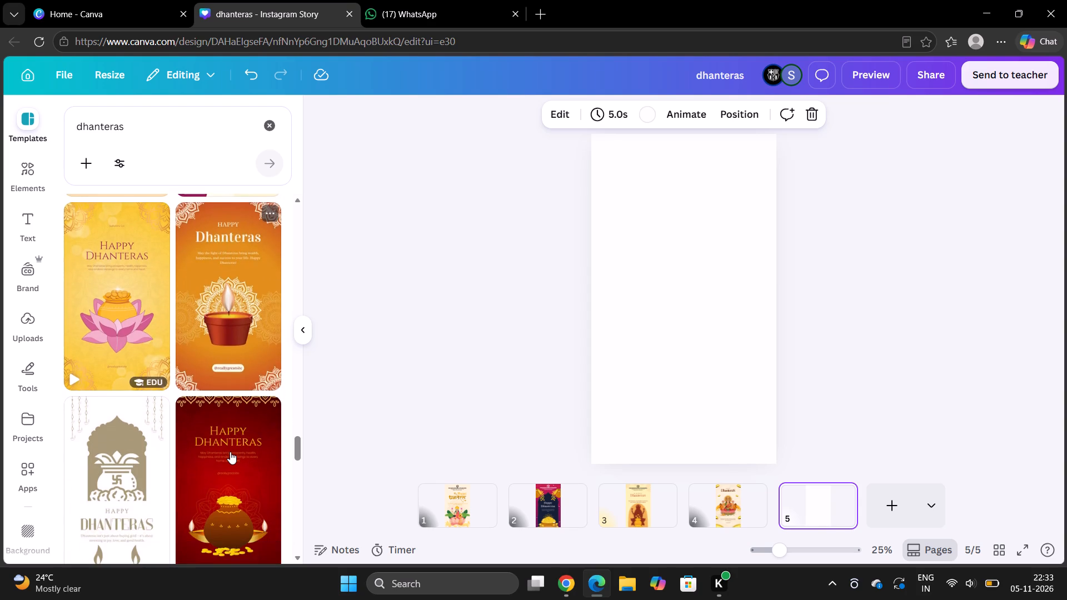
scroll(230, 452, "down", 4)
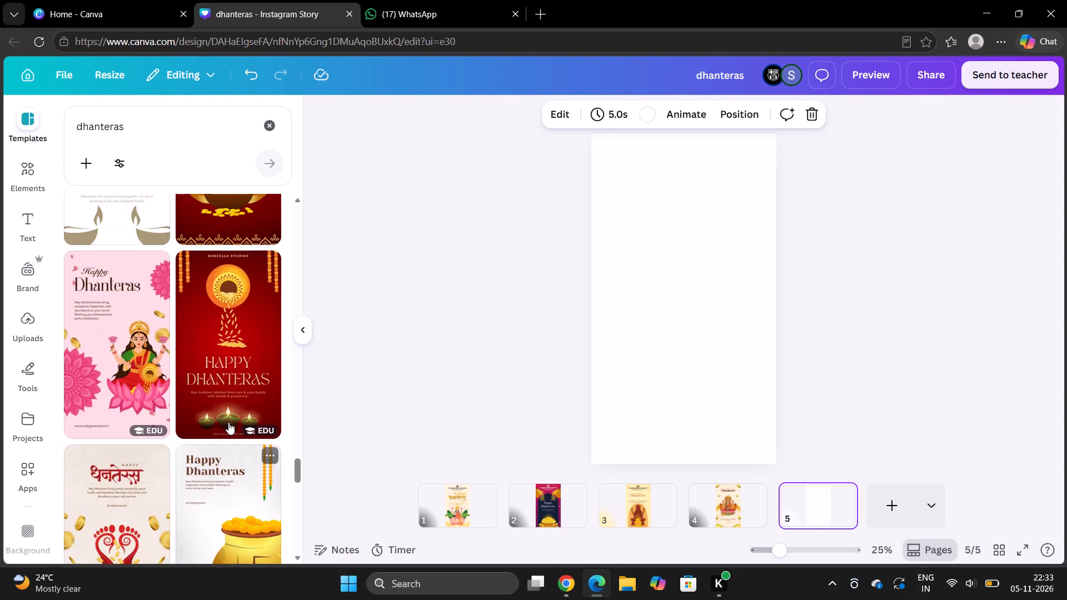
Open Pinterest (pinterest.com) in a new browser tab.
left_click(542, 6)
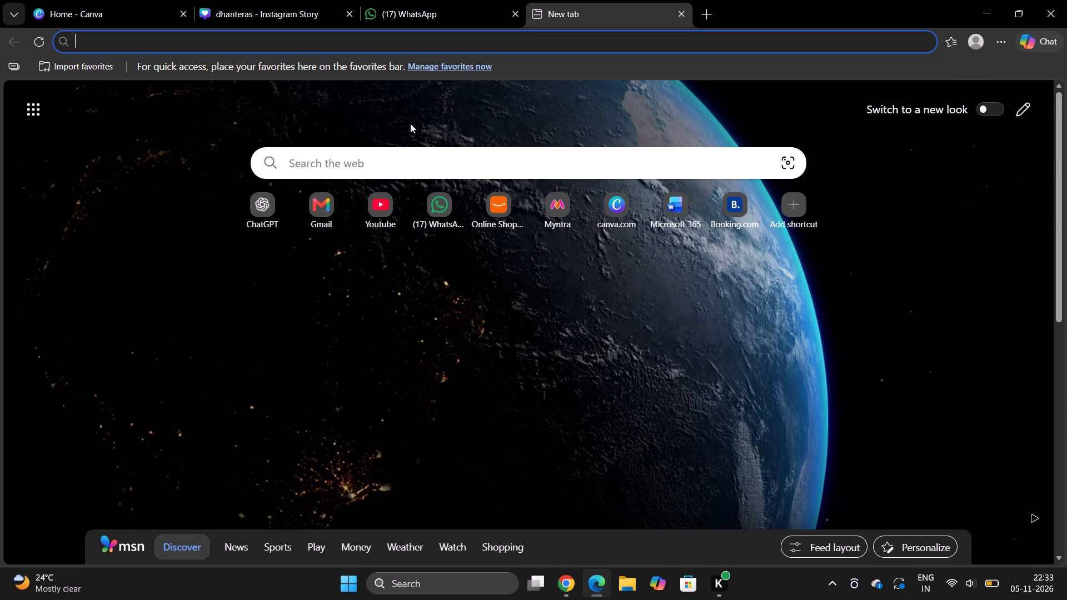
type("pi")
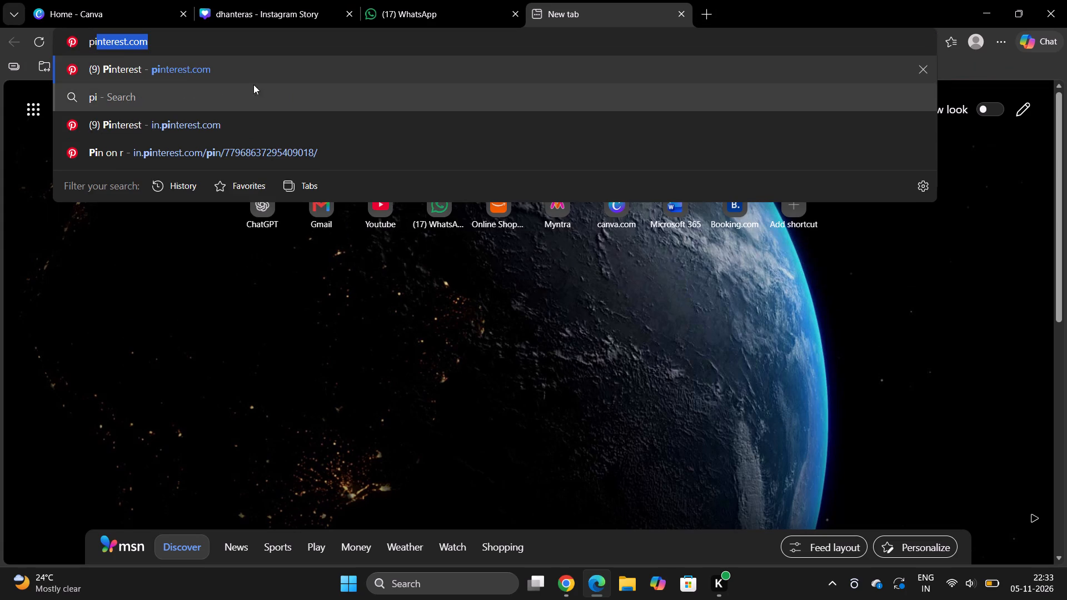
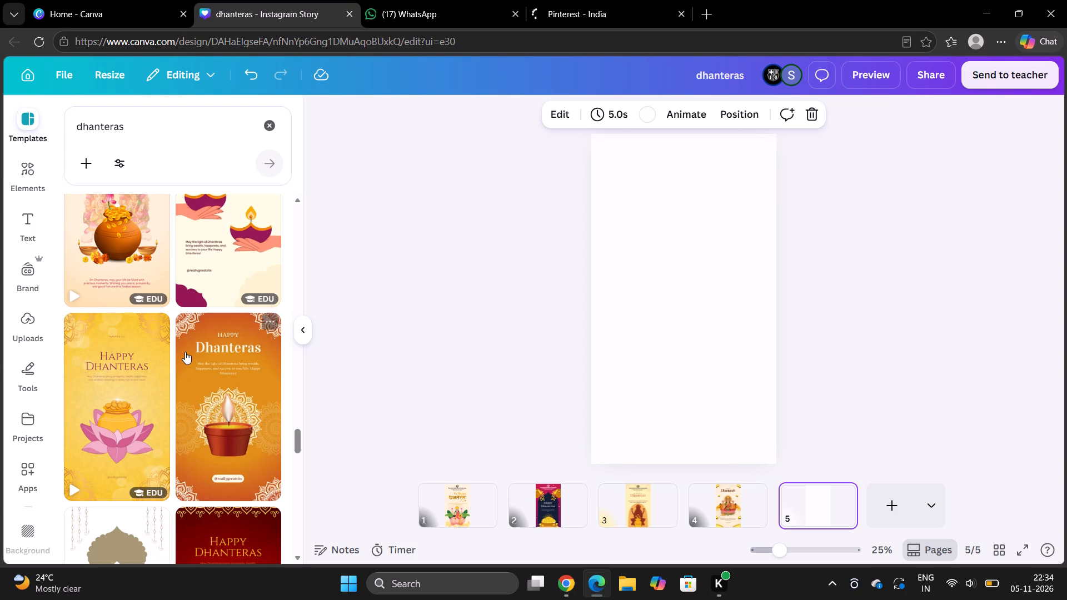
Continue browsing the dhanteras template results for a story design to use on the blank fifth page.
scroll(185, 352, "down", 4)
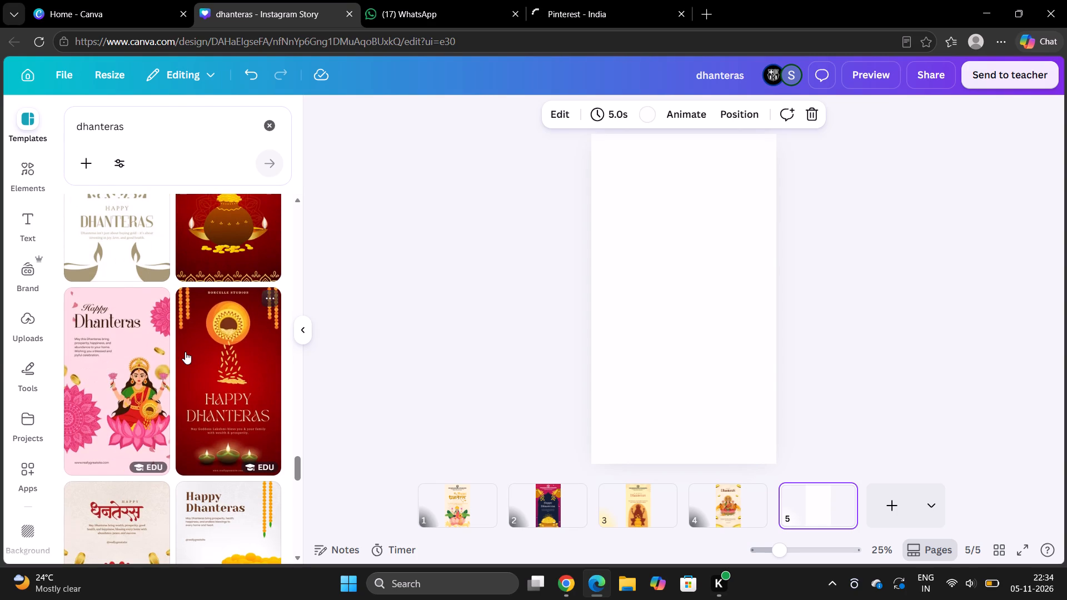
scroll(185, 352, "down", 4)
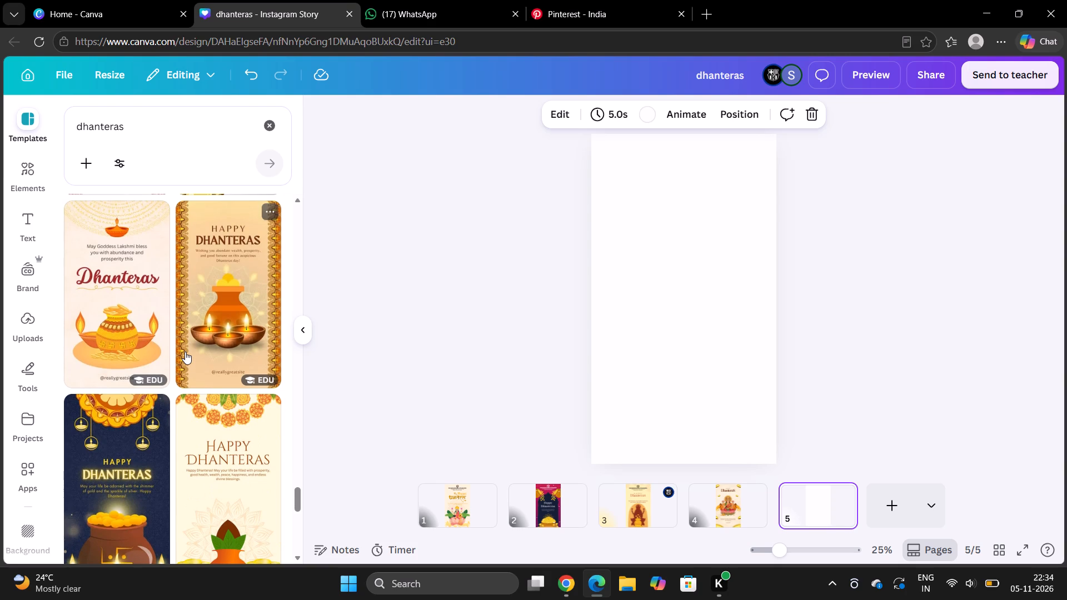
scroll(185, 352, "down", 2)
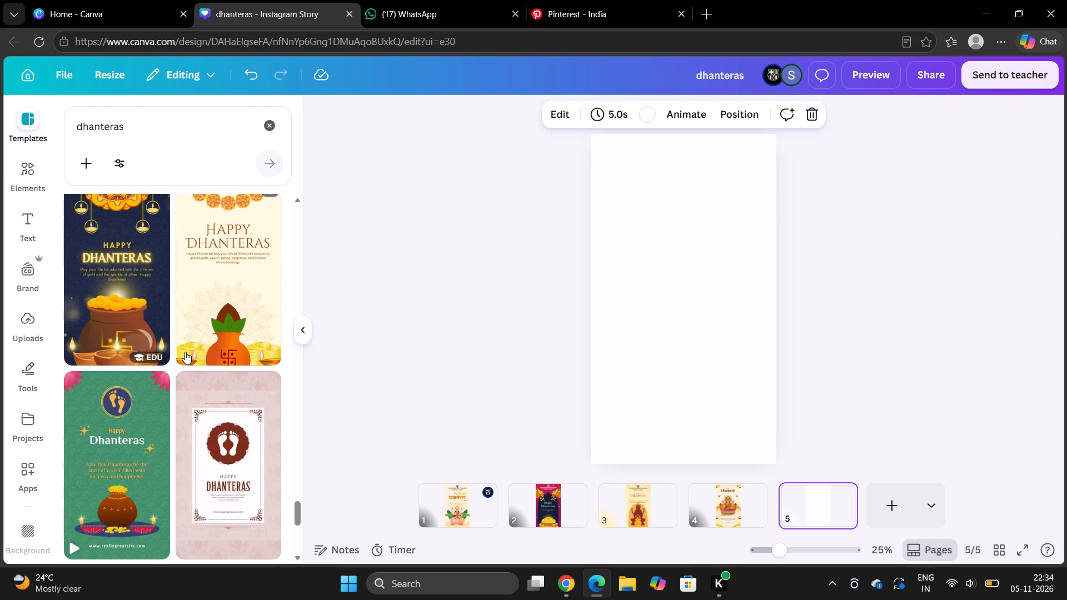
Apply the navy Happy Dhanteras template with the gold-coin pot and hanging diyas to the blank fifth page.
scroll(185, 352, "down", 2)
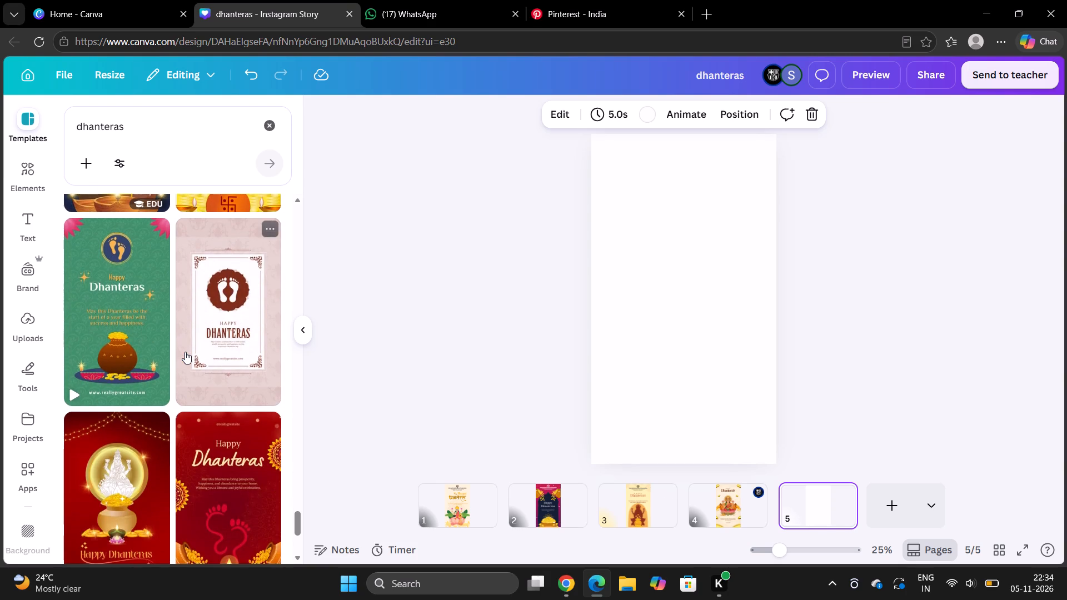
scroll(185, 352, "down", 2)
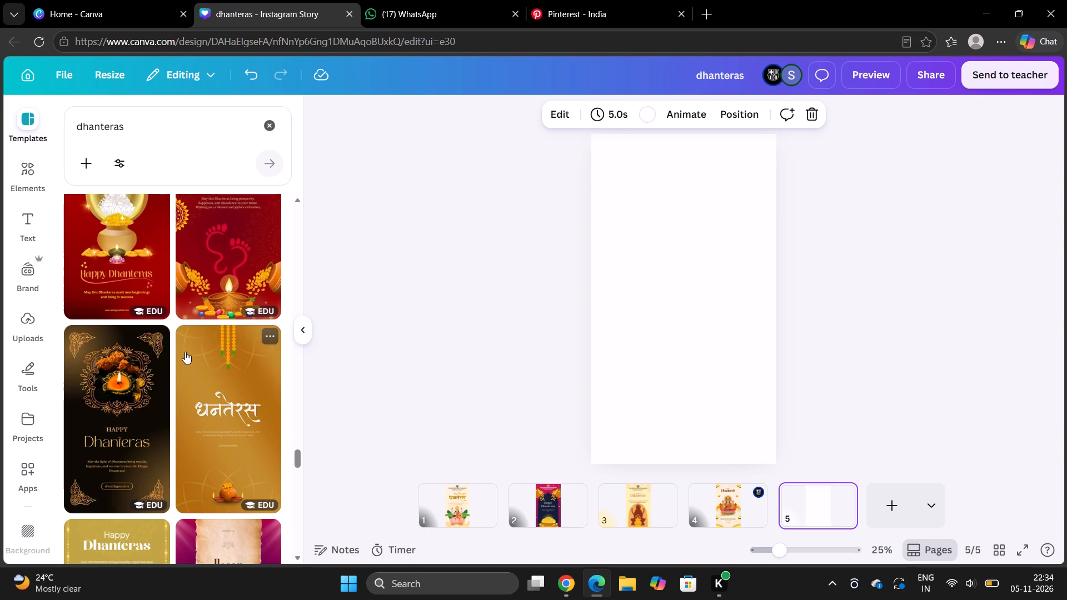
scroll(185, 352, "up", 4)
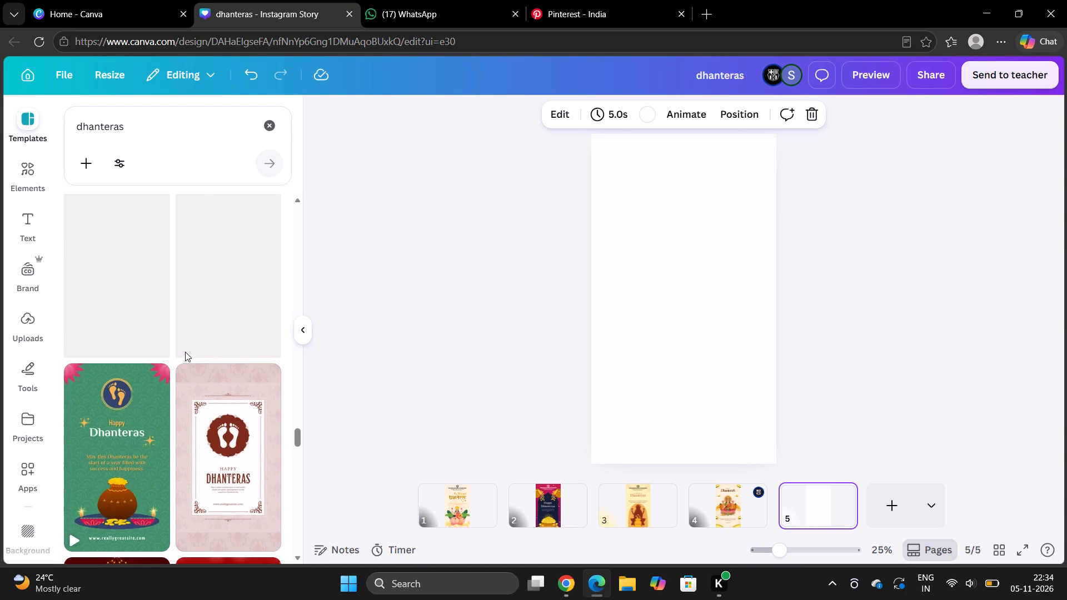
scroll(185, 352, "up", 1)
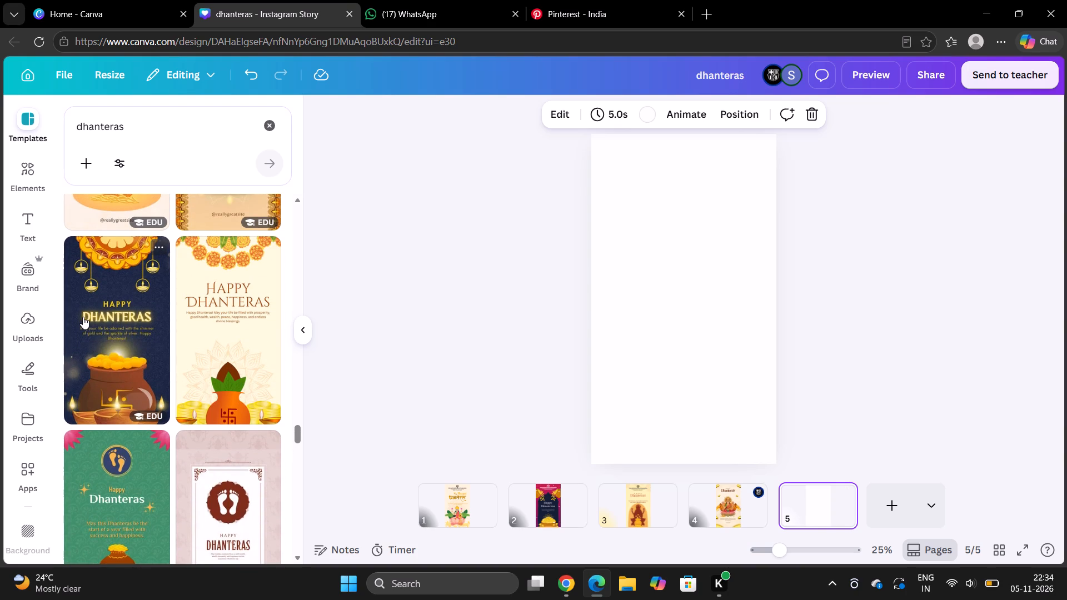
left_click(83, 317)
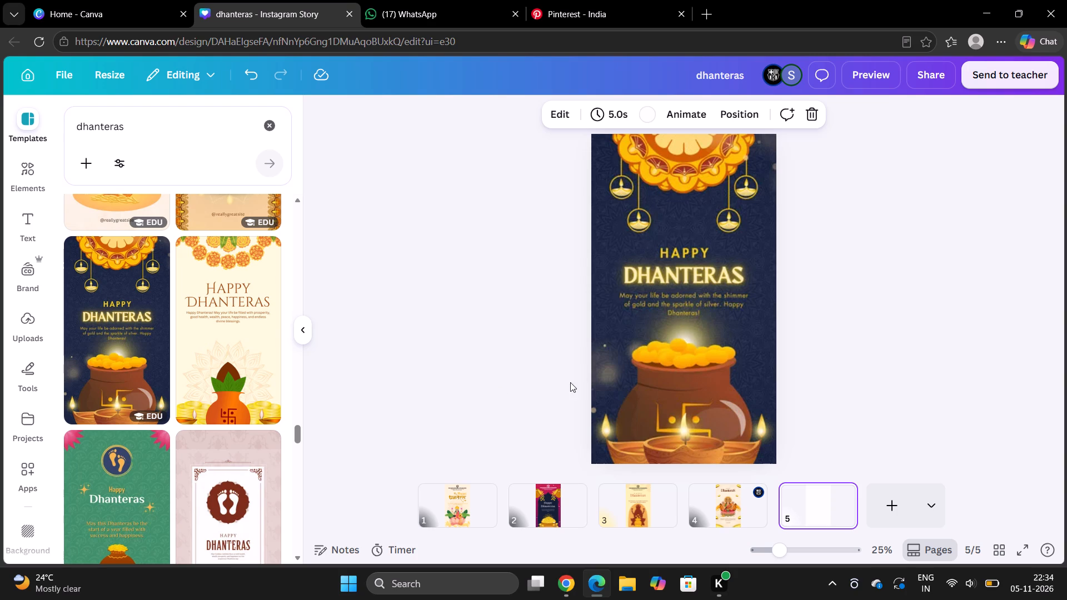
left_click(575, 272)
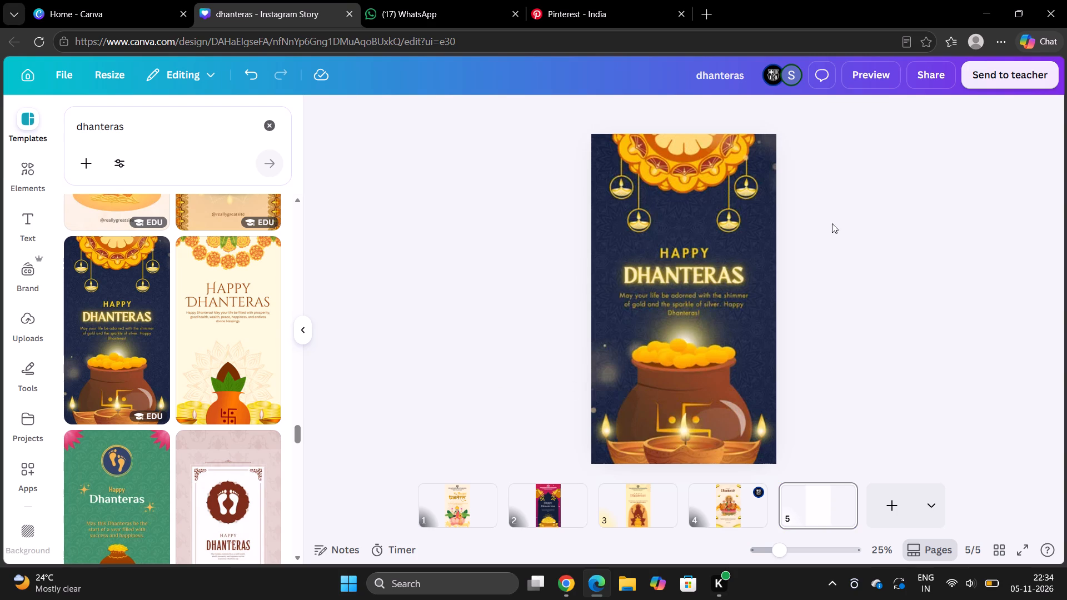
left_click(485, 343)
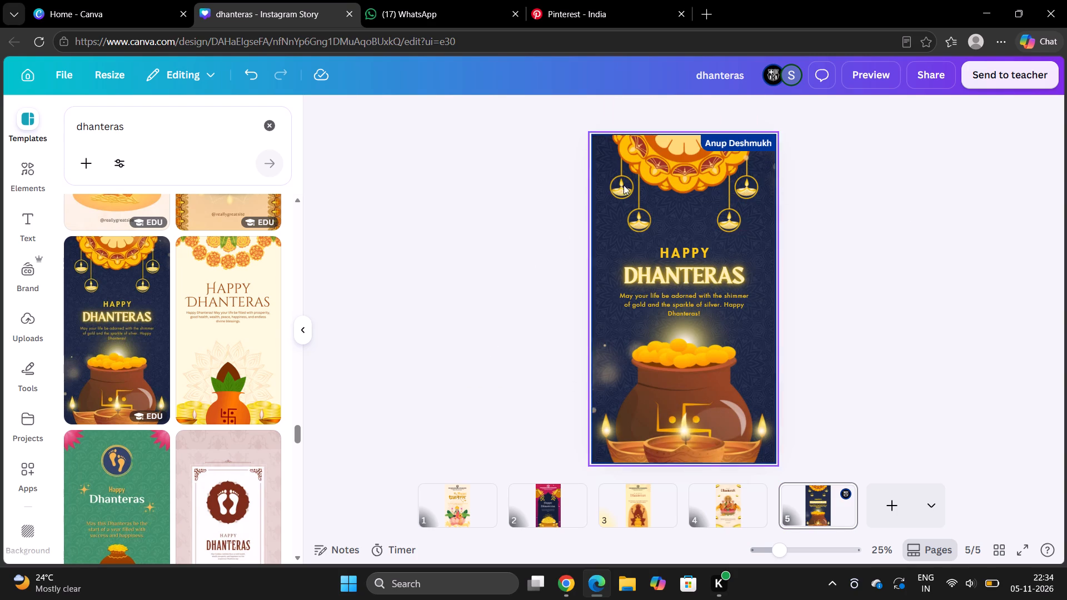
Delete the orange floral mandala from the top of page 5.
left_click(669, 172)
key("Delete")
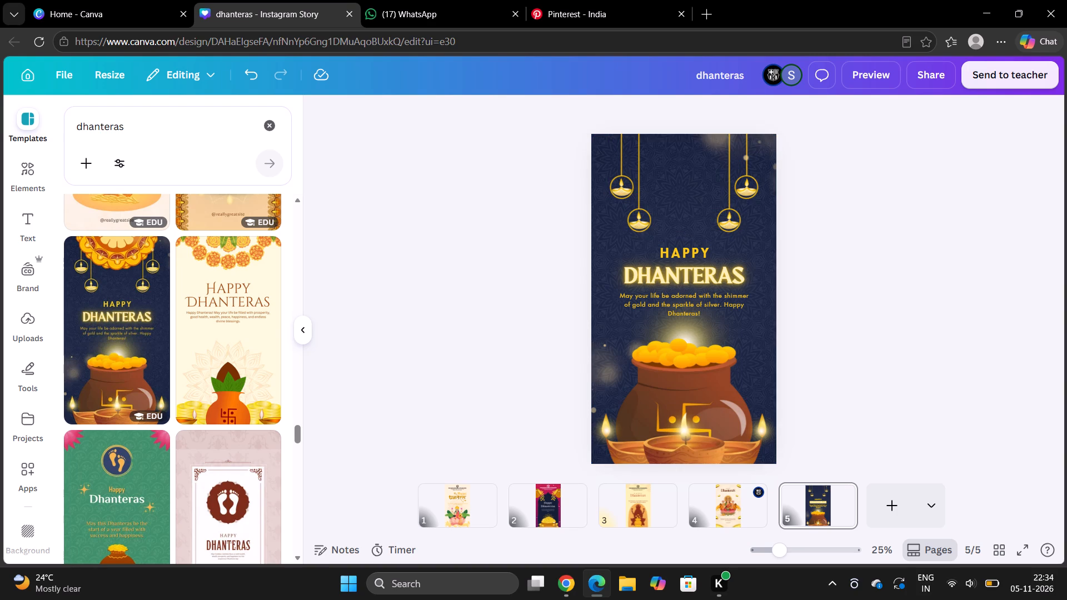
Move the two pairs of hanging diyas outward, toward the left and right edges of page 5.
left_click_drag(633, 179, 618, 180)
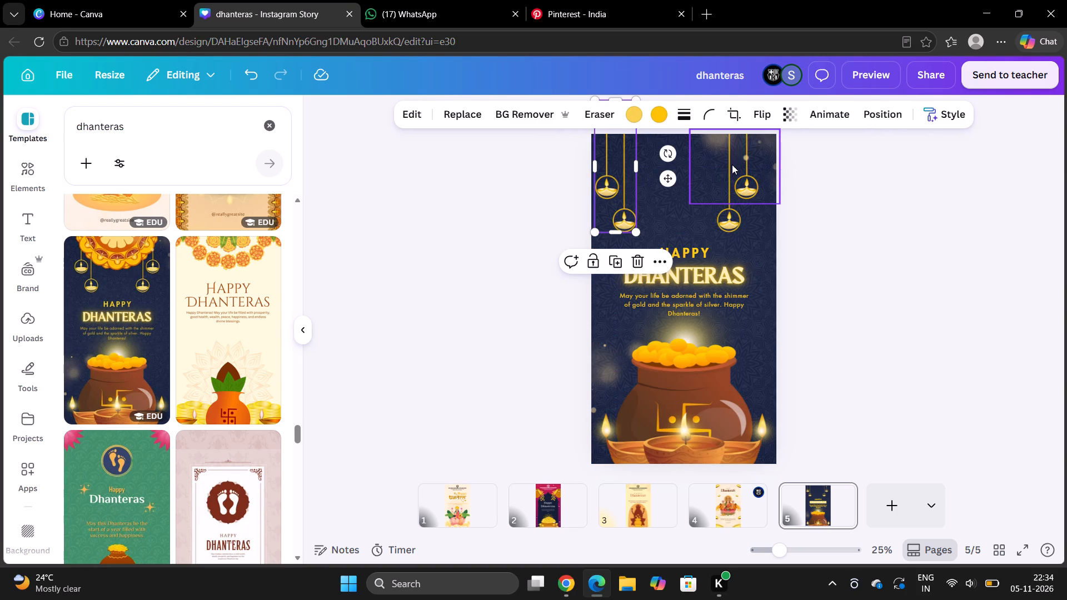
left_click_drag(740, 224, 755, 227)
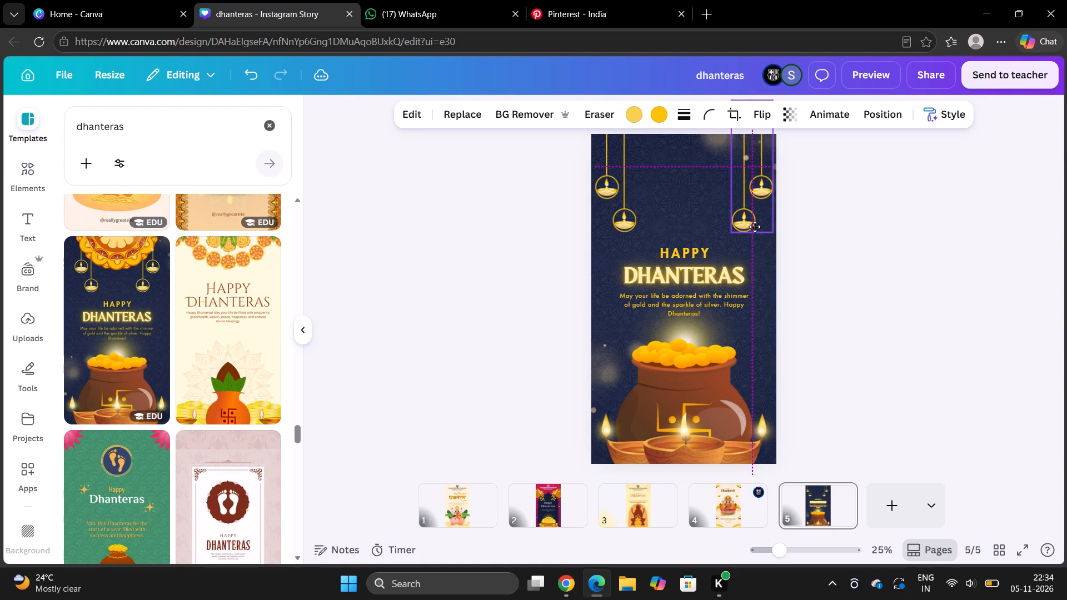
left_click_drag(755, 227, 755, 227)
left_click(845, 249)
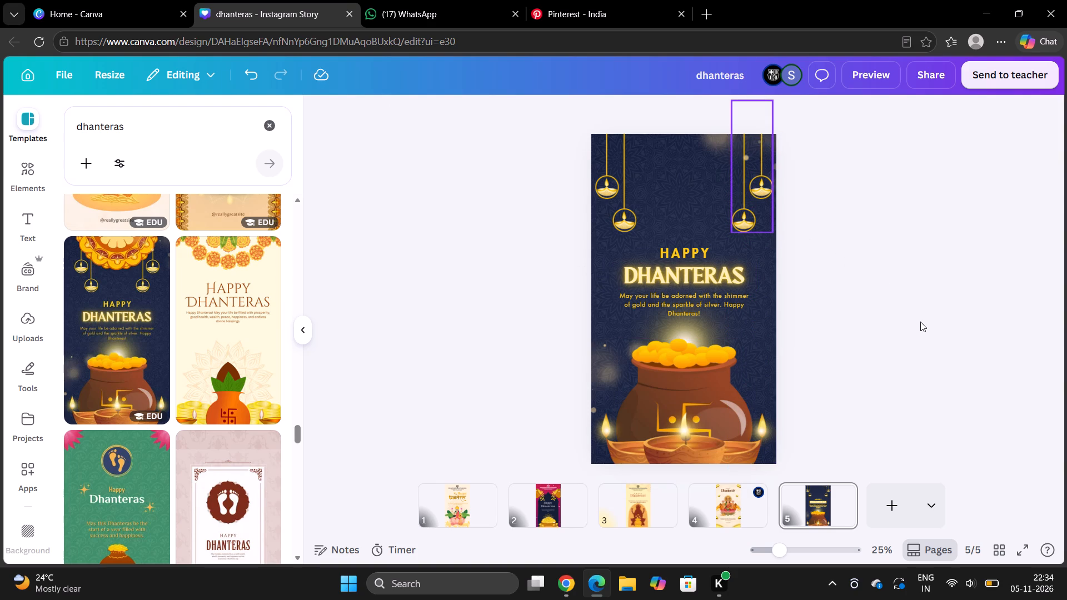
Copy the white International Society of Automation header from page 2 to the top of page 5 and shrink it slightly.
left_click(557, 505)
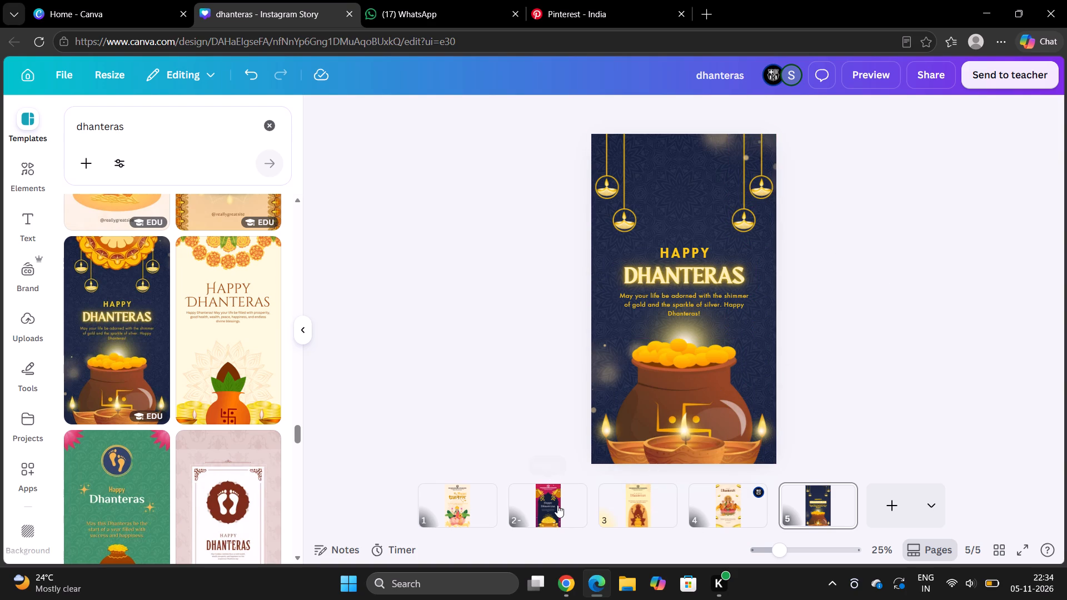
left_click(681, 153)
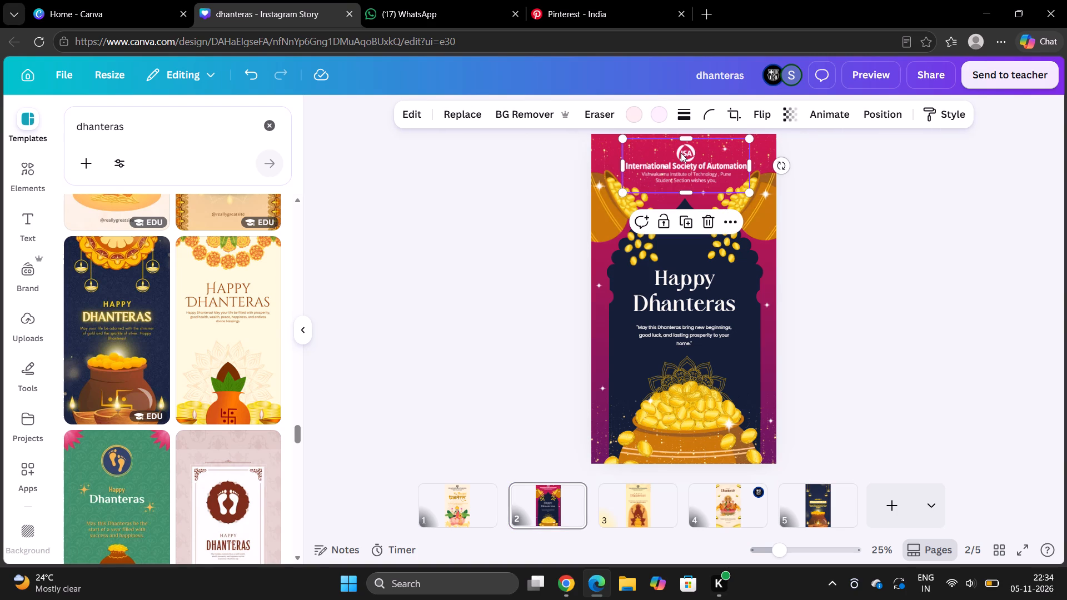
key("ctrl+c")
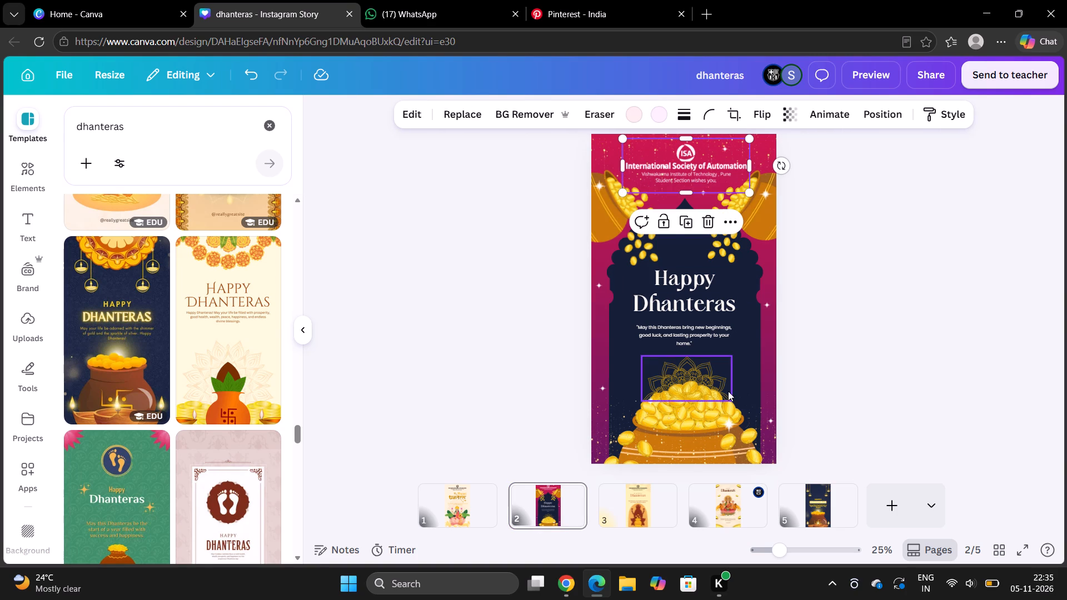
left_click(837, 508)
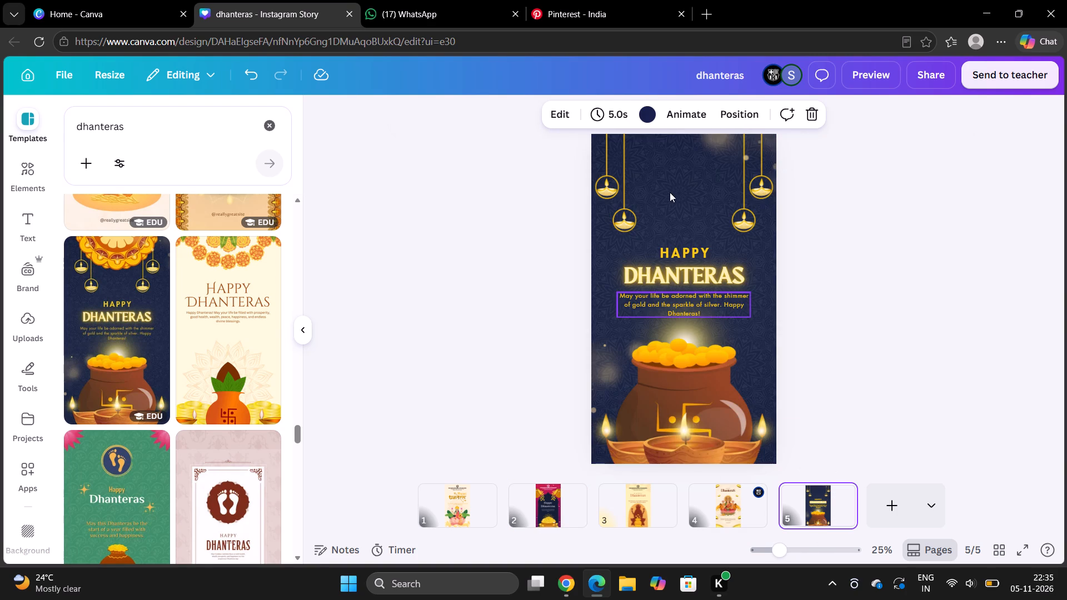
key("ctrl+v")
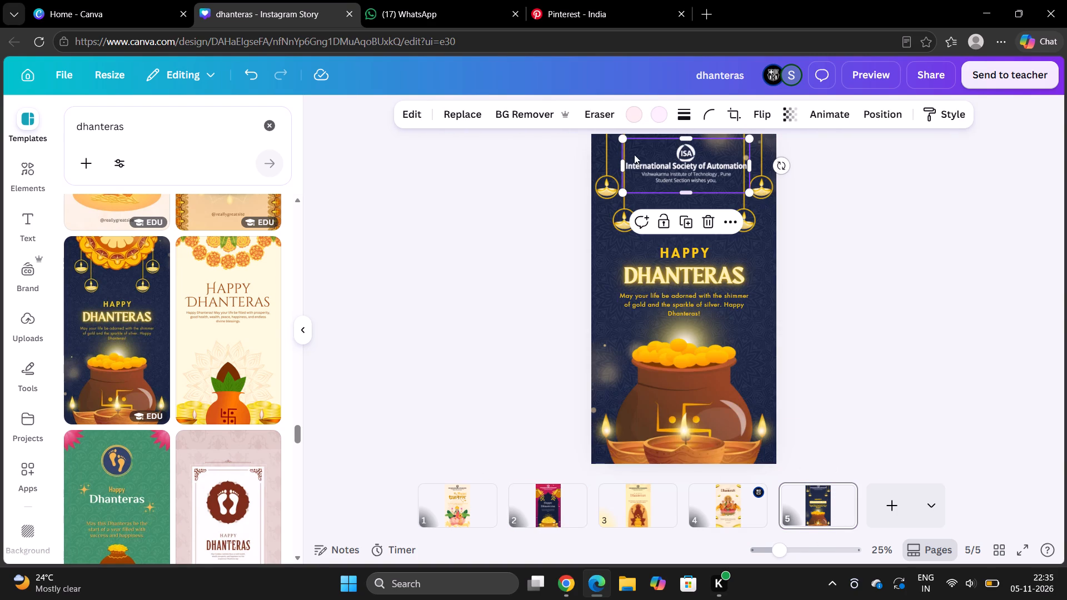
left_click(818, 252)
left_click(681, 158)
left_click_drag(628, 141, 633, 142)
left_click(816, 221)
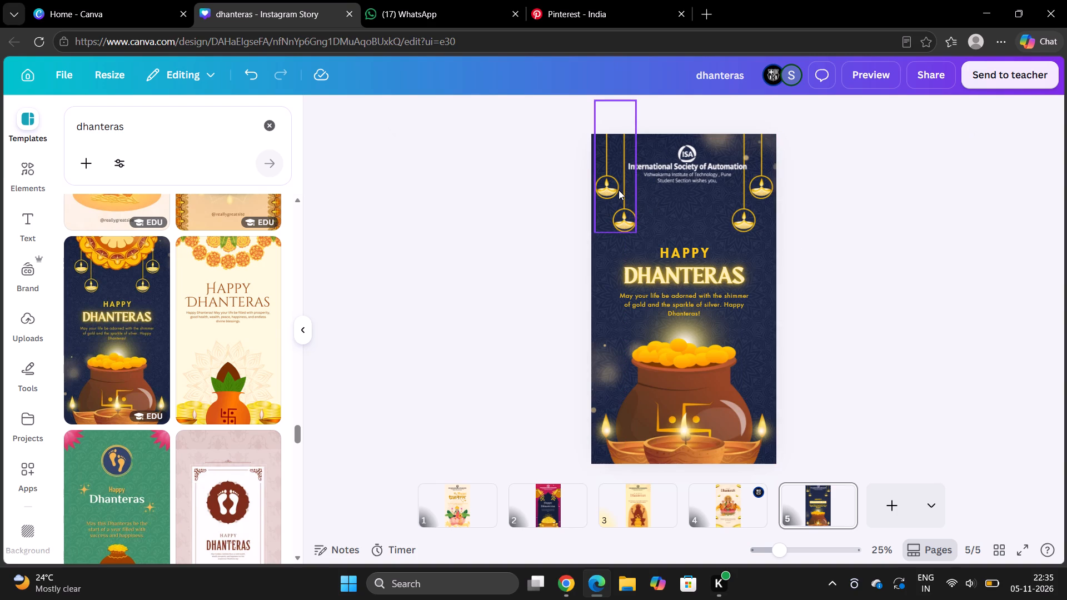
Move both pairs of hanging diyas further outward, flush with page 5's side edges, to clear the header.
left_click(619, 190)
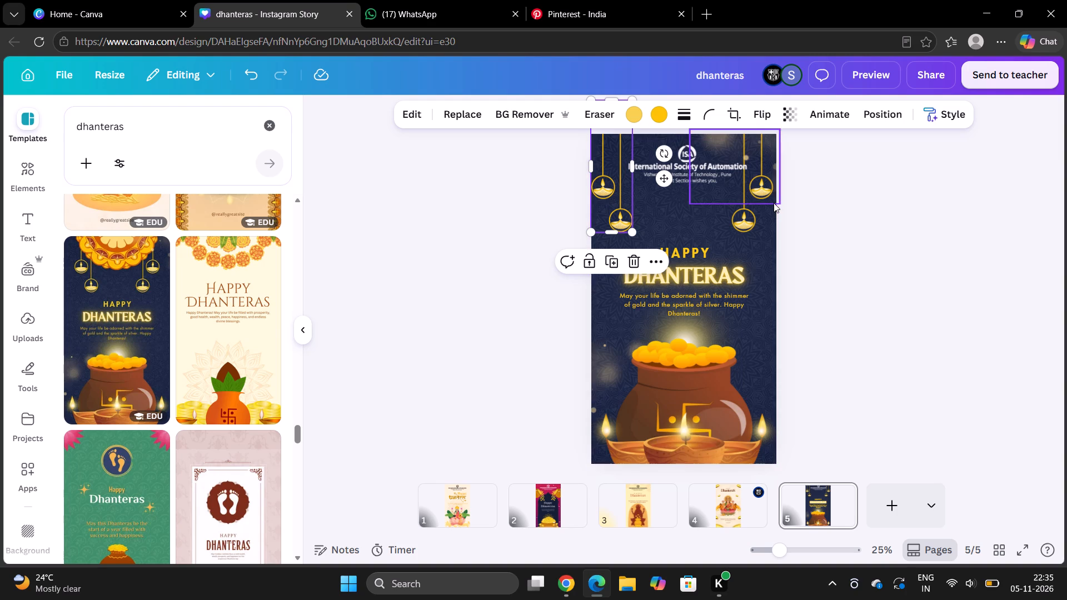
left_click(754, 215)
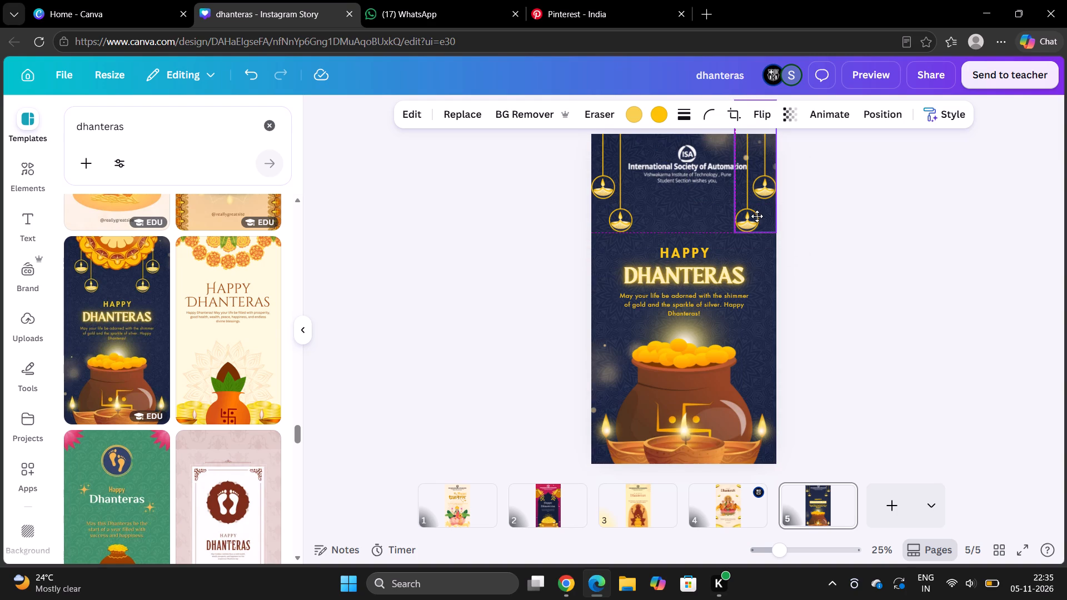
left_click(809, 239)
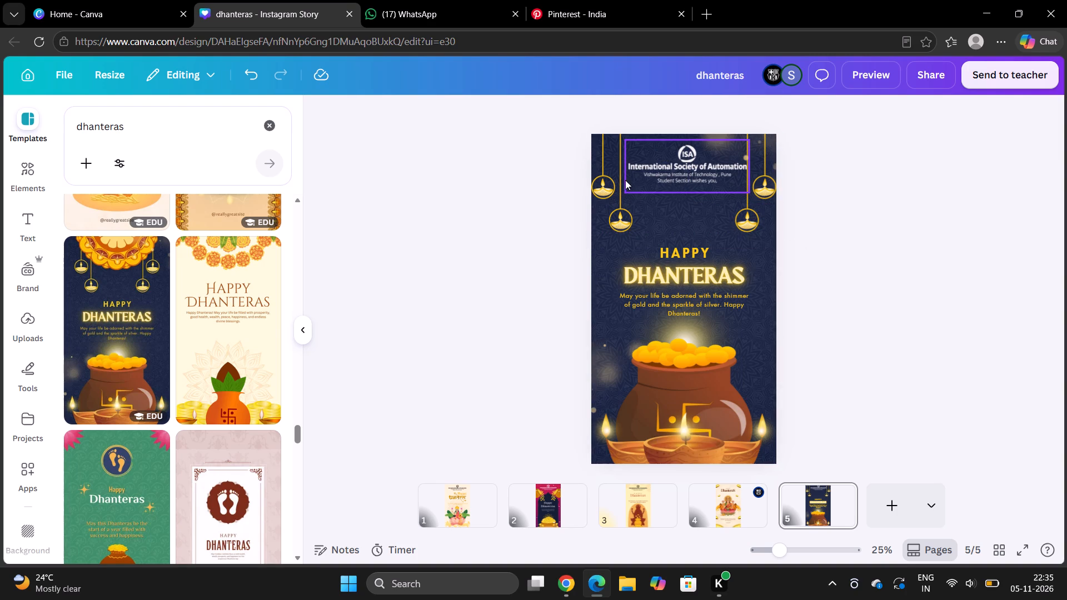
Align the International Society of Automation header to the horizontal centre of page 5.
left_click(667, 164)
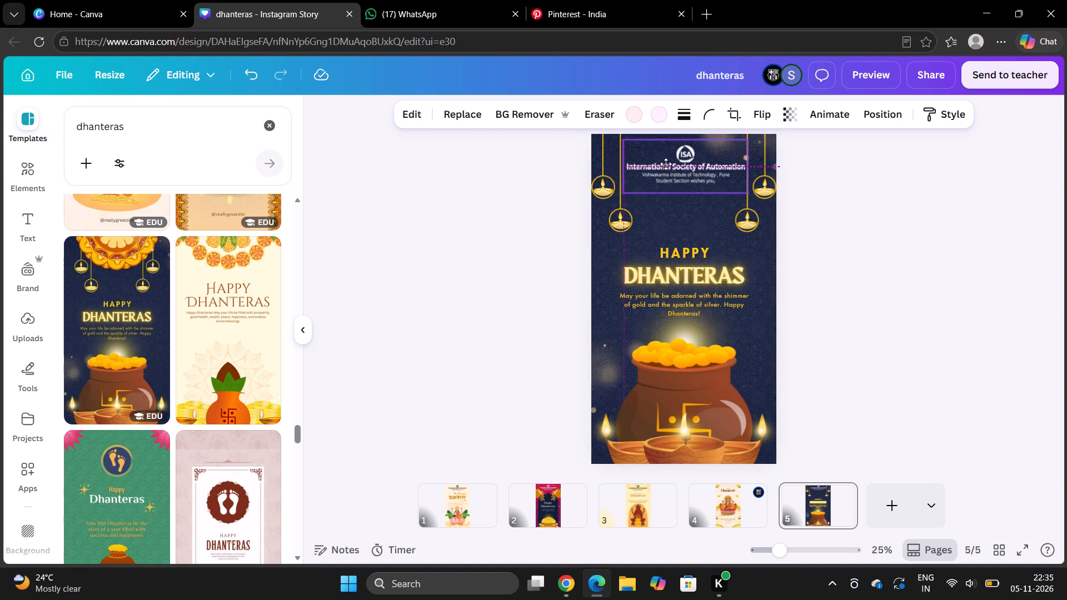
right_click(704, 161)
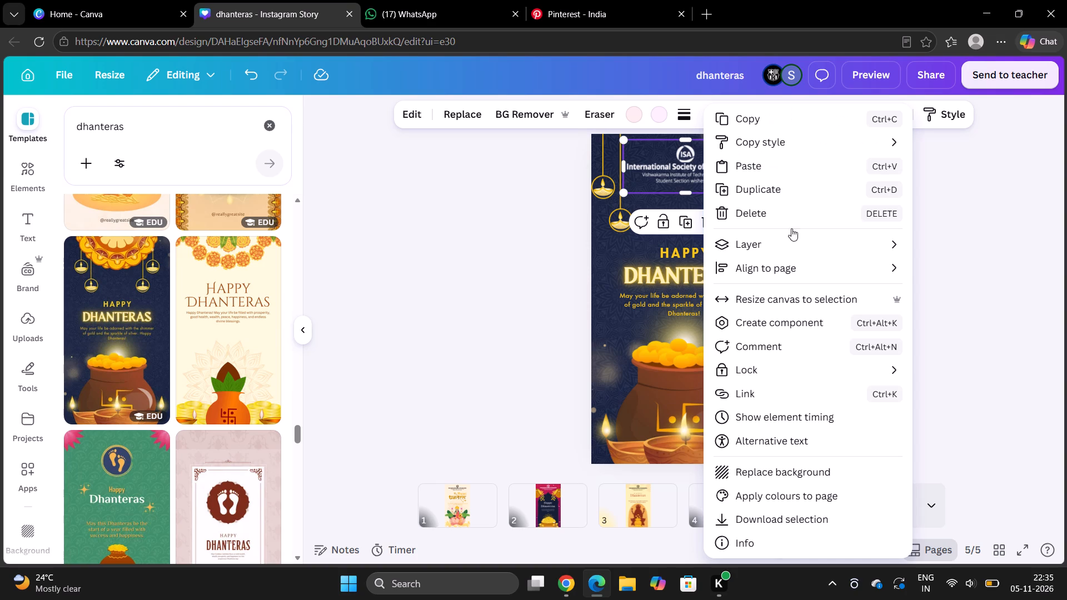
left_click(929, 286)
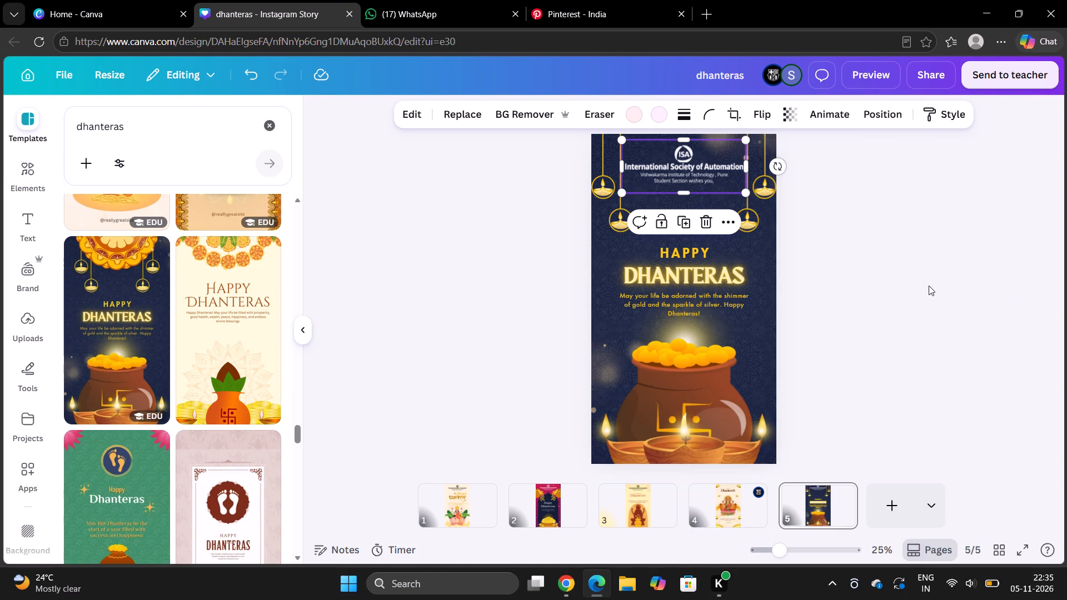
left_click(941, 269)
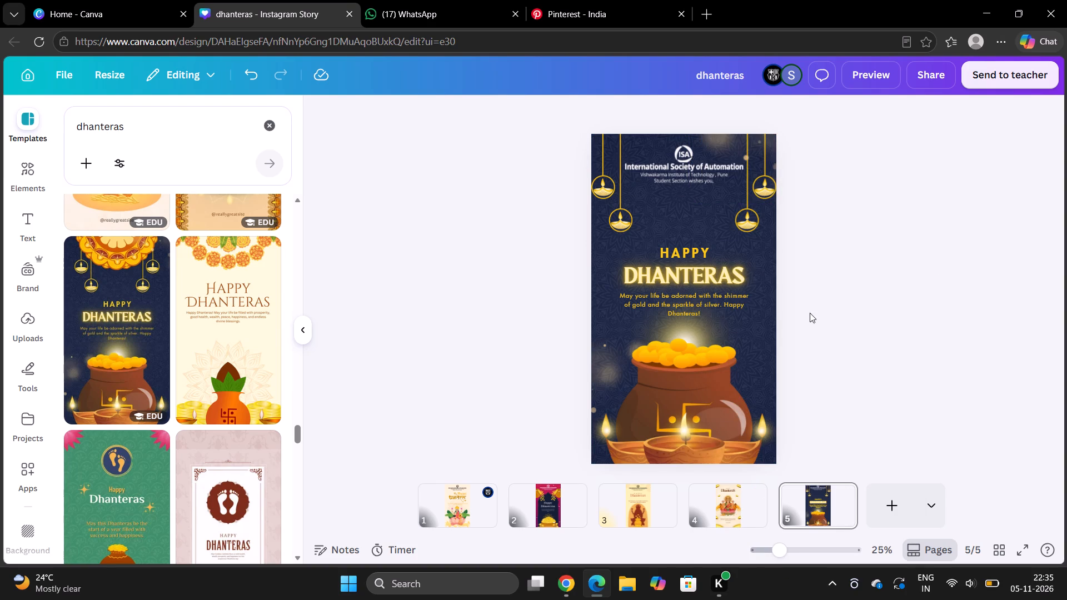
Group the HAPPY and DHANTERAS heading lines and move them up slightly, away from the blessing text.
left_click(692, 253, "shift")
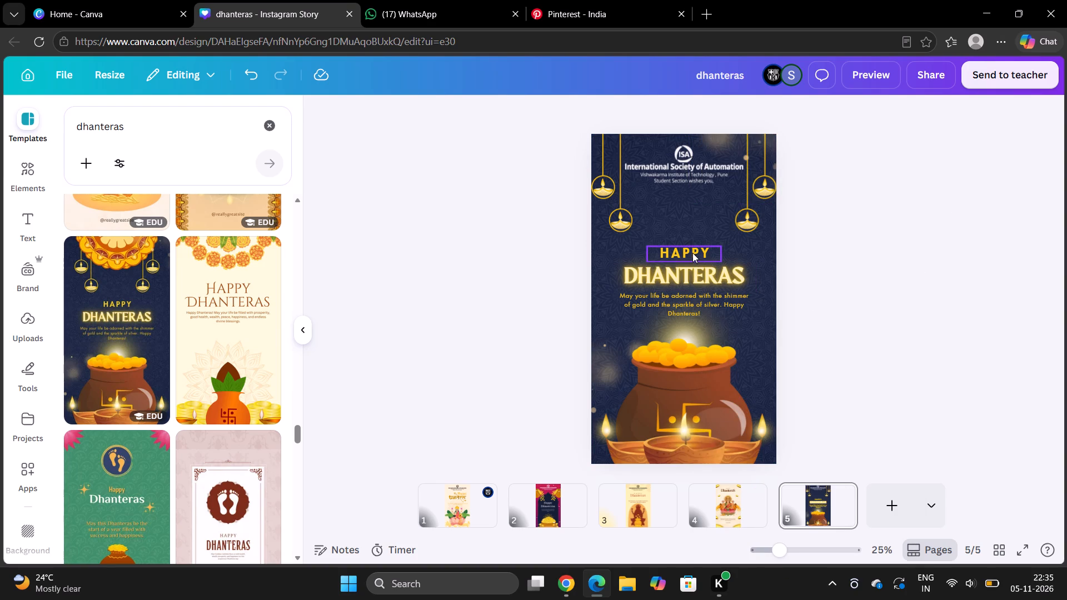
left_click(700, 270, "shift")
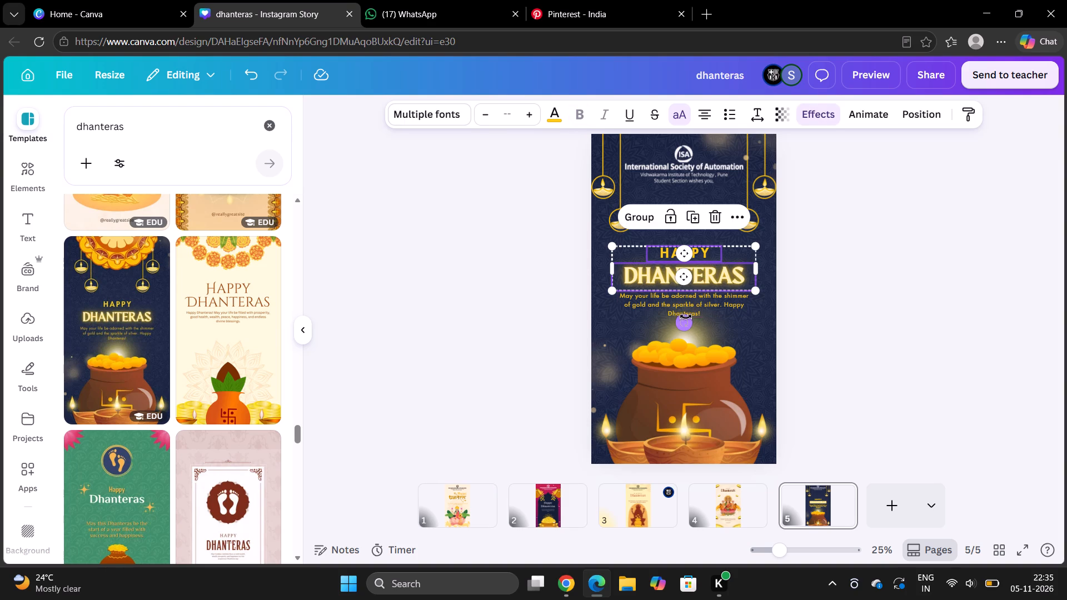
key("Up")
key("Up")
key("Up")
key("Up")
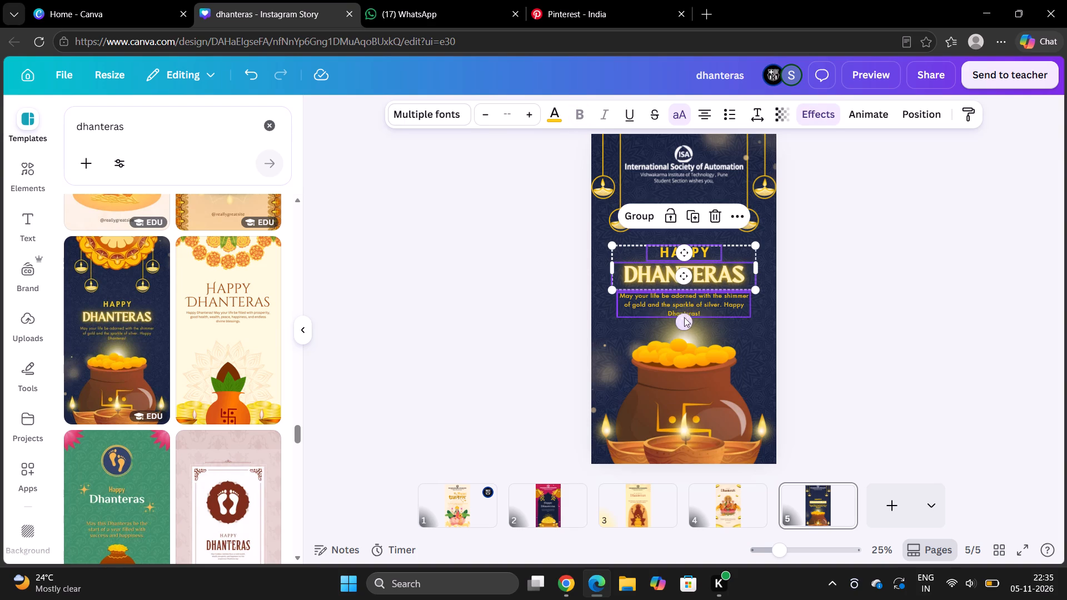
left_click(782, 279)
left_click(701, 249)
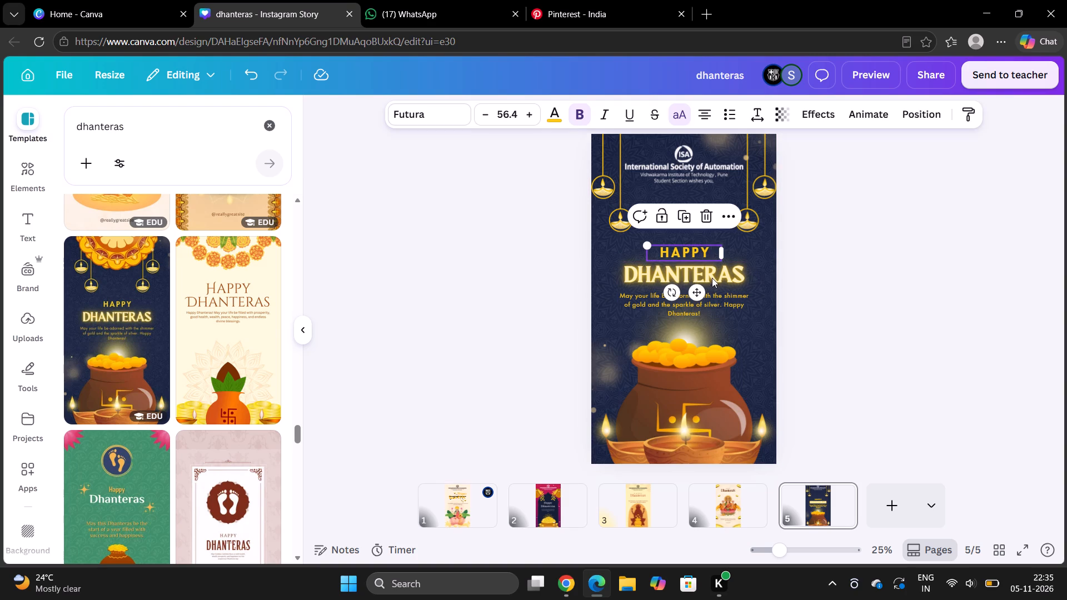
left_click(712, 278, "shift")
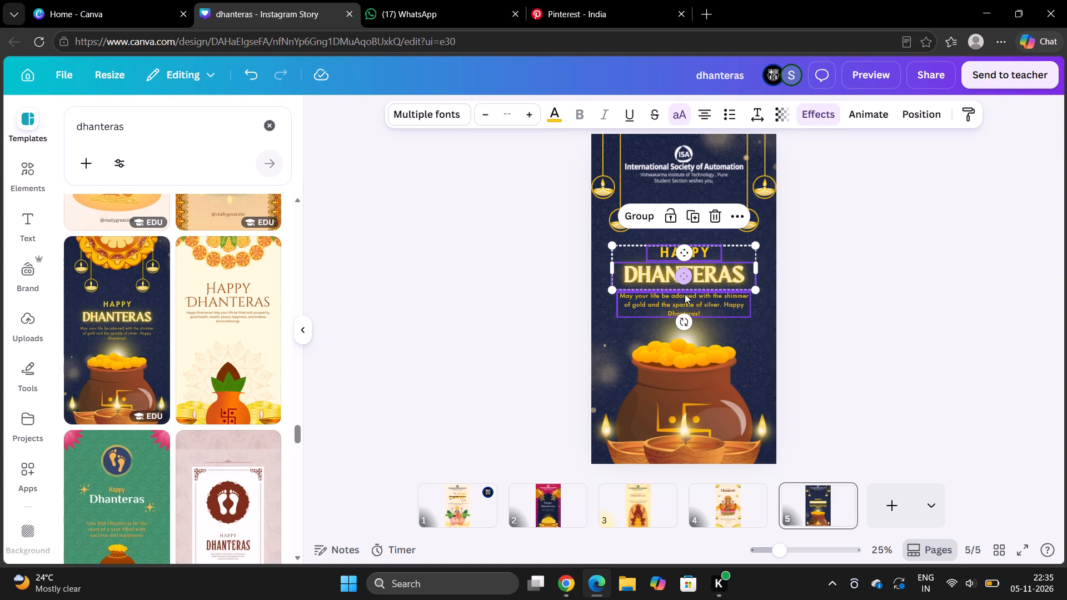
left_click(645, 214)
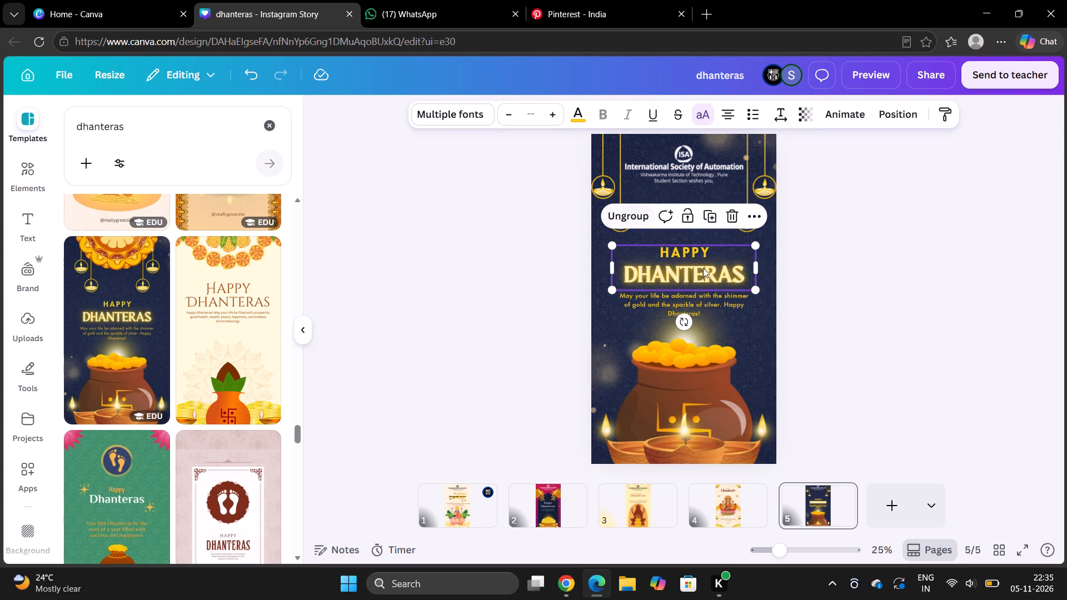
left_click_drag(732, 250, 731, 242)
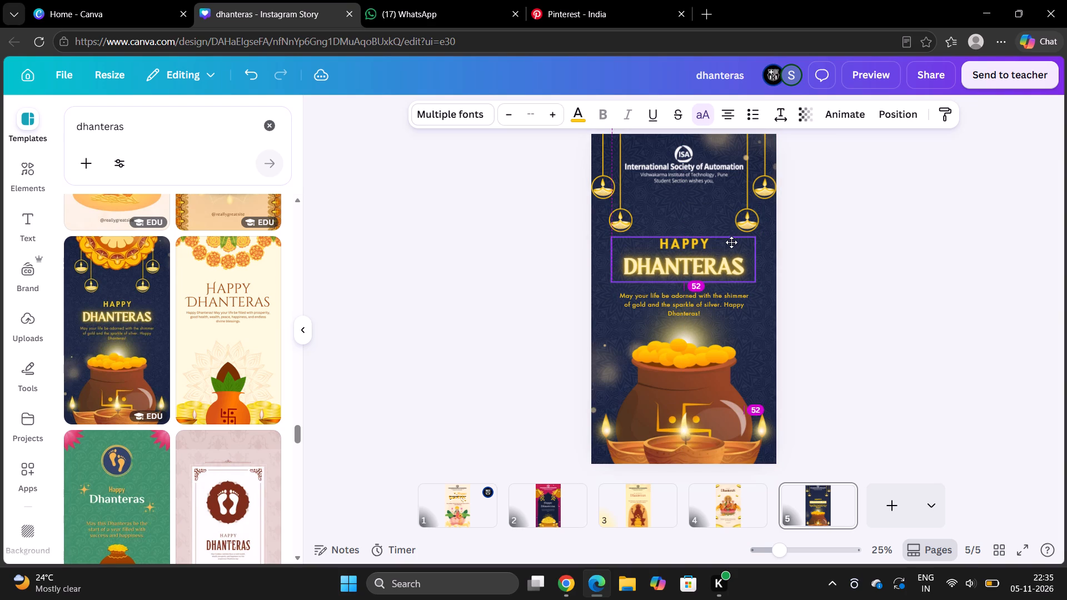
left_click_drag(731, 242, 731, 241)
Move the blessing text below the heading up slightly and align it to the page centre.
left_click(710, 304)
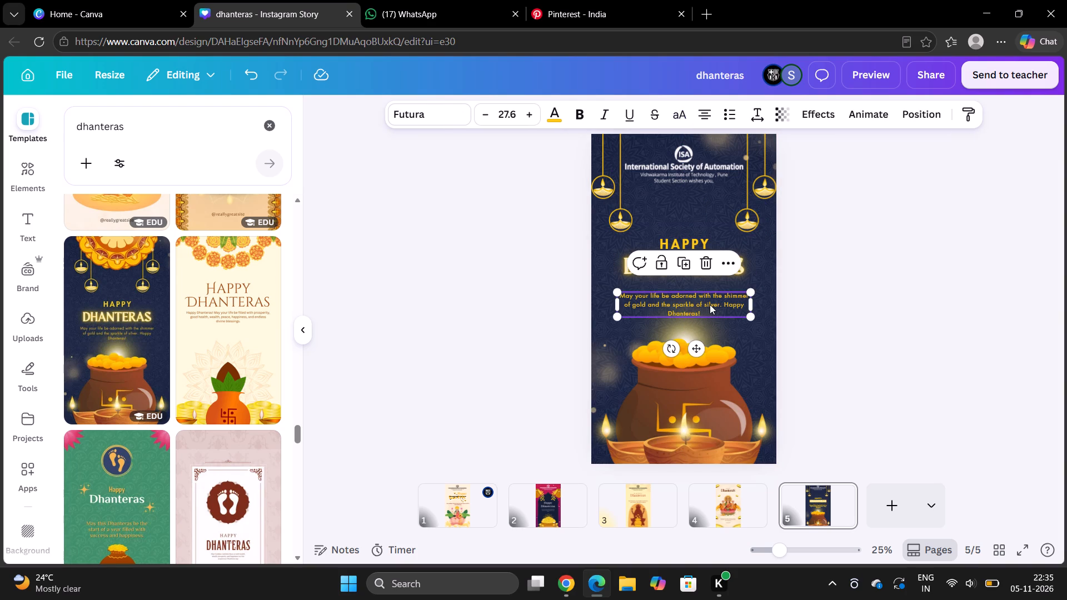
left_click(810, 304)
right_click(737, 305)
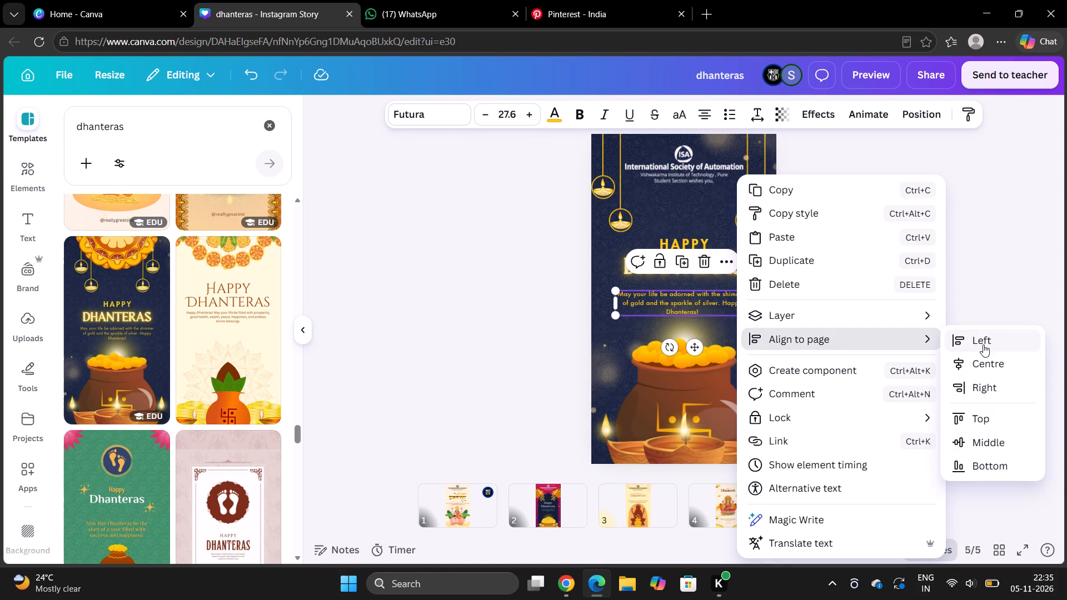
left_click(985, 361)
left_click(985, 302)
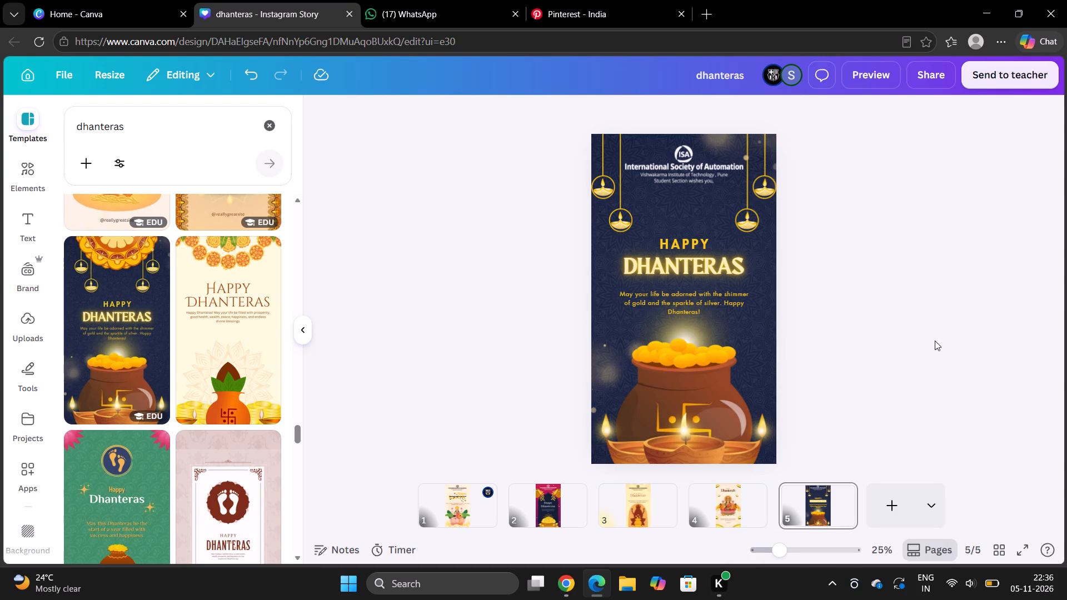
Delete both pairs of hanging diyas from the top of page 5.
left_click(617, 190)
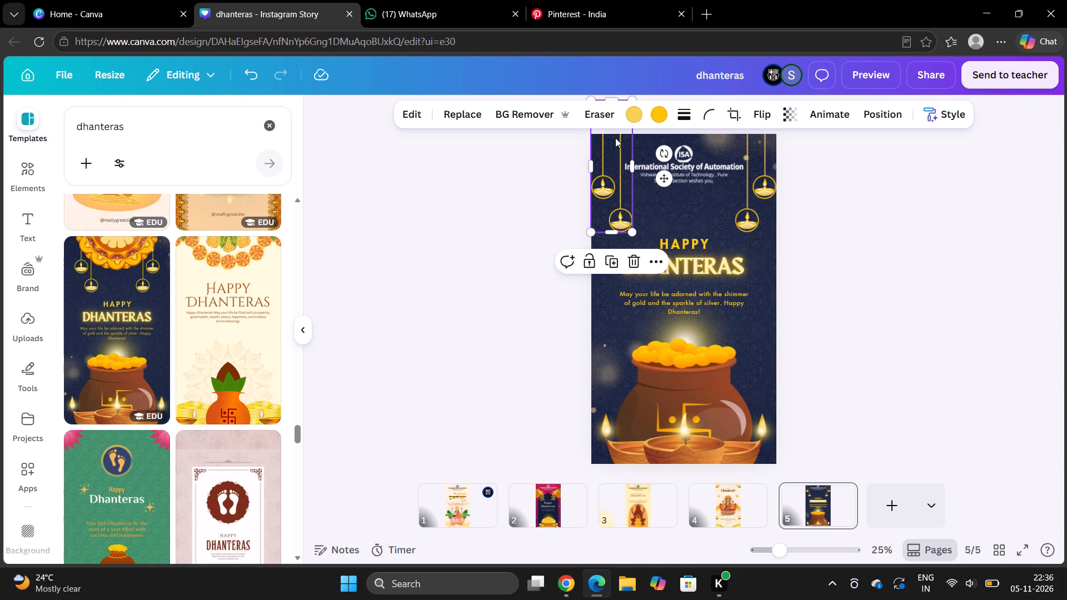
key("BackSpace")
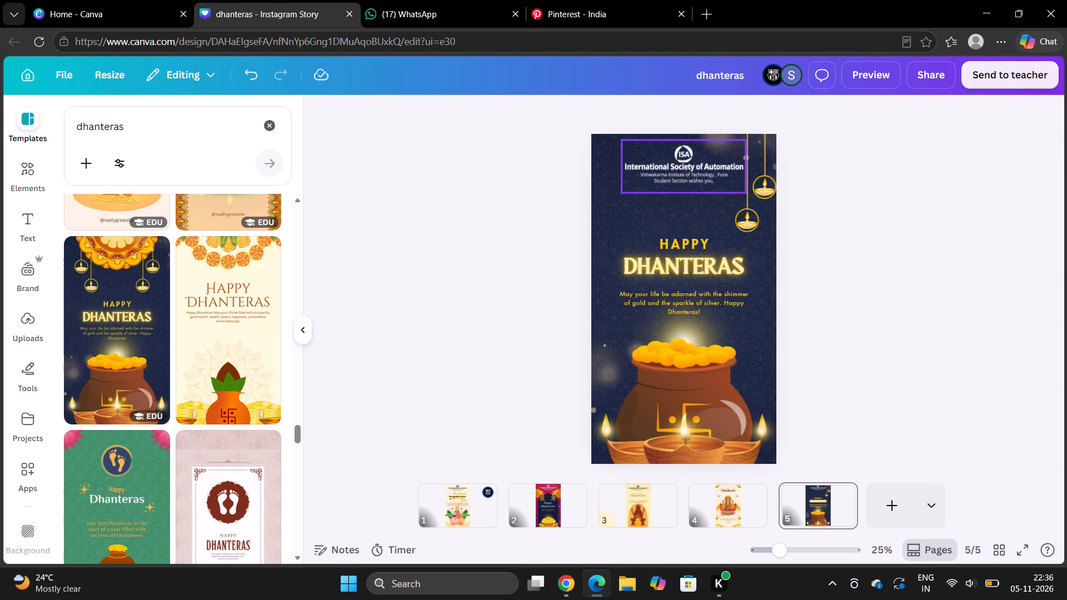
left_click(747, 207)
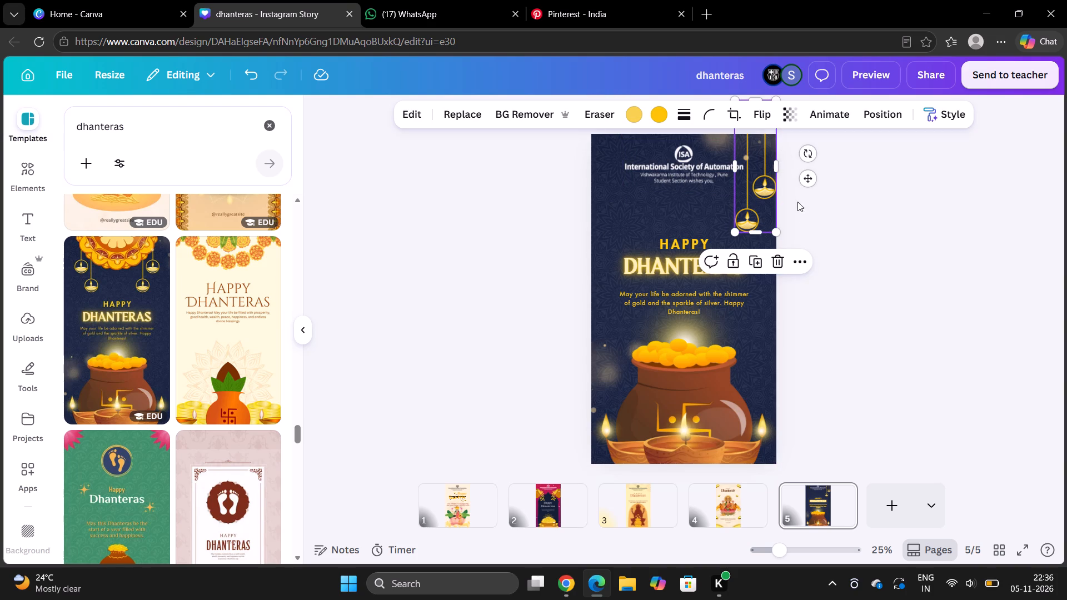
key("BackSpace")
Enlarge the International Society of Automation header on page 5 slightly and move it down a little from the top edge.
left_click(713, 179)
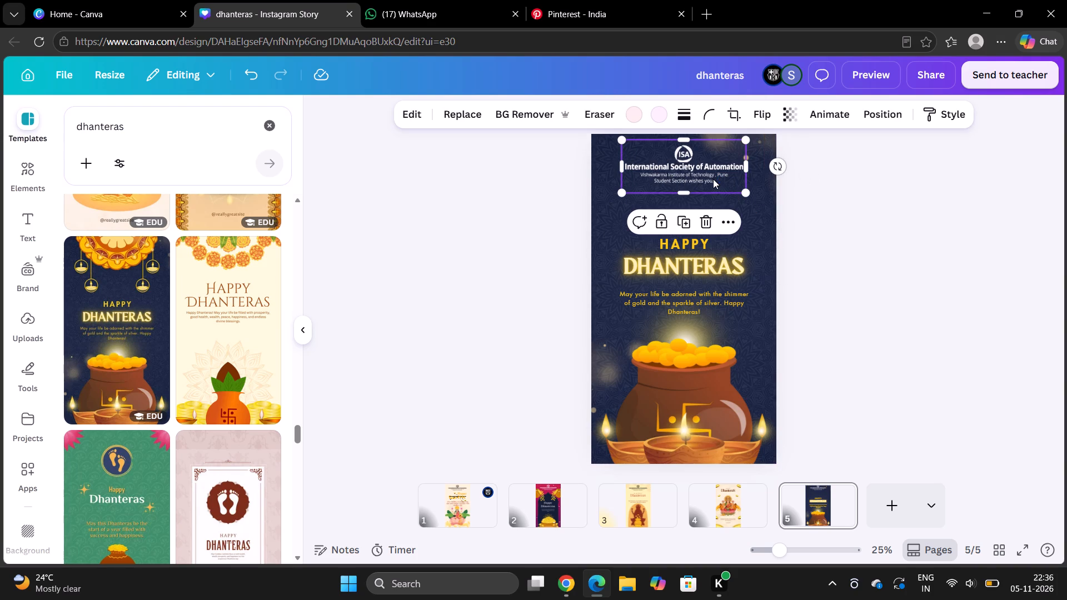
left_click(624, 141)
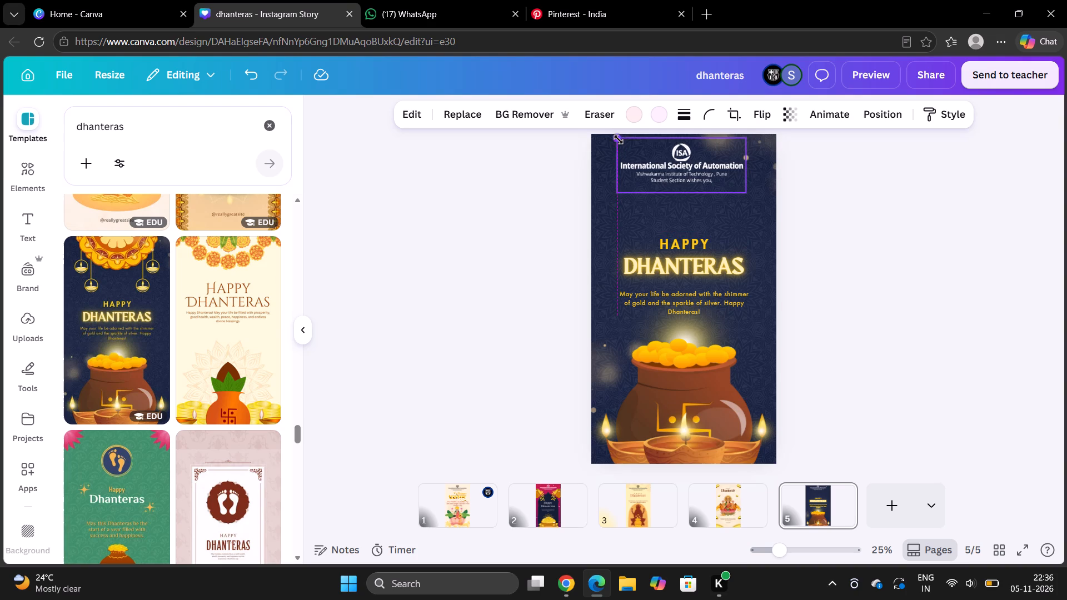
left_click_drag(678, 164, 678, 171)
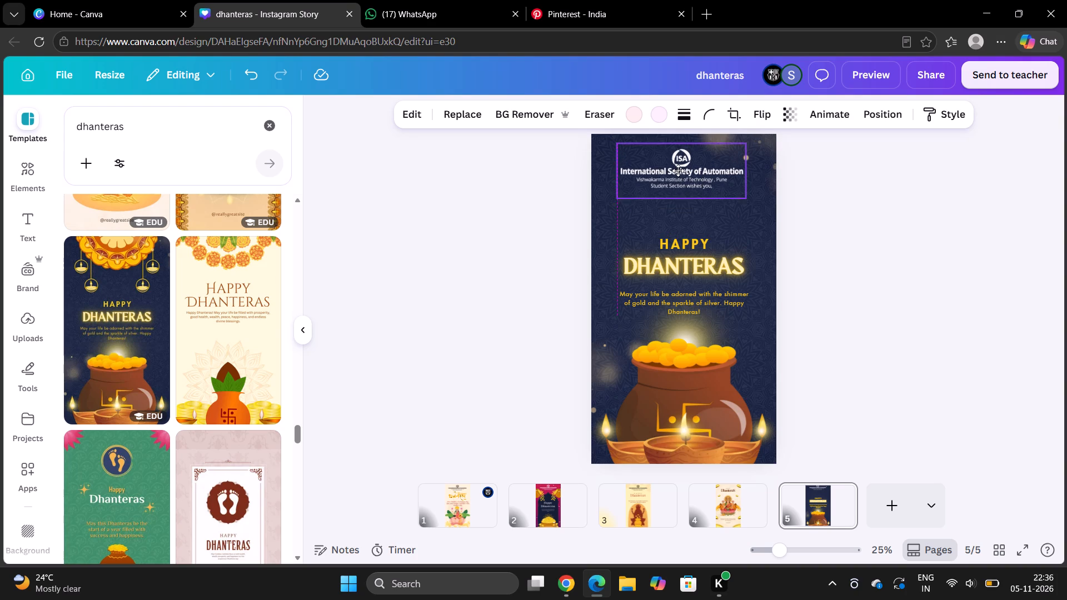
left_click_drag(678, 171, 678, 169)
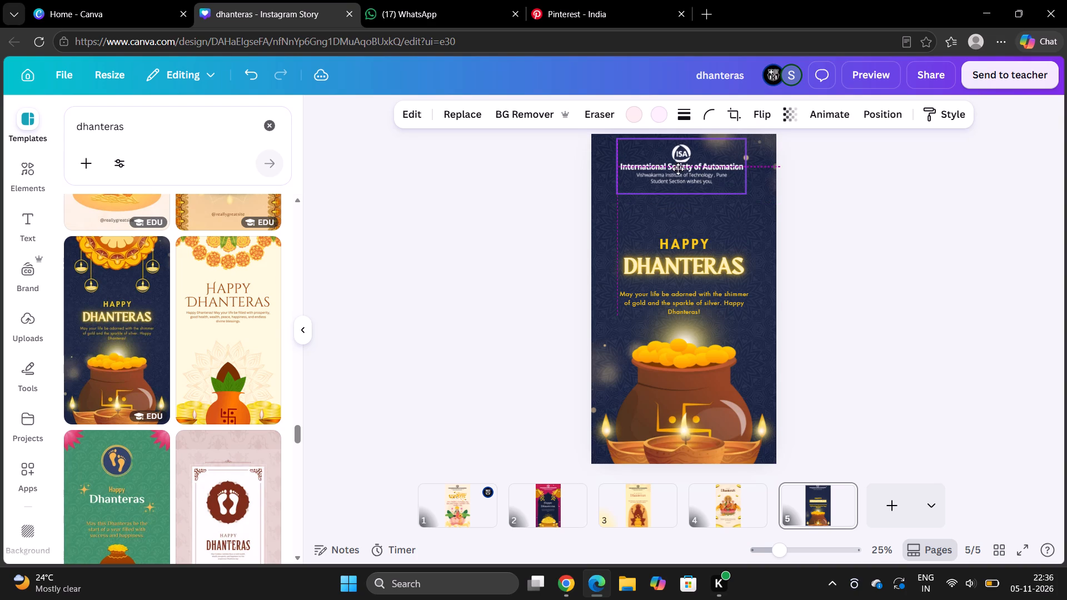
left_click_drag(678, 169, 678, 169)
left_click(765, 216)
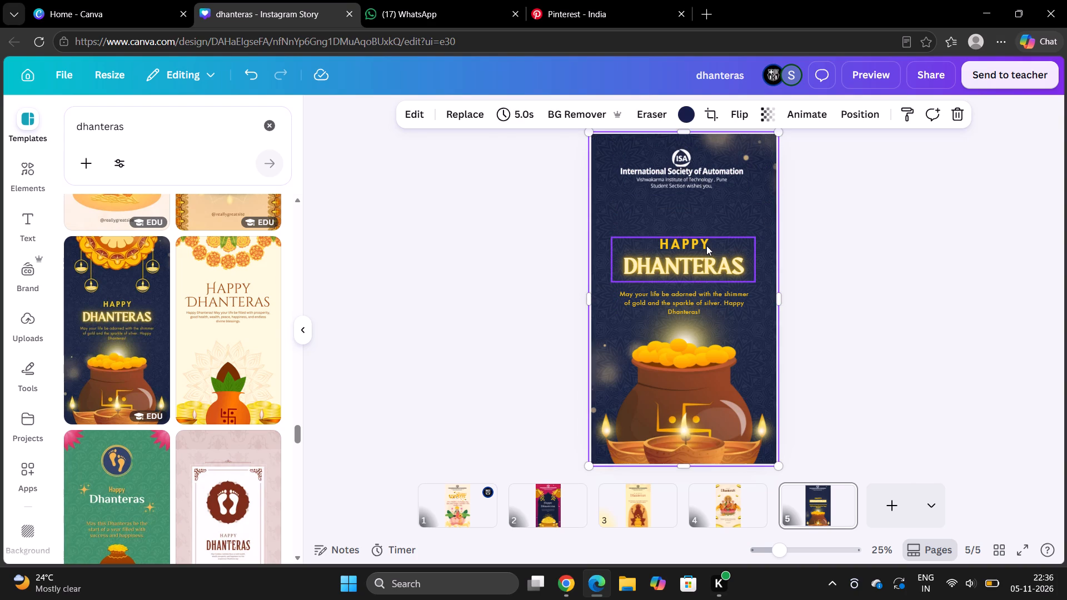
Move the grouped HAPPY DHANTERAS heading up closer to the header and align it to the horizontal centre of page 5.
left_click_drag(706, 246, 700, 222)
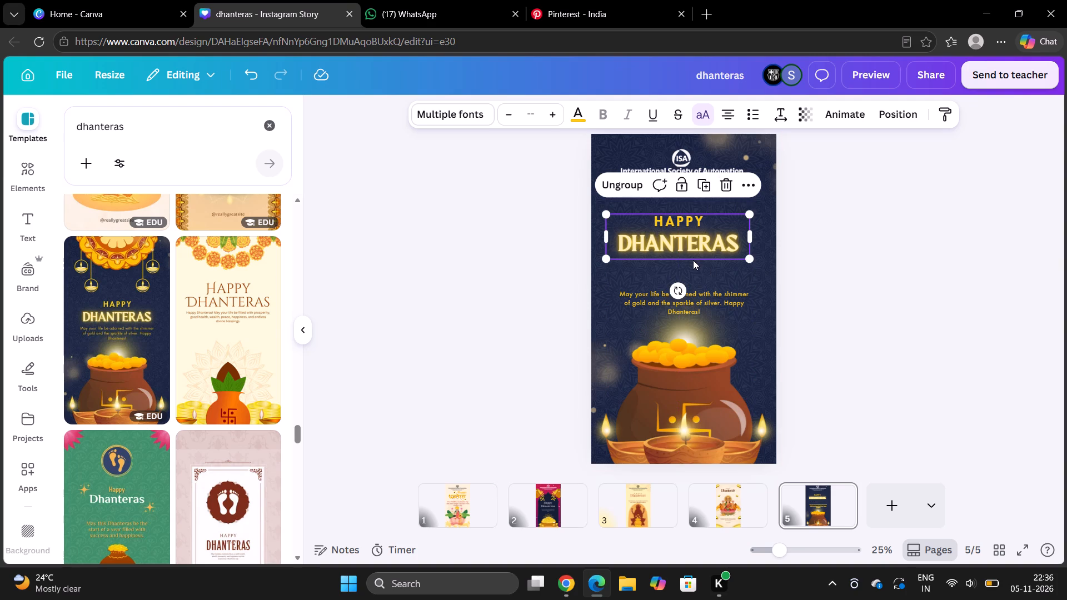
right_click(700, 249)
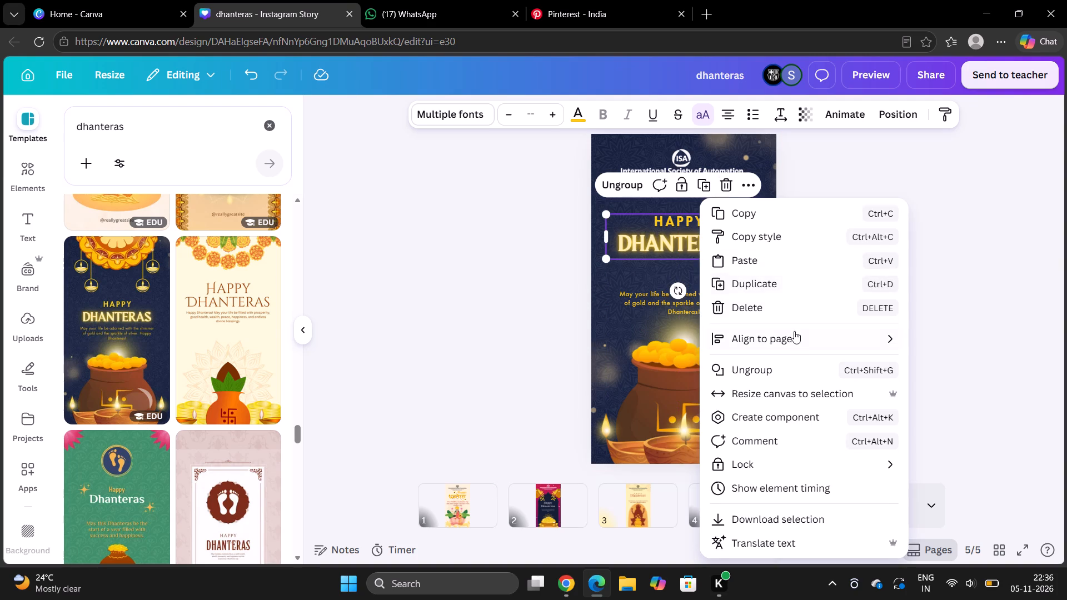
left_click(955, 354)
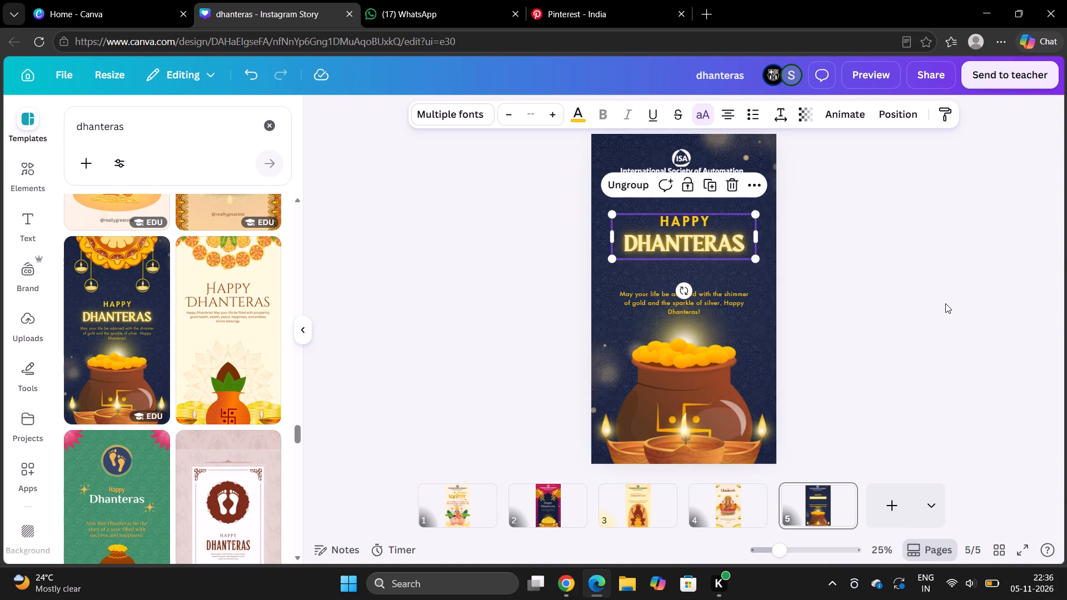
left_click(945, 303)
Move the blessing text up beneath the DHANTERAS heading, leaving a small gap between them.
left_click_drag(715, 302, 712, 277)
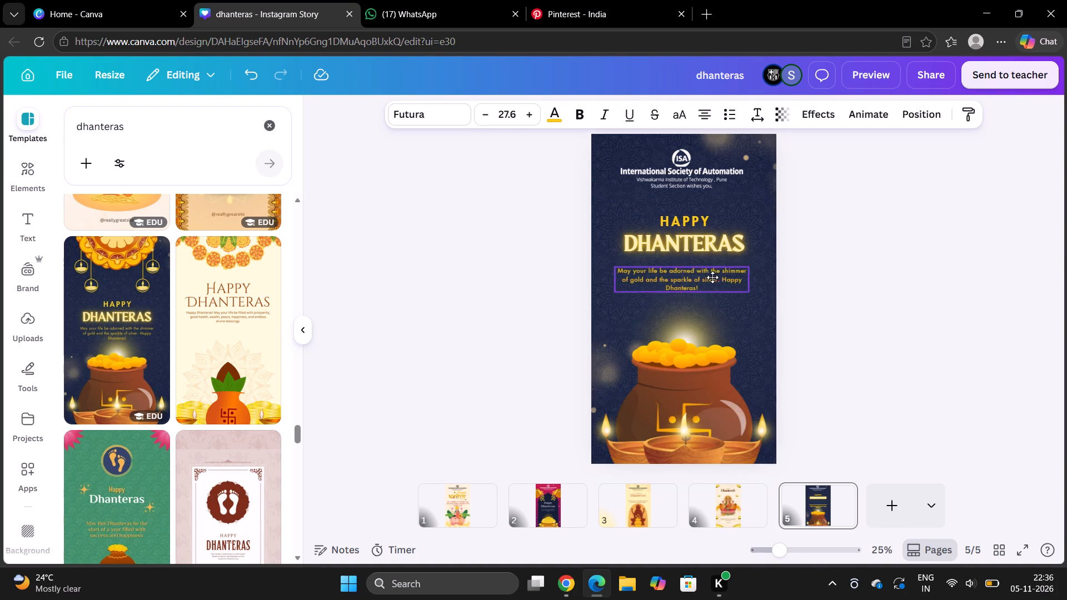
left_click_drag(712, 277, 713, 285)
left_click(854, 285)
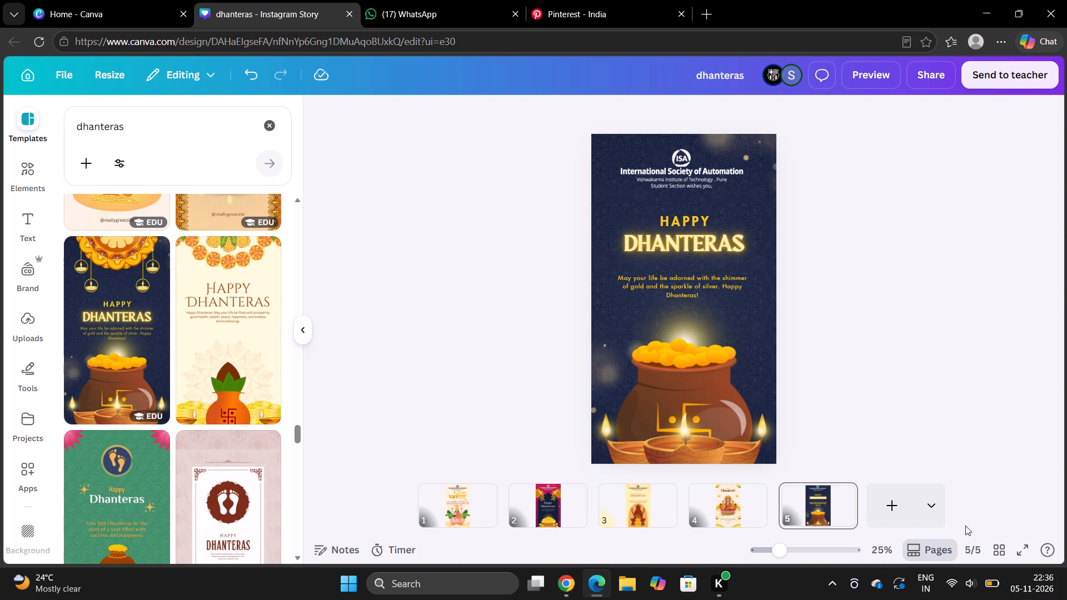
Check pages 3 and 4, and add a new blank page 6 after page 5.
left_click(640, 523)
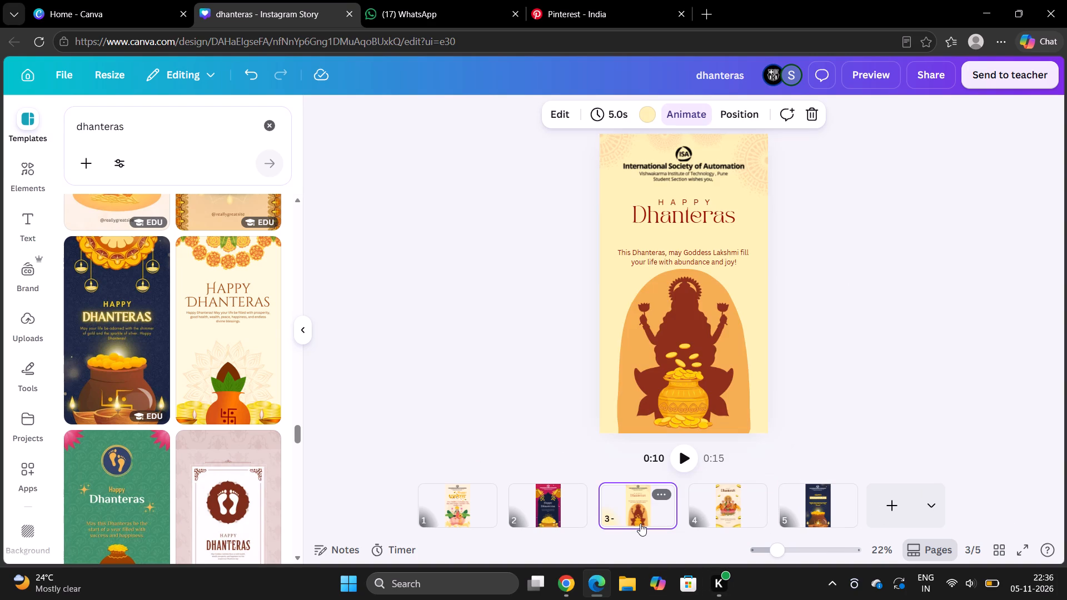
left_click(700, 515)
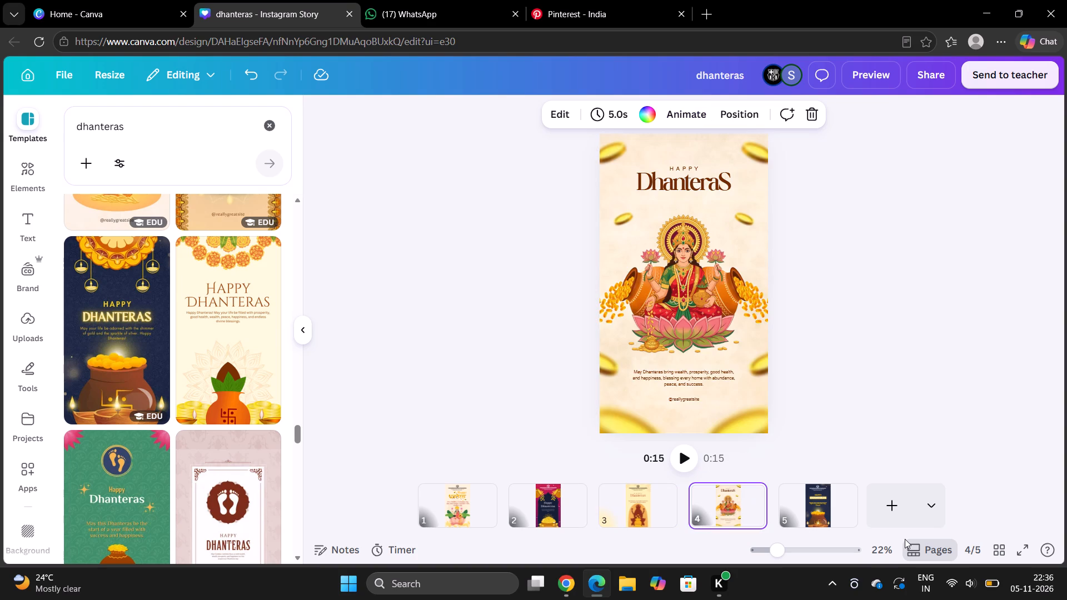
left_click(886, 513)
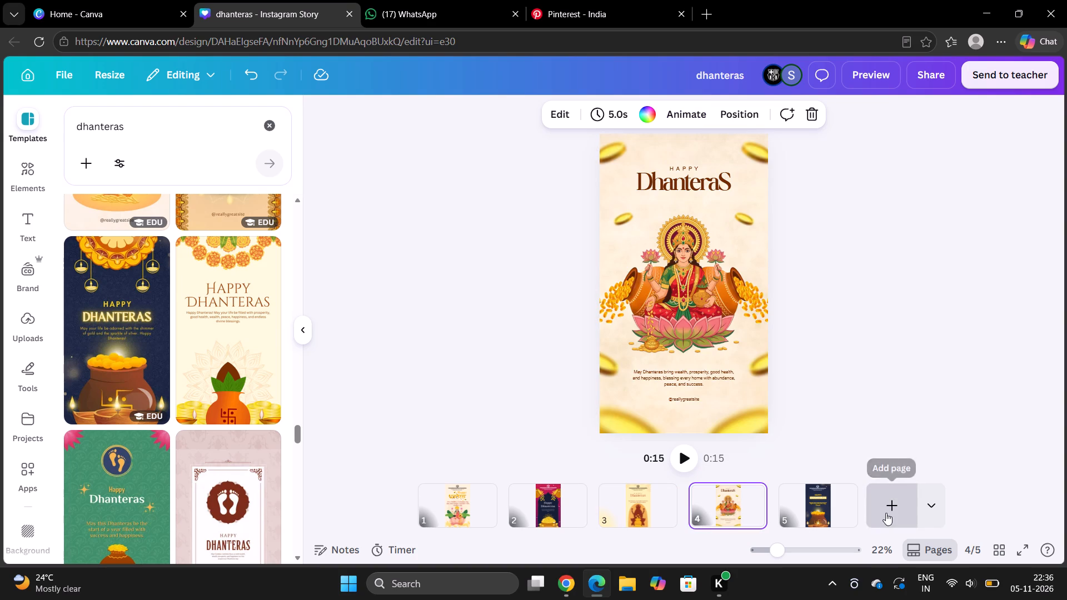
Browse further through the dhanteras templates for a design to use on page 6.
scroll(205, 463, "down", 2)
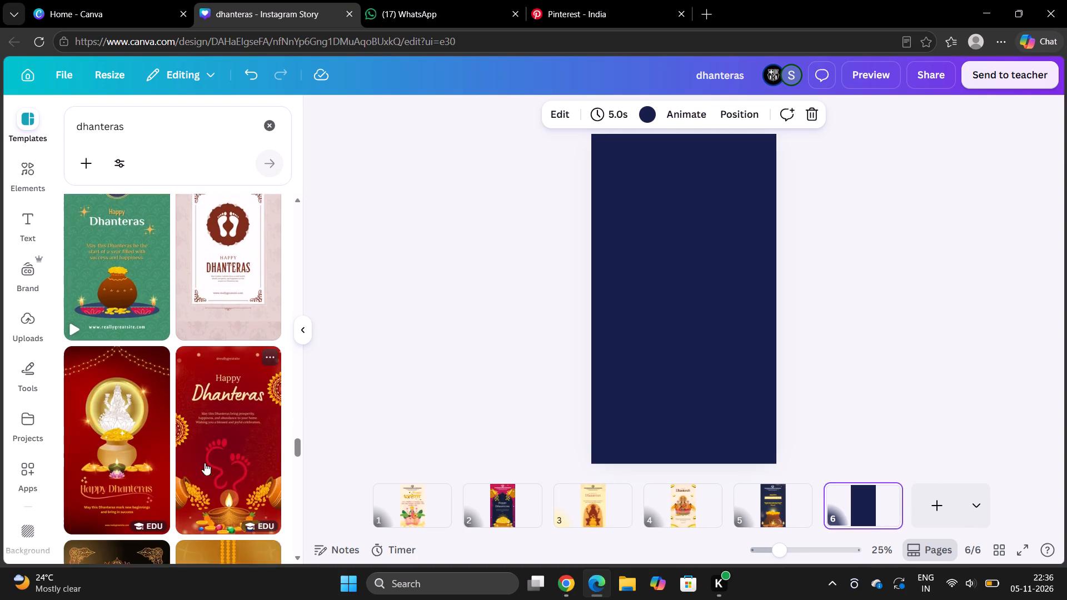
scroll(205, 463, "down", 4)
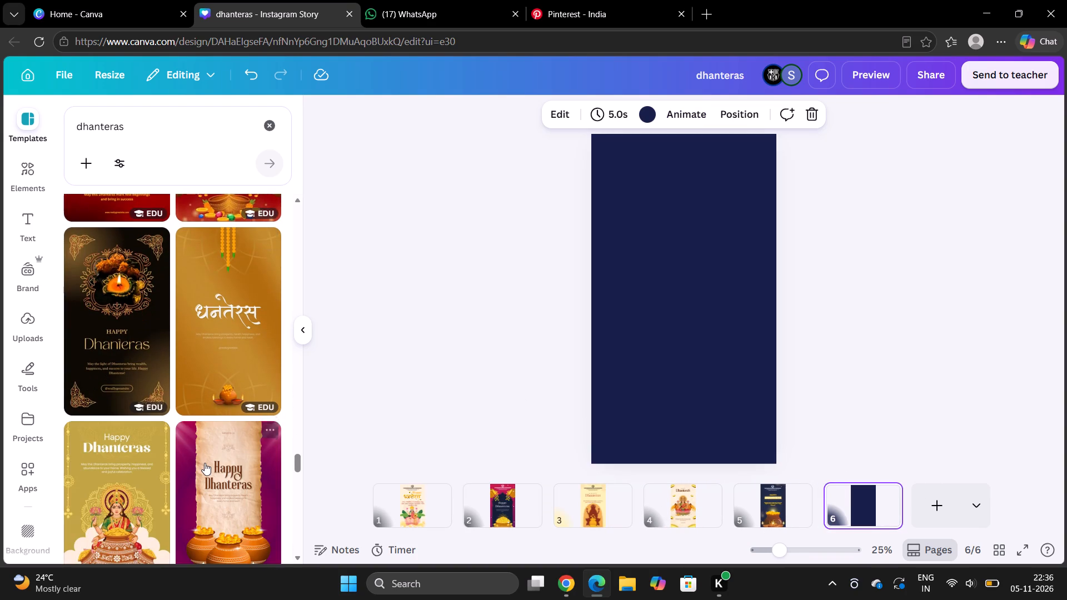
scroll(205, 463, "down", 2)
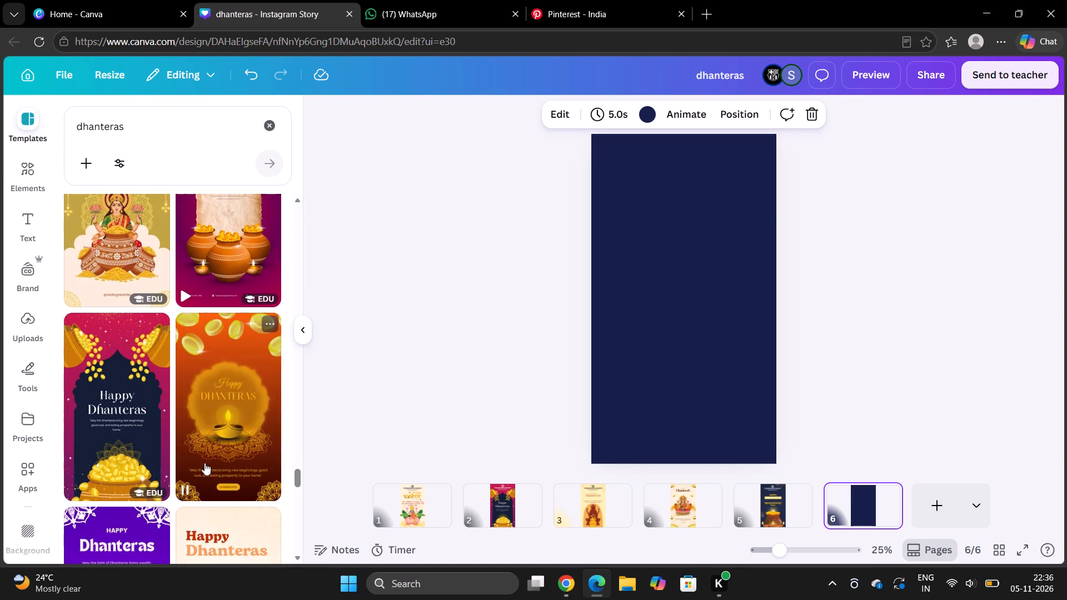
scroll(205, 463, "down", 2)
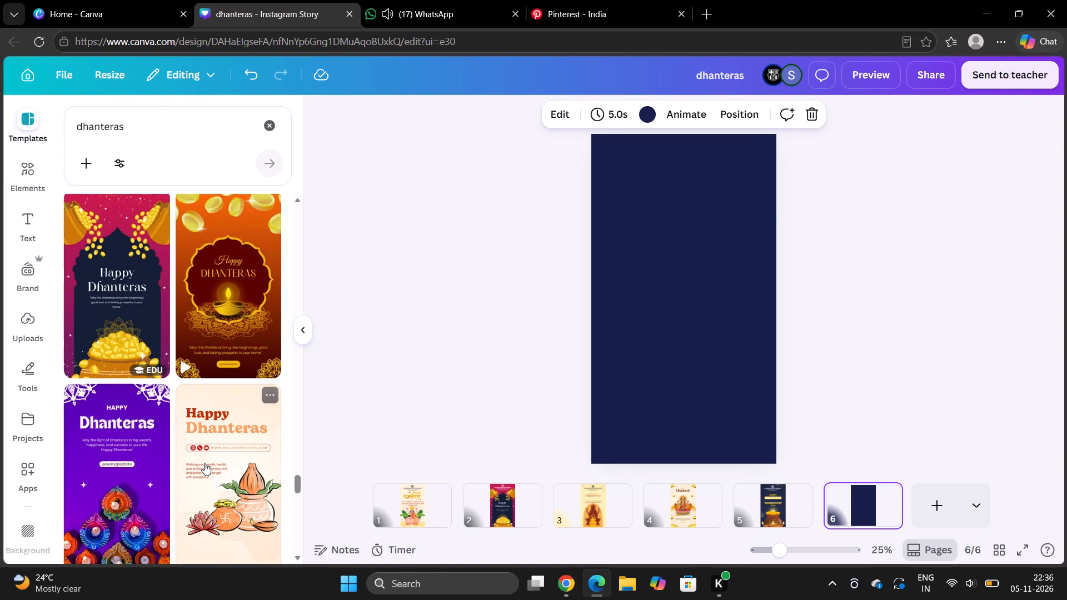
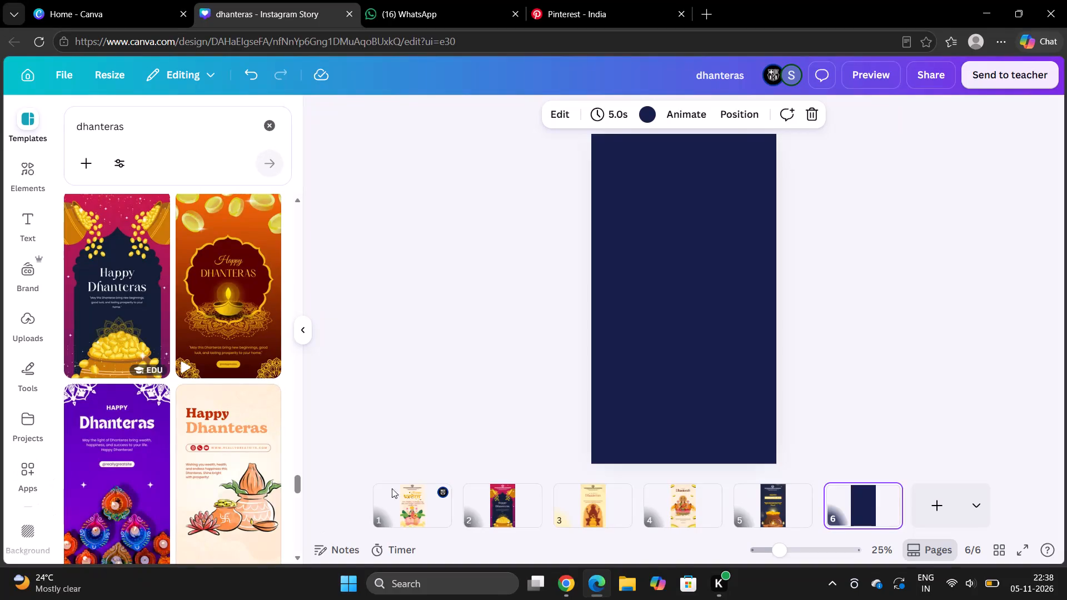
Check pages 1 and 5, and remove the navy background from the empty page 6.
left_click(420, 497)
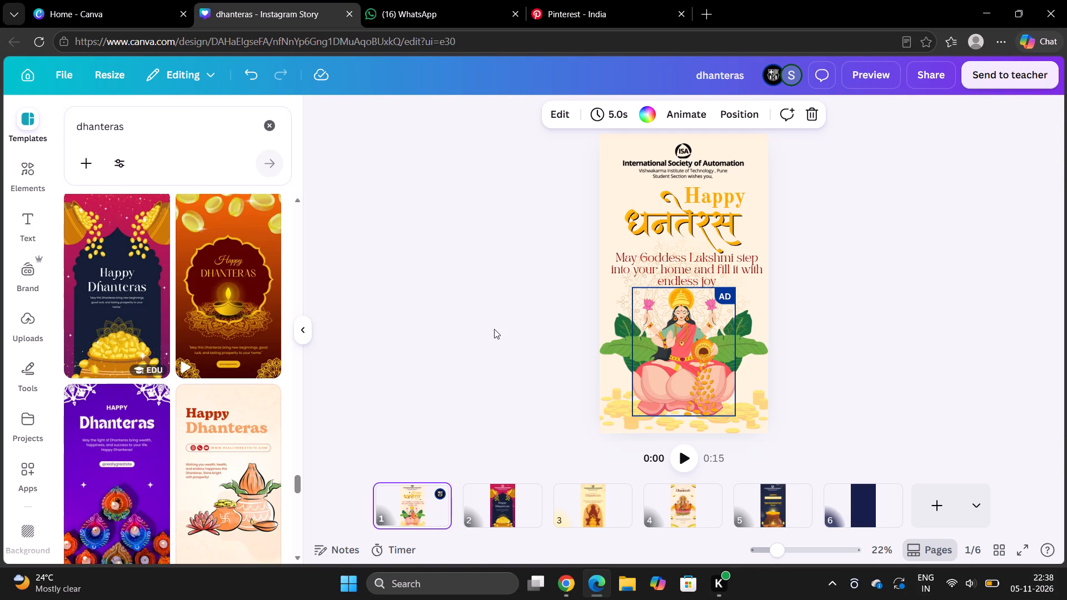
left_click(789, 511)
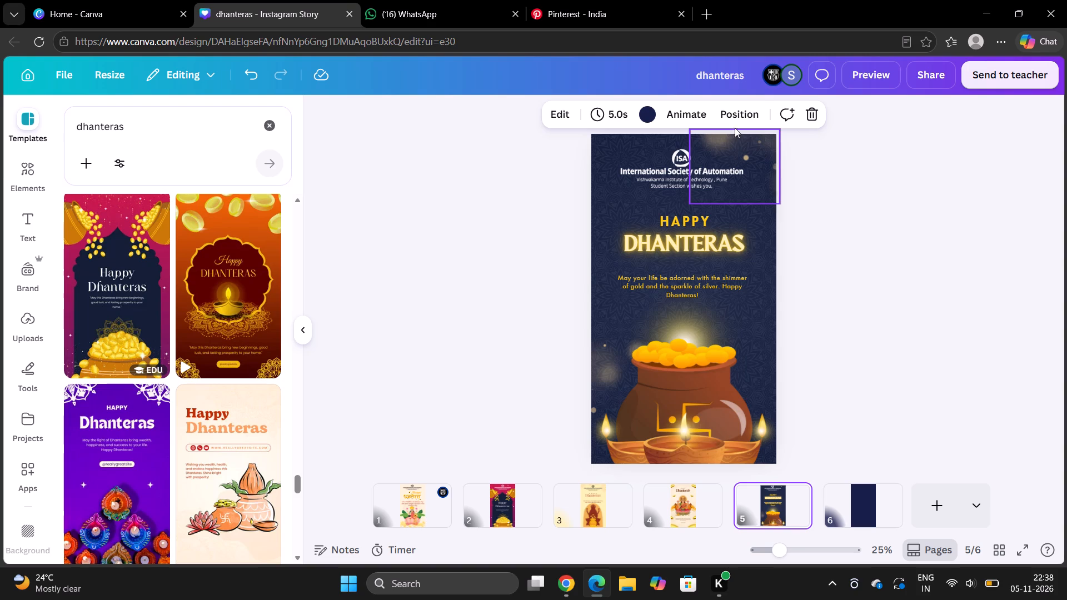
left_click(412, 532)
left_click(413, 518)
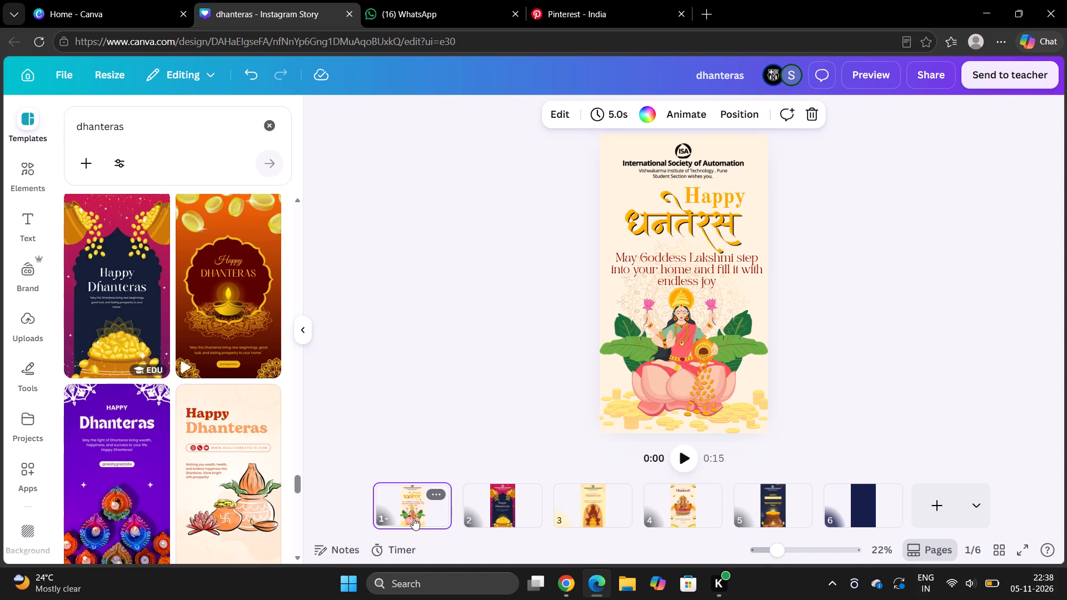
left_click(844, 506)
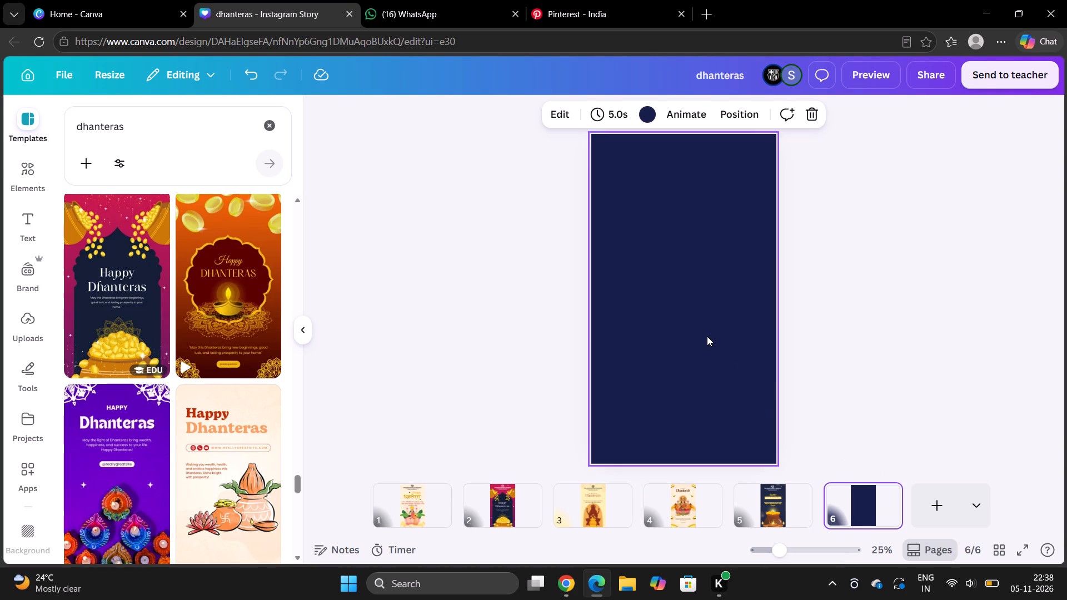
left_click(676, 308)
key("BackSpace")
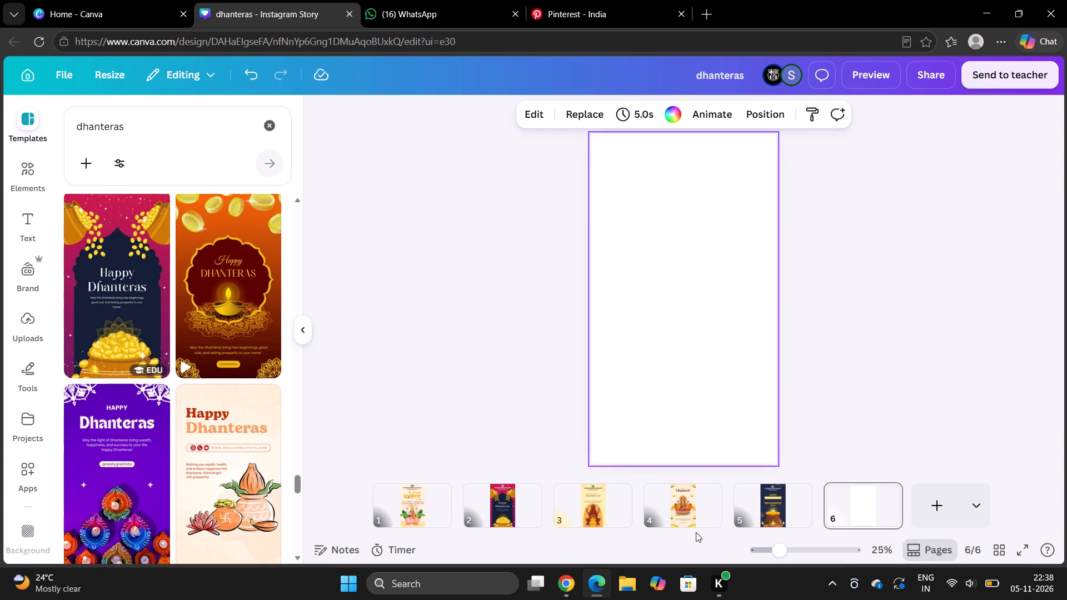
Delete page 5, the navy HAPPY DHANTERAS design with the gold-coin pot.
left_click(775, 504)
key("BackSpace")
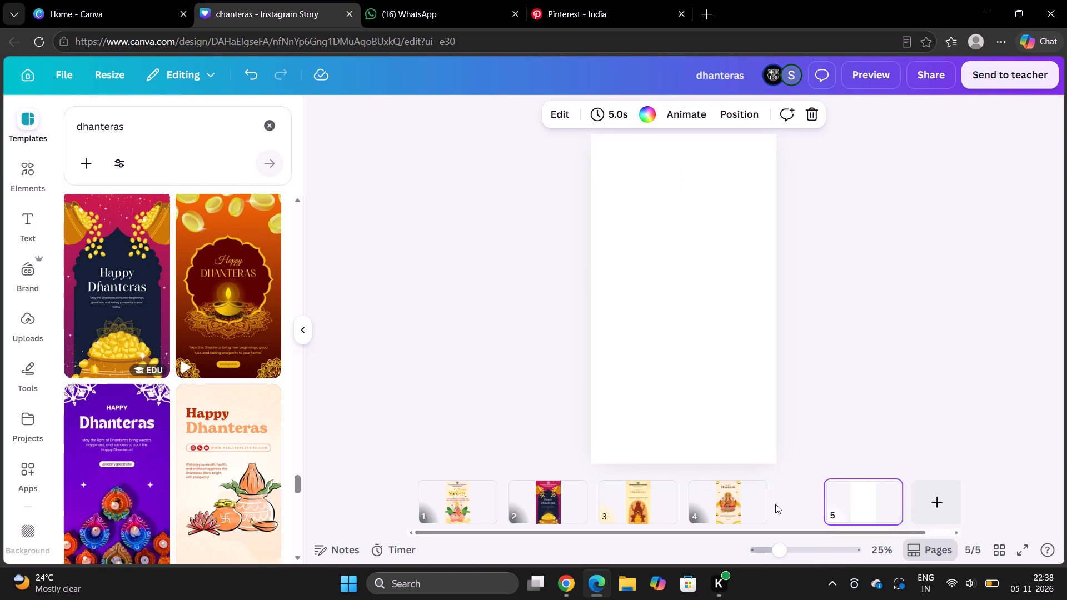
Browse further through the dhanteras templates for a design to use on the blank last page.
scroll(213, 445, "down", 2)
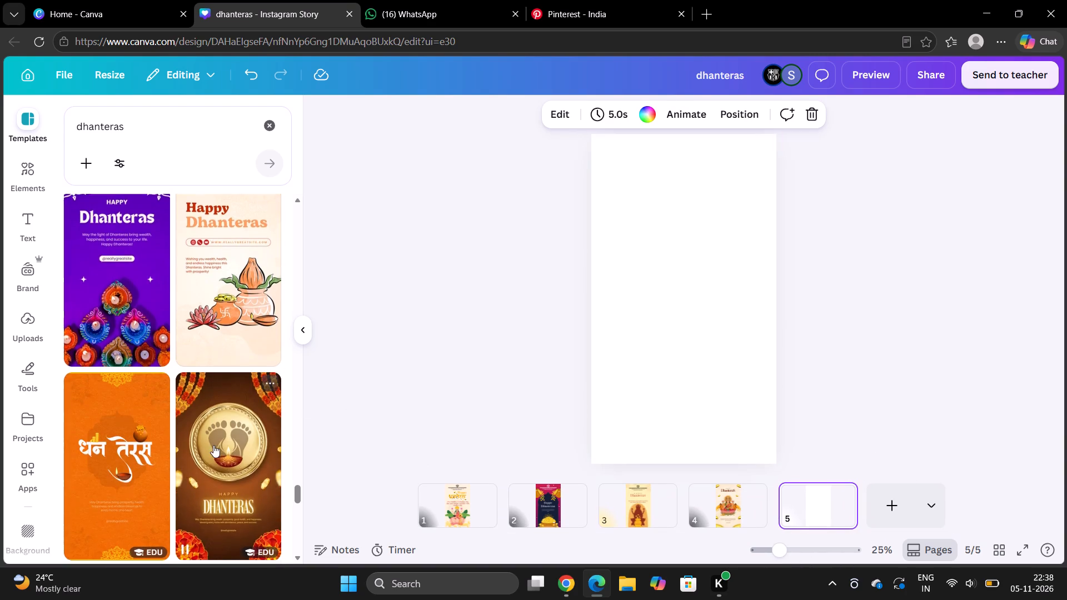
scroll(213, 445, "down", 4)
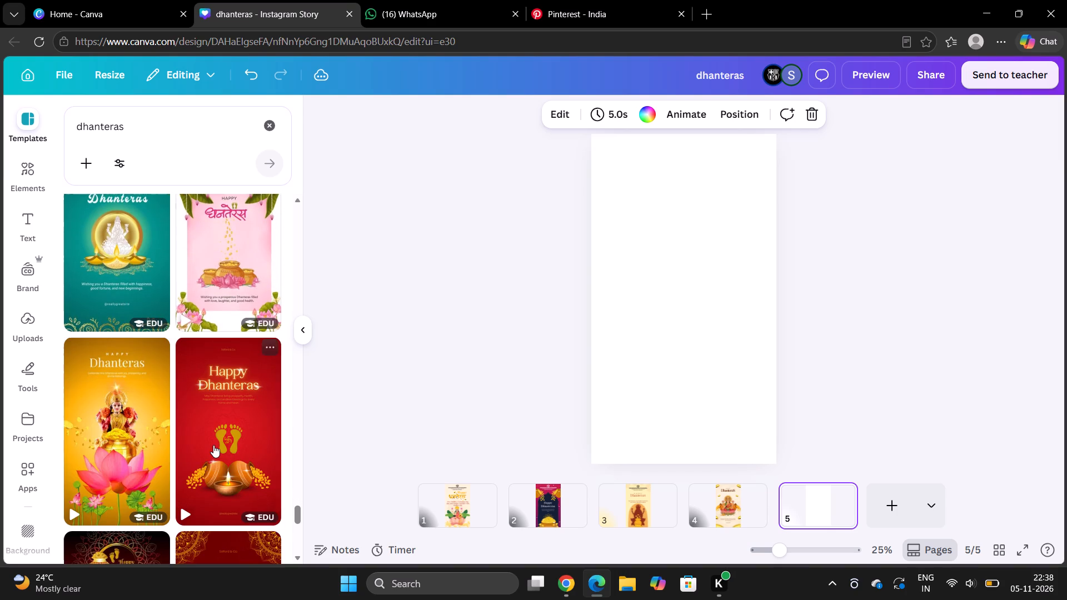
scroll(213, 445, "down", 5)
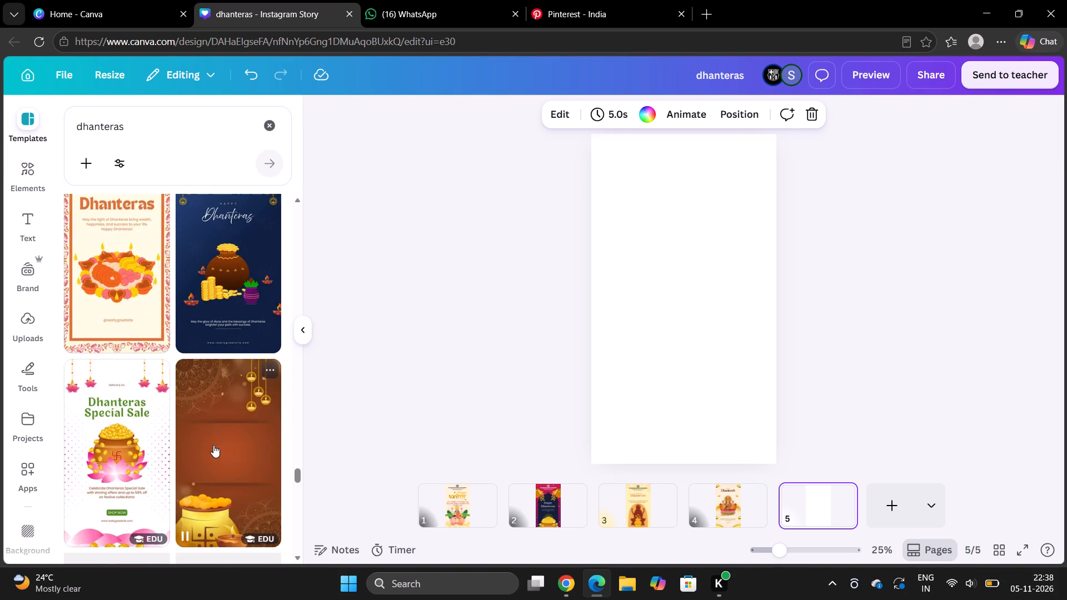
scroll(213, 445, "down", 5)
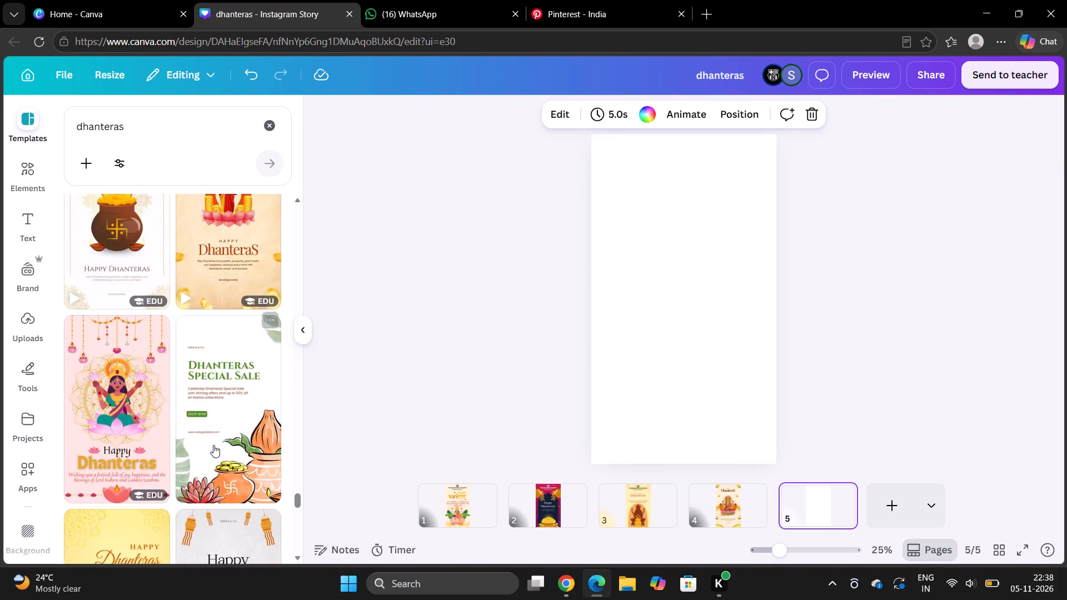
scroll(213, 445, "down", 5)
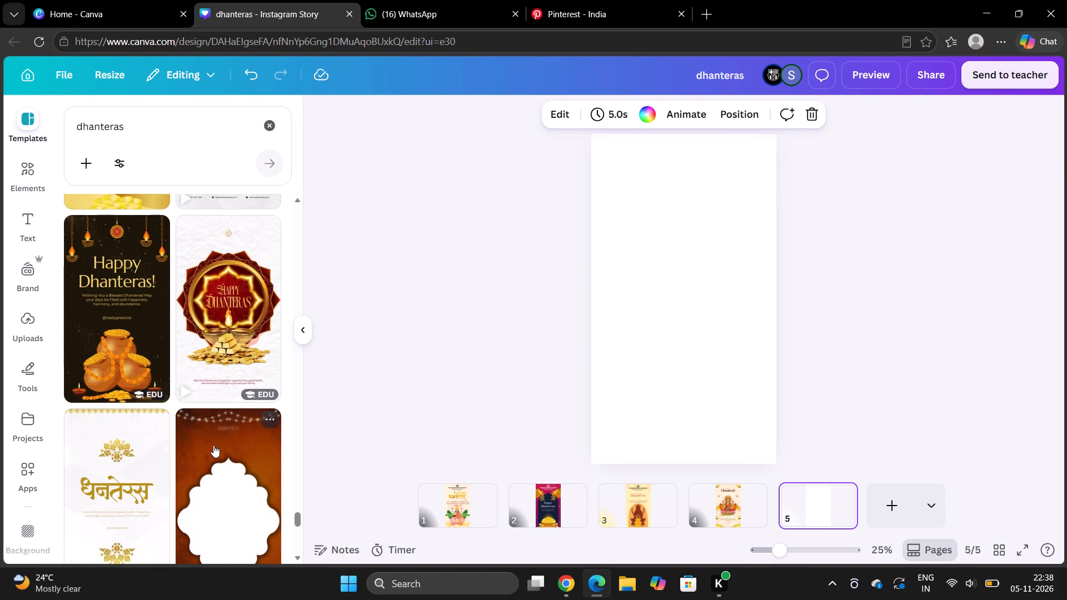
scroll(213, 445, "down", 1)
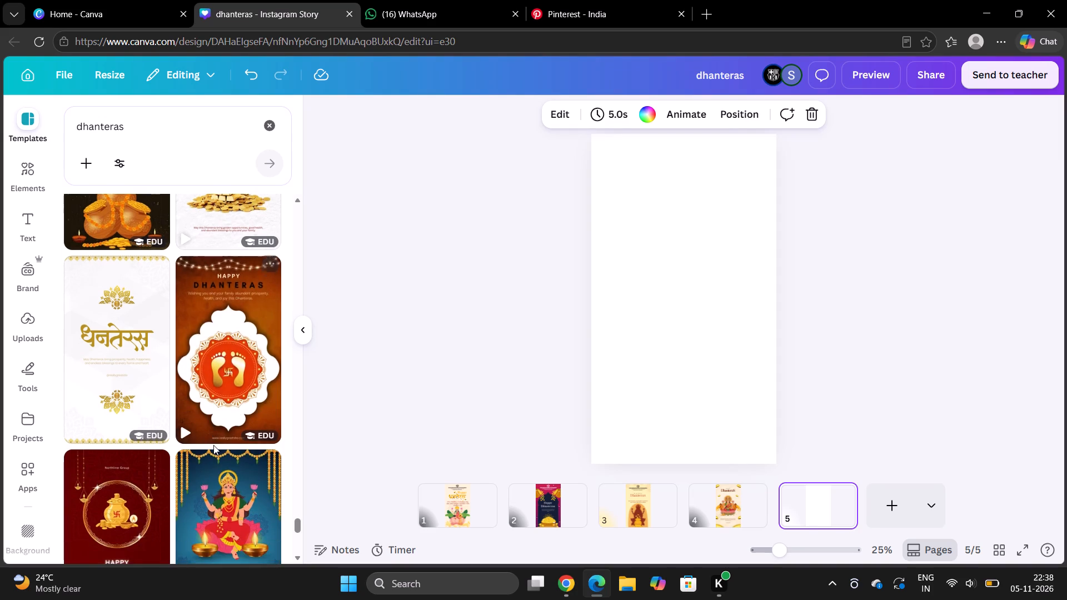
scroll(213, 445, "down", 6)
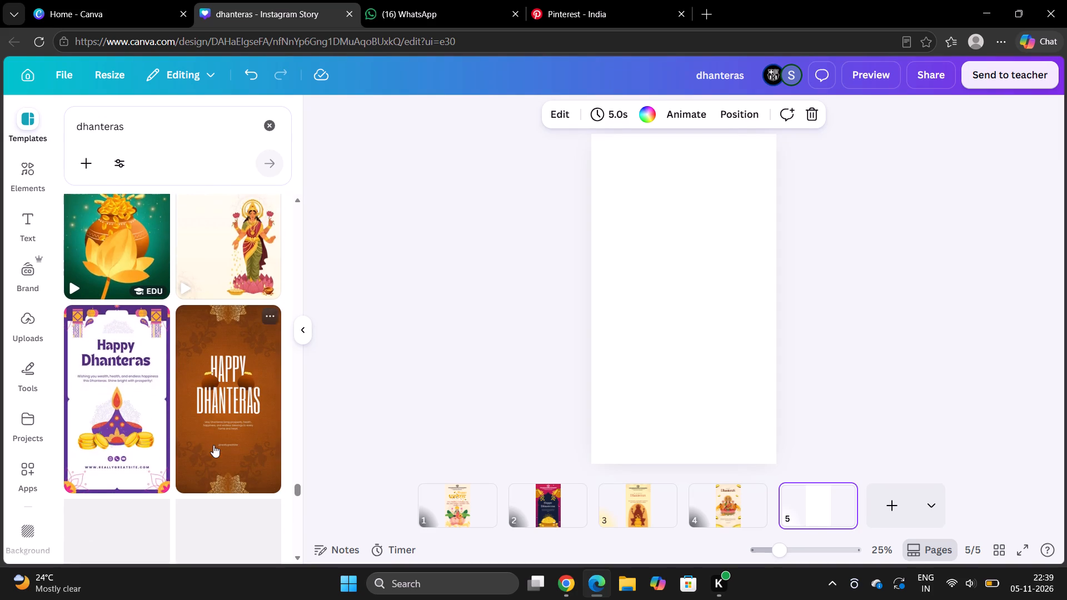
scroll(213, 445, "down", 1)
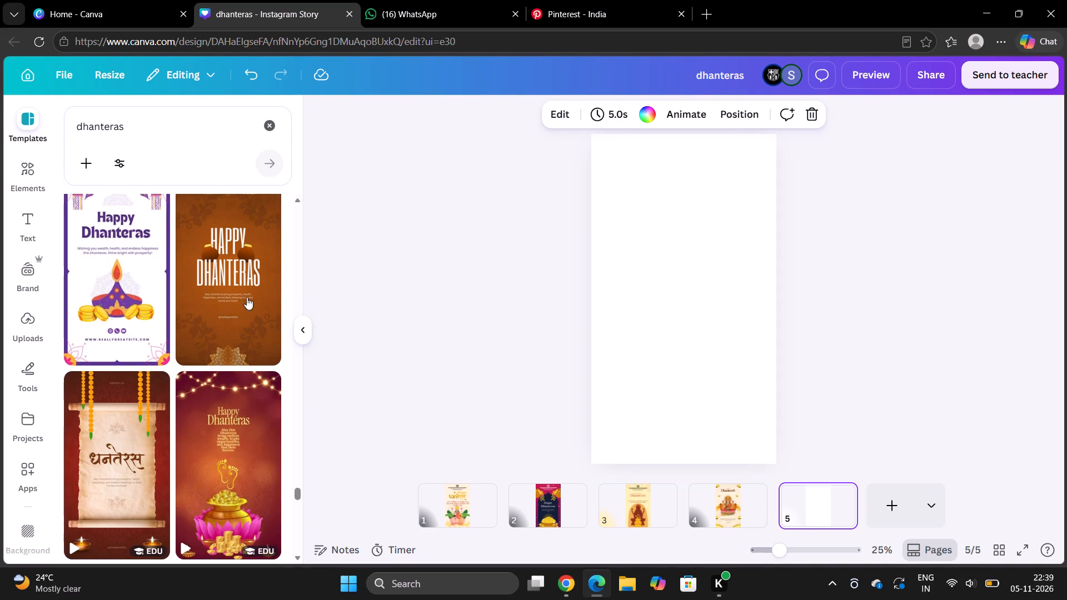
scroll(221, 292, "up", 4)
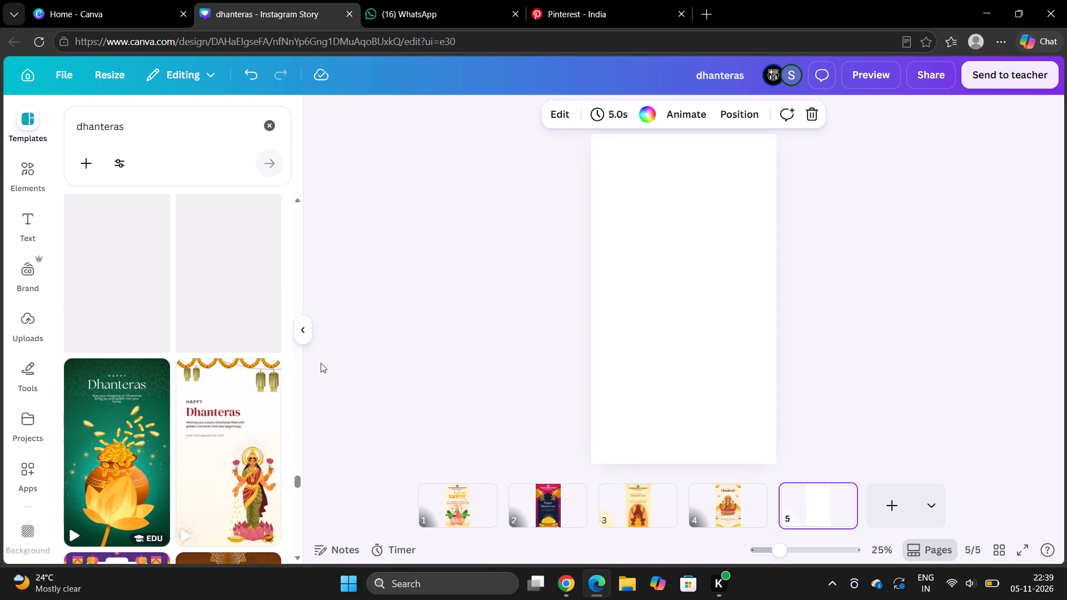
Copy the plain cream background from page 1 and paste it onto the blank page 5.
left_click(465, 514)
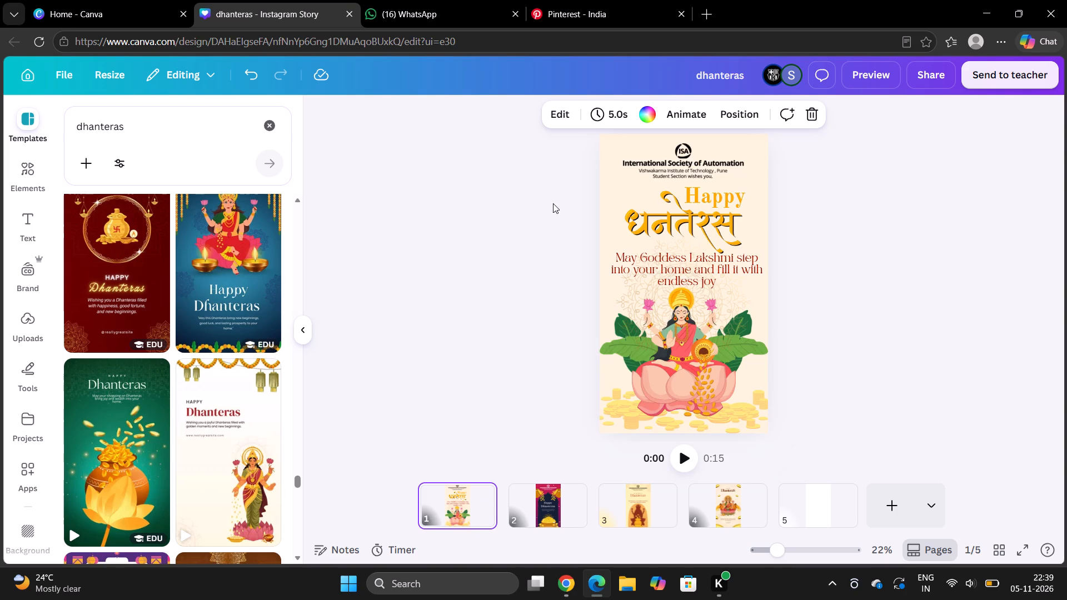
left_click(614, 153)
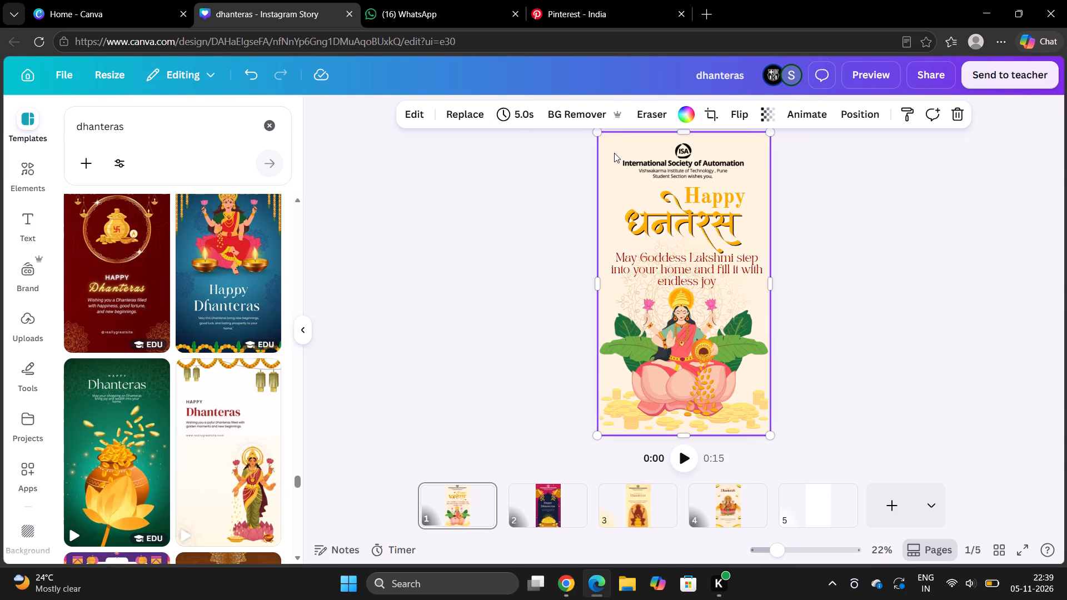
key("ctrl+c")
left_click(824, 501)
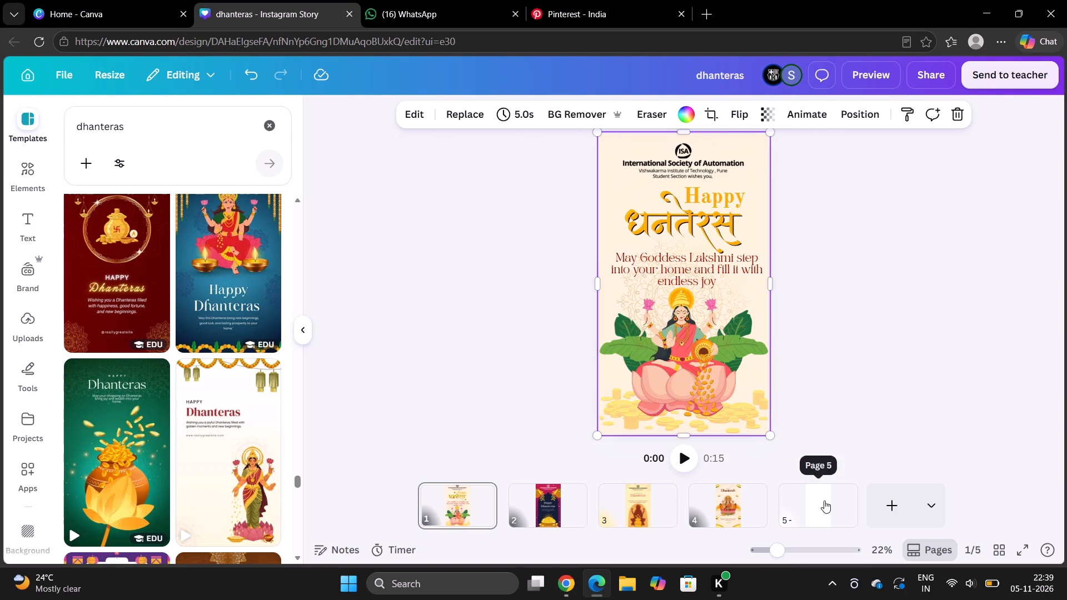
left_click(671, 267)
key("ctrl+v")
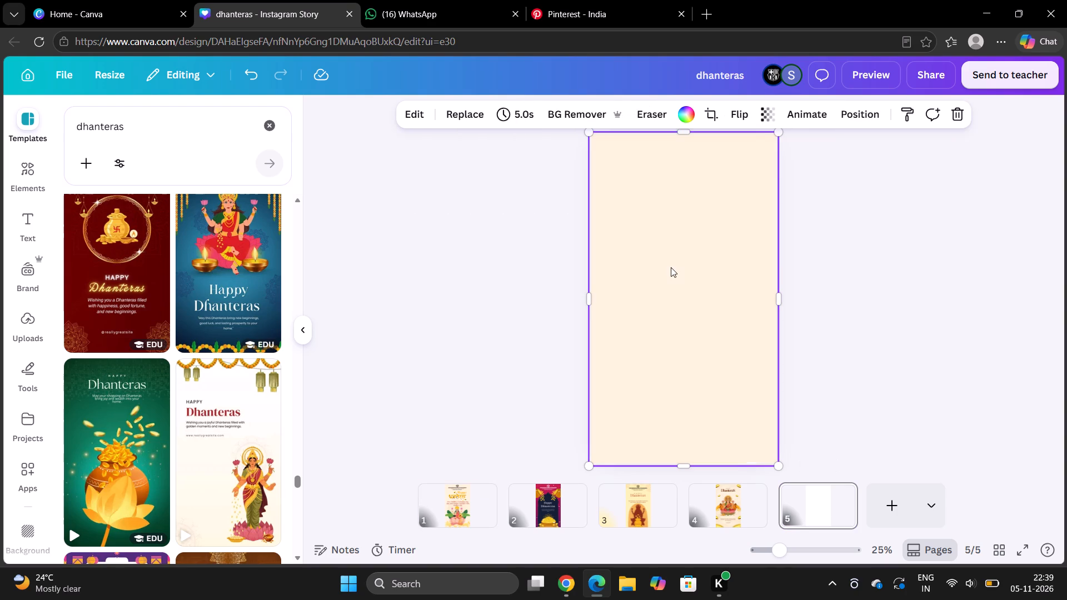
Add the marigold and green leaf garland graphic to page 5 and place it along the page's top edge, starting at the left side.
left_click(16, 167)
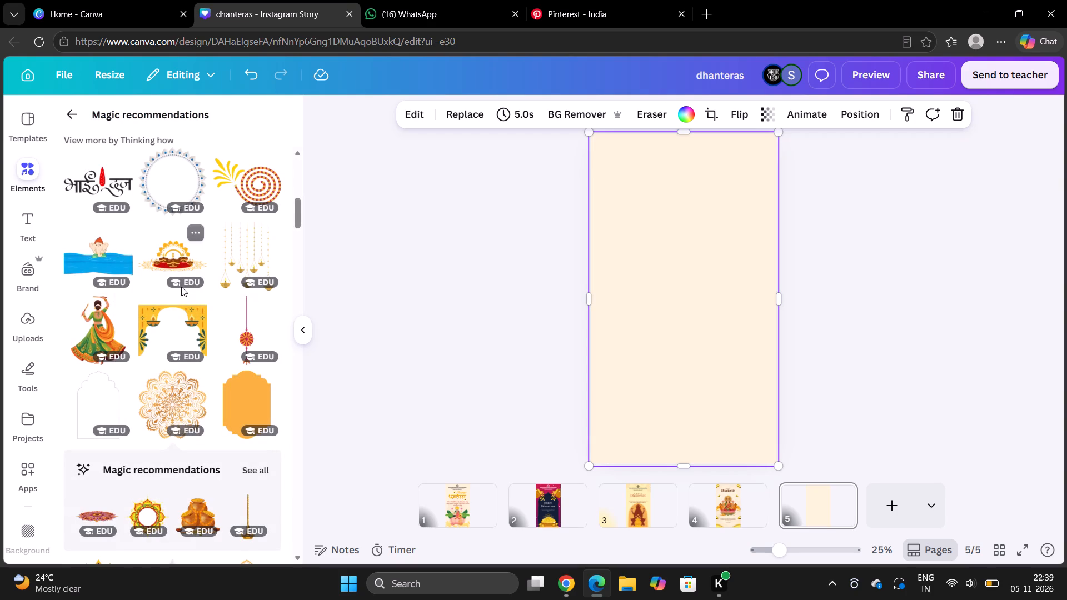
scroll(181, 287, "up", 15)
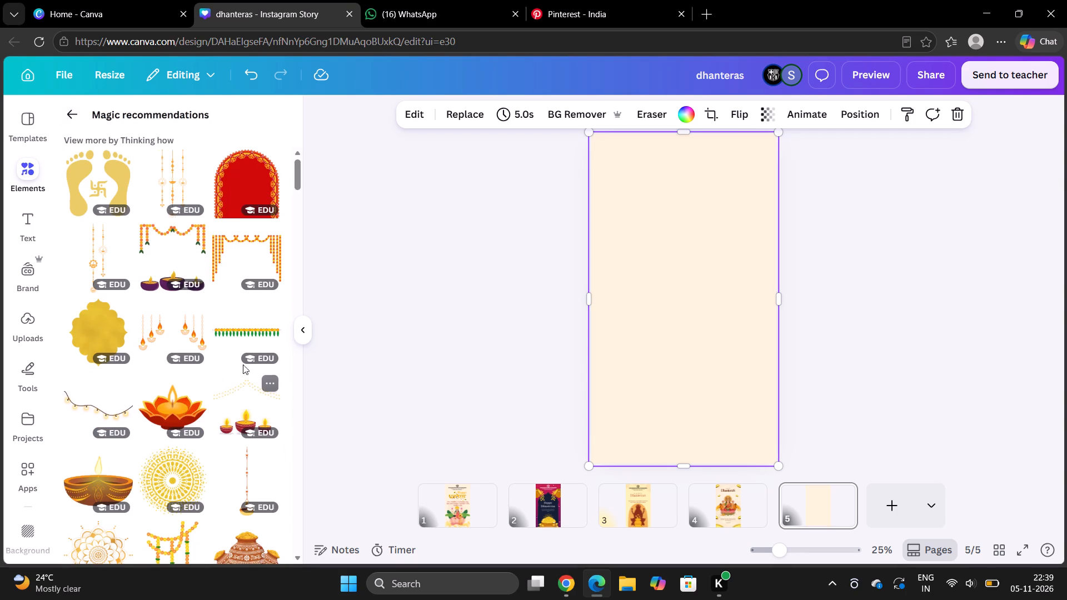
left_click(255, 335)
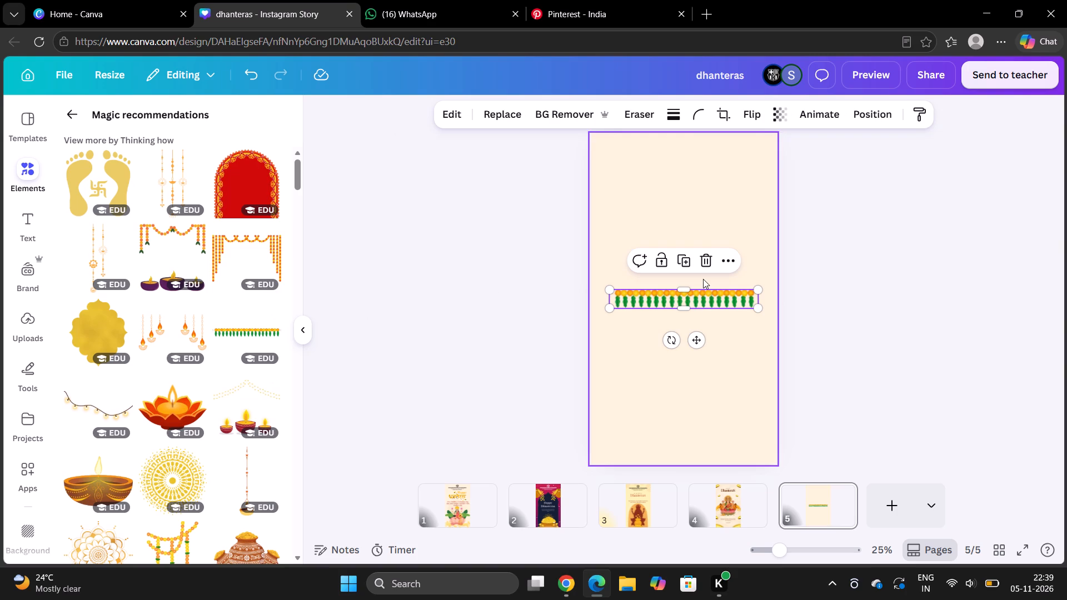
left_click_drag(696, 338, 686, 281)
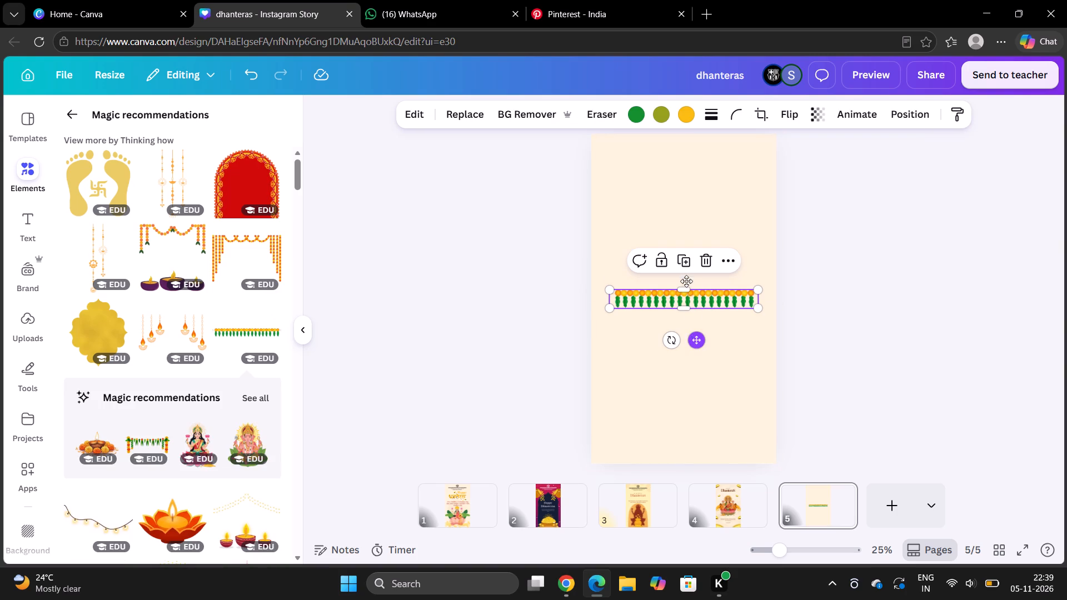
left_click_drag(686, 281, 672, 187)
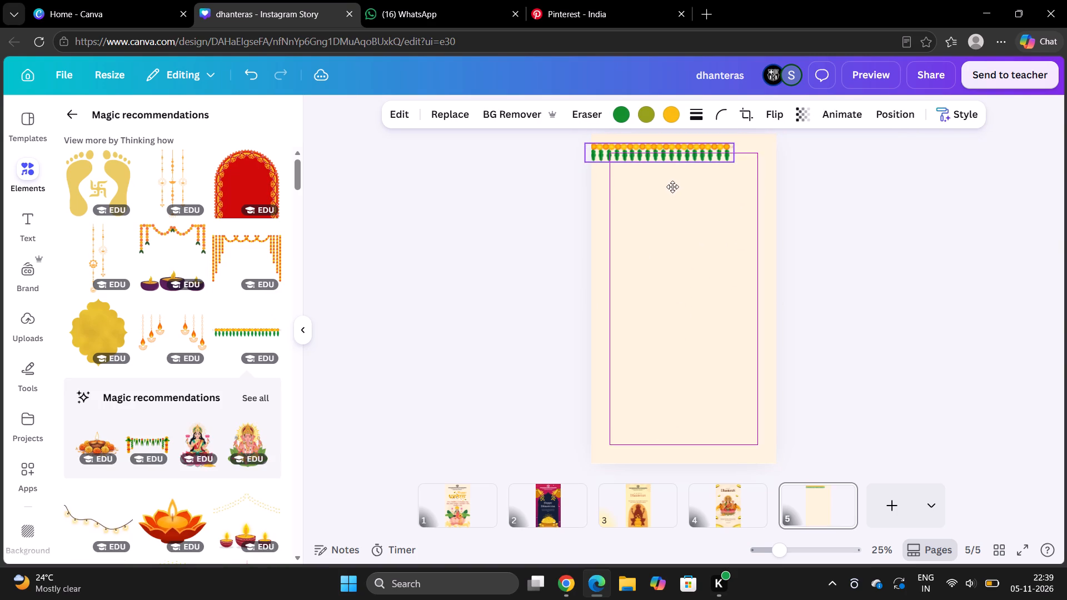
left_click_drag(672, 187, 671, 184)
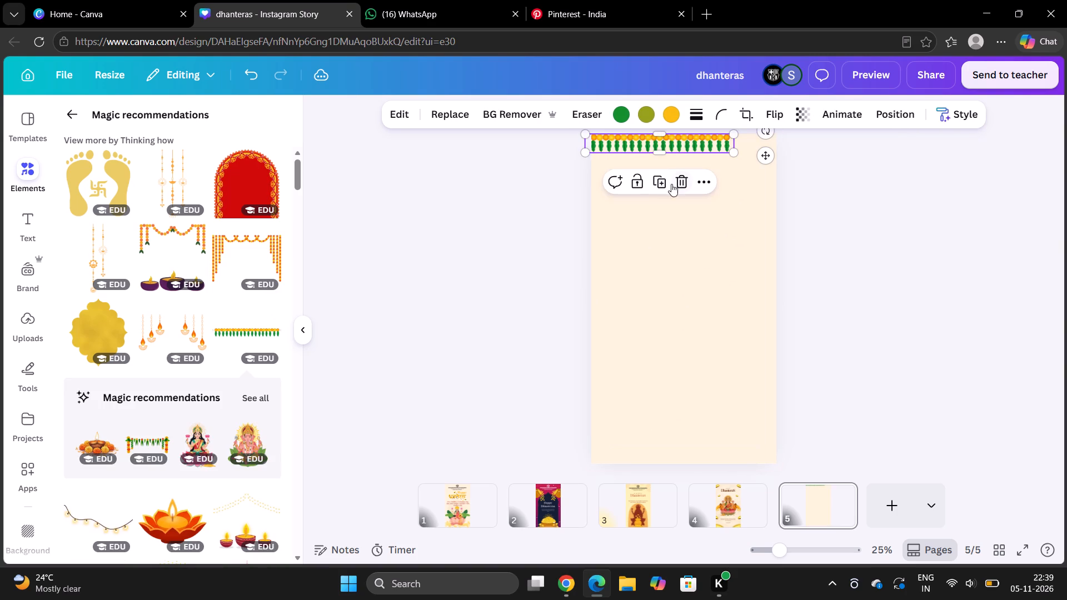
Duplicate the garland and place the copy beside the original so the border spans page 5's full width.
left_click(662, 184)
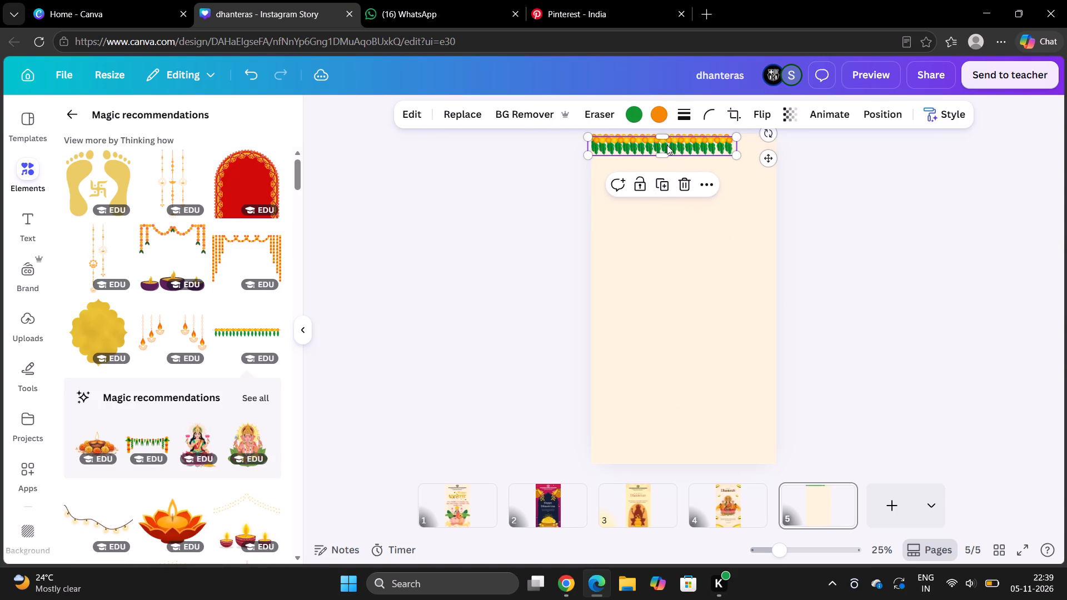
left_click_drag(667, 145, 816, 144)
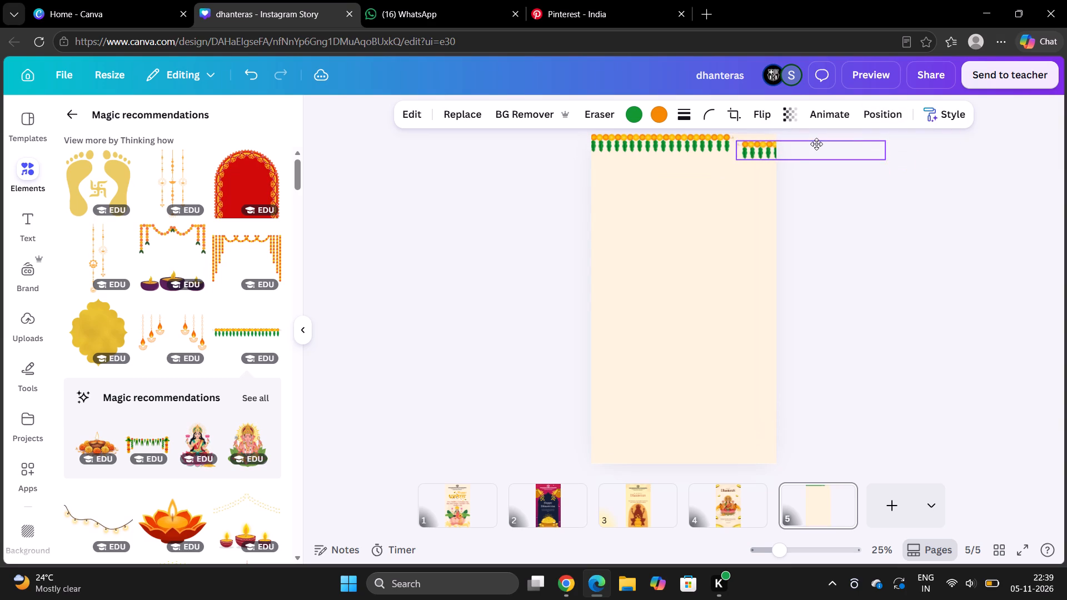
left_click_drag(816, 144, 806, 141)
left_click(861, 217)
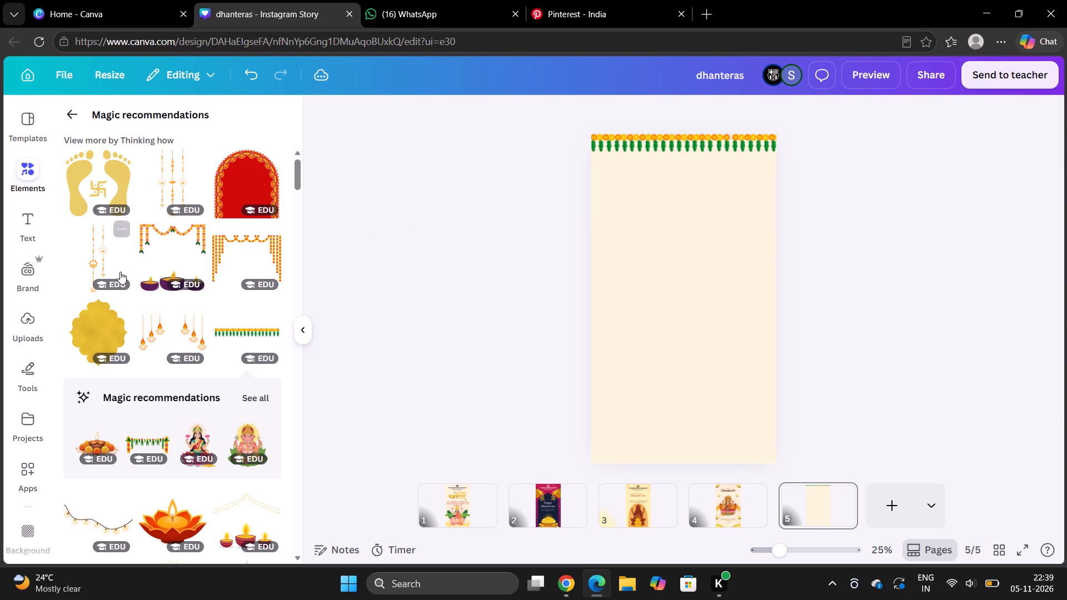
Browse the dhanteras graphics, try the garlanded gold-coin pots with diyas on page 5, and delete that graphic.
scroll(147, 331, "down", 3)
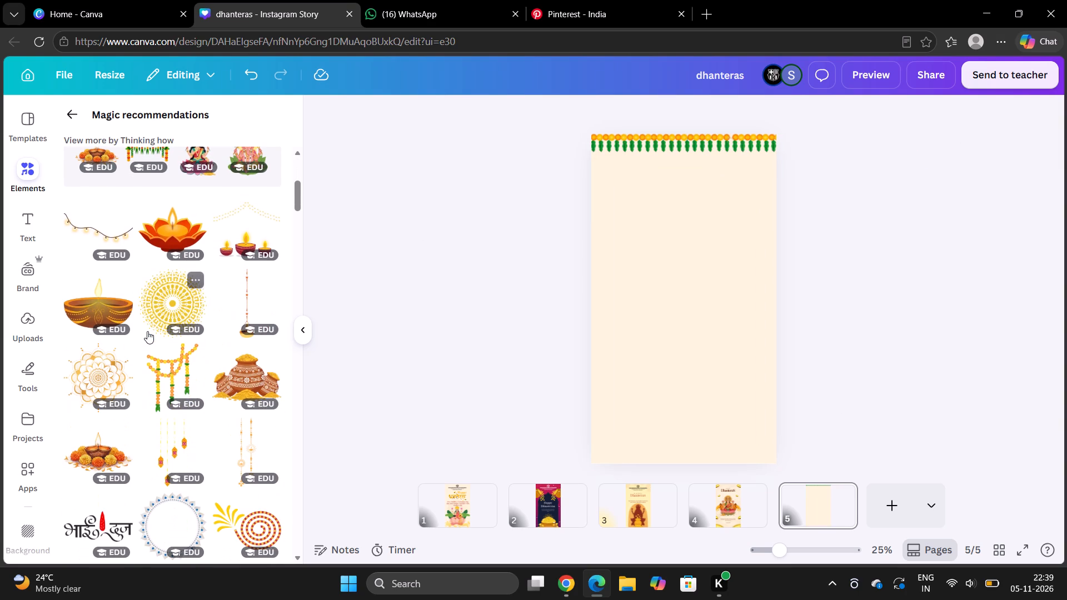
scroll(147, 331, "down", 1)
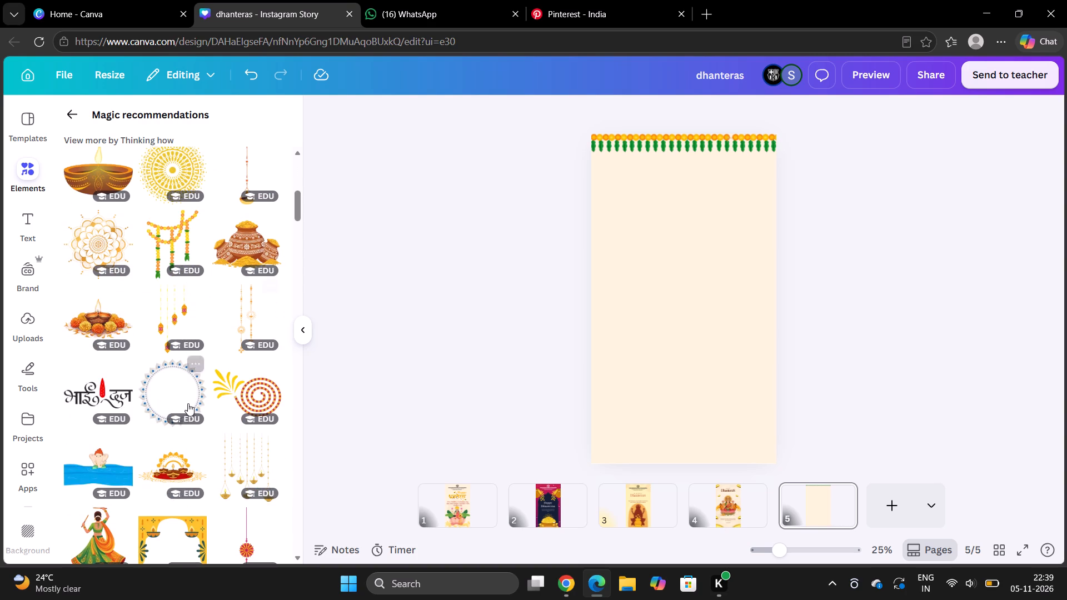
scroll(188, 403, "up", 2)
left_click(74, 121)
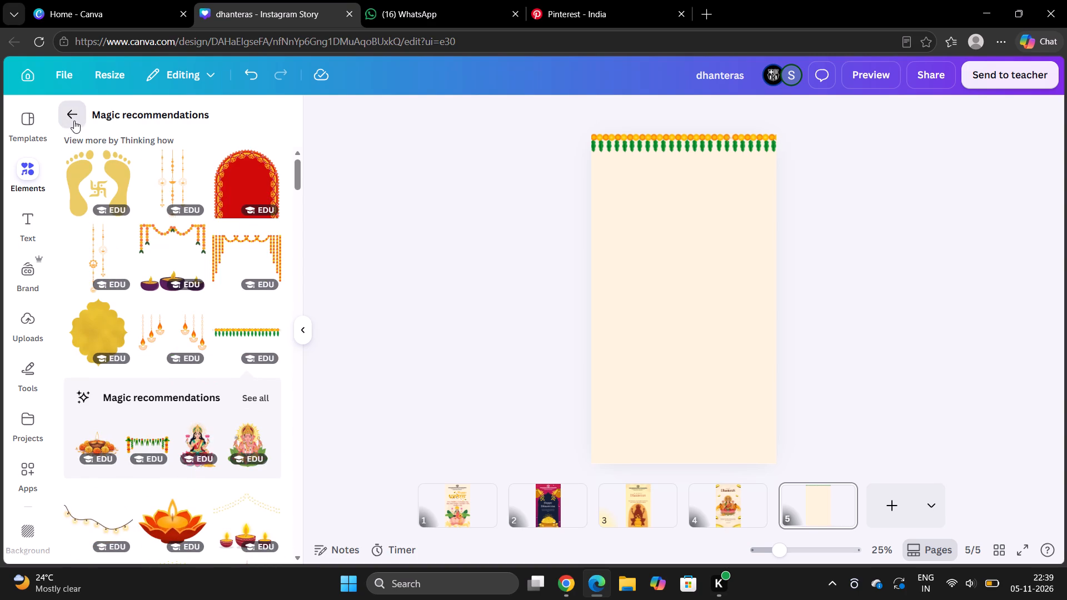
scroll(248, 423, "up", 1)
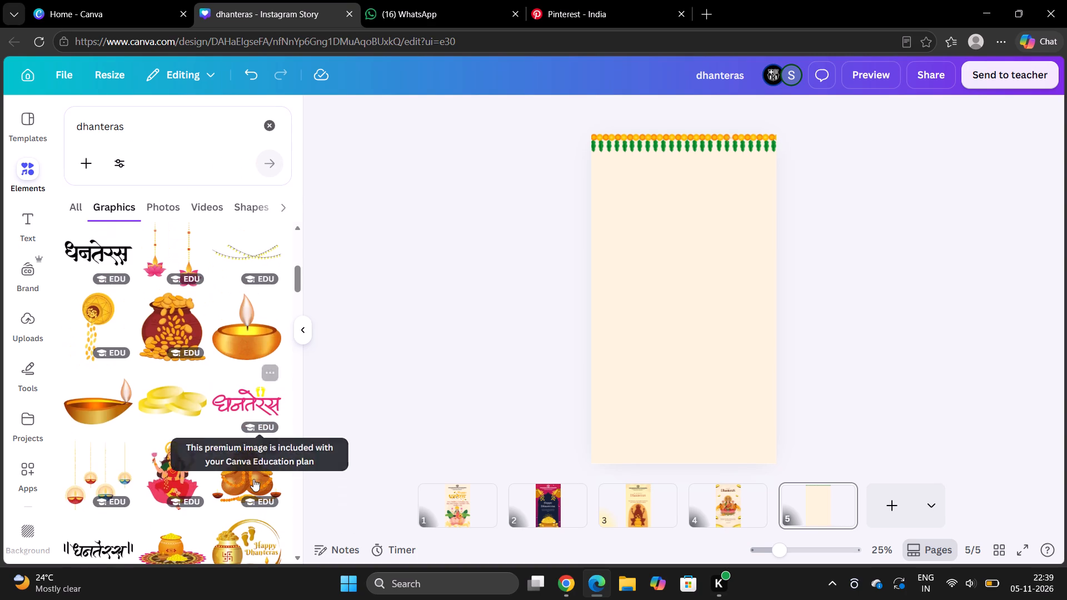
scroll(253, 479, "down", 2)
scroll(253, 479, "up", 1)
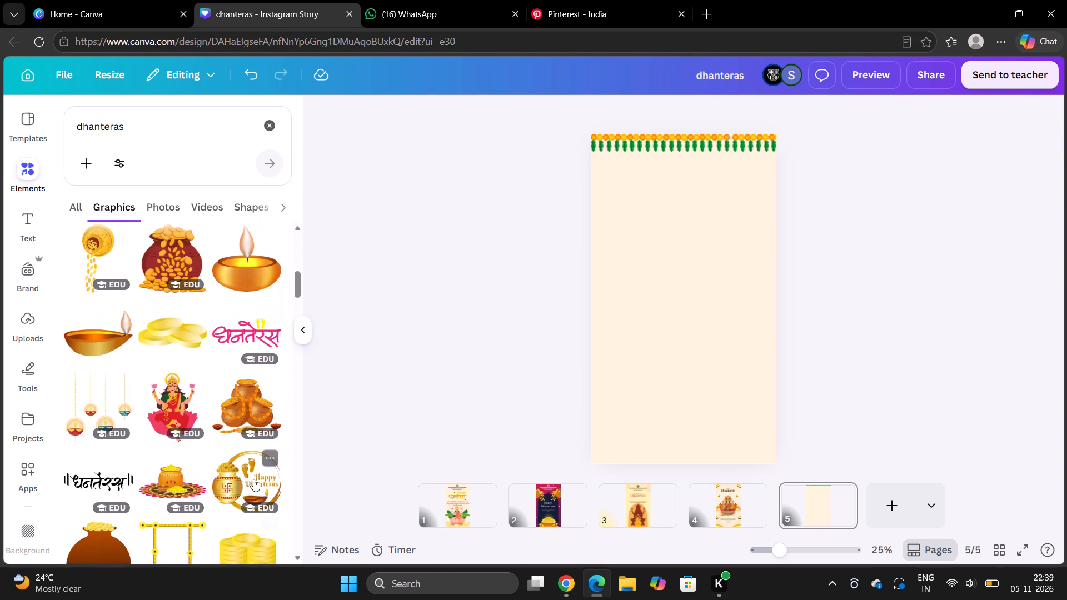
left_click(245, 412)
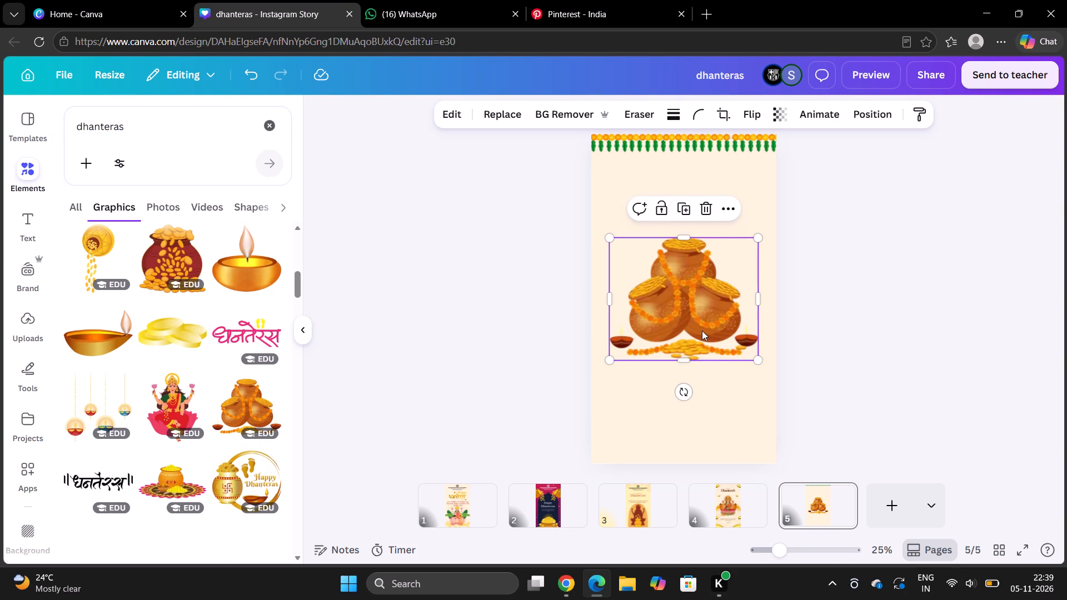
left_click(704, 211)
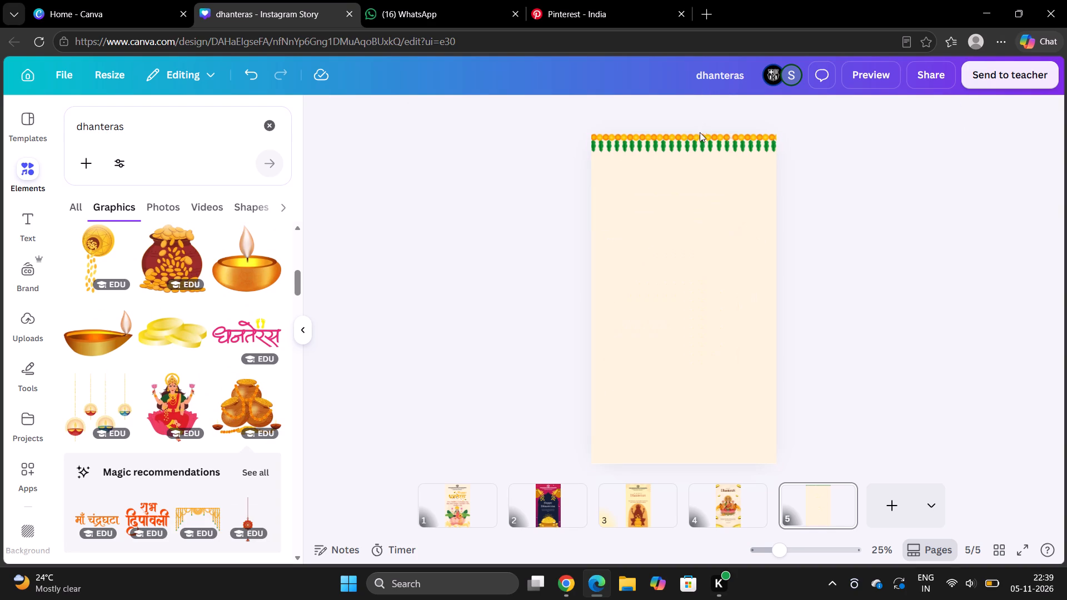
Delete both marigold and green leaf garland graphics from the top of page 5.
left_click(700, 134)
left_click(685, 184)
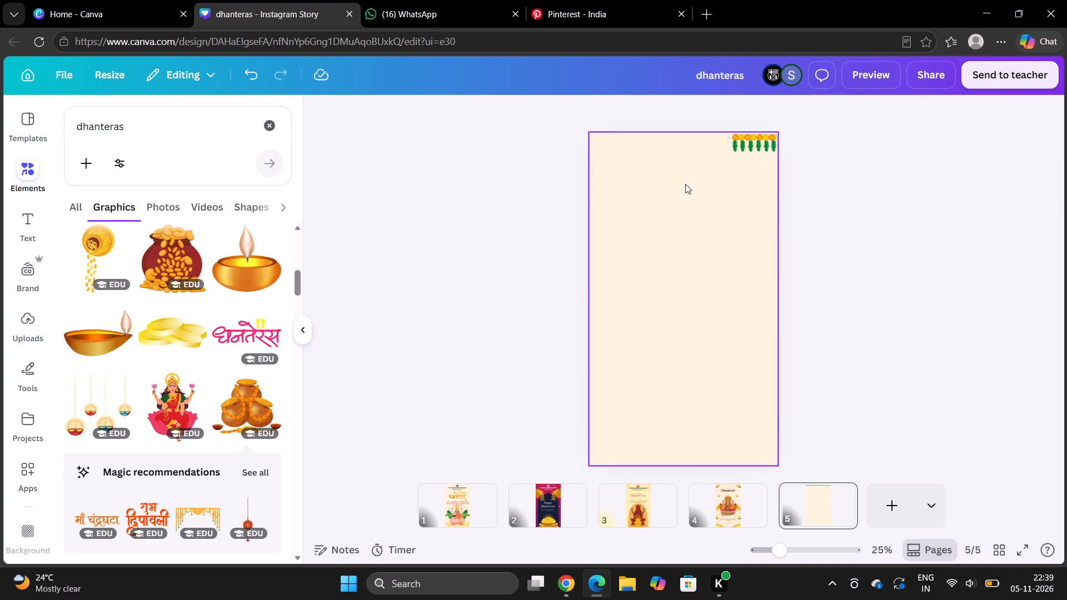
left_click(751, 144)
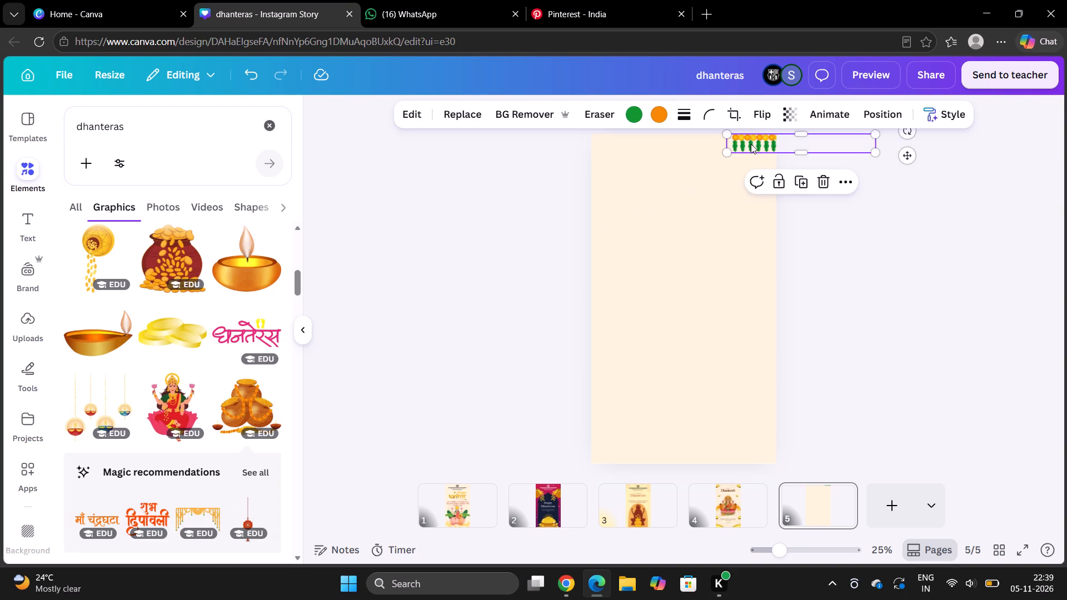
left_click(818, 182)
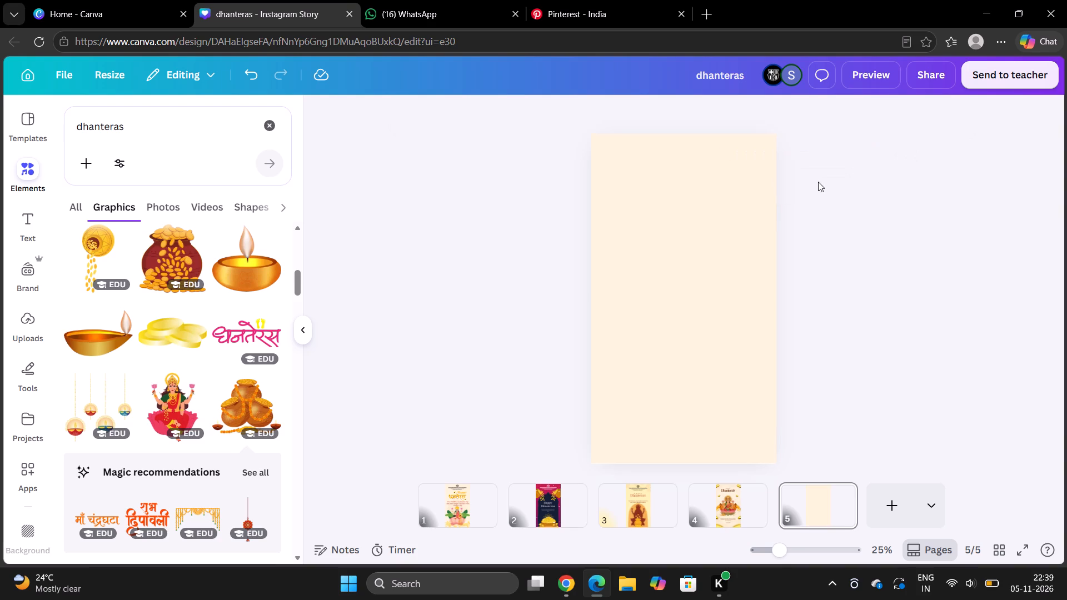
Find the graphic of decorated gold-coin pots in front of a pink lotus among the dhanteras graphics and add it to page 5.
scroll(149, 362, "down", 2)
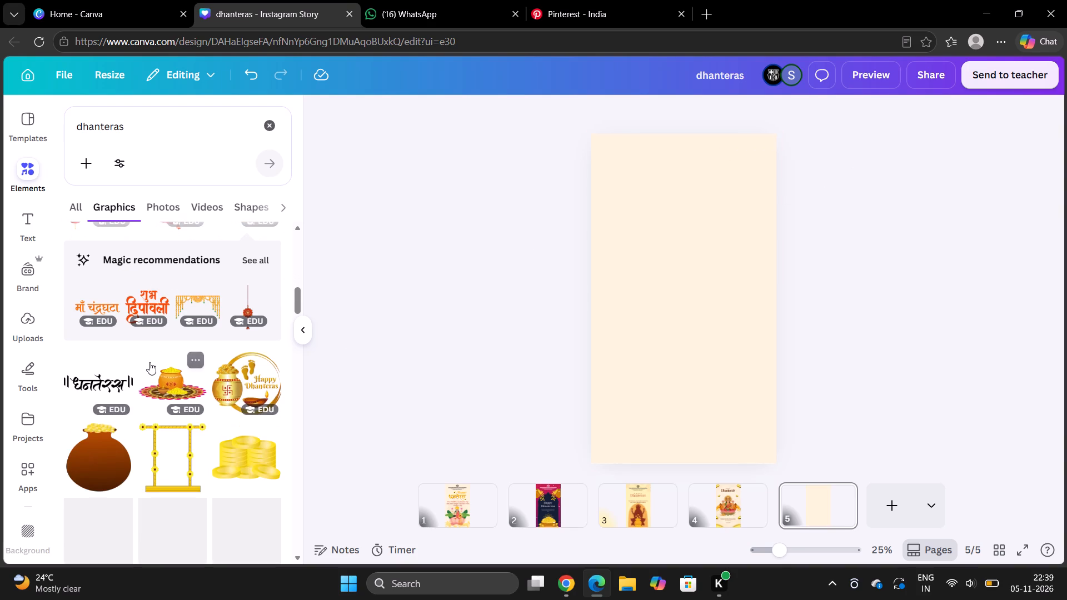
scroll(173, 264, "down", 2)
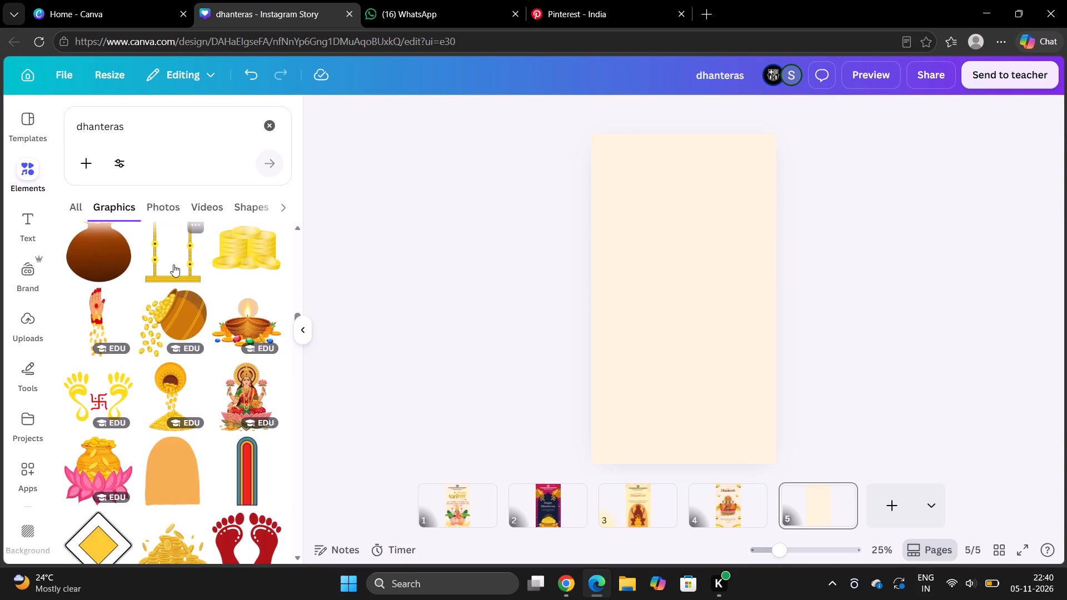
scroll(278, 421, "down", 1)
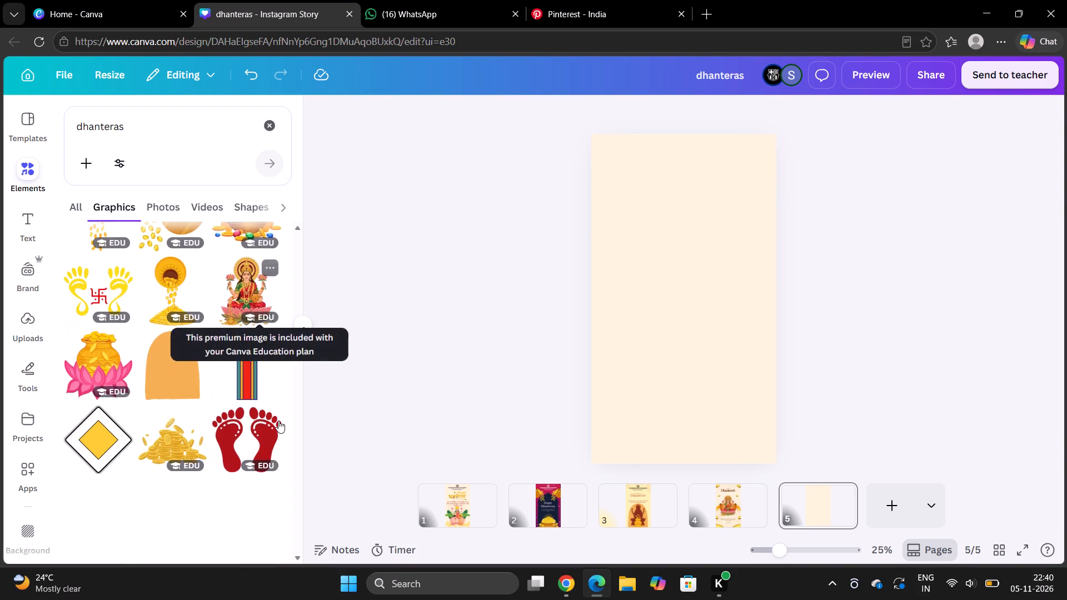
scroll(278, 421, "down", 1)
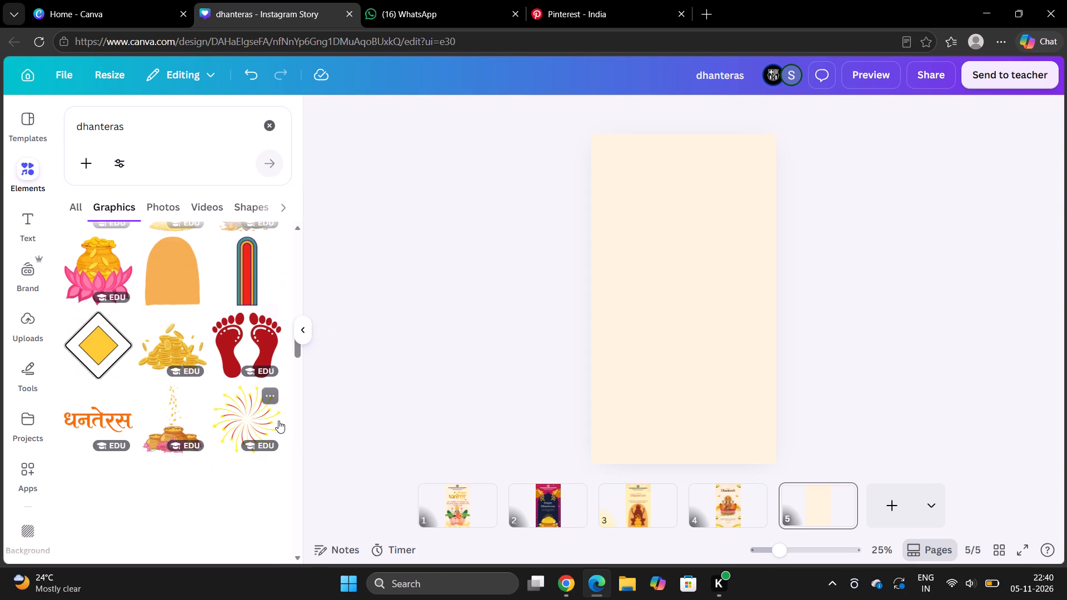
scroll(278, 421, "down", 2)
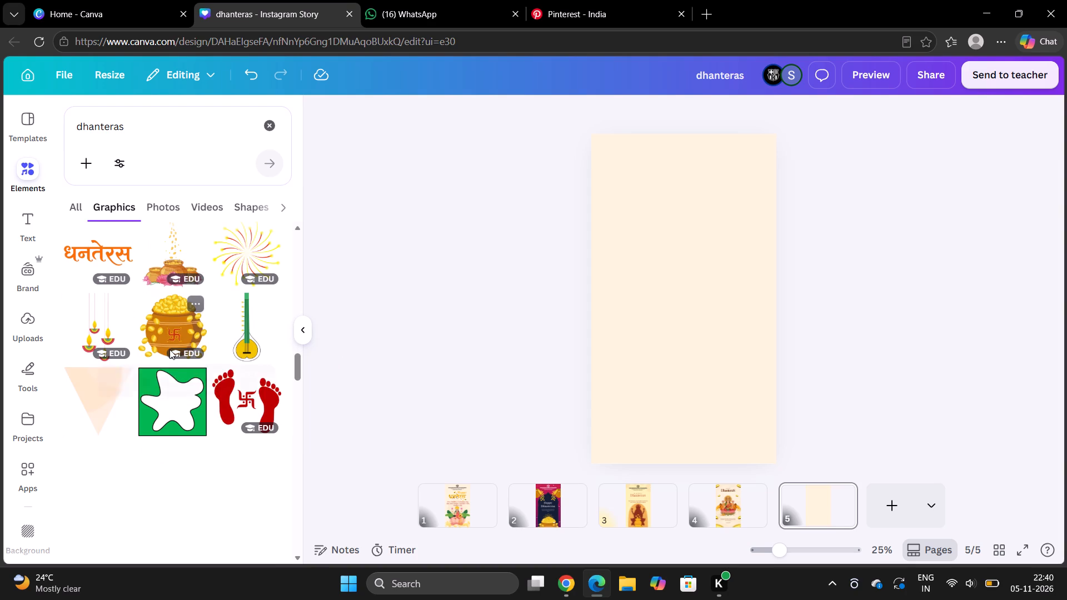
scroll(169, 349, "down", 1)
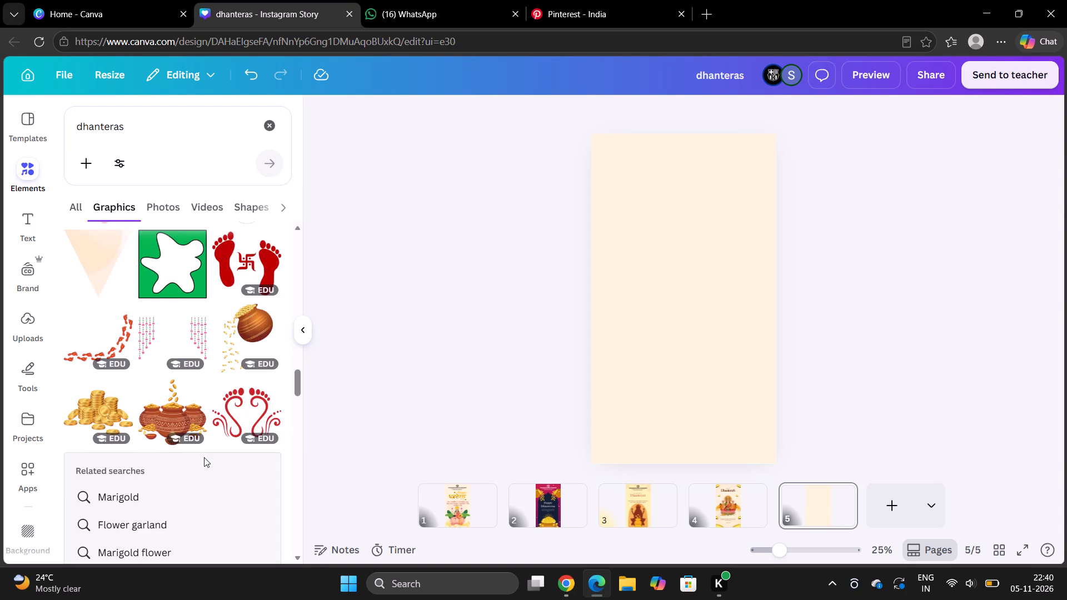
scroll(204, 457, "down", 3)
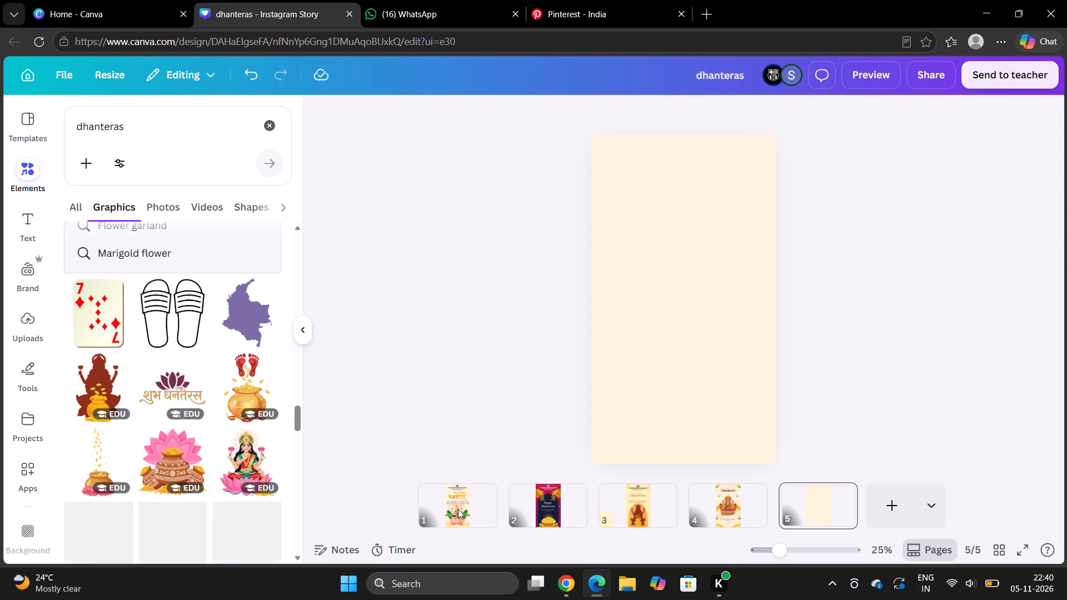
scroll(176, 438, "down", 1)
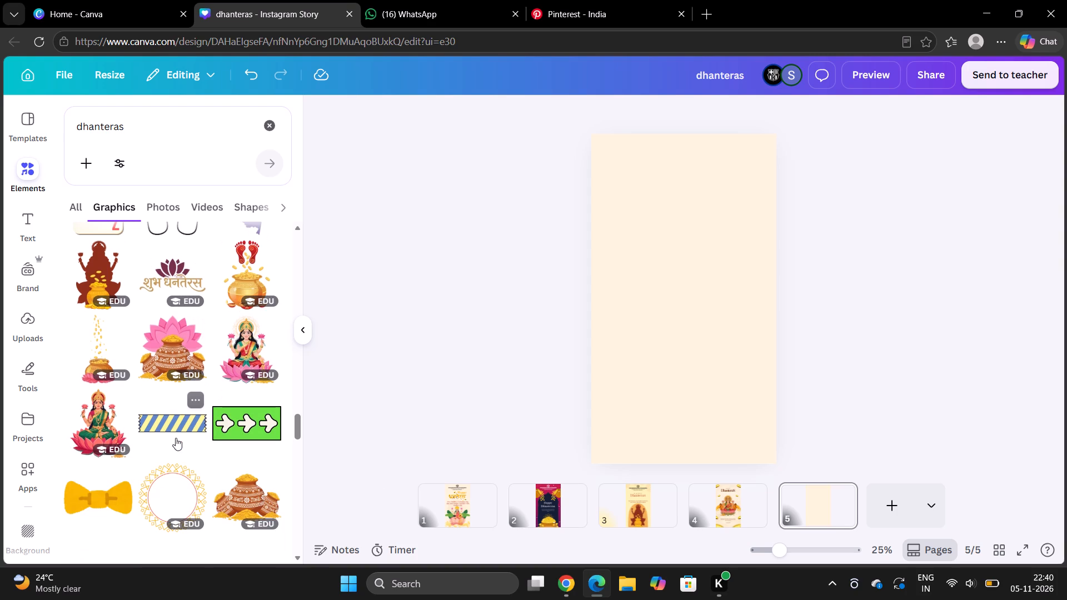
left_click(161, 347)
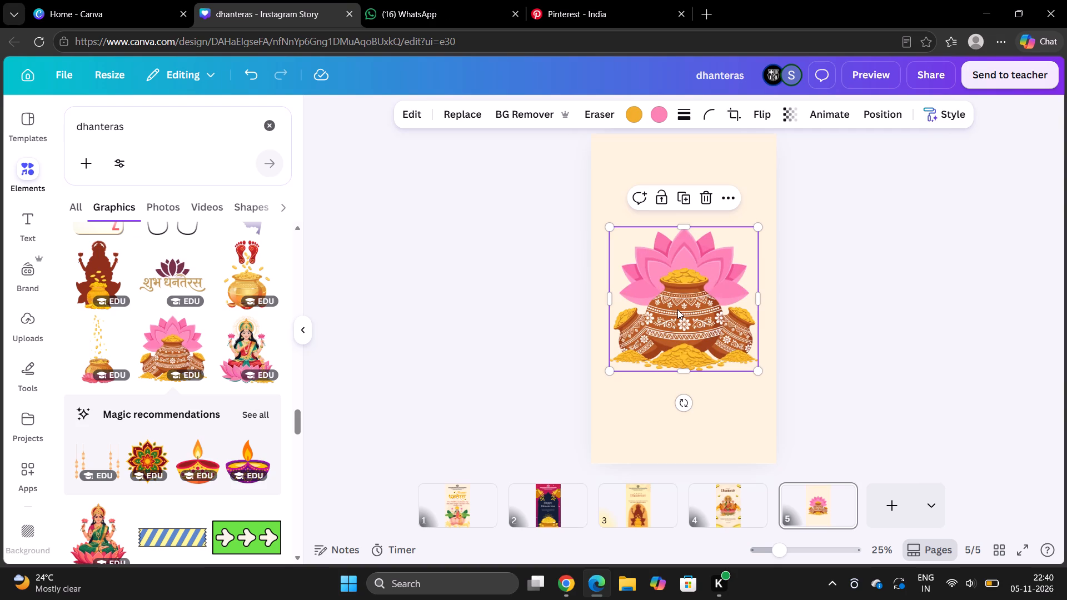
Move the lotus and coin pots graphic to the bottom of page 5, shrink it slightly and roughly centre it horizontally.
left_click_drag(689, 265, 695, 278)
left_click_drag(695, 278, 693, 353)
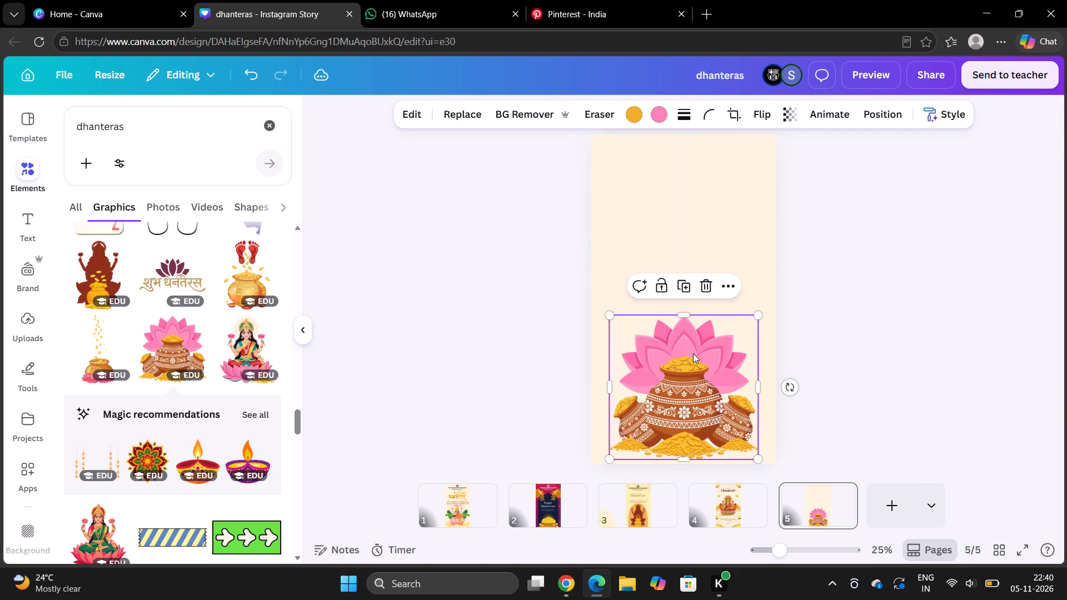
left_click_drag(759, 318, 755, 330)
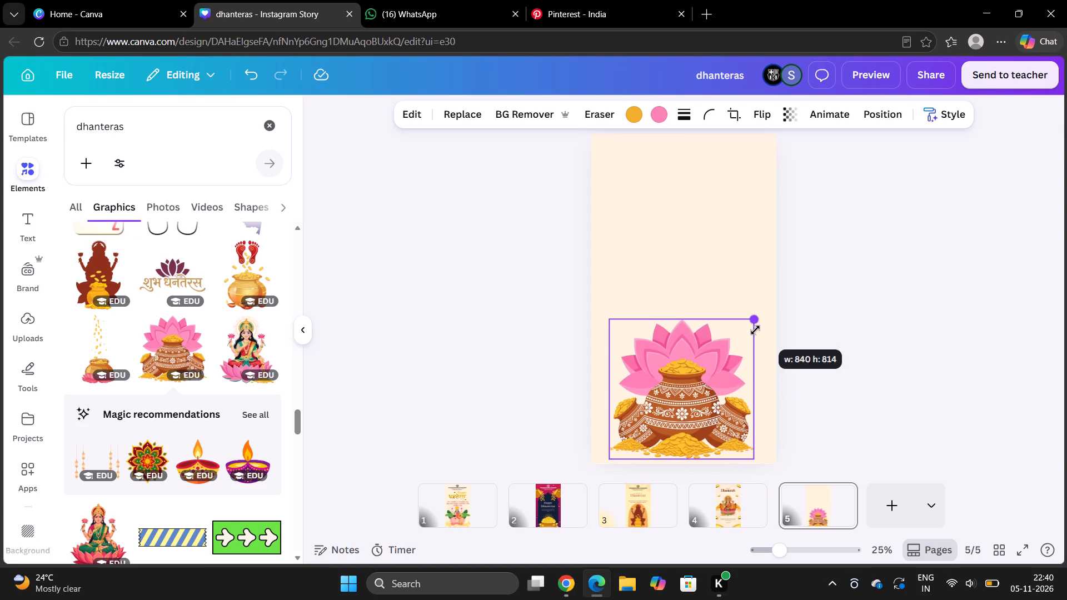
left_click_drag(755, 330, 750, 333)
left_click_drag(706, 366, 713, 366)
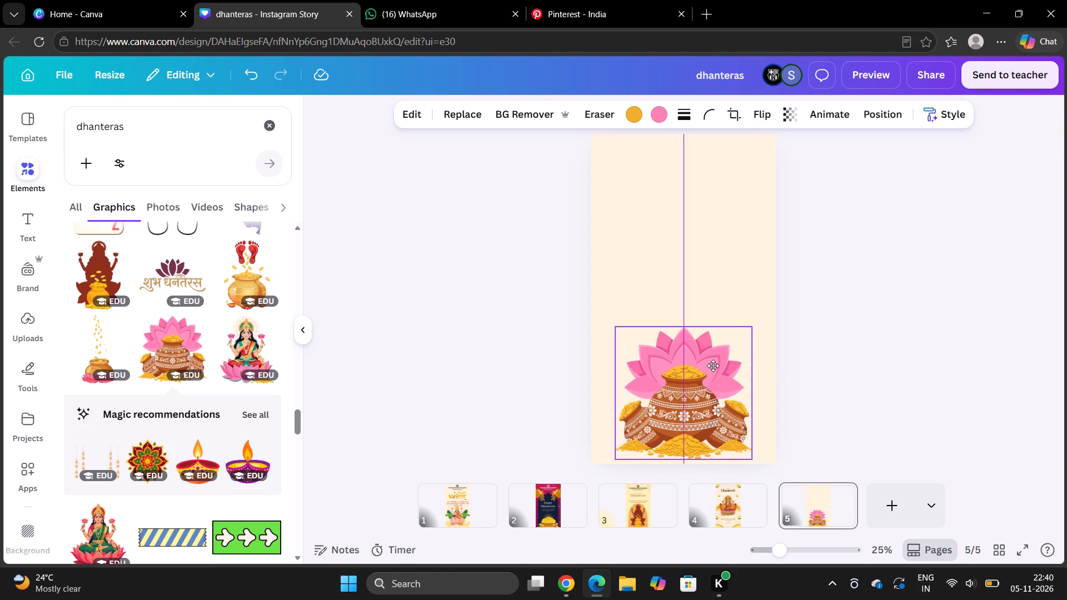
left_click_drag(713, 366, 716, 364)
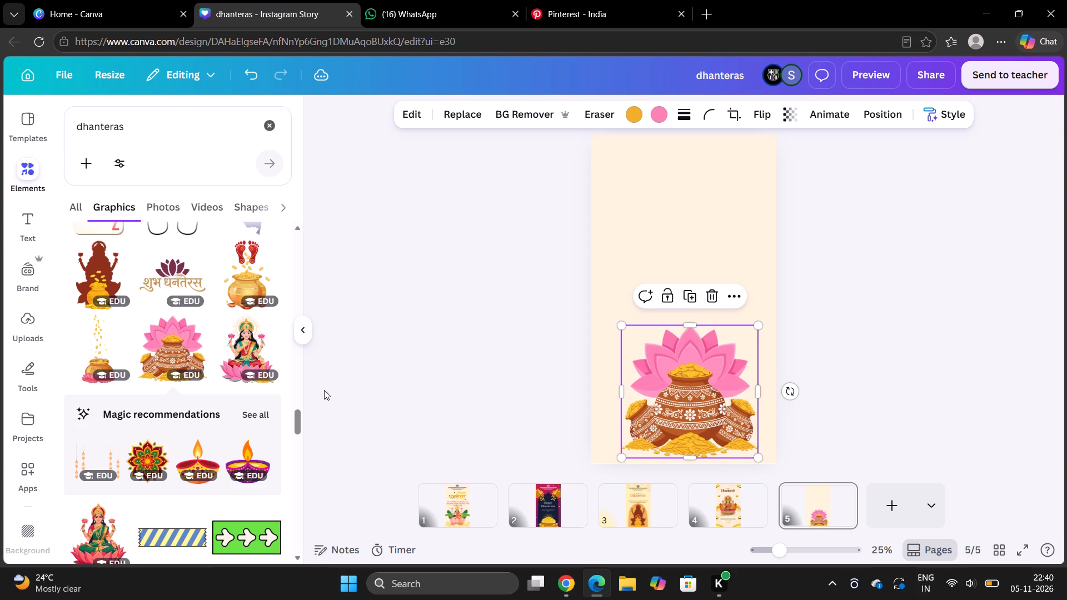
Add the tilted brown pot pouring gold coins from the dhanteras graphics and place it above the lotus, pouring toward the central pot.
scroll(232, 351, "down", 2)
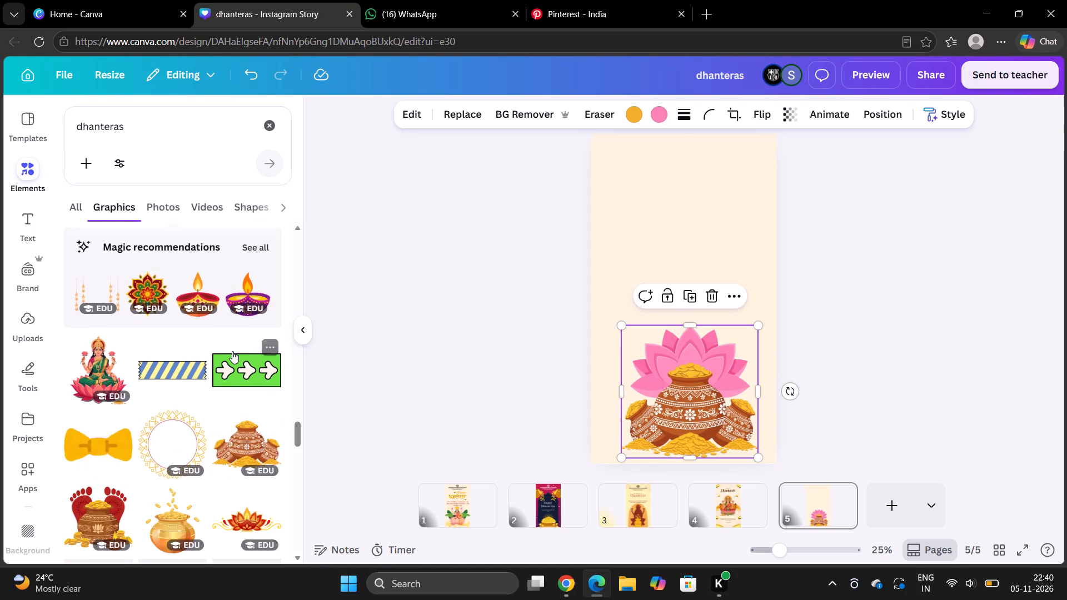
scroll(232, 351, "down", 2)
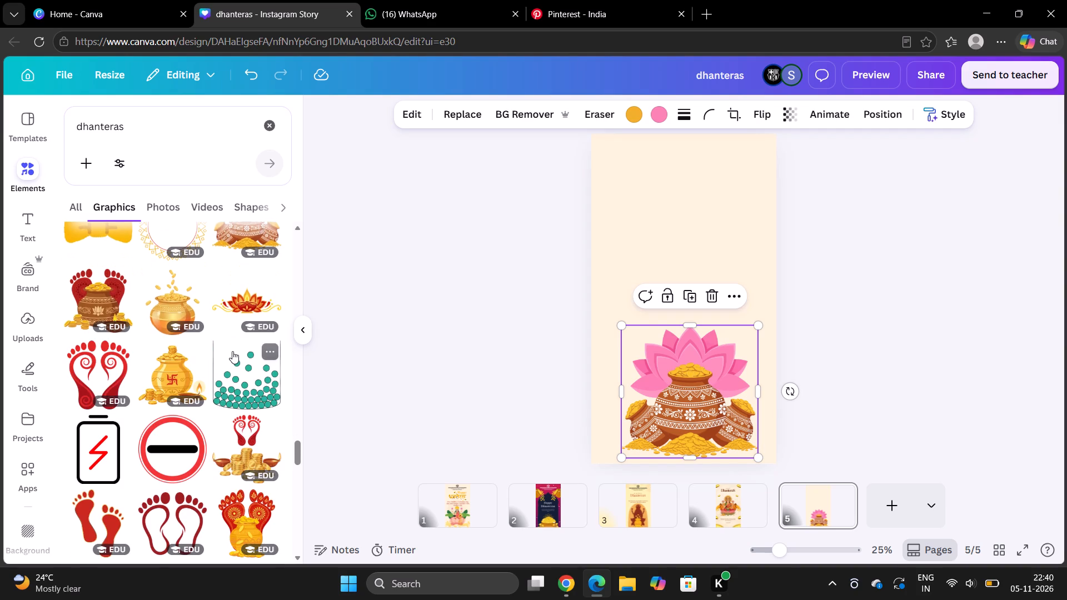
left_click(707, 372)
scroll(196, 393, "up", 1)
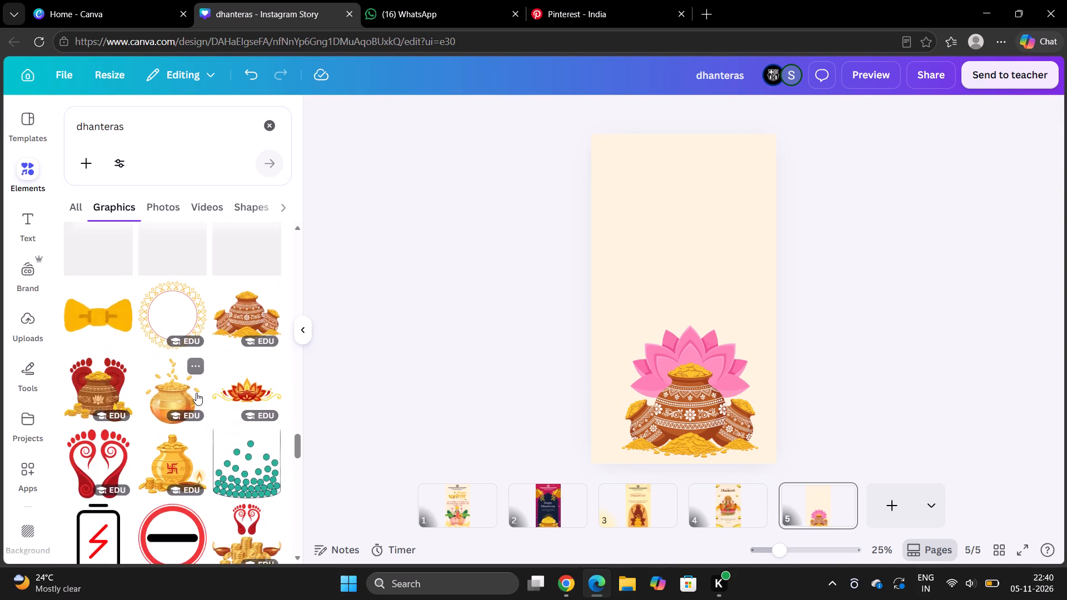
scroll(196, 393, "up", 3)
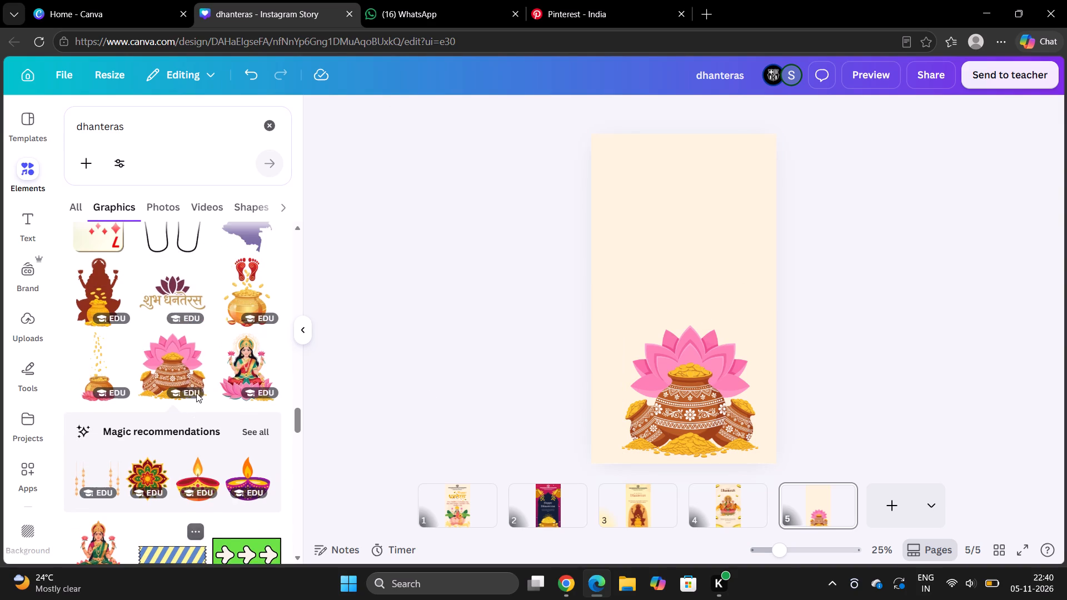
scroll(196, 393, "up", 1)
scroll(196, 393, "down", 4)
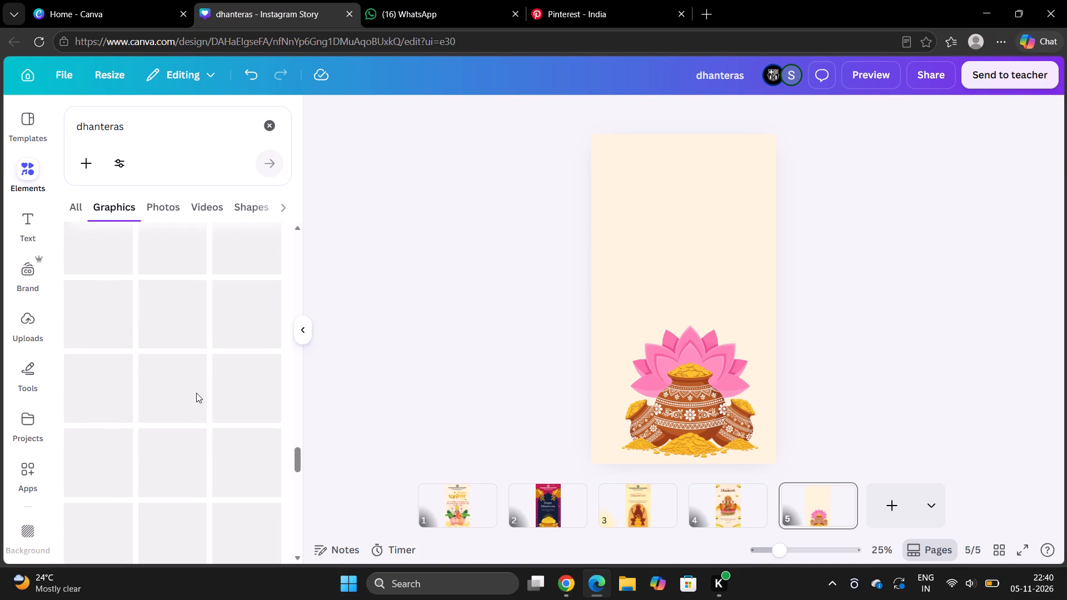
scroll(196, 393, "up", 3)
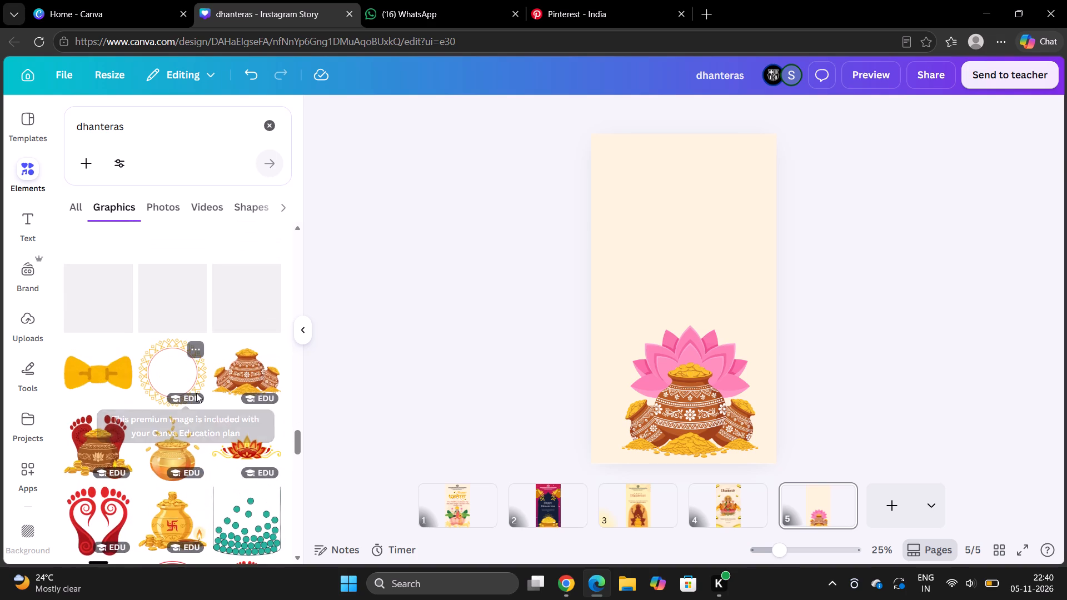
scroll(196, 393, "up", 2)
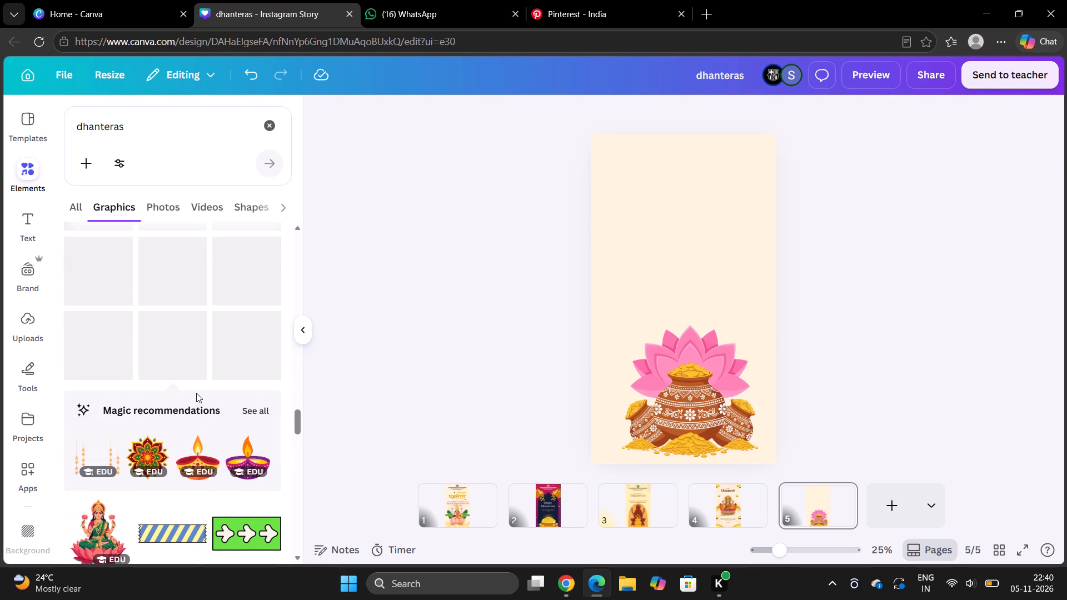
scroll(196, 393, "up", 2)
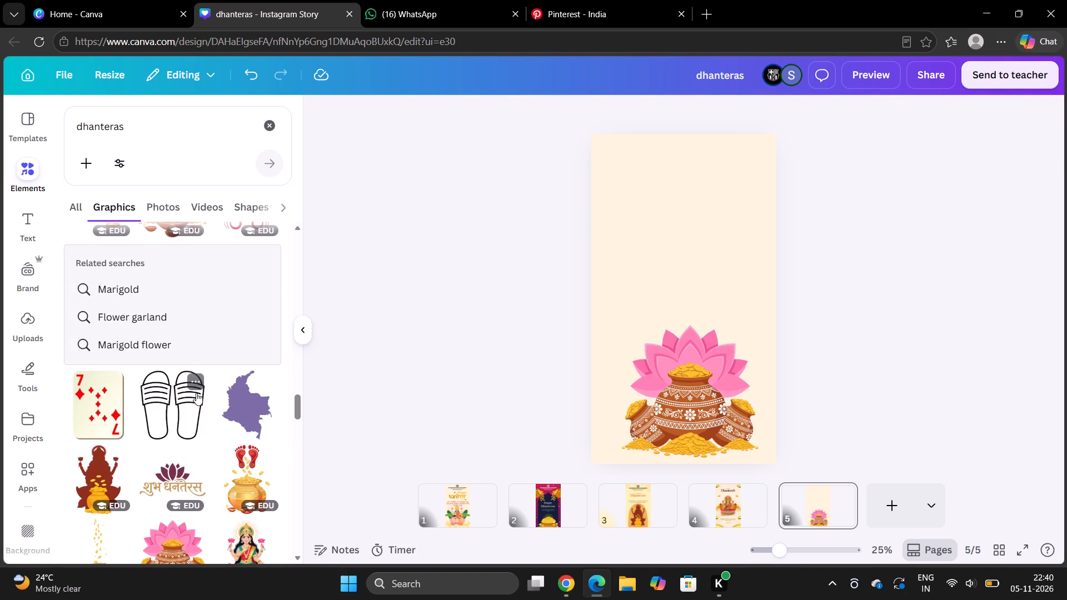
scroll(196, 393, "up", 2)
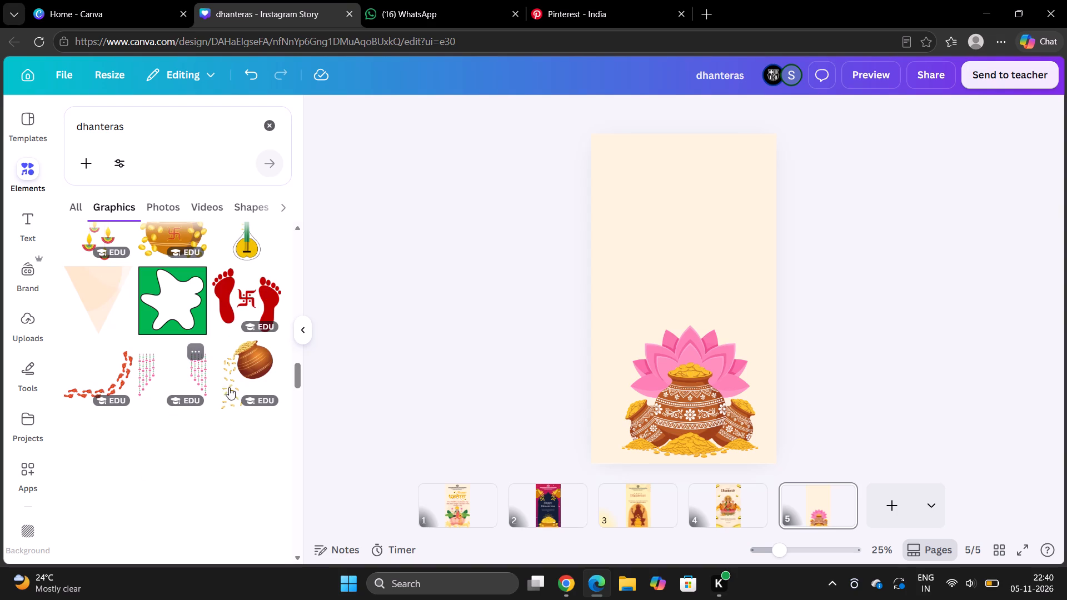
left_click(271, 378)
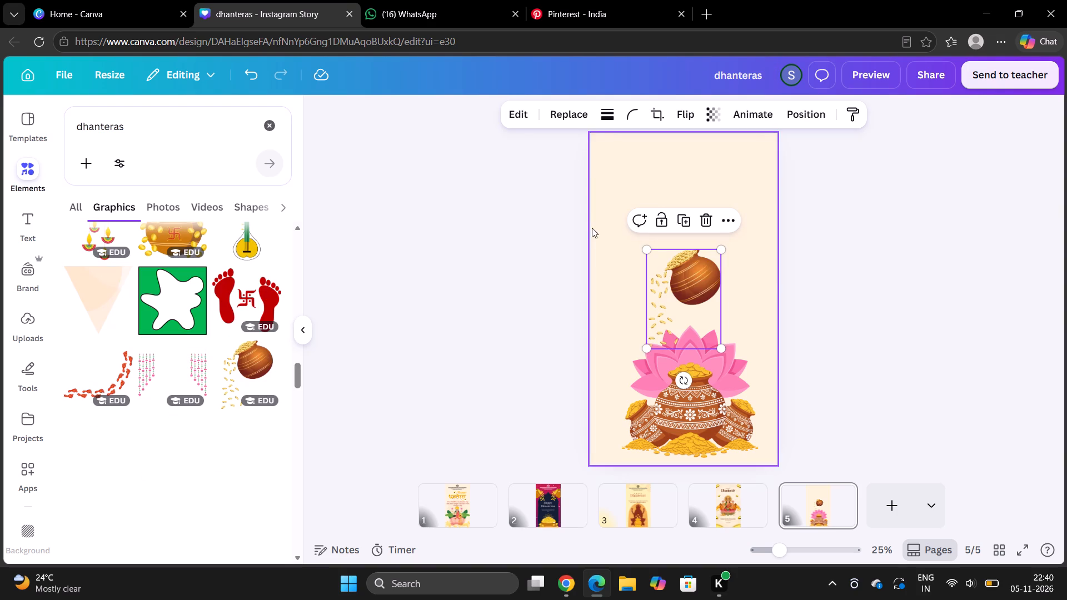
left_click_drag(693, 273, 715, 293)
left_click(794, 324)
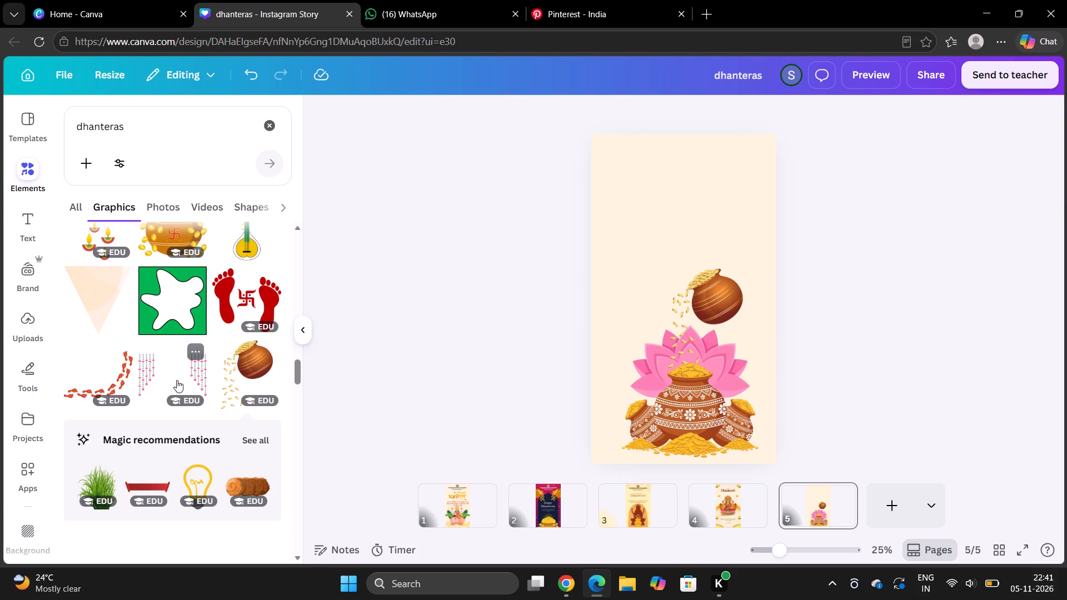
Nudge the lotus pots graphic down to page 5's bottom edge and shrink the tilted pot slightly so its coins fall into the central pot.
scroll(177, 380, "down", 2)
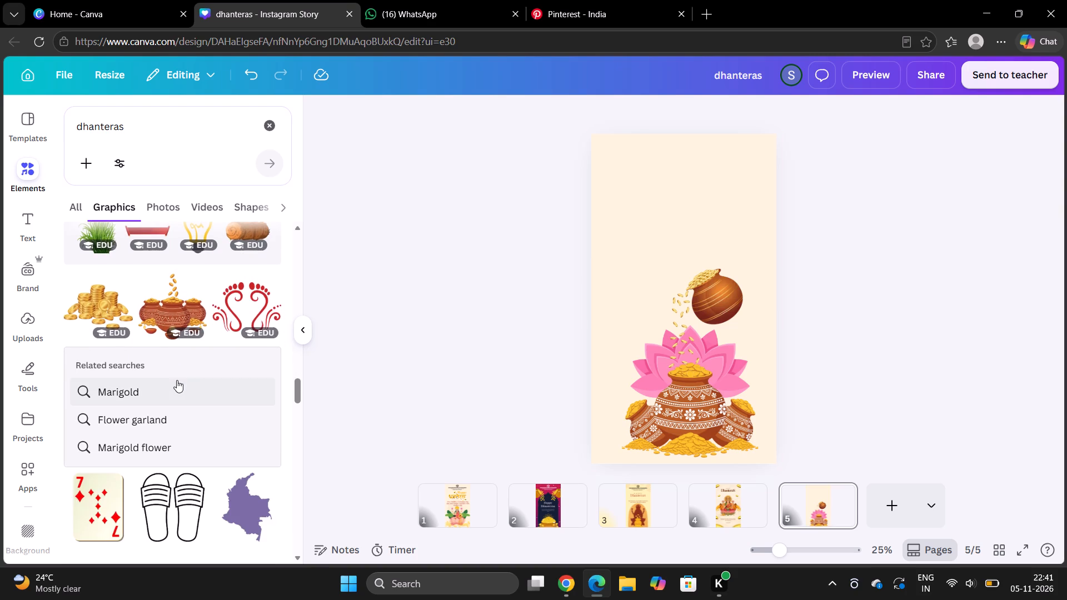
scroll(177, 380, "down", 3)
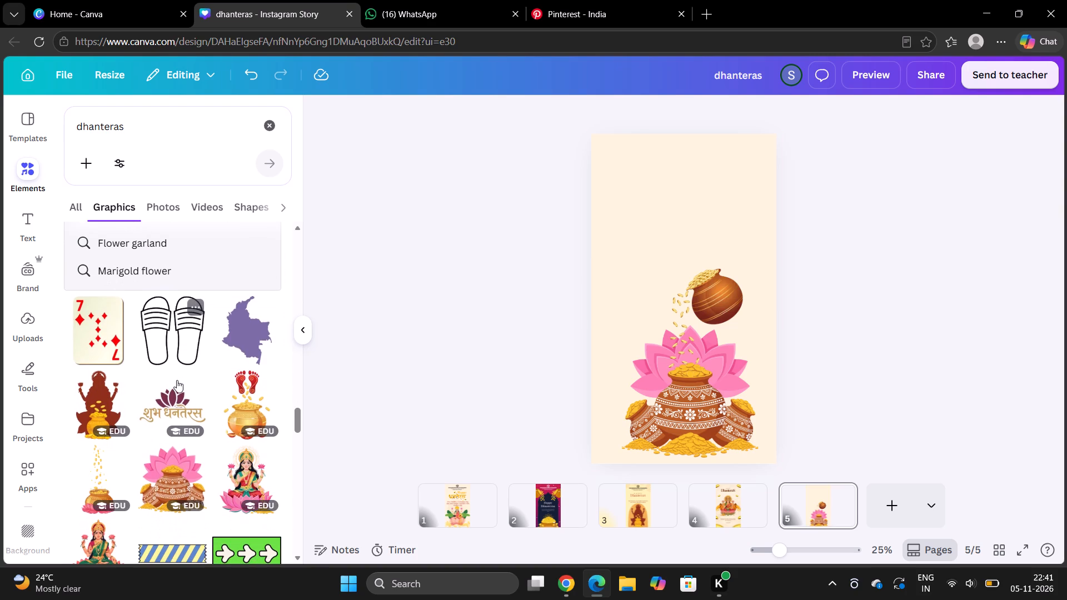
scroll(177, 380, "down", 1)
left_click_drag(691, 369, 689, 373)
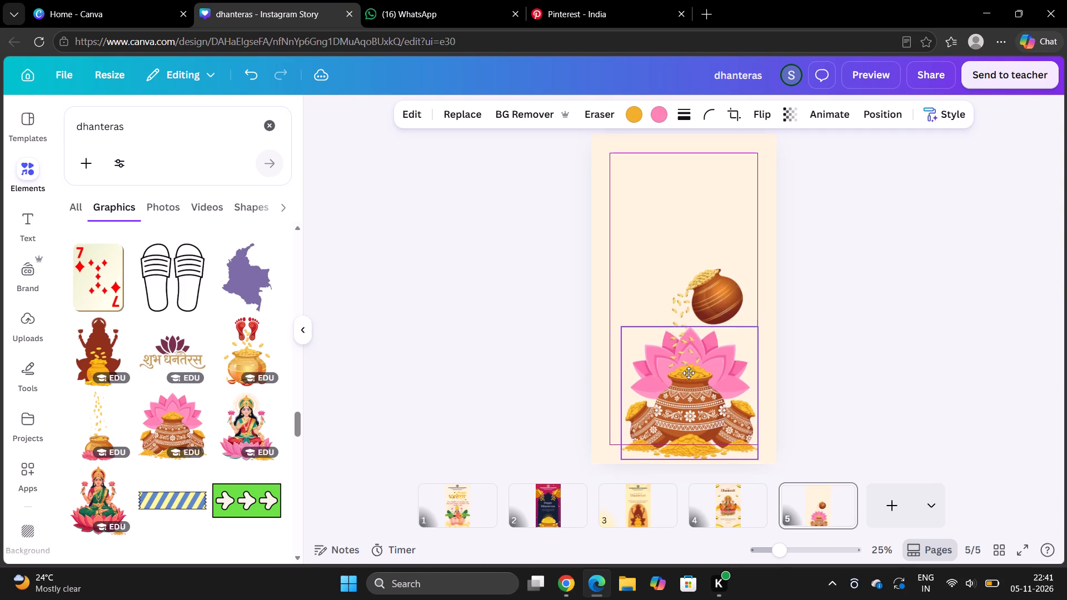
left_click_drag(689, 373, 689, 374)
left_click(720, 288)
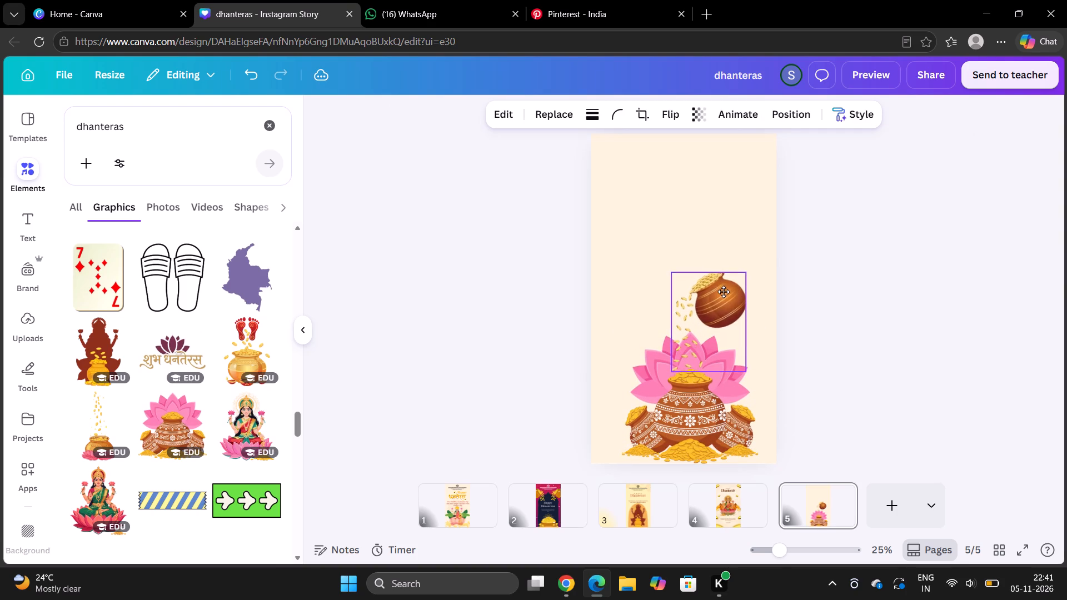
left_click_drag(747, 272, 747, 283)
left_click(805, 310)
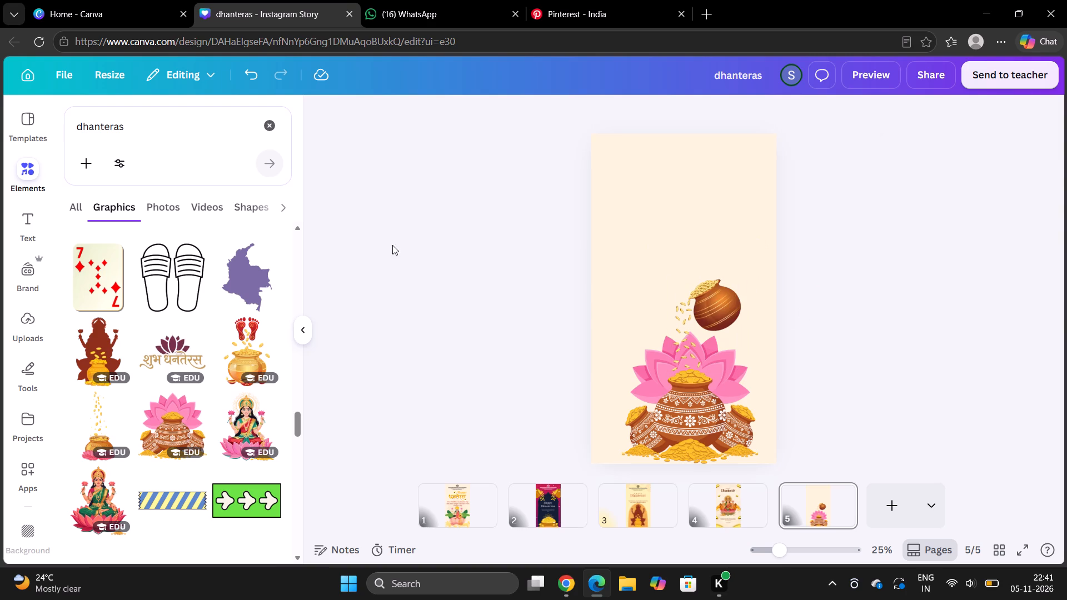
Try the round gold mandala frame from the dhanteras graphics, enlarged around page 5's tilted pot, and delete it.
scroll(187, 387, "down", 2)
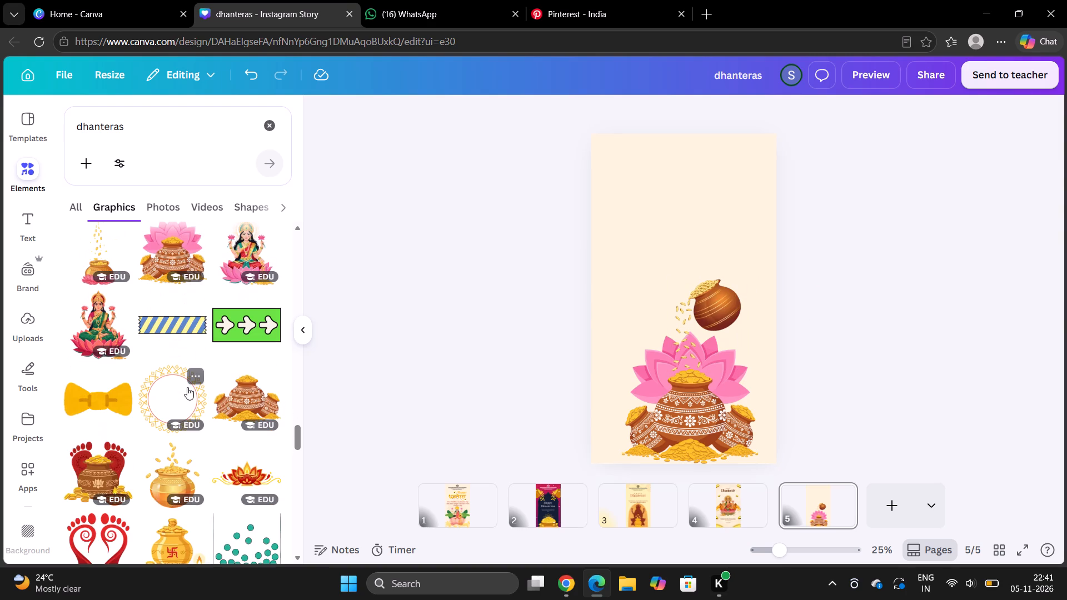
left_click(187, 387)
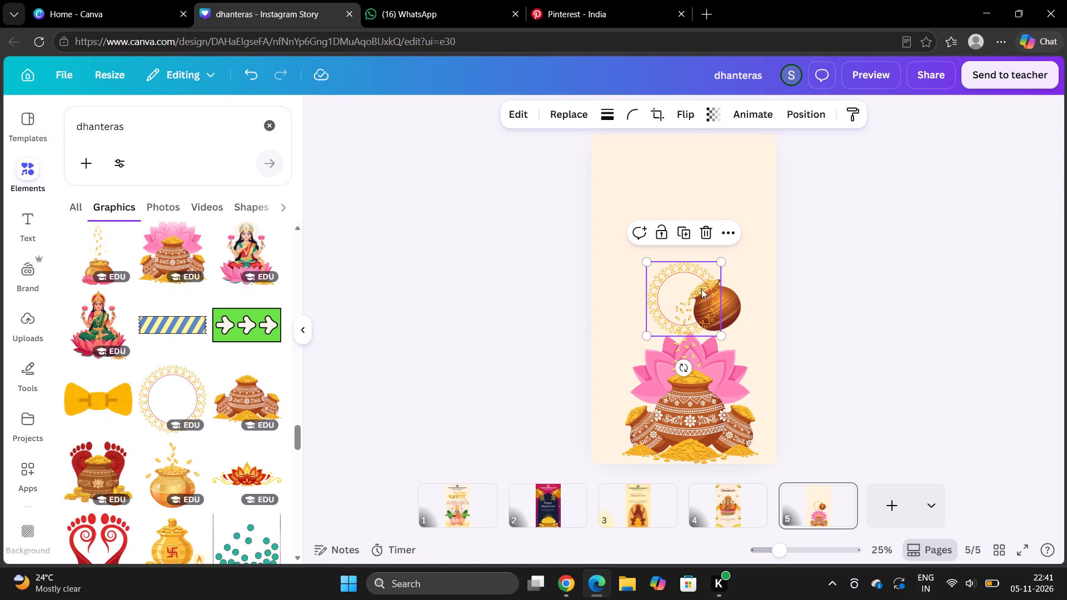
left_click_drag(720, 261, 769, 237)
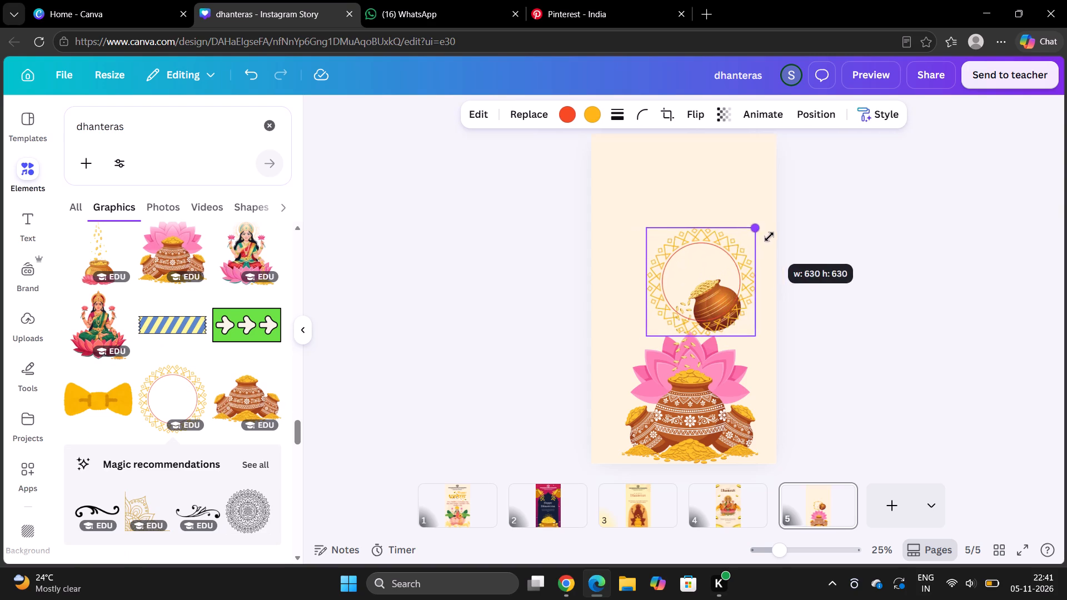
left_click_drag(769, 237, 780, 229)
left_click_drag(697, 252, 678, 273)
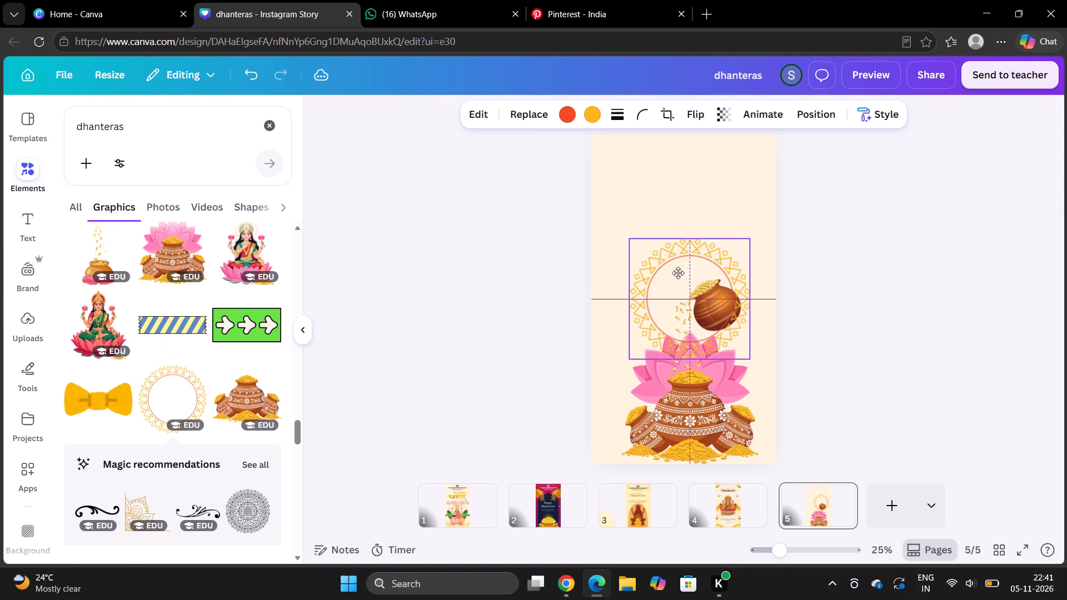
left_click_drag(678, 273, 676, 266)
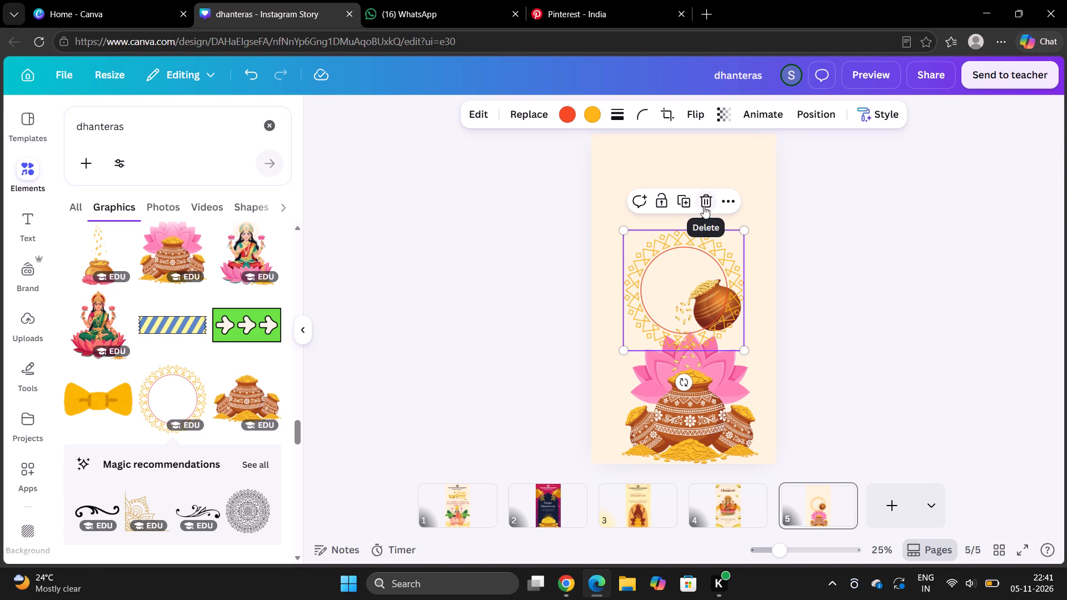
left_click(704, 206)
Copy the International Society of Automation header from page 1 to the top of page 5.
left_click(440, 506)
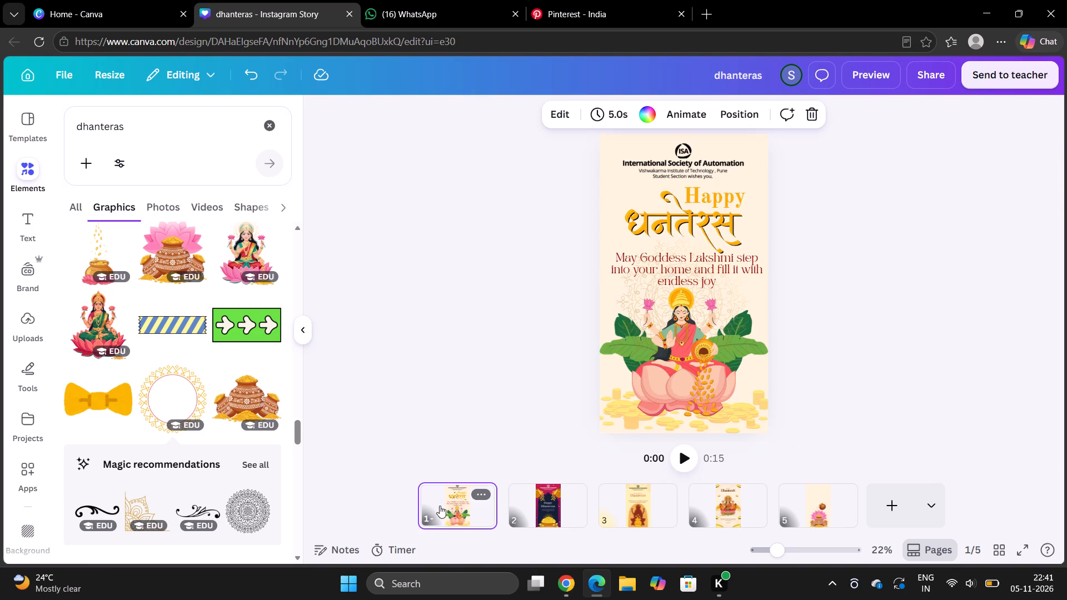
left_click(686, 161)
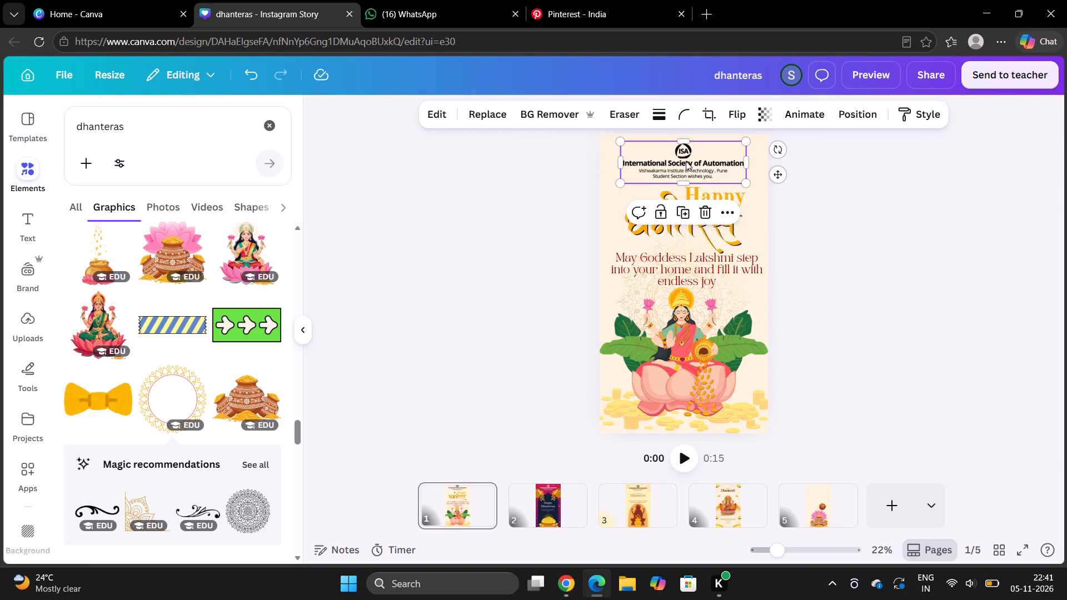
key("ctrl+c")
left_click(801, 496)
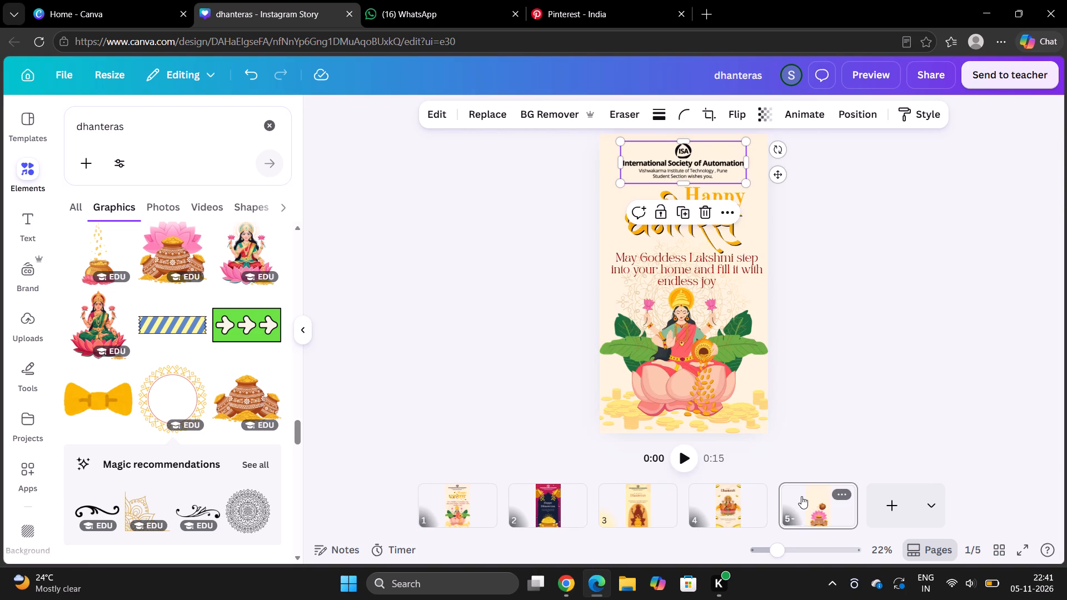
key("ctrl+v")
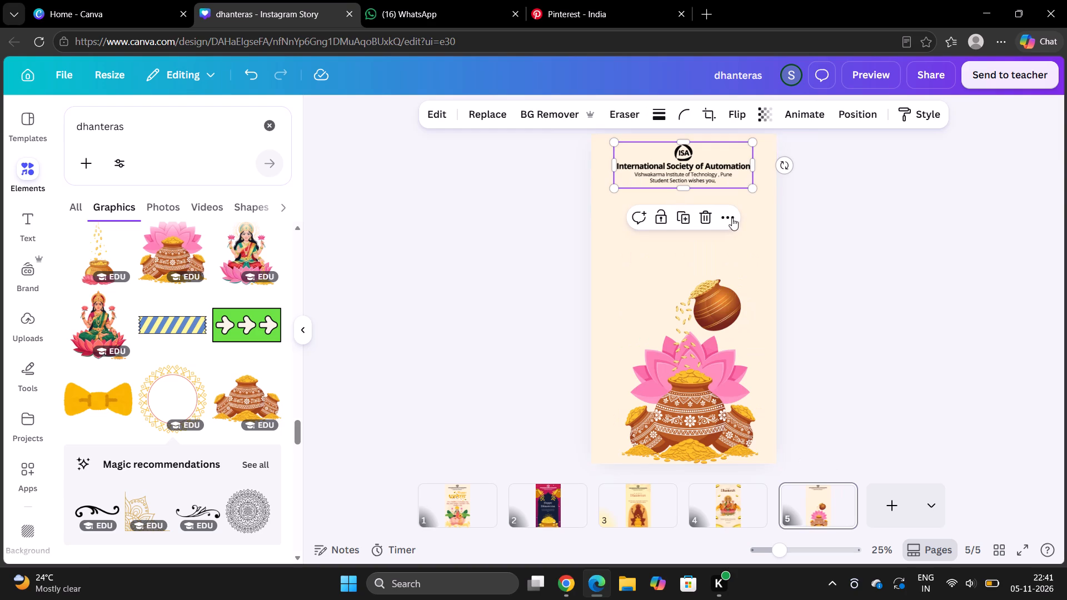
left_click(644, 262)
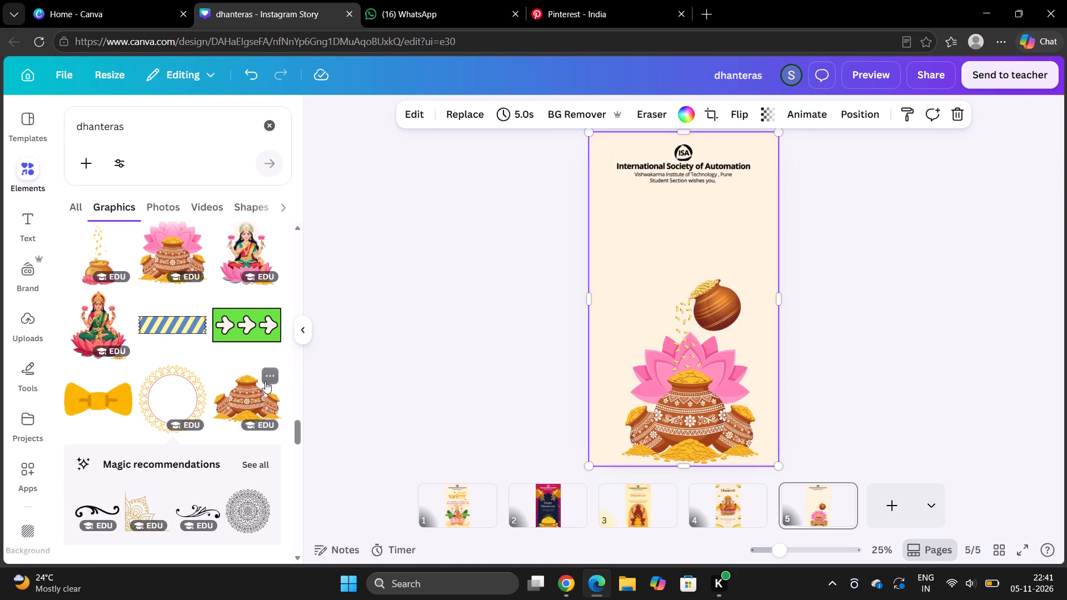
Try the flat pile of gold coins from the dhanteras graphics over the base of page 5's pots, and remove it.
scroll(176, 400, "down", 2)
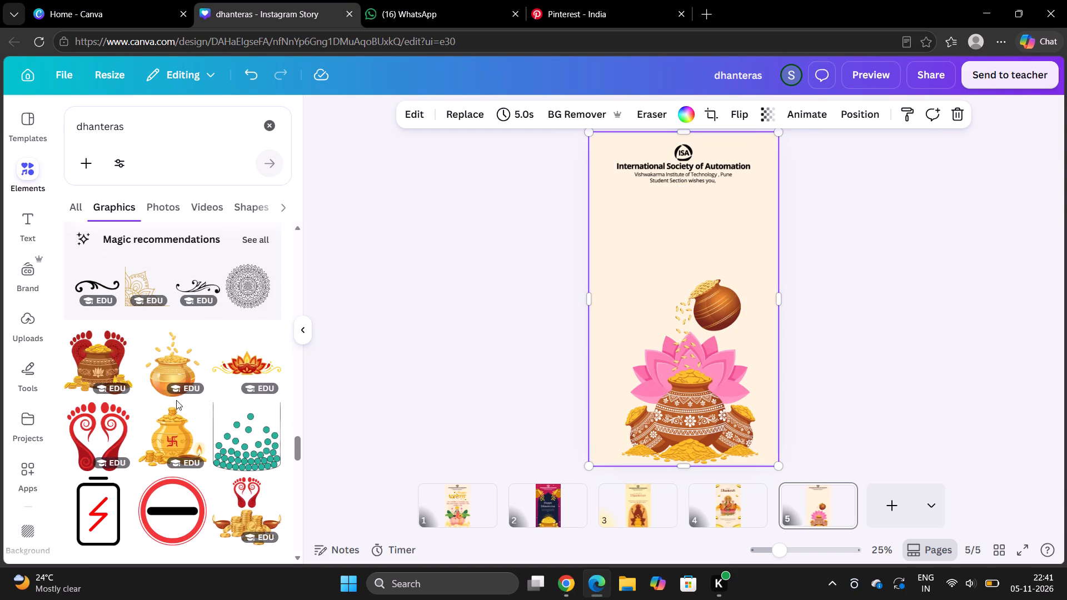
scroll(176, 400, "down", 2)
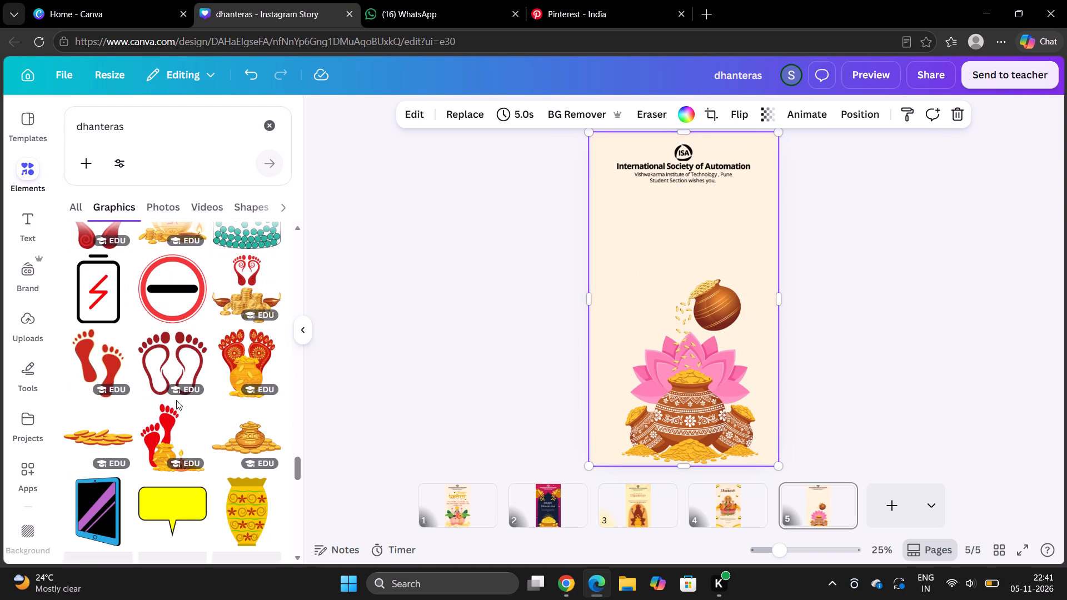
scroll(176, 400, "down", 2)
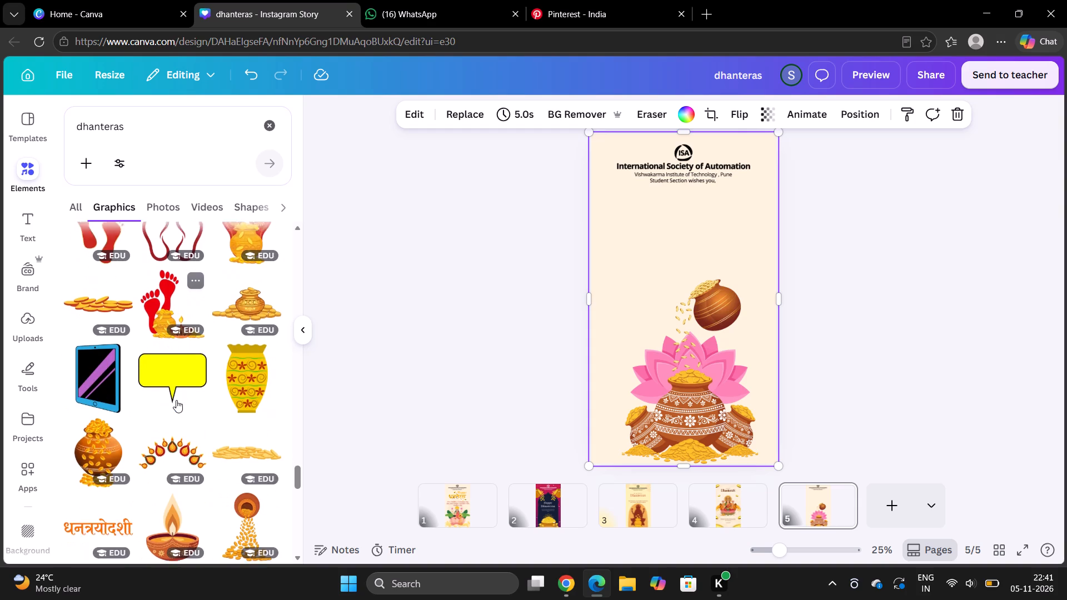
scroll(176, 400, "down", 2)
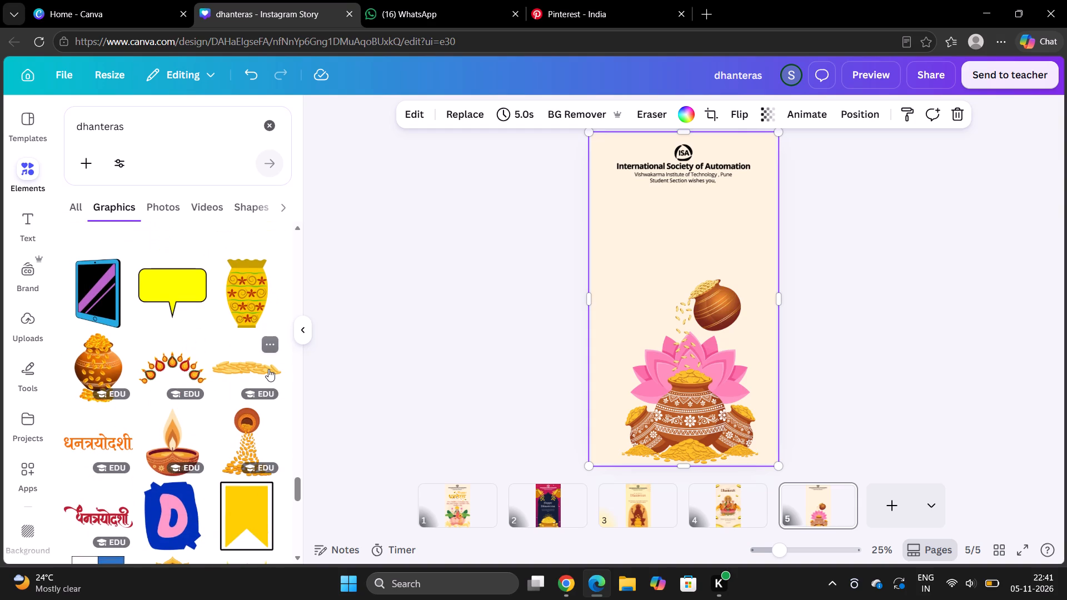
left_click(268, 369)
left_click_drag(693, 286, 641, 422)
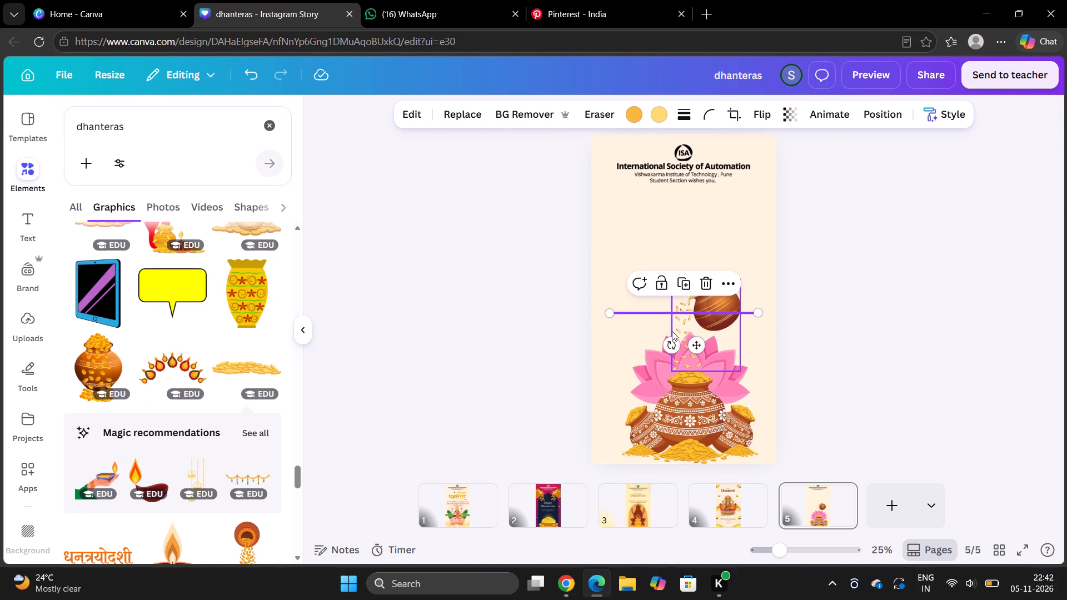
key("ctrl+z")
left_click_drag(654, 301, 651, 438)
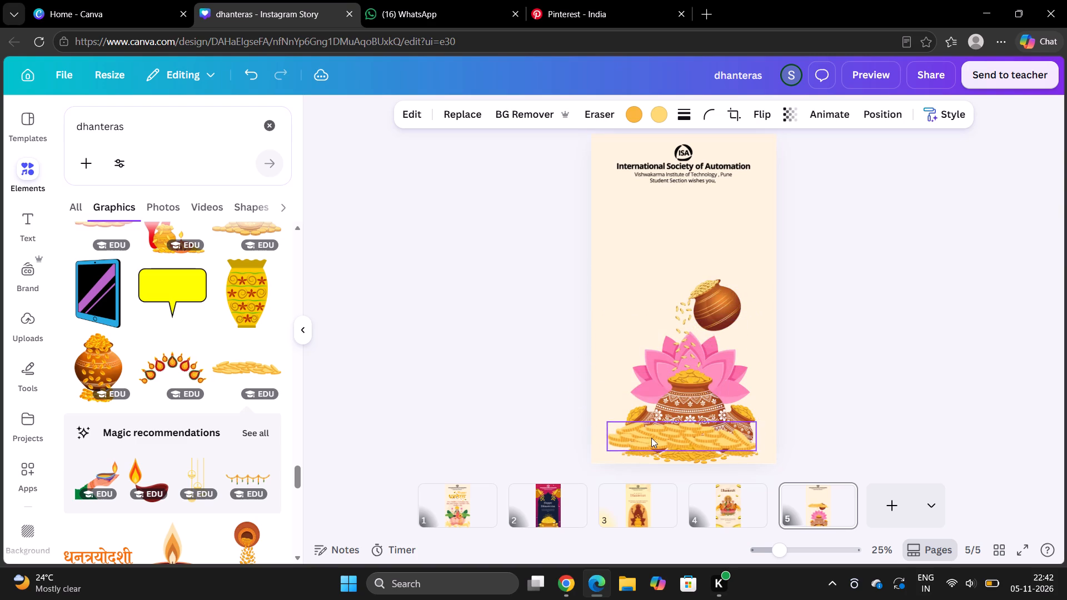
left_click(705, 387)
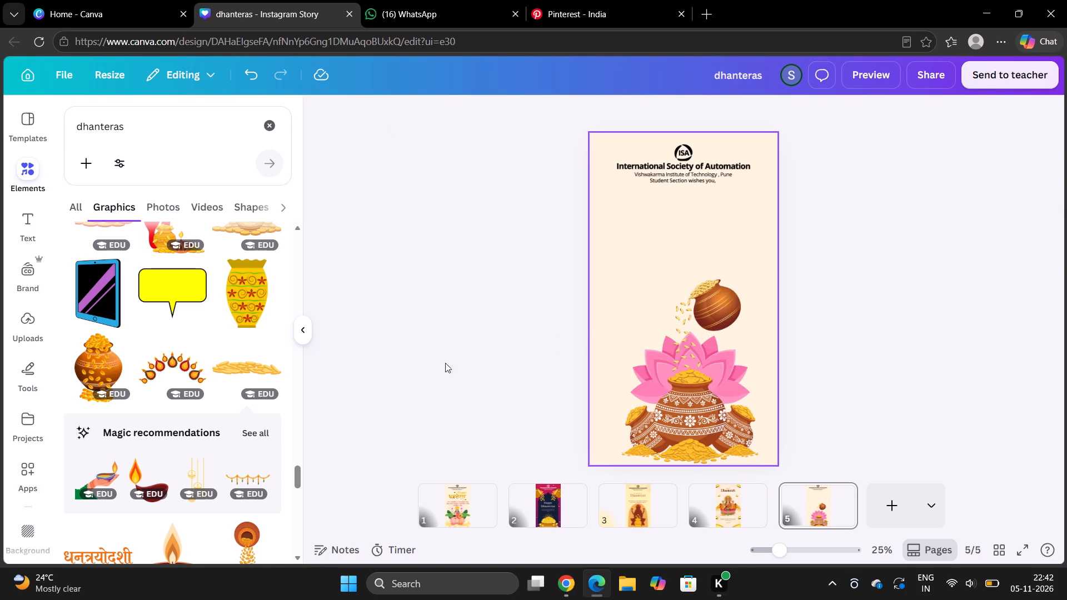
Browse further through the dhanteras graphics for more decorations suitable for page 5.
scroll(135, 412, "down", 4)
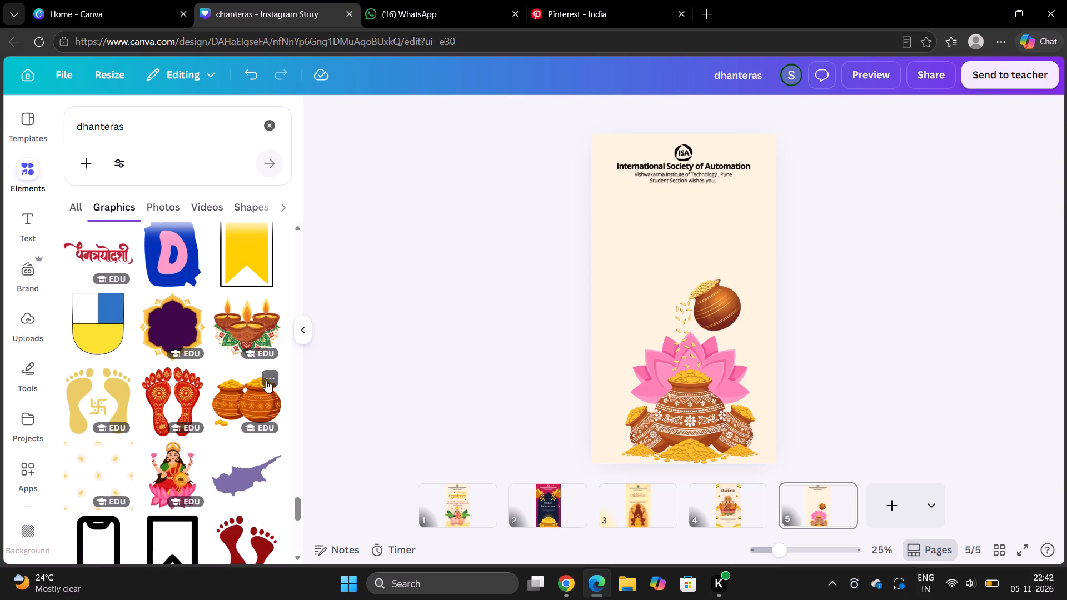
scroll(118, 485, "down", 3)
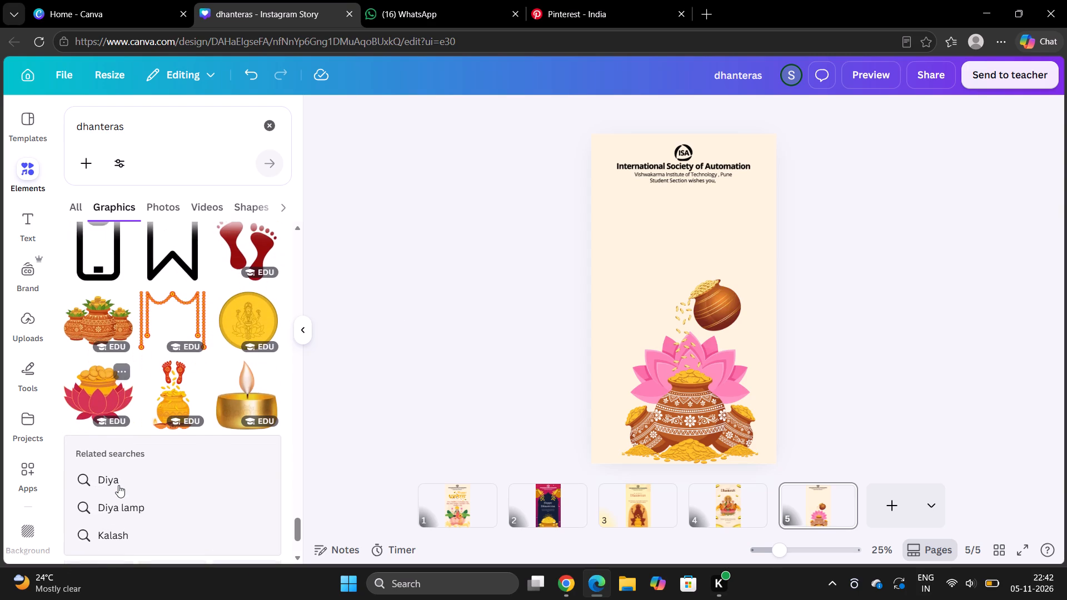
scroll(118, 485, "down", 5)
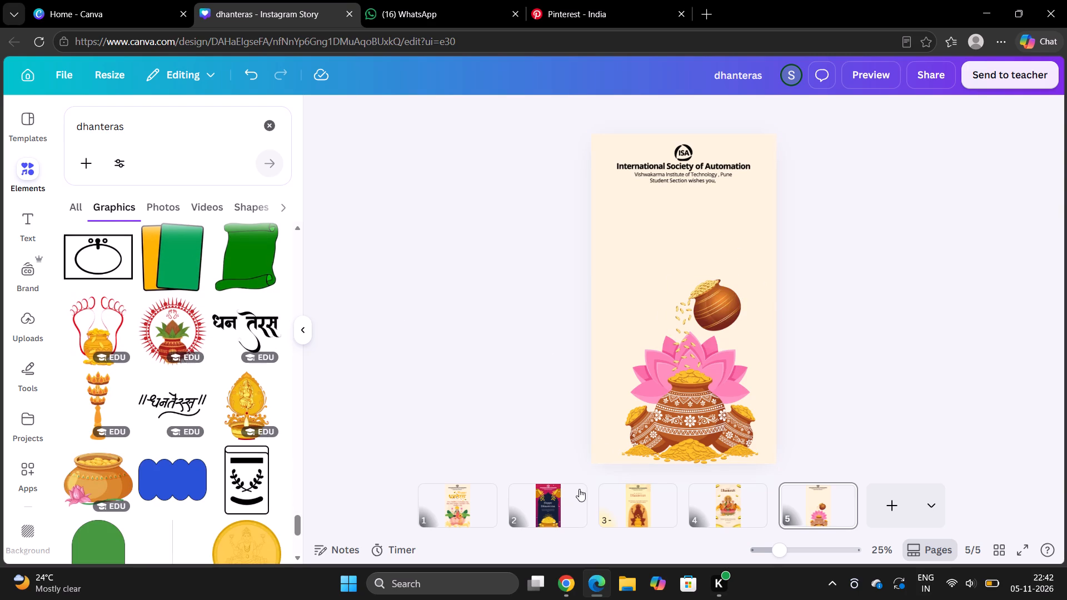
Remove page 5's cream background and apply the olive-beige Happy धनतेरस template with red footprints and decorated coin pots to the page.
left_click(41, 117)
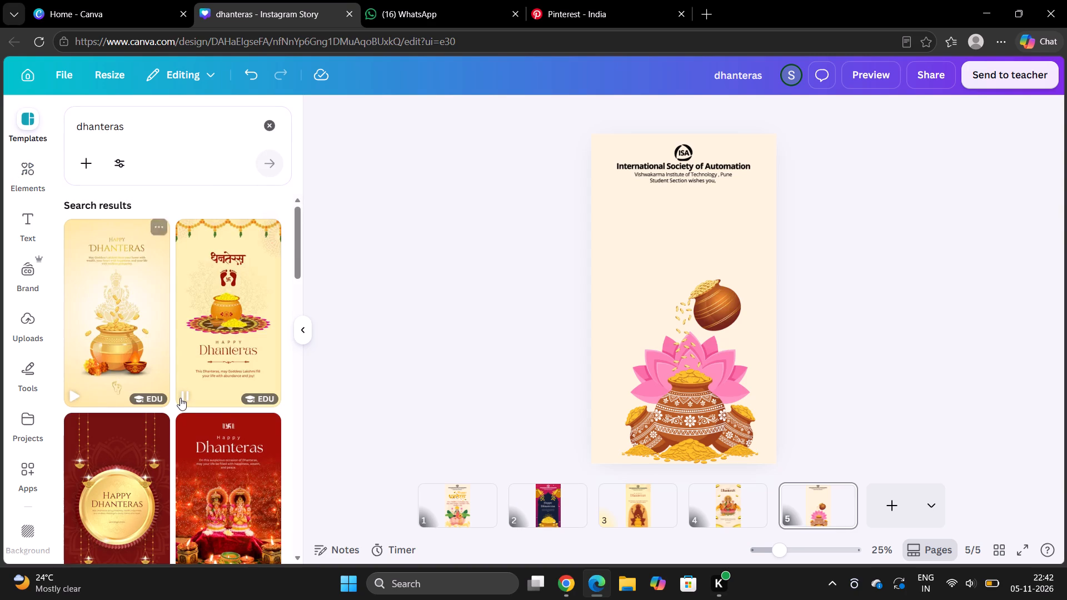
scroll(180, 398, "down", 2)
left_click(707, 260)
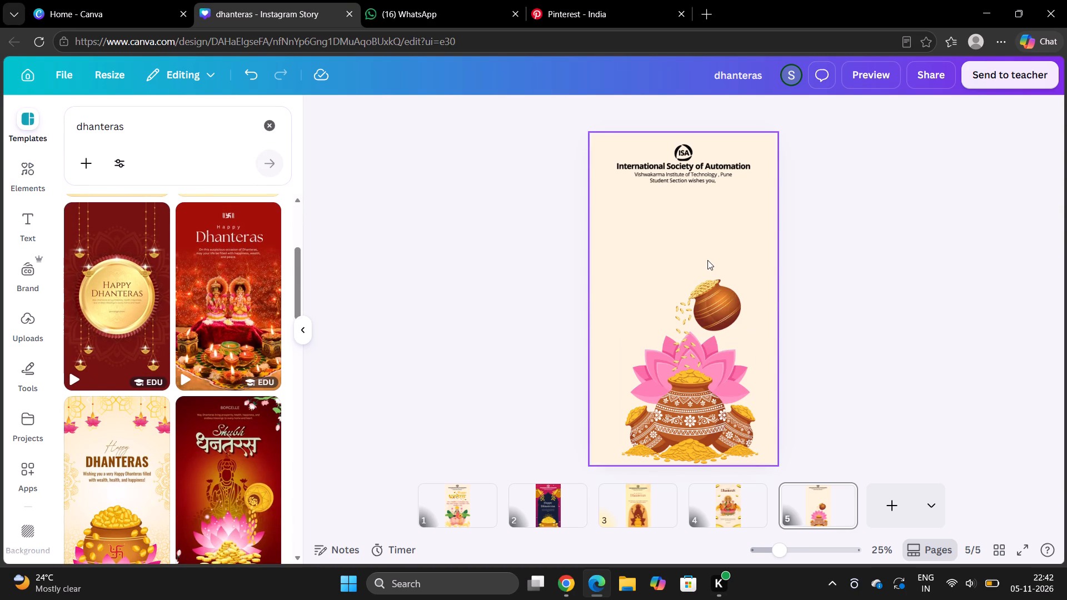
key("BackSpace")
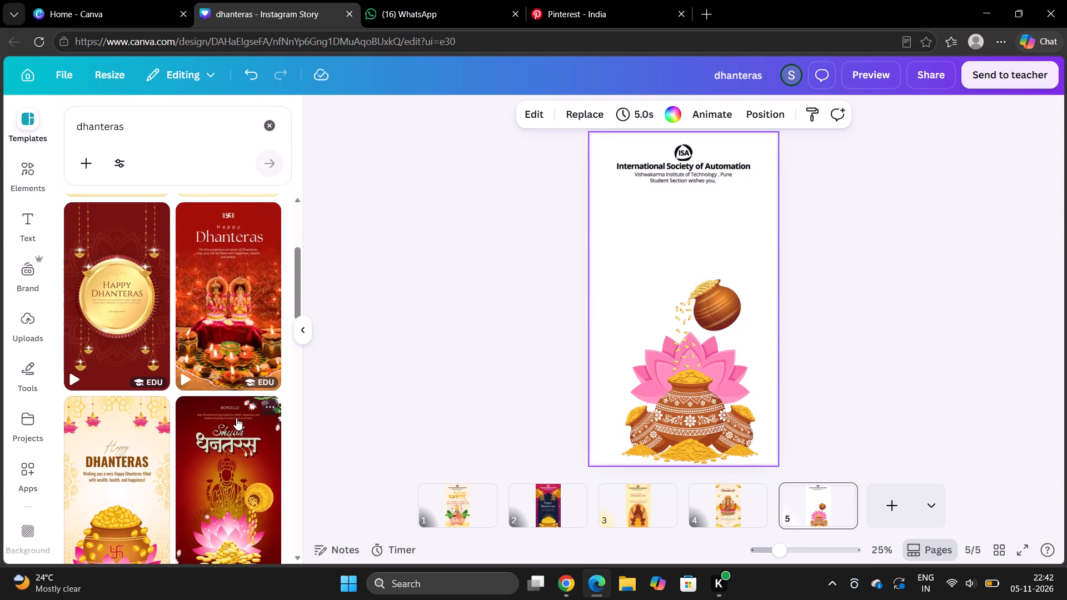
scroll(236, 418, "down", 3)
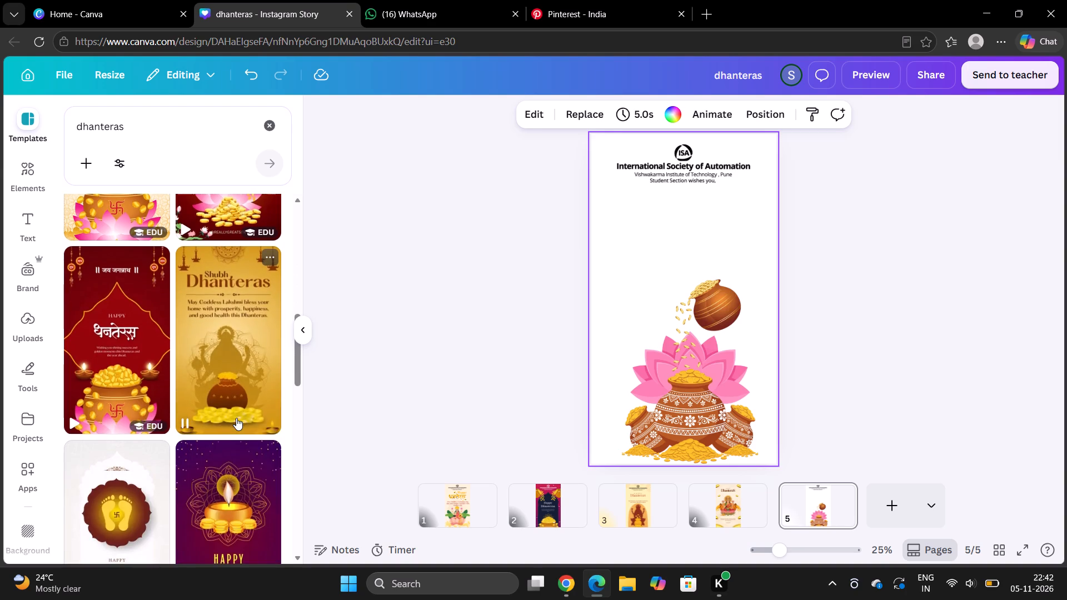
scroll(236, 418, "down", 3)
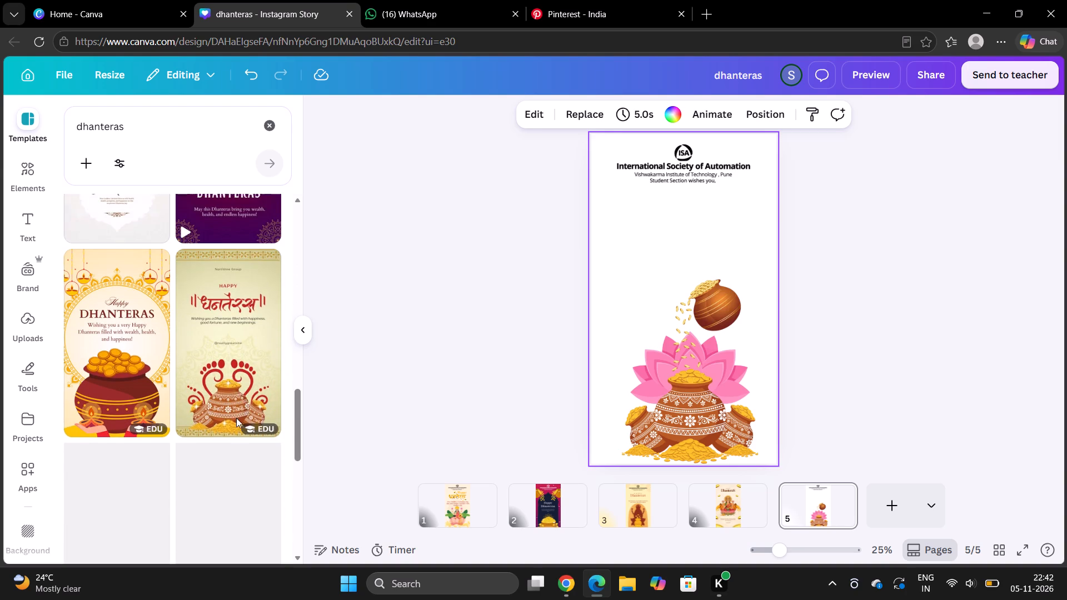
left_click(246, 286)
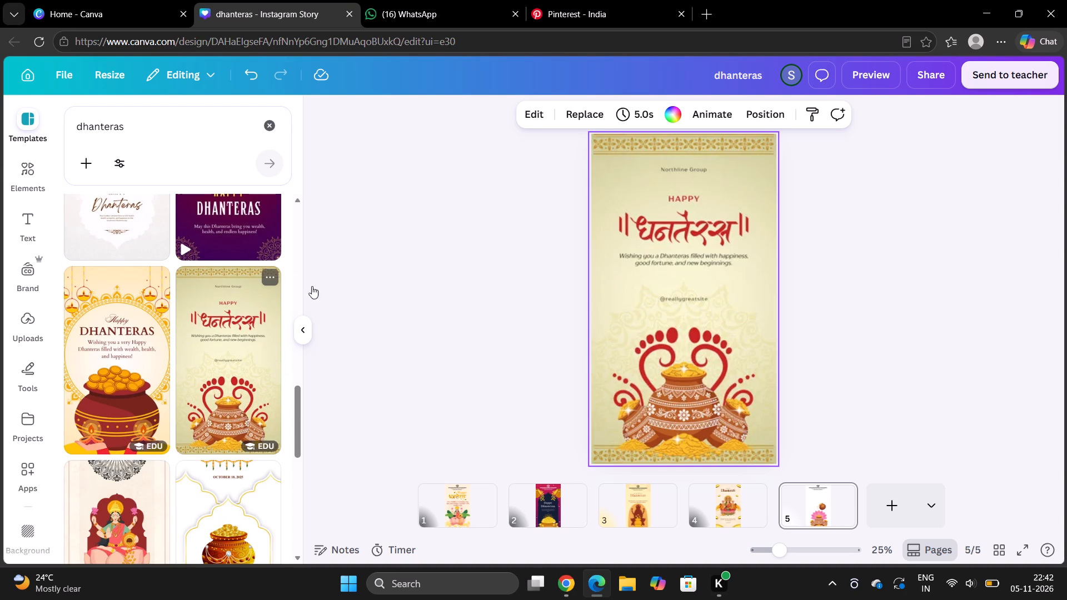
left_click(687, 311)
left_click(687, 378)
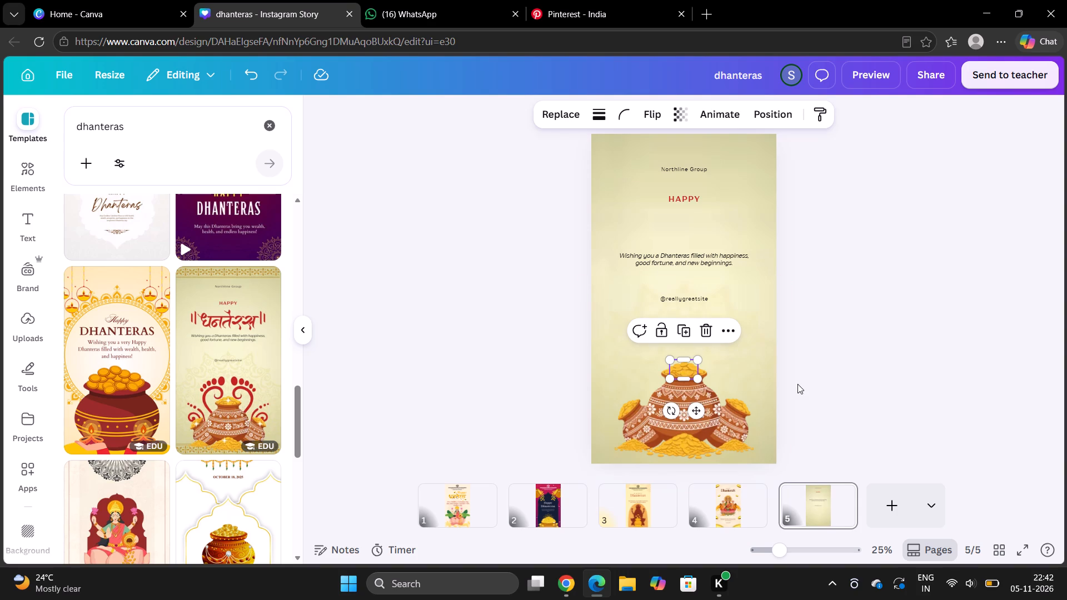
left_click(797, 384)
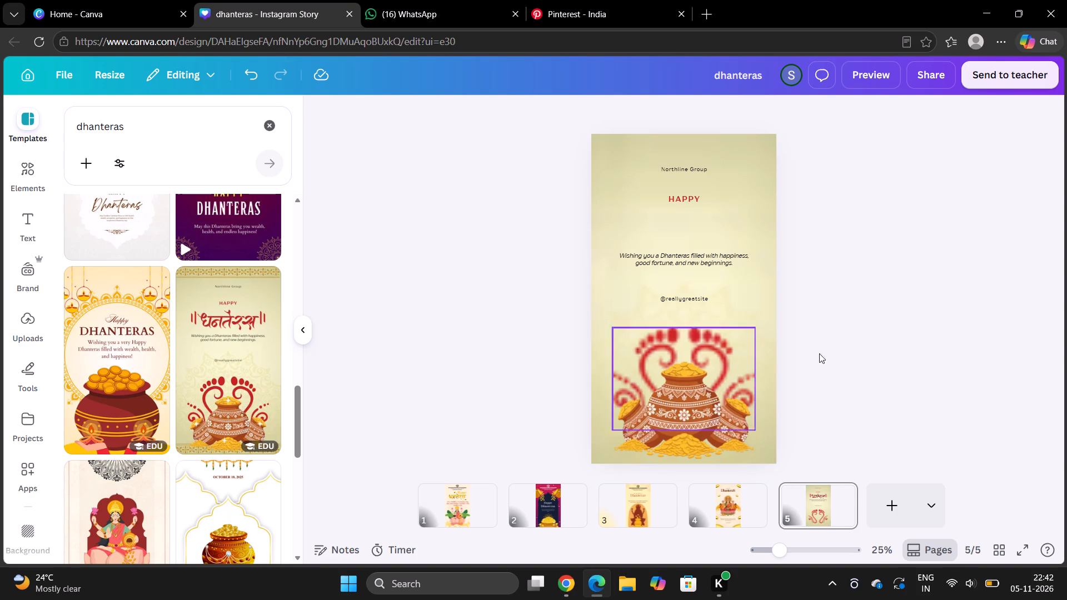
left_click(842, 309)
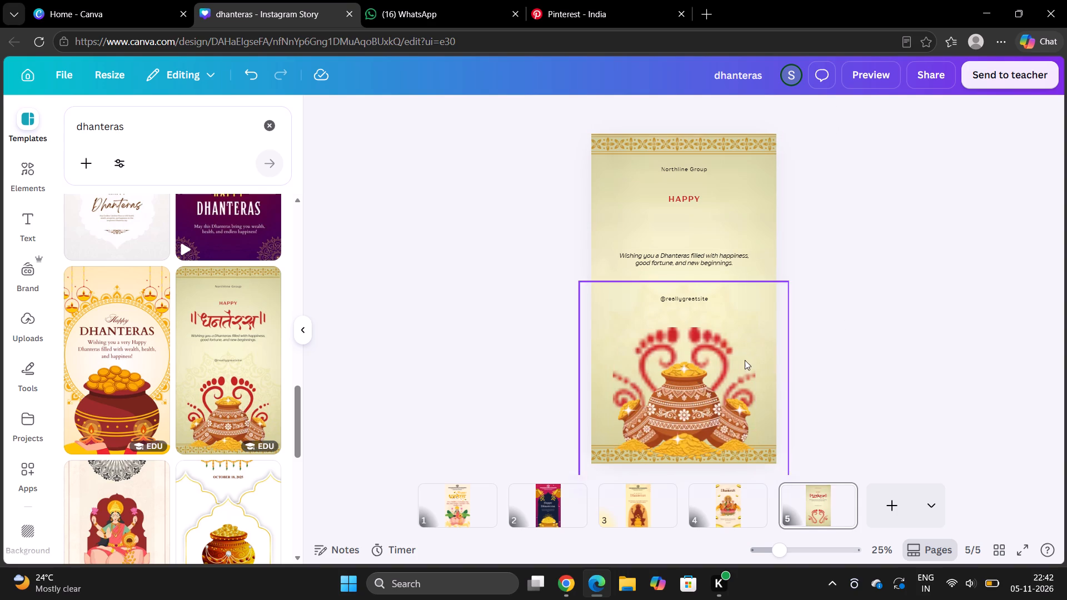
Delete the sparkles on the central pot's coins and the bottom coin pile, along with the red footprint motif.
left_click(677, 371)
key("BackSpace")
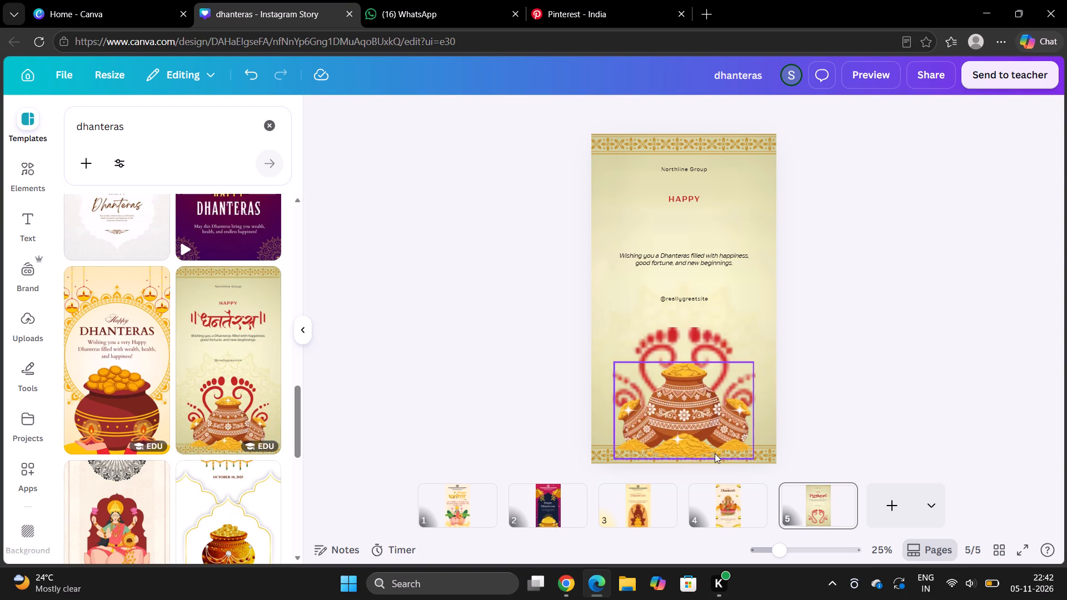
left_click(680, 439)
key("BackSpace")
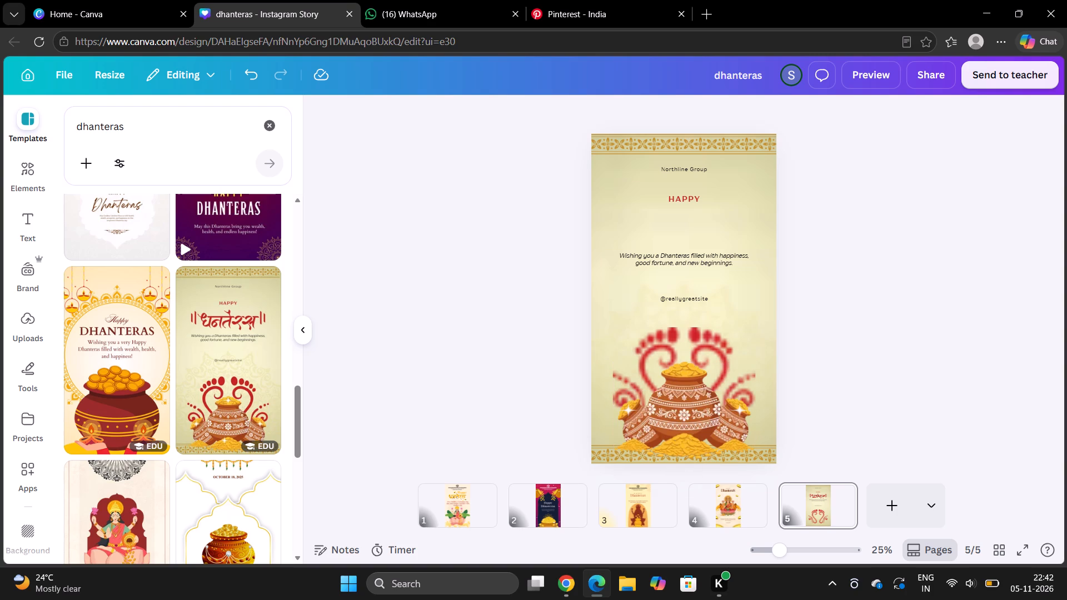
left_click(699, 336)
key("BackSpace")
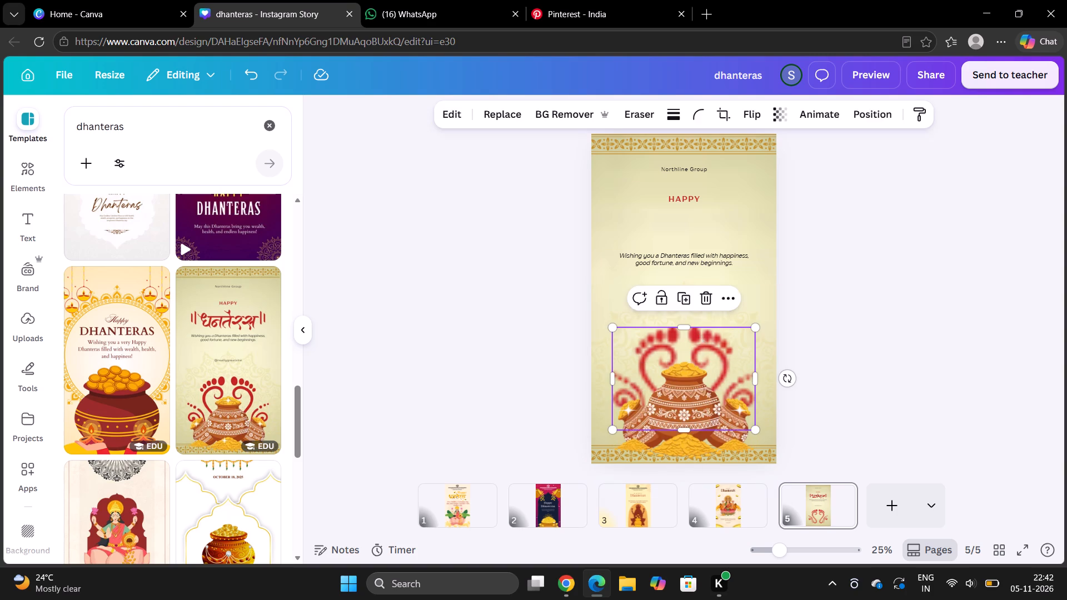
left_click(688, 298)
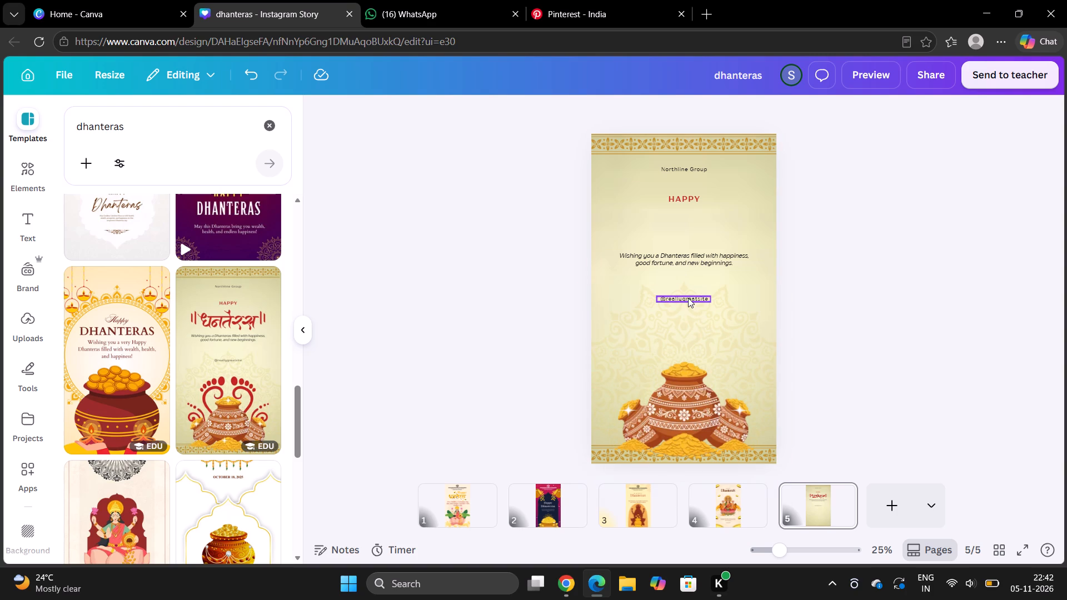
left_click(706, 262)
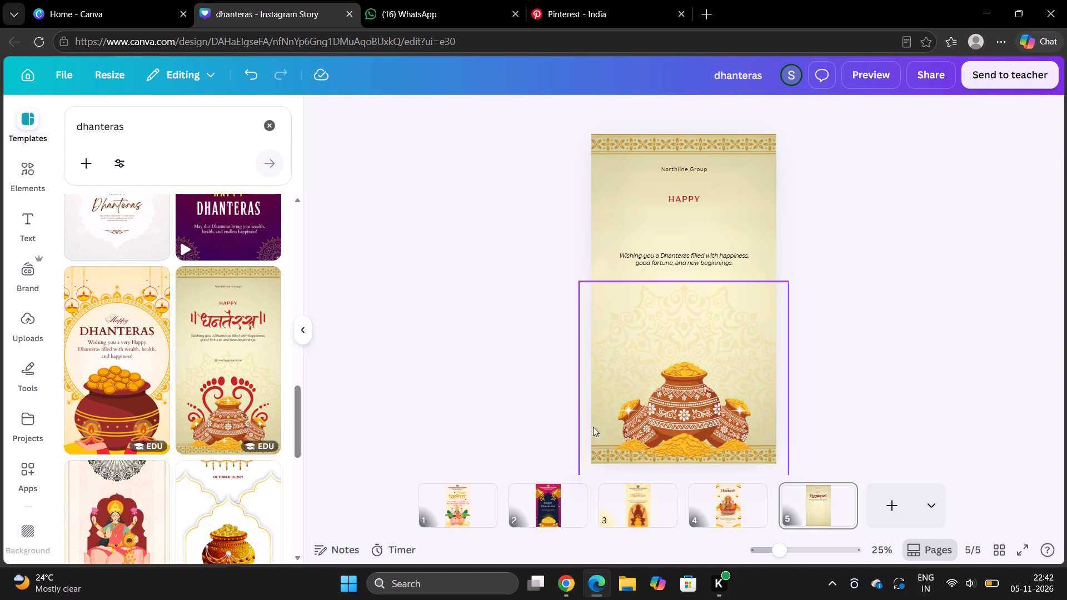
Delete the patterned gold borders along page 5's bottom and top edges, along with the Northline Group placeholder text.
left_click(600, 459)
key("BackSpace")
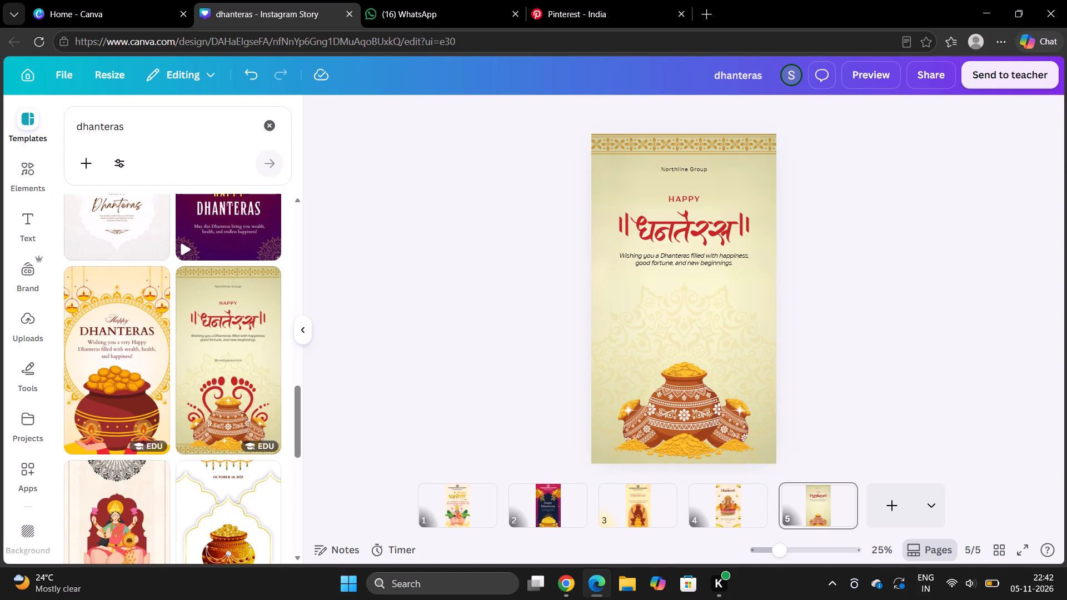
left_click(674, 150)
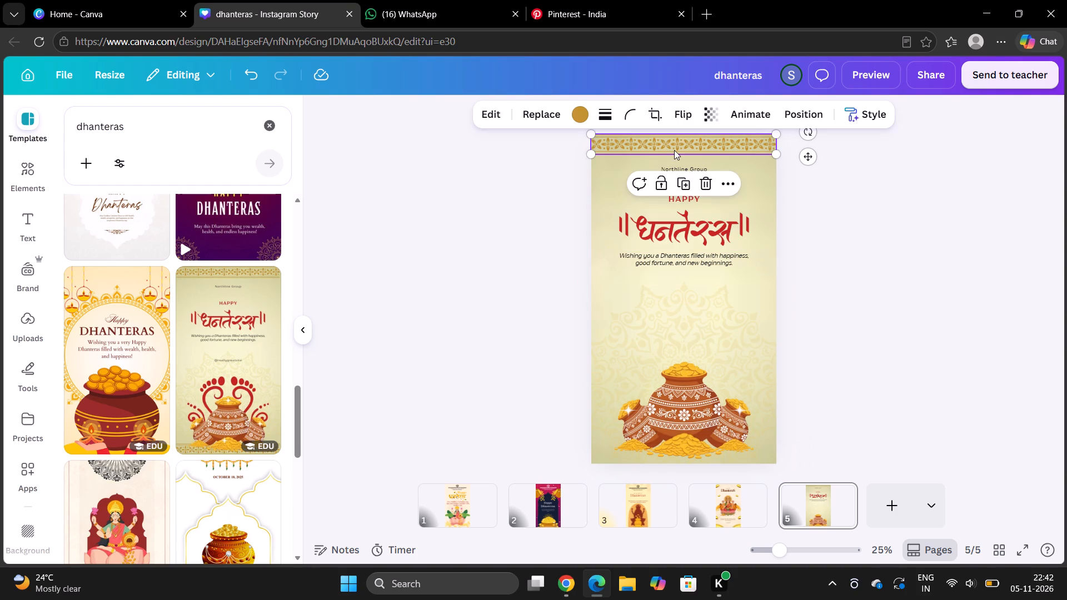
key("BackSpace")
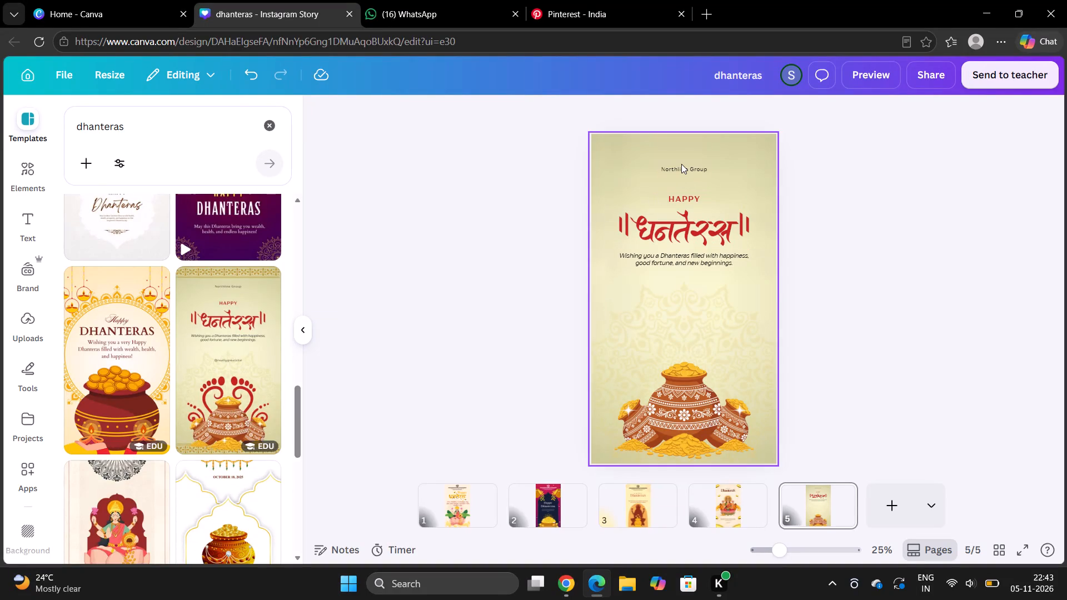
left_click(681, 164)
left_click(681, 167)
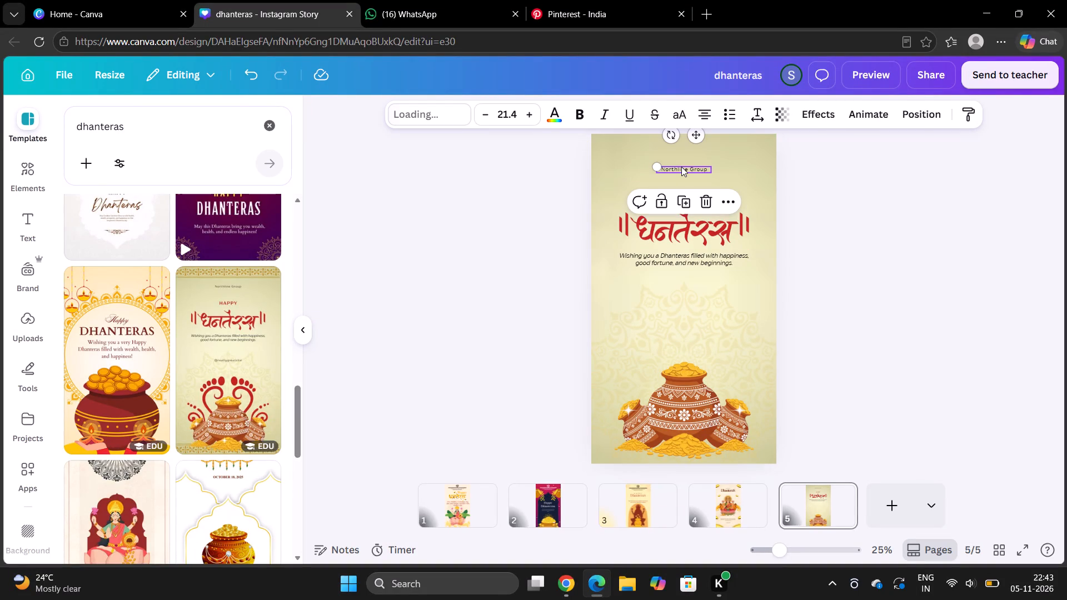
key("Delete")
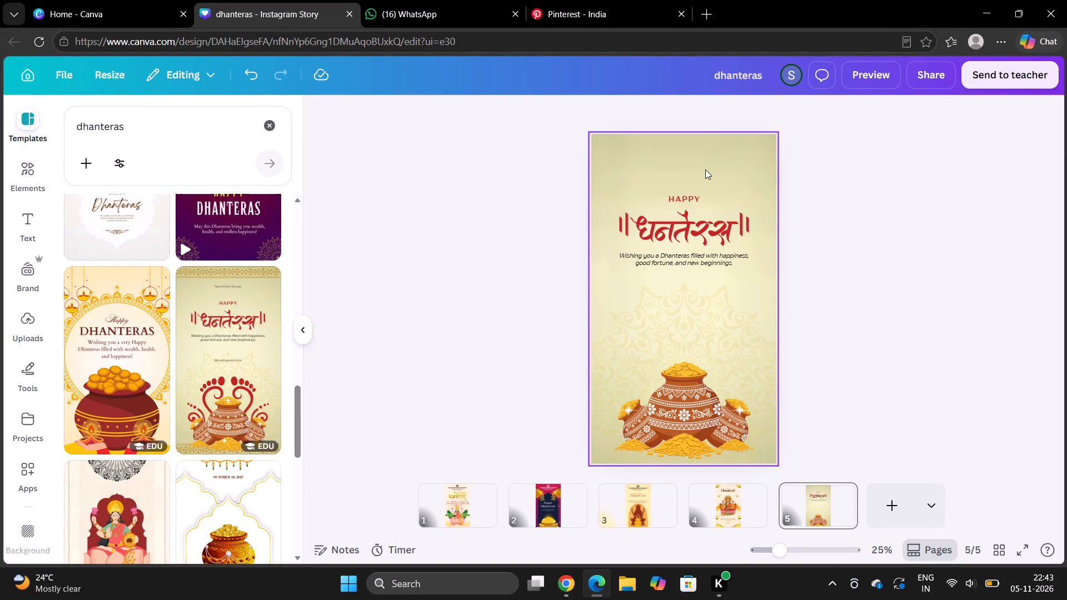
Examine page 5's layer list to identify the coin pots, the mandala pattern and the background.
right_click(707, 168)
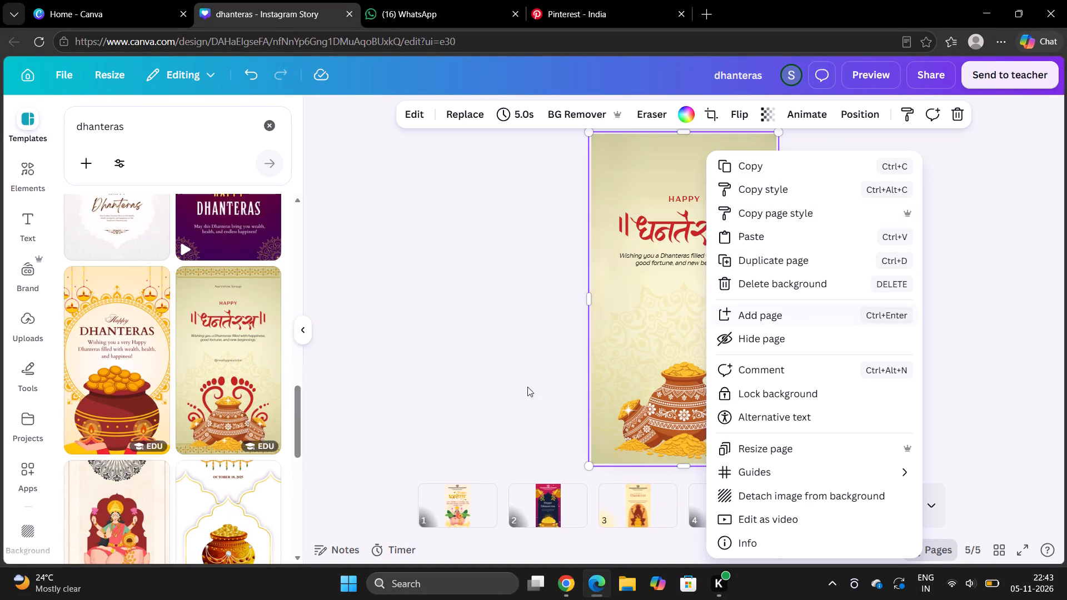
left_click(481, 397)
key("alt+1")
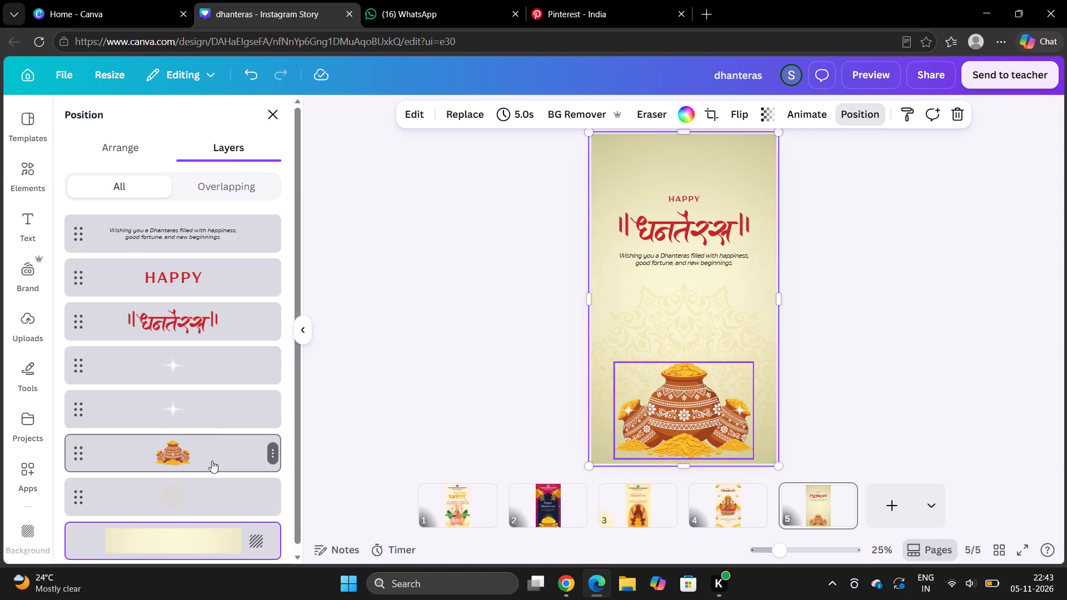
scroll(202, 409, "down", 3)
left_click(193, 461)
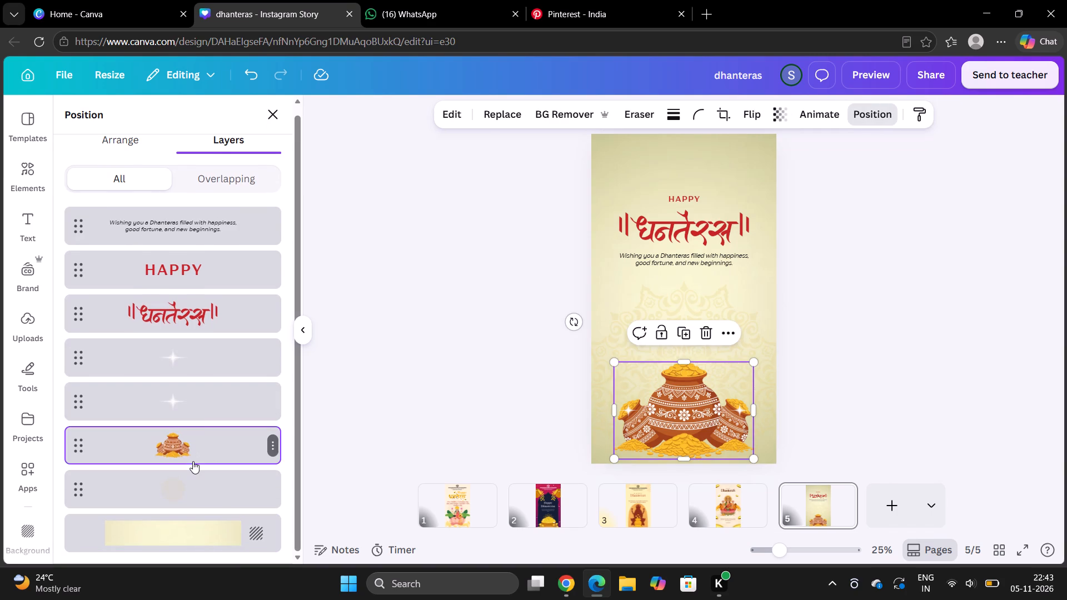
left_click(624, 290)
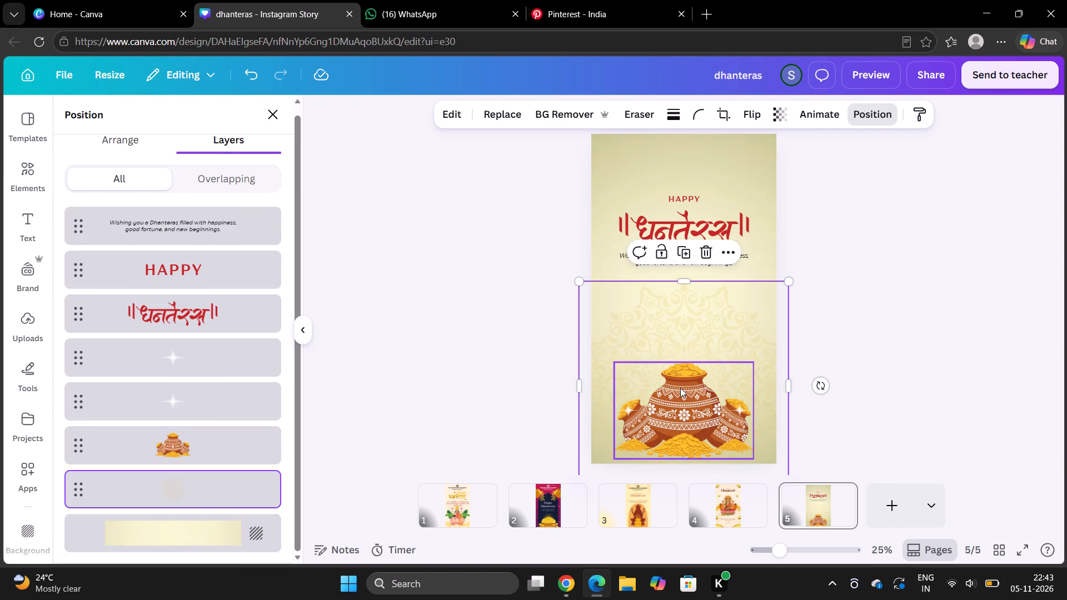
left_click(932, 354)
left_click(900, 327)
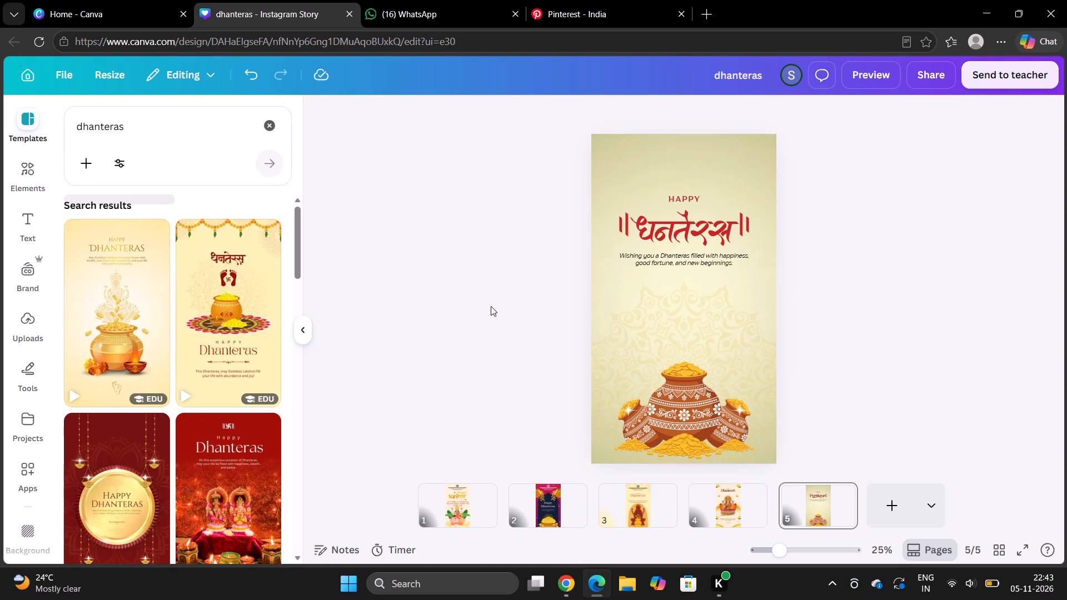
Browse back through the dhanteras graphics for a decoration suited to page 5.
left_click(27, 159)
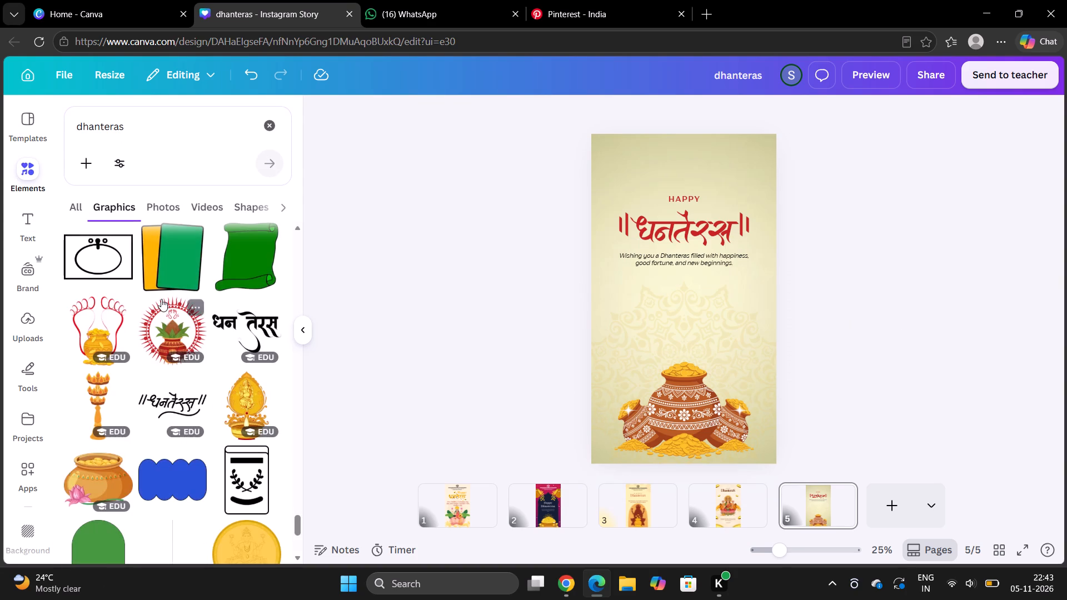
scroll(198, 385, "up", 5)
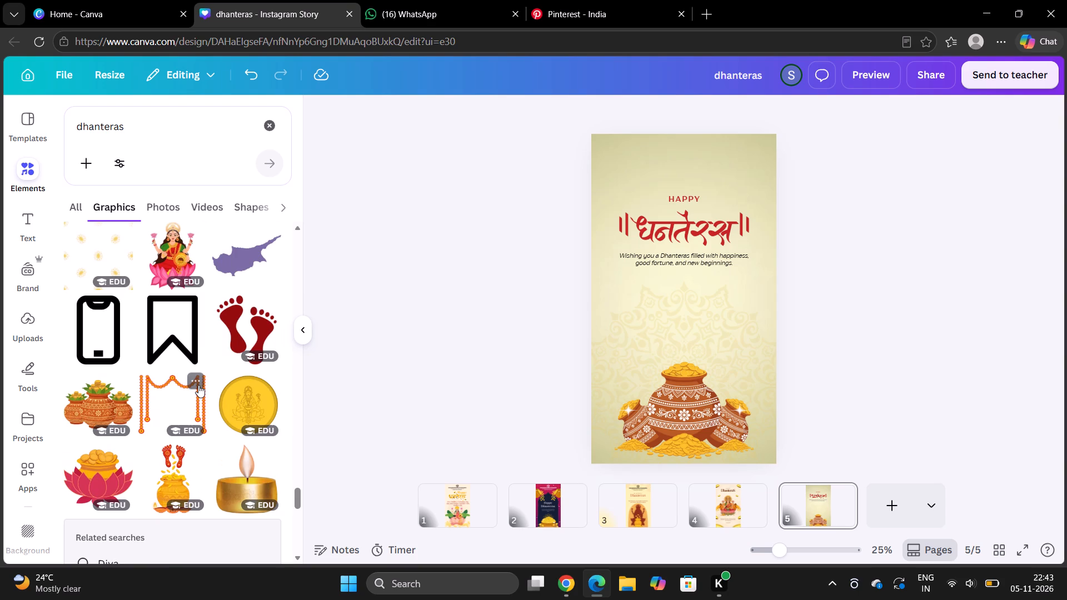
scroll(198, 385, "up", 3)
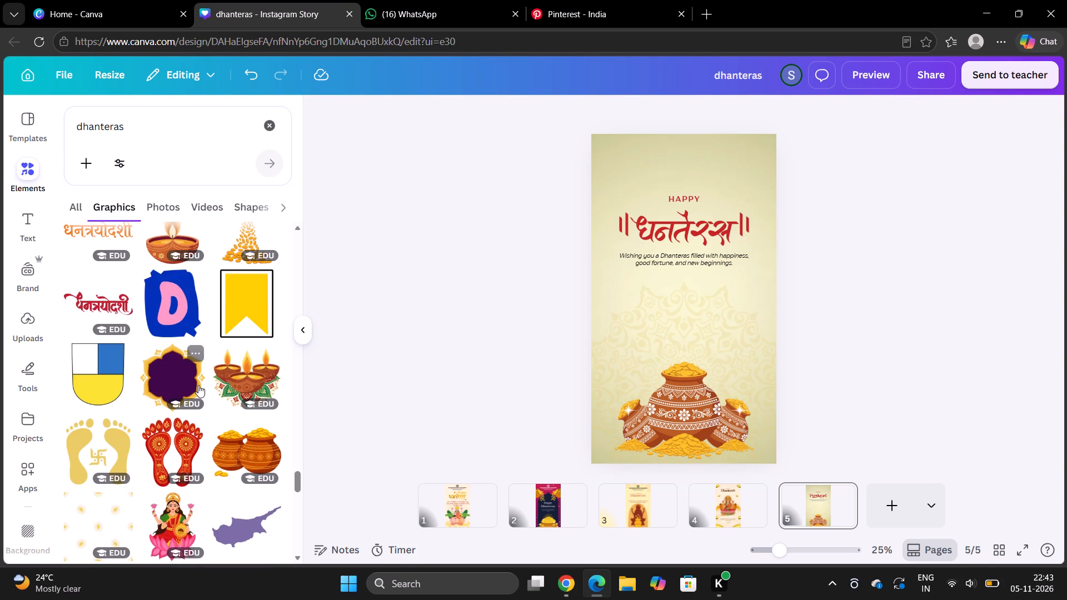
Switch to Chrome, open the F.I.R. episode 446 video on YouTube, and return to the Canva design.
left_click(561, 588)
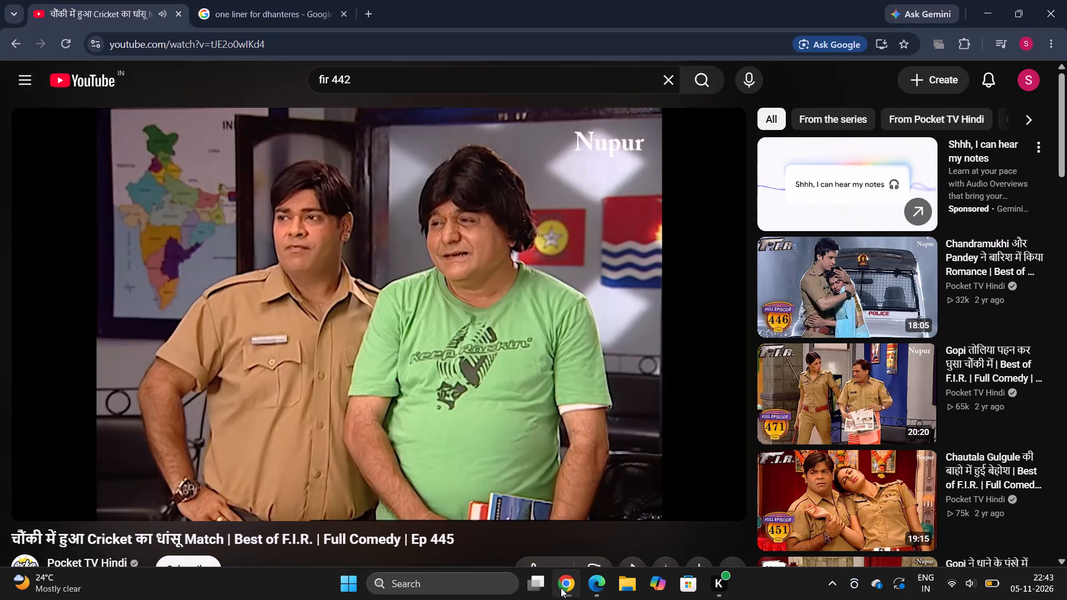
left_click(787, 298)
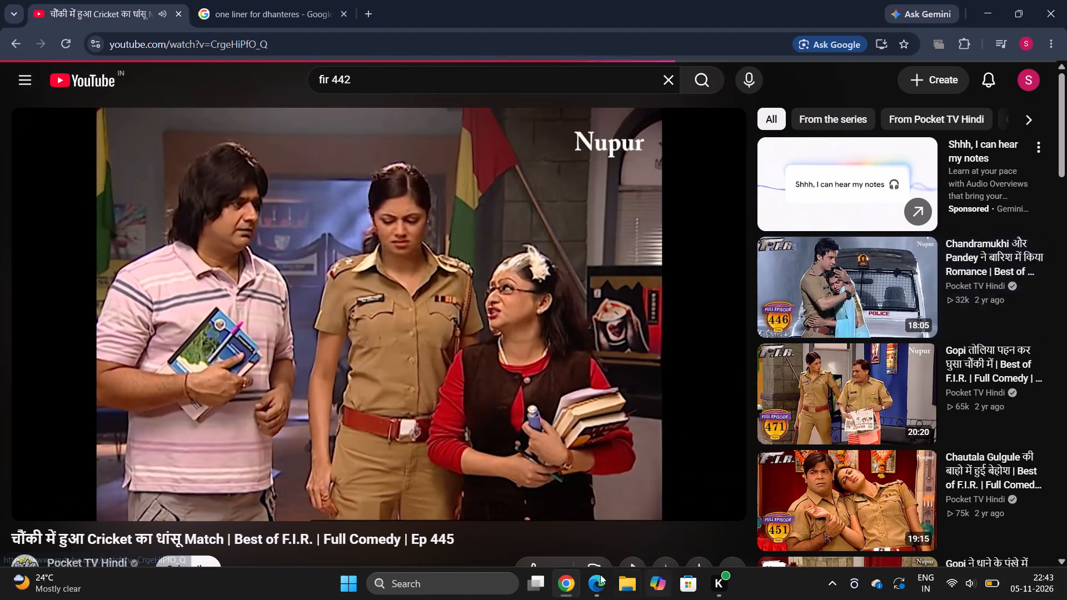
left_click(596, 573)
Find the tilted brown pot pouring gold coins among the dhanteras graphics and add it to page 5.
scroll(252, 442, "up", 1)
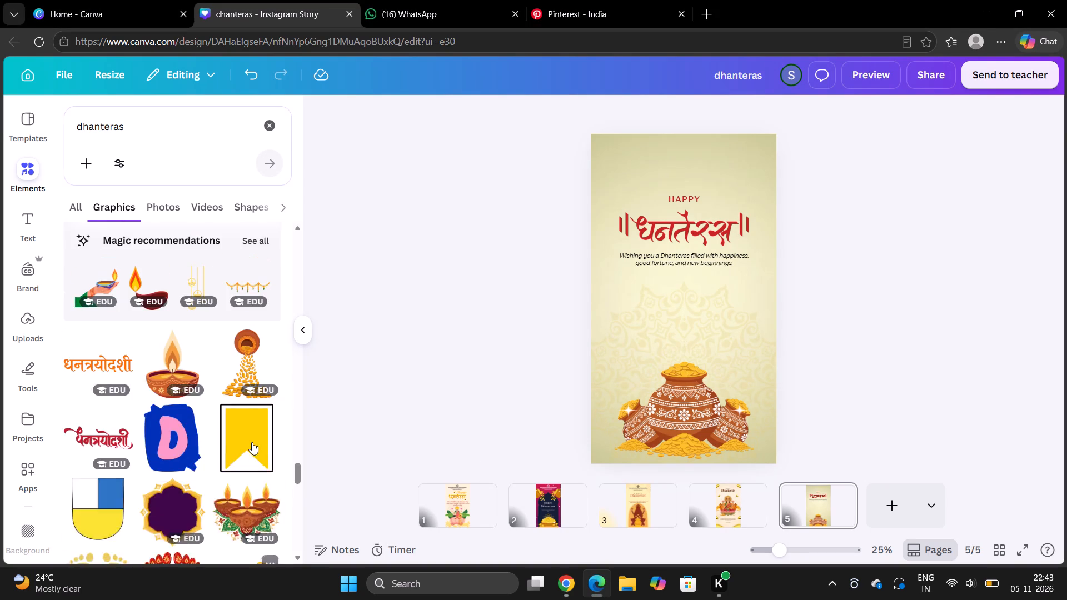
scroll(252, 442, "up", 4)
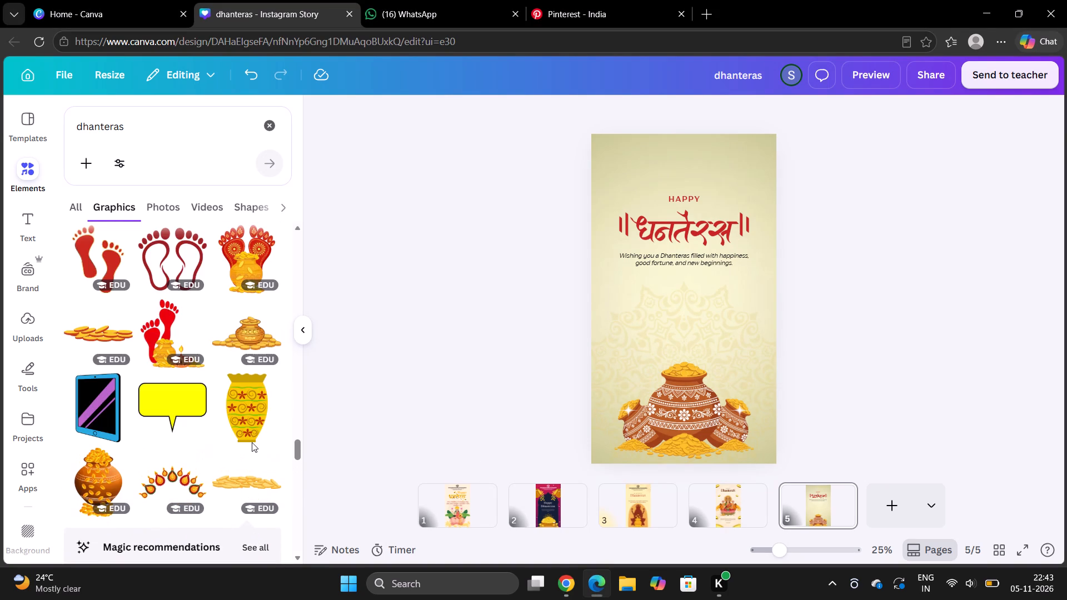
scroll(252, 442, "up", 3)
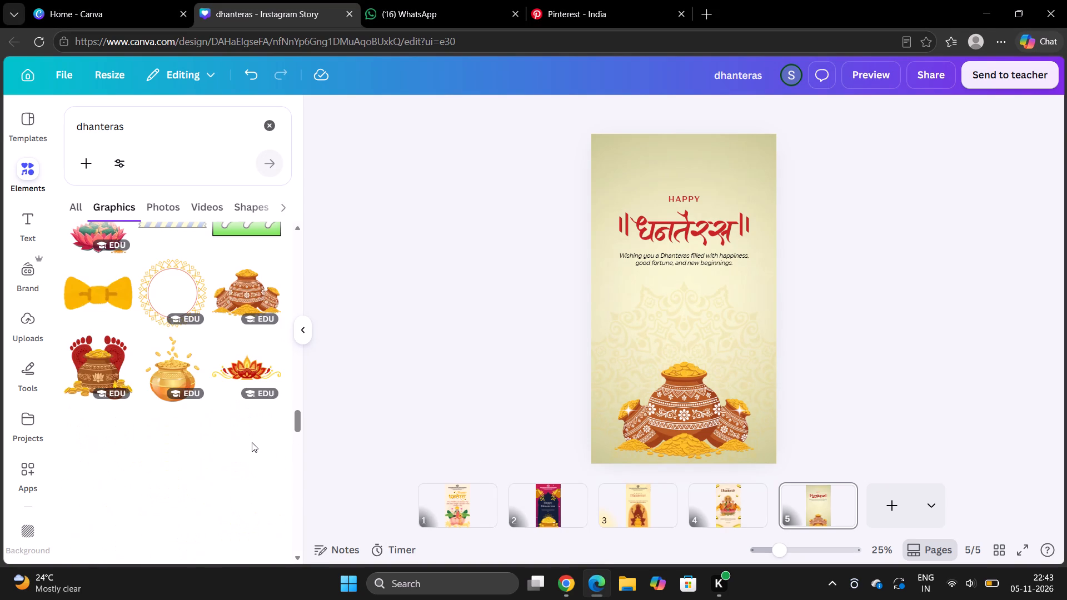
scroll(252, 442, "up", 5)
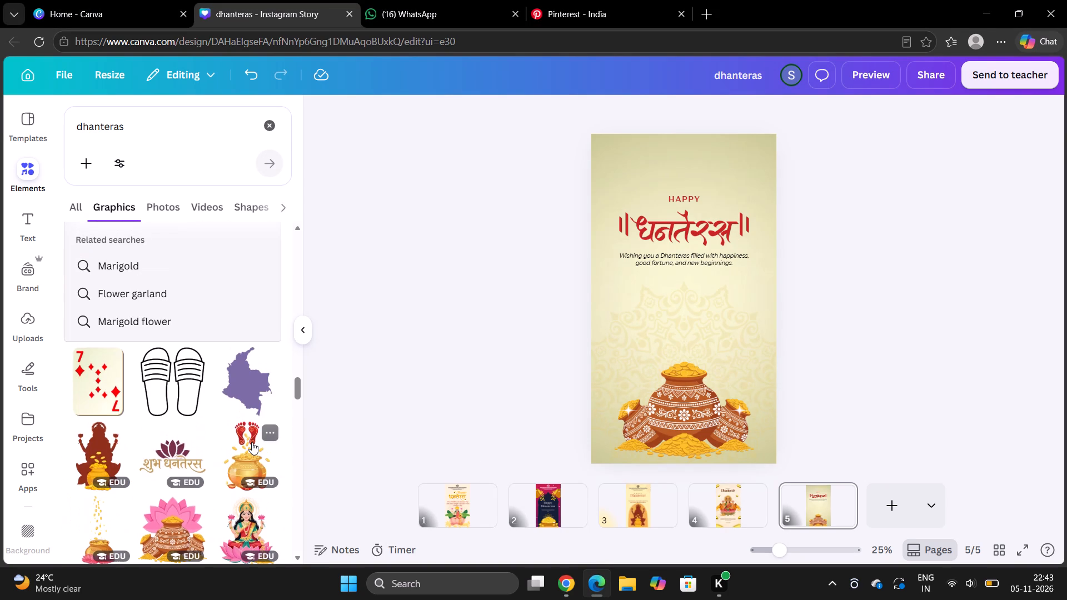
scroll(252, 442, "up", 4)
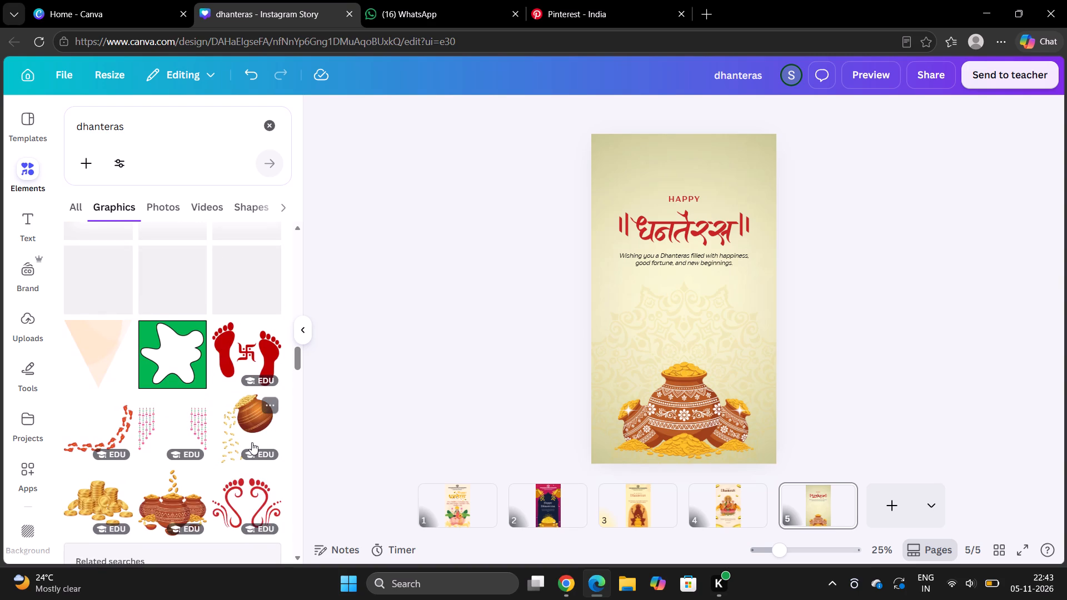
left_click(252, 442)
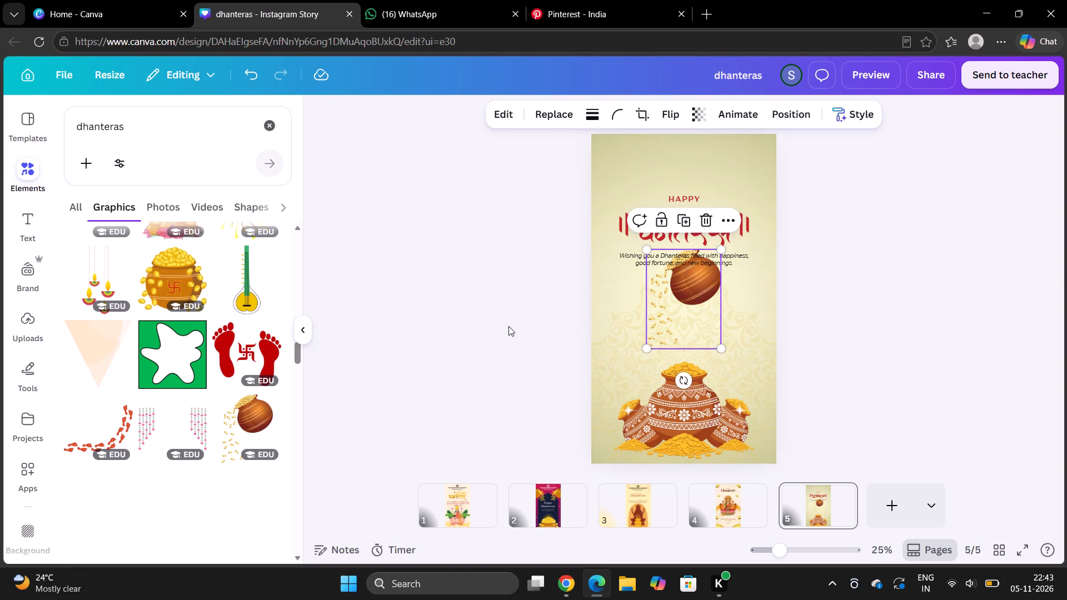
Shrink the tilted pot slightly and position it so its coins fall into the central decorated pot.
left_click_drag(671, 304, 688, 331)
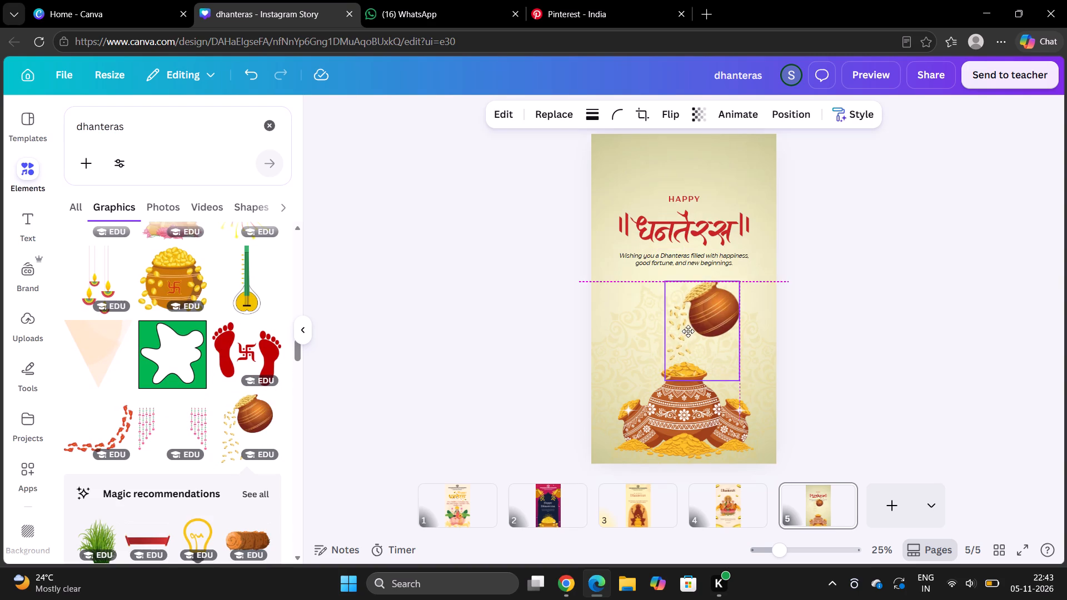
left_click_drag(688, 331, 690, 324)
left_click_drag(739, 269, 723, 294)
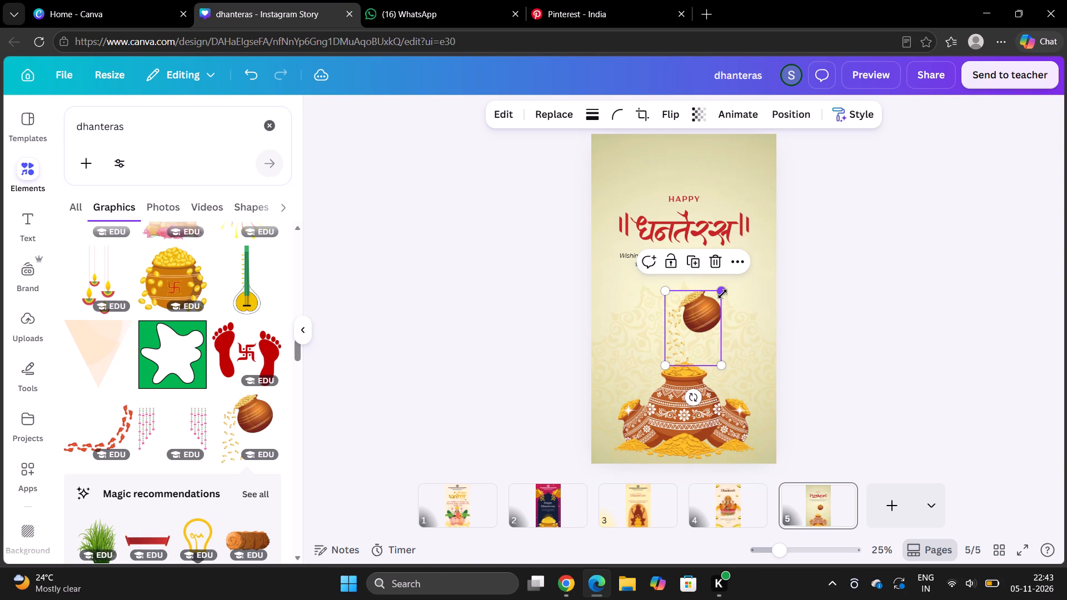
left_click_drag(722, 294, 731, 282)
left_click_drag(698, 304, 703, 307)
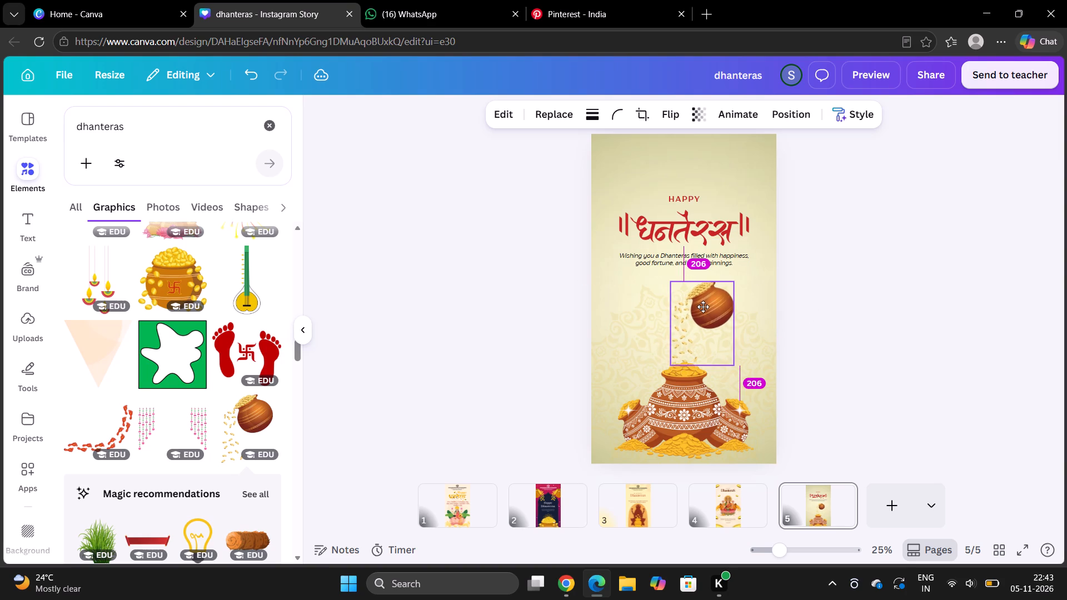
left_click_drag(703, 307, 703, 309)
left_click(819, 306)
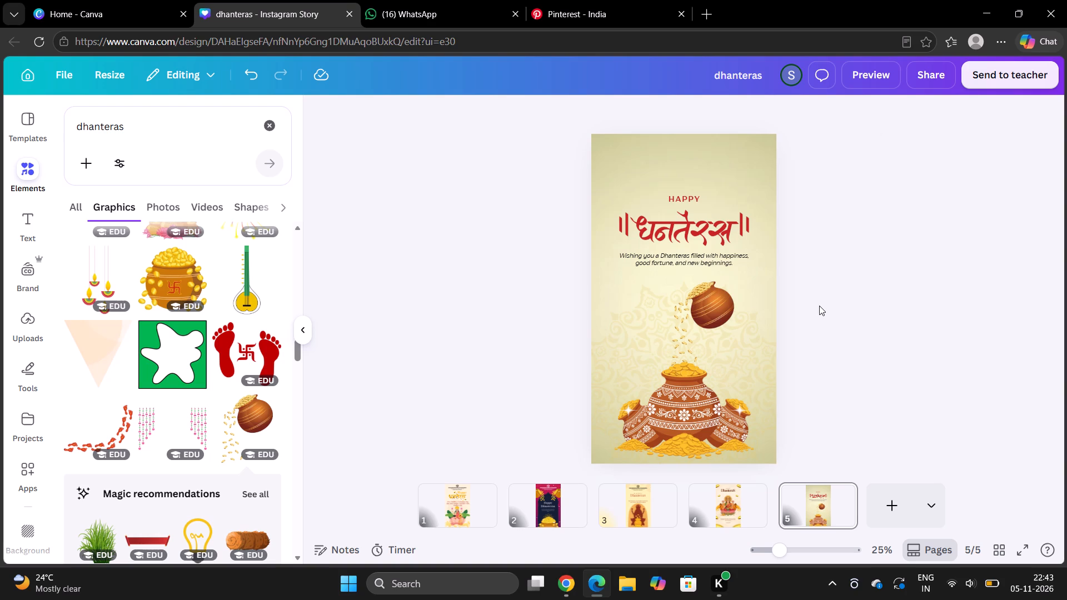
Copy the International Society of Automation header from page 1 and paste it at the top of page 5.
left_click(462, 501)
left_click(672, 177)
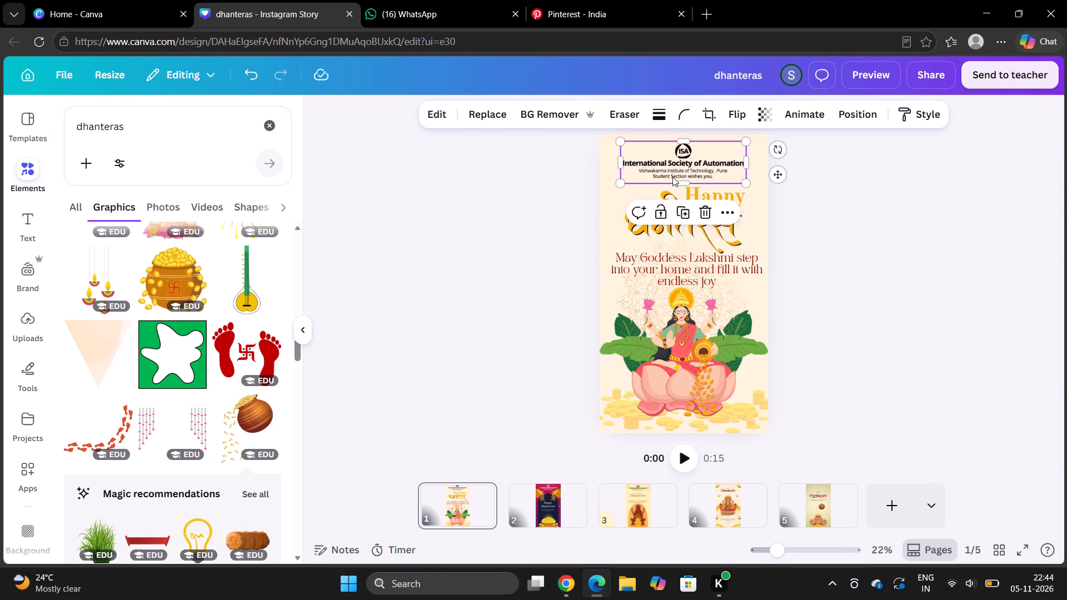
key("ctrl+c")
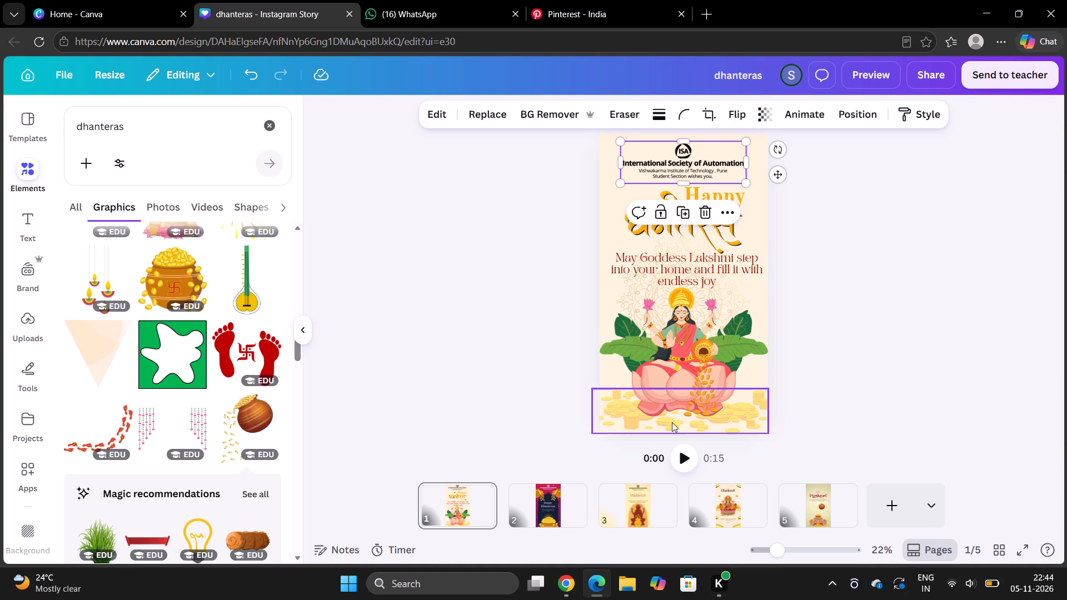
left_click(791, 506)
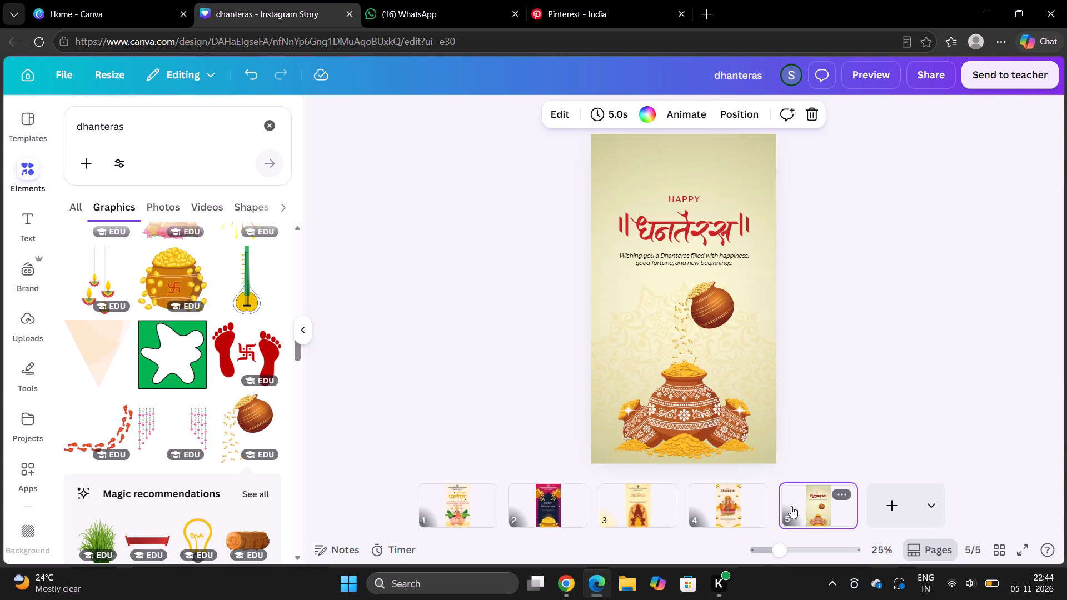
key("ctrl+v")
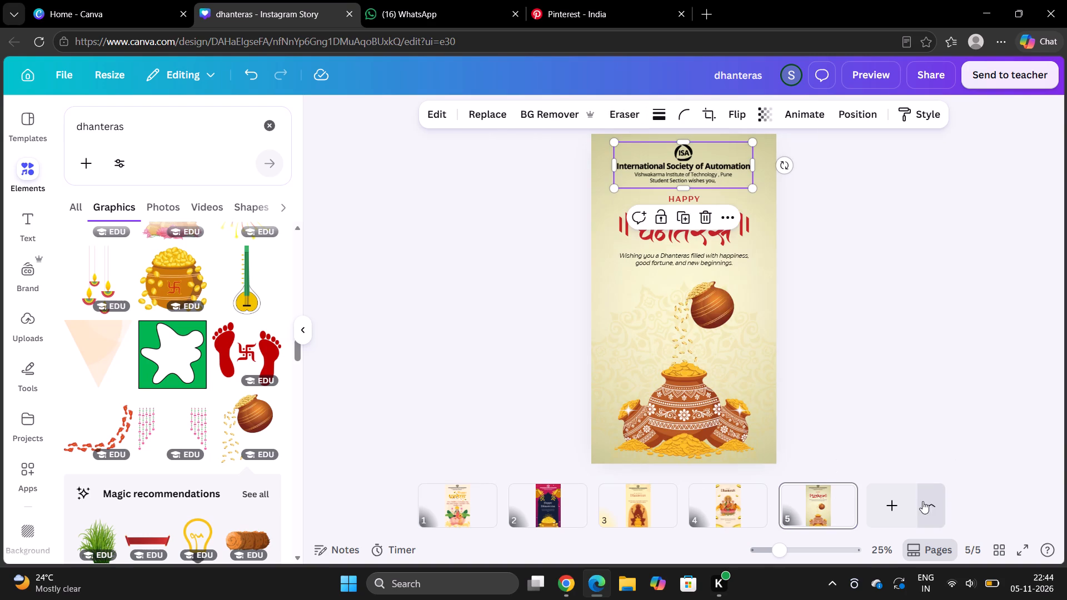
left_click(948, 329)
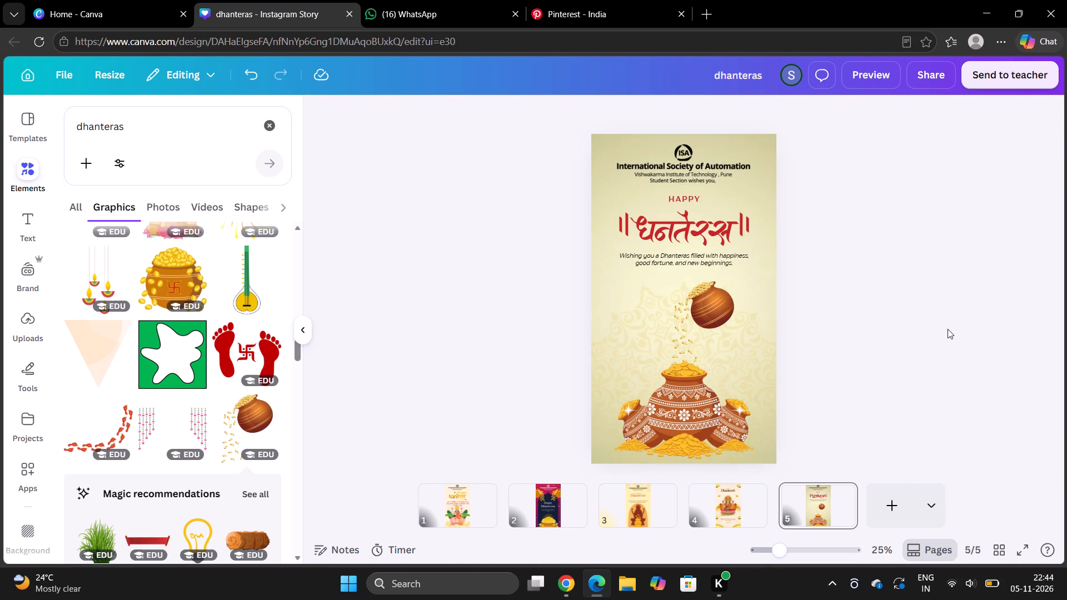
Enlarge the red HAPPY text on page 5 to font size 58.6.
left_click(671, 198)
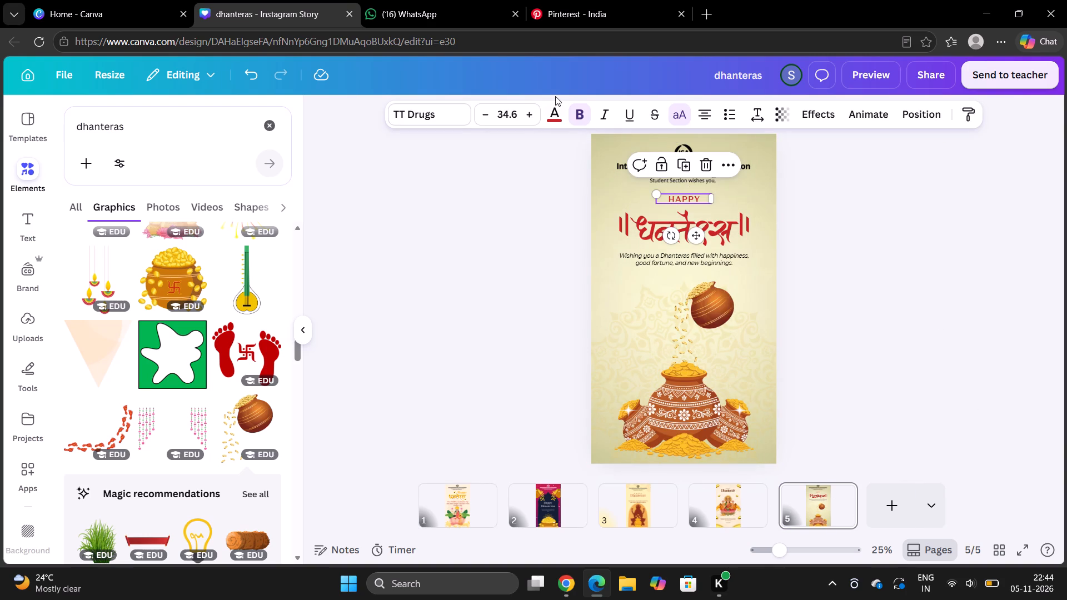
triple_click(528, 118)
triple_click(528, 118)
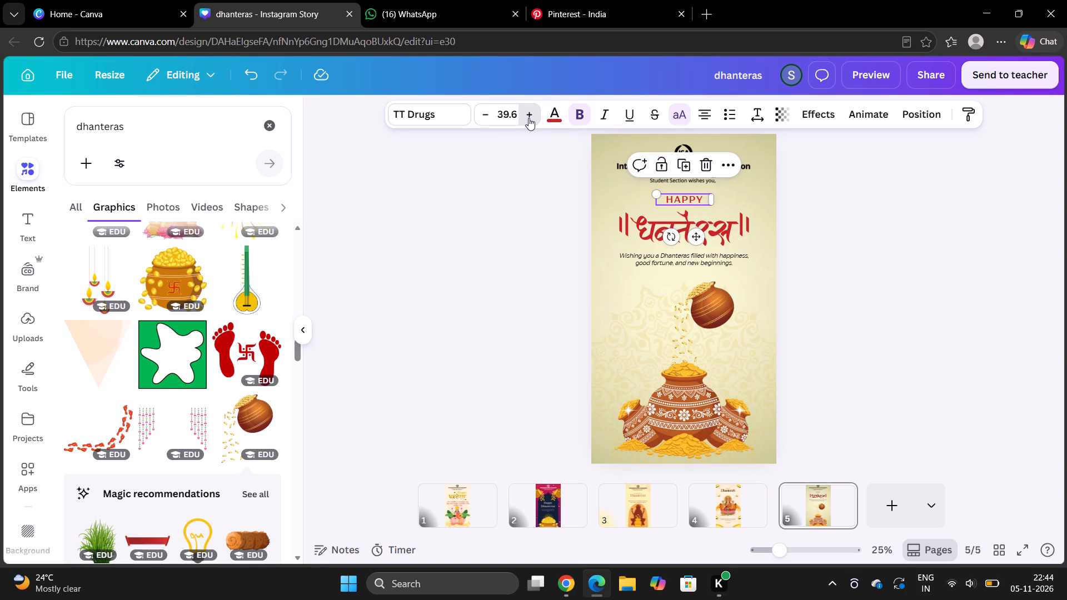
triple_click(528, 118)
triple_click(528, 118)
triple_click(528, 118)
triple_click(528, 118)
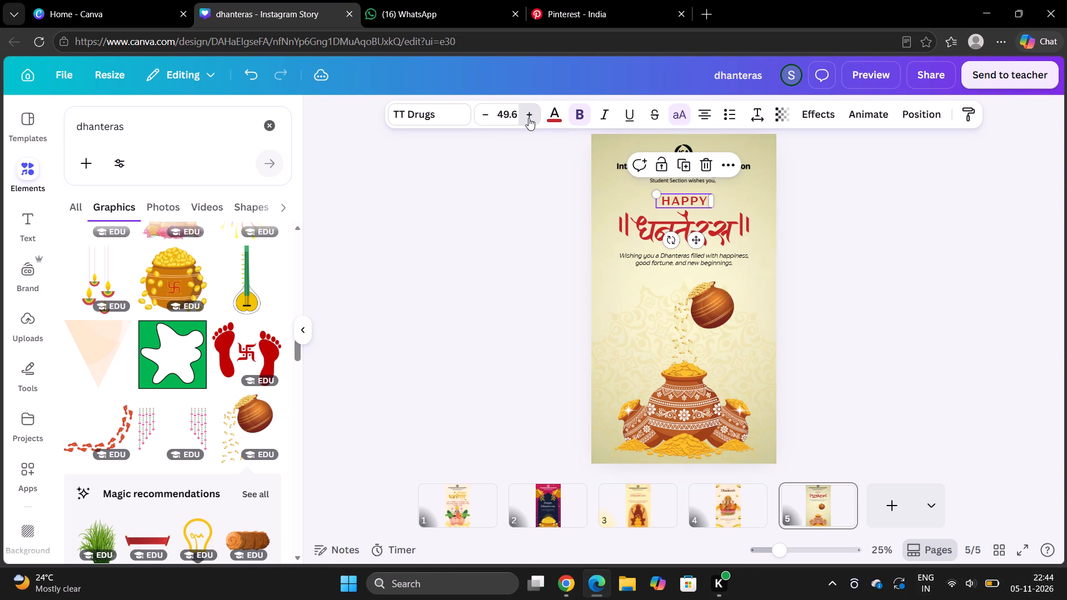
triple_click(528, 118)
triple_click(528, 118)
left_click_drag(528, 118, 621, 258)
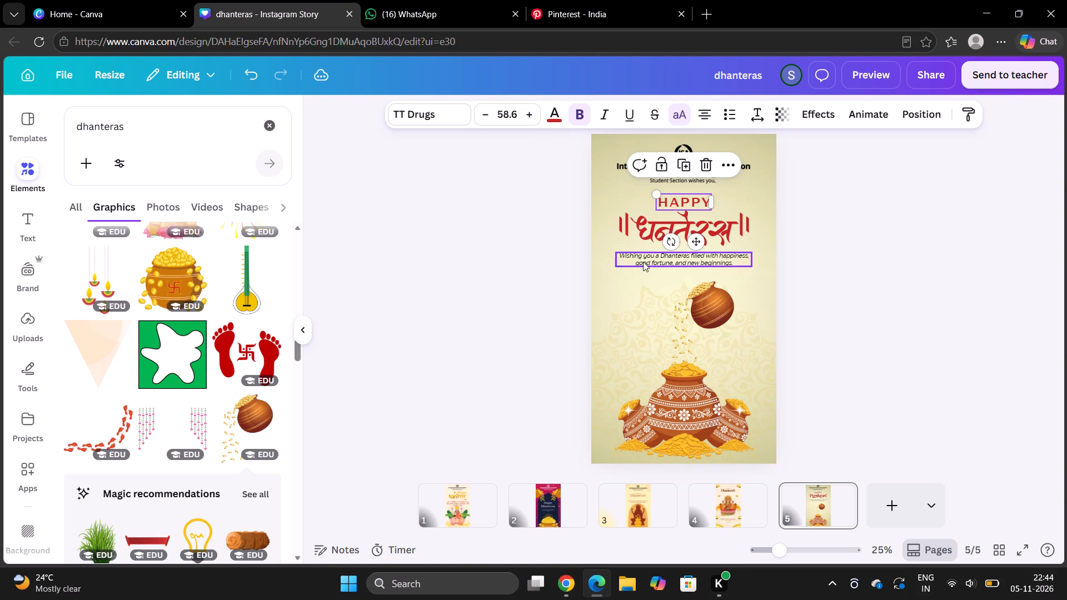
Enlarge the "Wishing you a Dhanteras" message on page 5 to font size 28.6, widen its box slightly and recentre it.
left_click(681, 258)
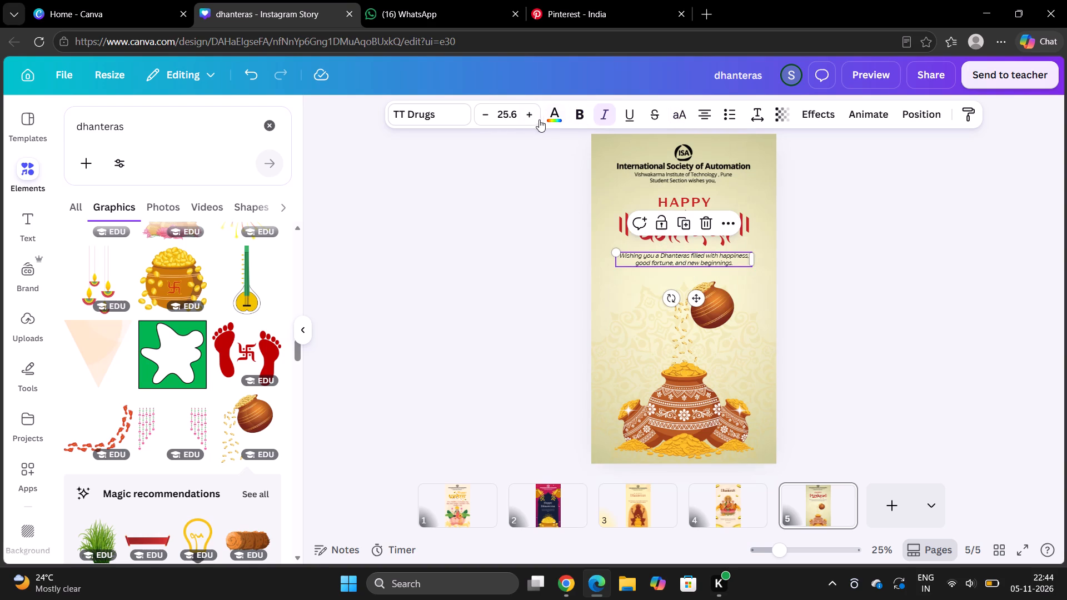
triple_click(526, 114)
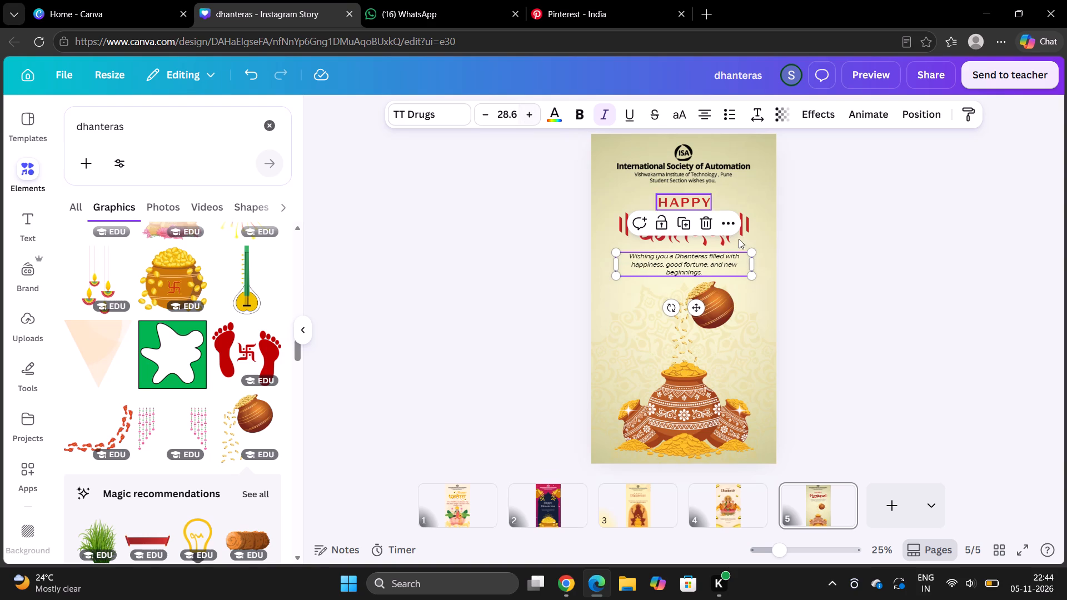
left_click(755, 266)
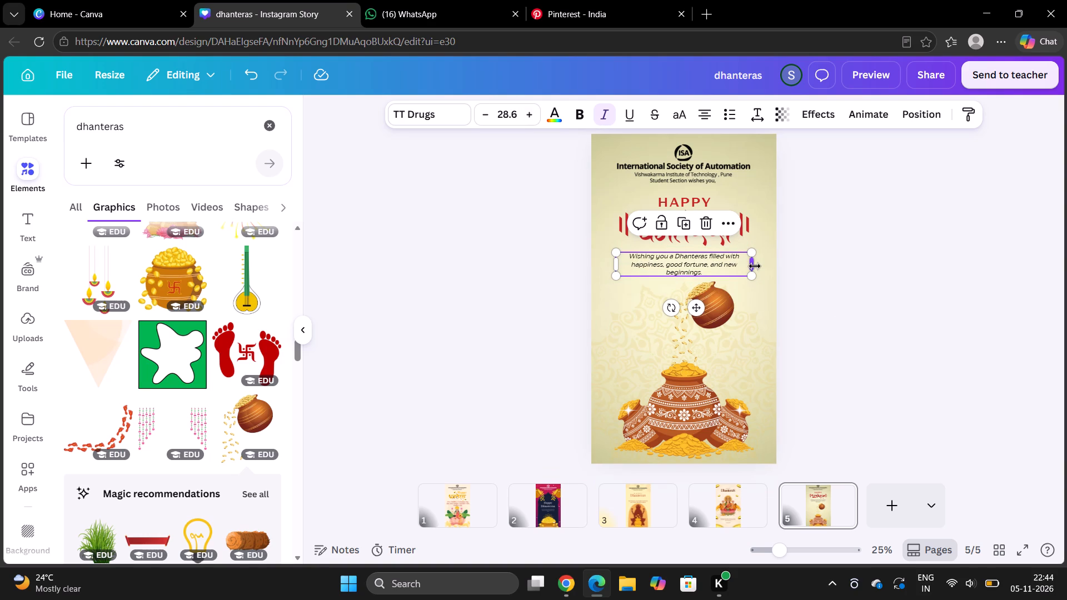
left_click(677, 259)
left_click(838, 266)
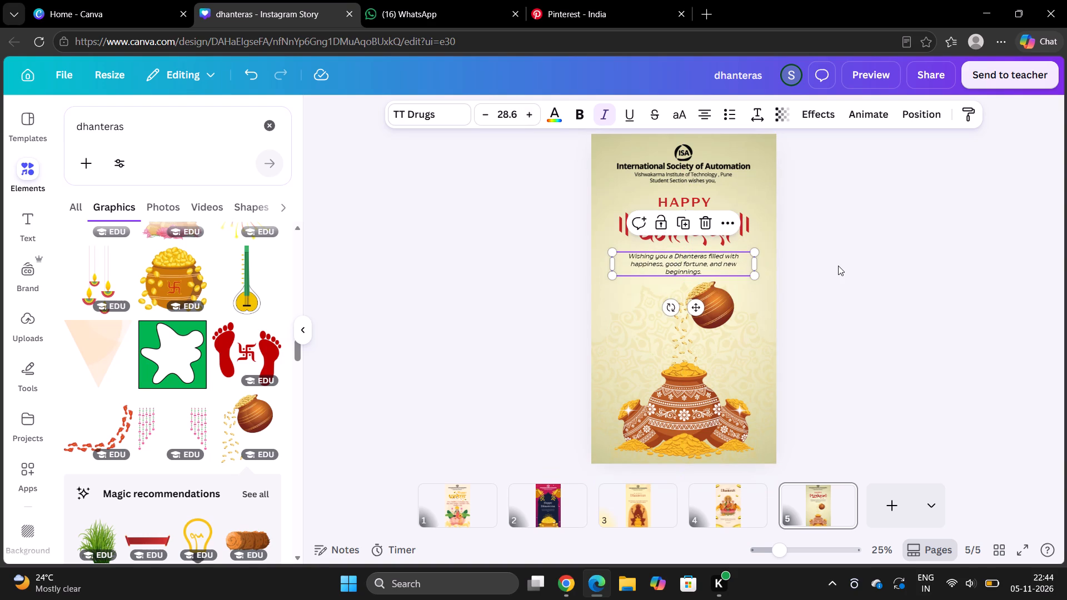
Reduce the "May Goddess Lakshmi" message on page 1 to font size 31.6.
left_click(535, 522)
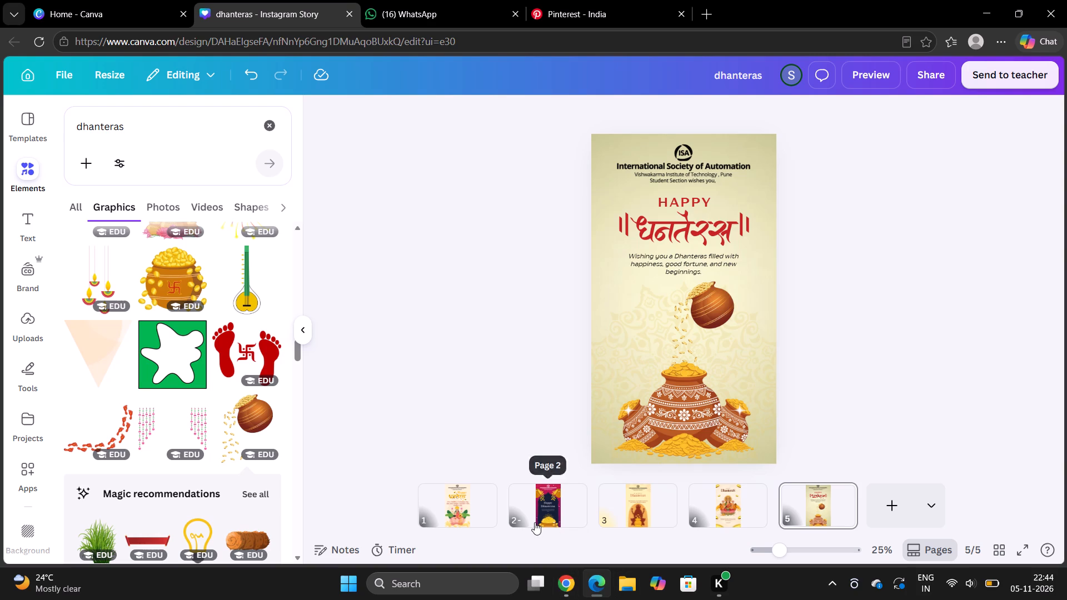
left_click(458, 508)
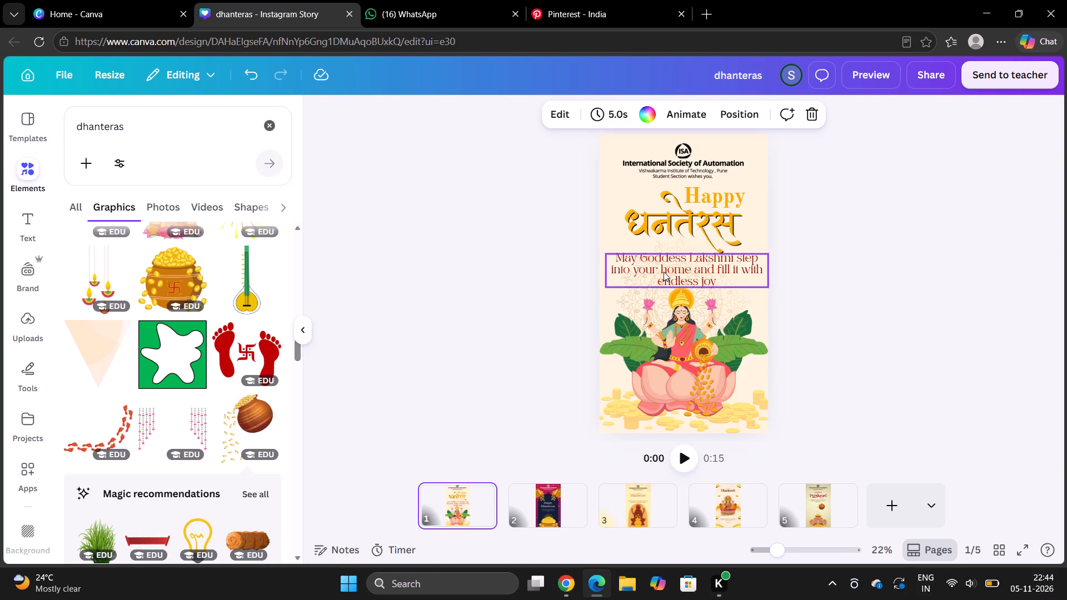
left_click(664, 272)
triple_click(487, 118)
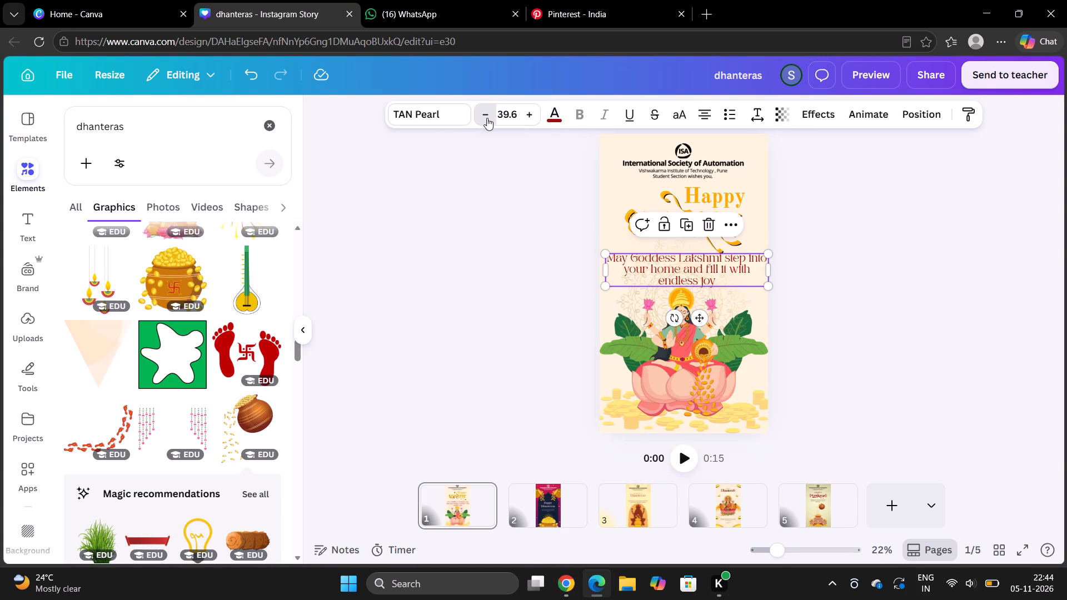
triple_click(487, 118)
triple_click(487, 118)
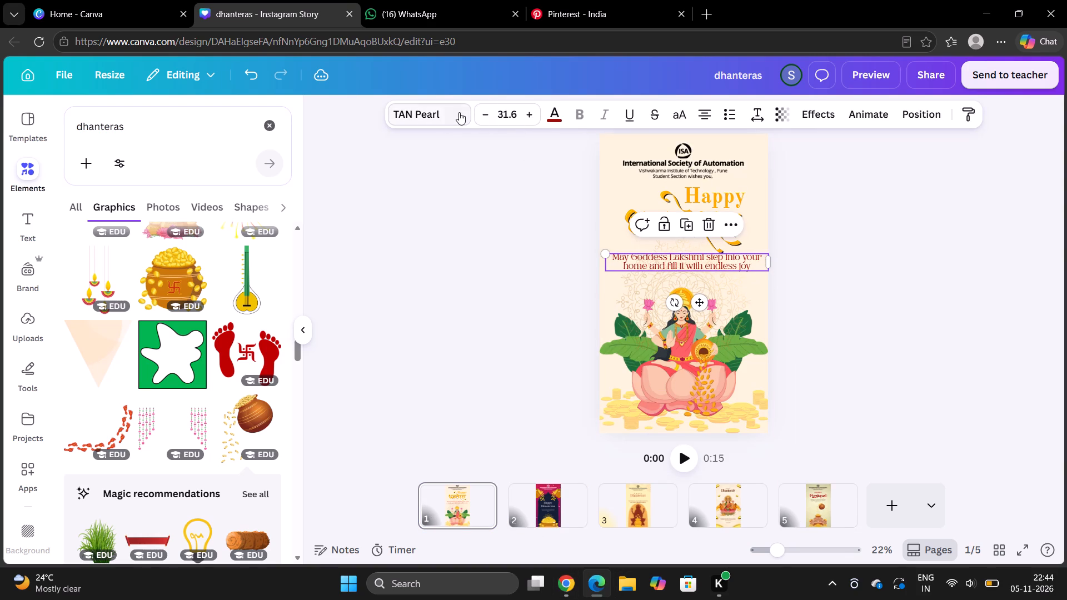
Change the font of the "May Goddess Lakshmi" message on page 1 to Poppins, comparing it with DM Sans.
left_click(459, 112)
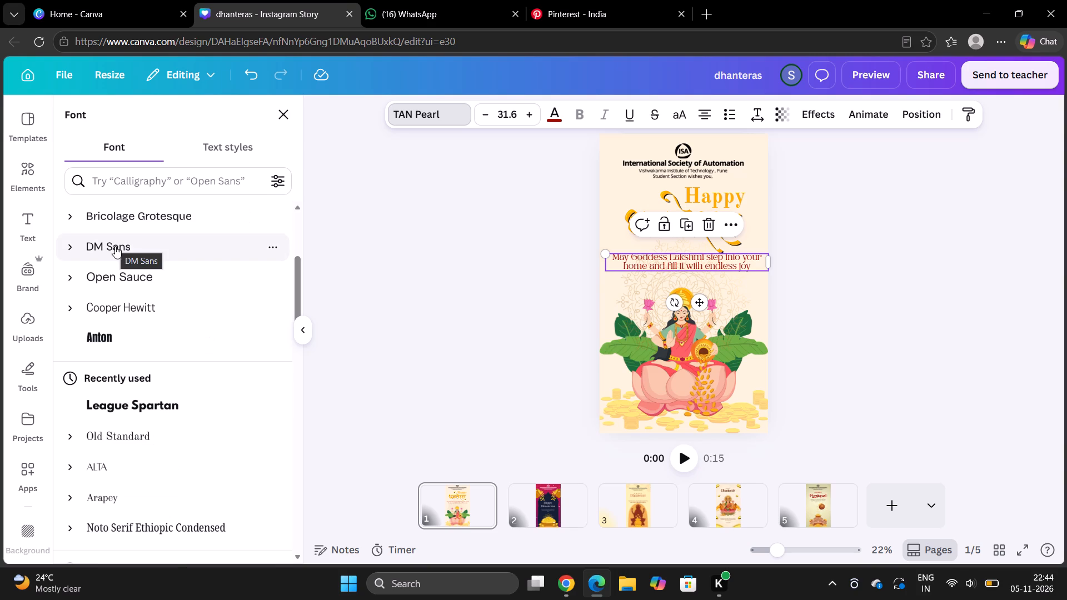
left_click(124, 253)
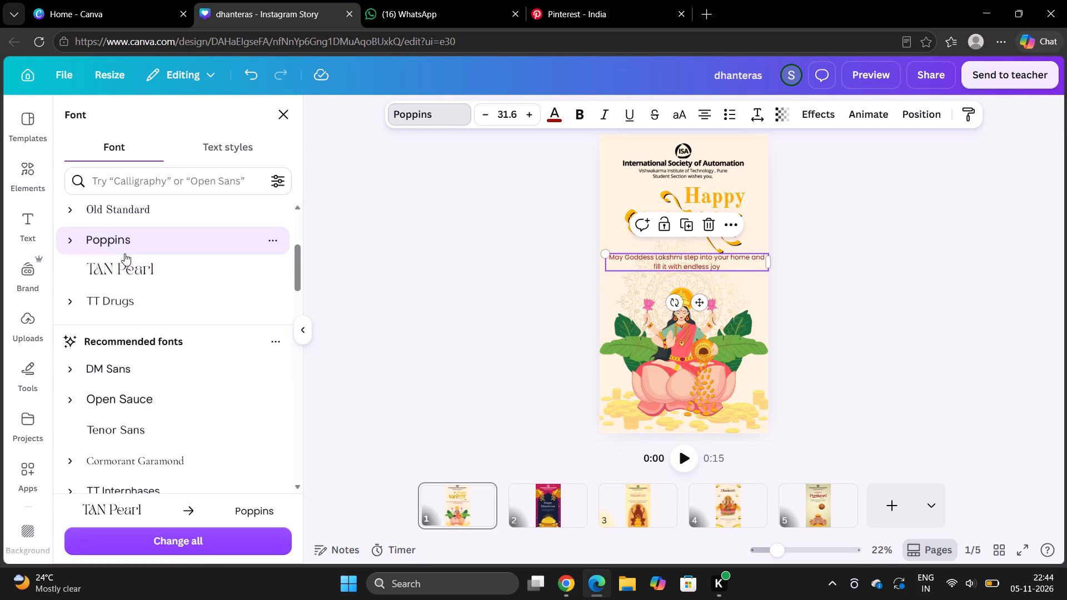
left_click(160, 366)
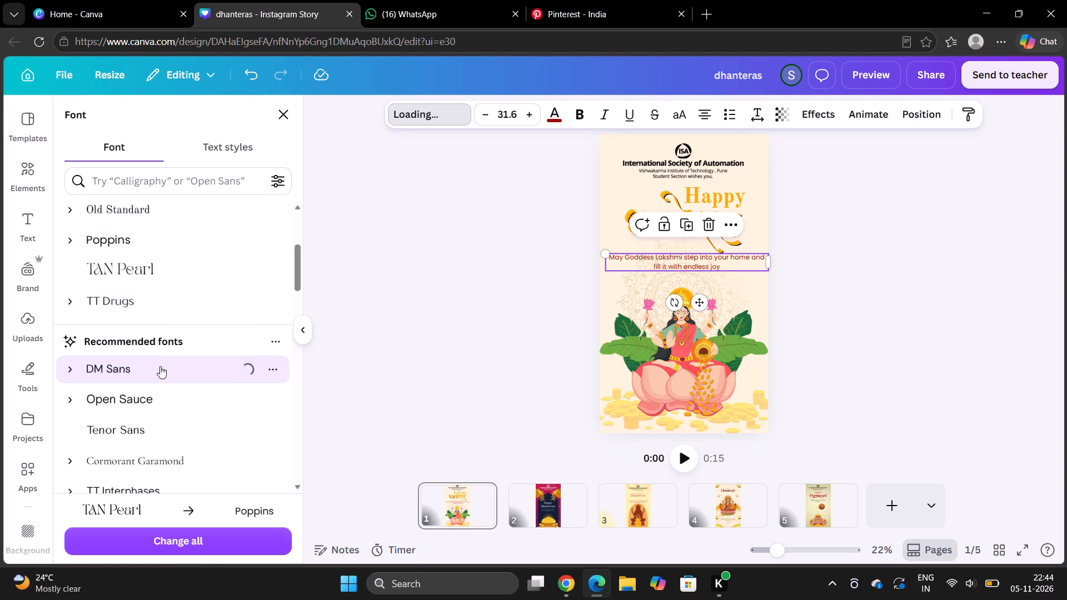
left_click(138, 238)
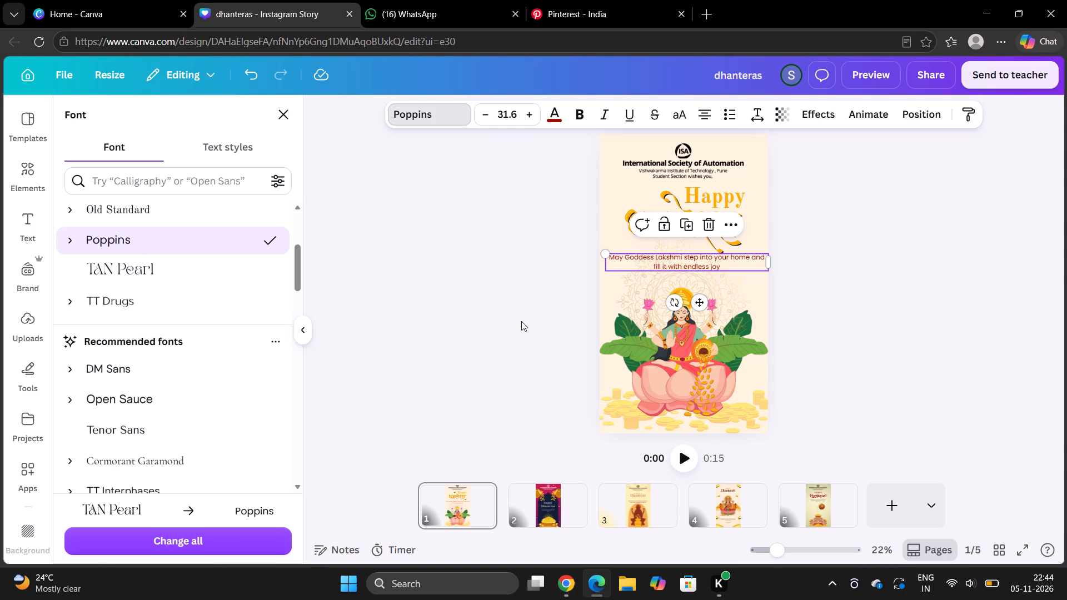
left_click(521, 321)
left_click(521, 321)
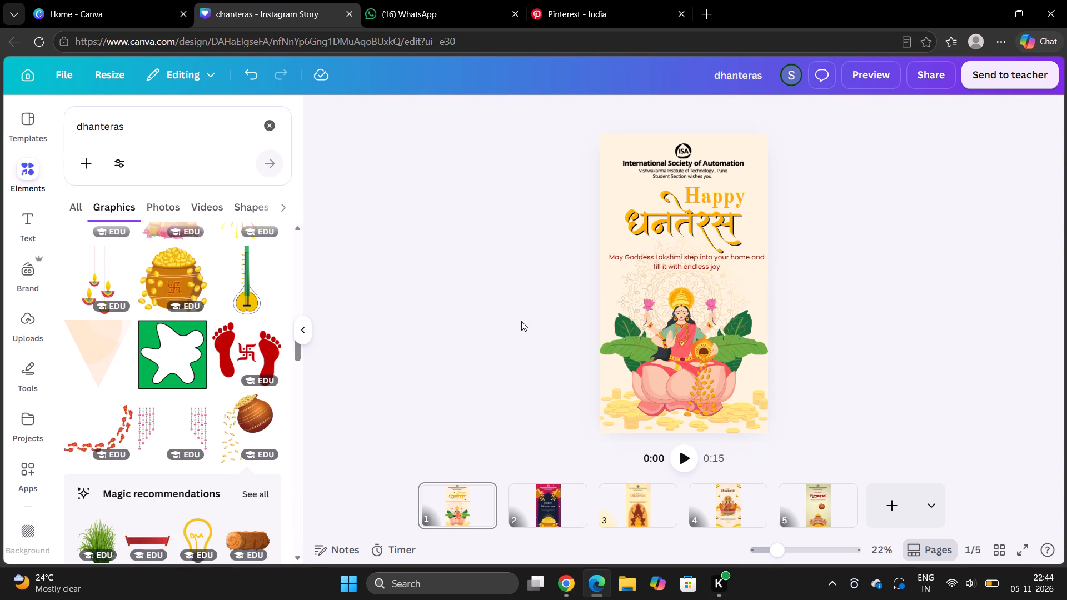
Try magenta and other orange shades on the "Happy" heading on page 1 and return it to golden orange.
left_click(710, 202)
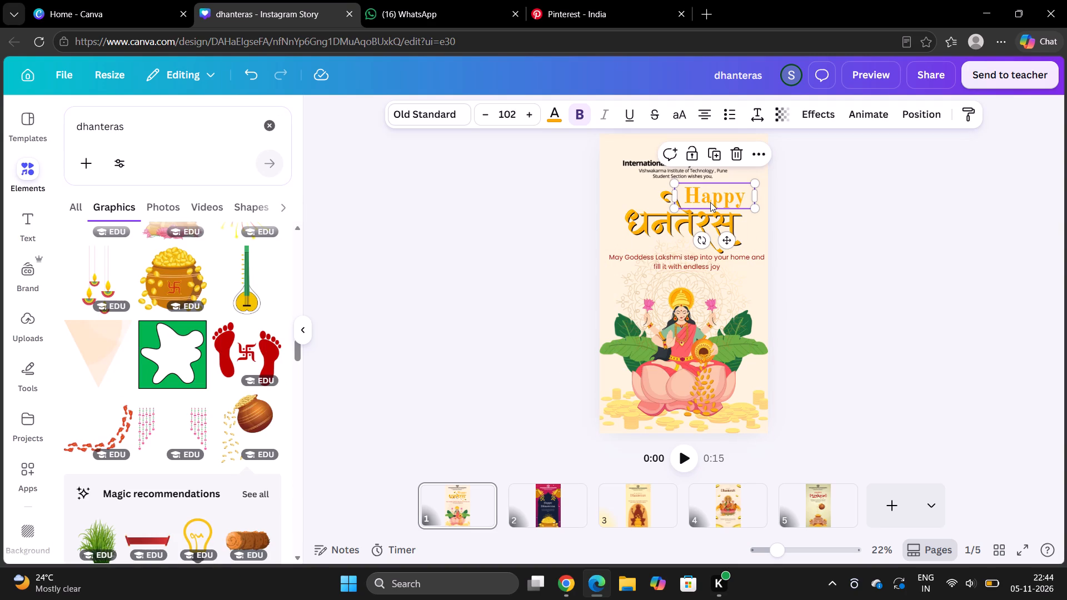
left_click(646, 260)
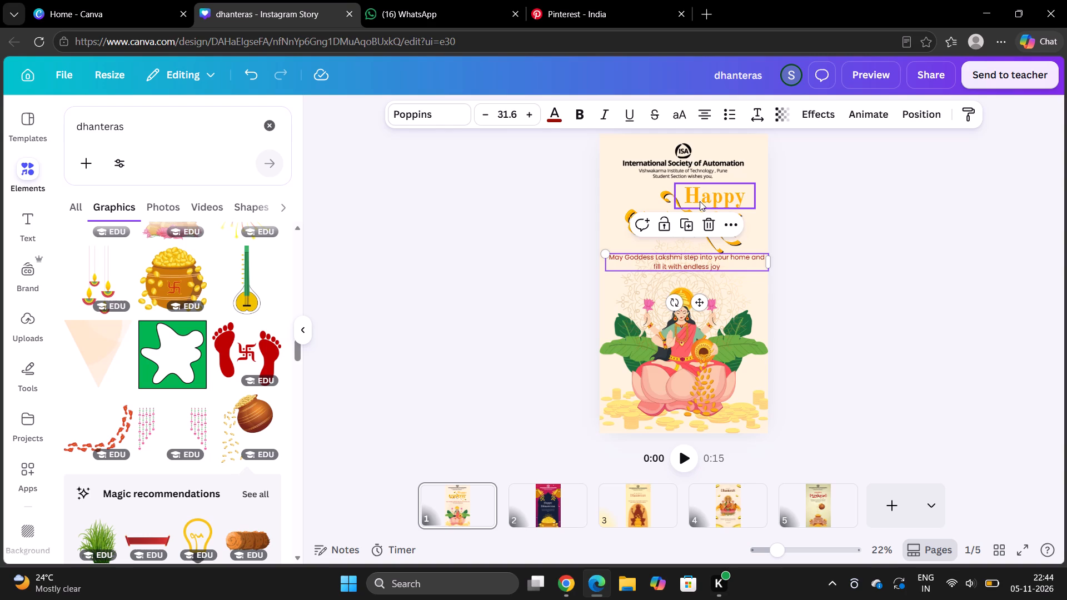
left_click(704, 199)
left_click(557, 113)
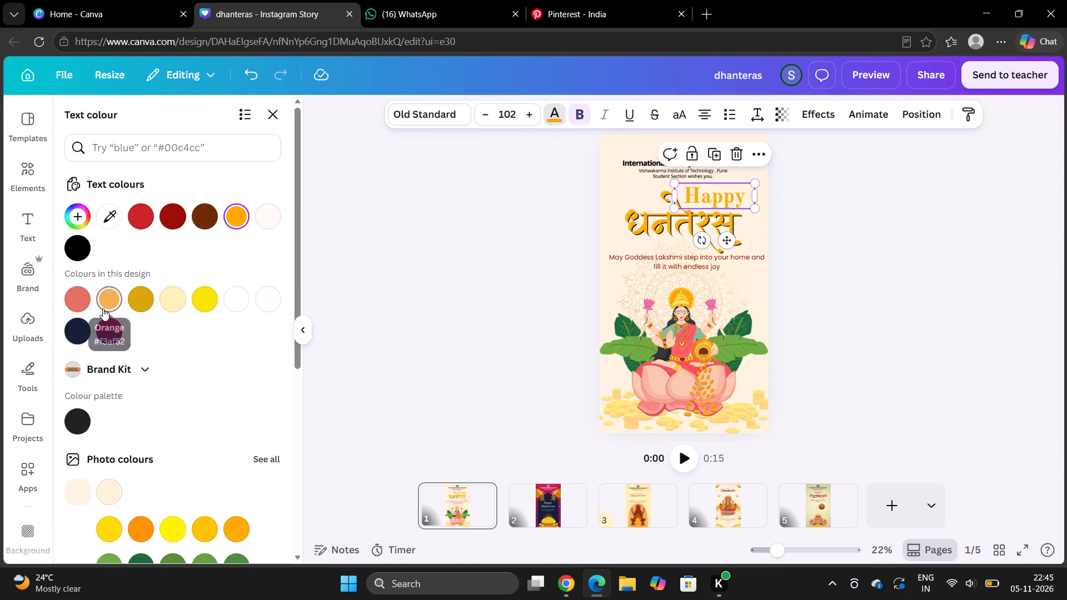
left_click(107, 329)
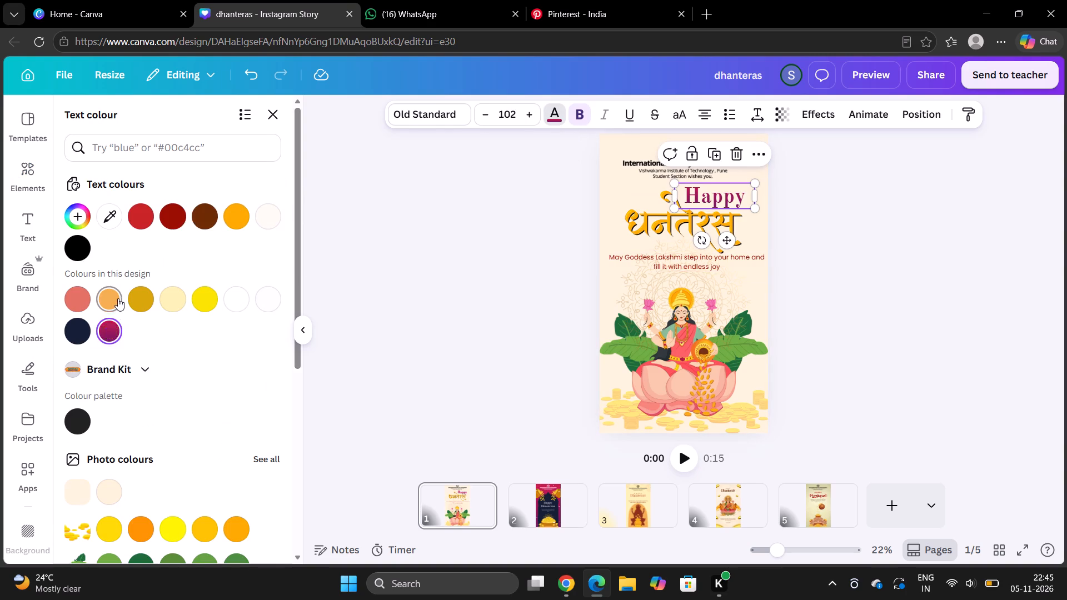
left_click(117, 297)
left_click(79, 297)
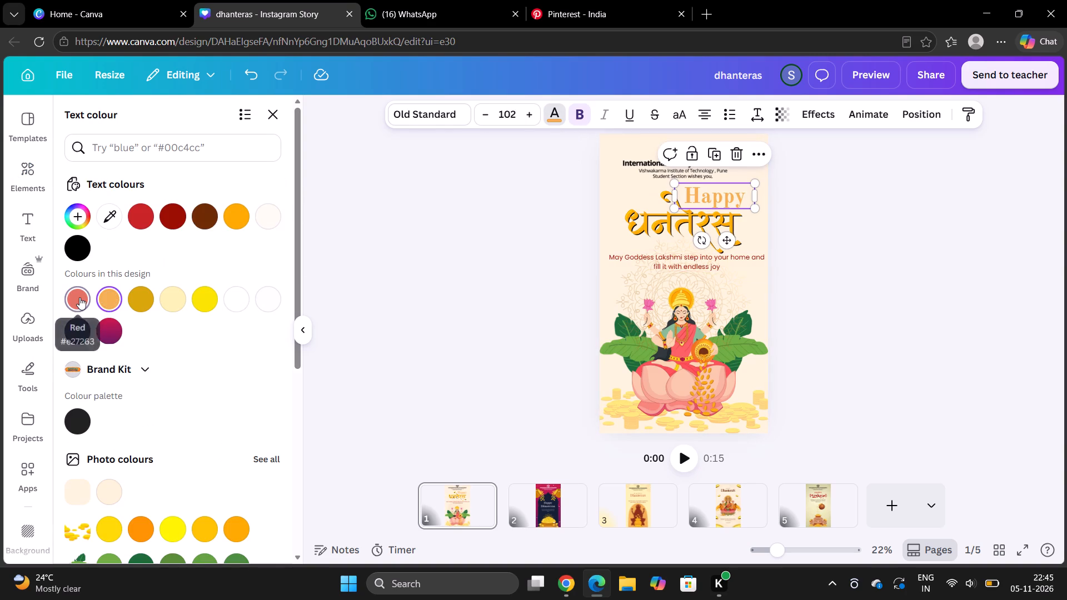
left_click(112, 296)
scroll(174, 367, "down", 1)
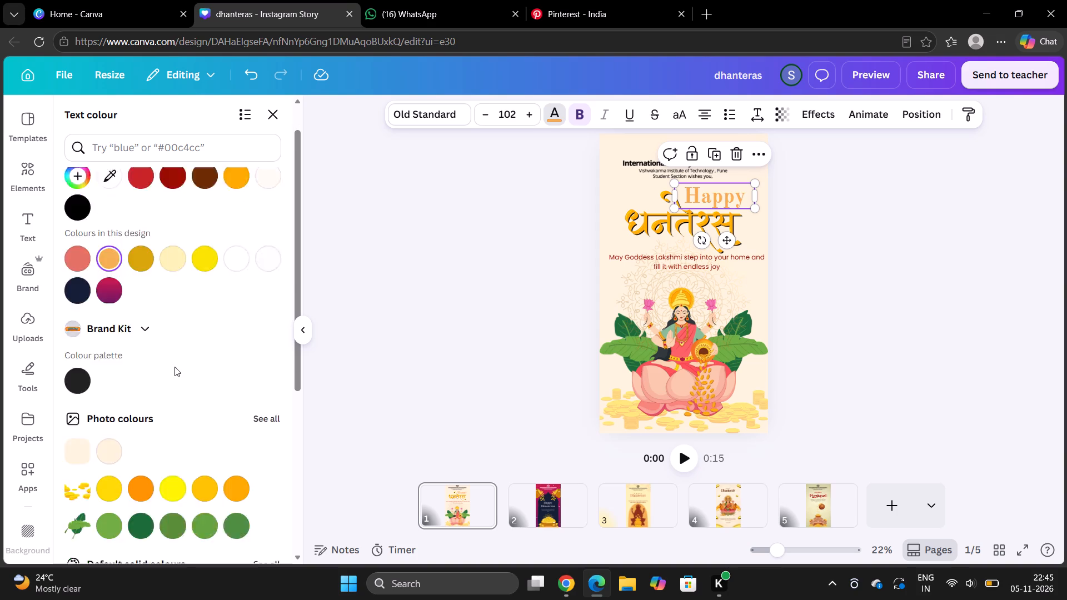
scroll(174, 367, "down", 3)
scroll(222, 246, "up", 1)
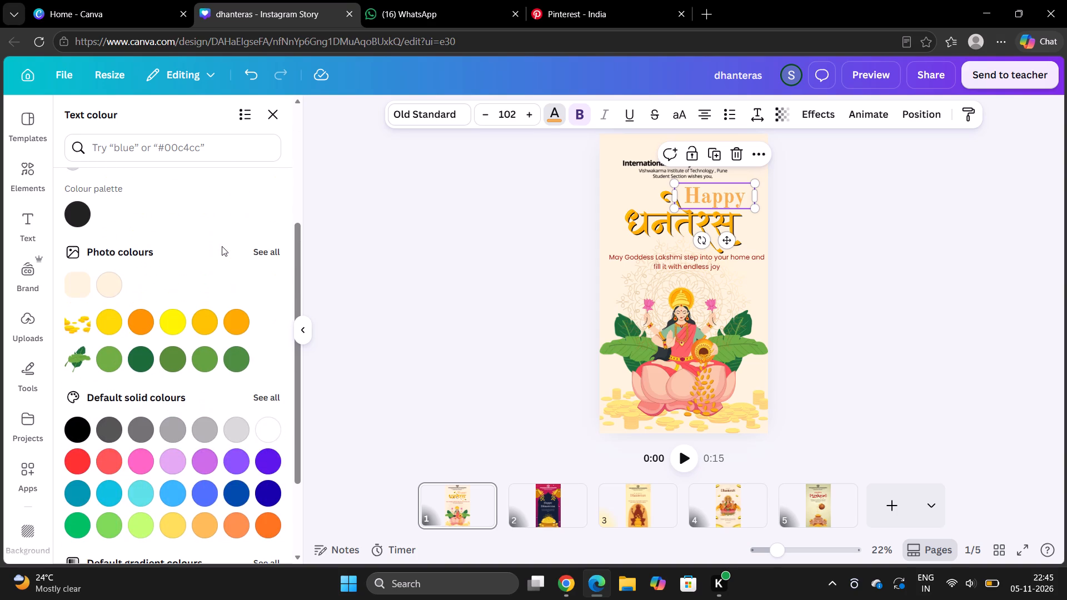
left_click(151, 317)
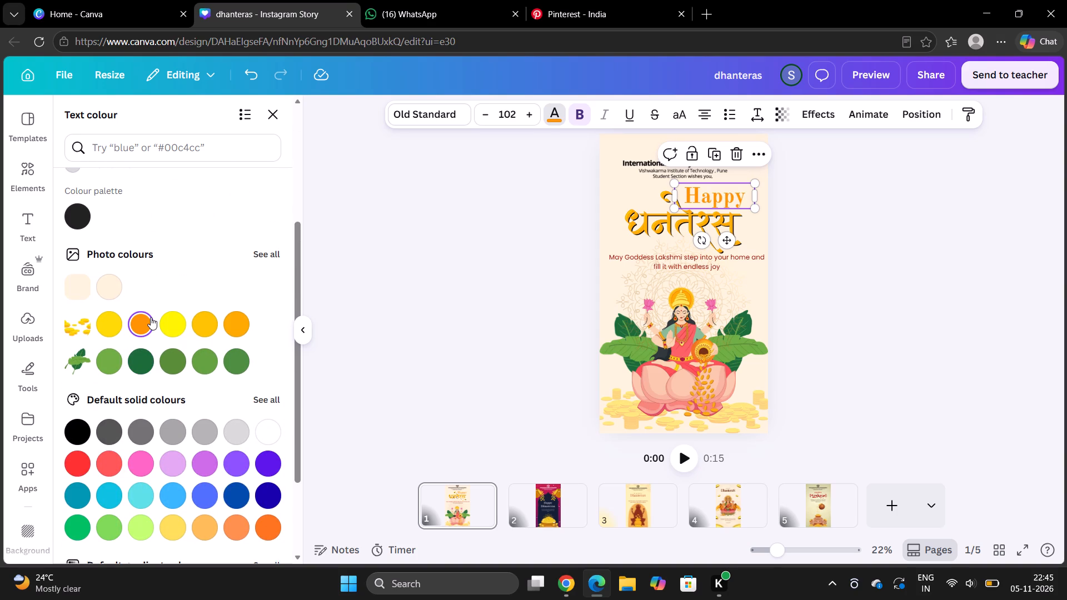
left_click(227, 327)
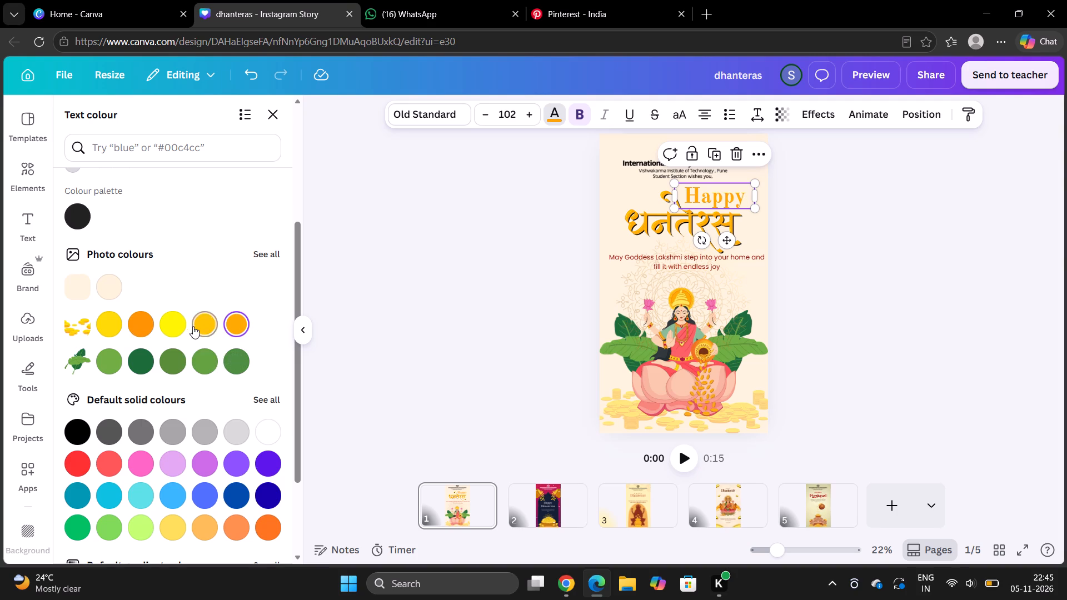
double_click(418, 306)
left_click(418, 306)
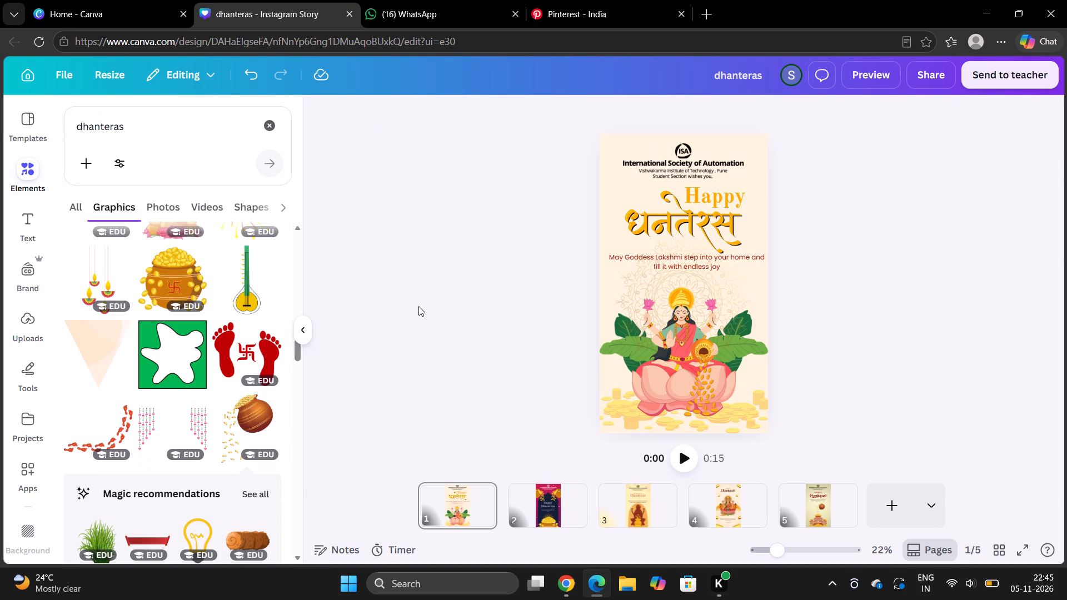
Recolour the "May Goddess Lakshmi" message on page 1 to the dark orange from the default solid colours.
left_click(630, 264)
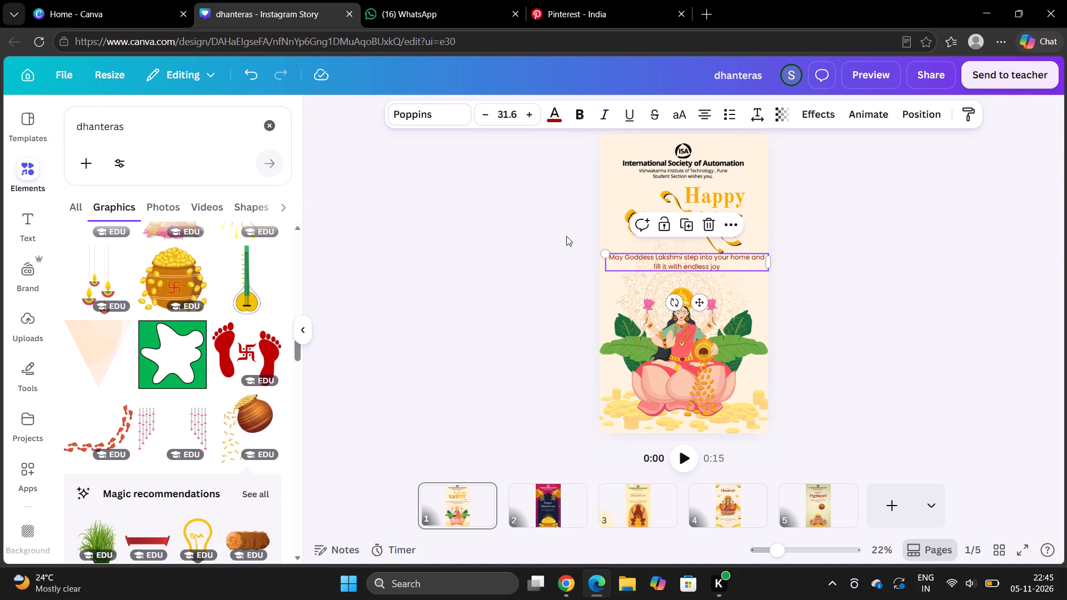
left_click(559, 115)
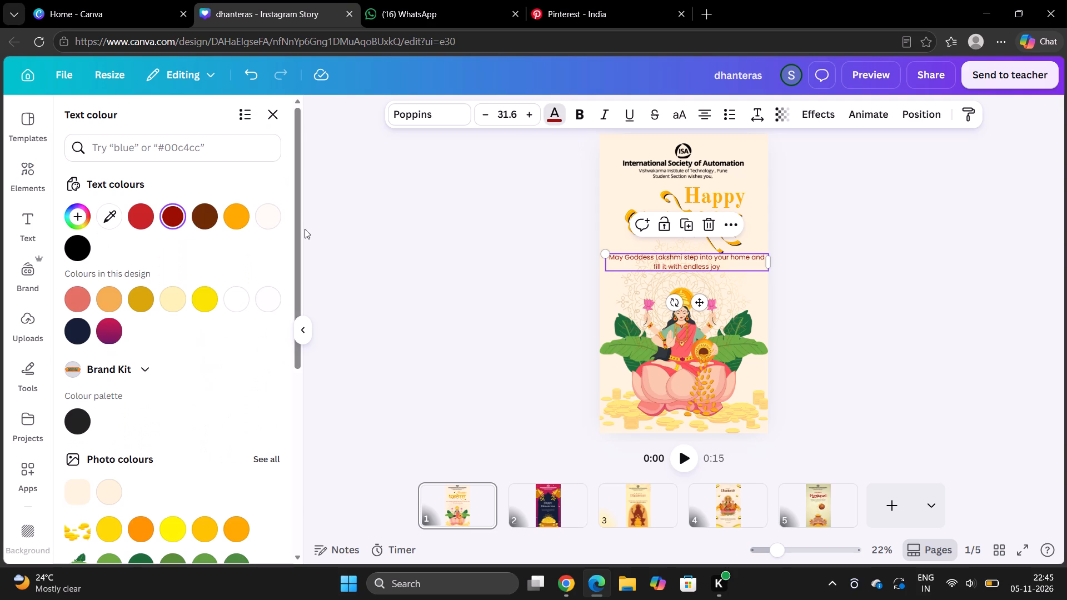
left_click(132, 305)
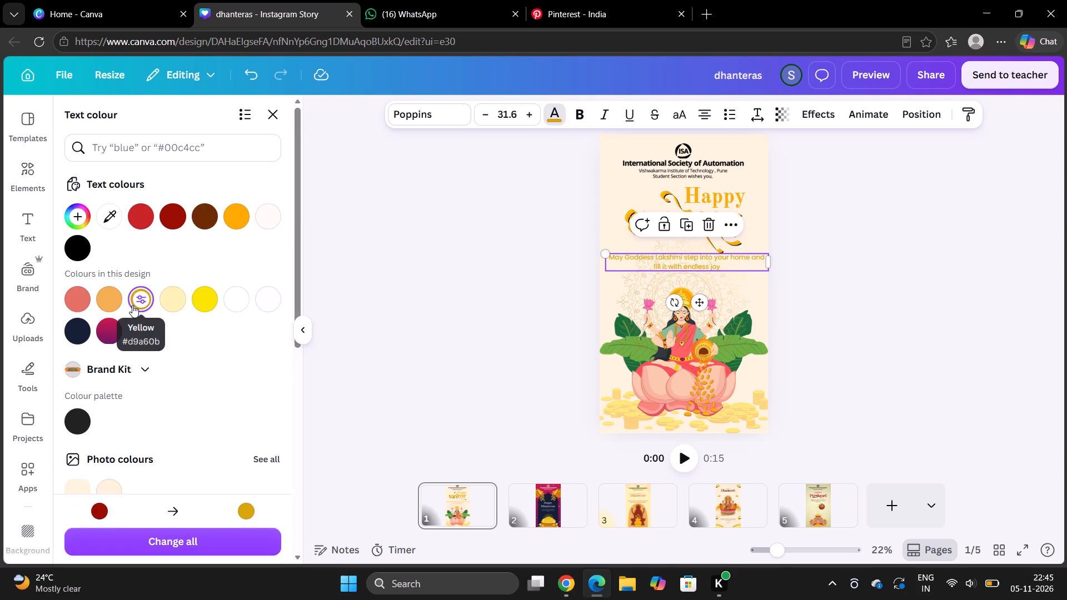
scroll(167, 350, "down", 3)
scroll(194, 475, "down", 1)
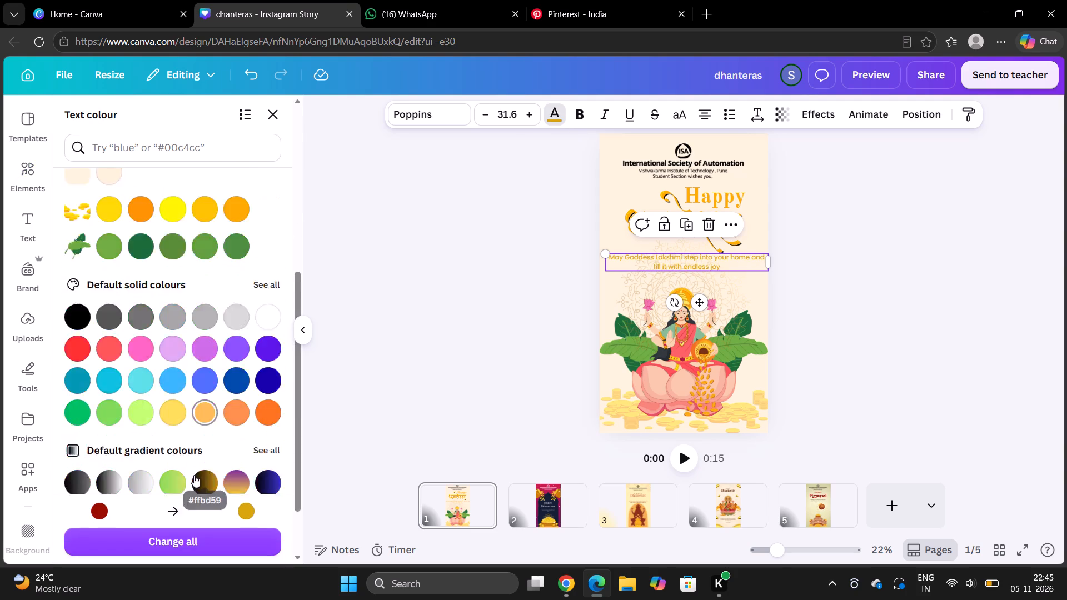
scroll(194, 475, "down", 1)
left_click(241, 344)
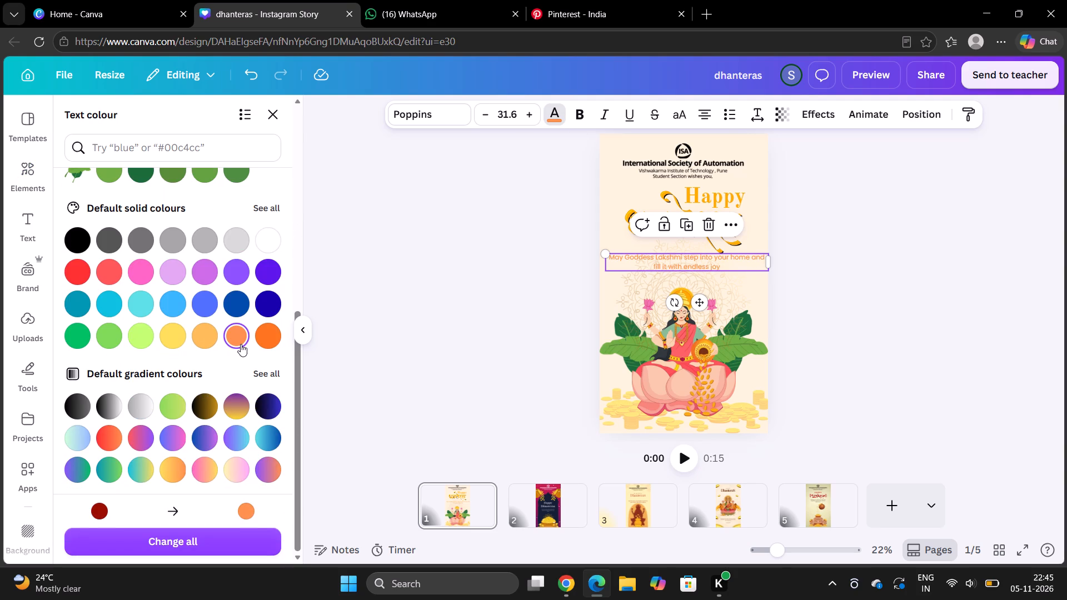
left_click(210, 331)
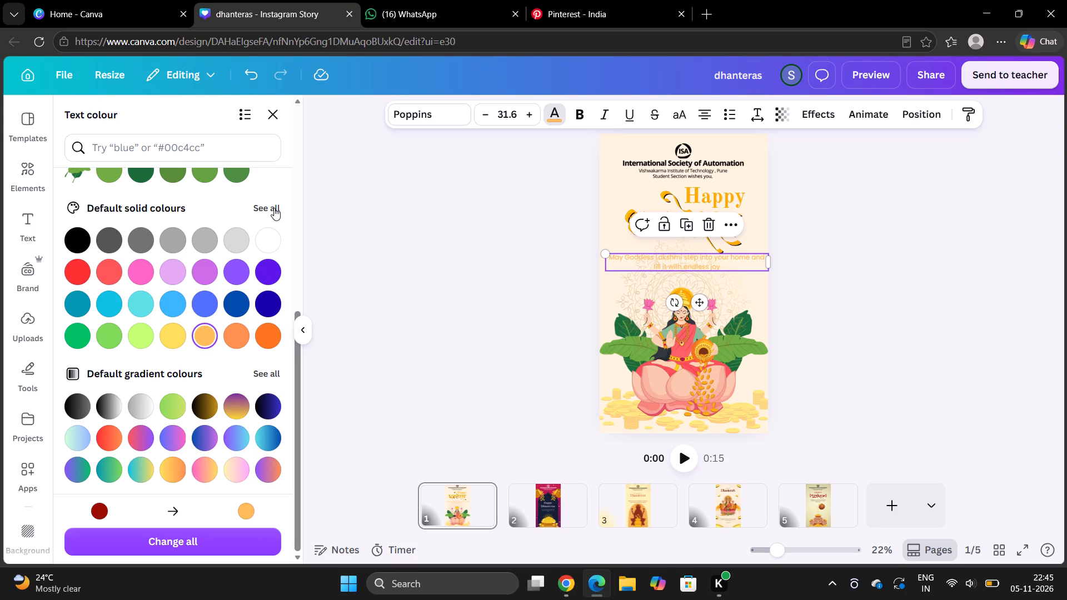
left_click(274, 208)
scroll(191, 306, "down", 2)
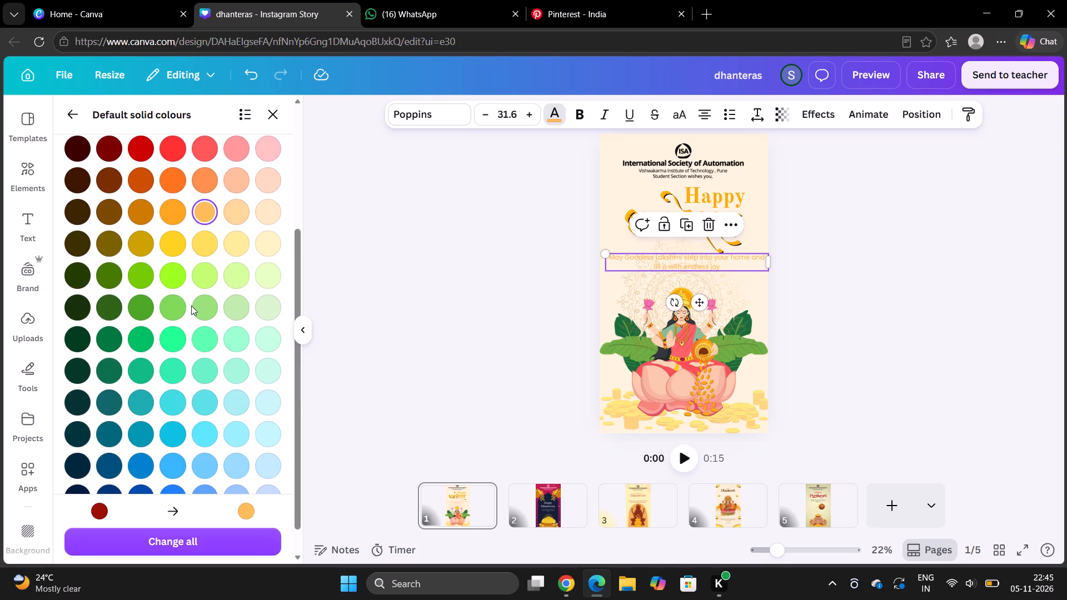
left_click(169, 218)
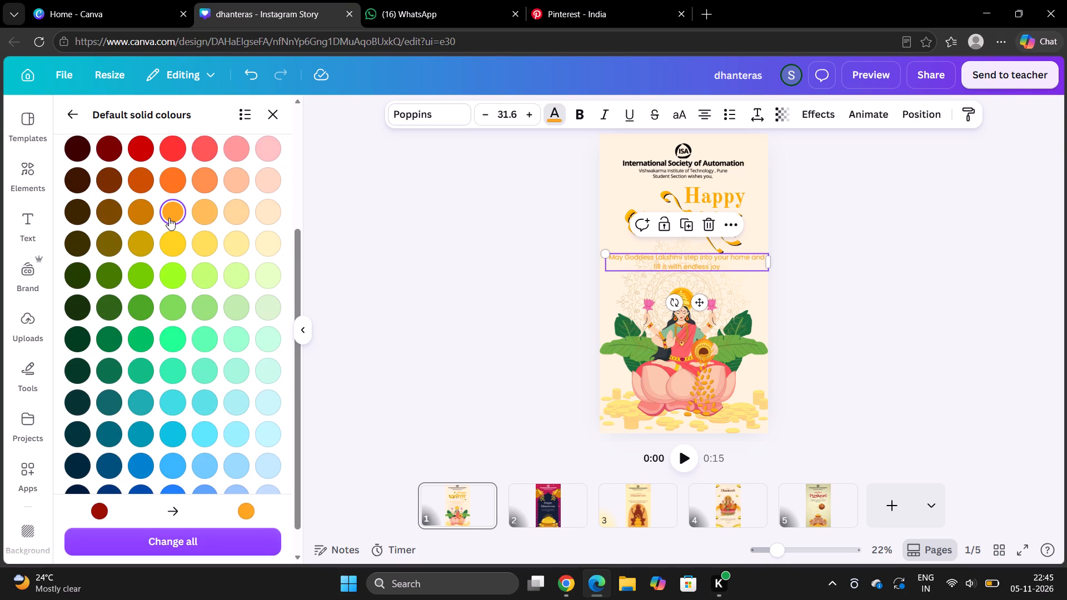
left_click(138, 211)
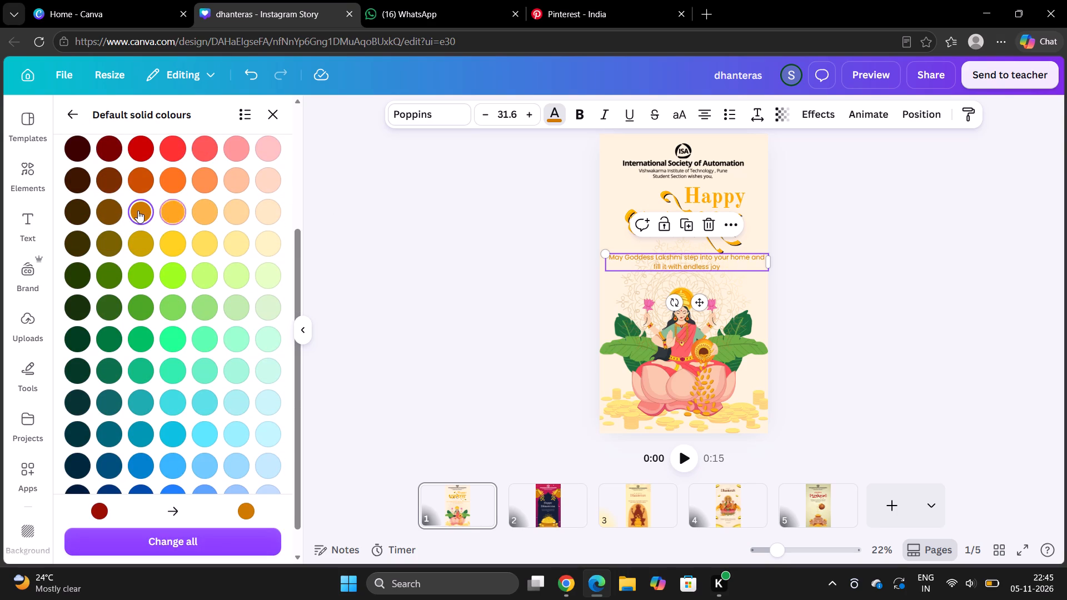
double_click(376, 222)
left_click(376, 222)
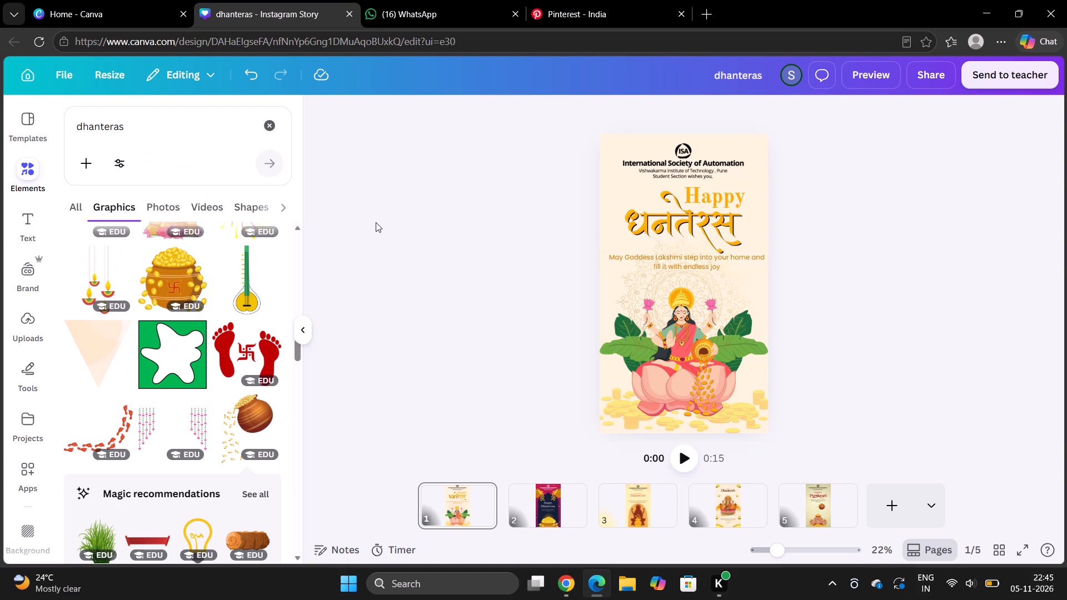
Recolour the golden orange of the Hindi "धनतेरस" lettering on page 1 to the deeper orange from the coin photo's colours.
left_click(665, 214)
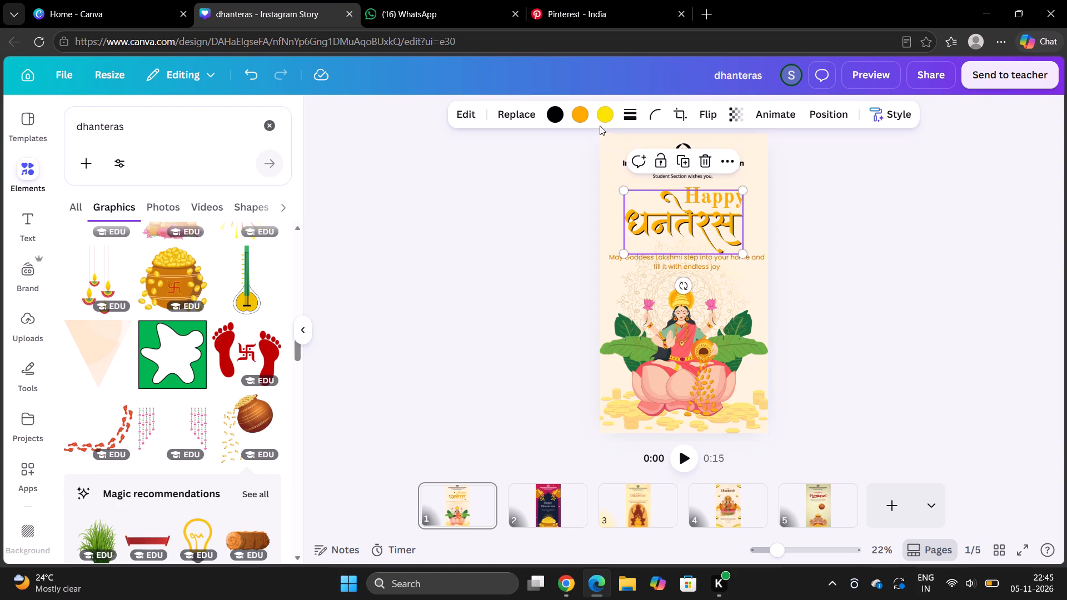
left_click(585, 112)
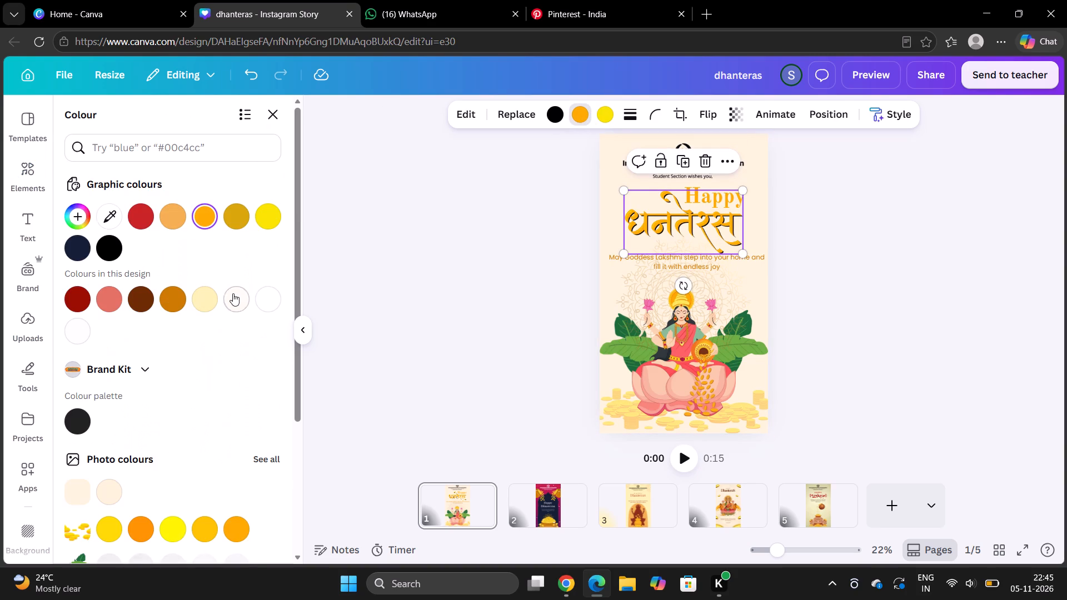
scroll(189, 386, "down", 5)
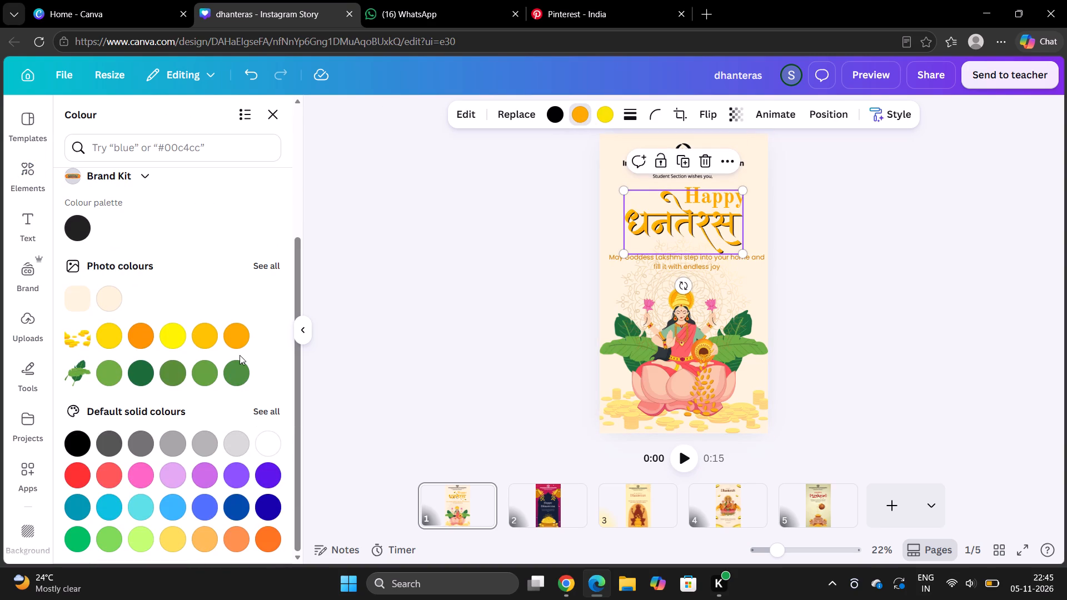
left_click(139, 331)
left_click(346, 282)
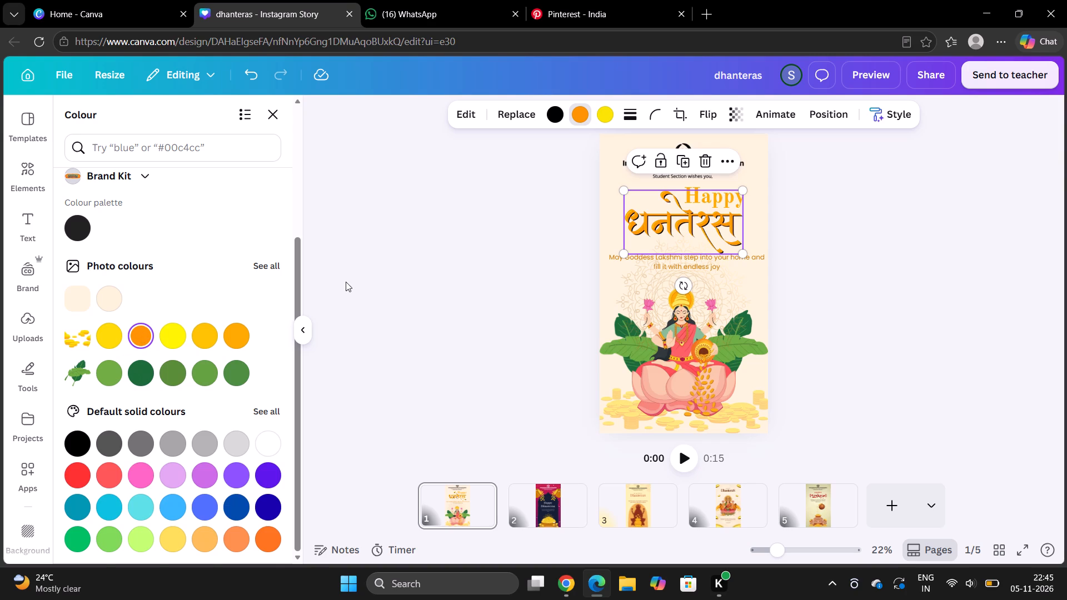
left_click(904, 221)
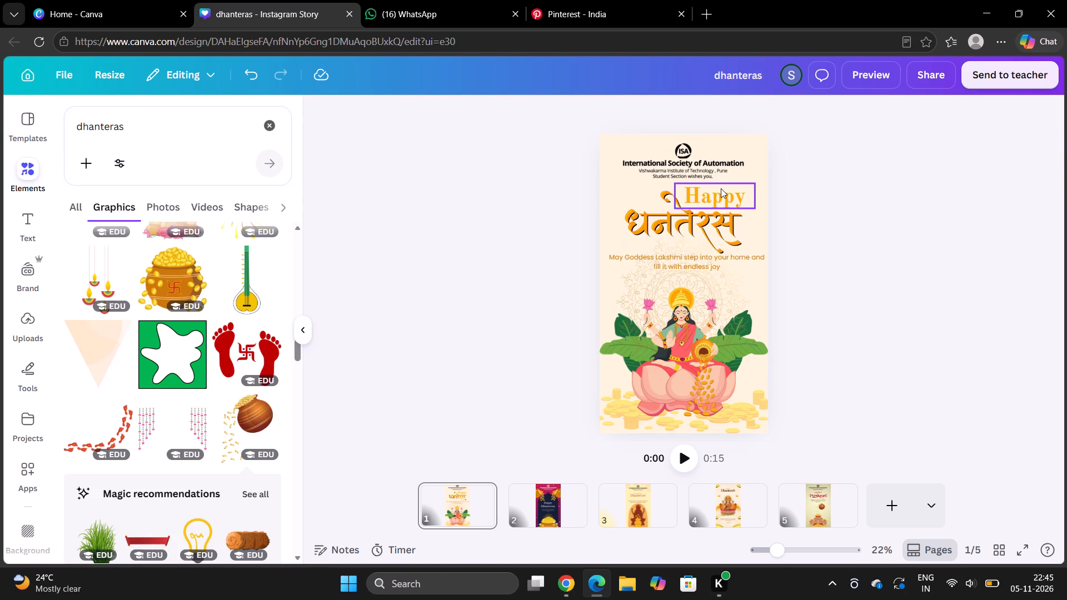
Recolour the "Happy" heading on page 1 to the same deeper orange from the coin photo's colours.
left_click(721, 188)
left_click(549, 111)
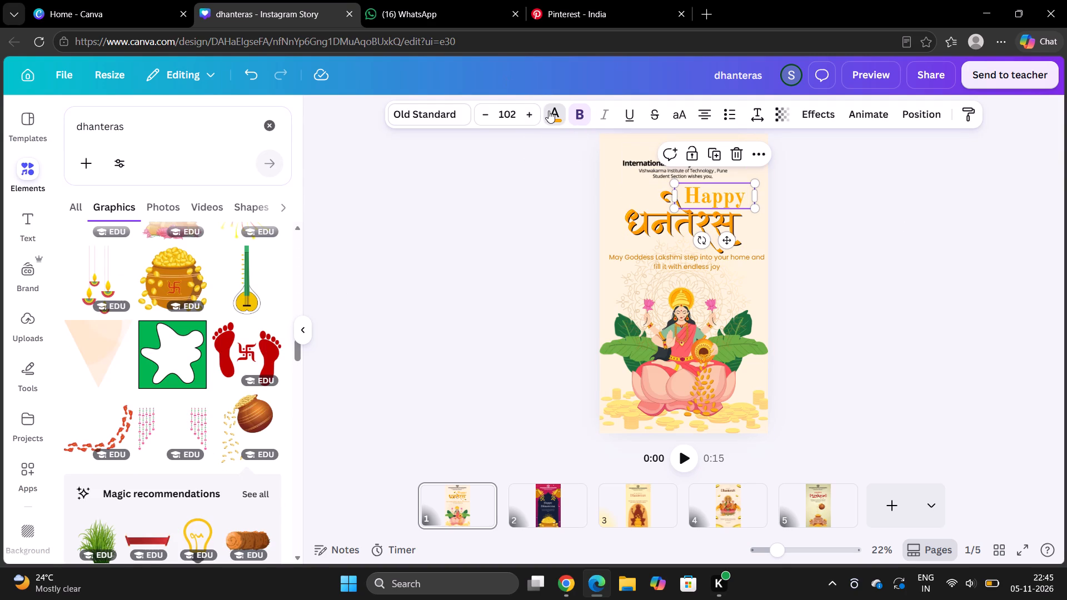
scroll(137, 419, "down", 1)
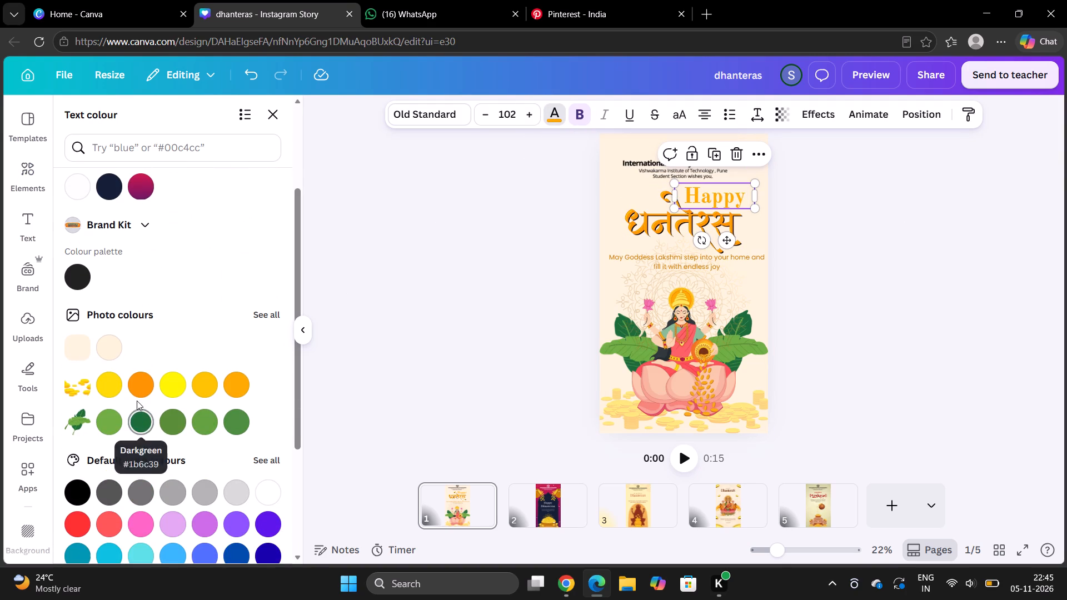
left_click(137, 392)
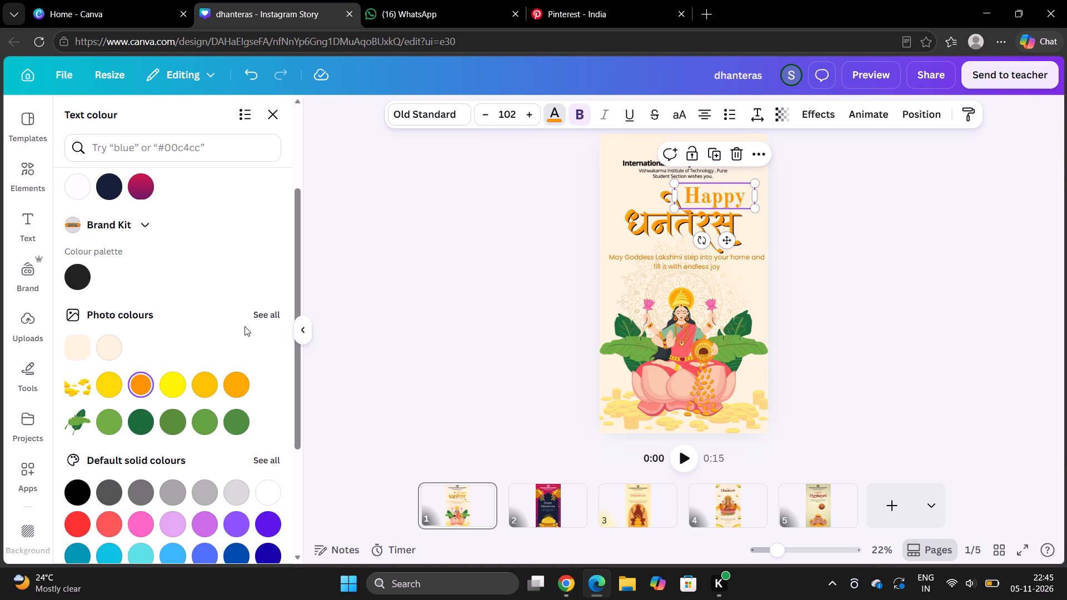
left_click(441, 317)
left_click(441, 317)
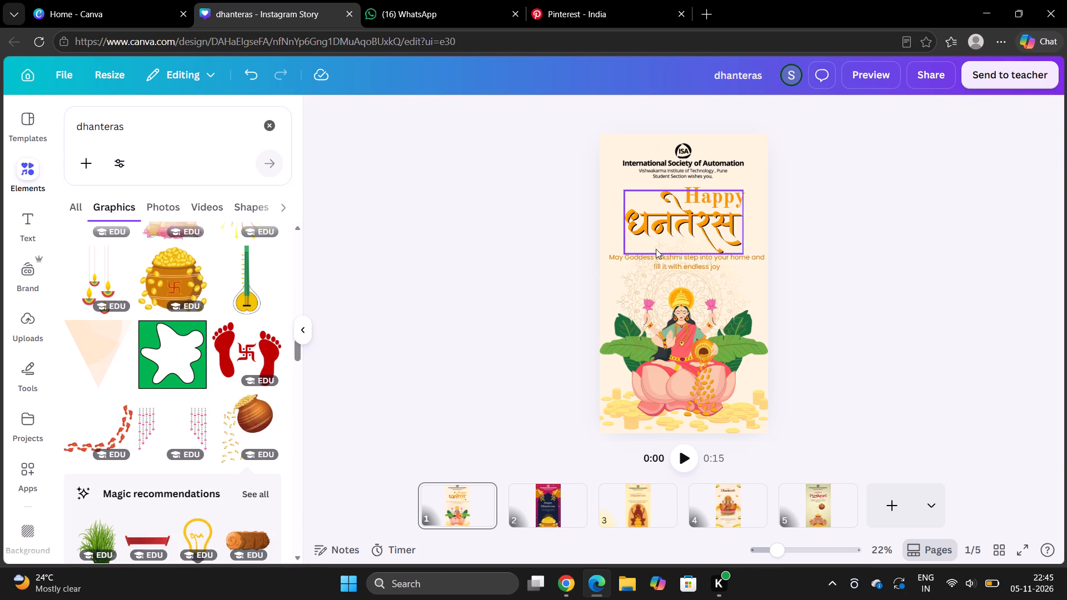
Narrow the "May Goddess Lakshmi" message box on page 1 so "and" wraps to the second line, and centre it on the page.
left_click(655, 259)
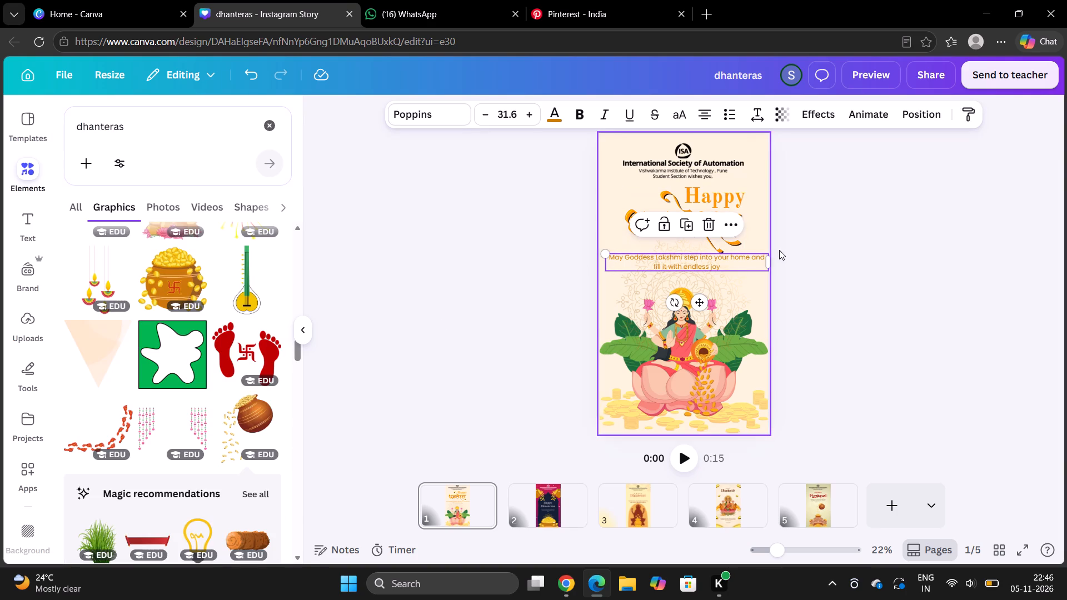
left_click_drag(772, 261, 761, 263)
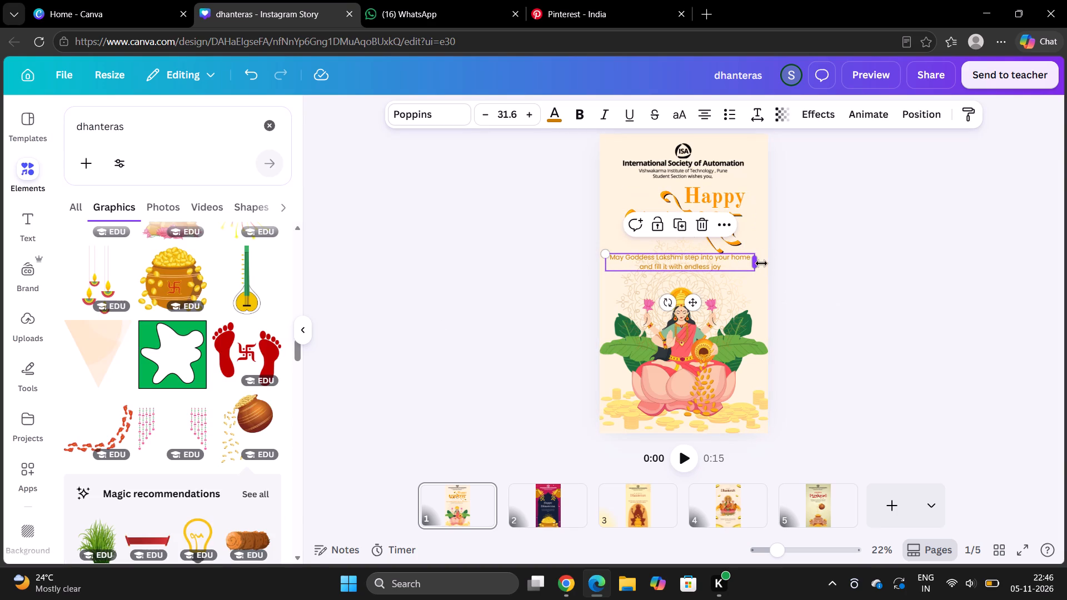
left_click_drag(690, 304, 699, 304)
left_click_drag(699, 304, 698, 302)
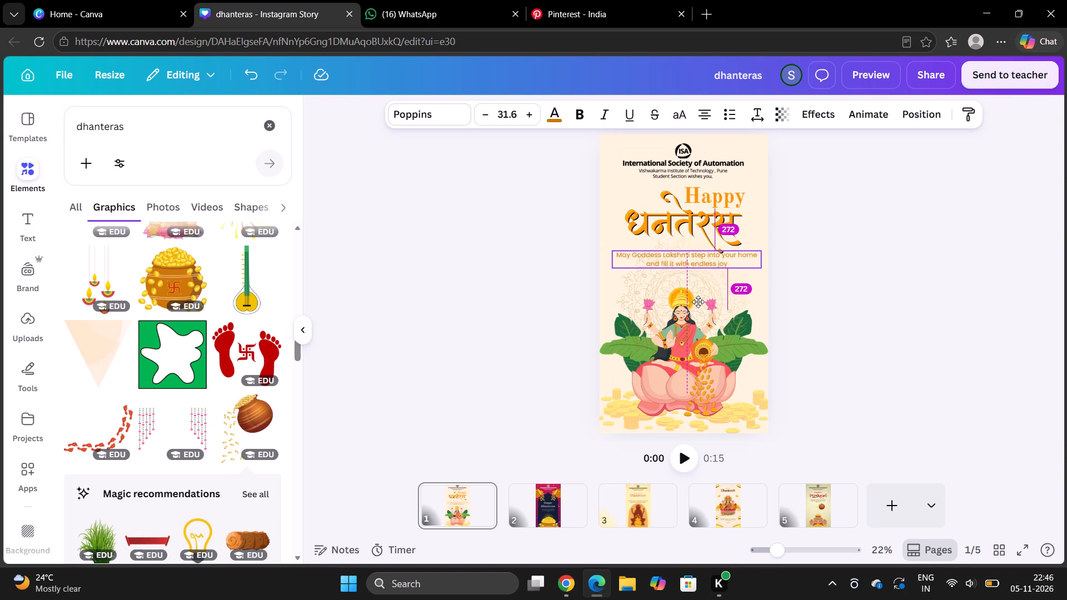
left_click_drag(698, 302, 700, 303)
right_click(706, 265)
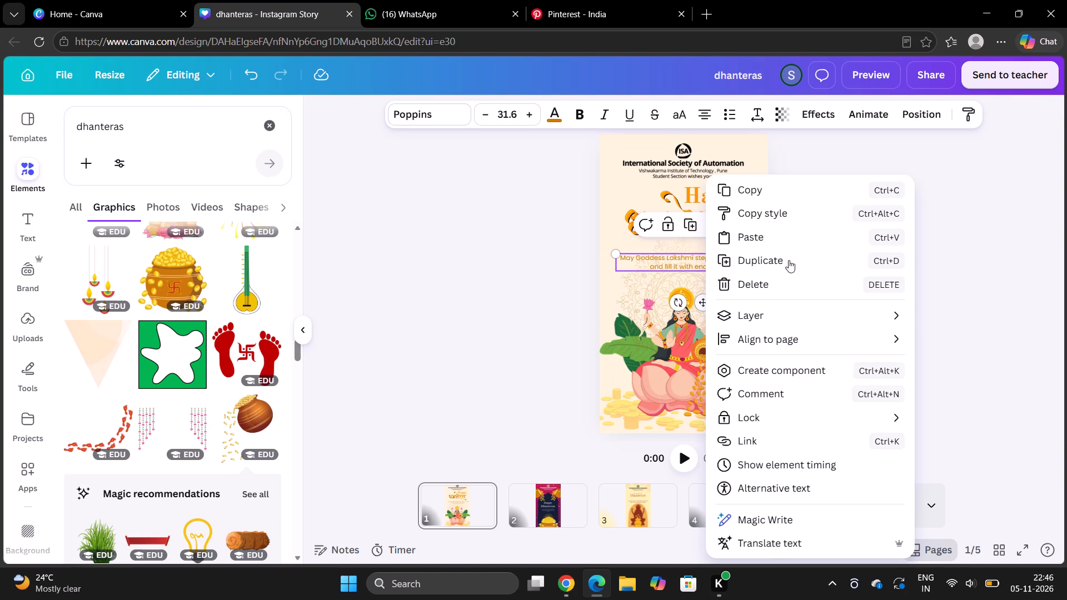
left_click(932, 358)
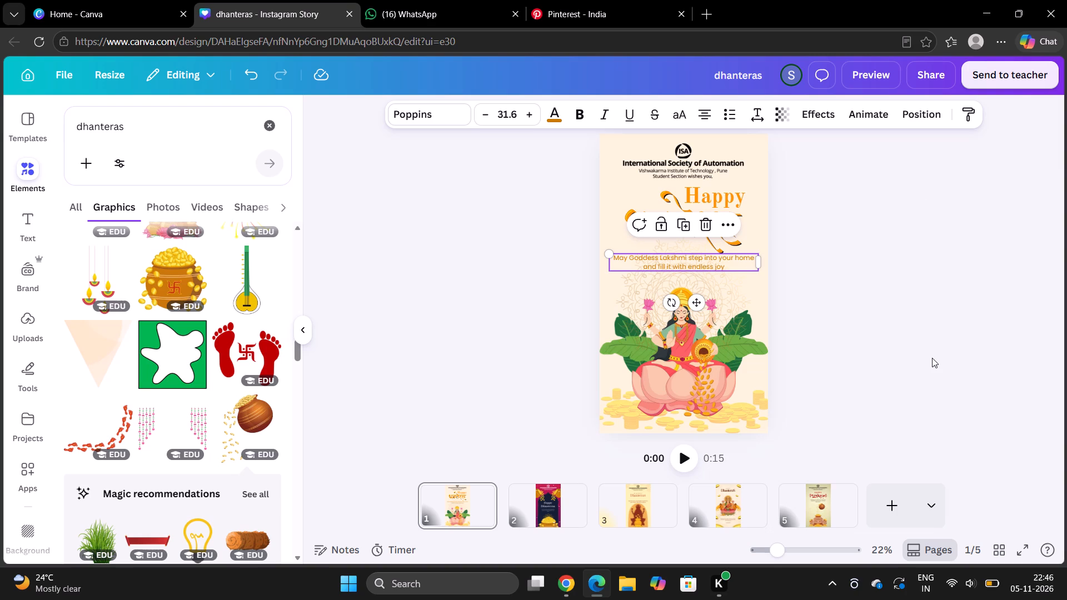
left_click(932, 358)
Add a blank page 6 after page 5, with the Dhanteras template results open.
left_click(849, 517)
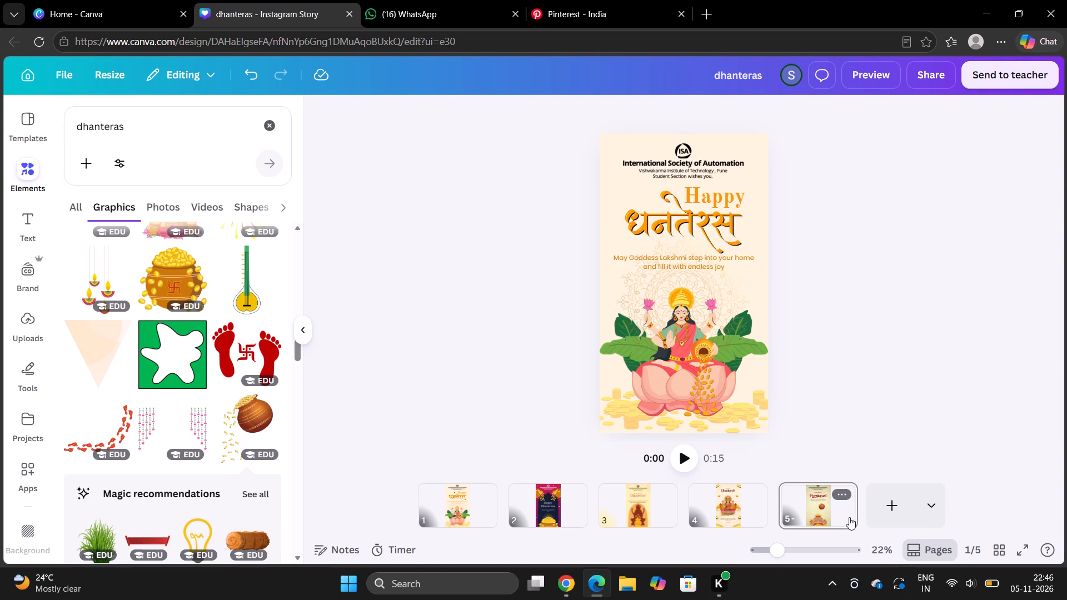
left_click(413, 302)
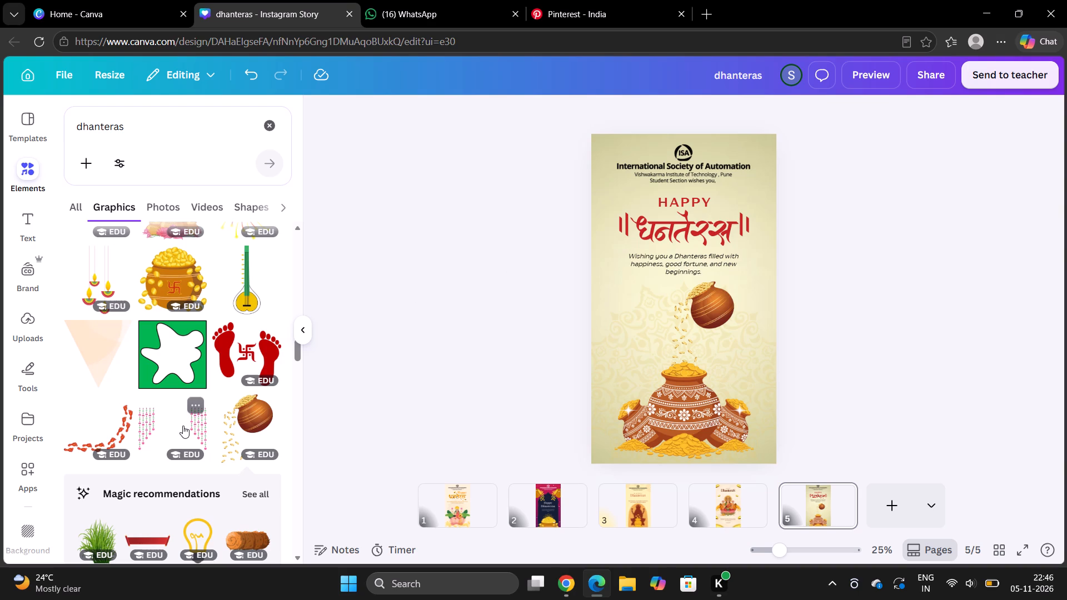
scroll(261, 429, "down", 3)
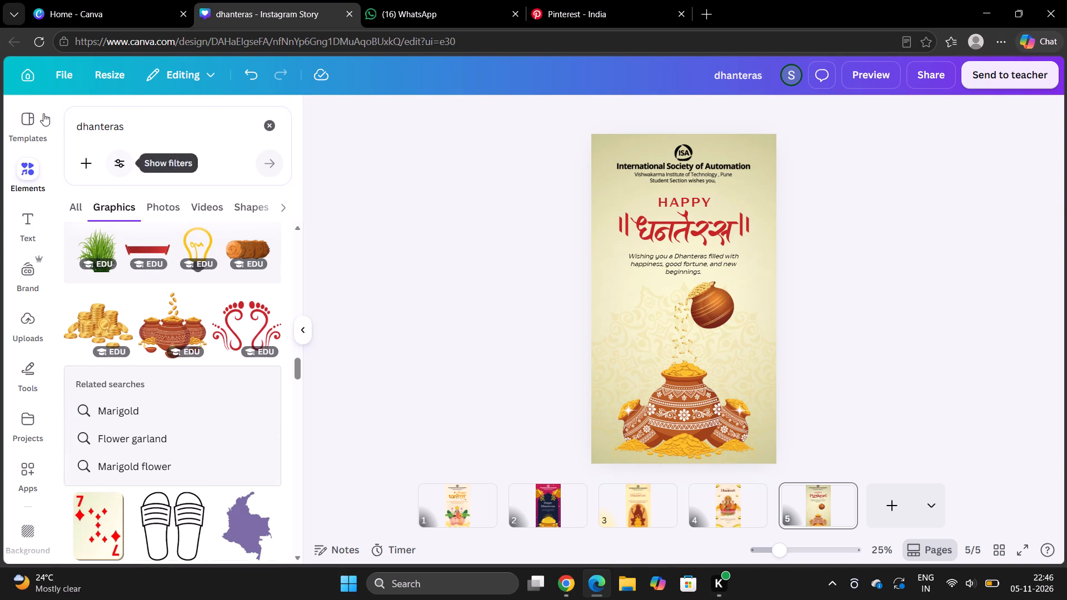
left_click(42, 113)
left_click(875, 500)
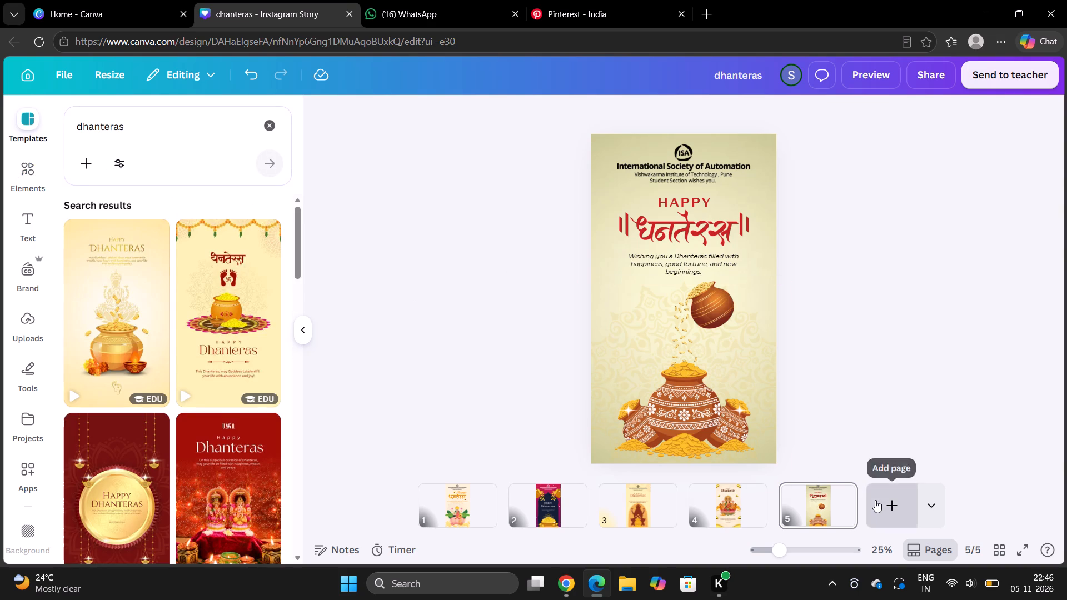
Browse the Dhanteras template results for a design suited to the blank page 6.
scroll(192, 396, "down", 7)
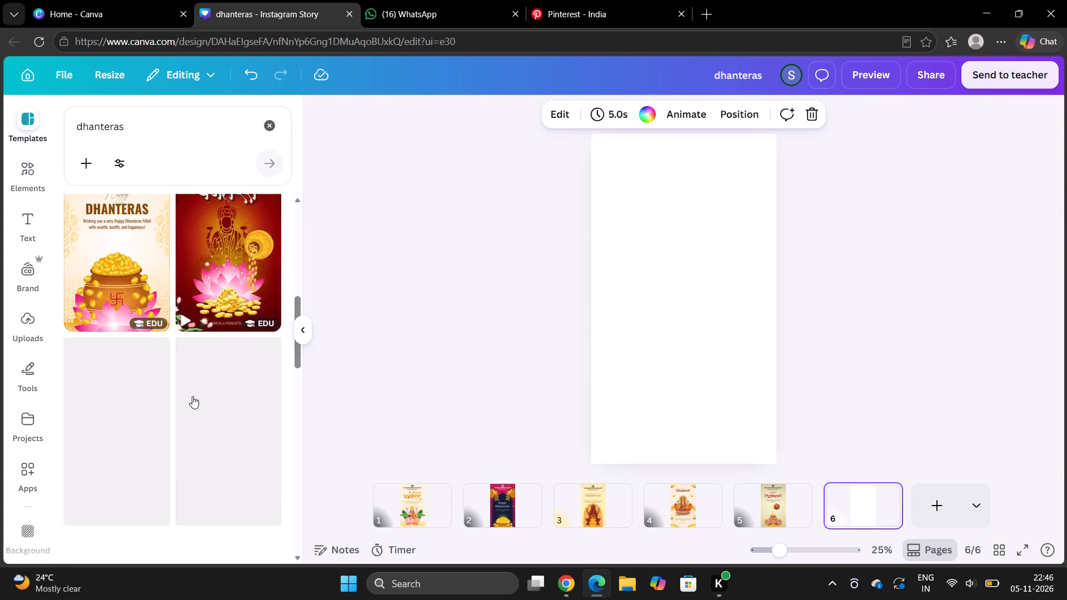
scroll(192, 396, "down", 20)
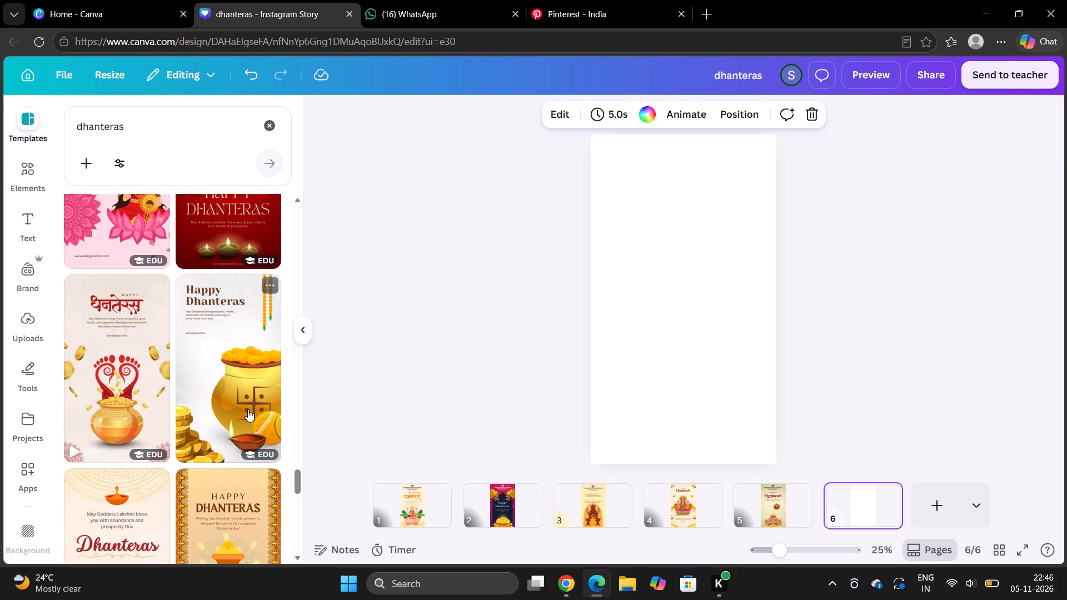
scroll(248, 409, "down", 2)
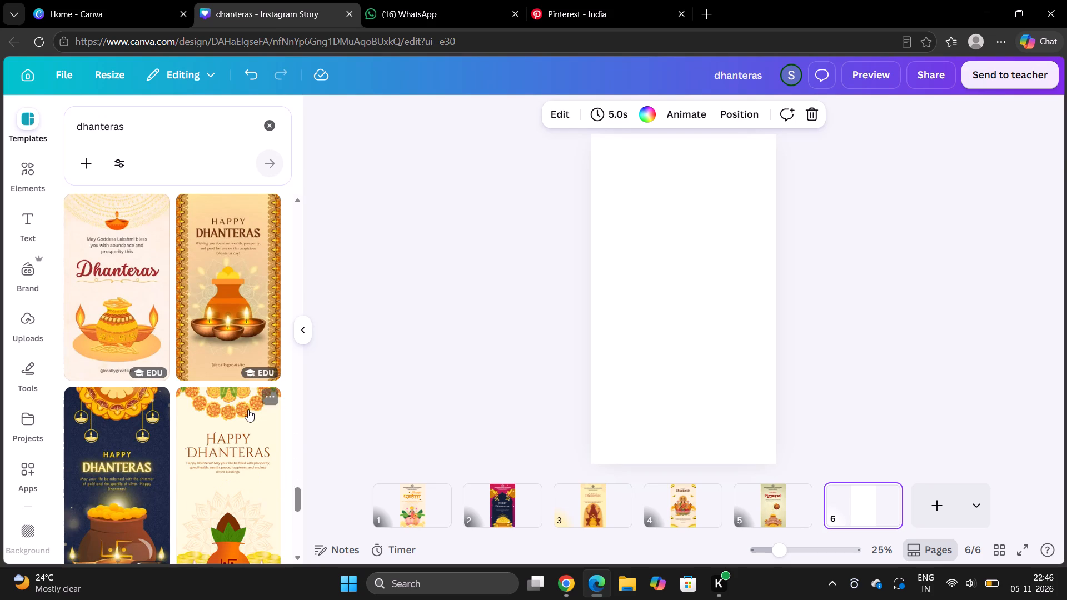
scroll(248, 409, "down", 4)
scroll(248, 409, "up", 1)
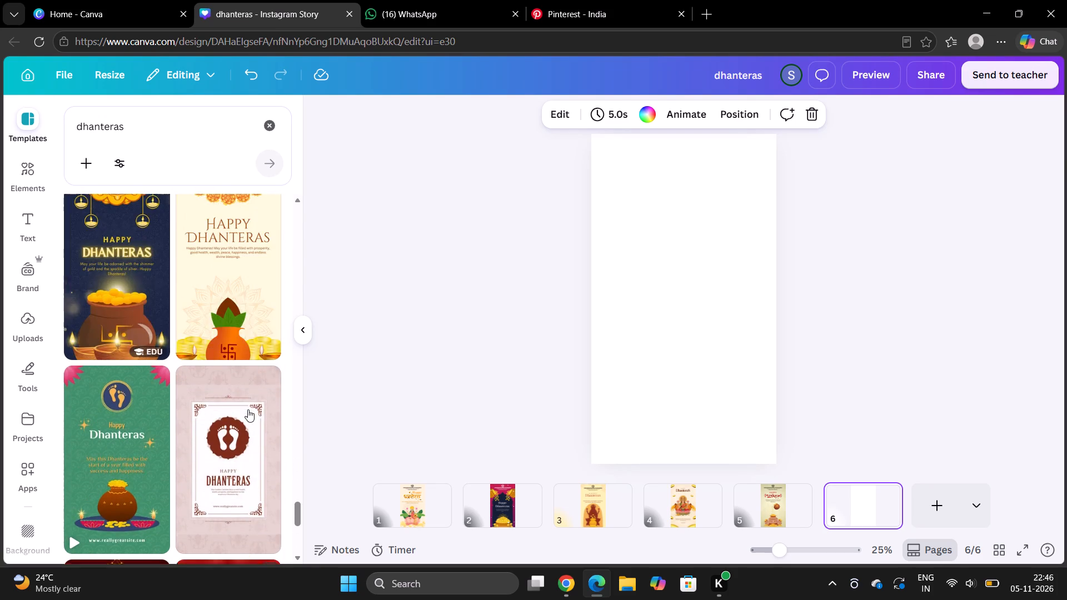
scroll(248, 409, "up", 1)
scroll(248, 409, "down", 5)
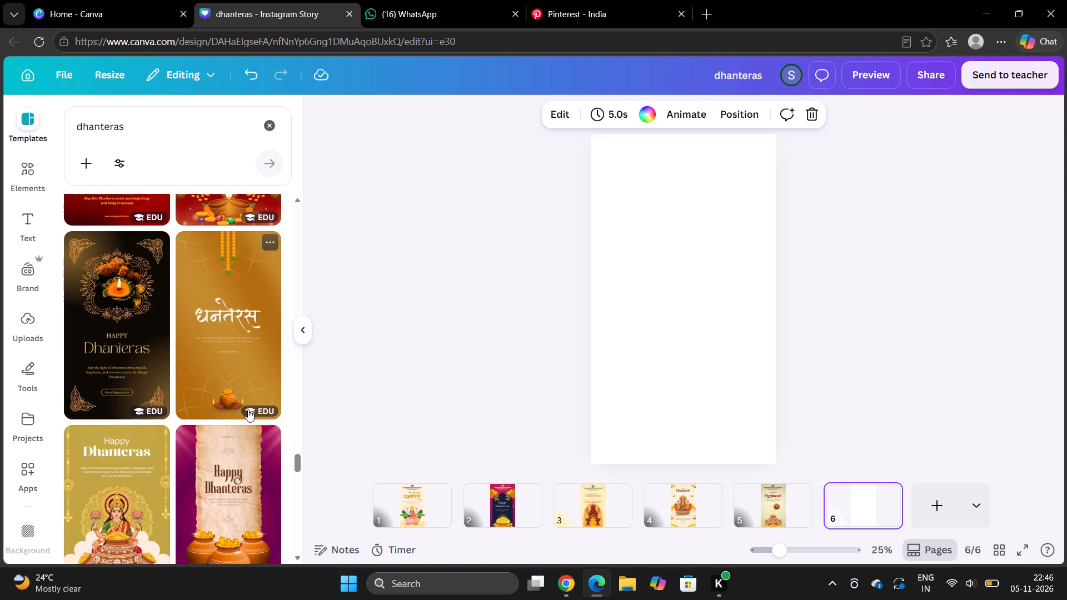
scroll(248, 409, "down", 4)
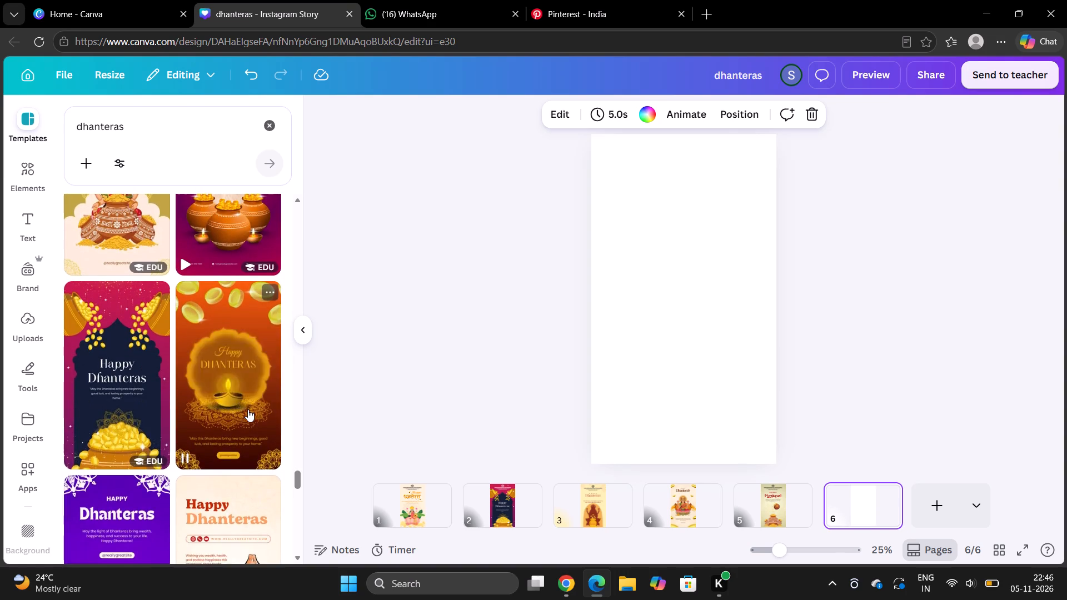
scroll(248, 409, "right", 3)
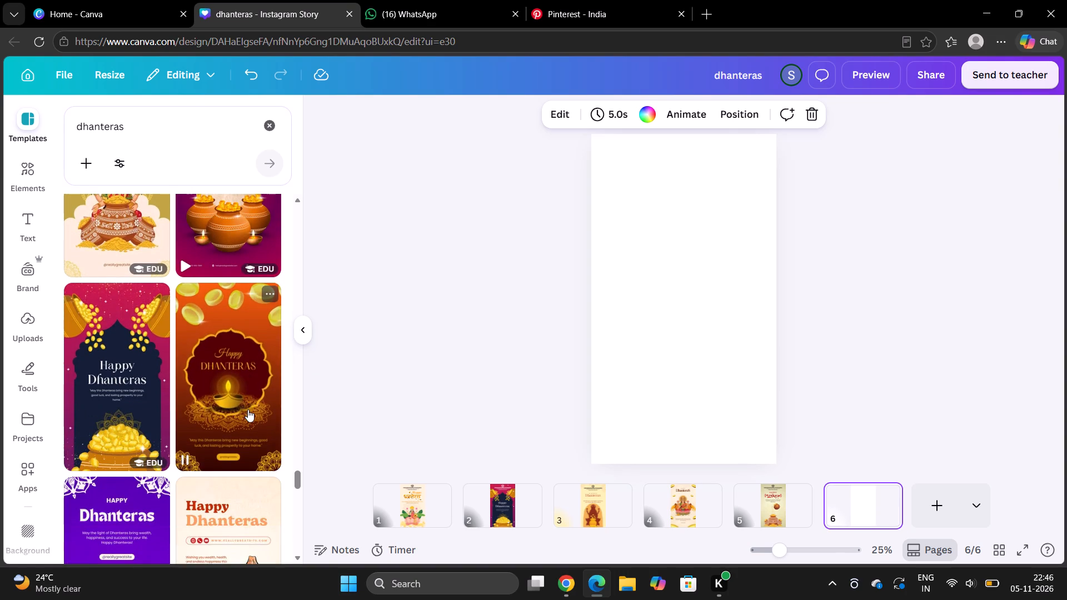
scroll(248, 409, "right", 1)
scroll(248, 409, "down", 3)
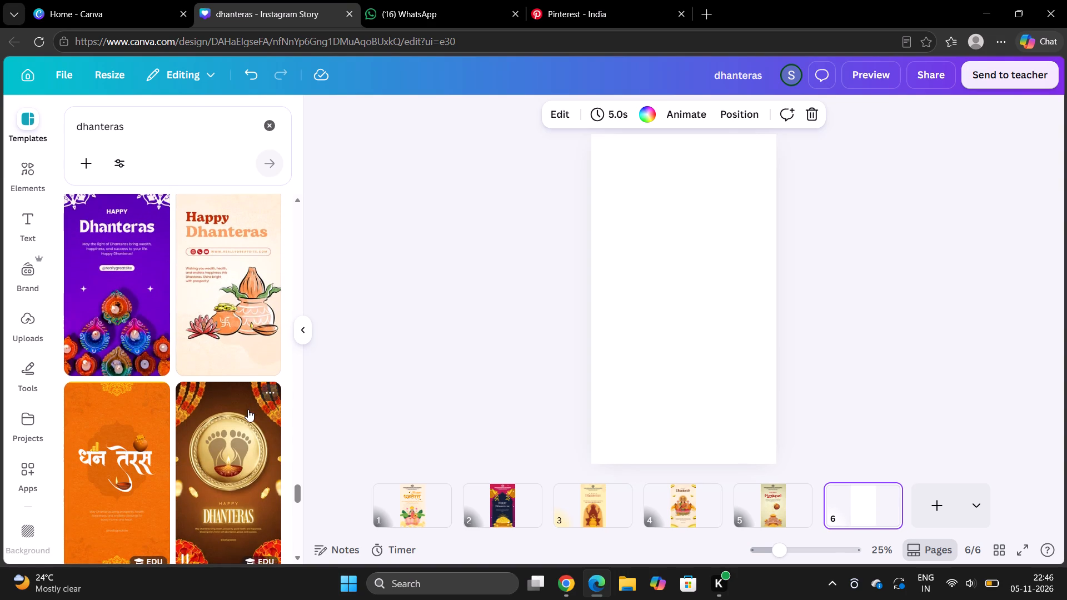
scroll(251, 412, "down", 4)
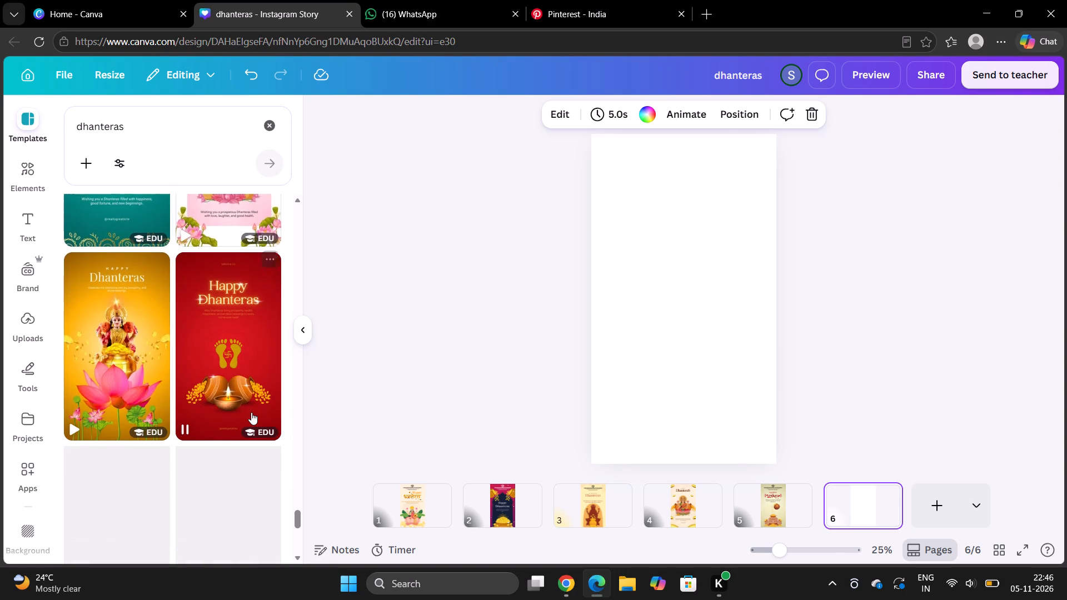
scroll(251, 412, "down", 3)
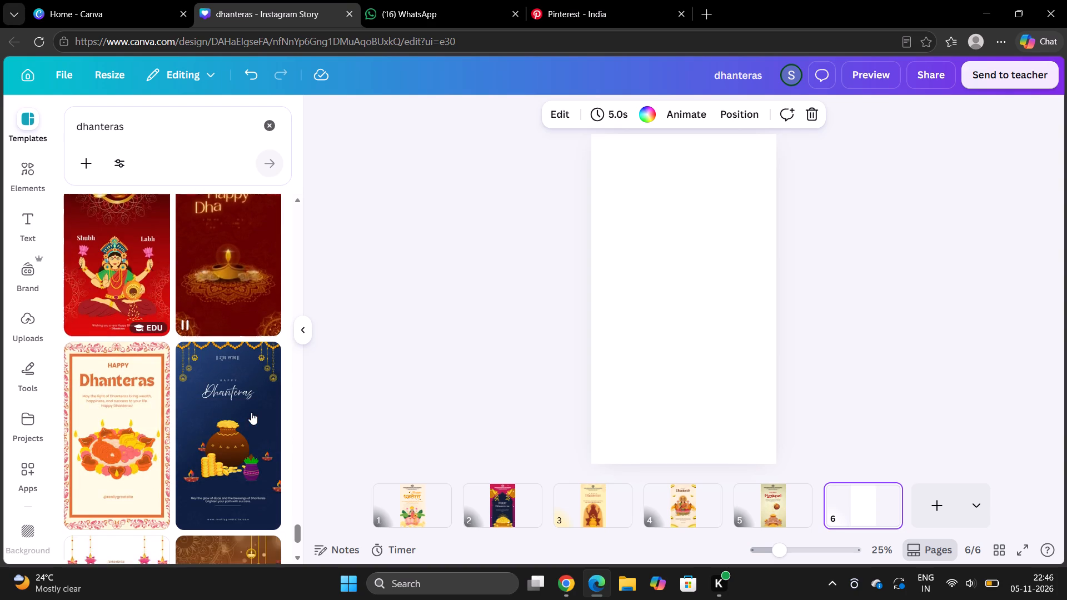
scroll(251, 412, "down", 4)
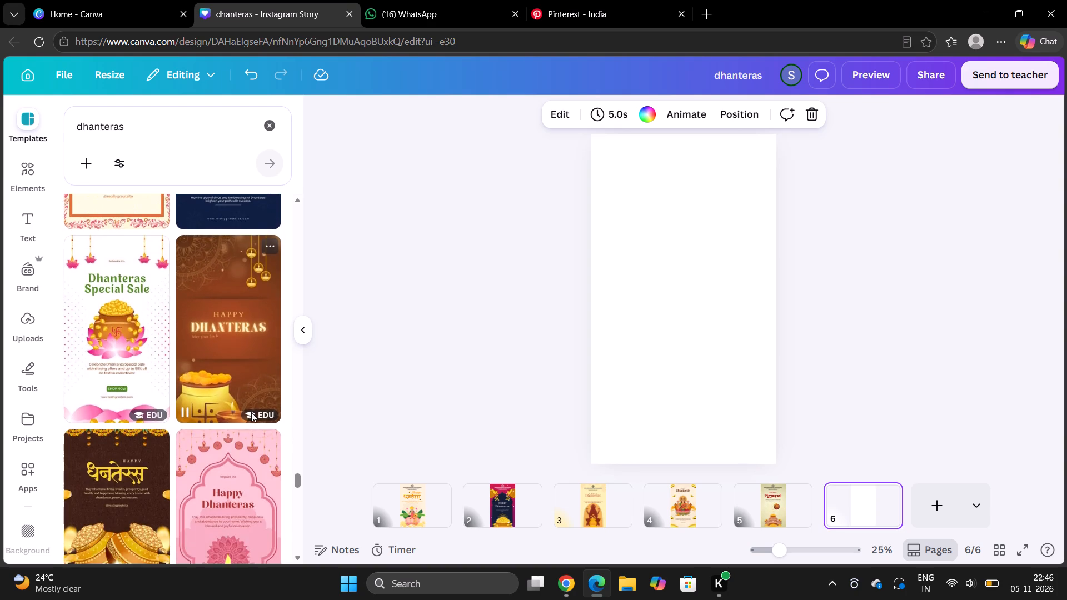
scroll(251, 412, "down", 2)
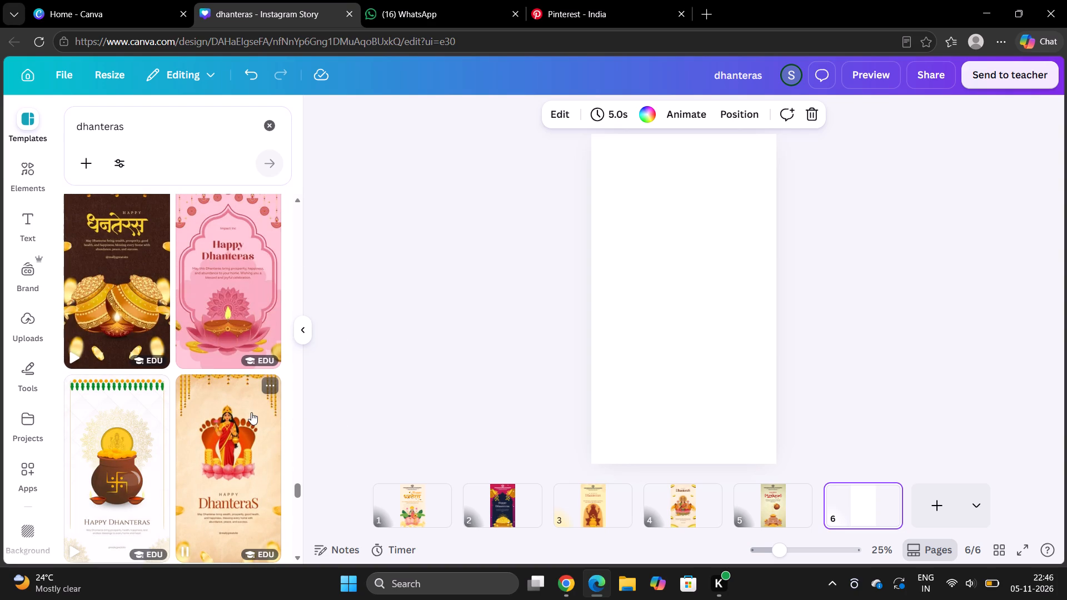
scroll(251, 412, "down", 2)
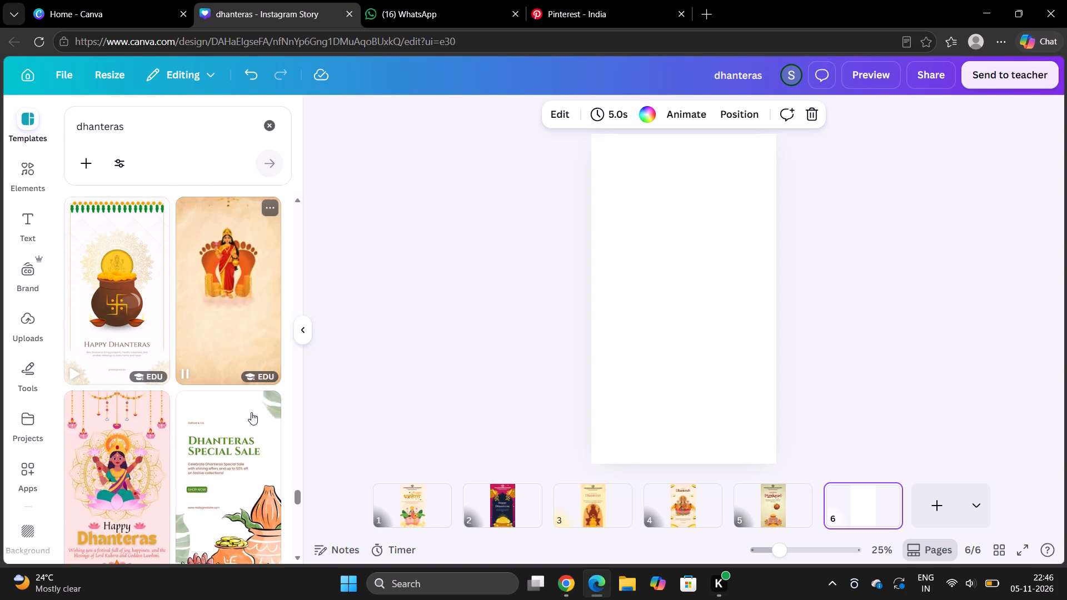
scroll(251, 412, "down", 4)
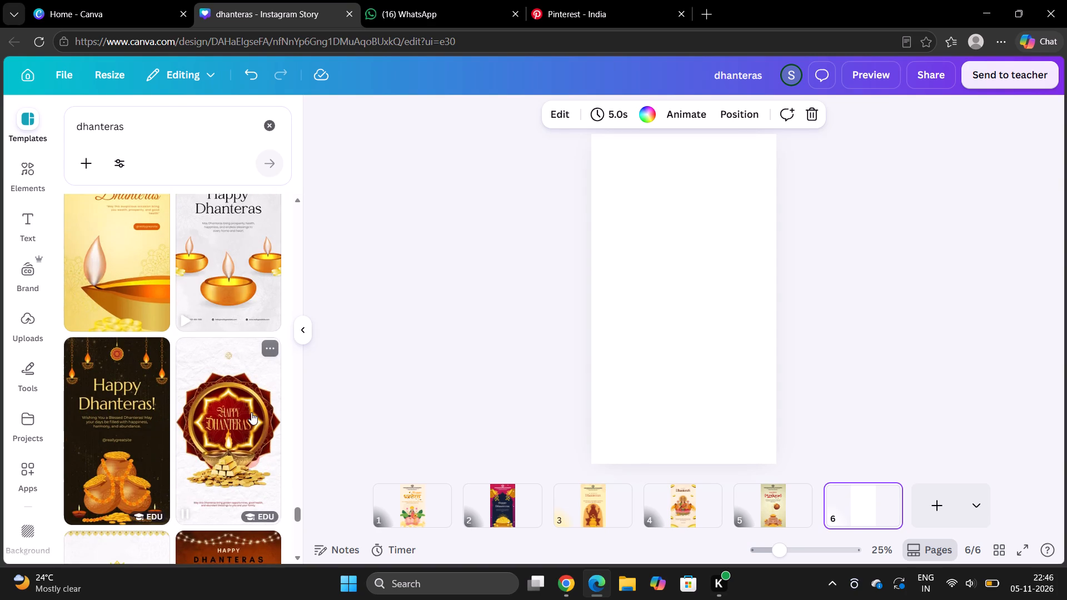
scroll(251, 412, "down", 5)
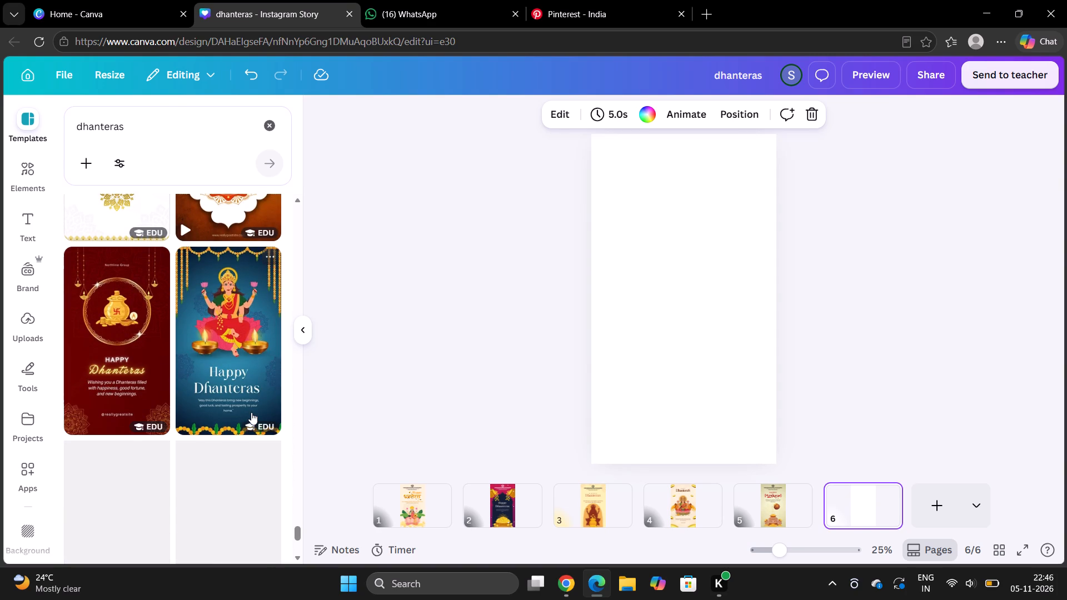
scroll(251, 412, "down", 1)
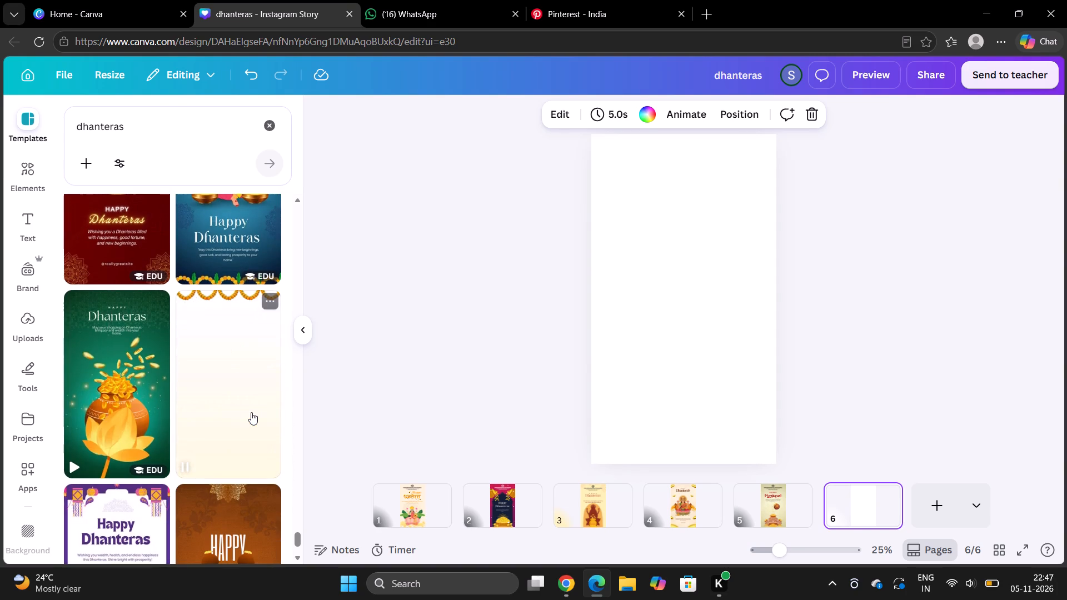
scroll(251, 412, "down", 3)
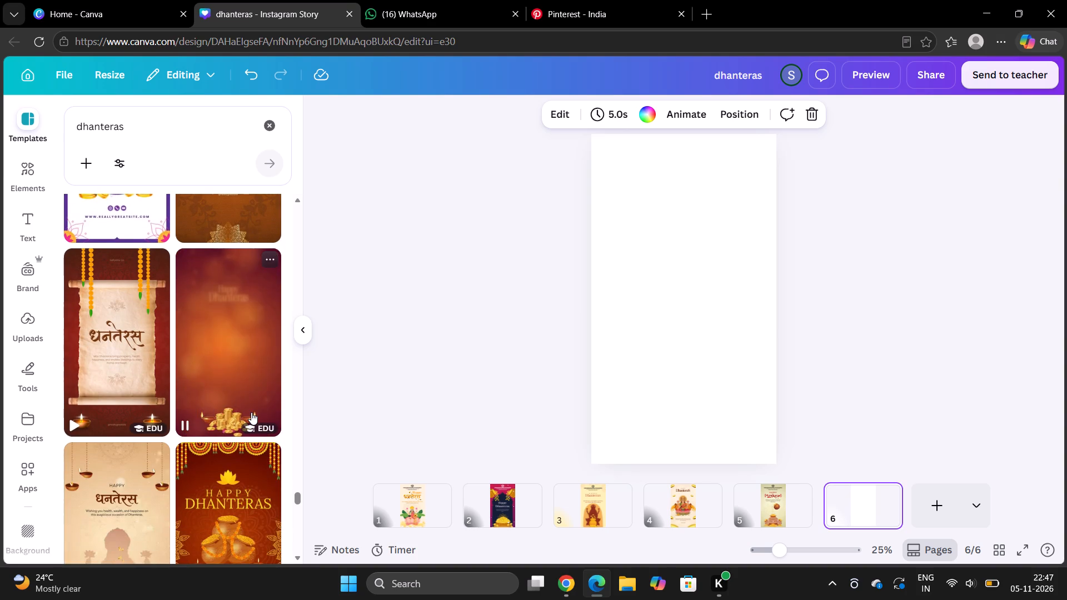
scroll(251, 412, "down", 2)
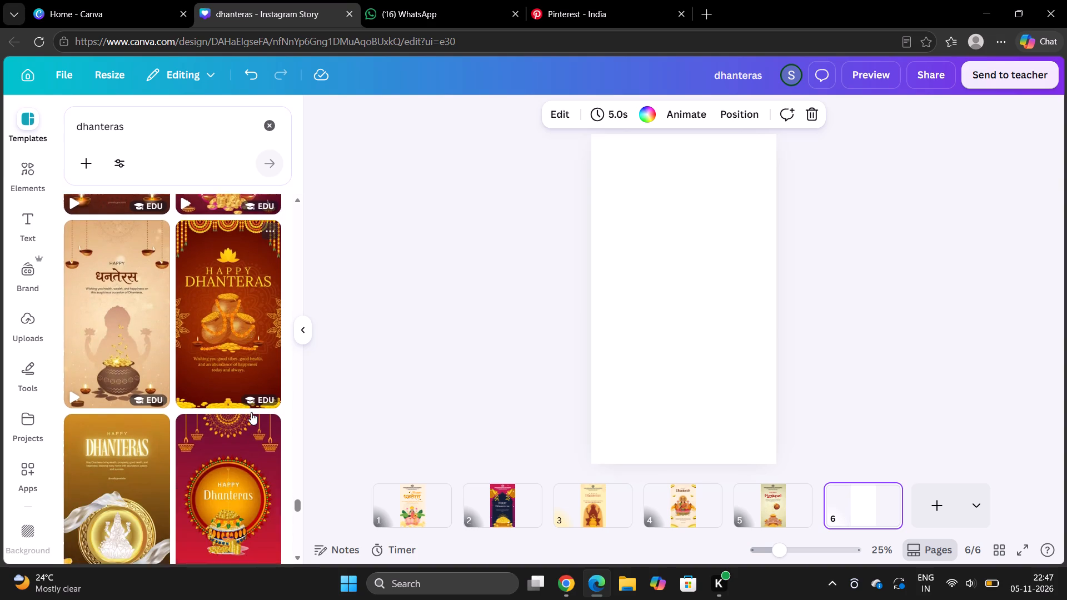
scroll(251, 412, "down", 4)
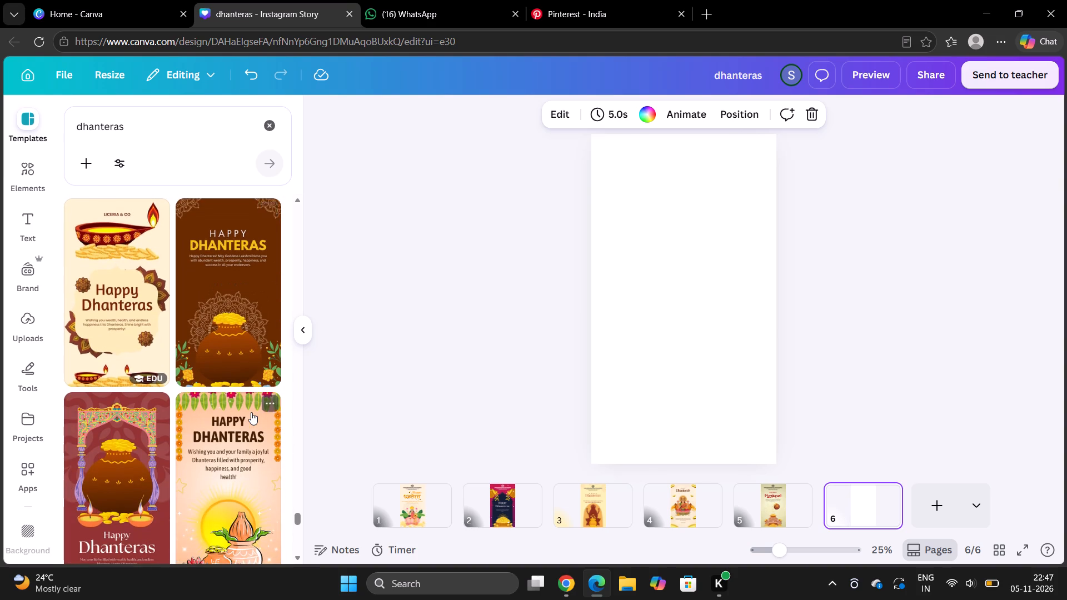
scroll(251, 412, "down", 2)
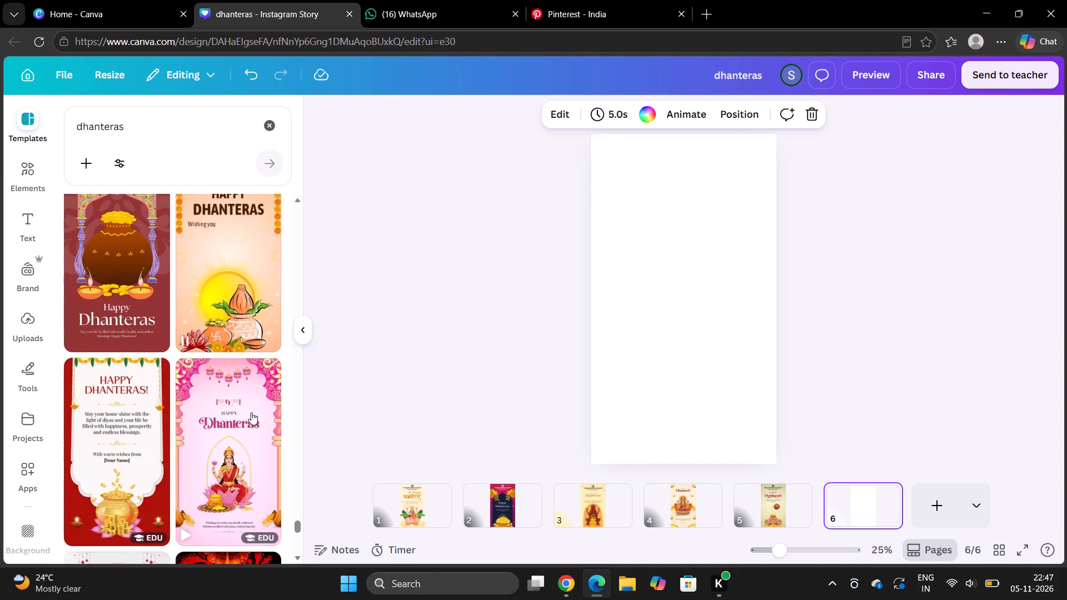
scroll(251, 412, "down", 3)
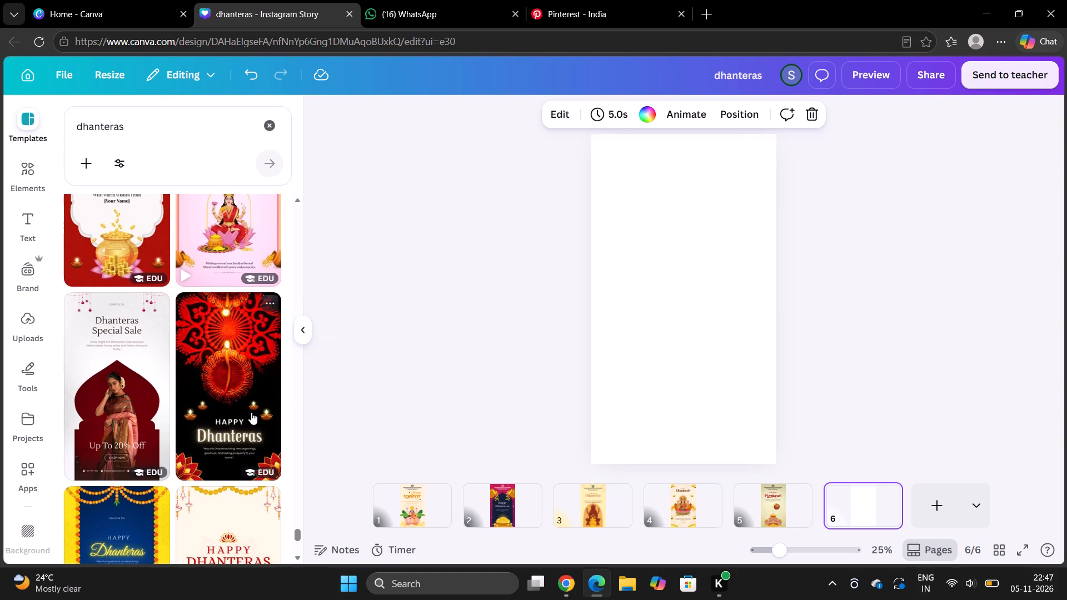
scroll(251, 412, "down", 1)
scroll(251, 412, "up", 2)
scroll(251, 412, "down", 4)
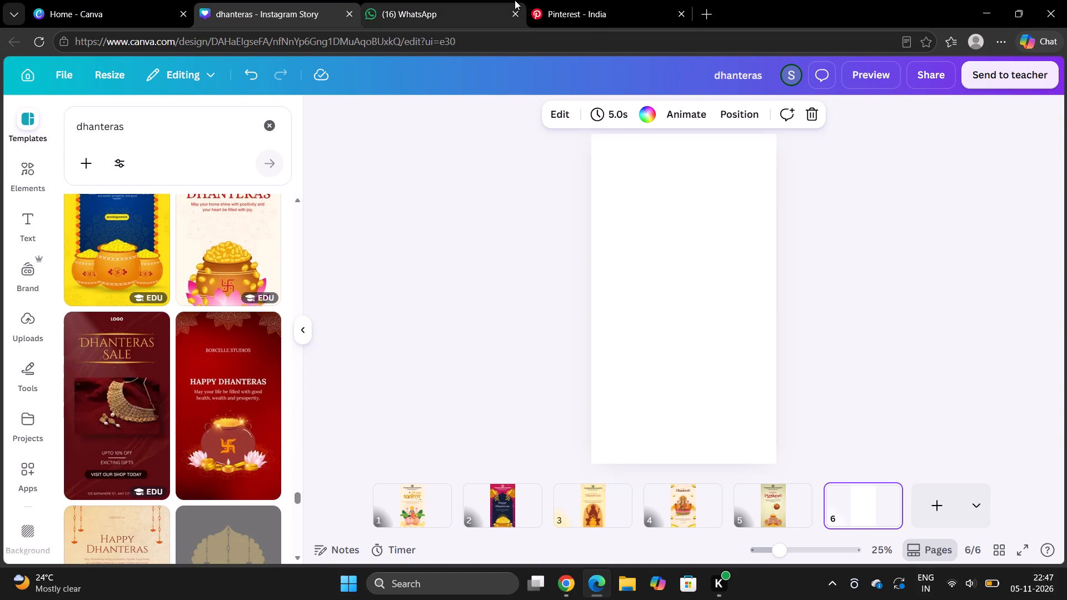
Switch to Pinterest, search for "dhanteres poster" and look through the pins for Dhanteras design ideas.
left_click(599, 0)
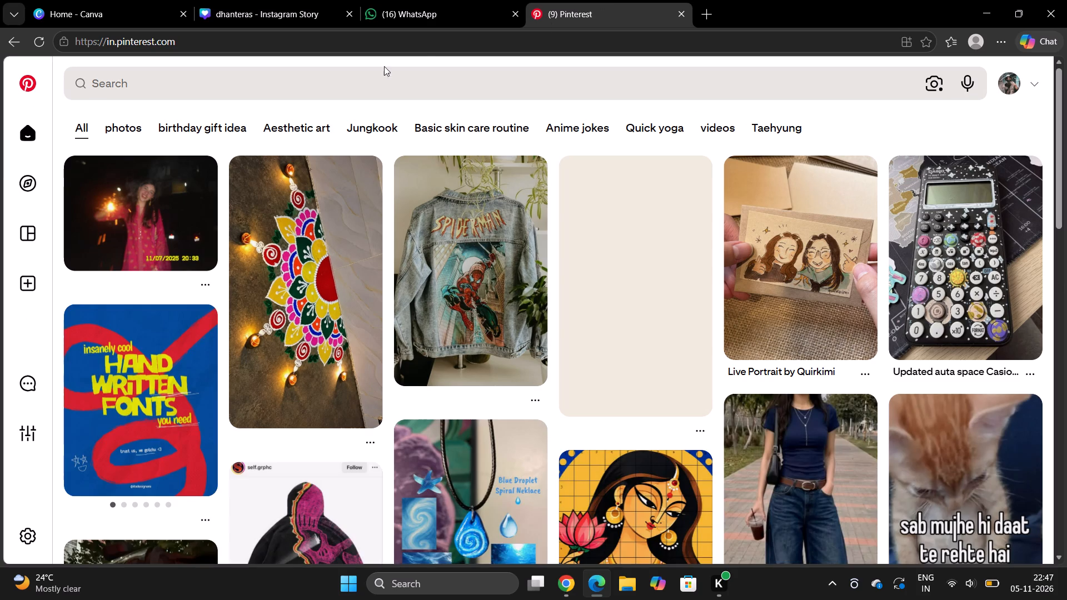
left_click(367, 77)
left_click(194, 204)
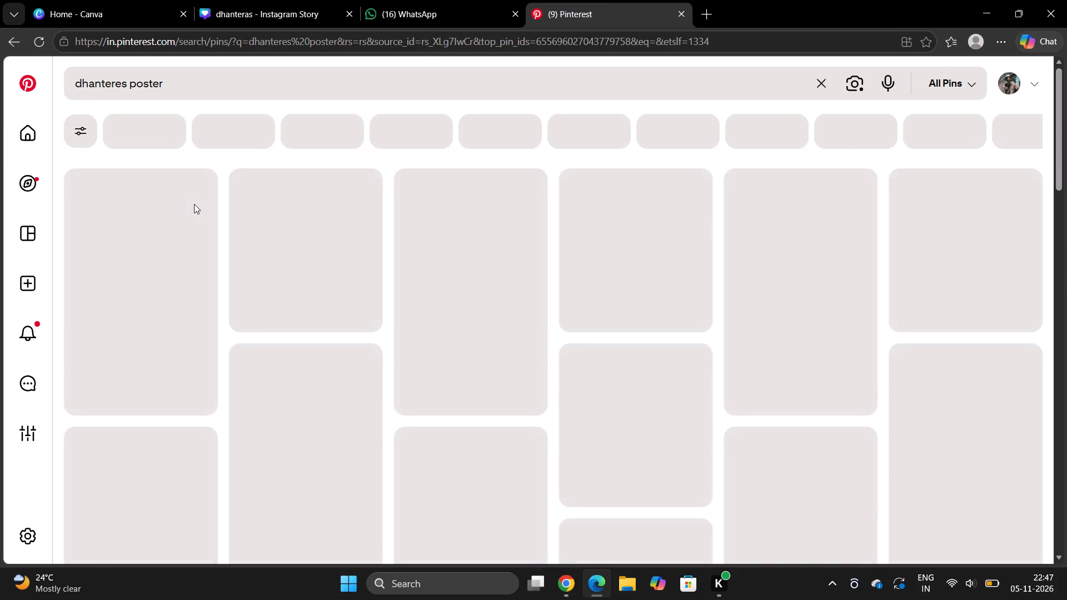
scroll(302, 294, "down", 1)
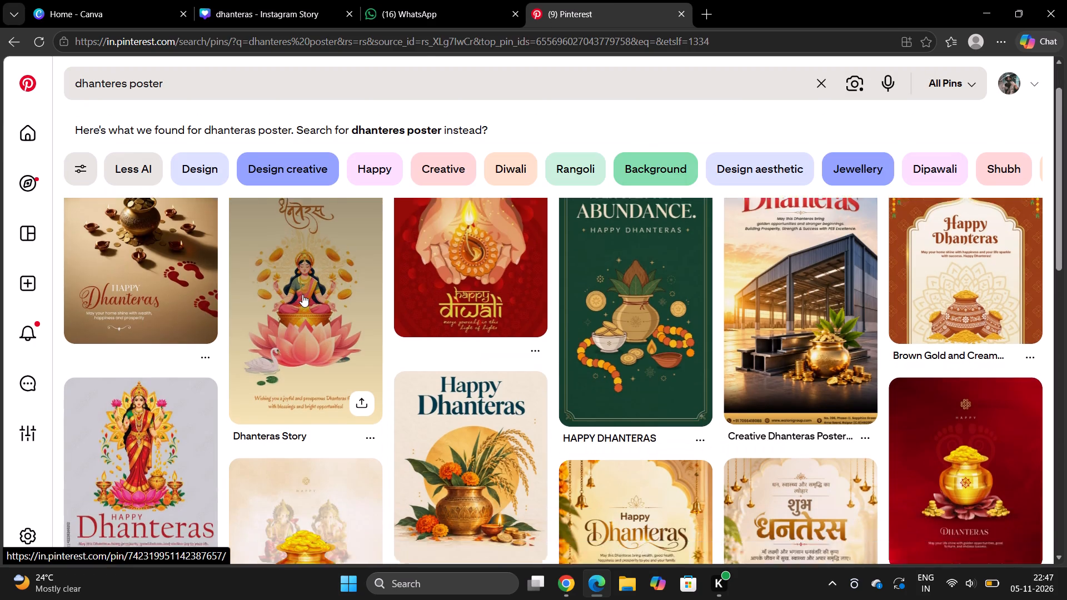
scroll(302, 294, "down", 3)
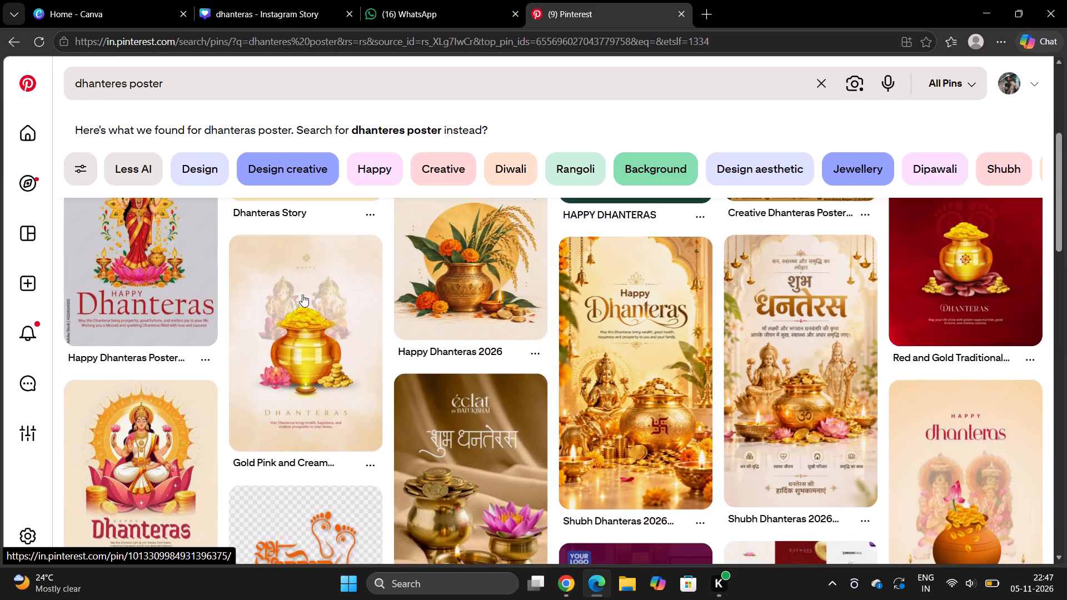
scroll(302, 294, "down", 3)
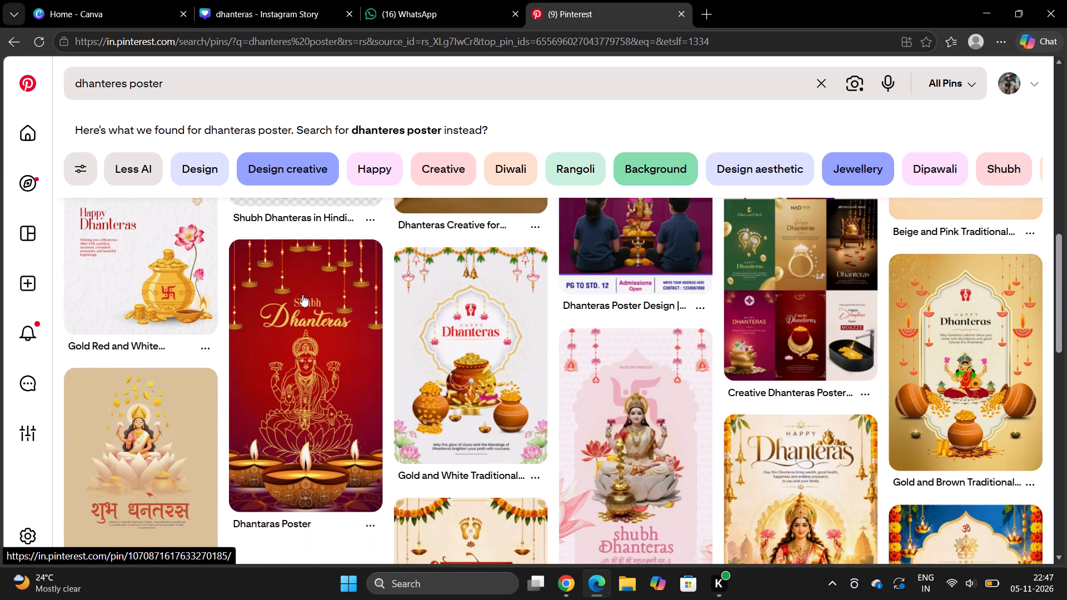
scroll(302, 294, "down", 1)
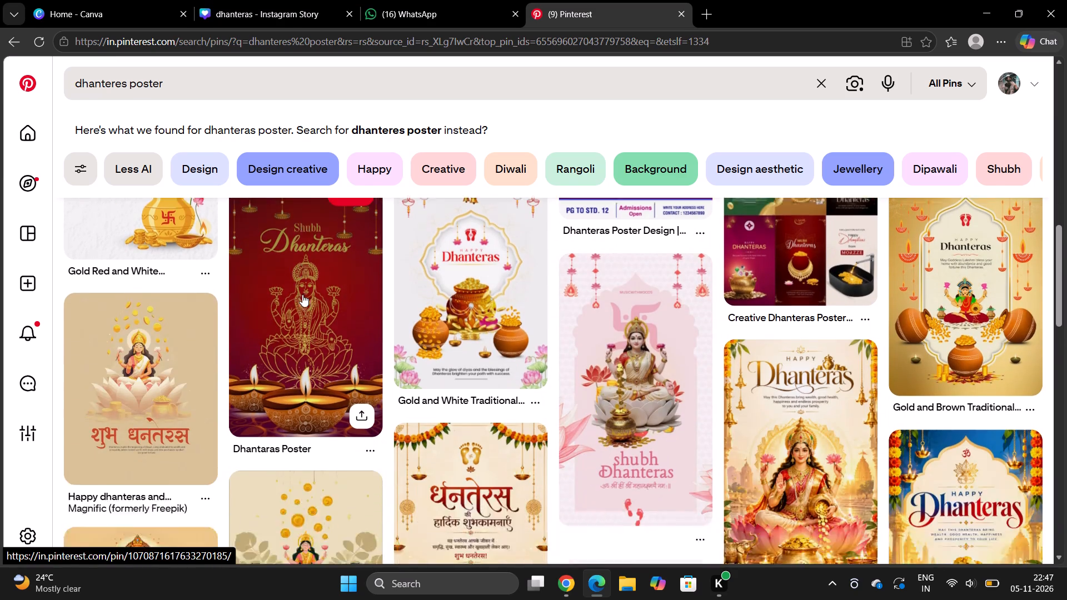
scroll(302, 294, "down", 4)
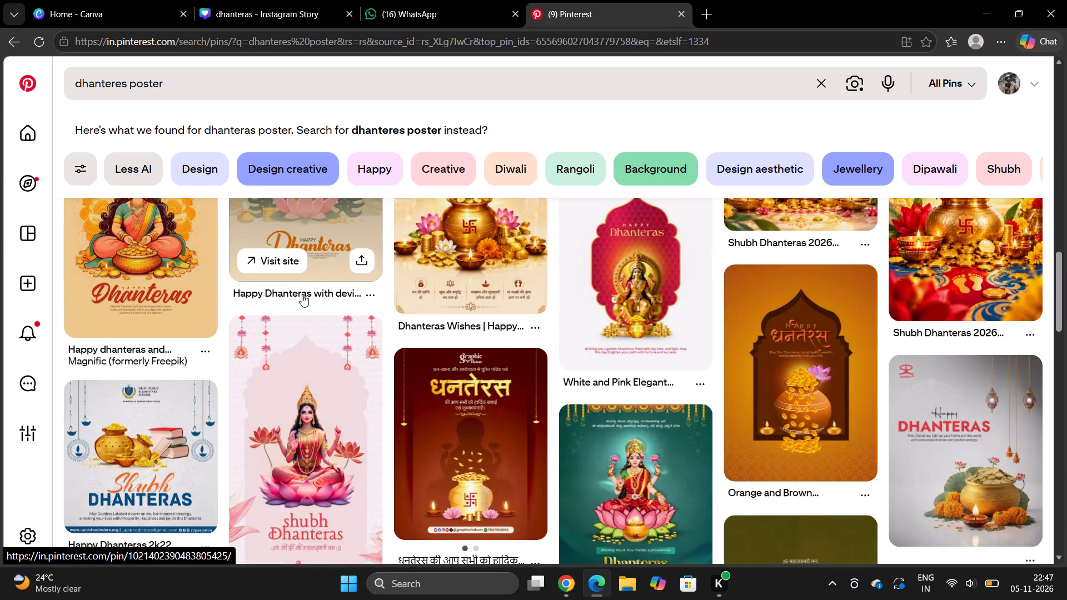
scroll(302, 294, "down", 3)
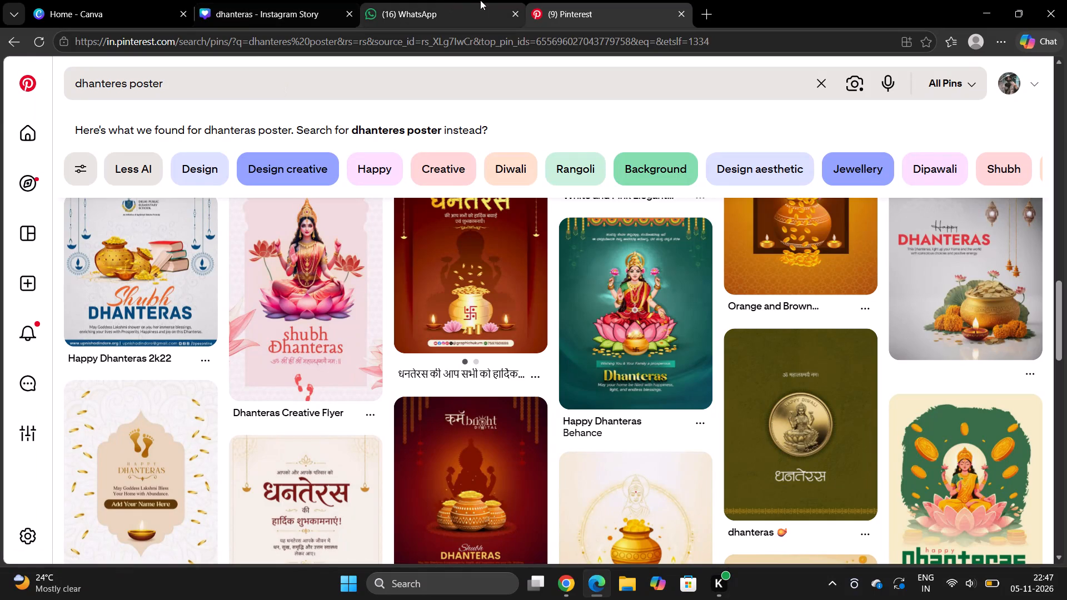
Return to the Canva design and apply the yellow "Happy Dhanteras" template with the large gold-coin pot to blank page 6.
left_click(248, 0)
scroll(172, 260, "down", 1)
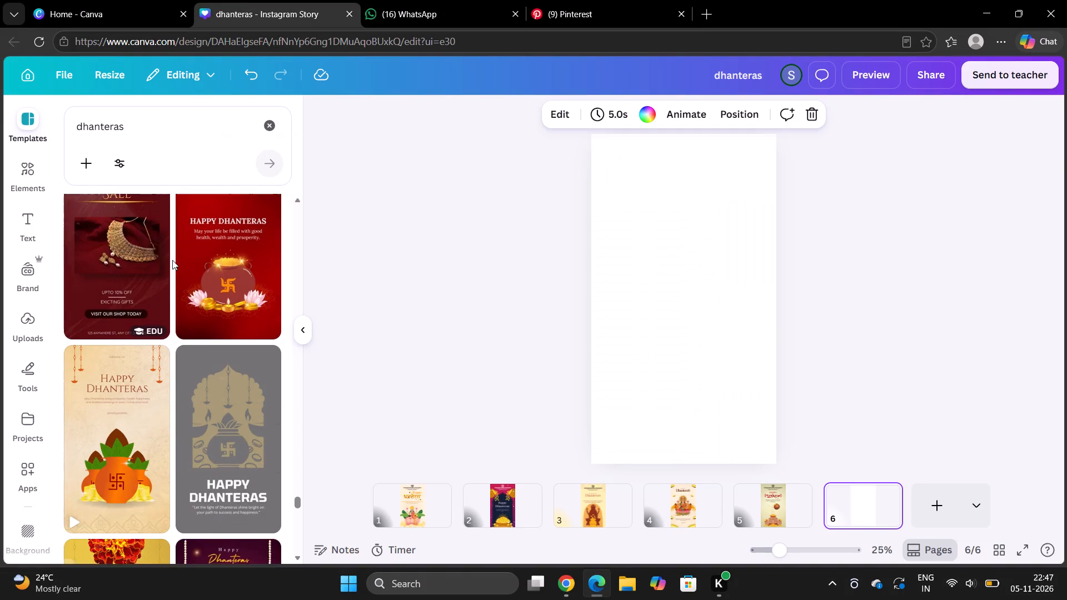
scroll(172, 260, "down", 7)
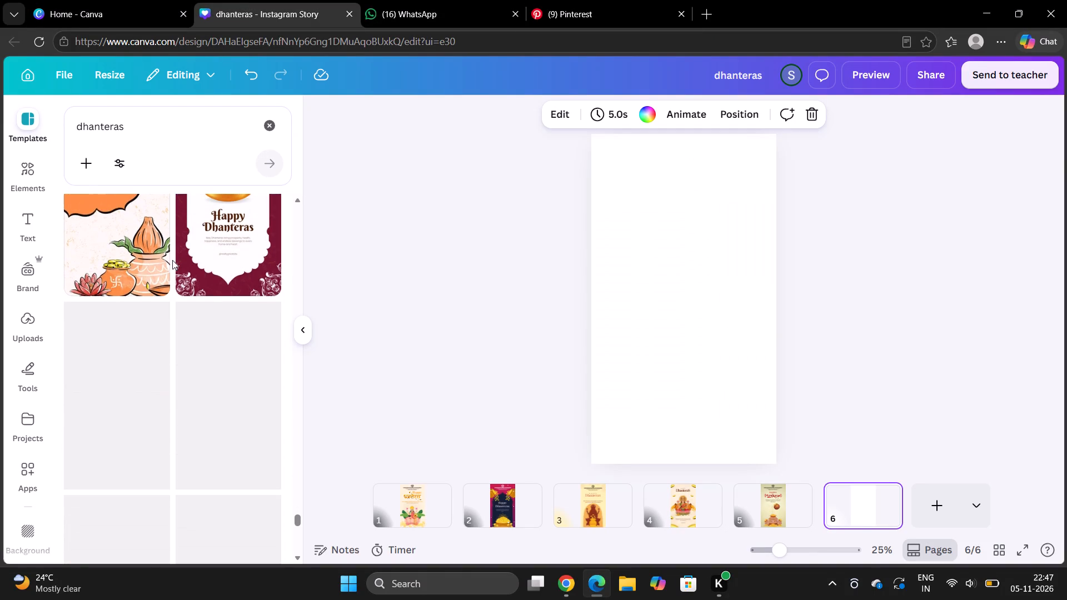
scroll(172, 260, "down", 3)
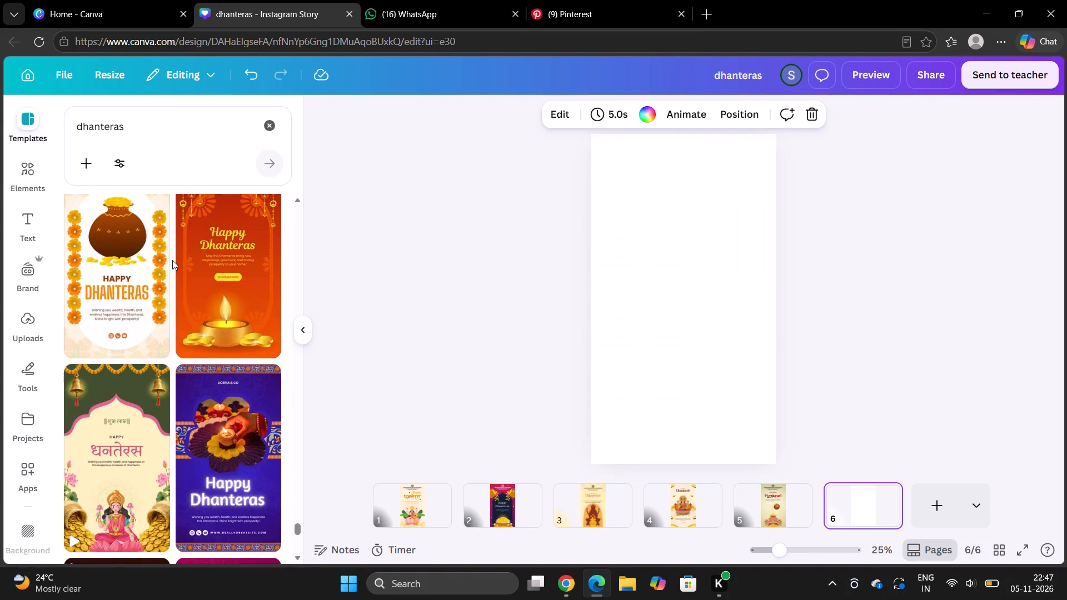
scroll(172, 260, "down", 6)
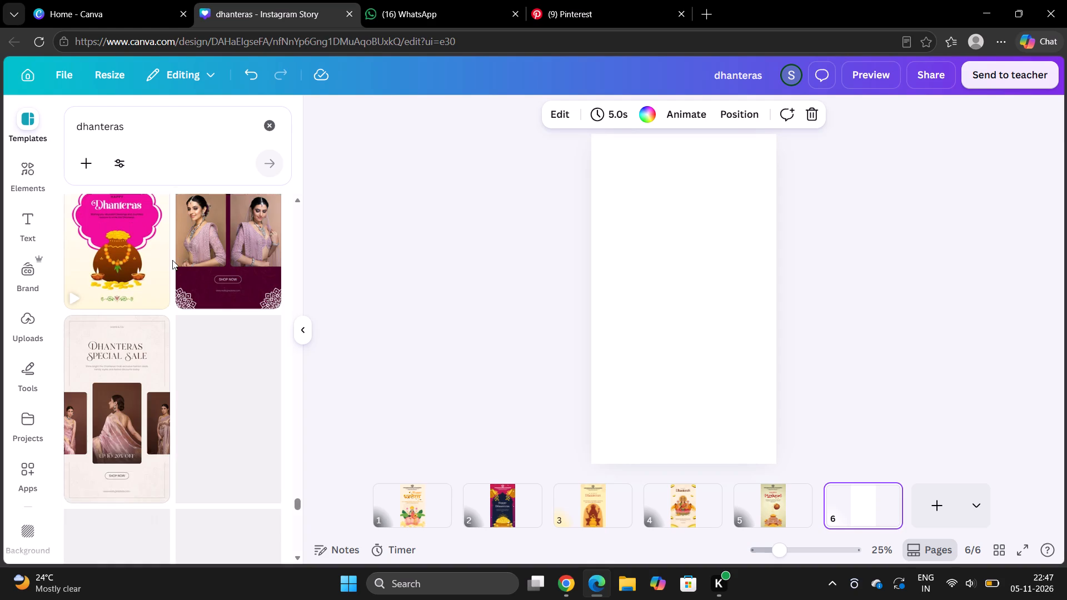
scroll(172, 260, "right", 1)
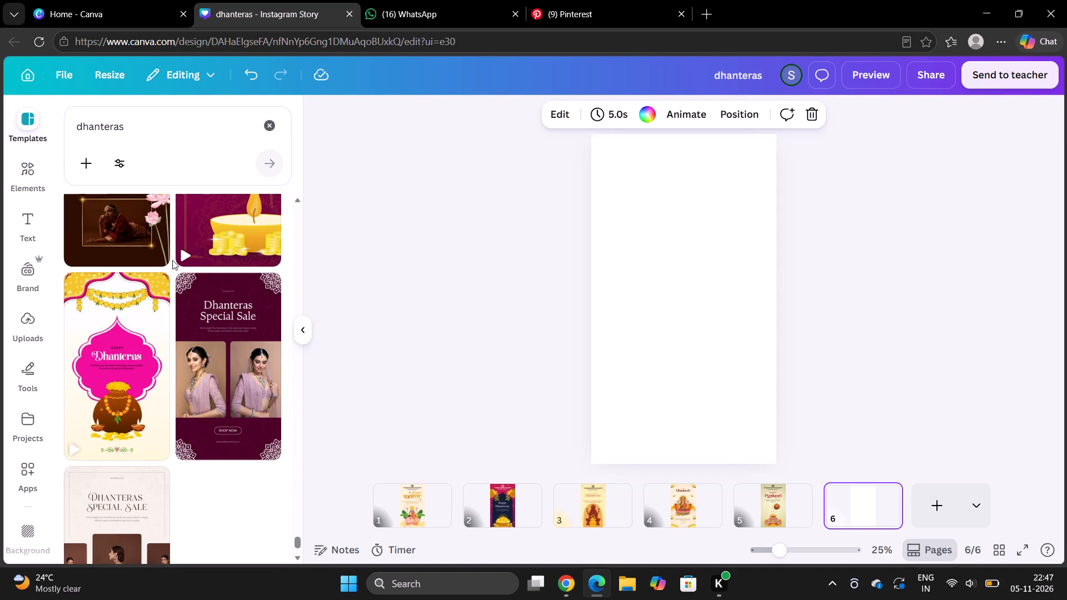
scroll(172, 260, "down", 3)
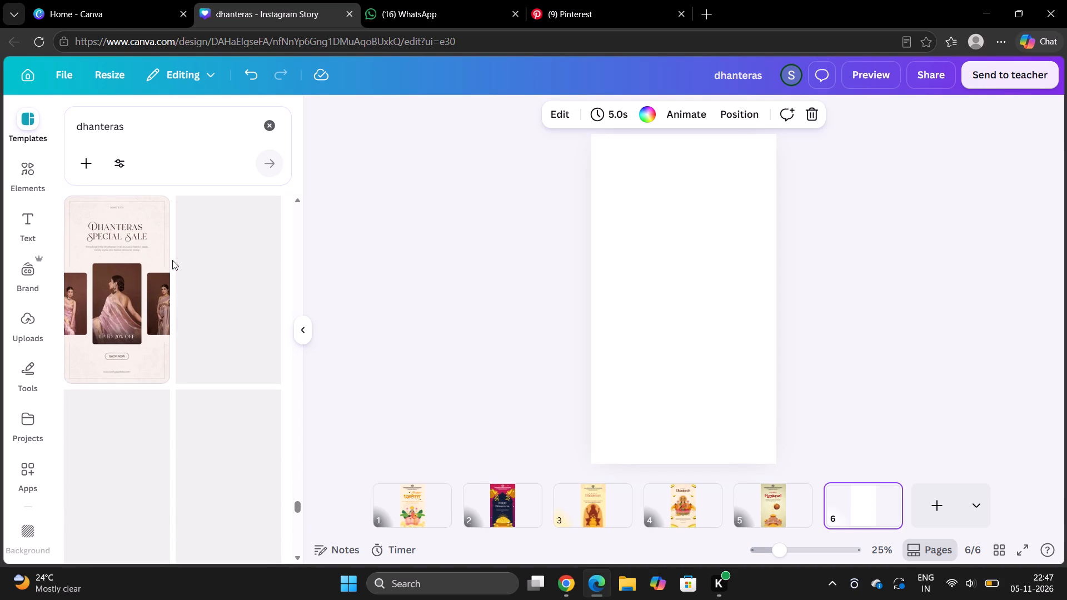
scroll(172, 260, "up", 1)
scroll(172, 260, "down", 3)
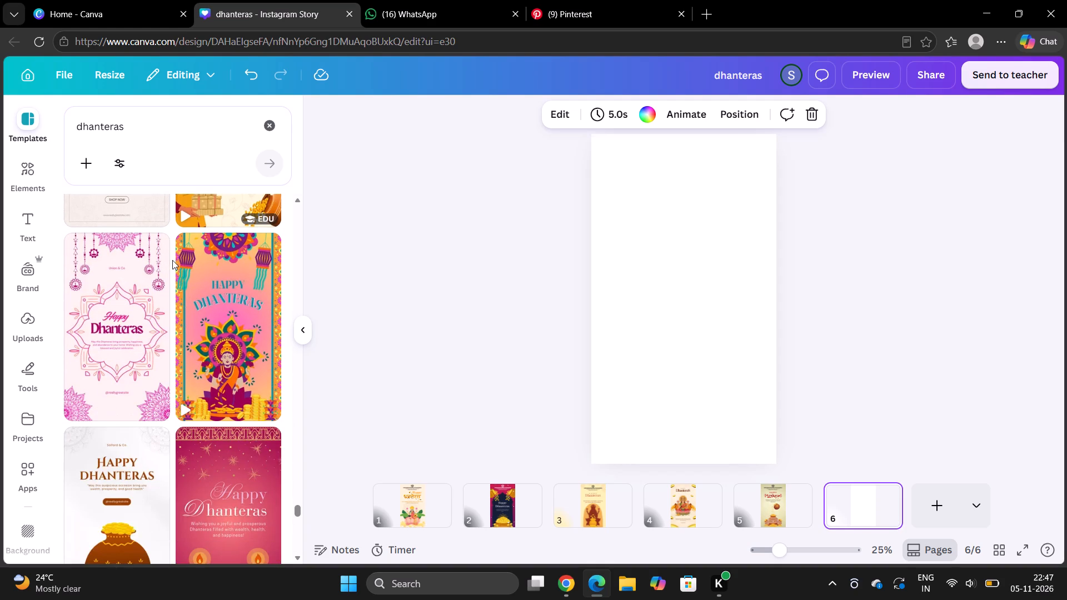
scroll(172, 260, "down", 2)
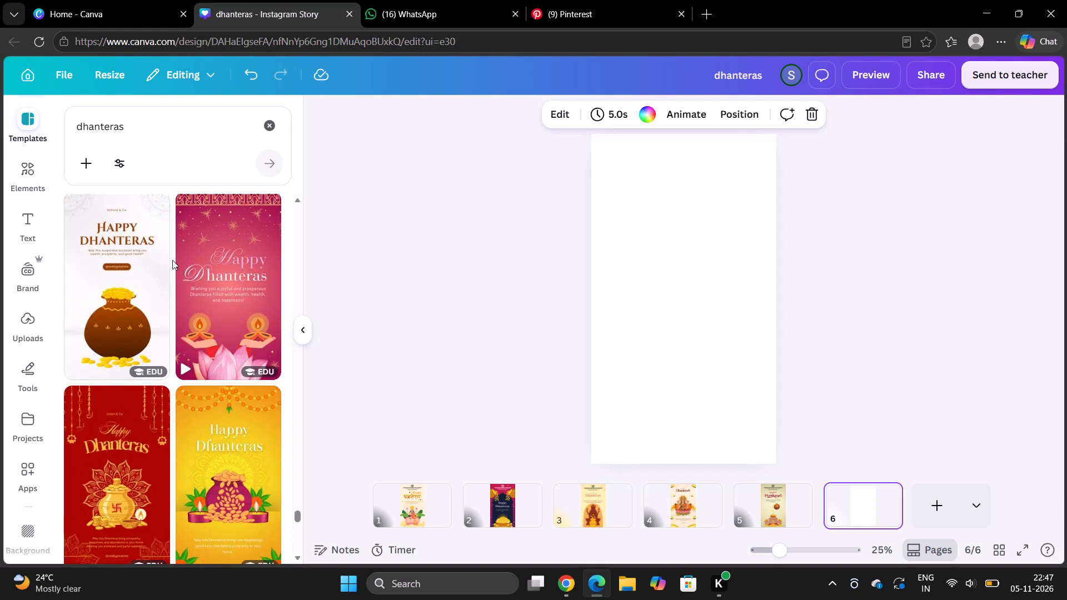
scroll(172, 260, "down", 2)
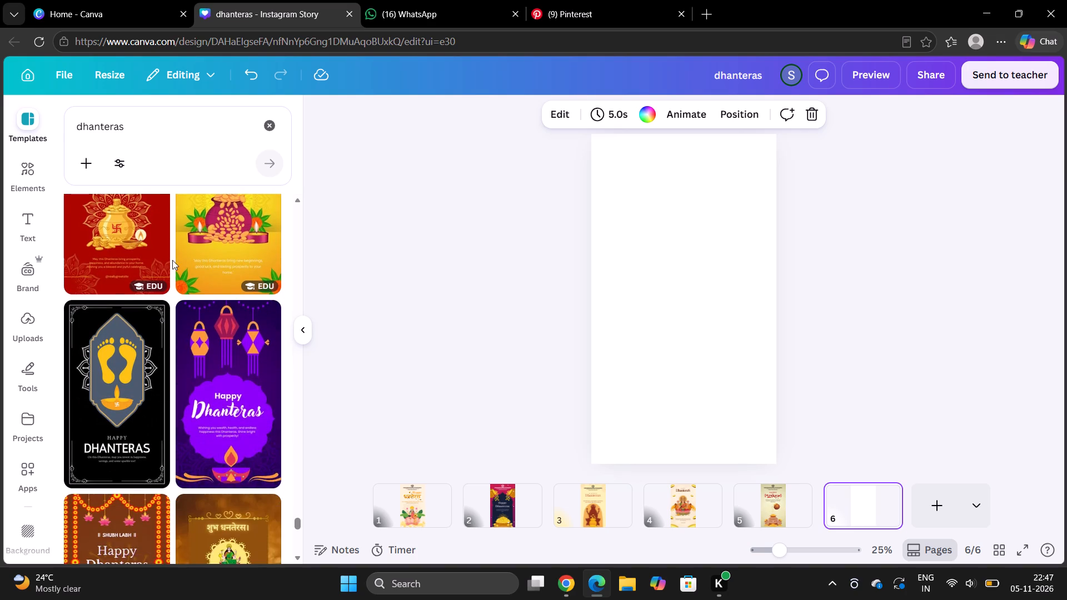
scroll(172, 260, "down", 3)
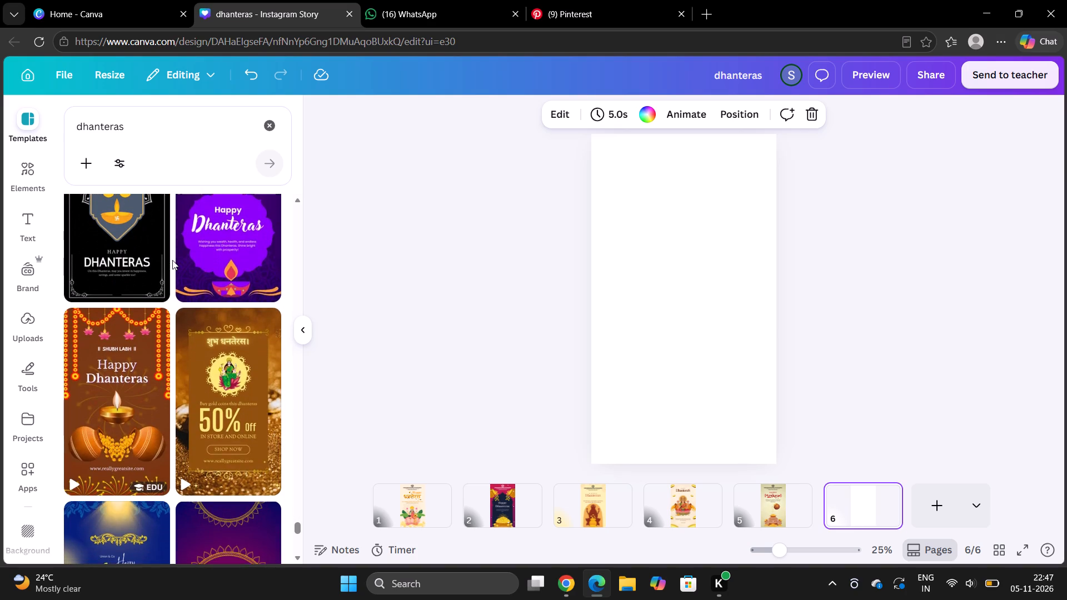
scroll(172, 260, "down", 4)
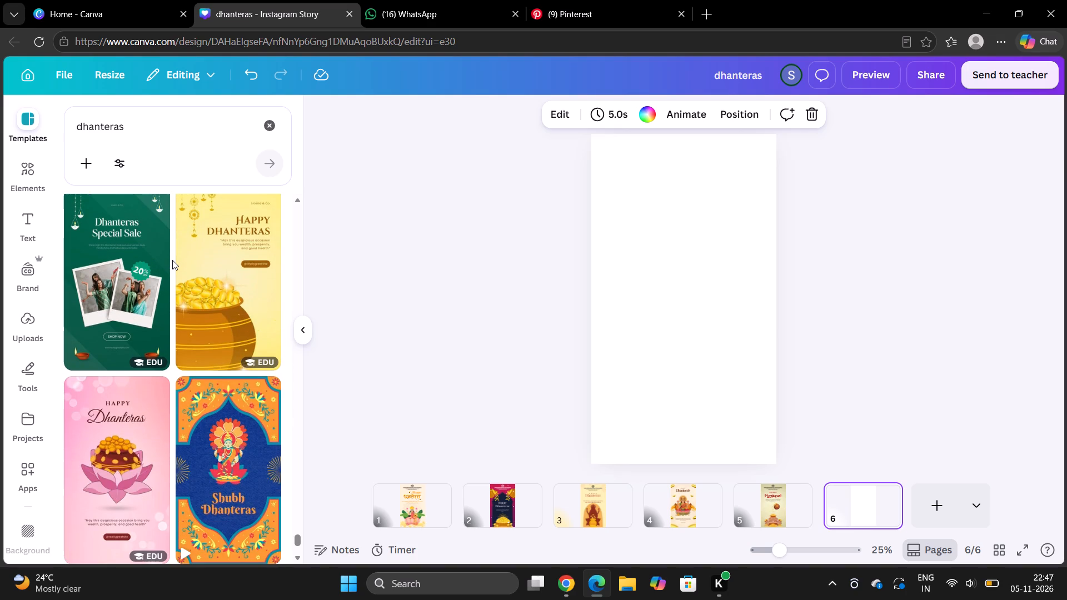
left_click(237, 277)
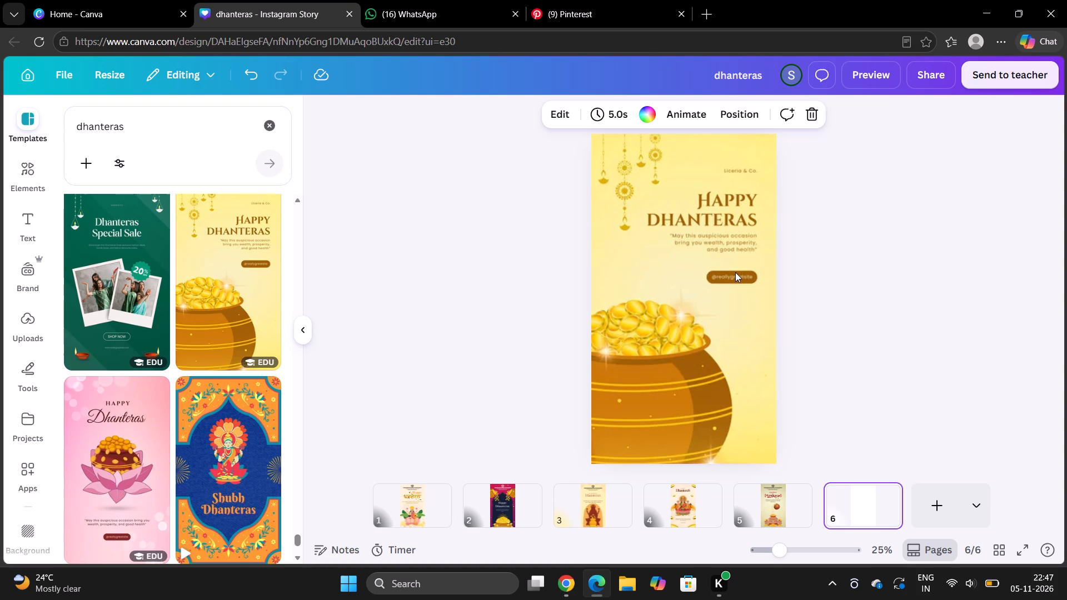
left_click(458, 350)
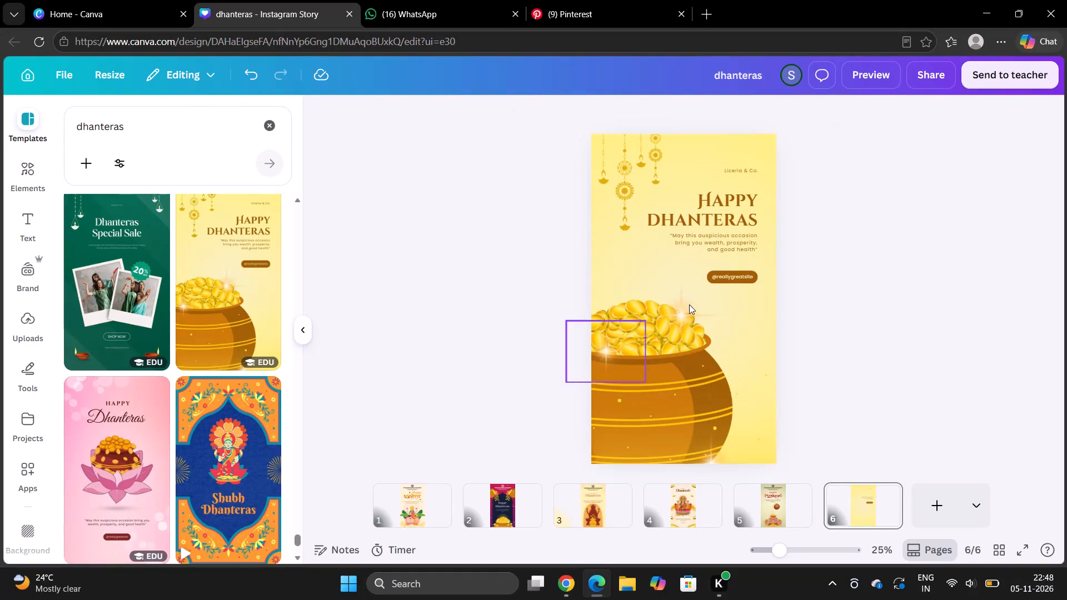
left_click(745, 173)
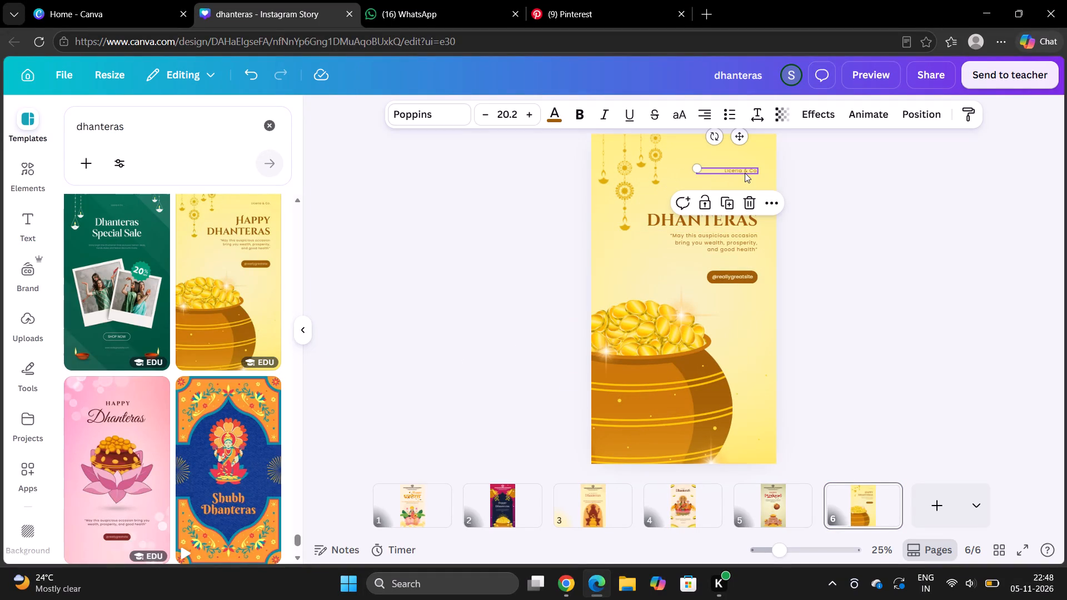
left_click(749, 211)
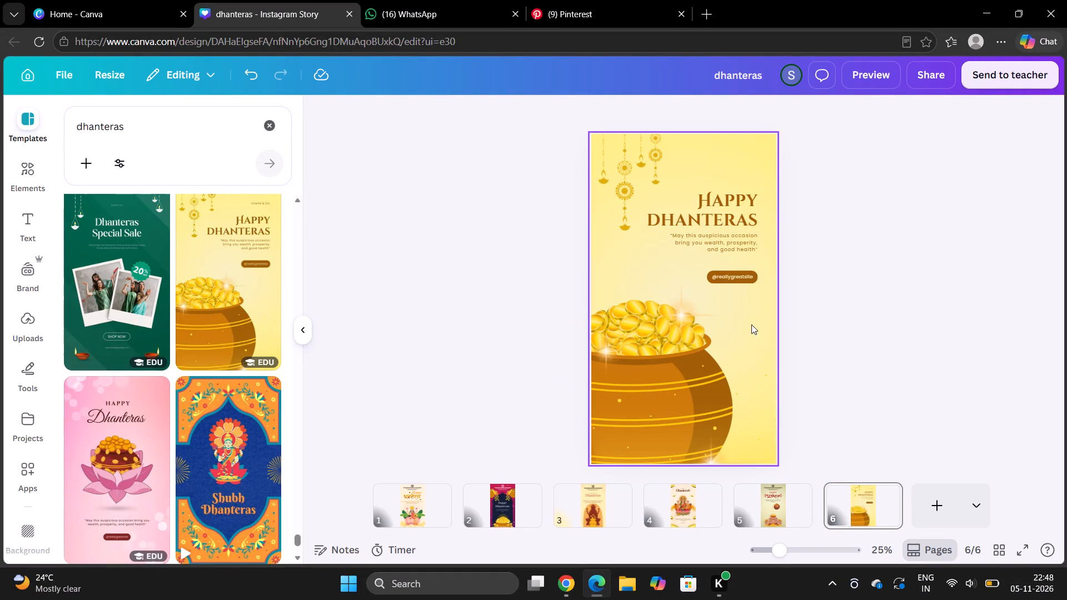
left_click(735, 274)
left_click(754, 238)
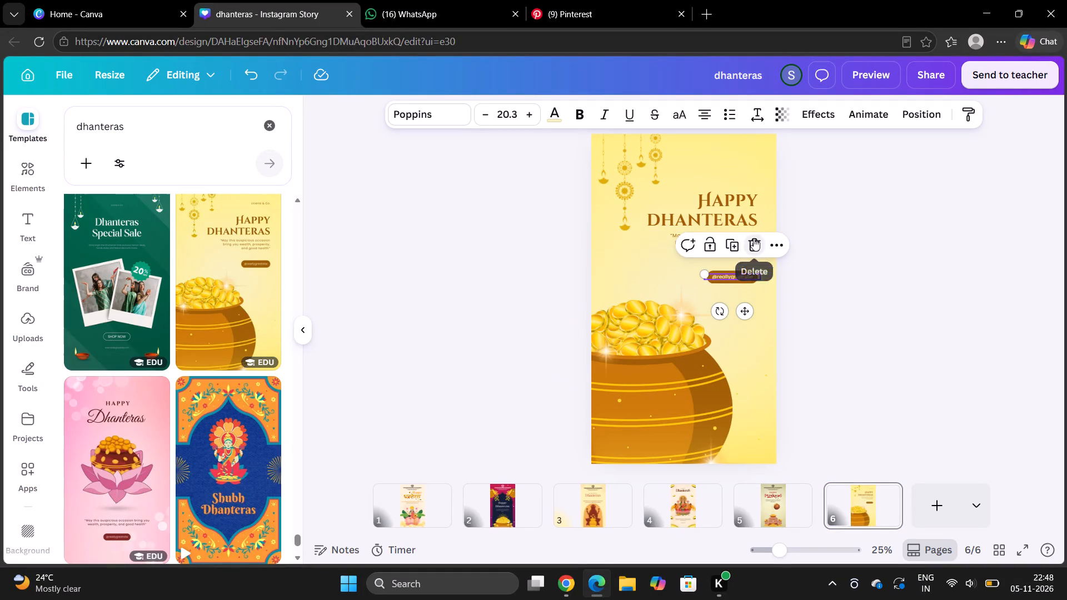
left_click(744, 276)
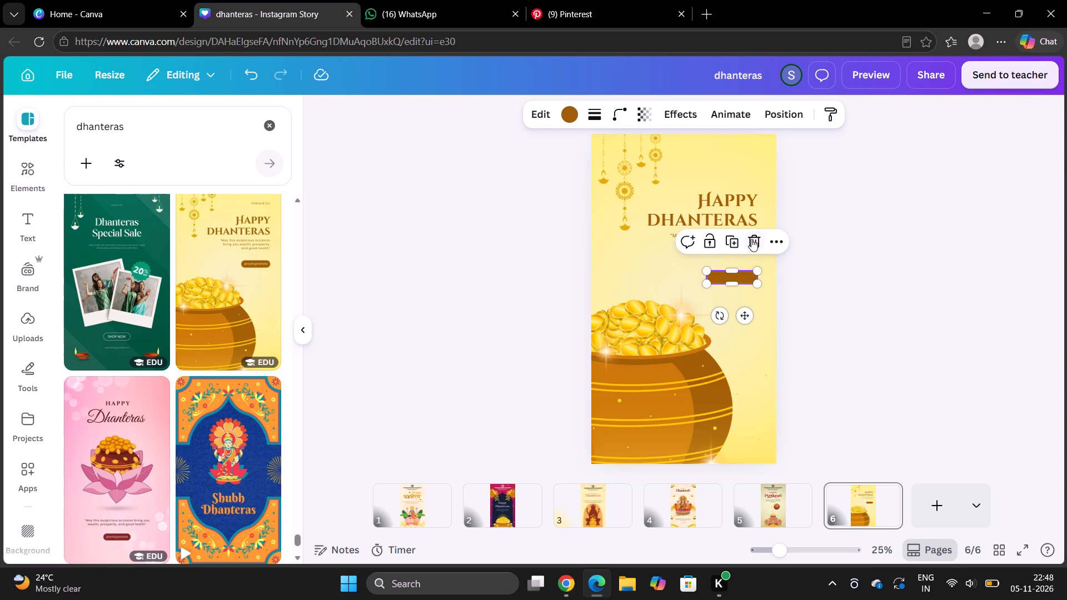
left_click(751, 239)
Move the "May this auspicious occasion" message and the "Happy Dhanteras" heading lower on page 6.
left_click(717, 232)
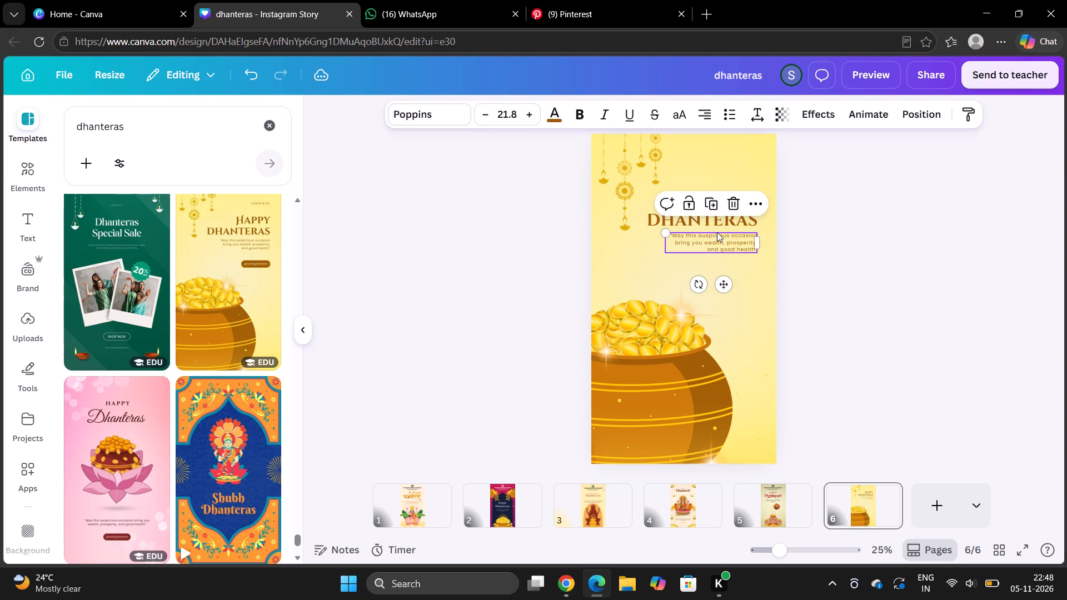
left_click_drag(725, 234, 731, 255)
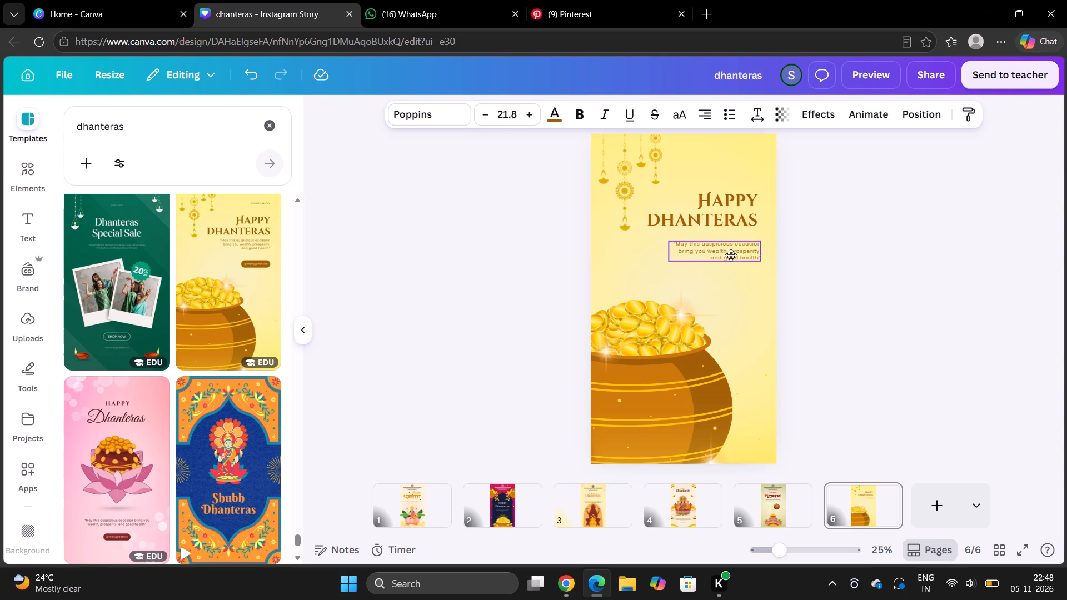
left_click_drag(731, 255, 726, 263)
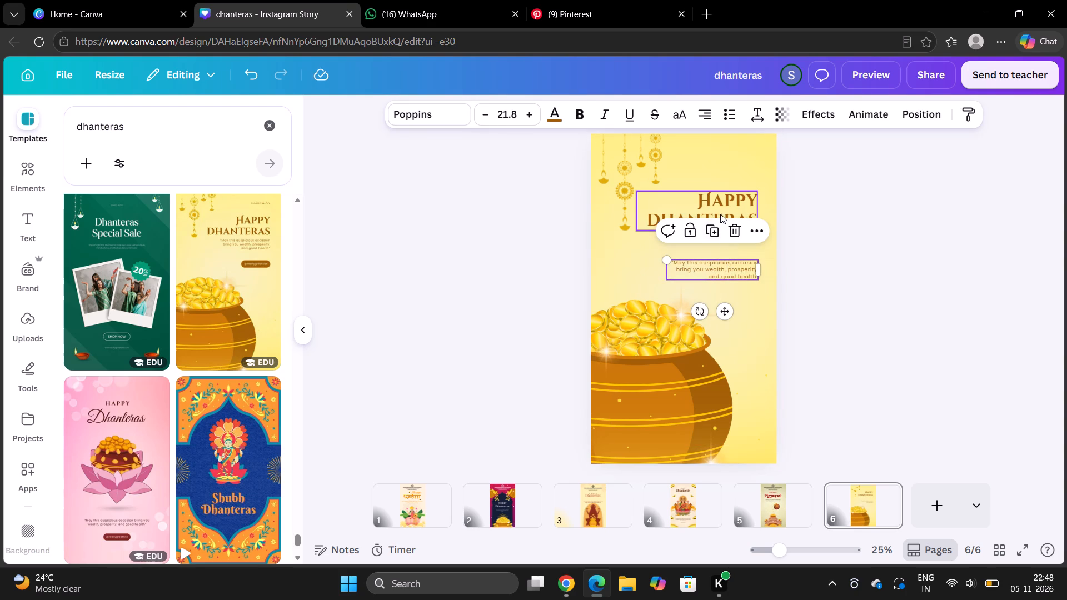
left_click_drag(720, 209, 729, 224)
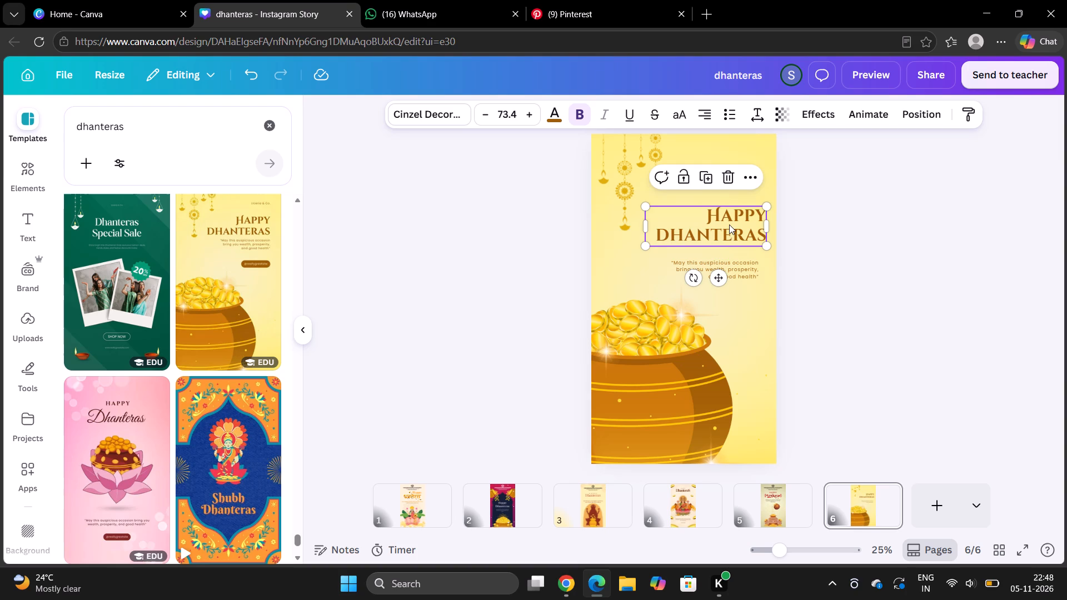
Delete the golden hanging lamp ornament from the top of page 6.
left_click(606, 164)
left_click_drag(612, 164, 613, 164)
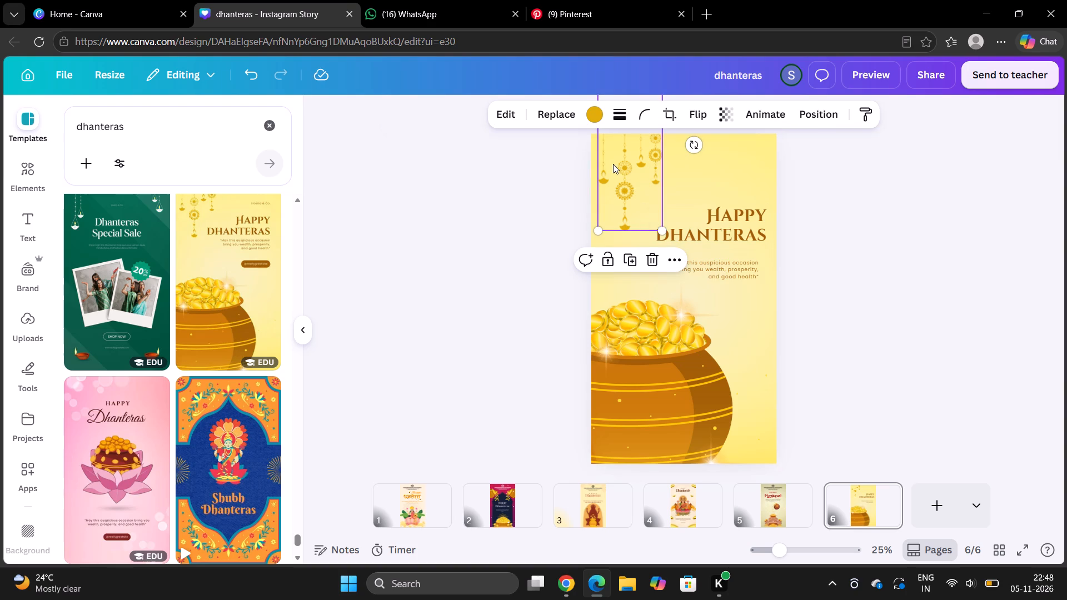
left_click_drag(613, 164, 654, 171)
left_click(699, 266)
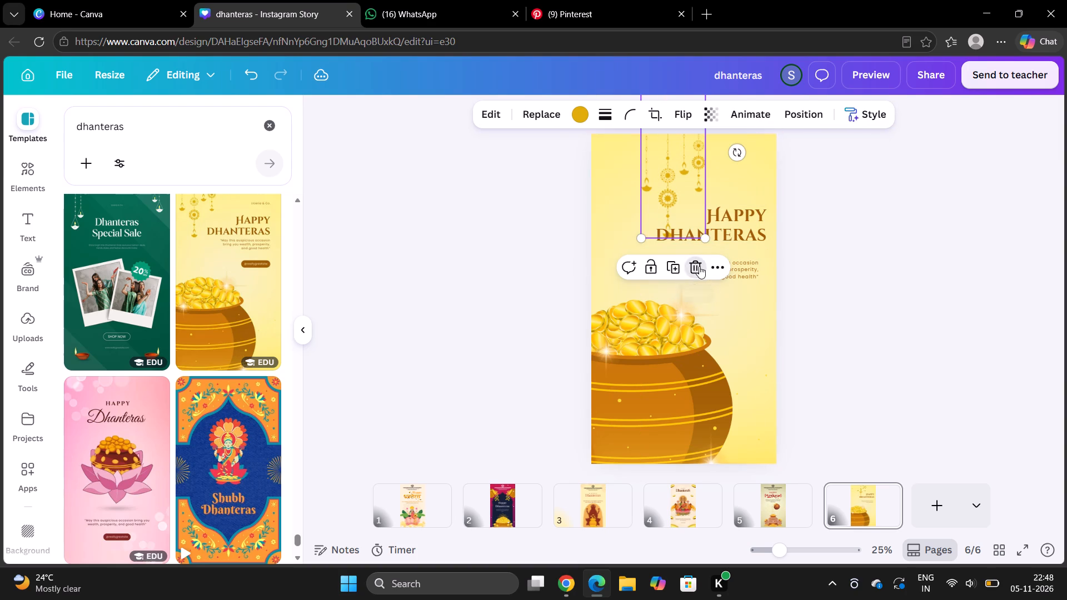
Browse the Dhanteras graphics in the elements library for decorations to use in the design.
left_click(24, 158)
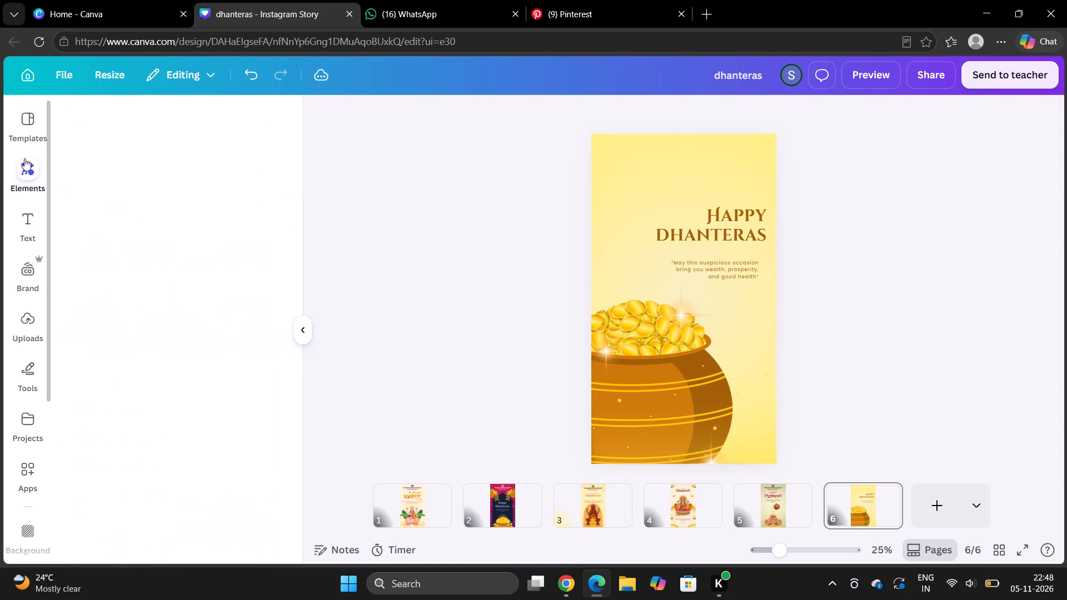
scroll(154, 361, "up", 13)
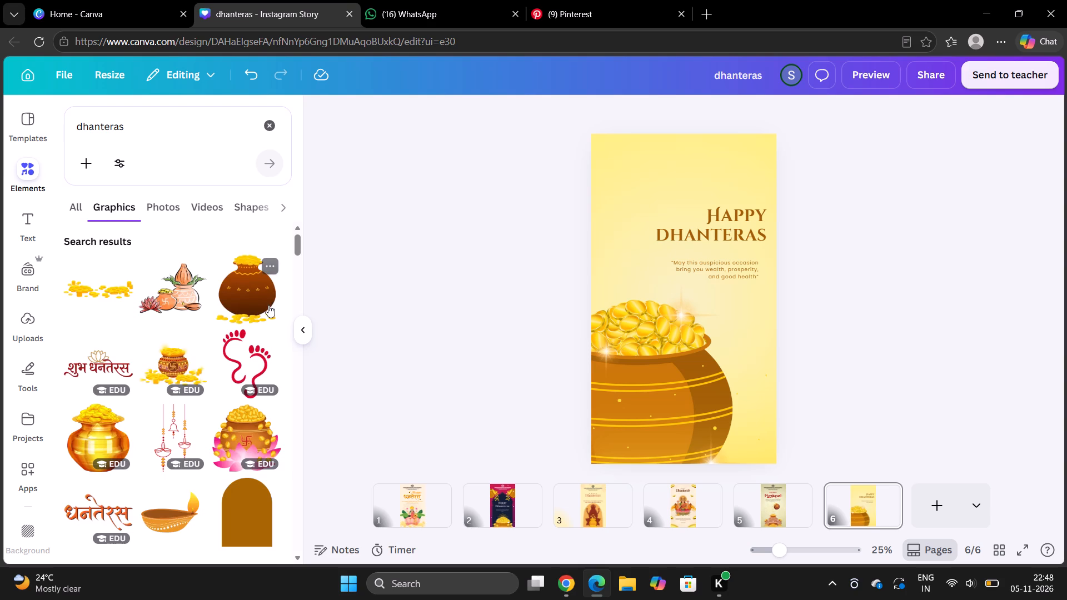
scroll(223, 443, "down", 1)
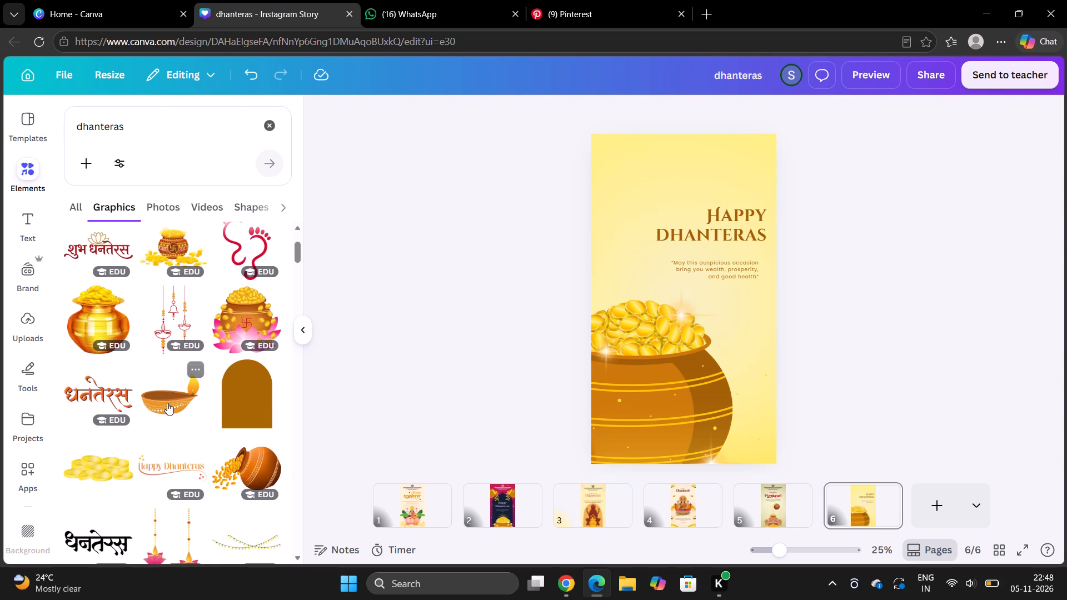
scroll(281, 430, "down", 2)
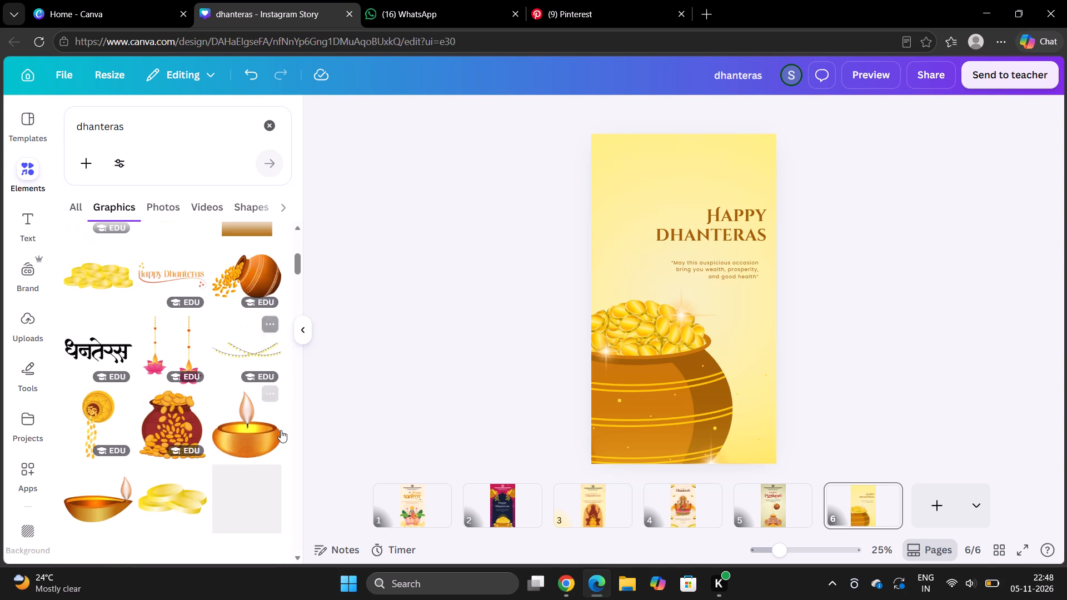
scroll(281, 430, "down", 2)
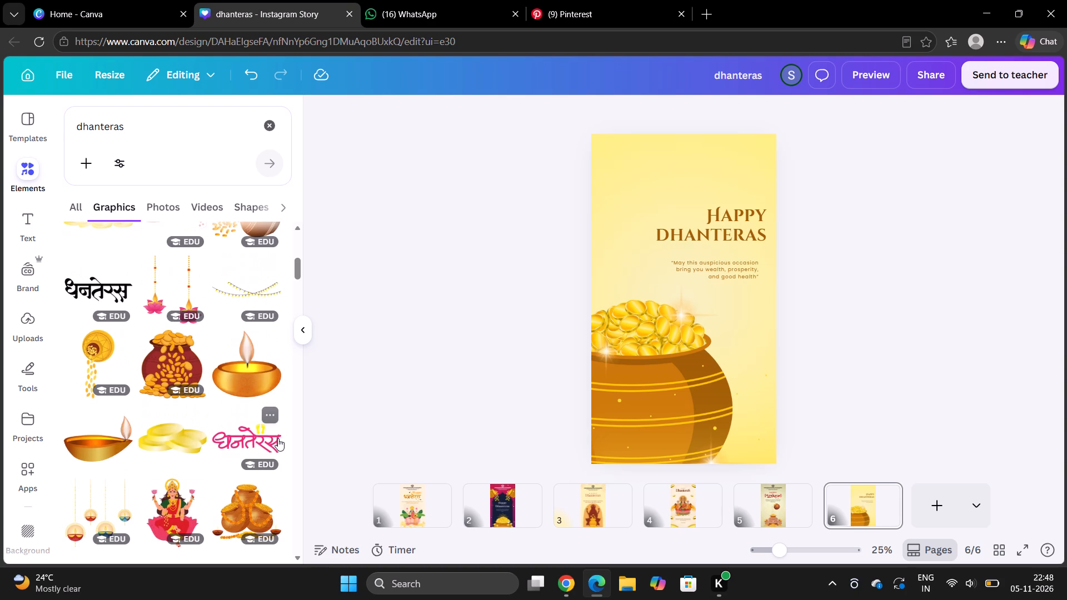
On page 5, move the tilted pot pouring coins from above the large pot to the page's left edge.
left_click(787, 499)
left_click(787, 499)
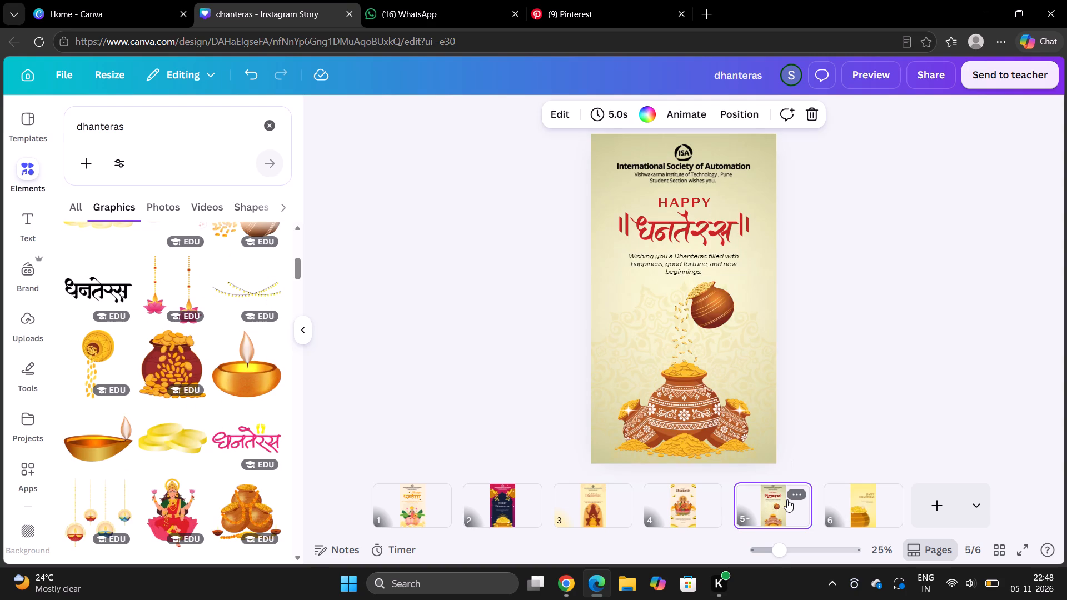
left_click(722, 293)
left_click(462, 320)
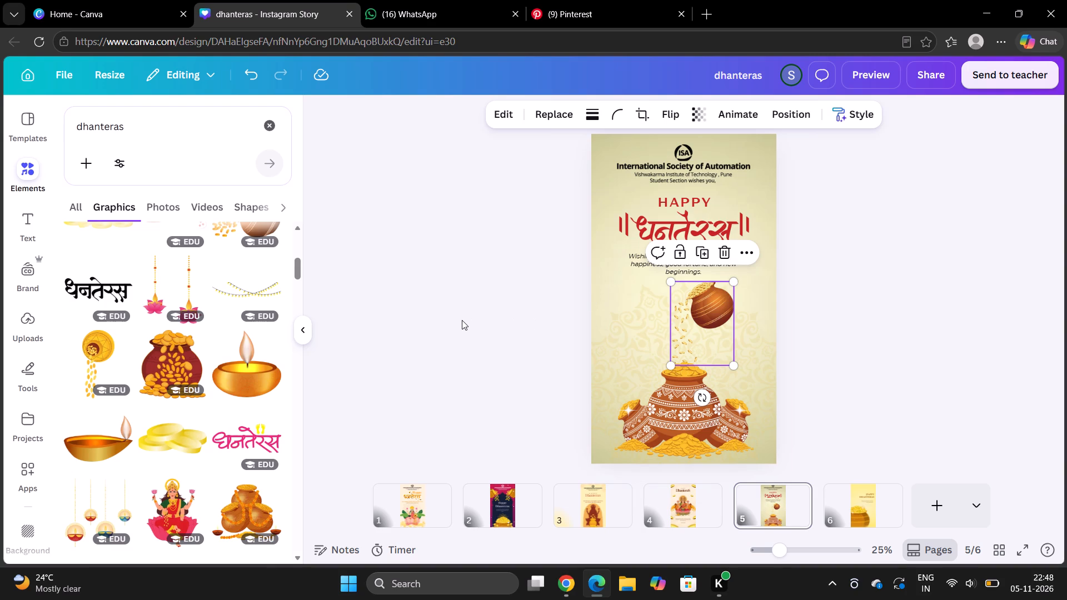
left_click(721, 317)
left_click(634, 352)
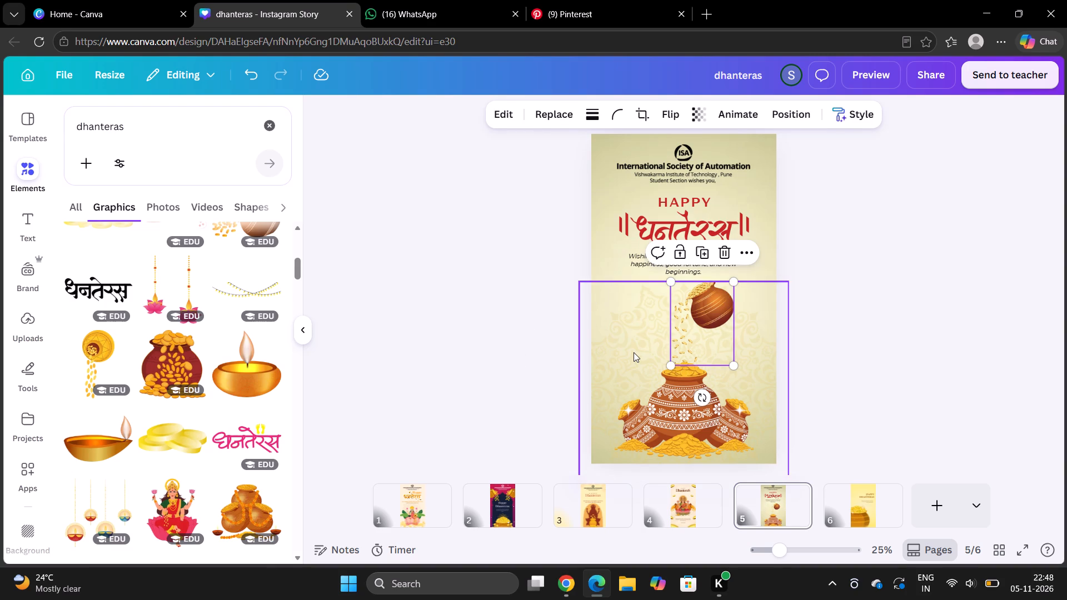
left_click(570, 380)
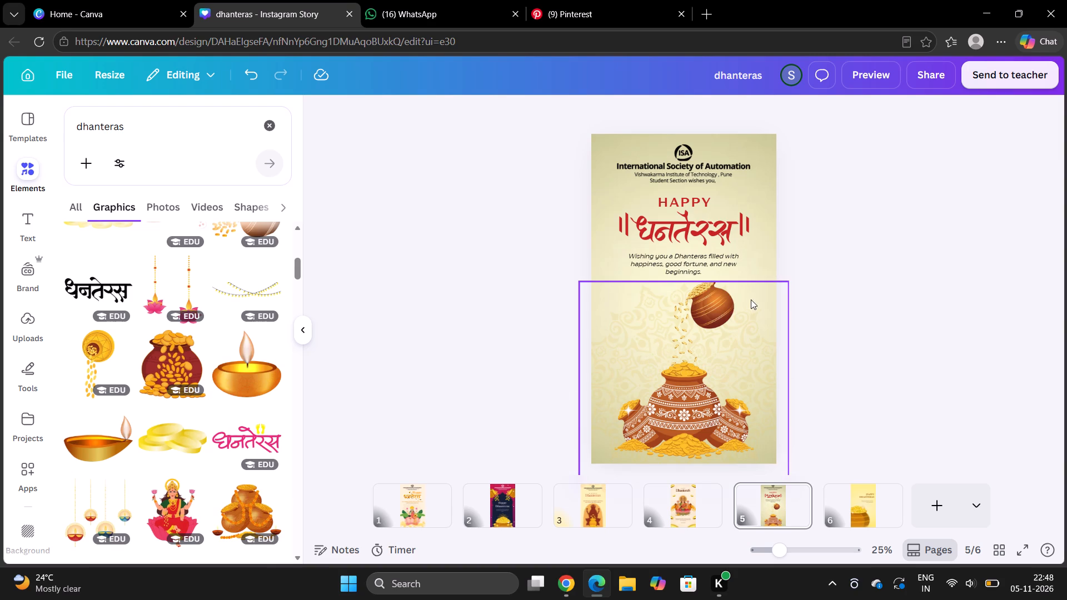
left_click_drag(716, 303, 625, 306)
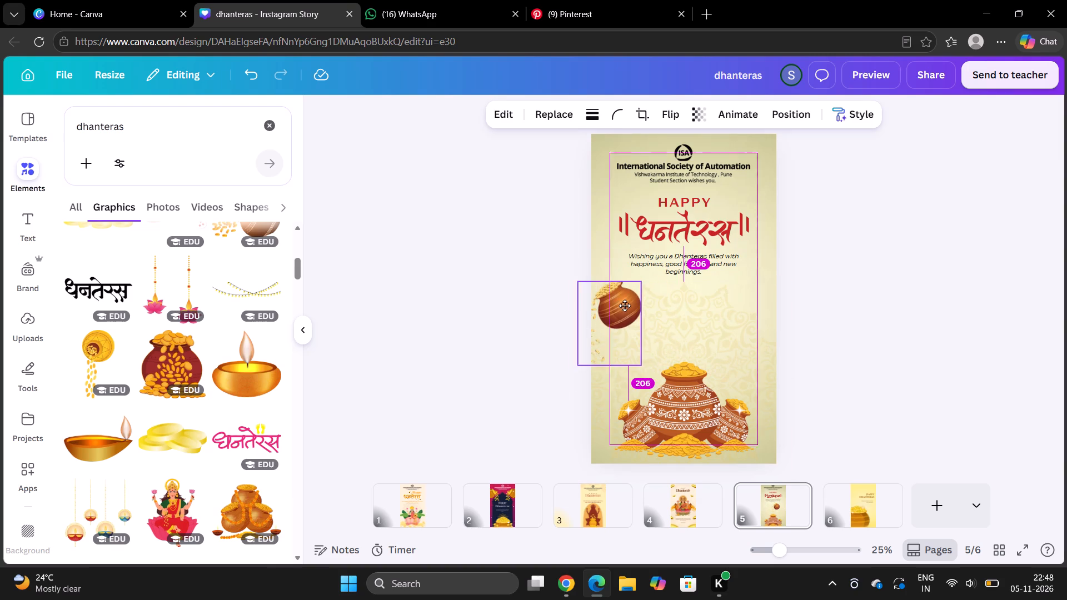
left_click_drag(625, 306, 632, 303)
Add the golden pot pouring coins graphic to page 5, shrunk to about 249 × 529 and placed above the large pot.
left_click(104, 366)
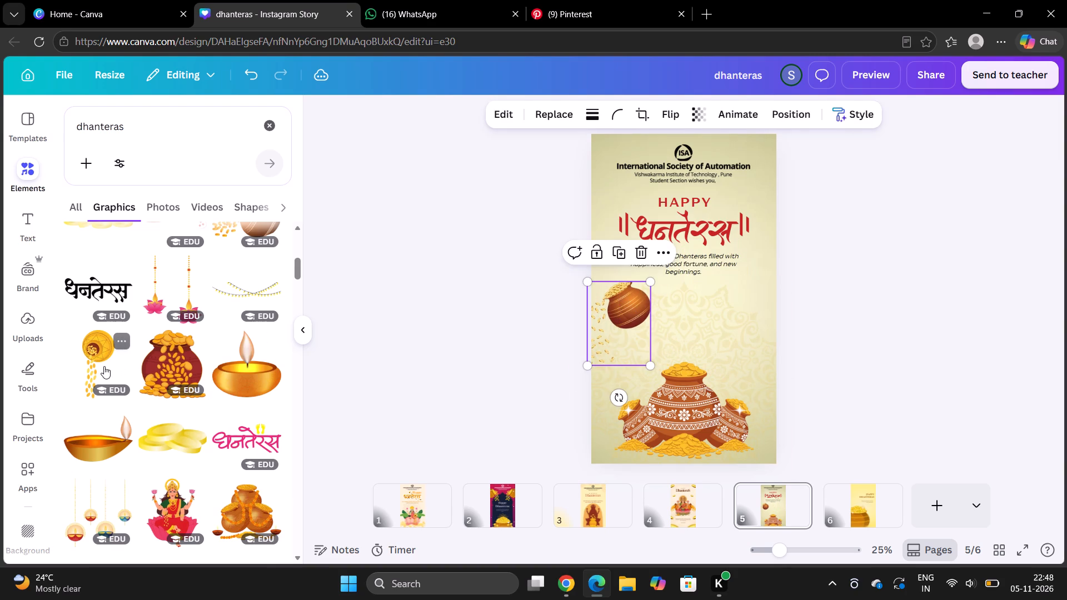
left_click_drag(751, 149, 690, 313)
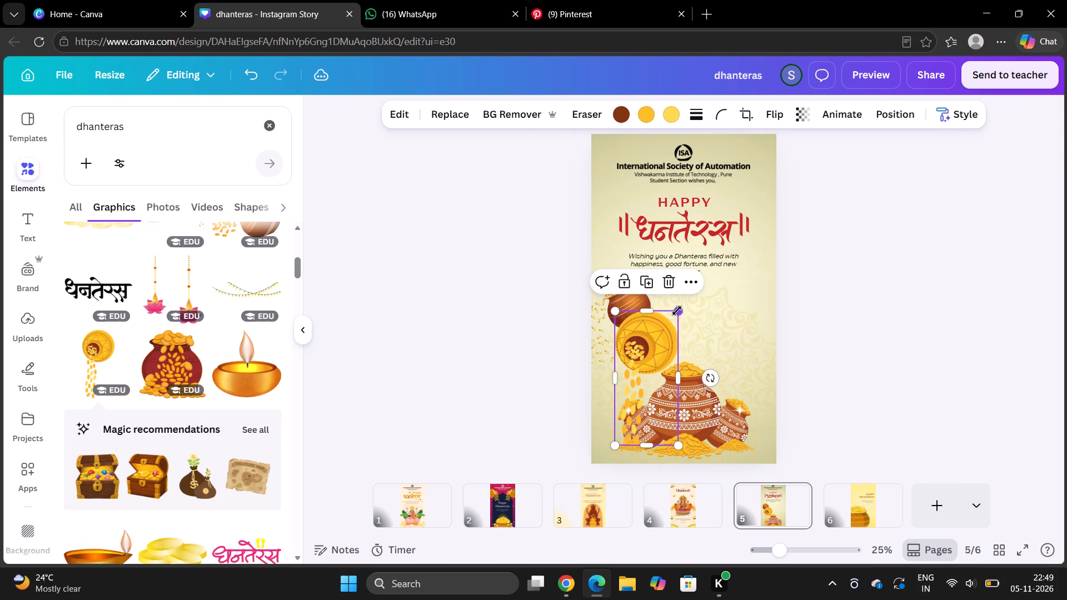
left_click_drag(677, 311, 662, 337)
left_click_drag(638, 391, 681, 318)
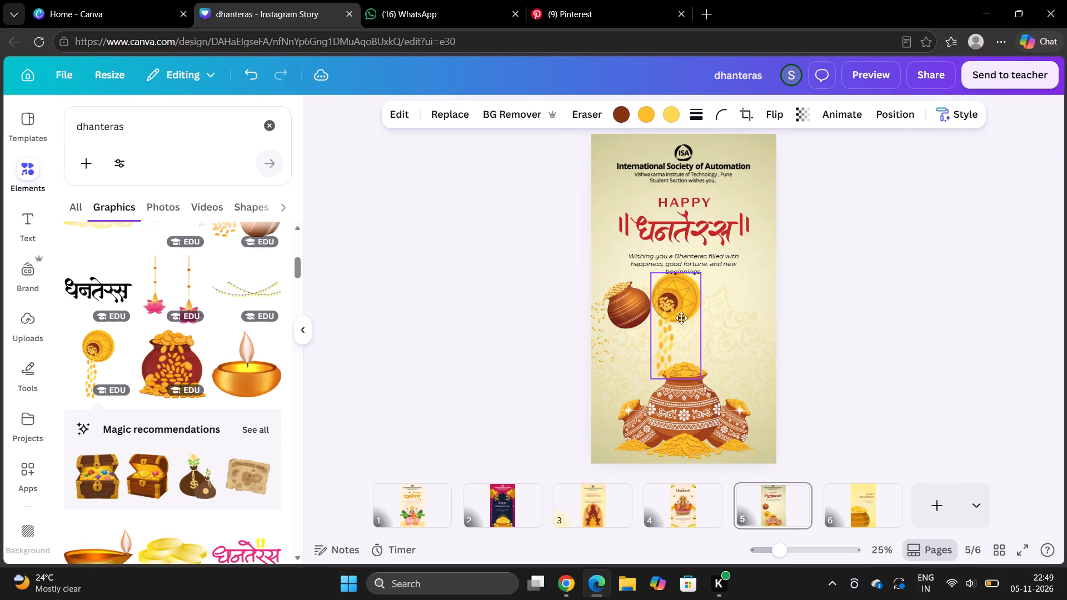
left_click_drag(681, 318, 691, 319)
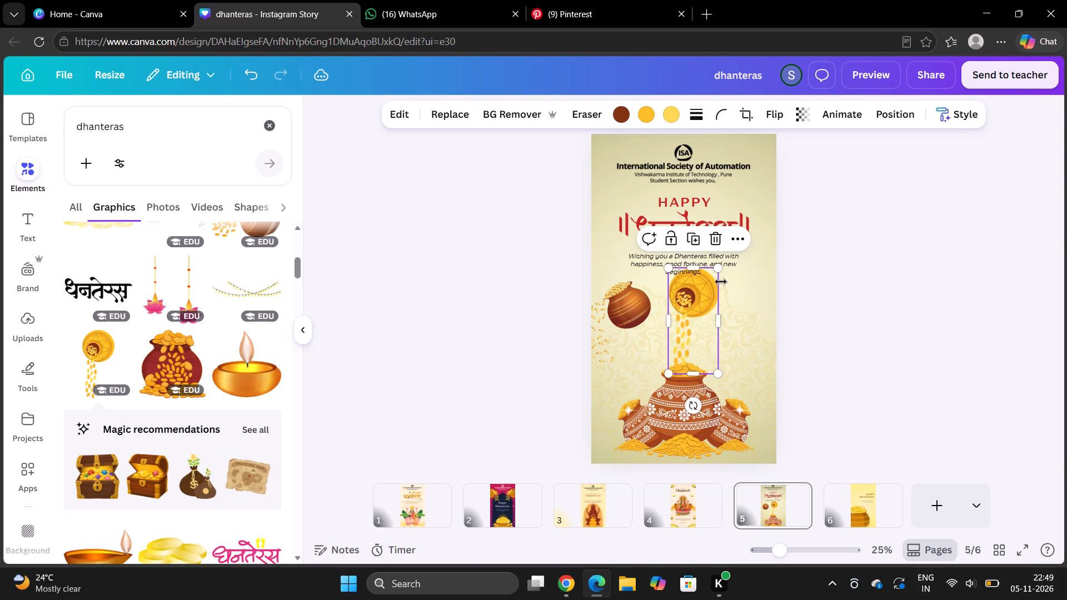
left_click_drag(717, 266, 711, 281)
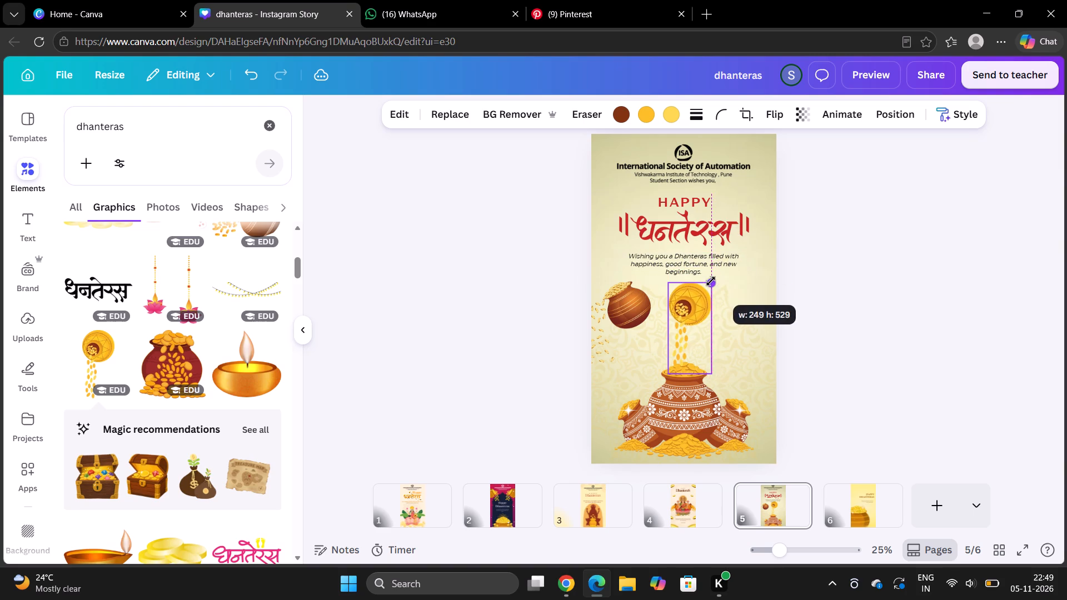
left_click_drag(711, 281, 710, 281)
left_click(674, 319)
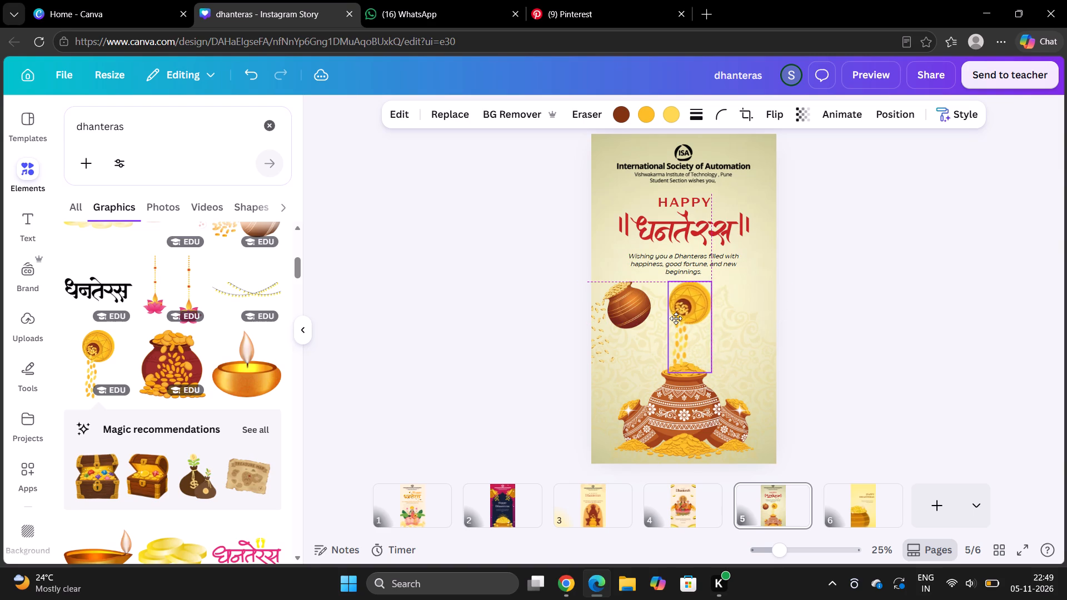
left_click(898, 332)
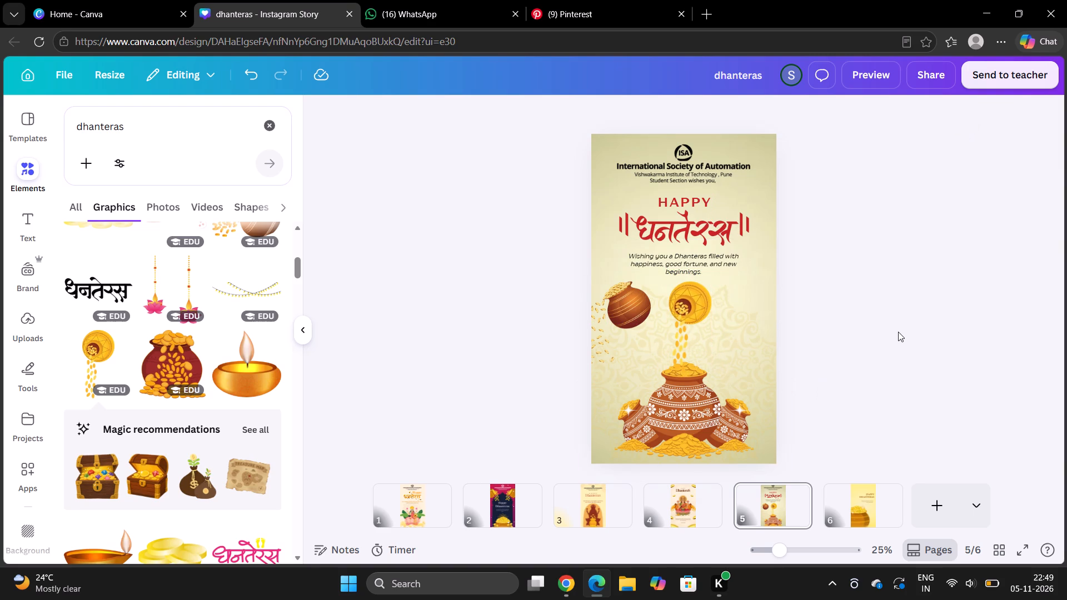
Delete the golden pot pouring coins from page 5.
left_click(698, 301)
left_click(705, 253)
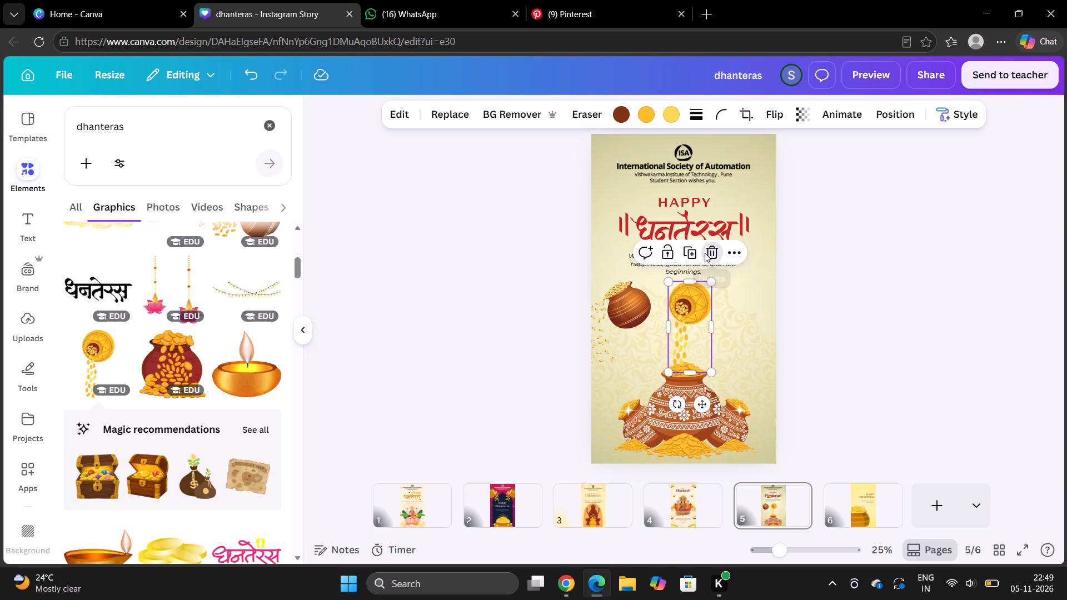
Move page 5's brown tilted pot back above the large pot so its coins fall into the pot's mouth.
left_click_drag(613, 315, 732, 309)
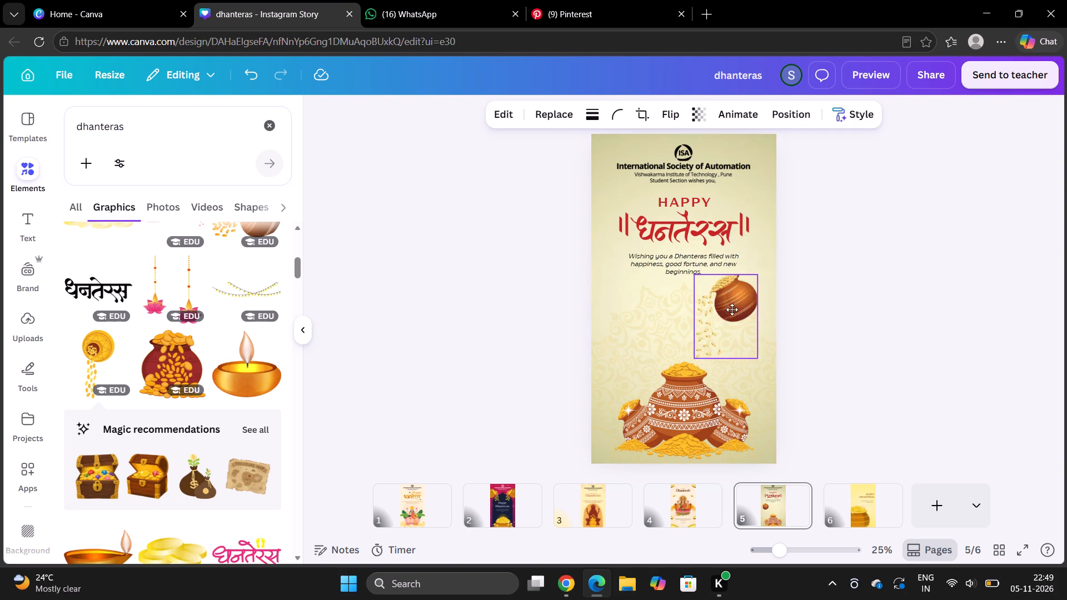
left_click_drag(732, 309, 694, 319)
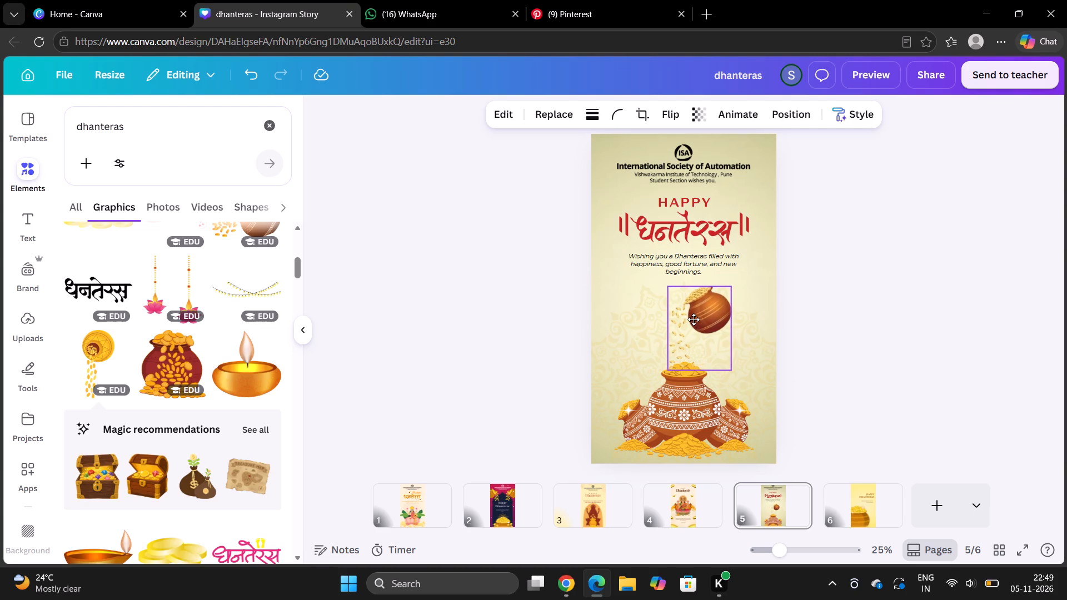
left_click_drag(694, 319, 694, 319)
left_click(849, 333)
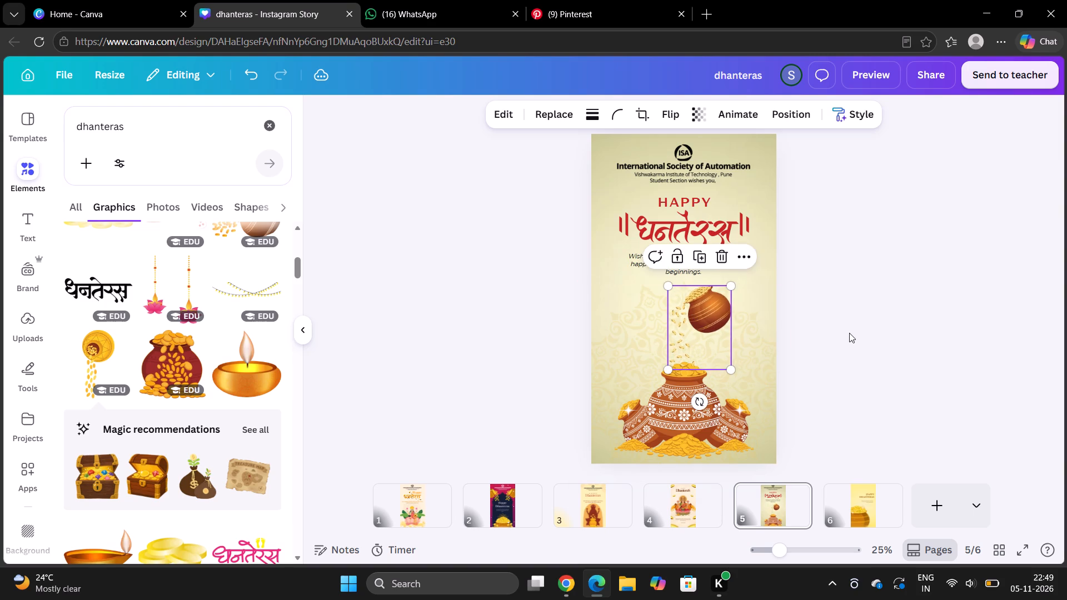
Copy the International Society of Automation logo header from page 5 and paste it onto page 6.
left_click(874, 524)
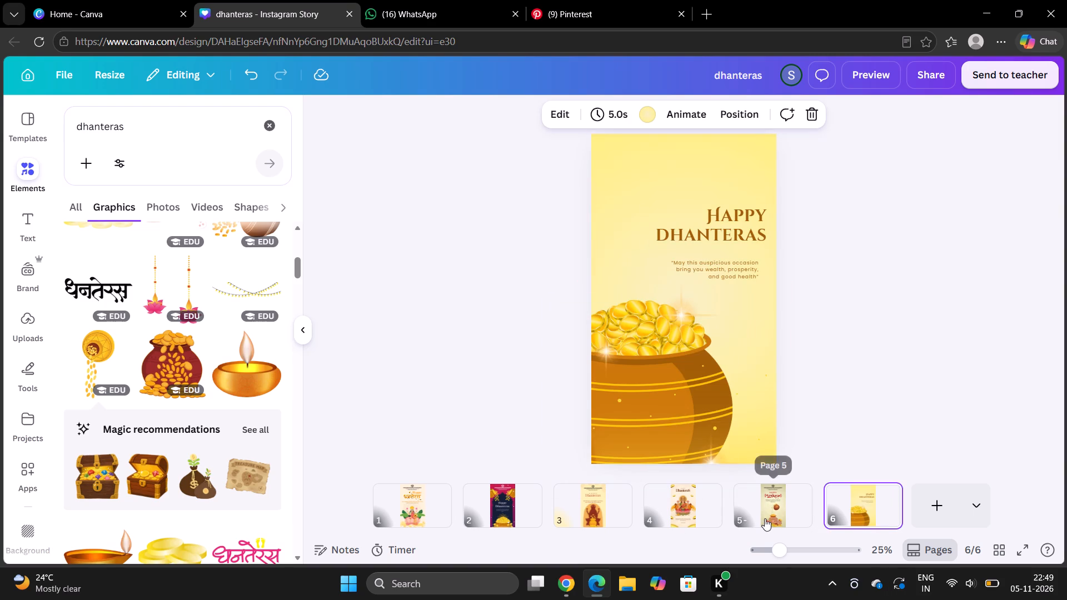
left_click(765, 513)
left_click(676, 159)
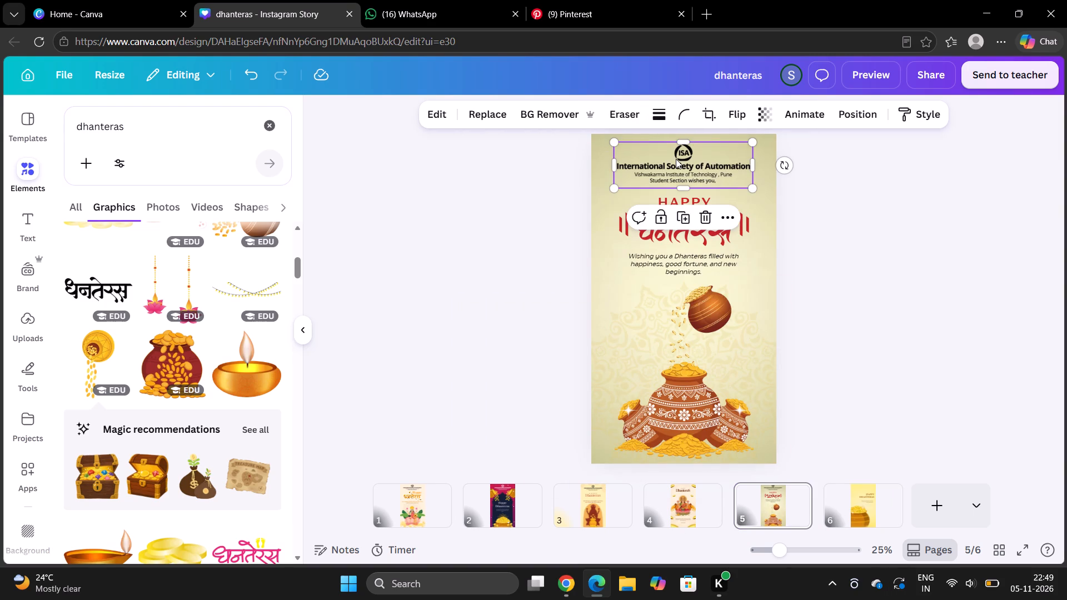
key("ctrl+c")
left_click(859, 514)
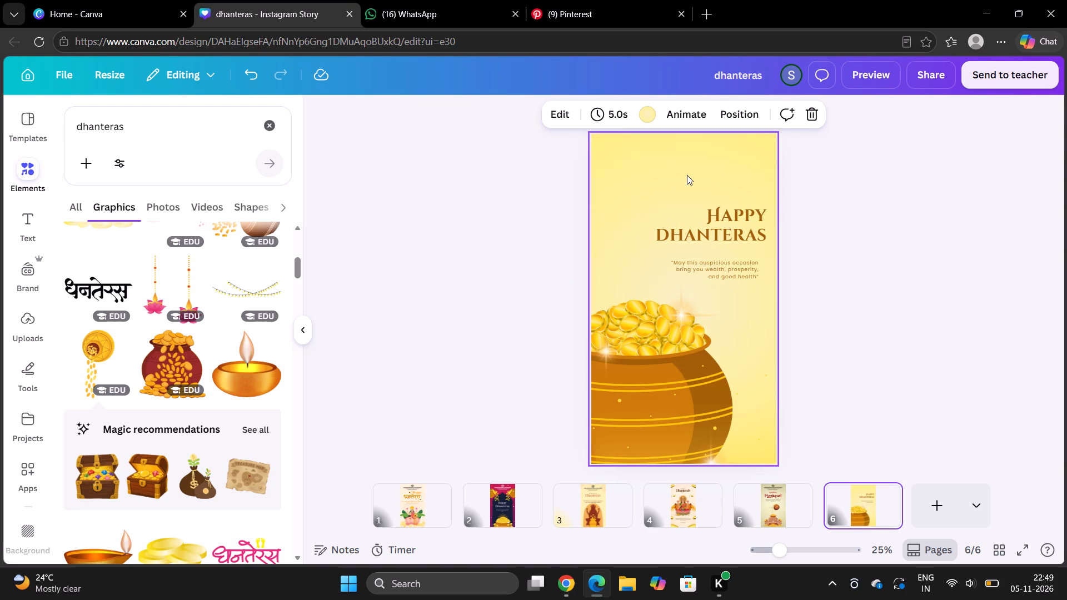
key("ctrl+v")
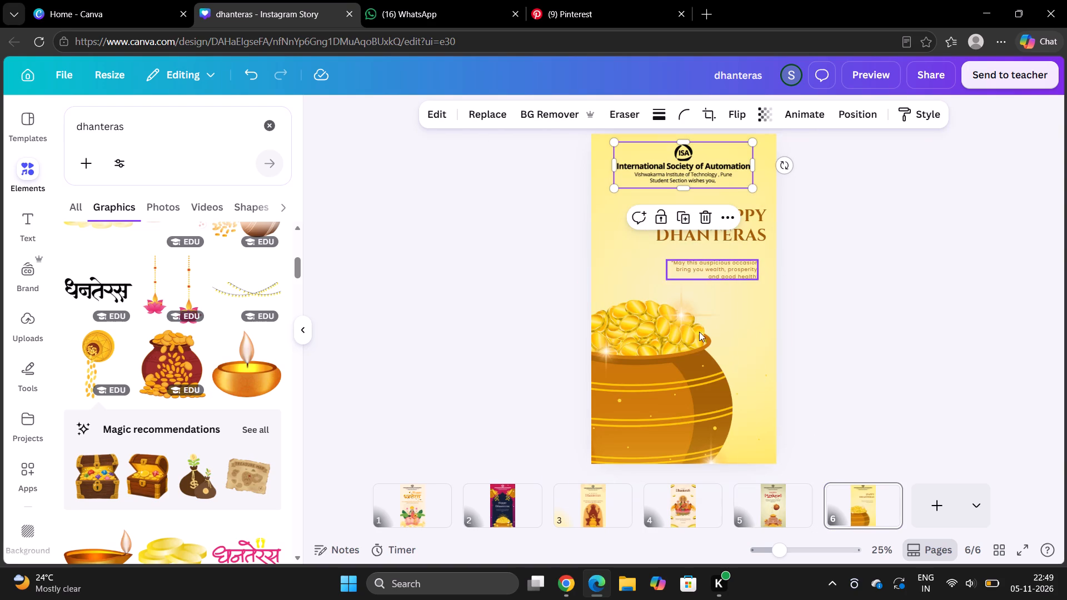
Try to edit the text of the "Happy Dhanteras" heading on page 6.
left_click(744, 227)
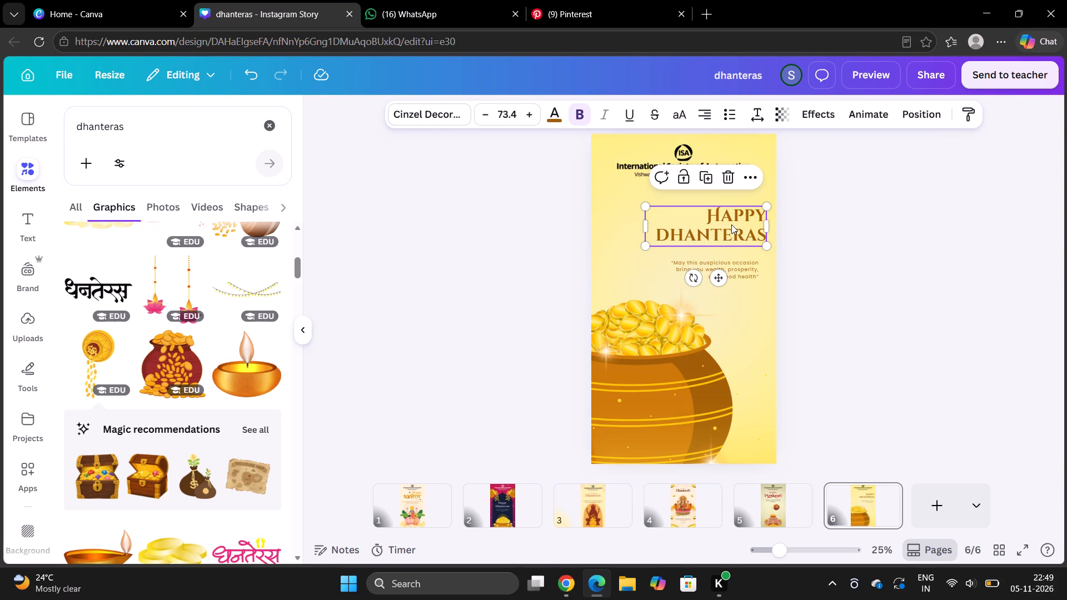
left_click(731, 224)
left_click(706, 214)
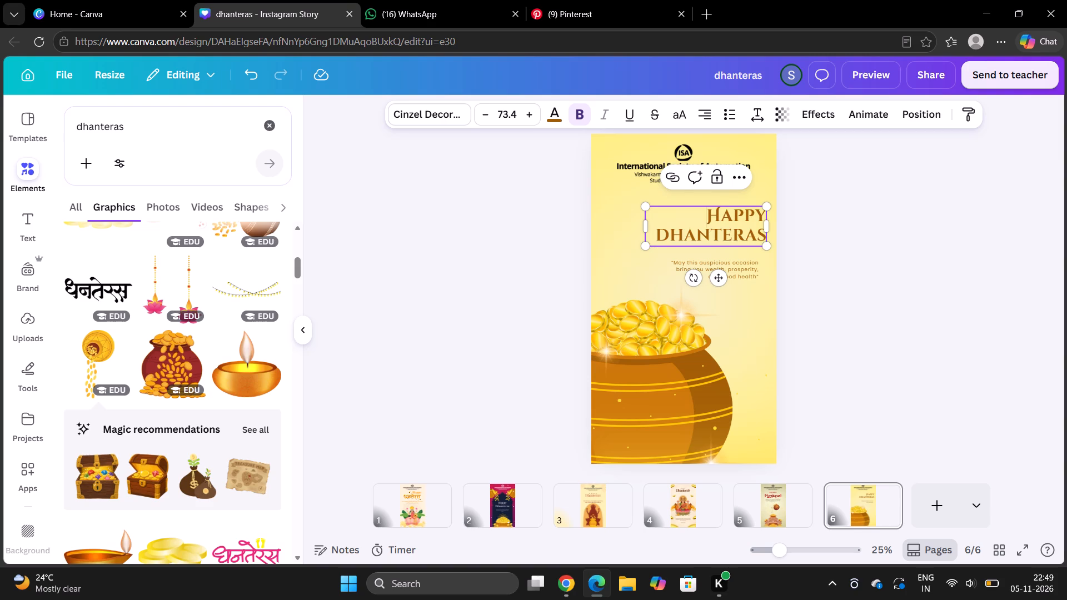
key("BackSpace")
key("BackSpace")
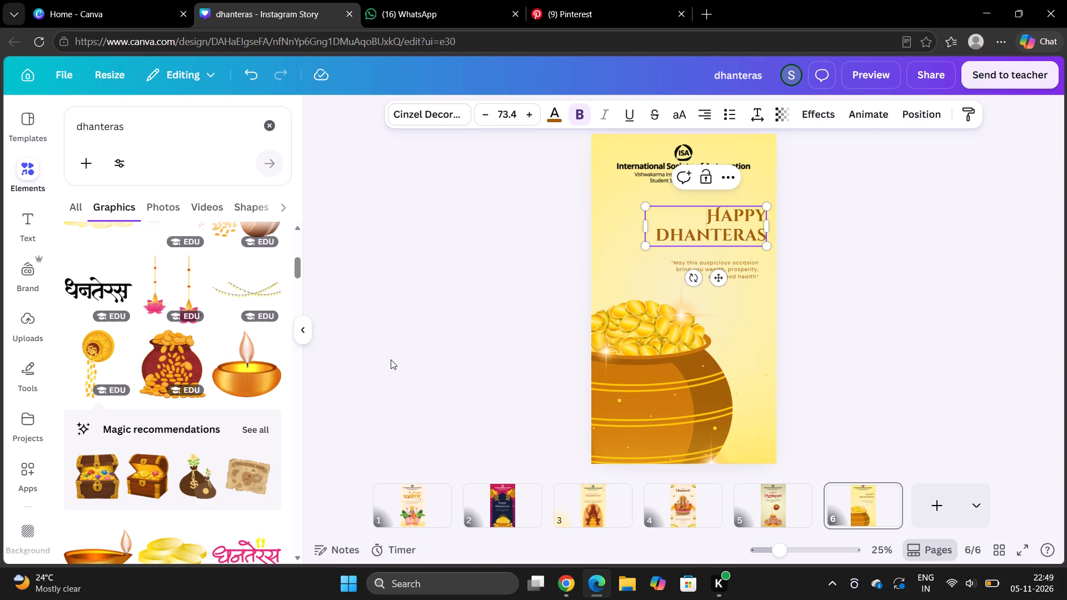
Browse the Dhanteras graphics in the elements library for decorations that suit page 6.
scroll(239, 358, "down", 3)
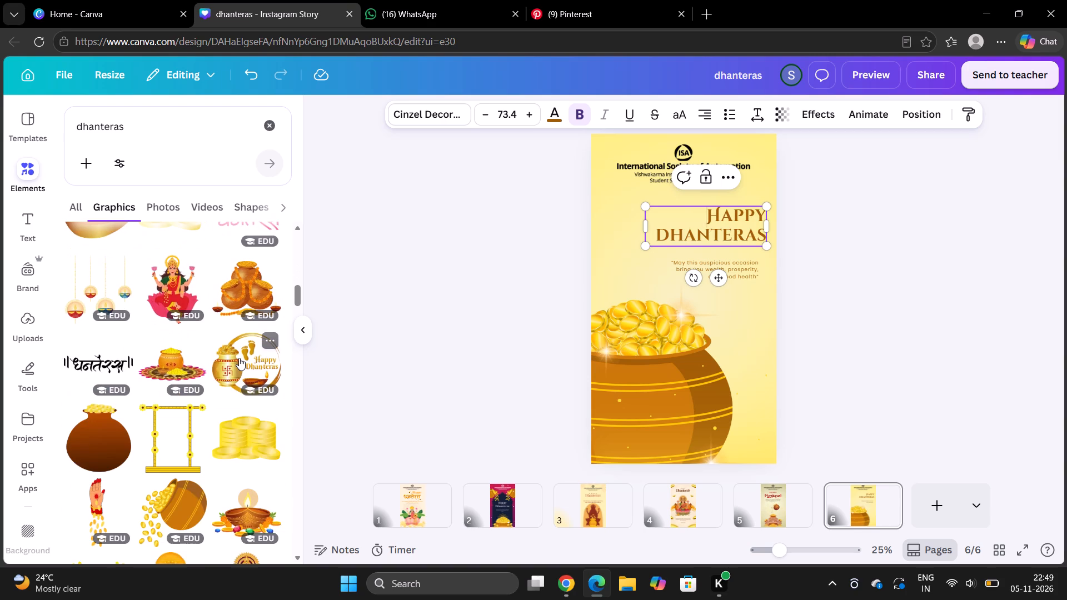
scroll(239, 358, "down", 2)
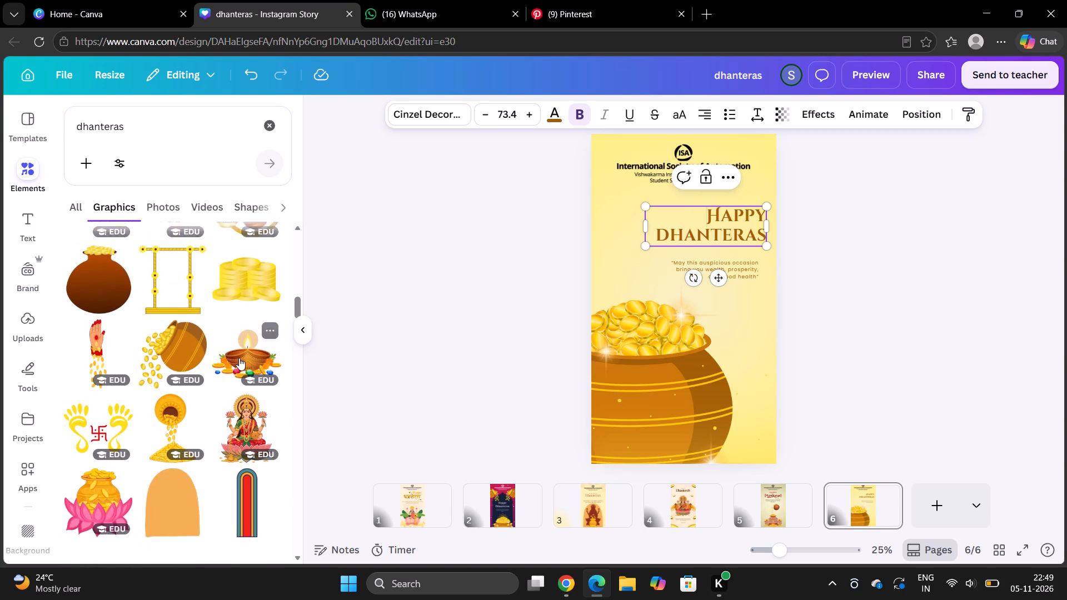
scroll(239, 358, "down", 1)
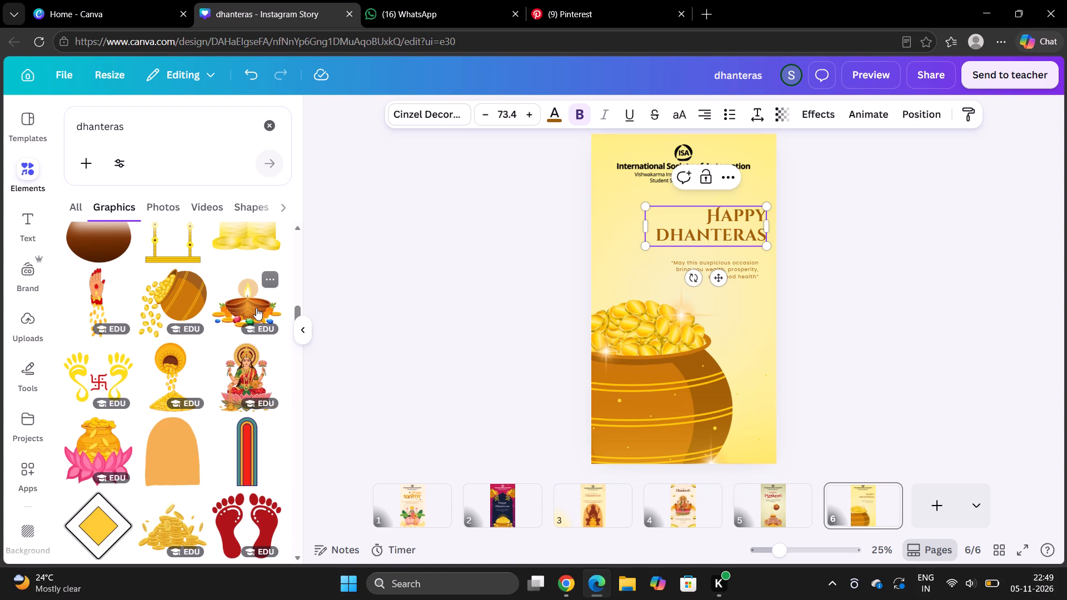
scroll(212, 376, "down", 2)
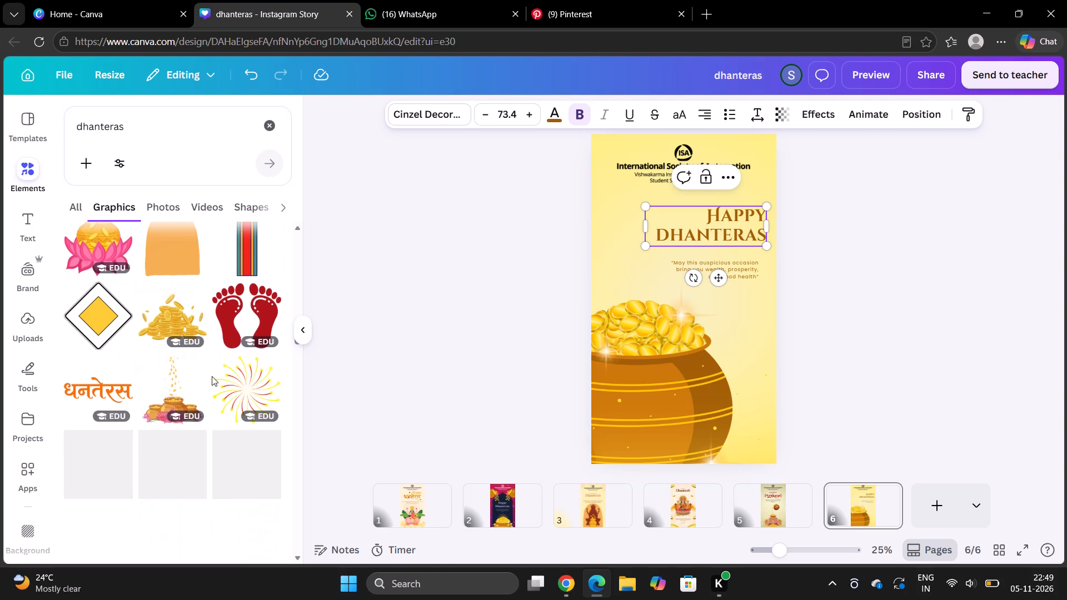
scroll(212, 376, "down", 1)
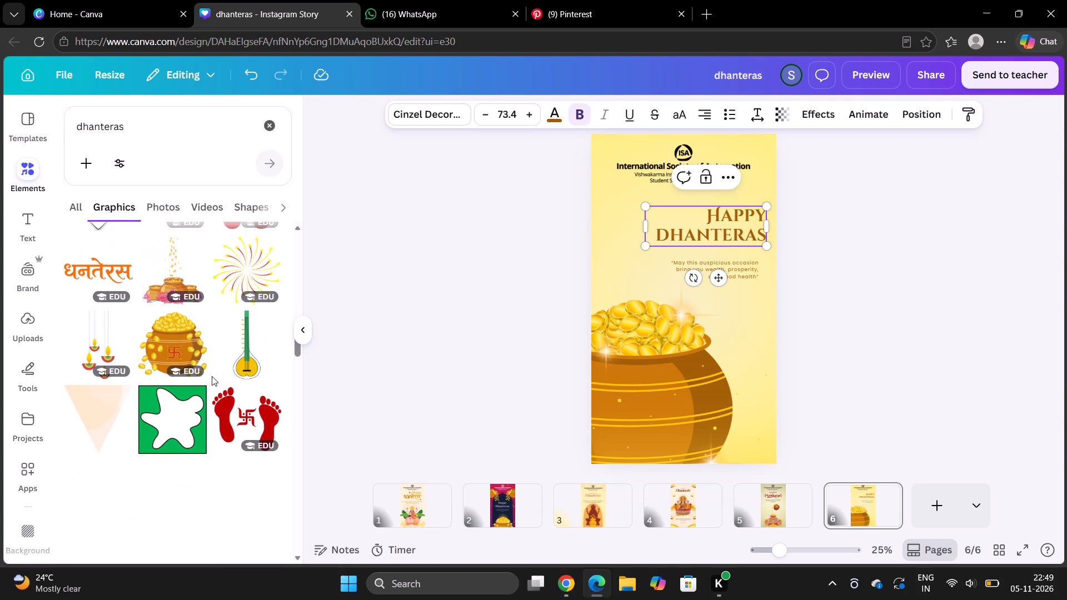
scroll(212, 376, "up", 1)
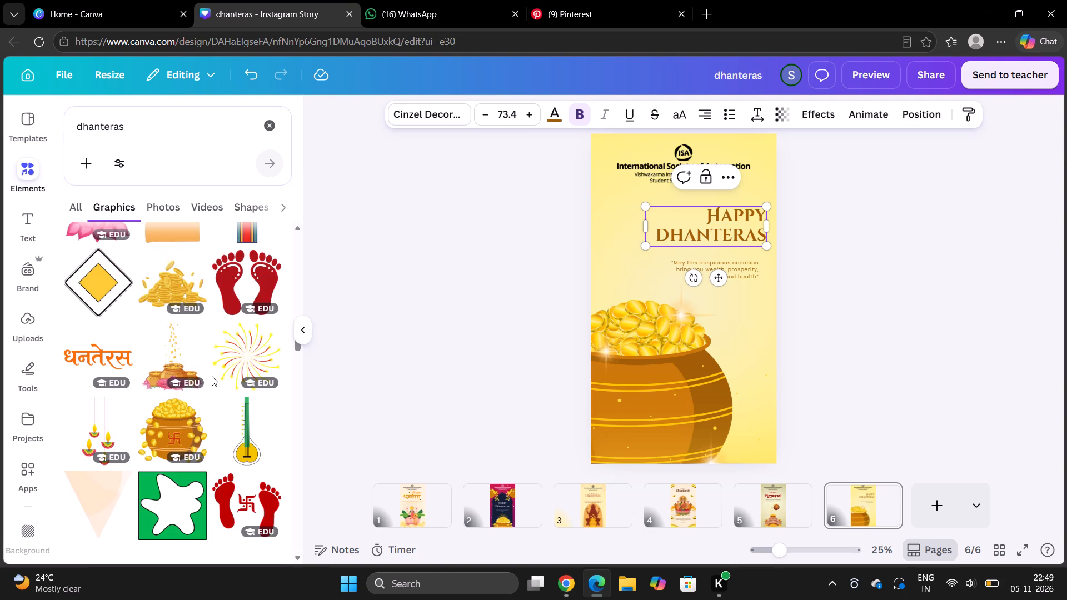
scroll(212, 376, "down", 2)
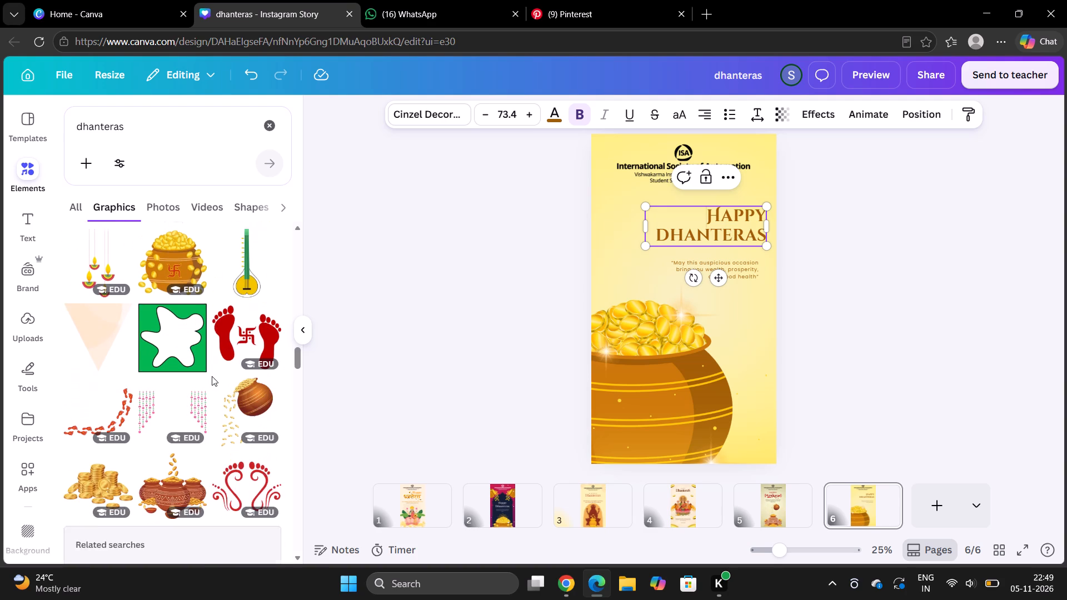
scroll(212, 376, "down", 2)
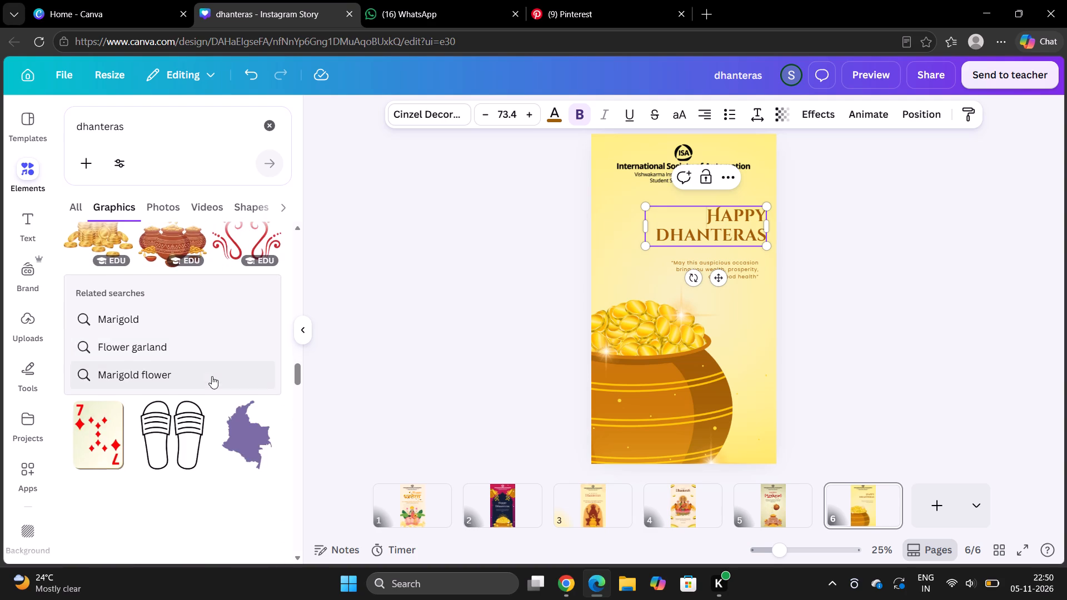
scroll(212, 376, "down", 1)
scroll(212, 376, "up", 4)
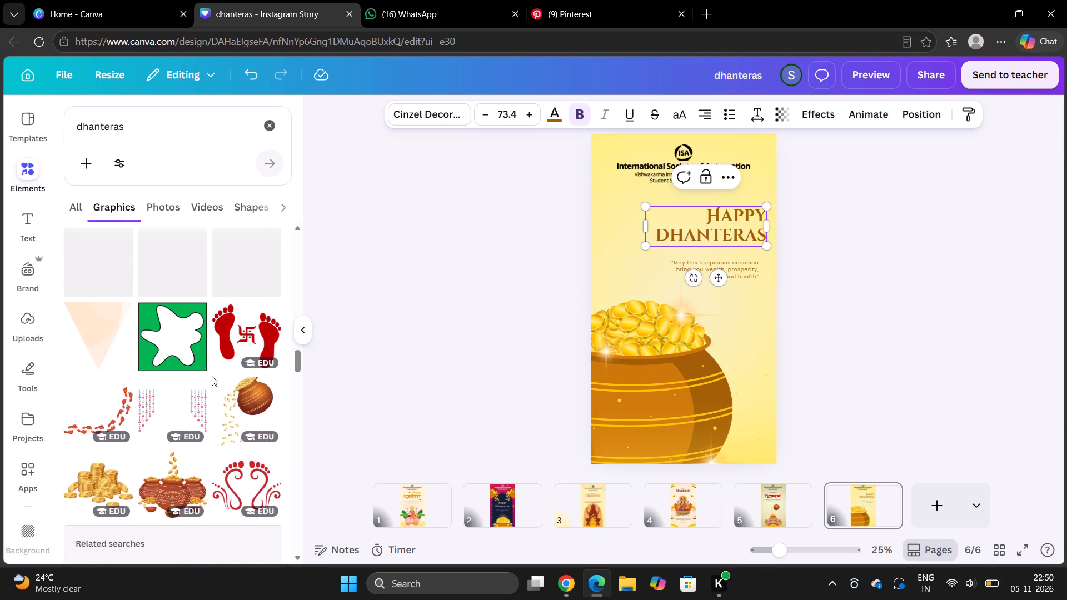
scroll(212, 376, "up", 4)
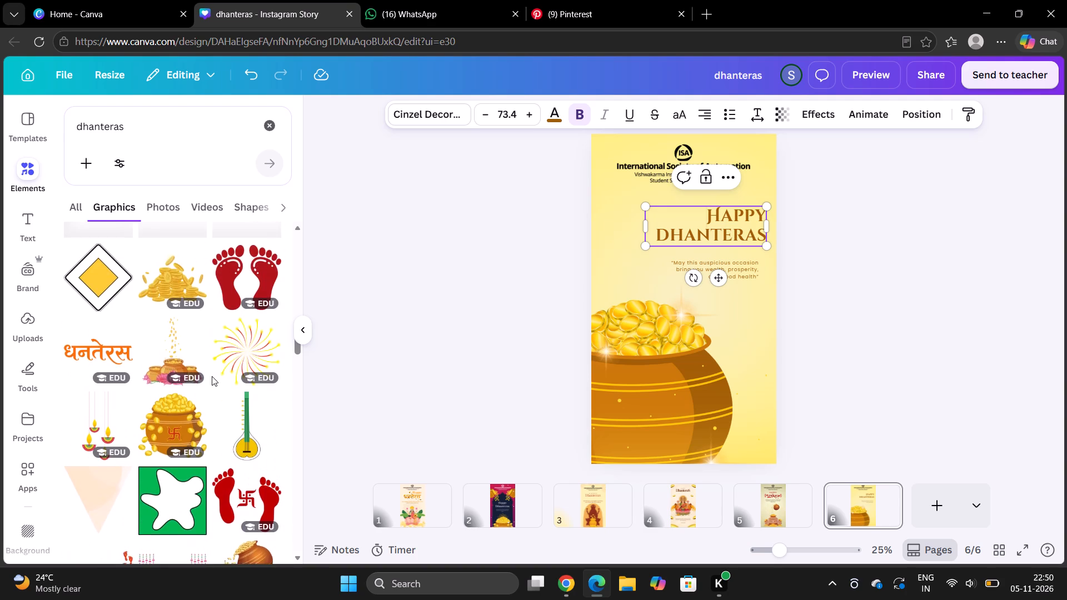
scroll(212, 376, "up", 2)
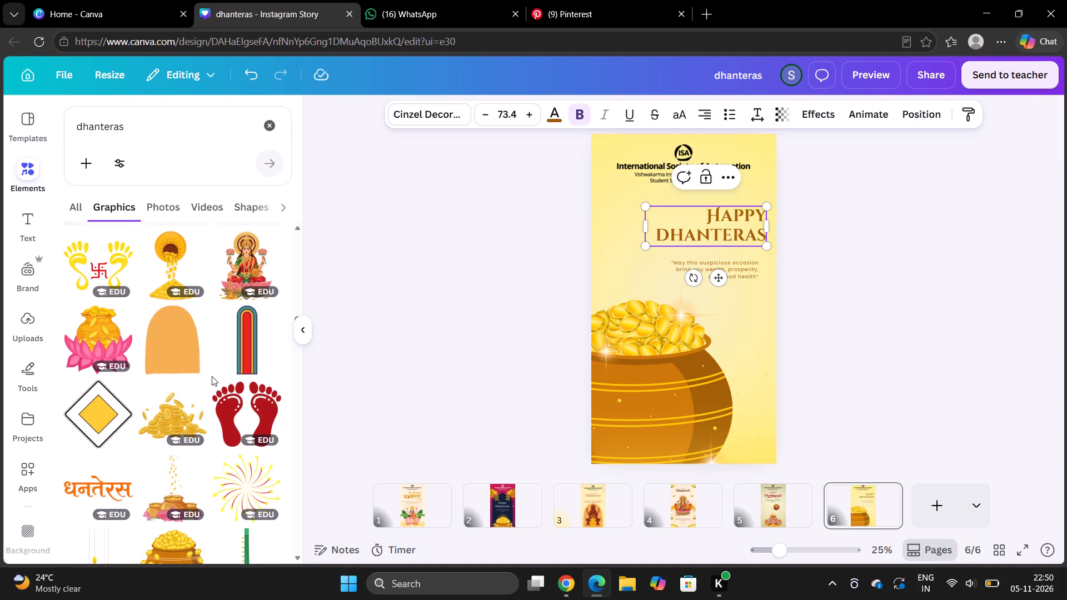
scroll(212, 376, "up", 3)
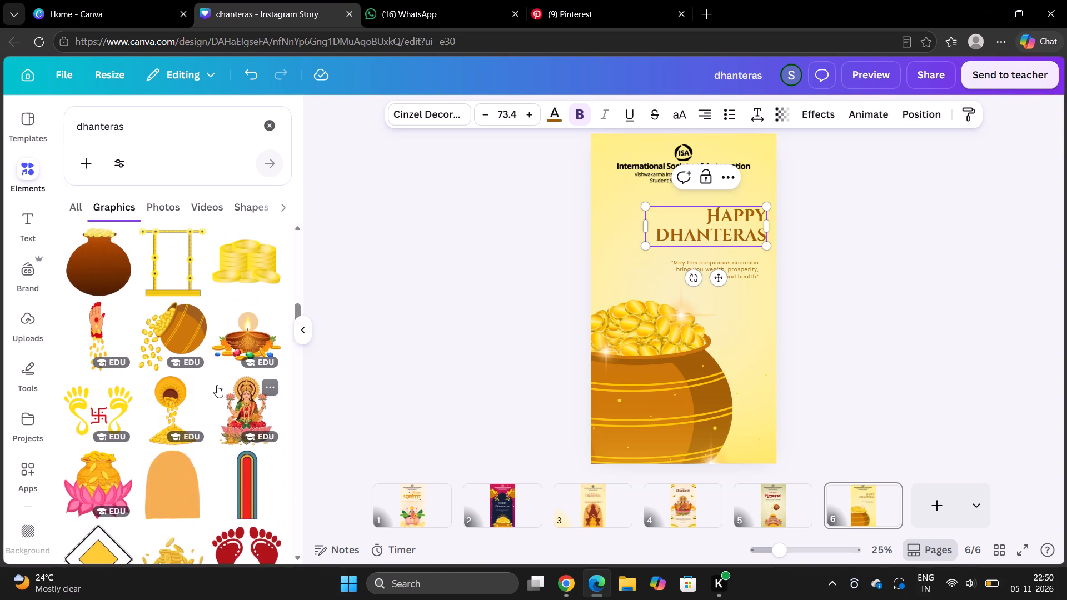
scroll(217, 385, "up", 1)
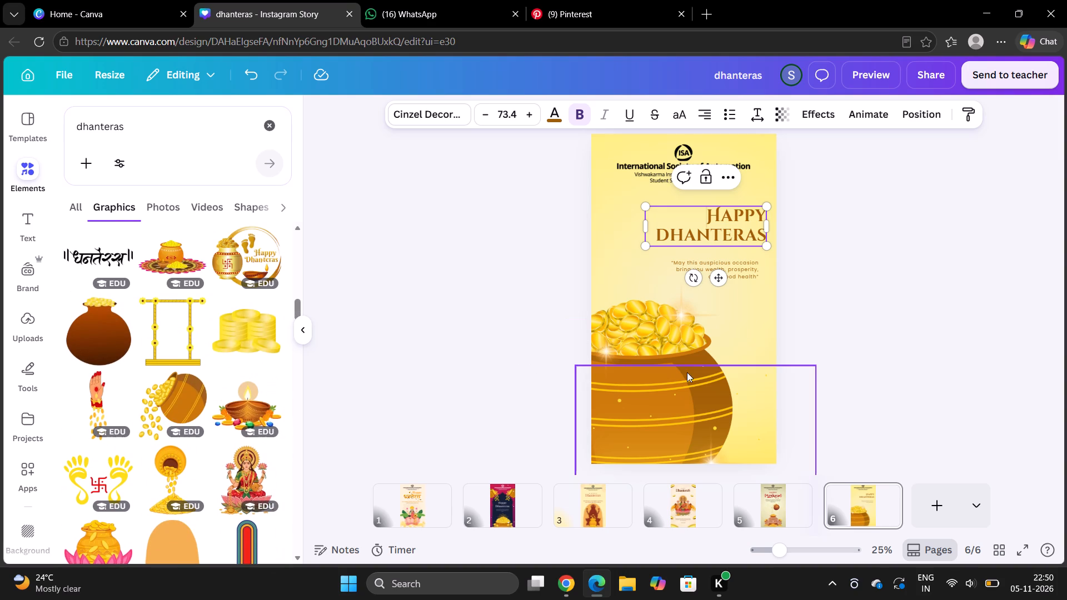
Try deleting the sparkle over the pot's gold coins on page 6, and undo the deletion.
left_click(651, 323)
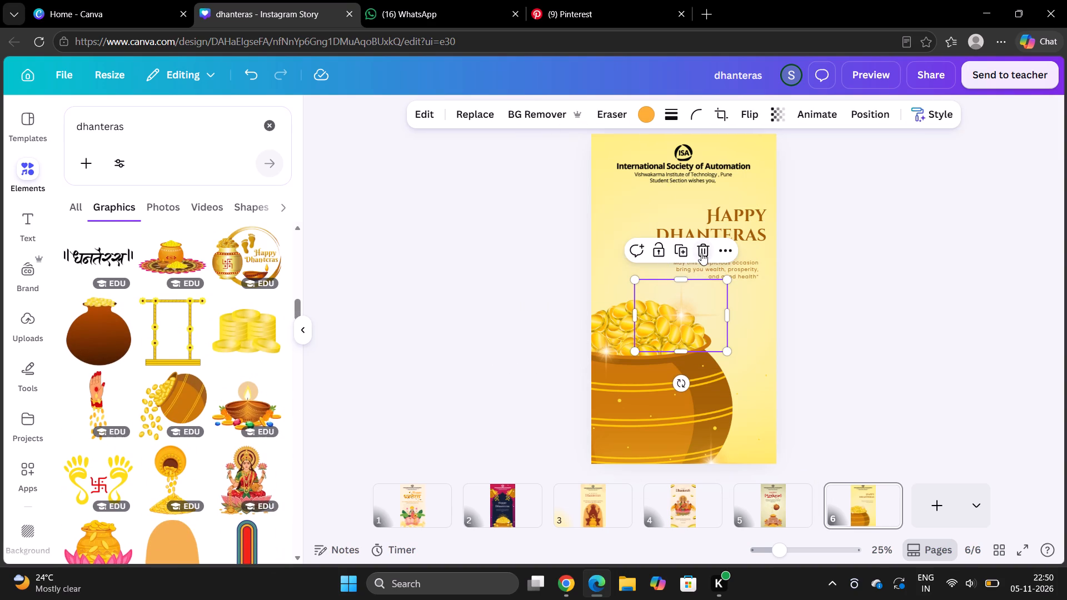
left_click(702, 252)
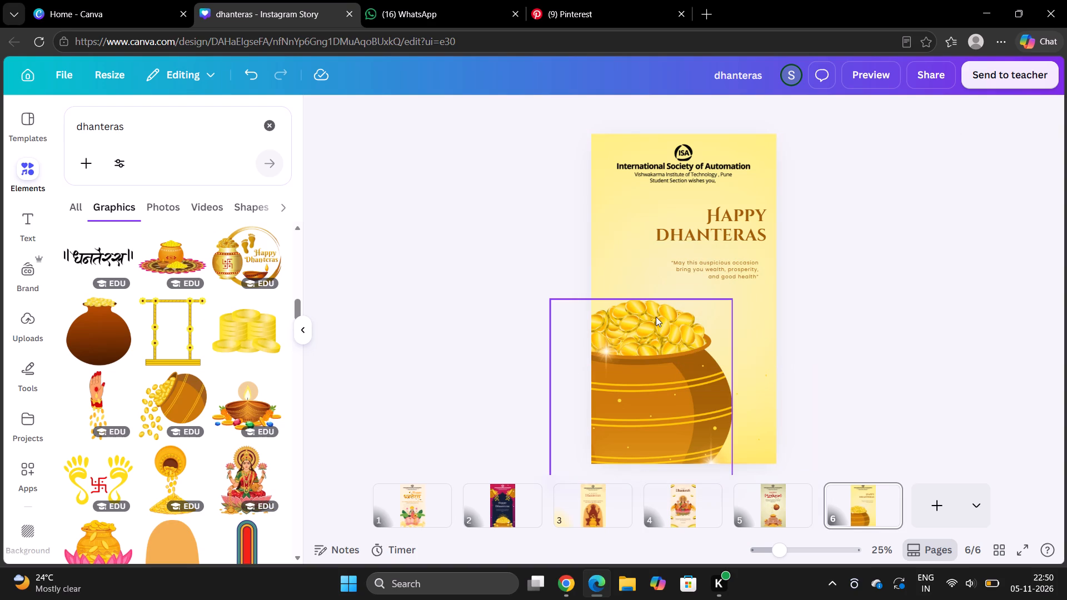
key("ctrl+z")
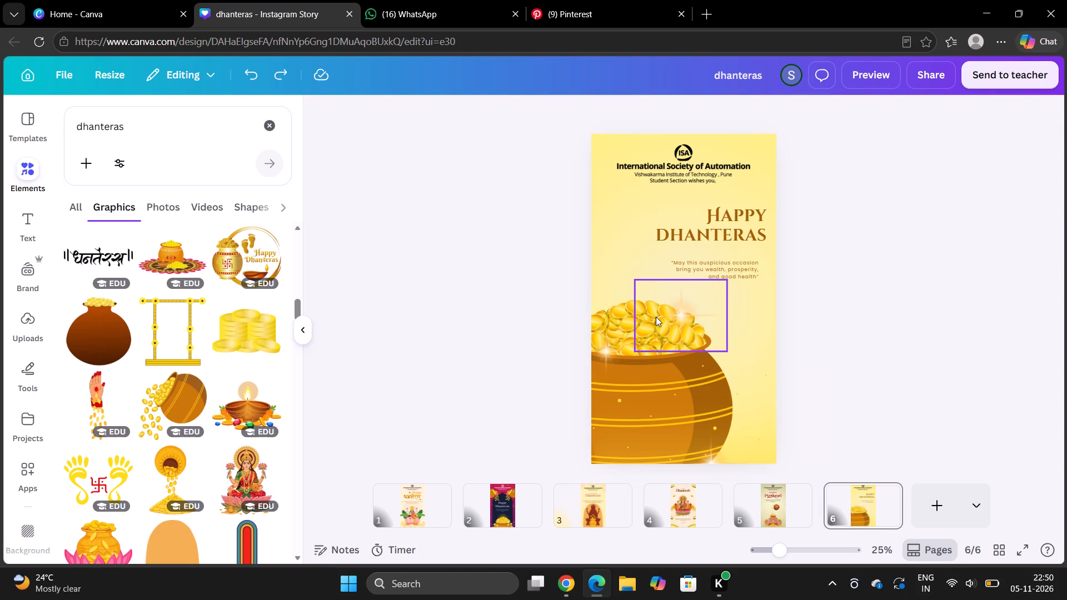
Delete the template's large gold-coin pot from page 6.
left_click(621, 306)
left_click(664, 265)
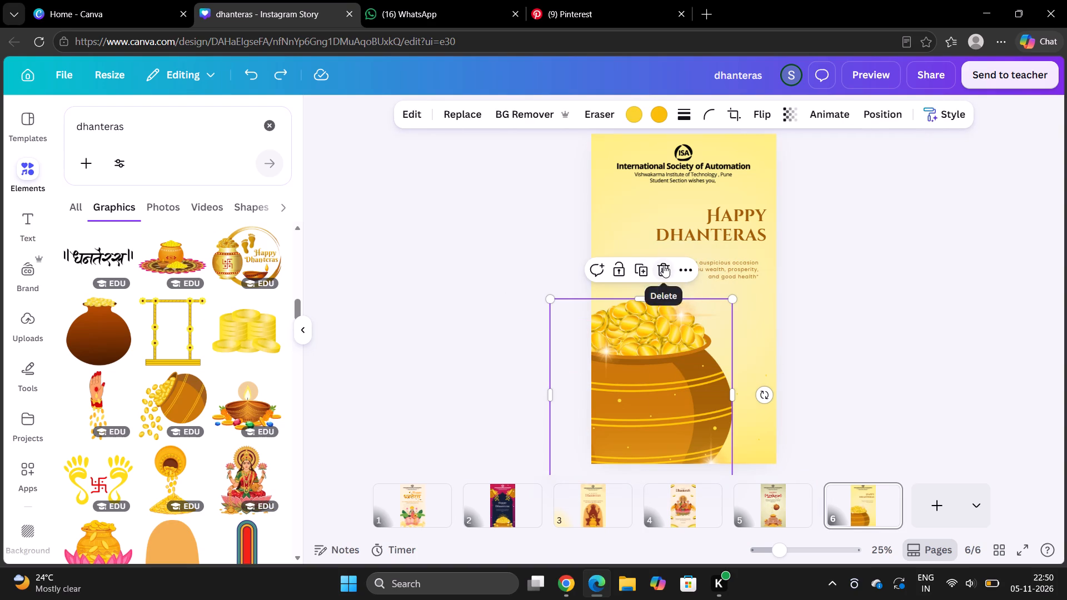
Add the lit diya graphic with flowers and gems to page 6 and place it centred near the page's bottom edge.
left_click(244, 400)
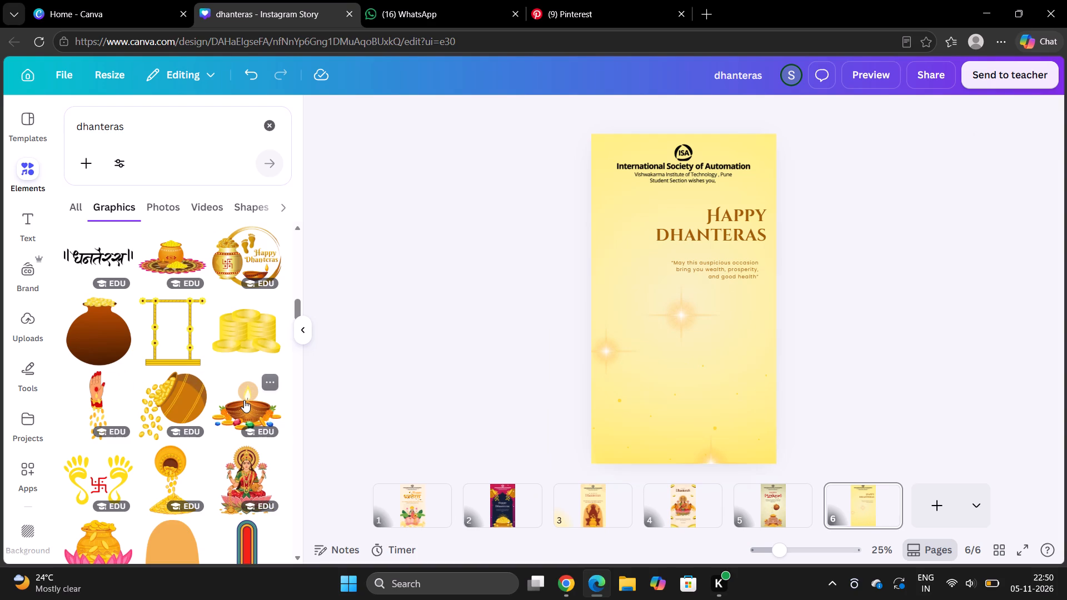
left_click_drag(681, 299, 688, 347)
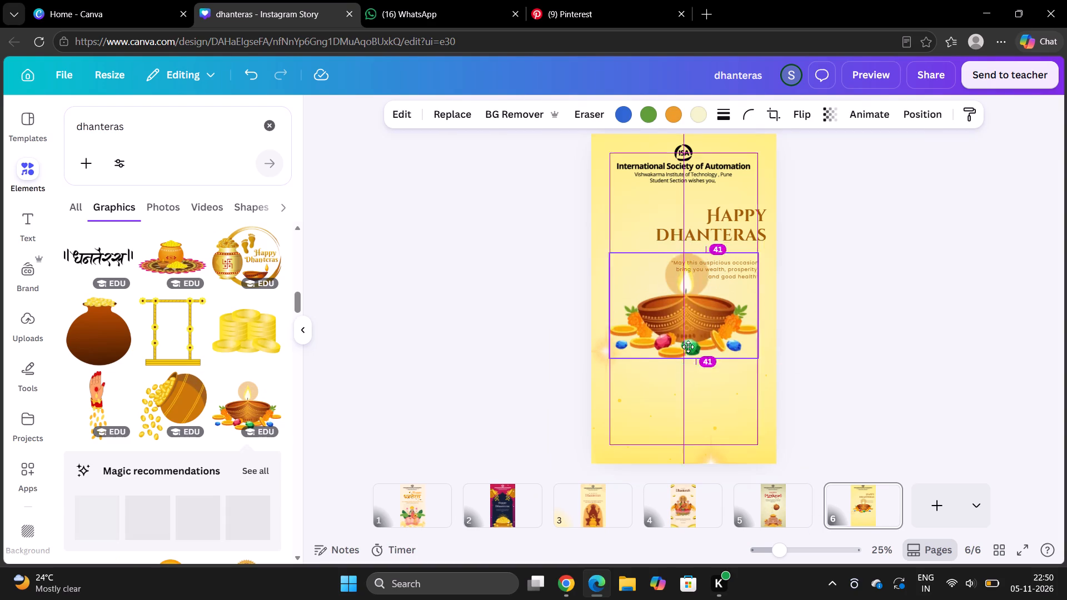
left_click_drag(688, 347, 683, 402)
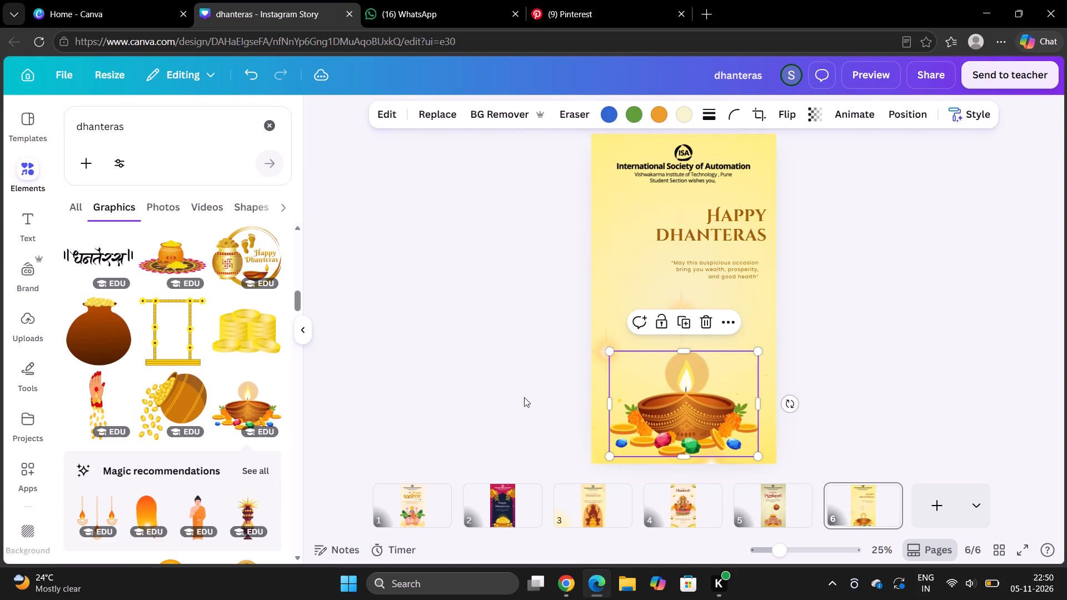
left_click(431, 297)
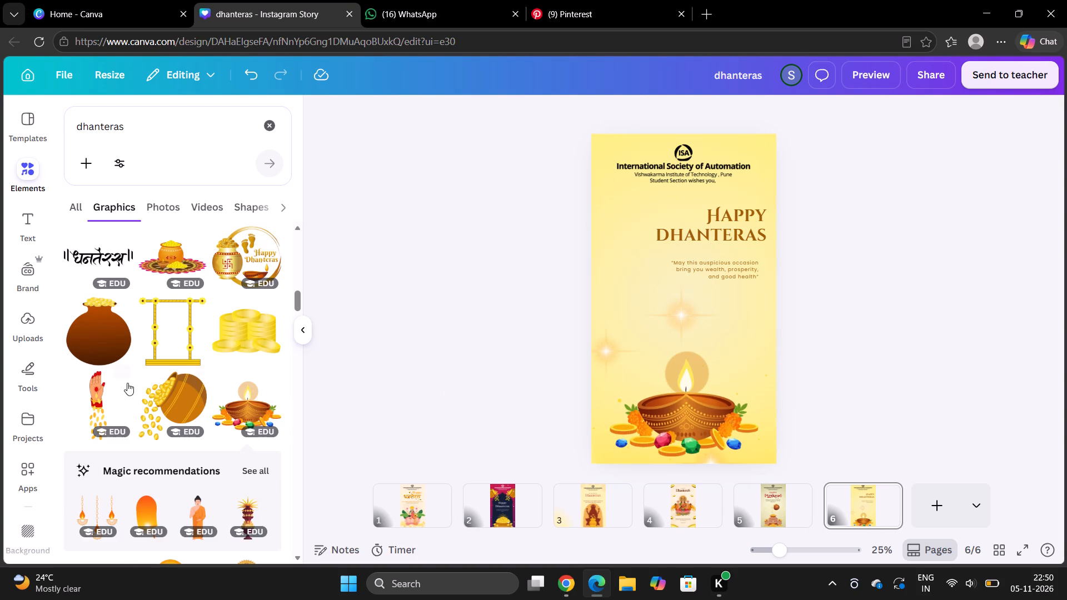
Add the red pot overflowing with gold coins to page 6 and move it down below the greeting text, over the diya.
scroll(128, 381, "up", 1)
scroll(169, 506, "right", 1)
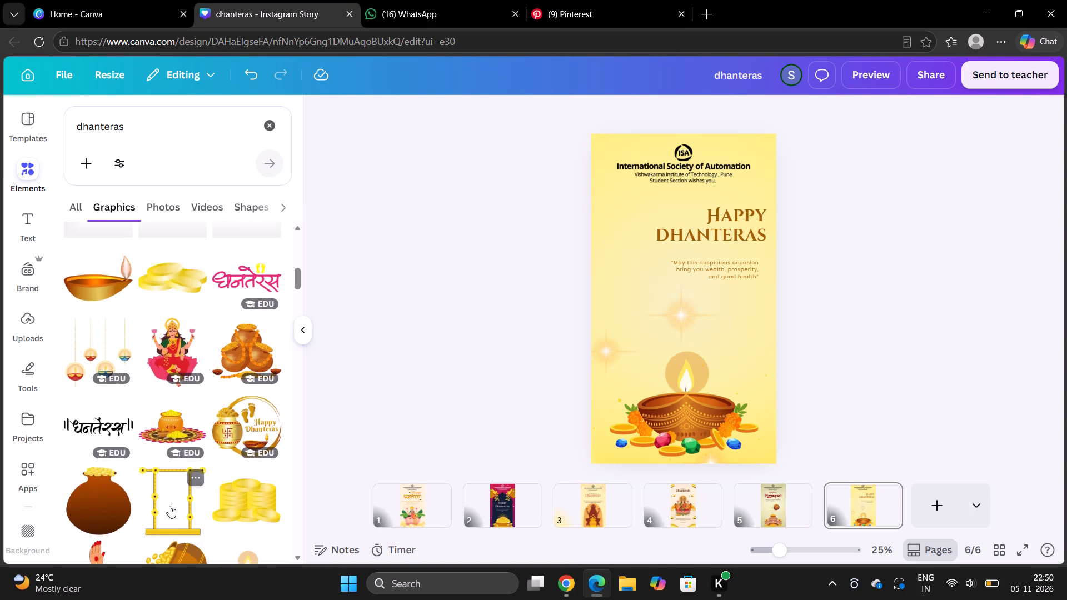
scroll(169, 506, "right", 2)
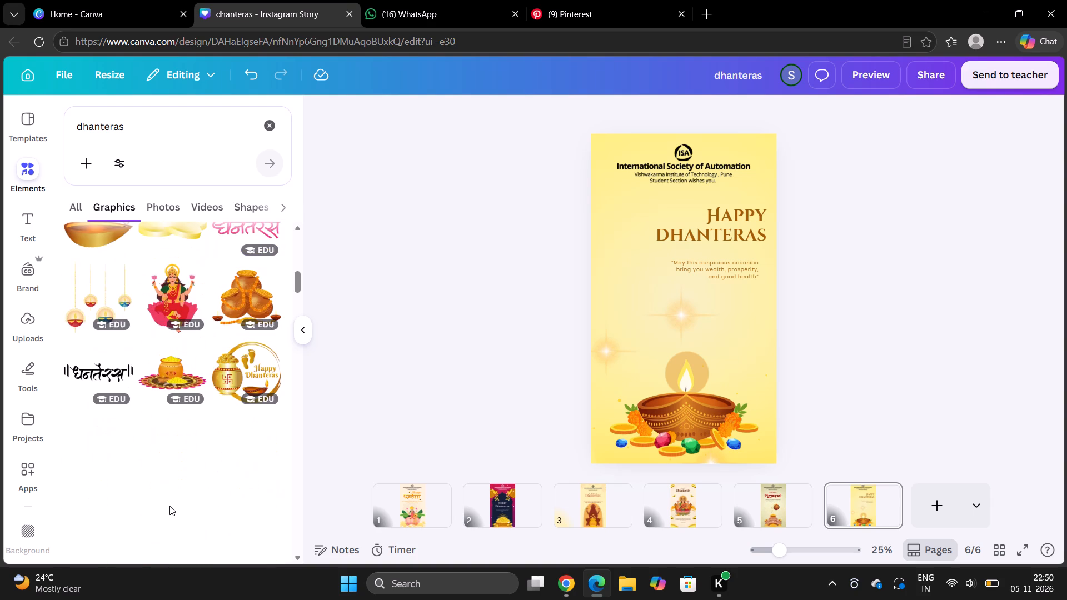
scroll(169, 506, "right", 1)
scroll(169, 506, "down", 1)
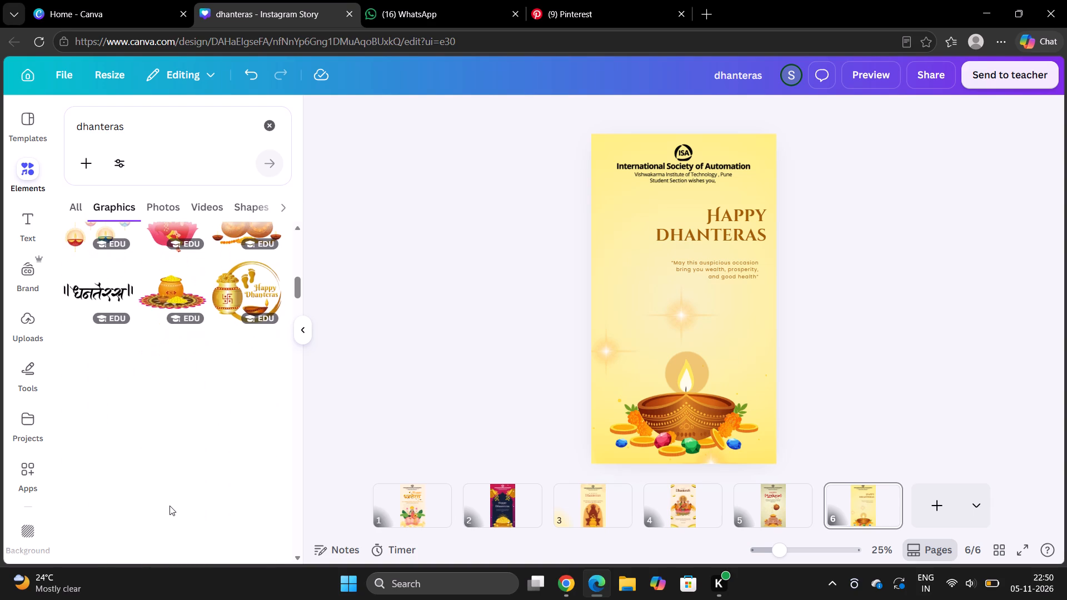
scroll(196, 409, "up", 2)
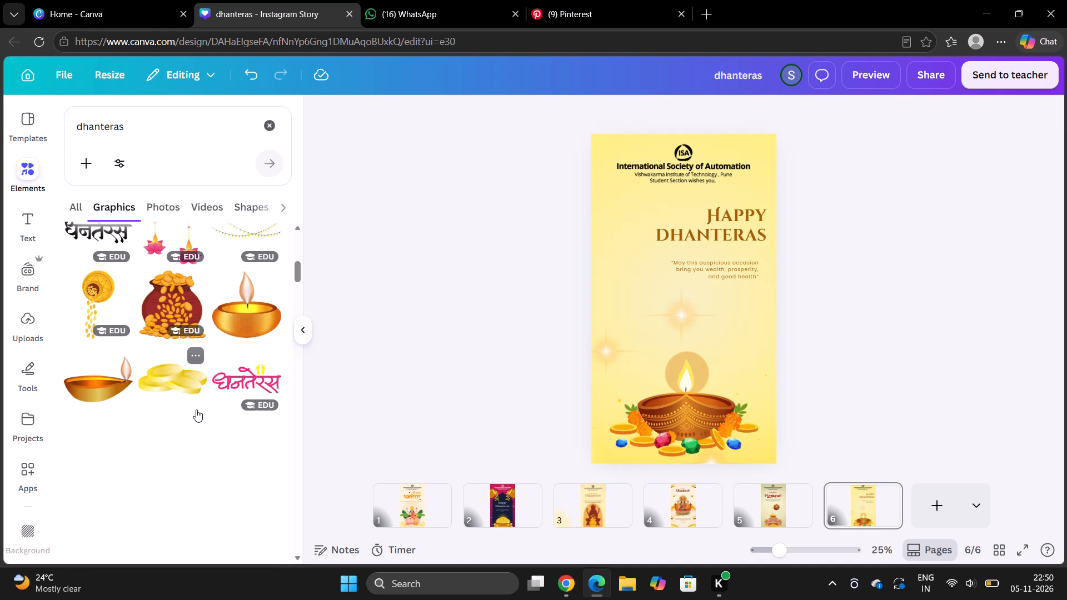
left_click(170, 315)
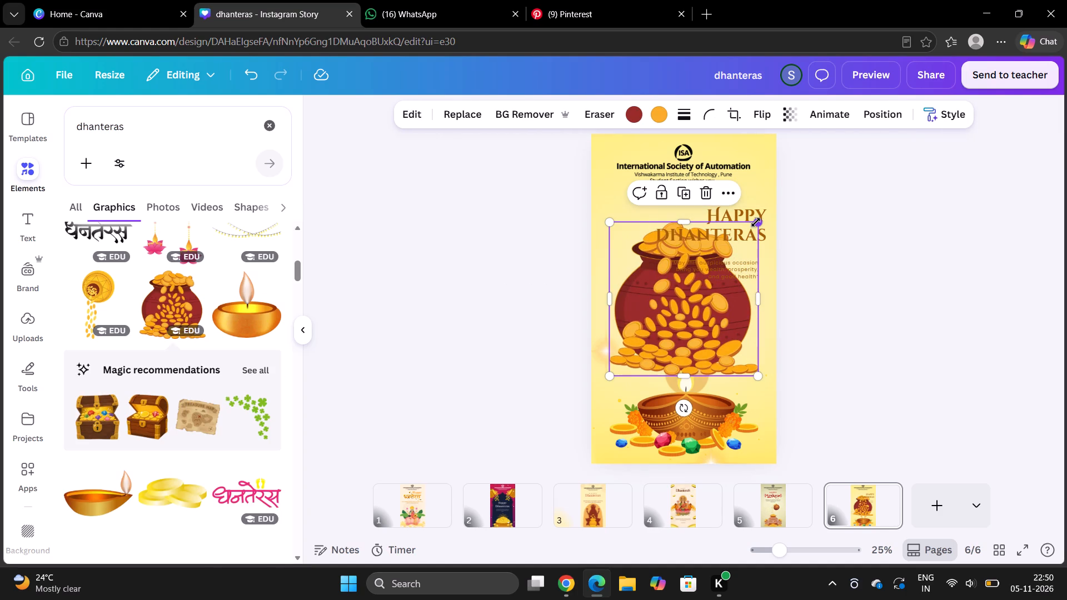
left_click(707, 281)
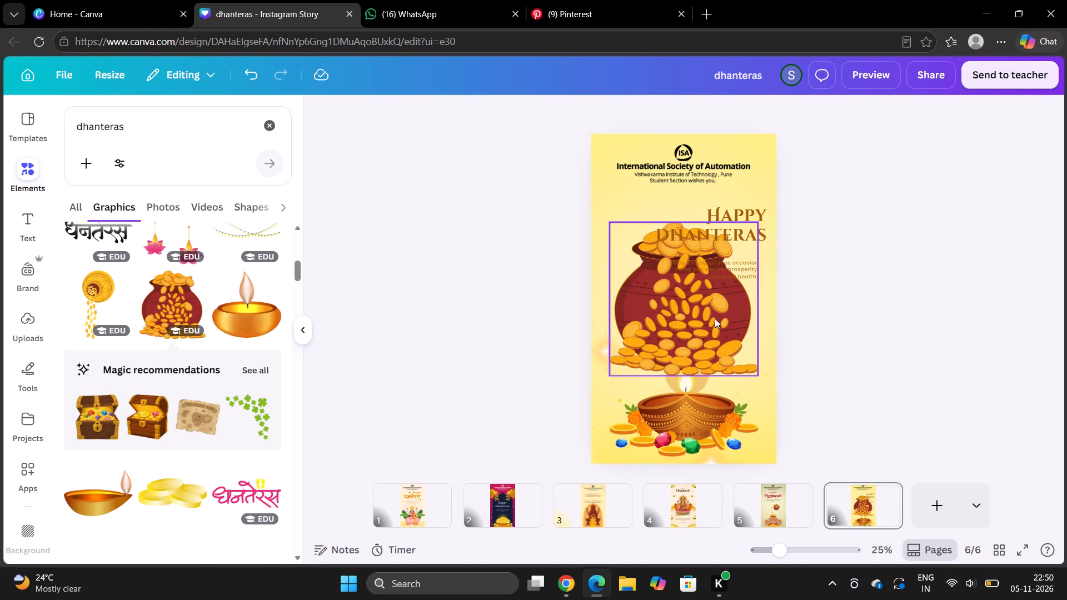
left_click(715, 318)
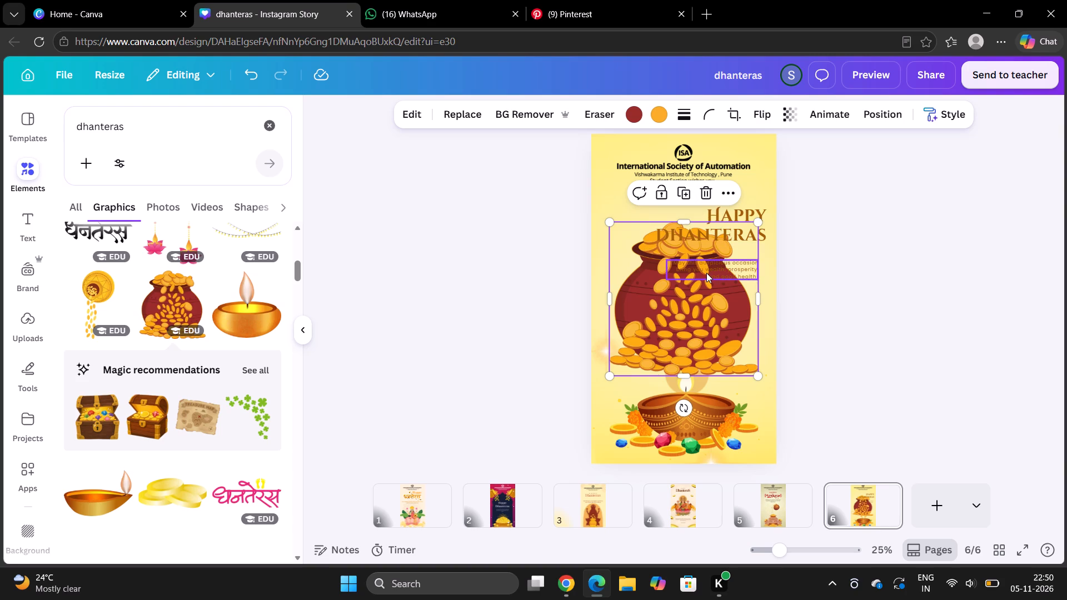
left_click_drag(701, 304, 711, 381)
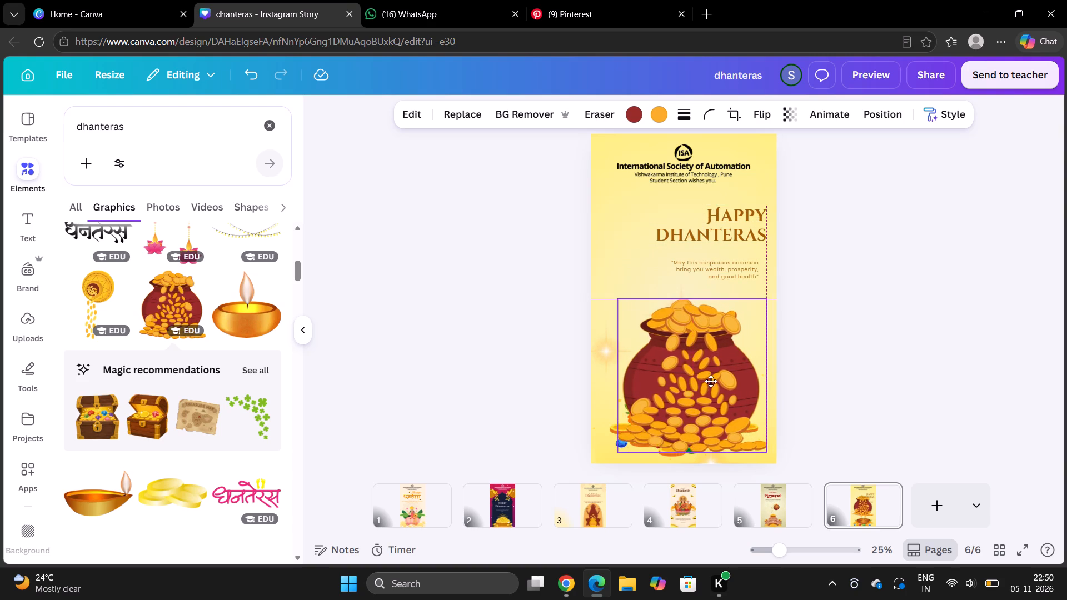
left_click_drag(711, 381, 705, 384)
Open the editing options for the red coin pot on page 6.
right_click(705, 384)
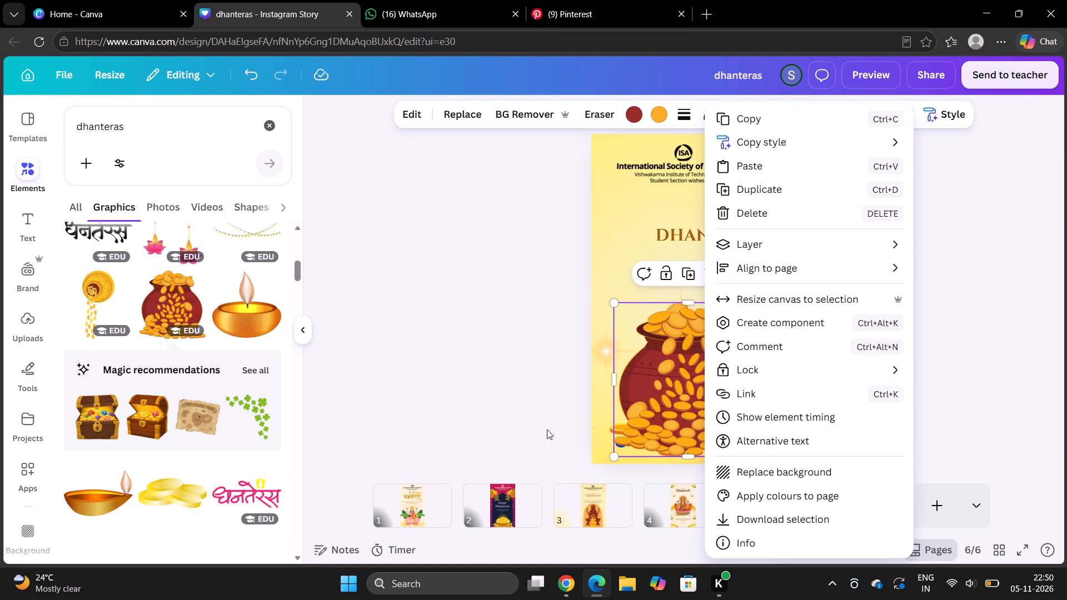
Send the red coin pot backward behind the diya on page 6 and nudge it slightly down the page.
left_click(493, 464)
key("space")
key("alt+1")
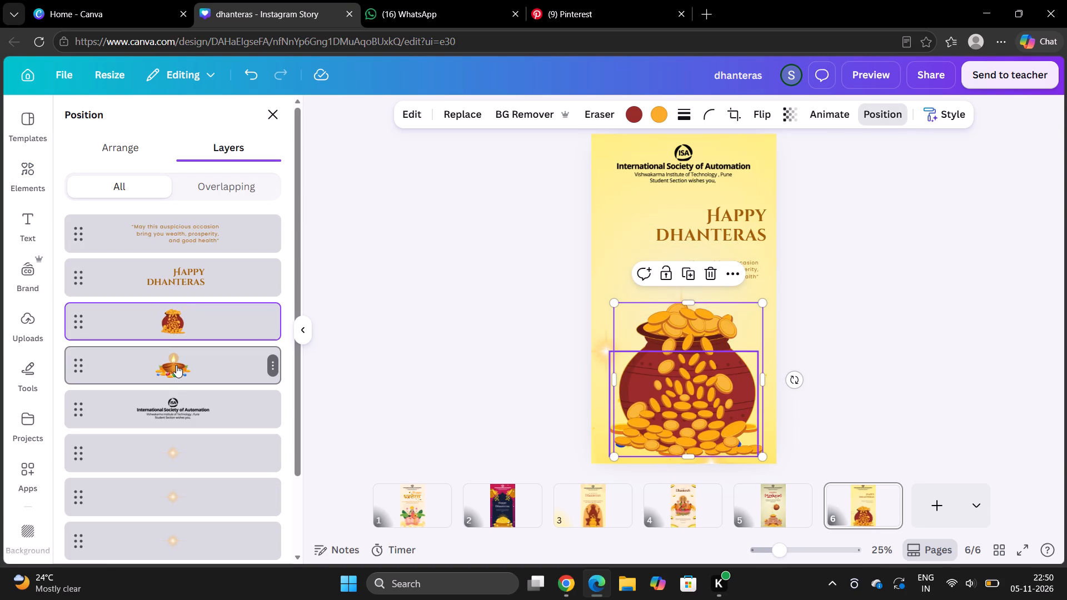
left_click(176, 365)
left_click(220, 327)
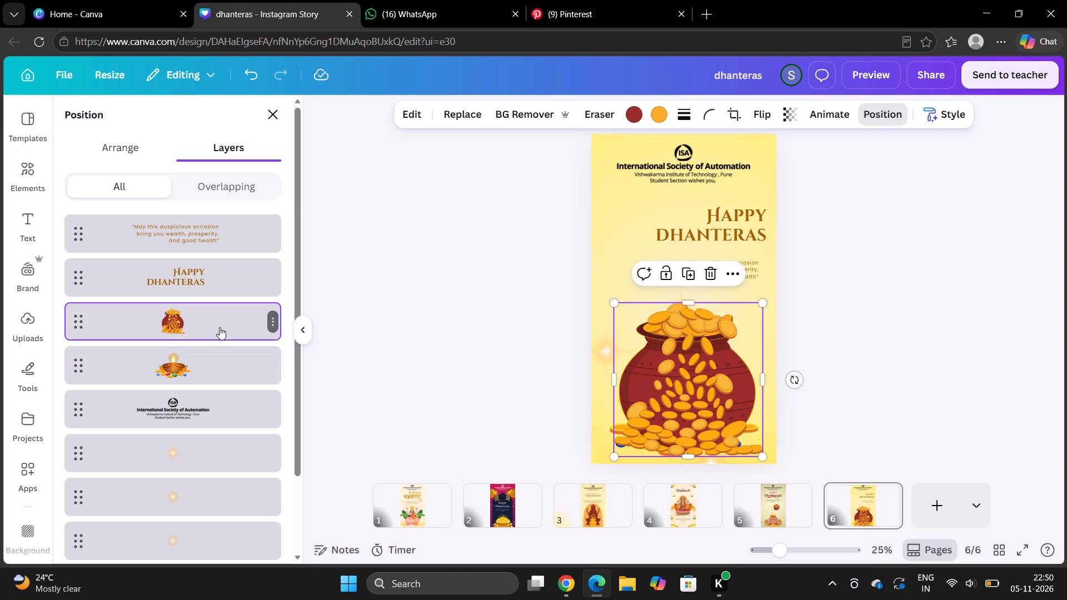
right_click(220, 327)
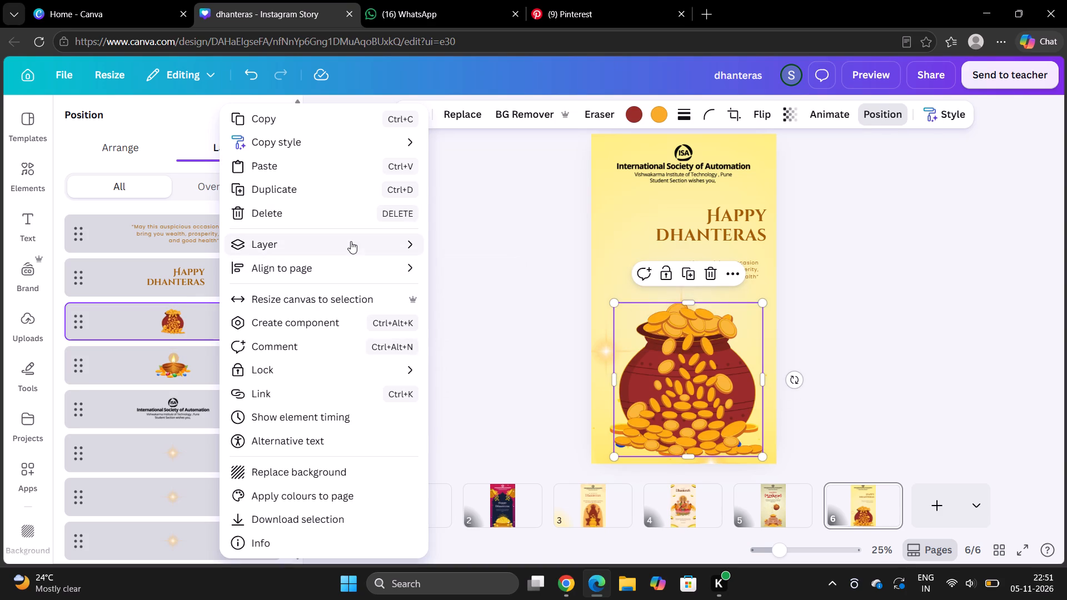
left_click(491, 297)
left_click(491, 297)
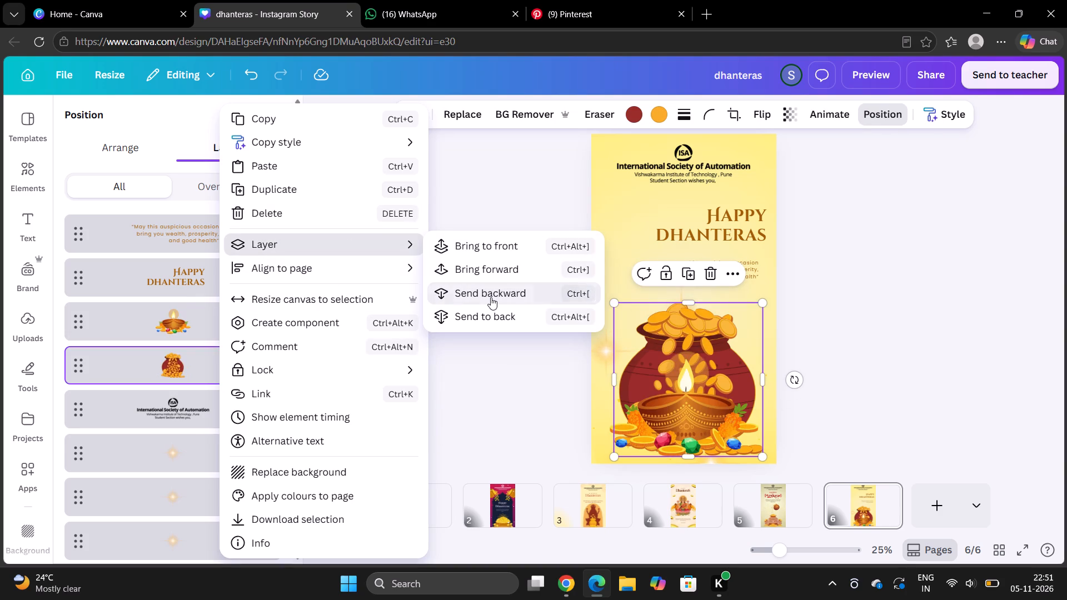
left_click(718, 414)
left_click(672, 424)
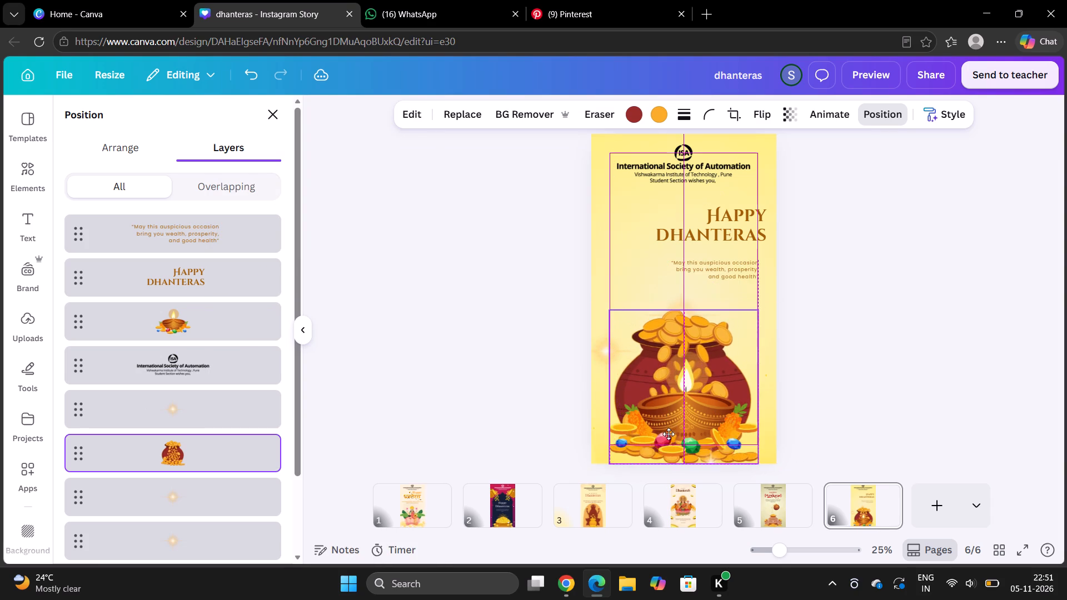
Shrink the diya graphic on page 6 to about half its size and place it in the page's lower-left corner.
left_click(680, 421)
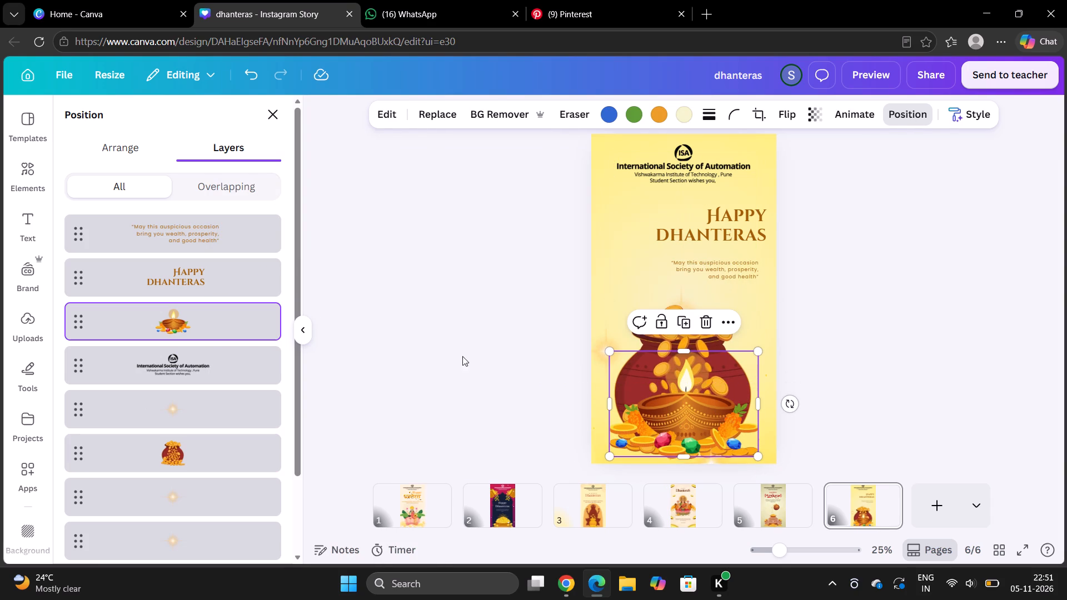
left_click_drag(759, 349, 685, 388)
left_click_drag(667, 414, 659, 408)
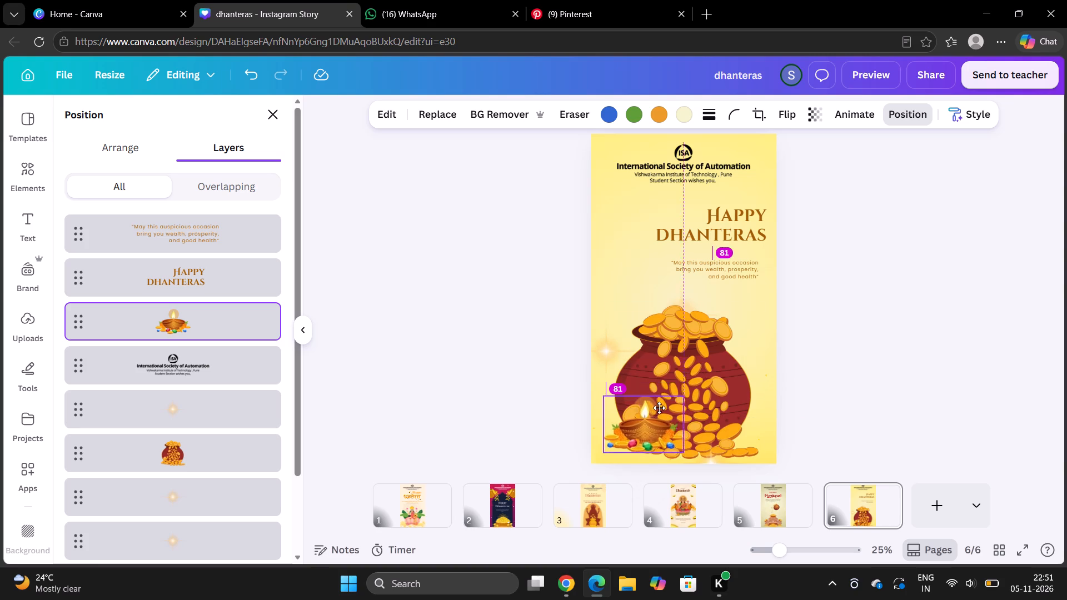
left_click_drag(659, 408, 662, 416)
Delete the red coin pot from page 6.
left_click(719, 392)
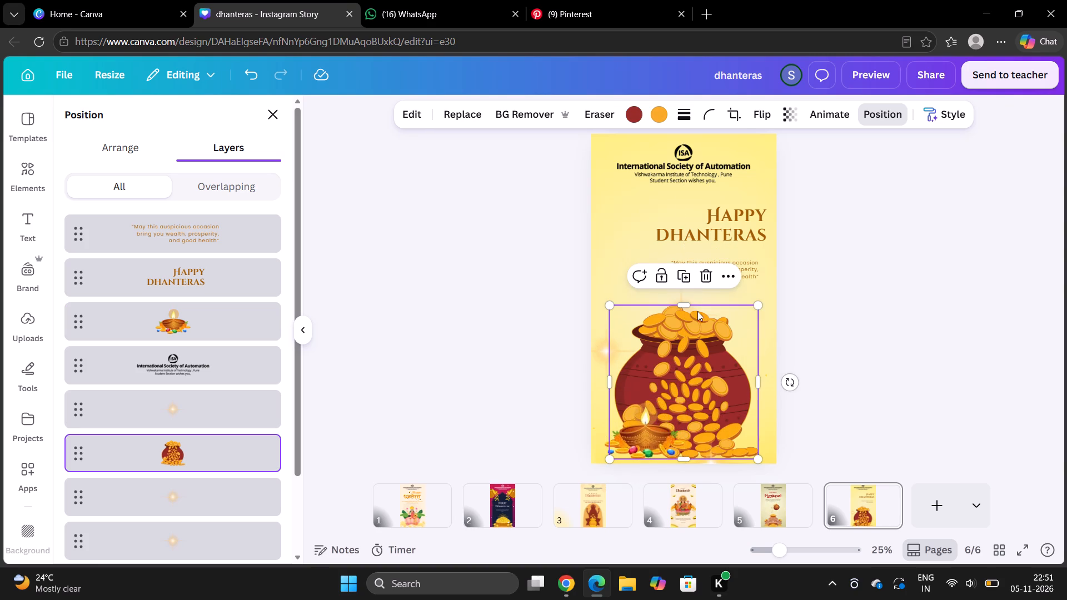
left_click(700, 279)
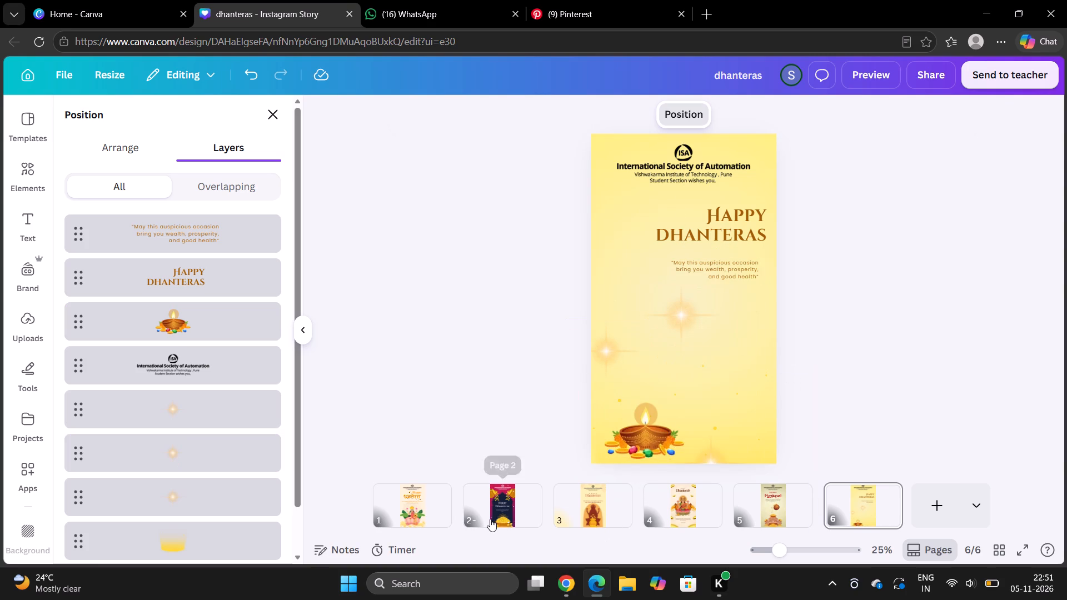
Examine the page 2 and page 5 designs and the Dhanteras graphics for a replacement pot for page 6.
left_click(490, 519)
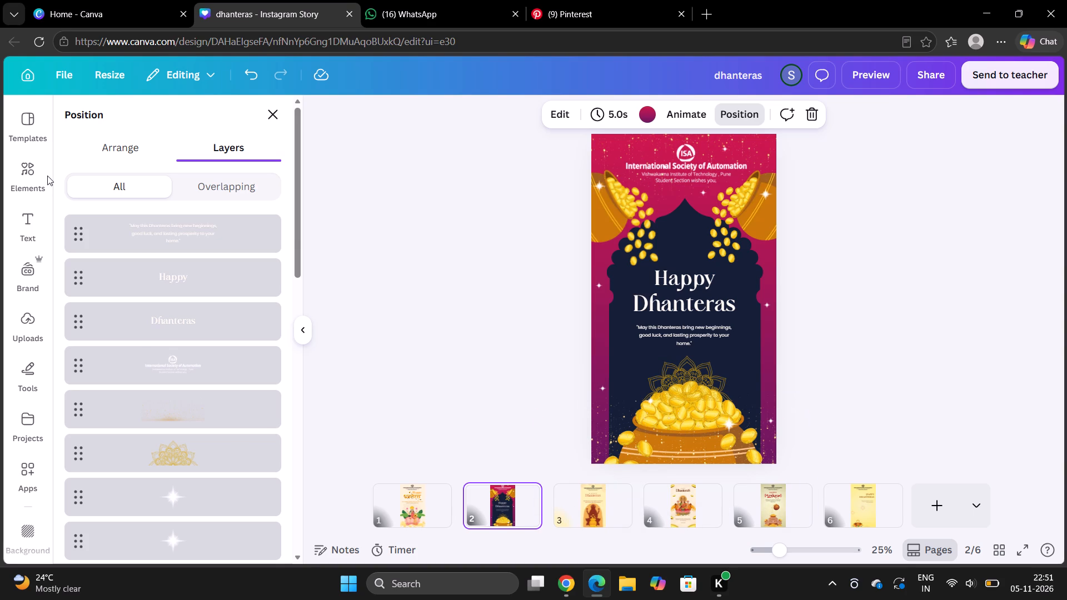
left_click(11, 176)
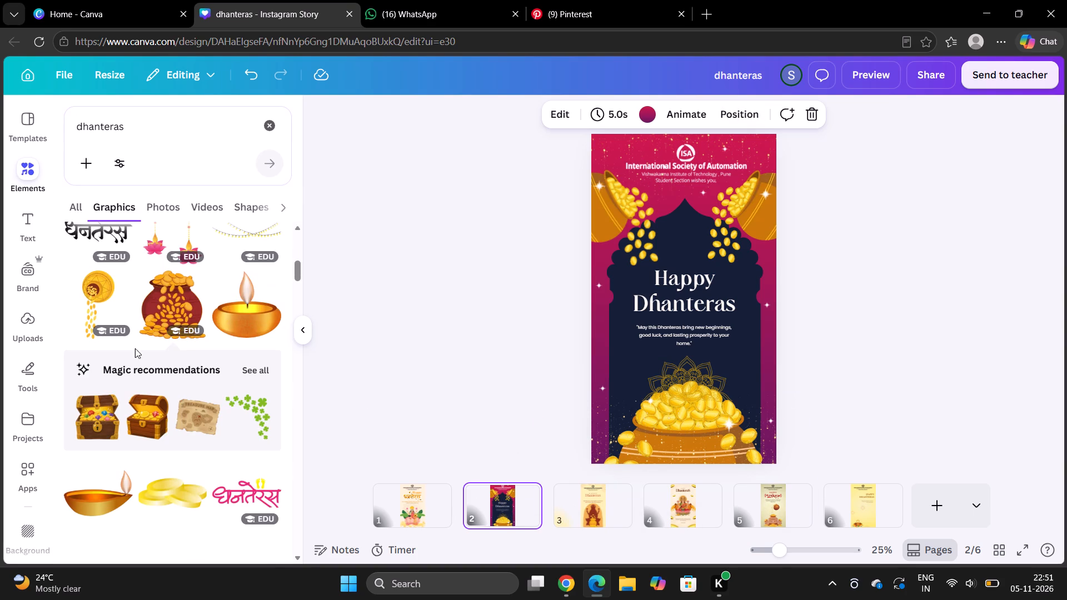
scroll(191, 403, "down", 2)
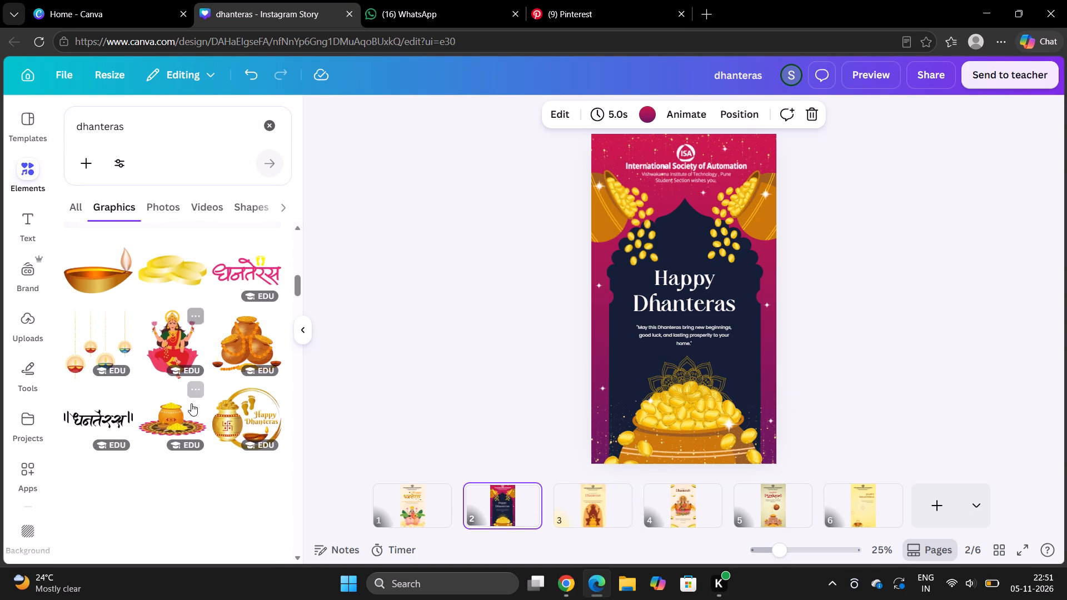
scroll(191, 403, "down", 1)
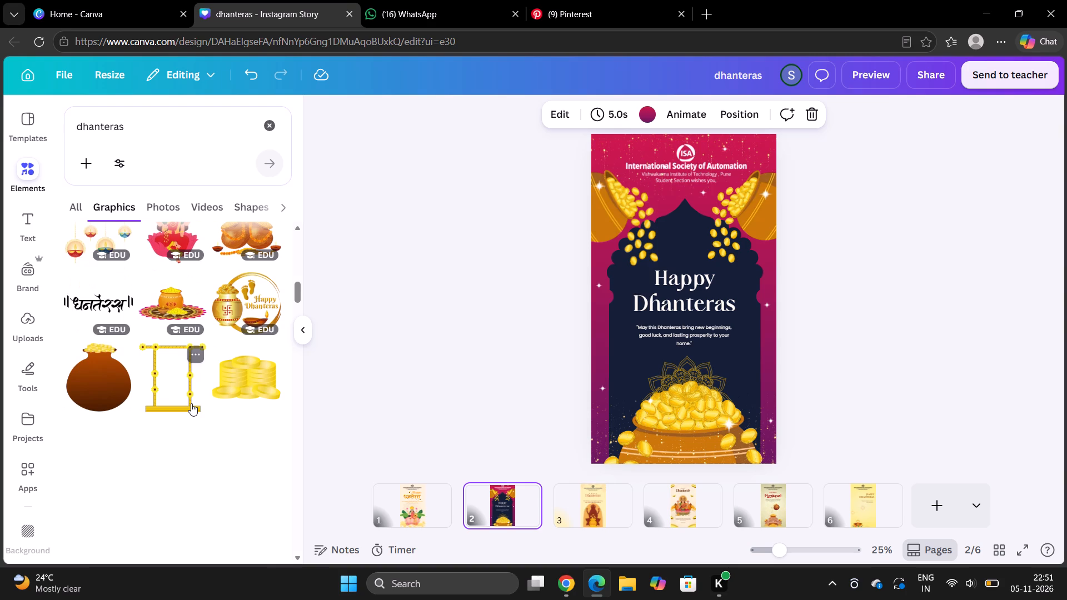
scroll(191, 403, "down", 2)
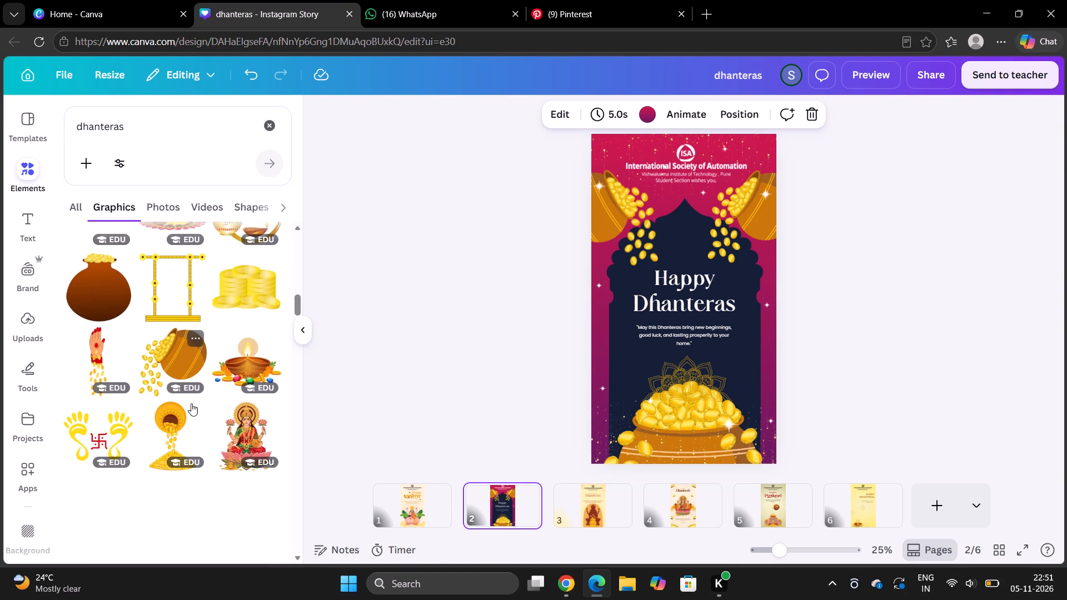
scroll(191, 403, "down", 1)
left_click(191, 403)
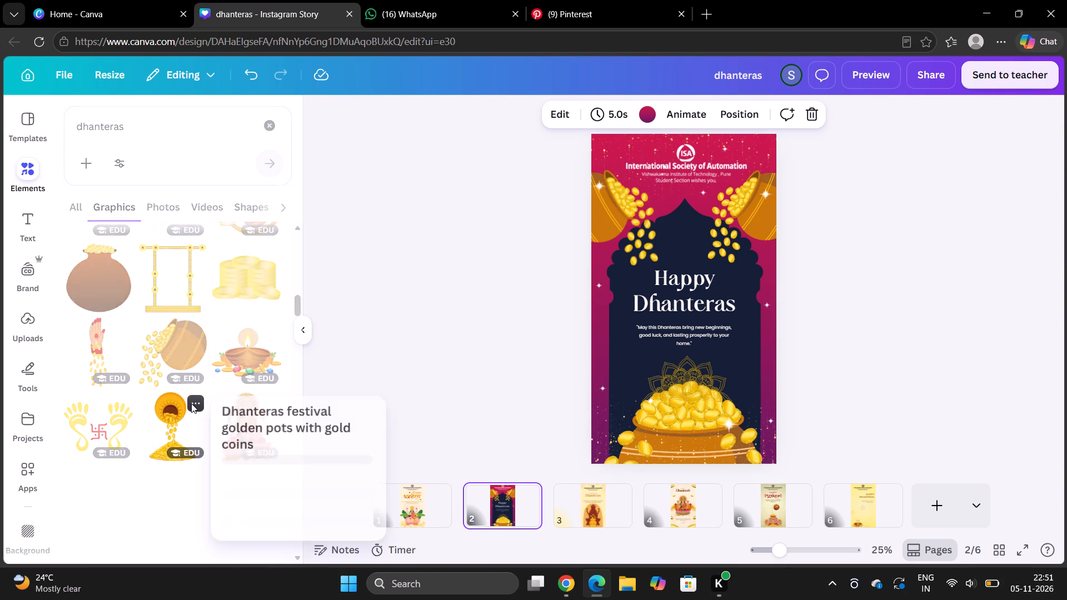
left_click(174, 418)
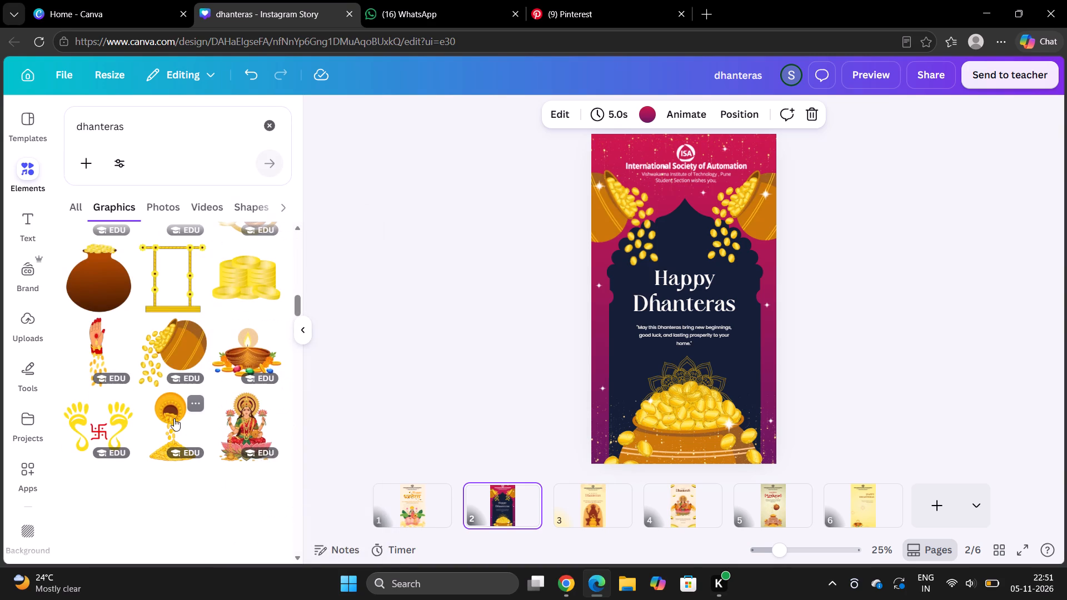
left_click(764, 497)
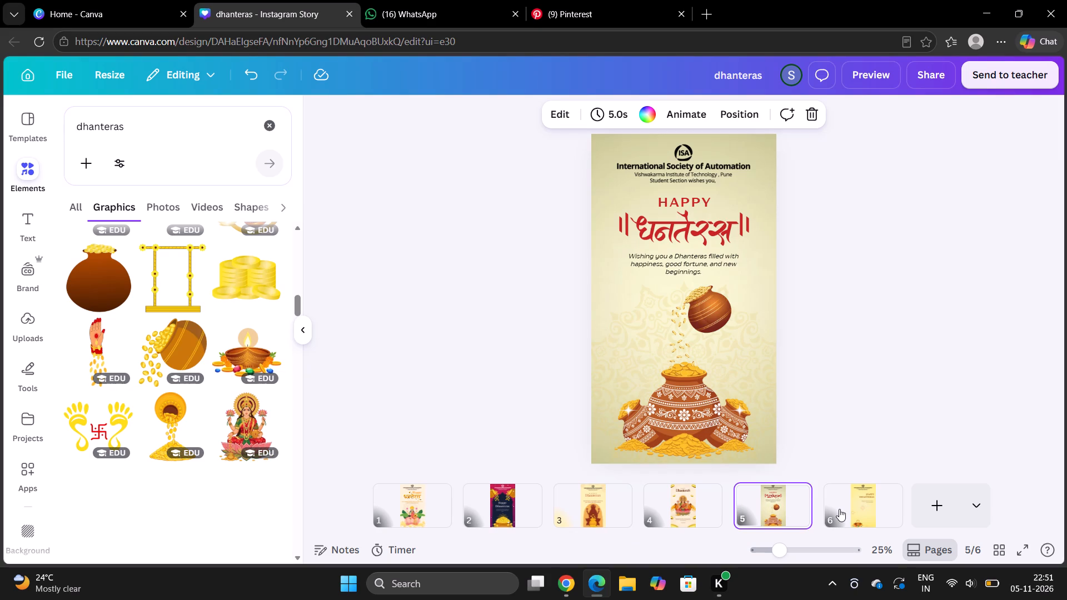
left_click(839, 509)
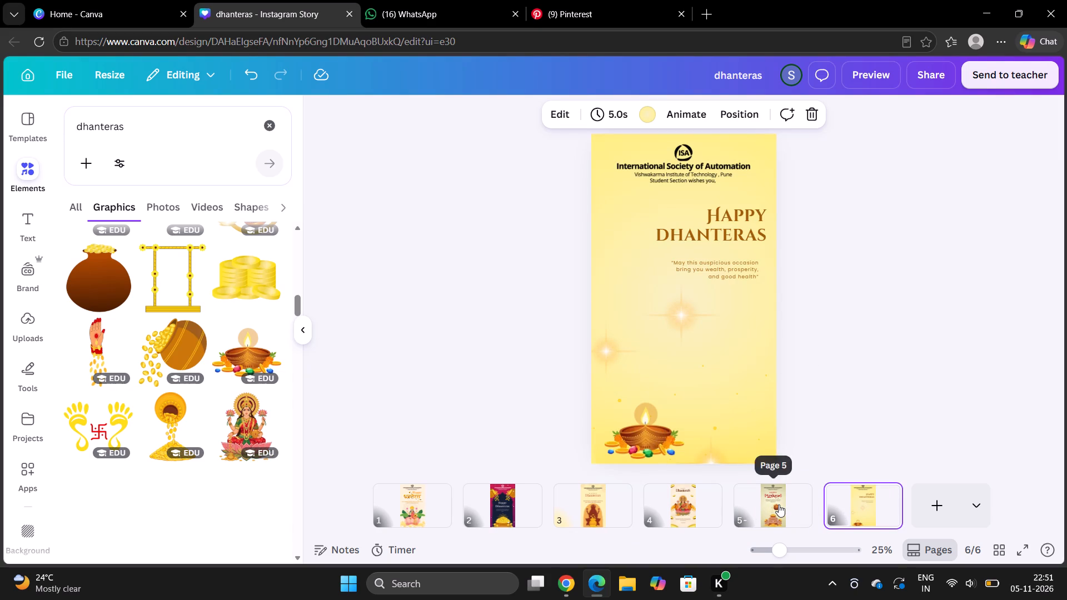
left_click(779, 504)
left_click(879, 513)
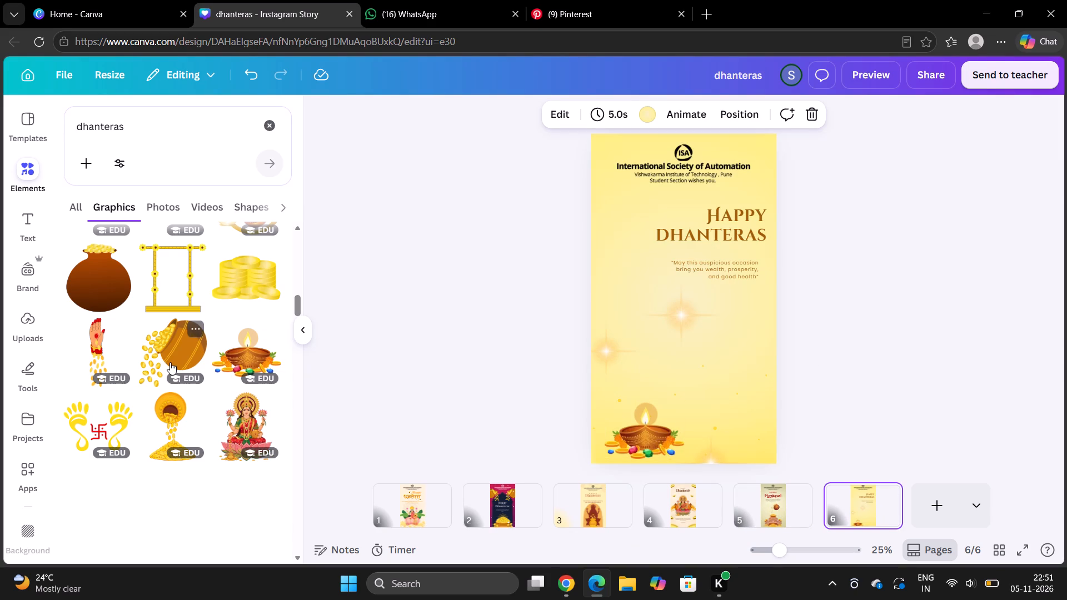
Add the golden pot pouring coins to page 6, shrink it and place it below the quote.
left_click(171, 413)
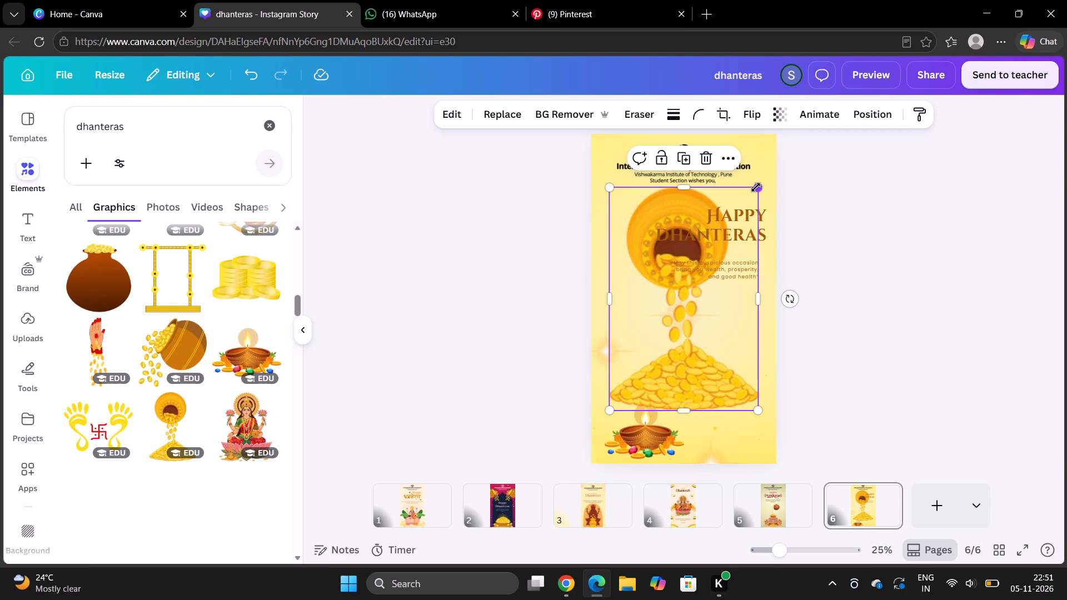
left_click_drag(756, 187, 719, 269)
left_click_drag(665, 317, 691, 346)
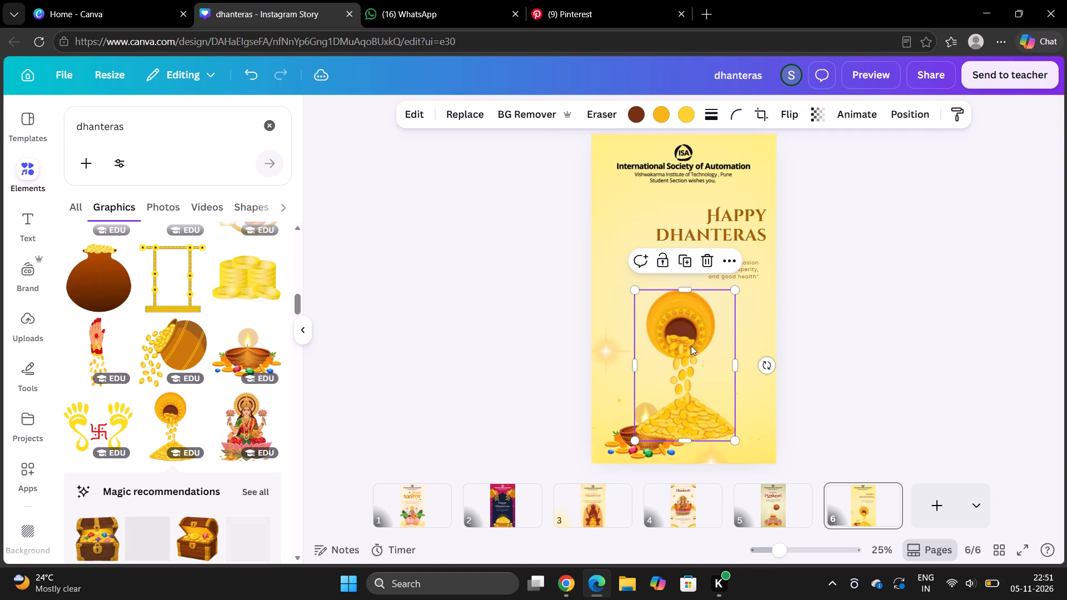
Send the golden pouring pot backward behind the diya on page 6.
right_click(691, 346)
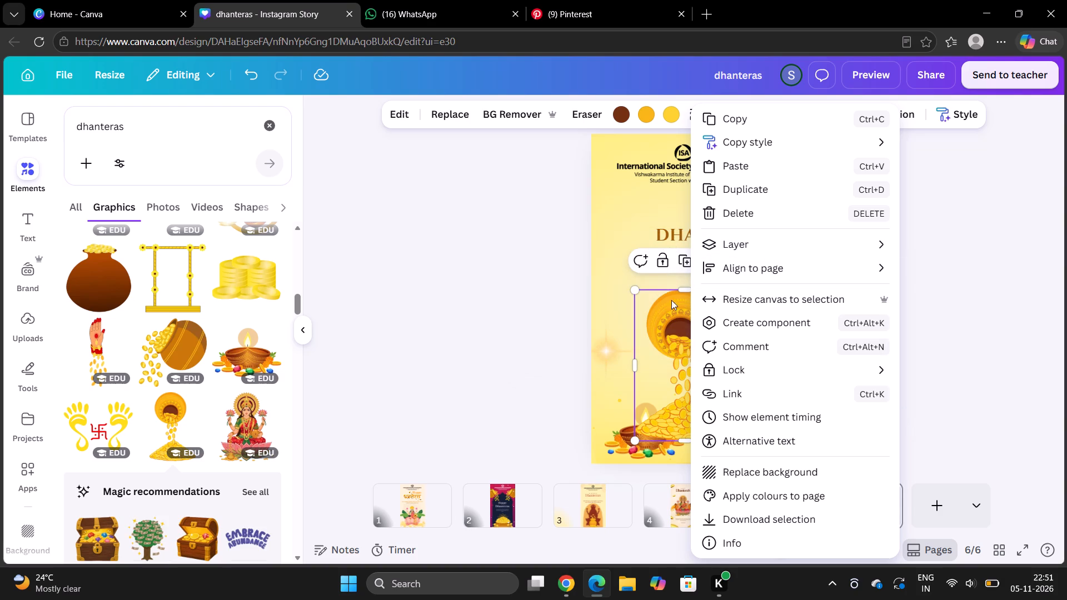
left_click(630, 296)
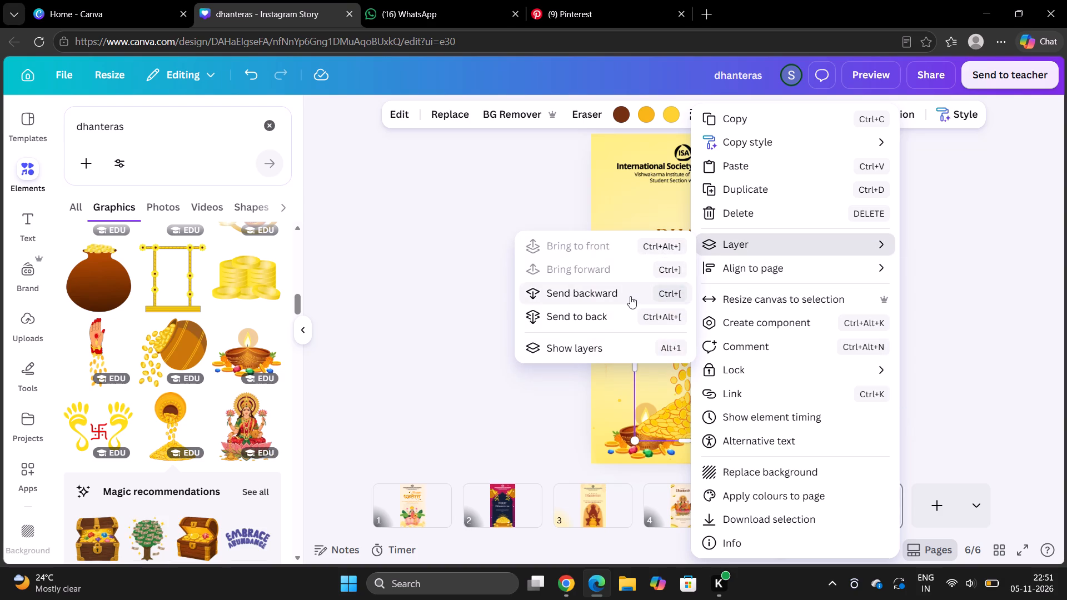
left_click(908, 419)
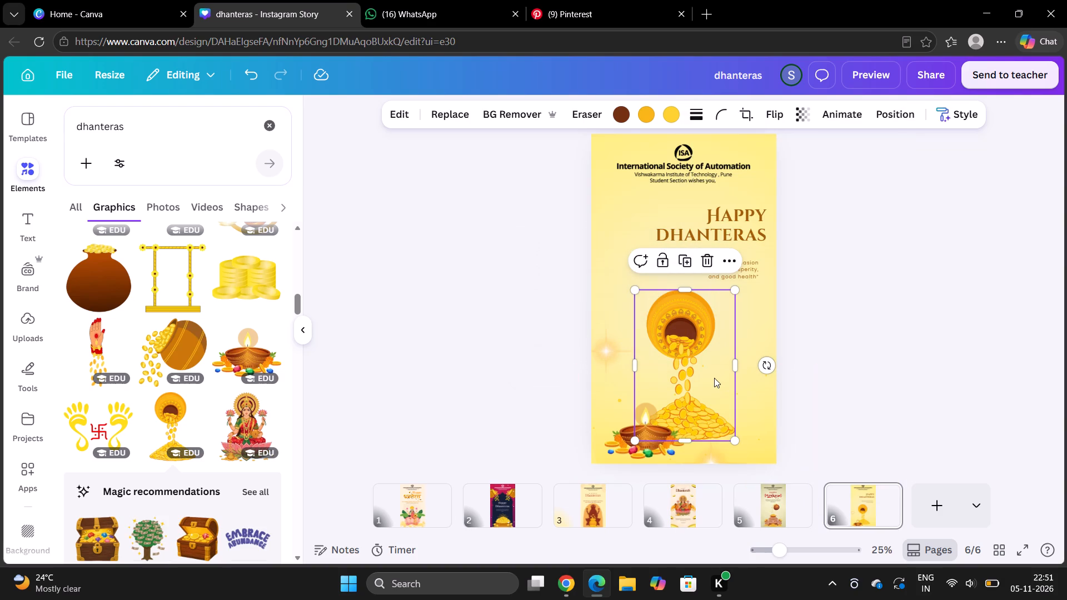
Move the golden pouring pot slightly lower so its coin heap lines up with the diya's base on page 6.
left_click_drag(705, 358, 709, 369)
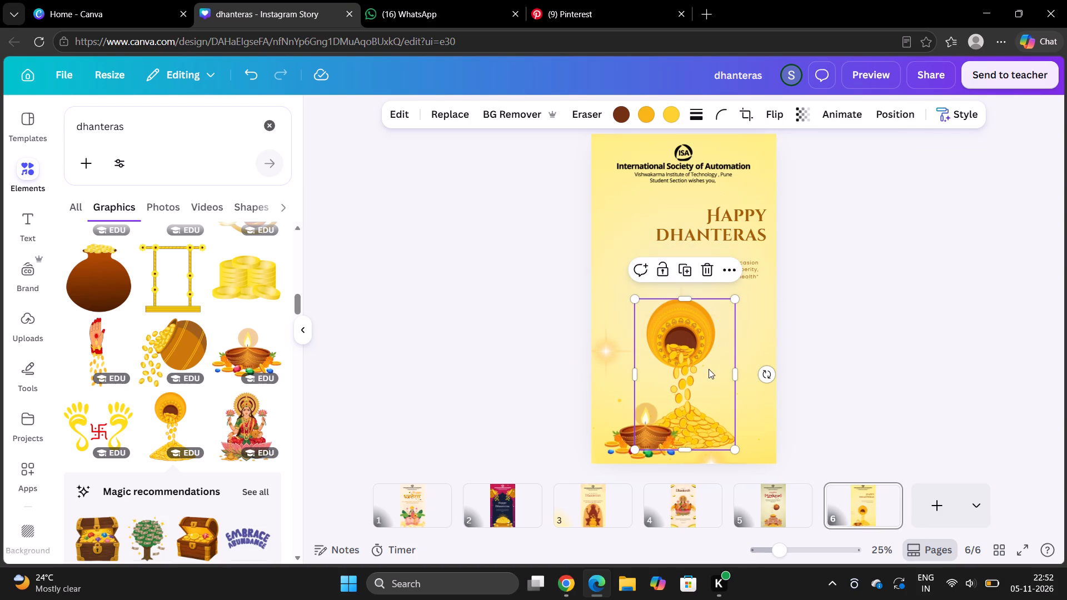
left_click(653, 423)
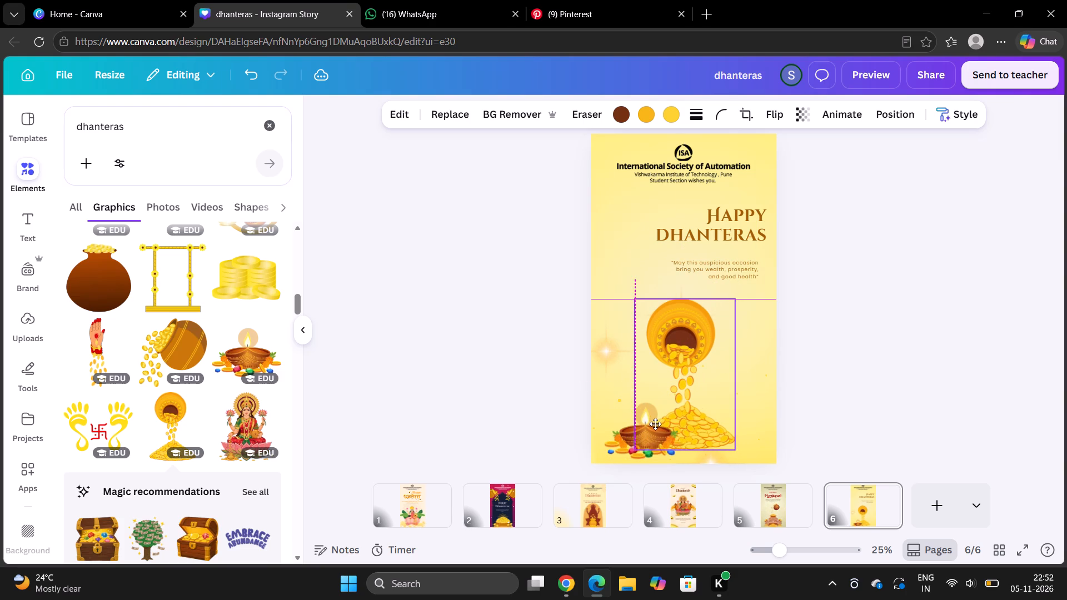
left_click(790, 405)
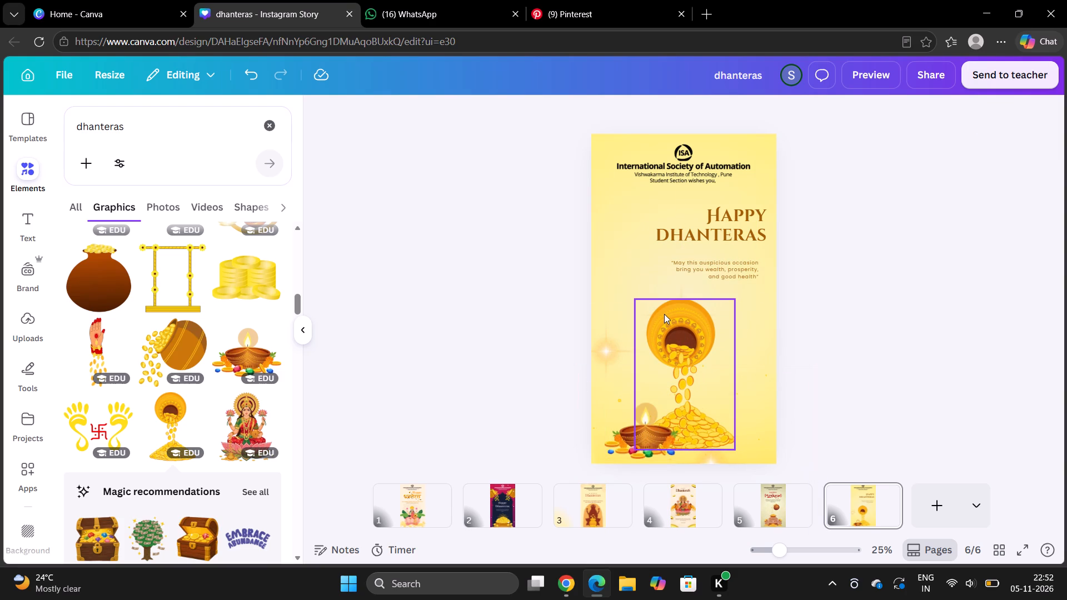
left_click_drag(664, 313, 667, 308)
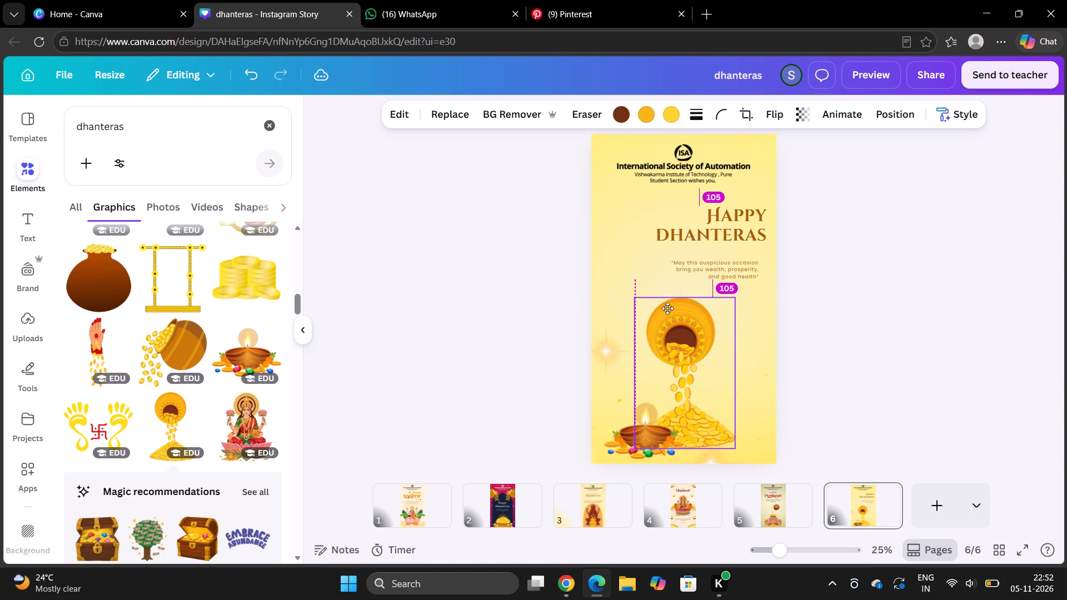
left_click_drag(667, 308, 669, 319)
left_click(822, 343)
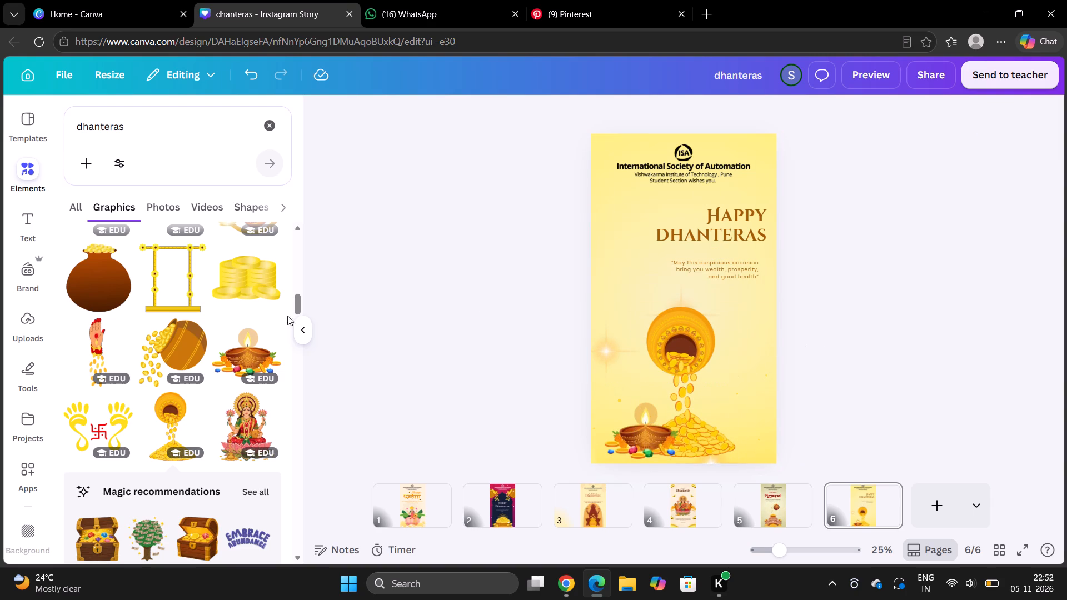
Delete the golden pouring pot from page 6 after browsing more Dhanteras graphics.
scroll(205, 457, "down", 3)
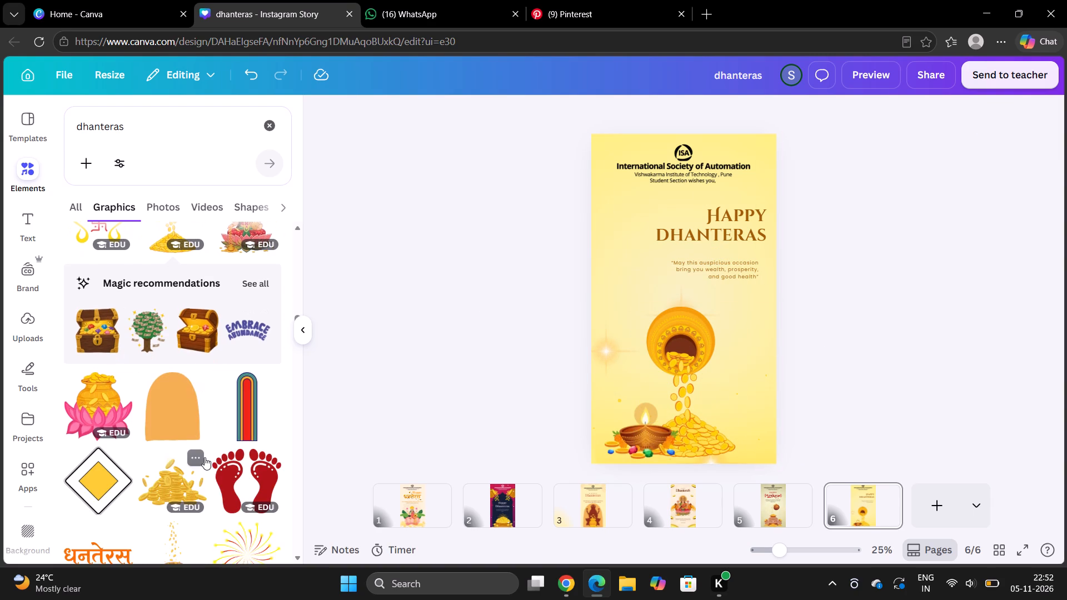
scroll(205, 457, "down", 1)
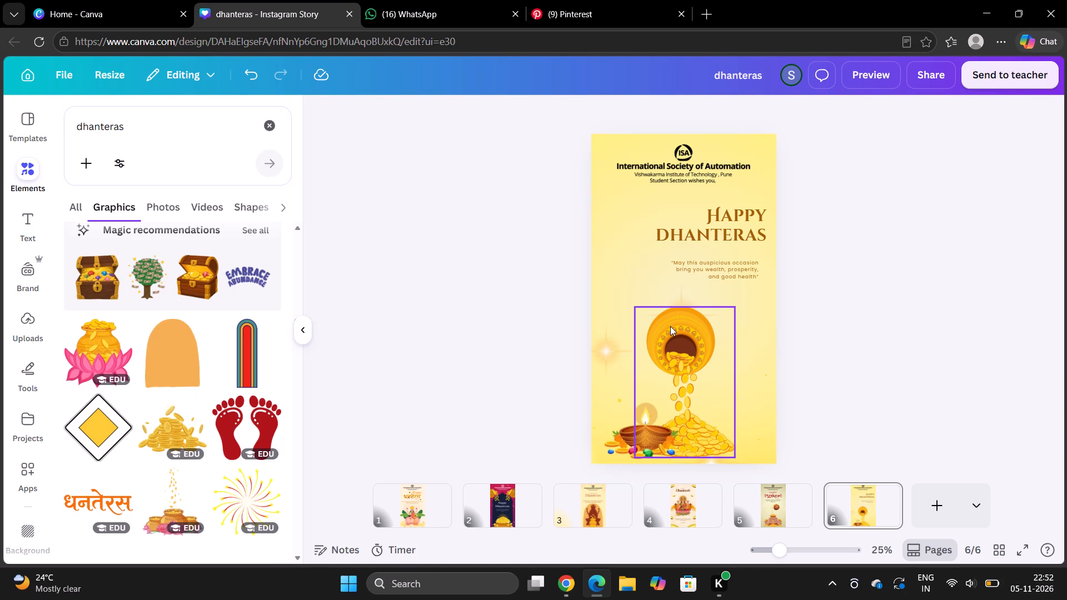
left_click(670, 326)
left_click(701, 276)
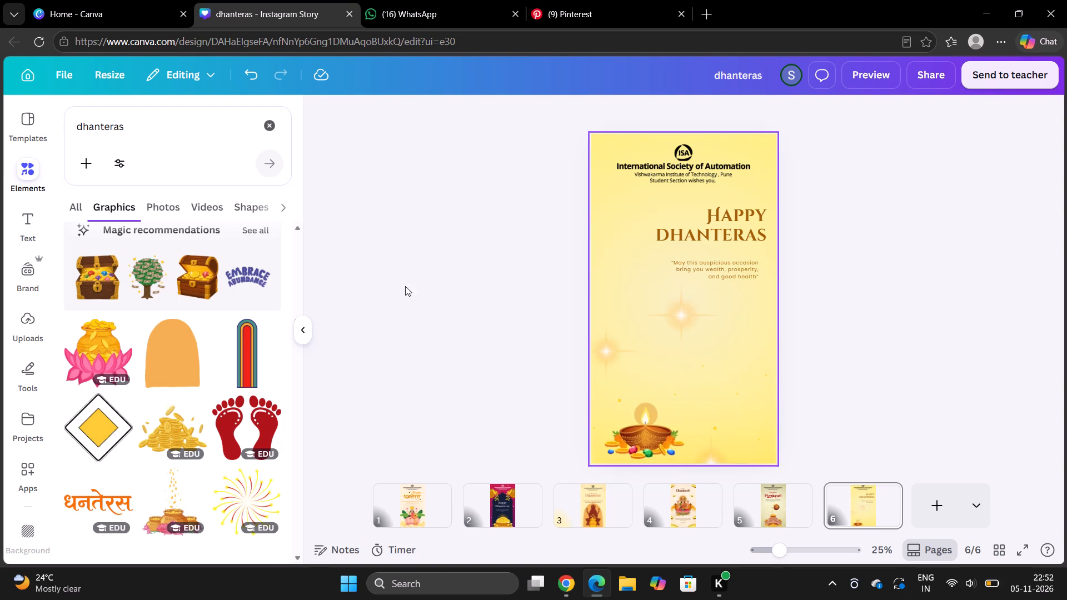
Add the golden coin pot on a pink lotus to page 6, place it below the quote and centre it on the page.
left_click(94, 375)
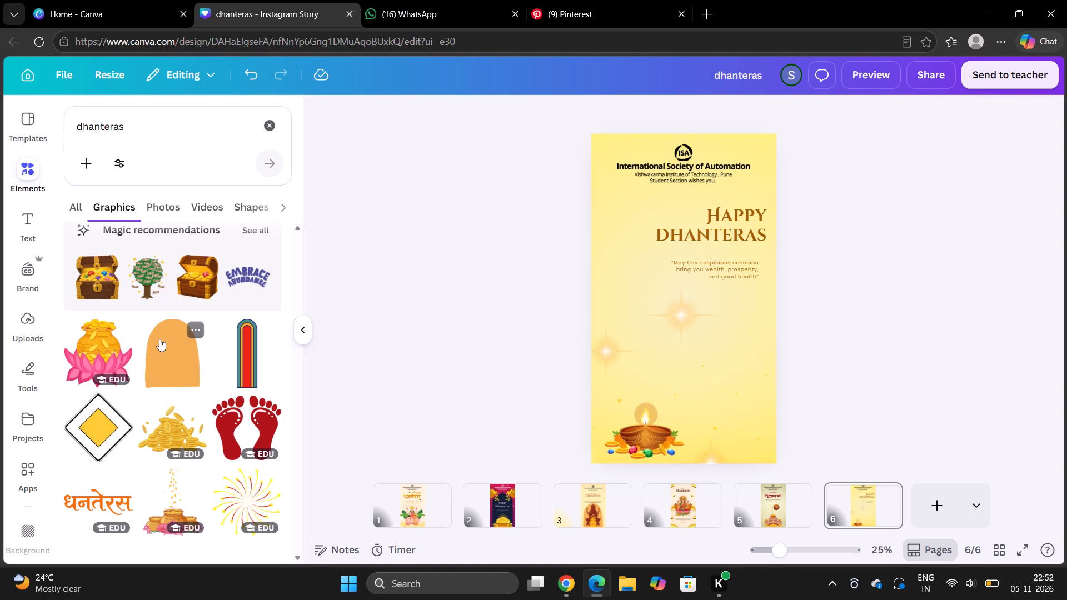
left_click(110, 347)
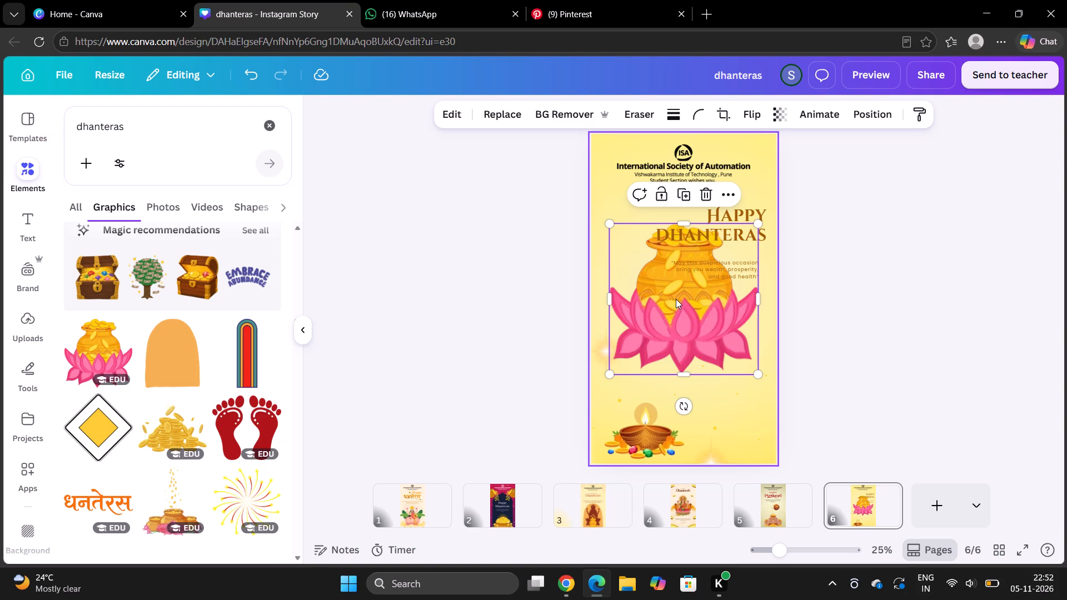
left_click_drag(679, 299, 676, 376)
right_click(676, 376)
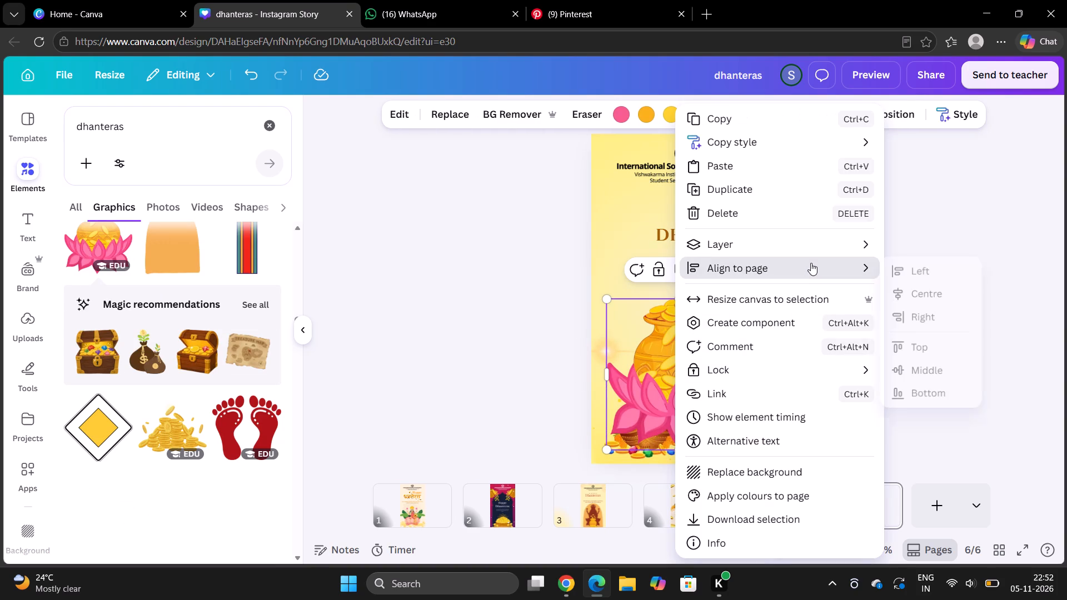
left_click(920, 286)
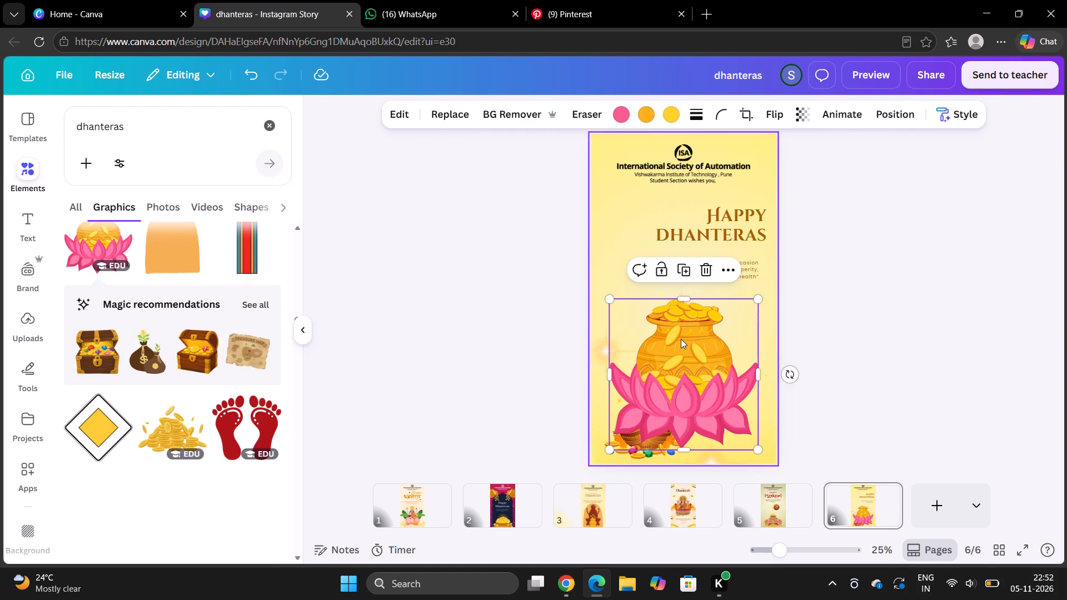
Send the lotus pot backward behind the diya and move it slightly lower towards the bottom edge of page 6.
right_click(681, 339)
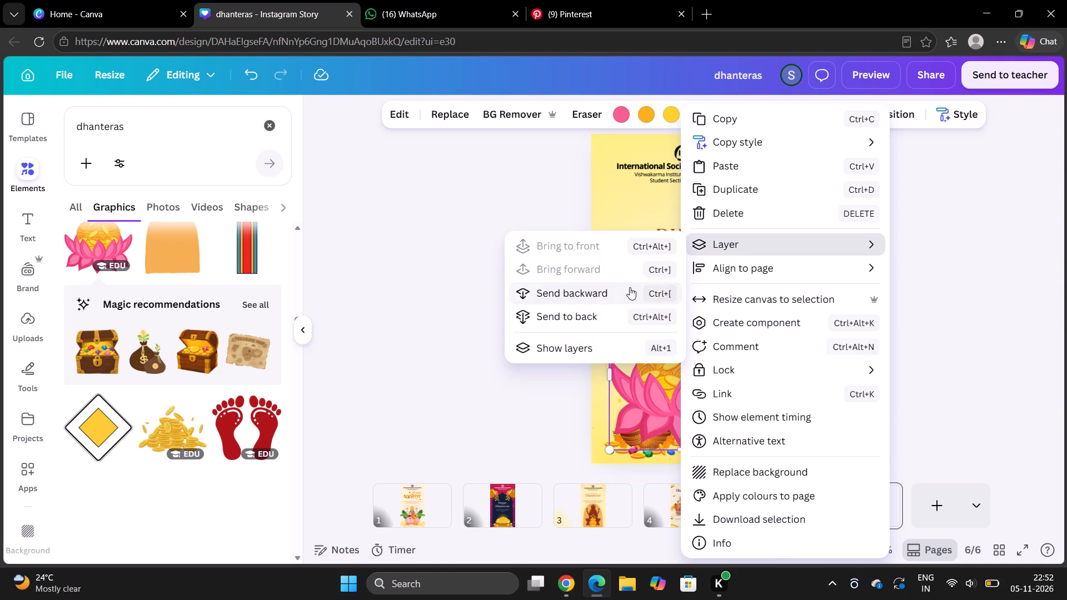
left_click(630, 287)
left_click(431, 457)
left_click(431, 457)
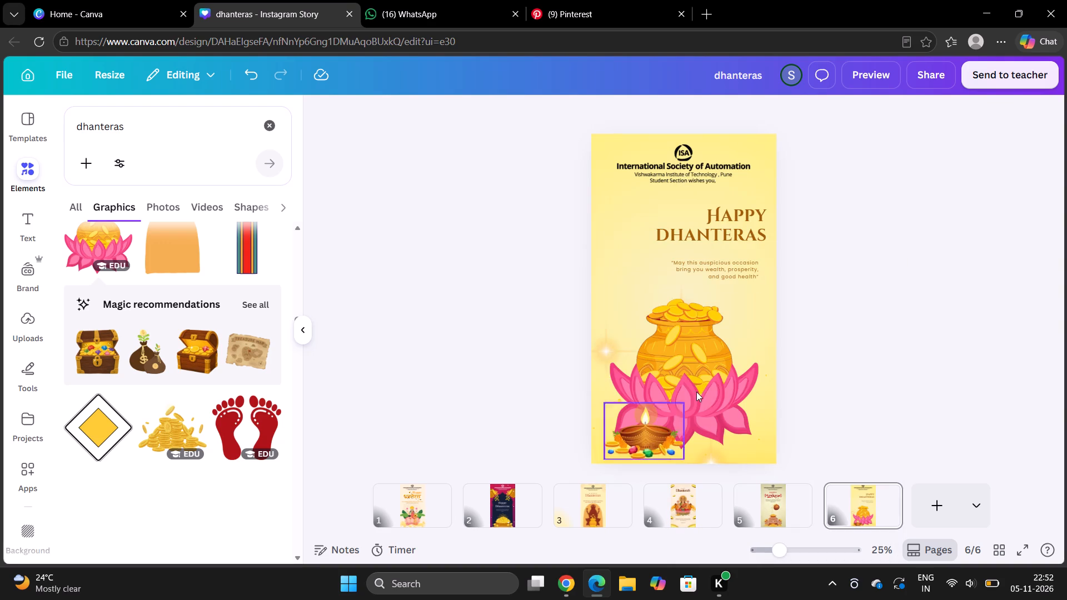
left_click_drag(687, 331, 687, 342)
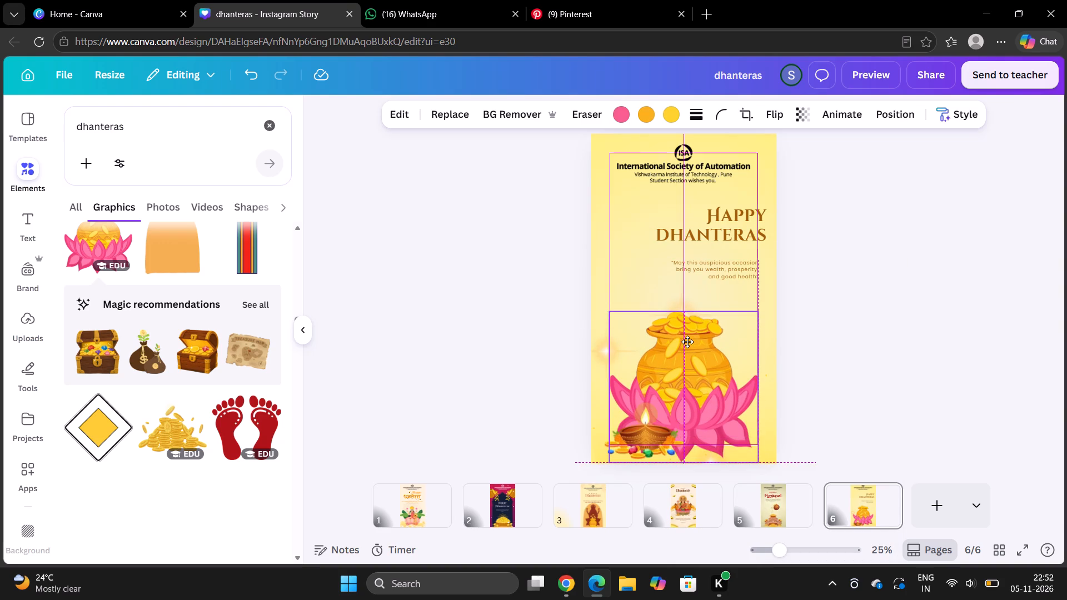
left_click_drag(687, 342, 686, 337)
Enlarge the diya on page 6 by about a third, keeping its lower-left corner in place.
left_click(641, 444)
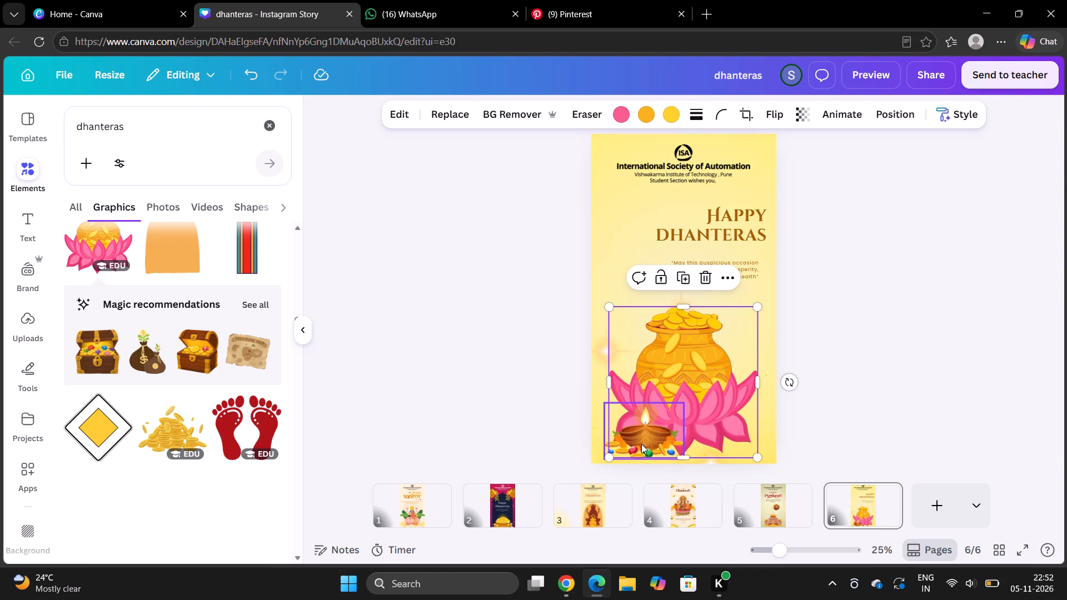
left_click(638, 448)
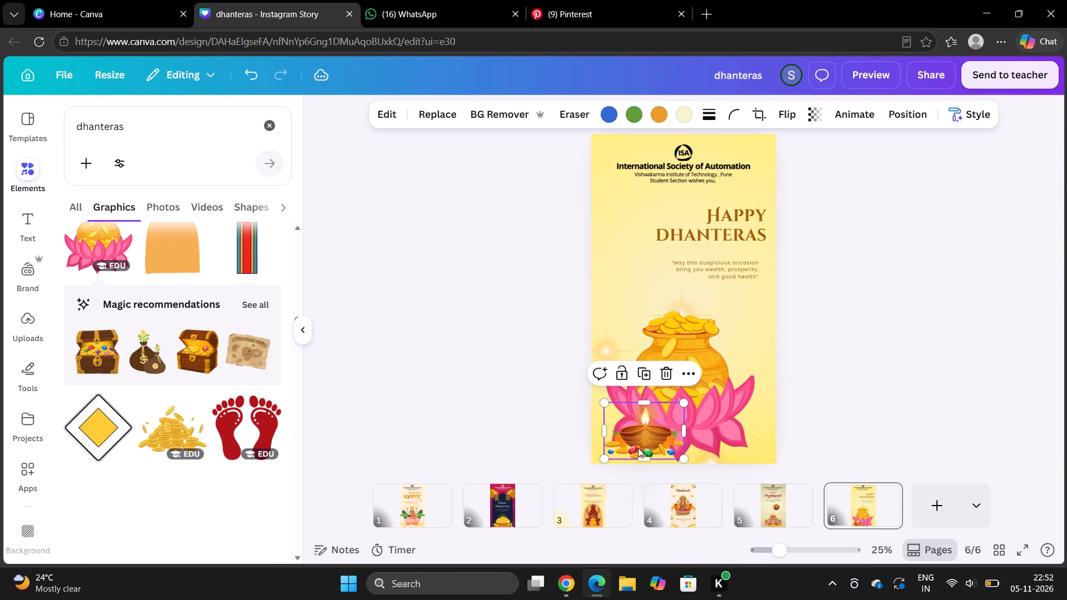
left_click_drag(681, 402, 687, 397)
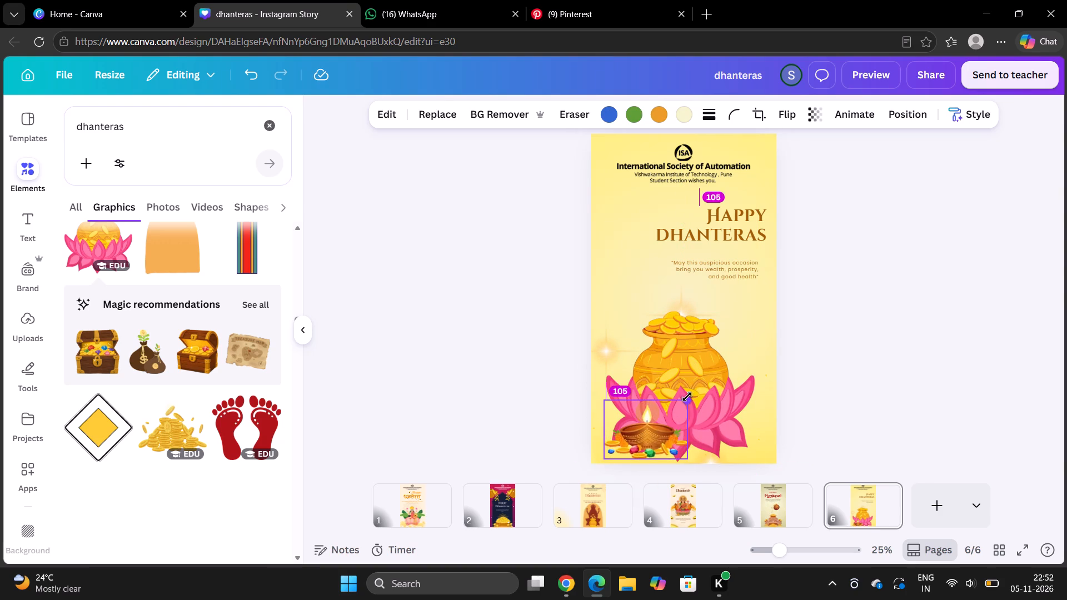
left_click_drag(687, 397, 701, 374)
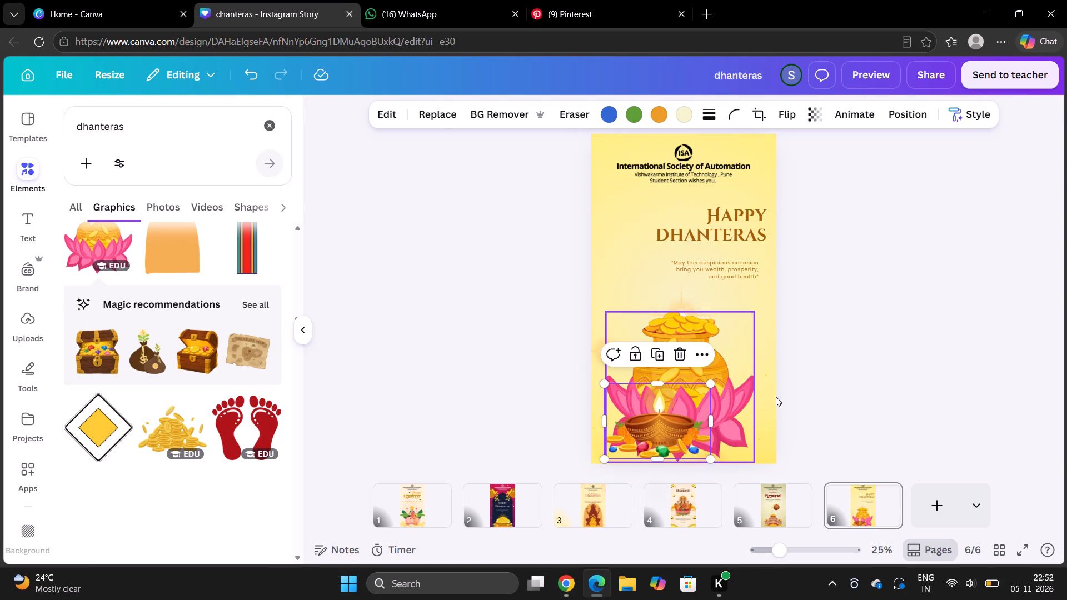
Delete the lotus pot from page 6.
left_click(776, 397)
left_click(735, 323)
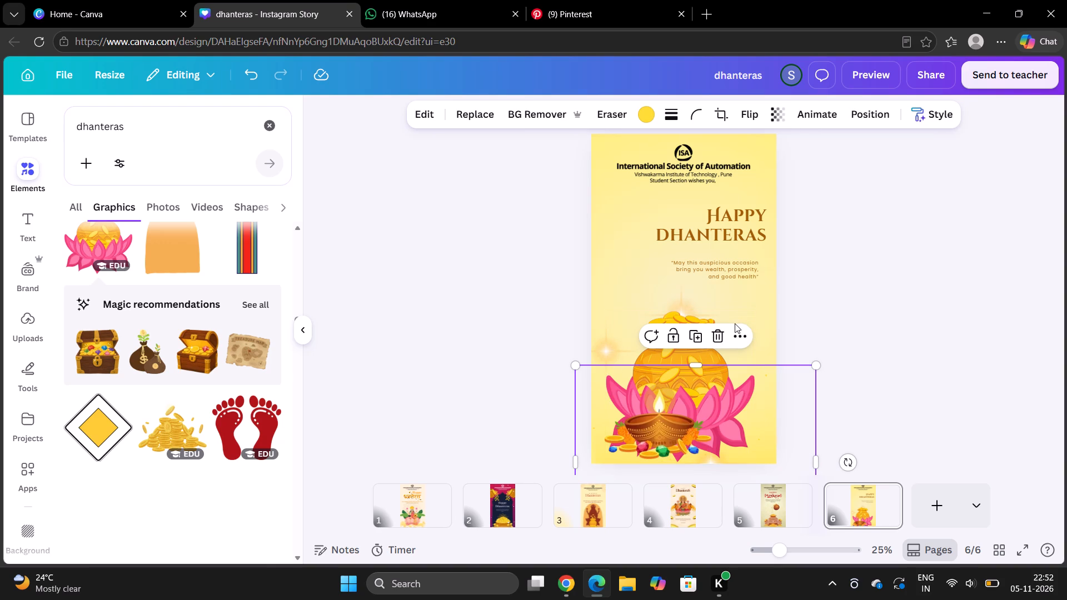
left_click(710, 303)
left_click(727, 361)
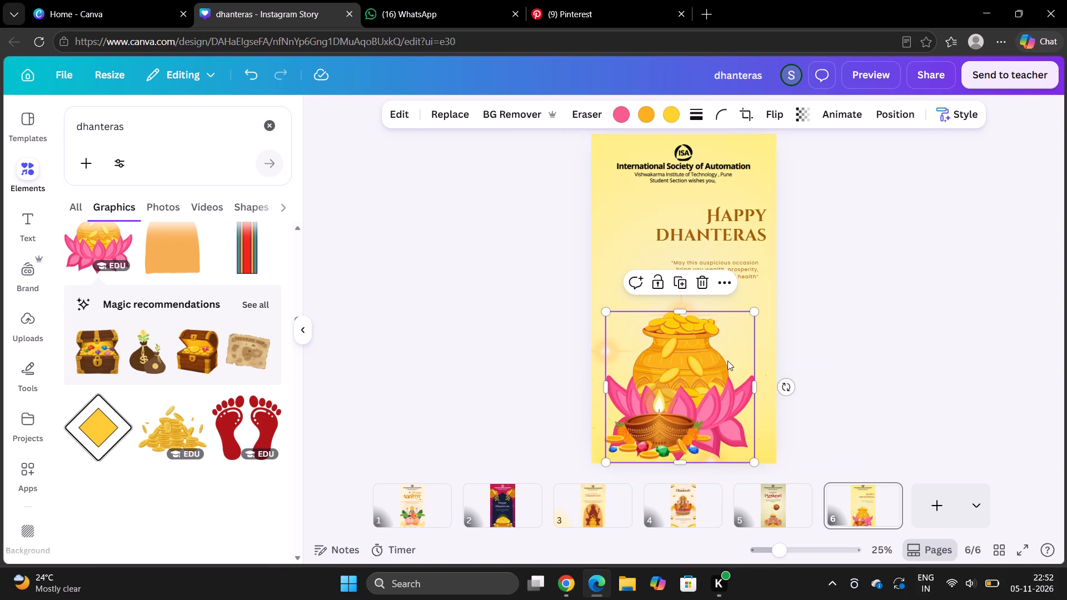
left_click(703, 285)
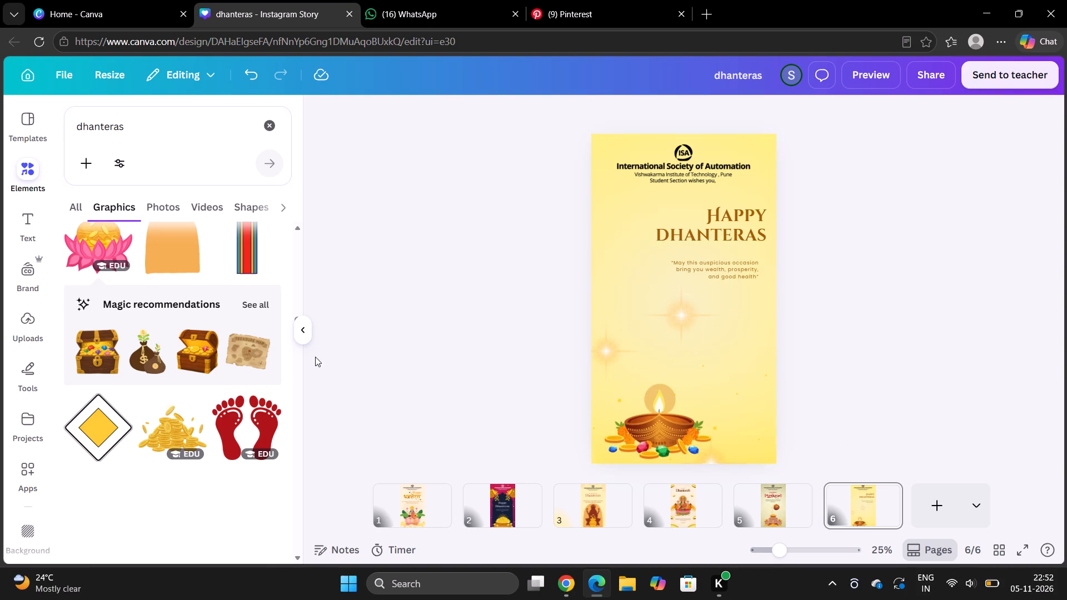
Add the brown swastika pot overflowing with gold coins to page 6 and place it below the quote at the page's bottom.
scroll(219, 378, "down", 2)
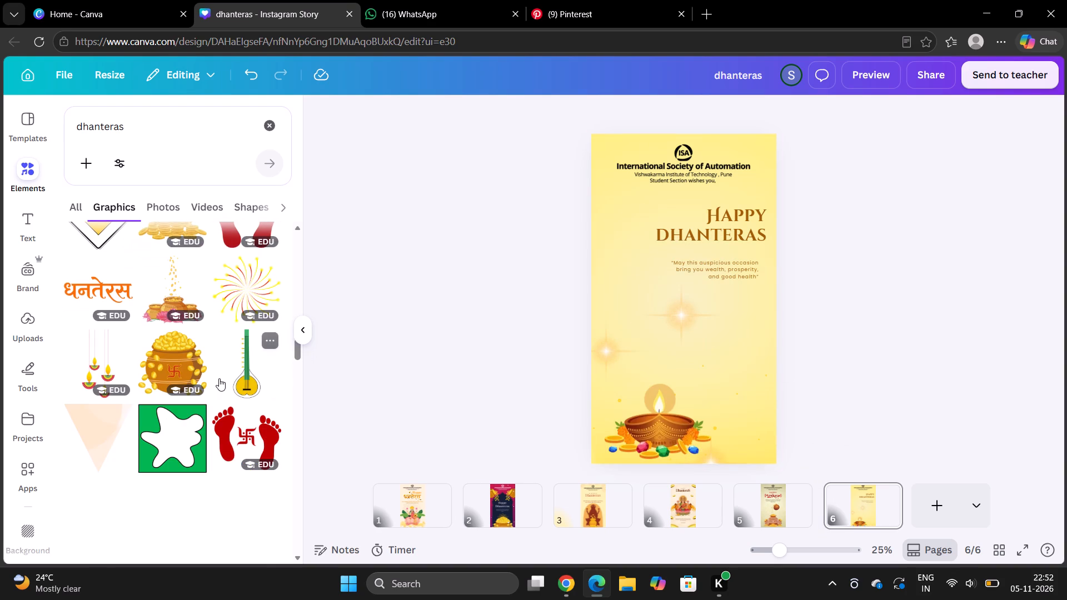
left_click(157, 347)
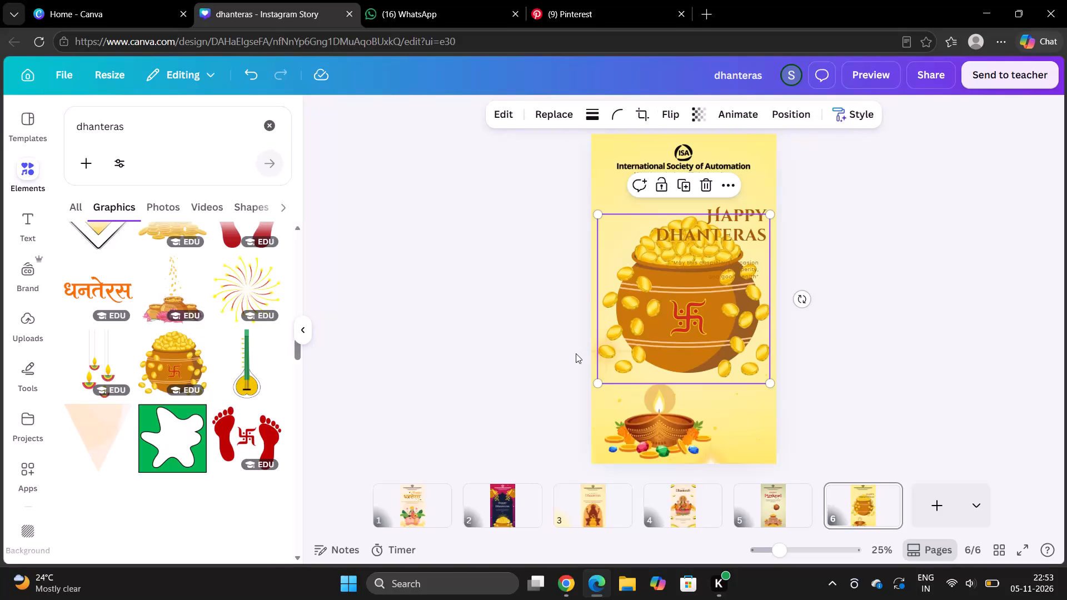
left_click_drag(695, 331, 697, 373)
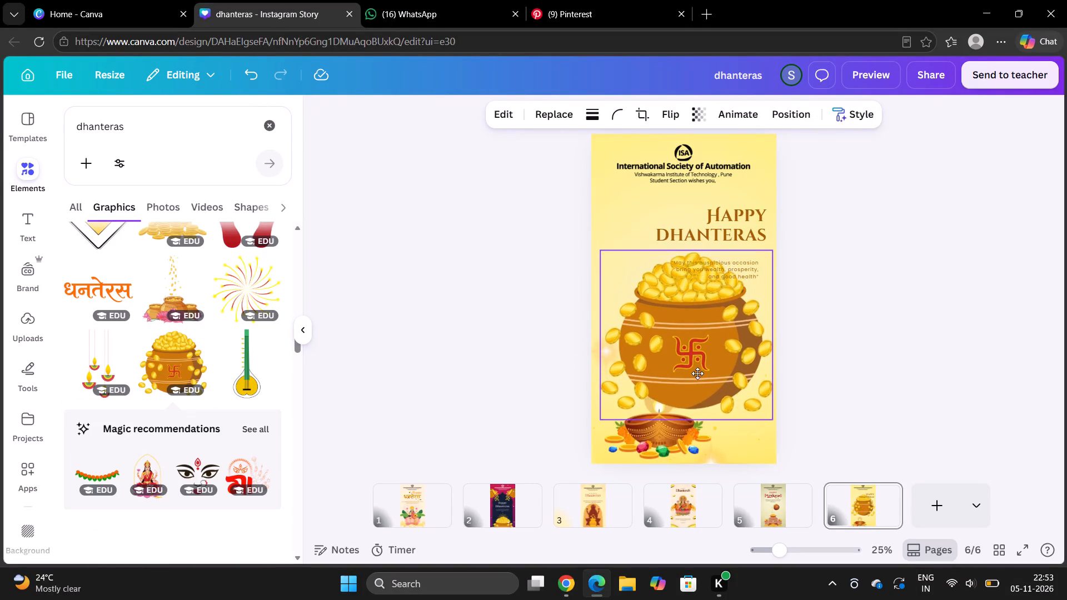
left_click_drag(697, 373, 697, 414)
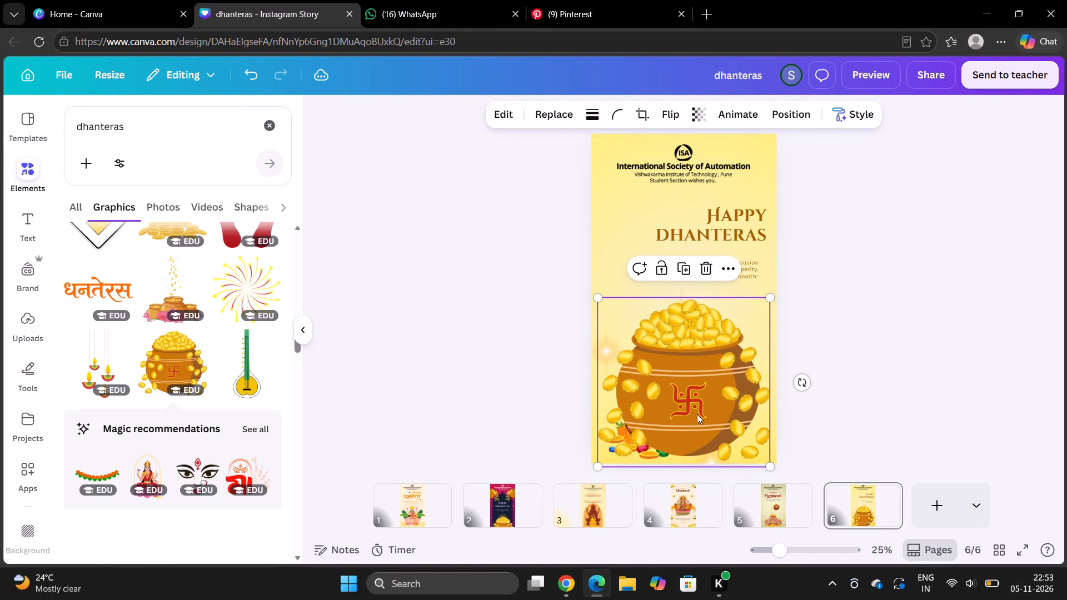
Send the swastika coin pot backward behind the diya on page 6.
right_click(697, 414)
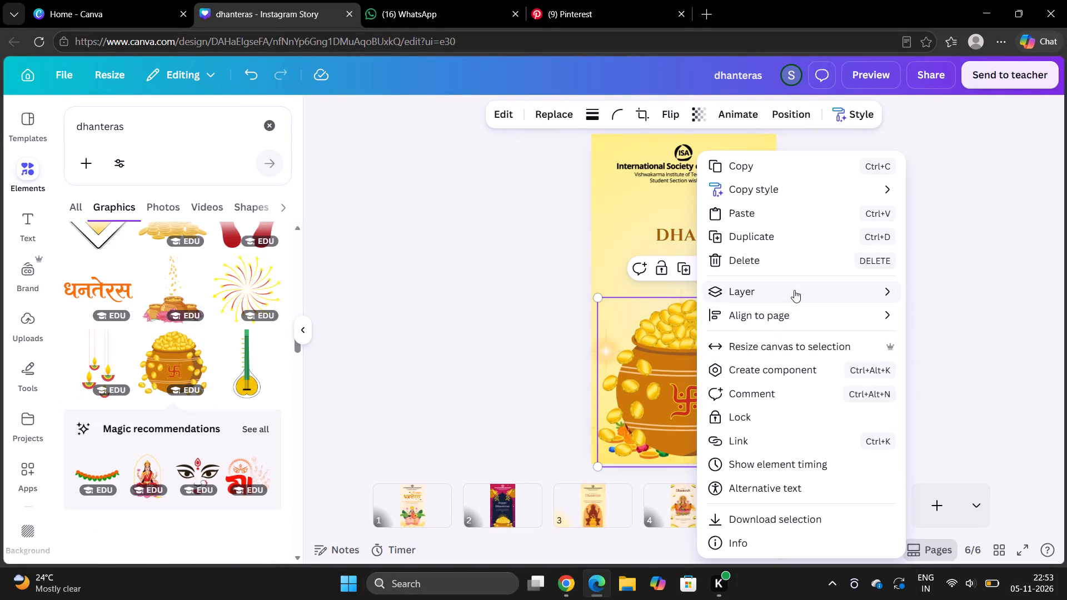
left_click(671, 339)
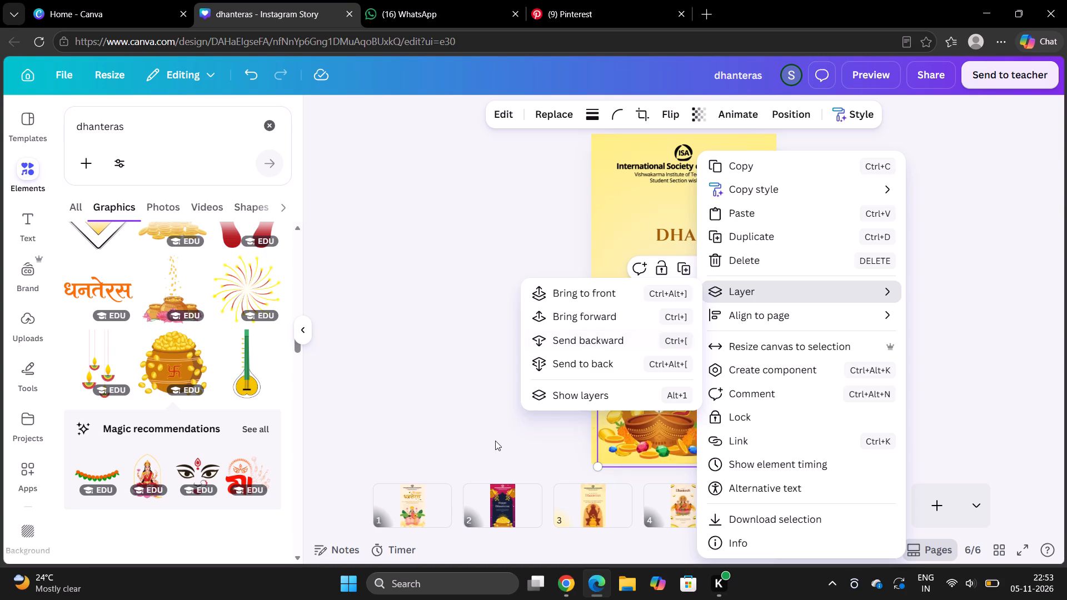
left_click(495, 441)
Shrink the diya slightly and move it into the bottom-left corner of page 6.
left_click(669, 408)
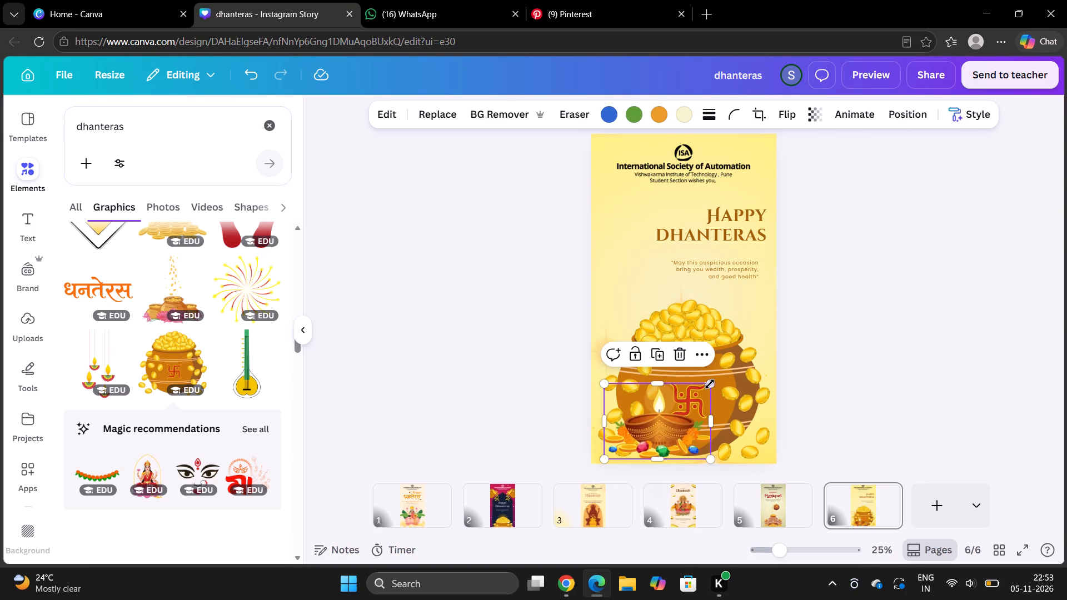
left_click_drag(710, 383, 704, 392)
left_click_drag(660, 433, 647, 436)
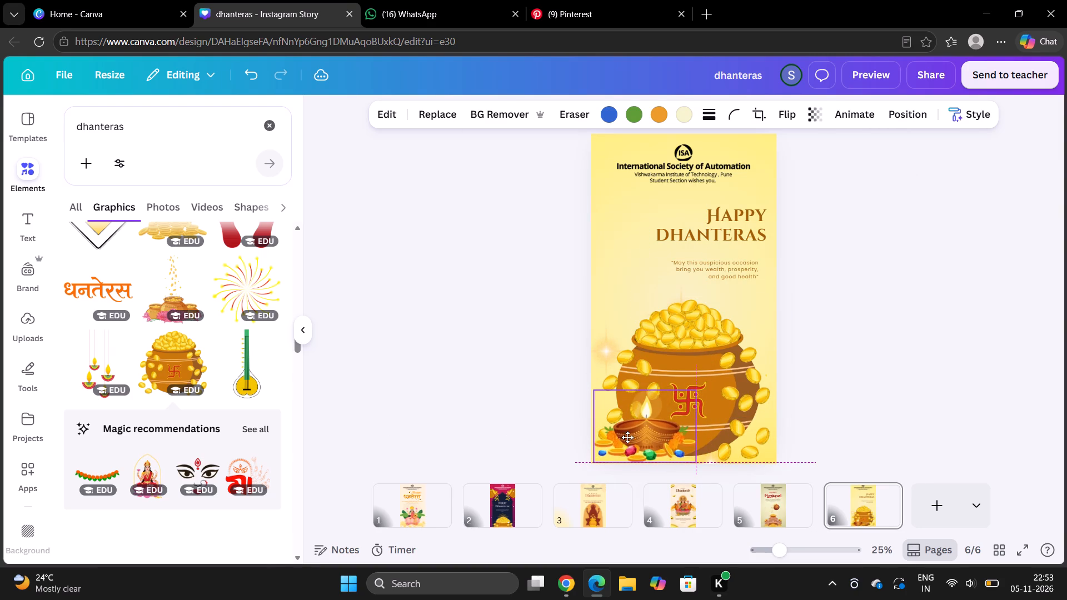
left_click(493, 446)
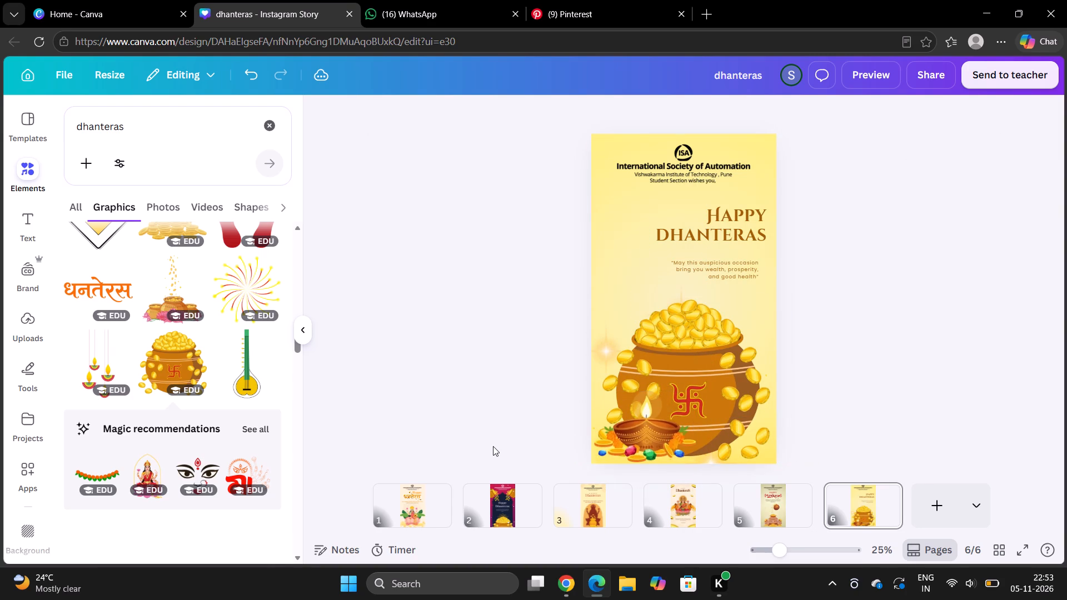
Look back through the dhanteras graphics up to the first results for another pot design.
scroll(136, 339, "up", 1)
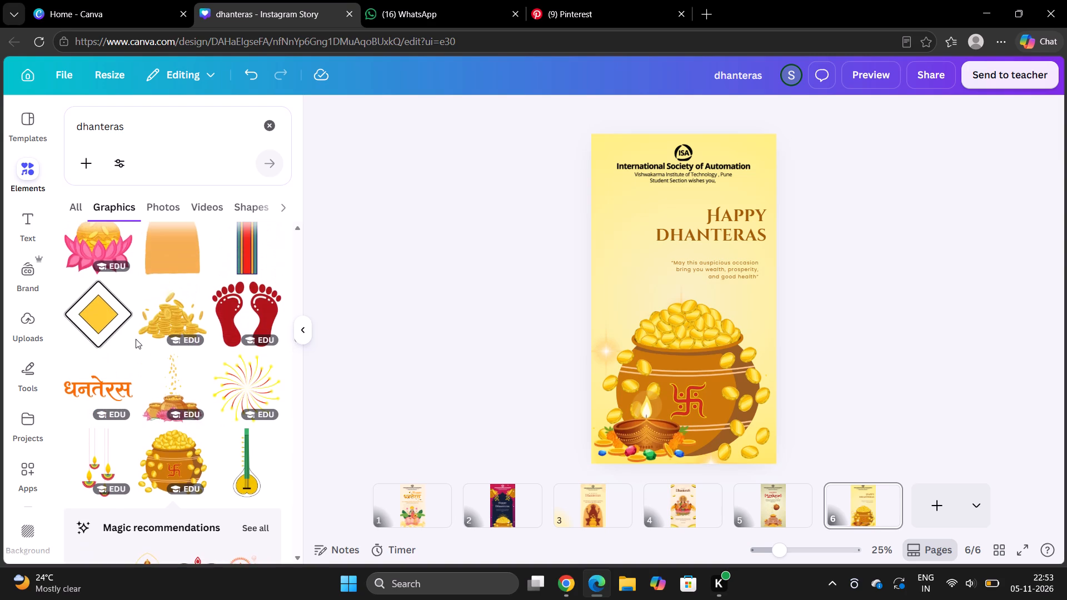
scroll(136, 339, "up", 1)
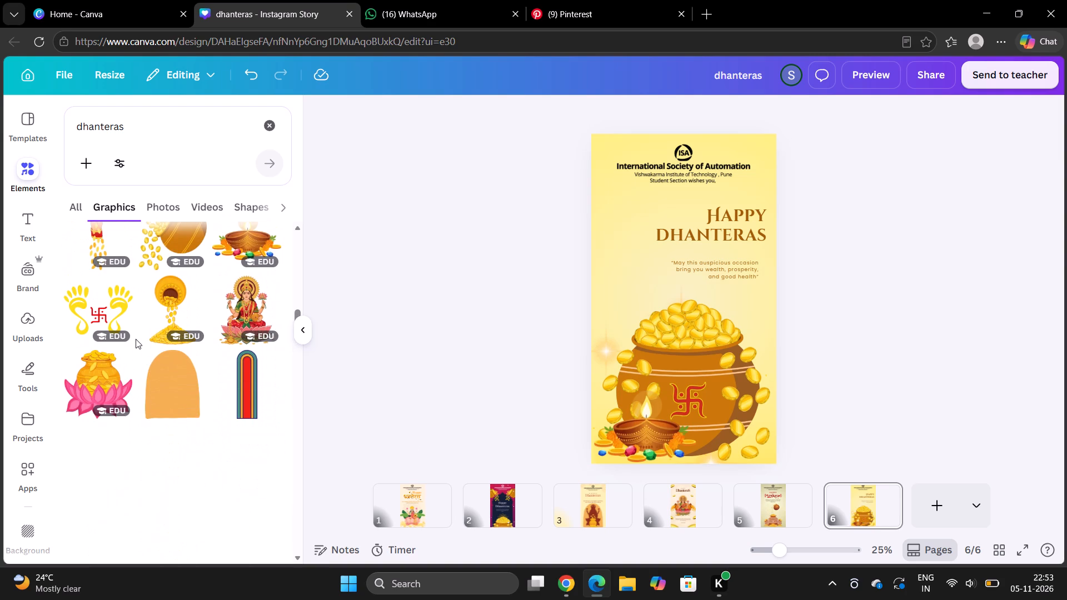
scroll(136, 339, "up", 2)
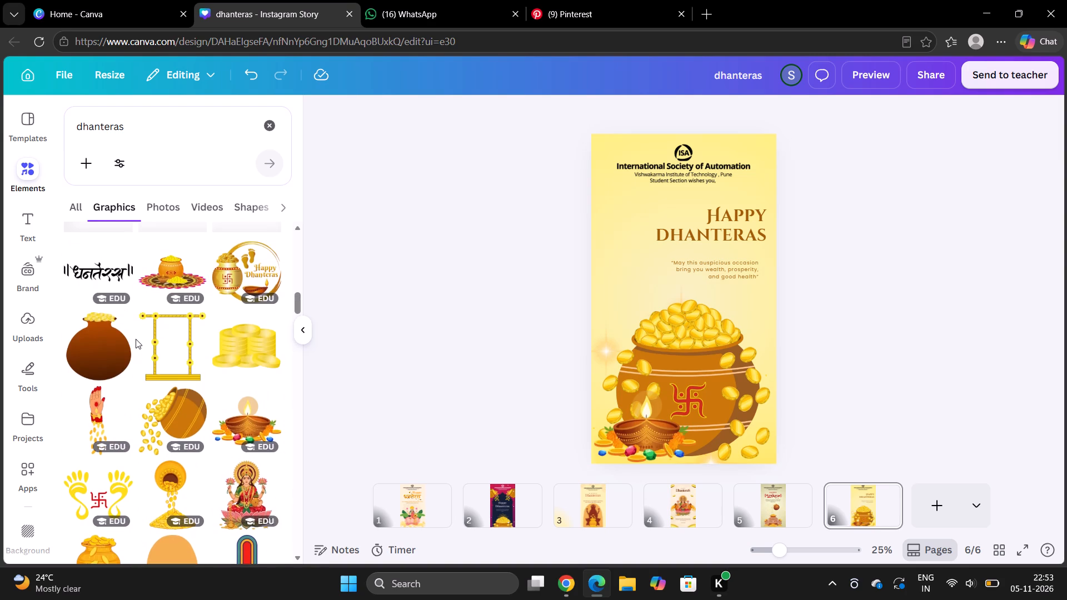
scroll(136, 339, "up", 2)
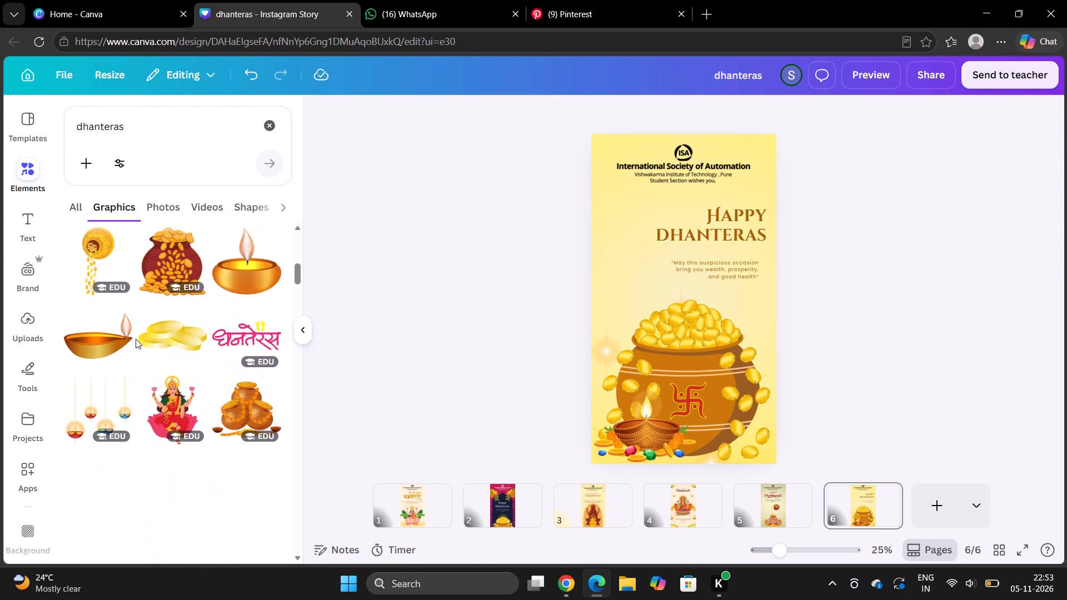
scroll(136, 339, "up", 1)
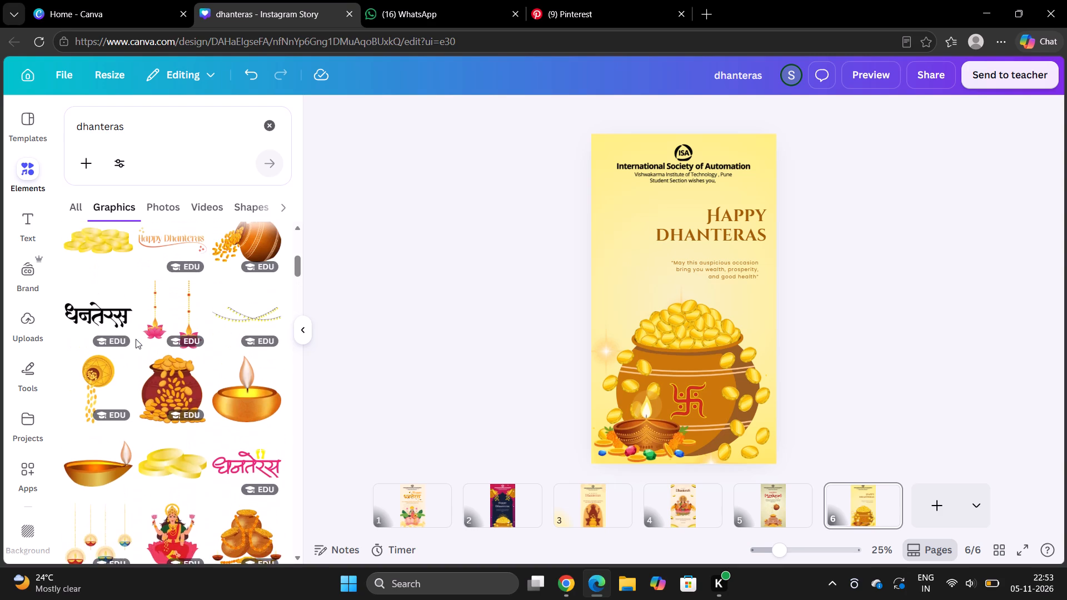
scroll(136, 339, "up", 2)
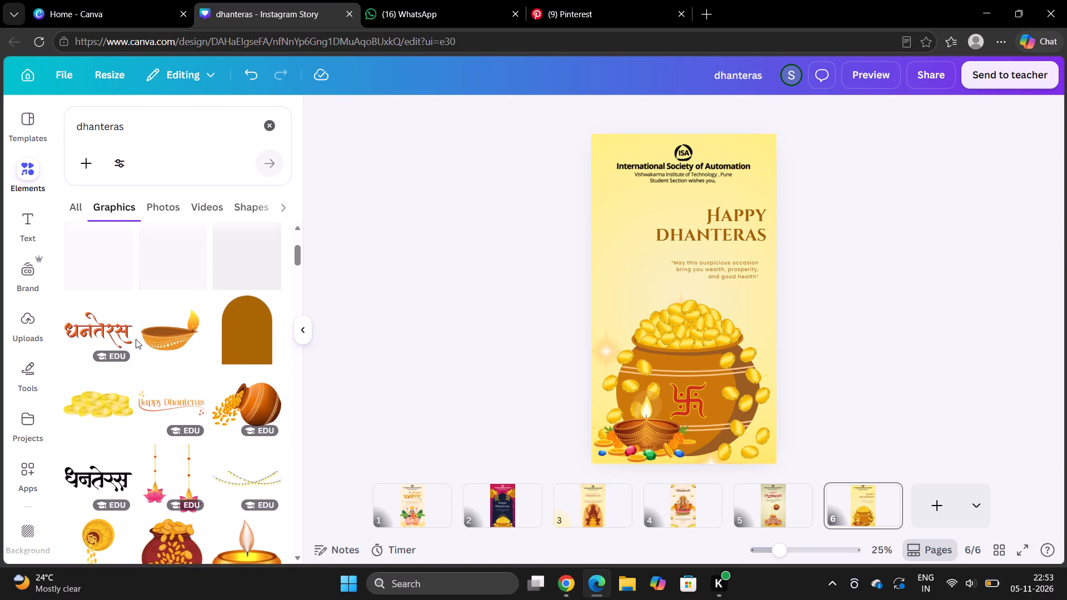
scroll(136, 339, "up", 2)
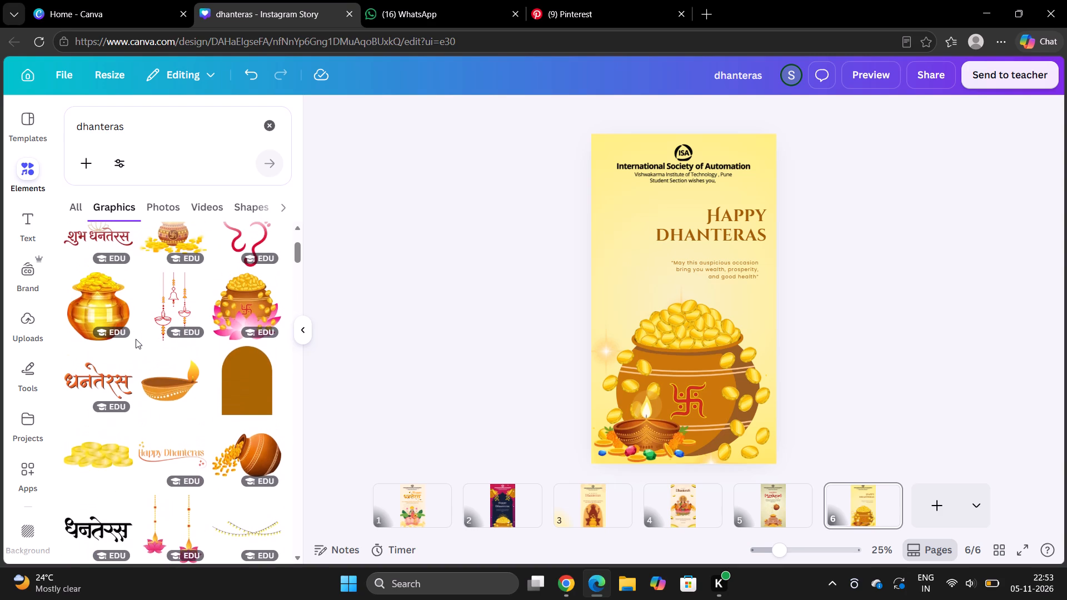
scroll(136, 339, "up", 2)
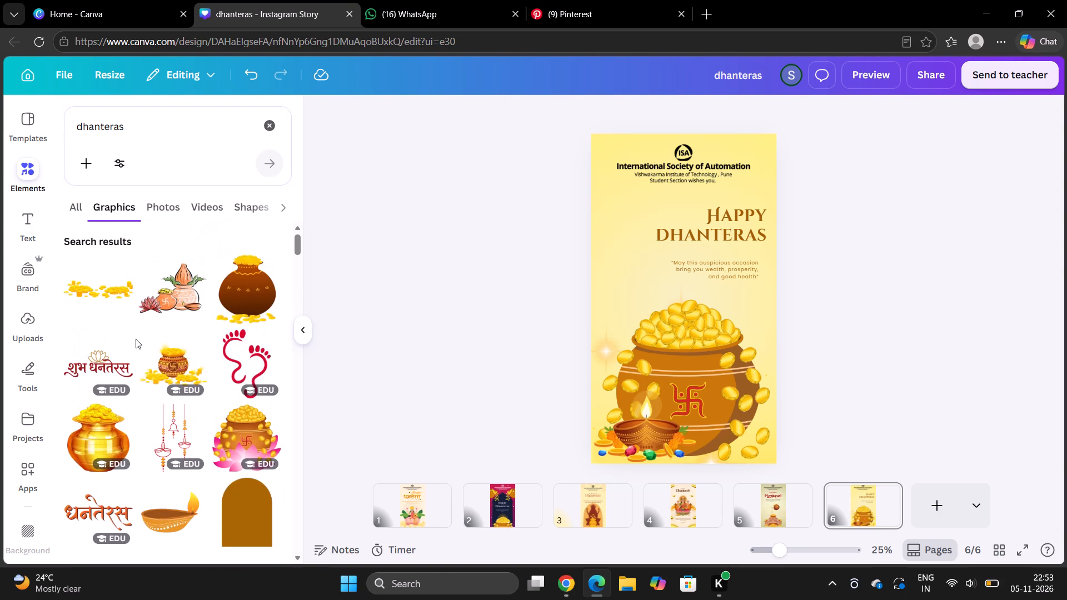
scroll(136, 339, "up", 1)
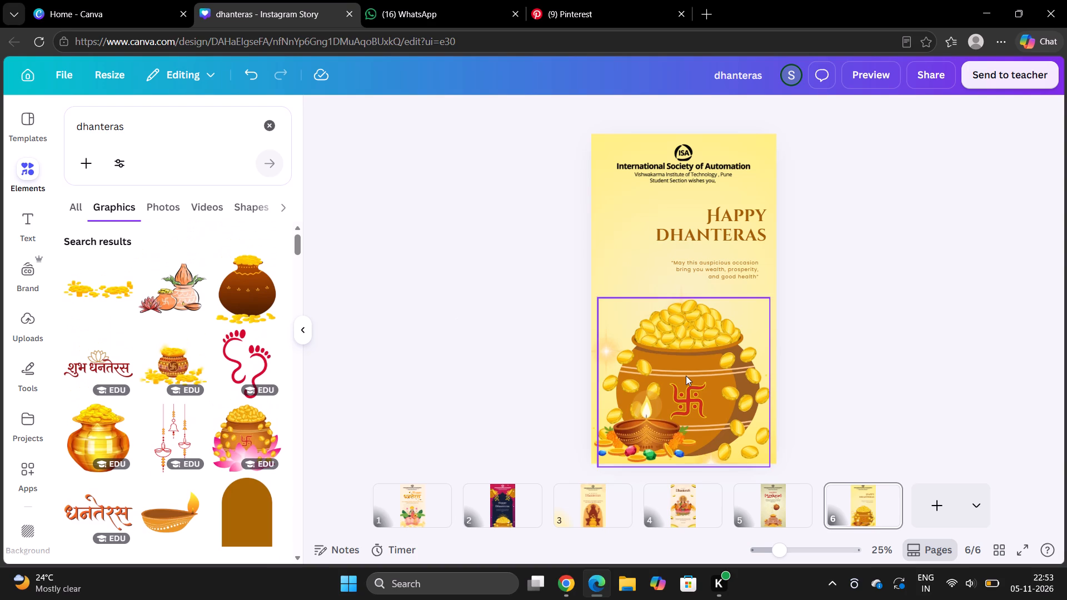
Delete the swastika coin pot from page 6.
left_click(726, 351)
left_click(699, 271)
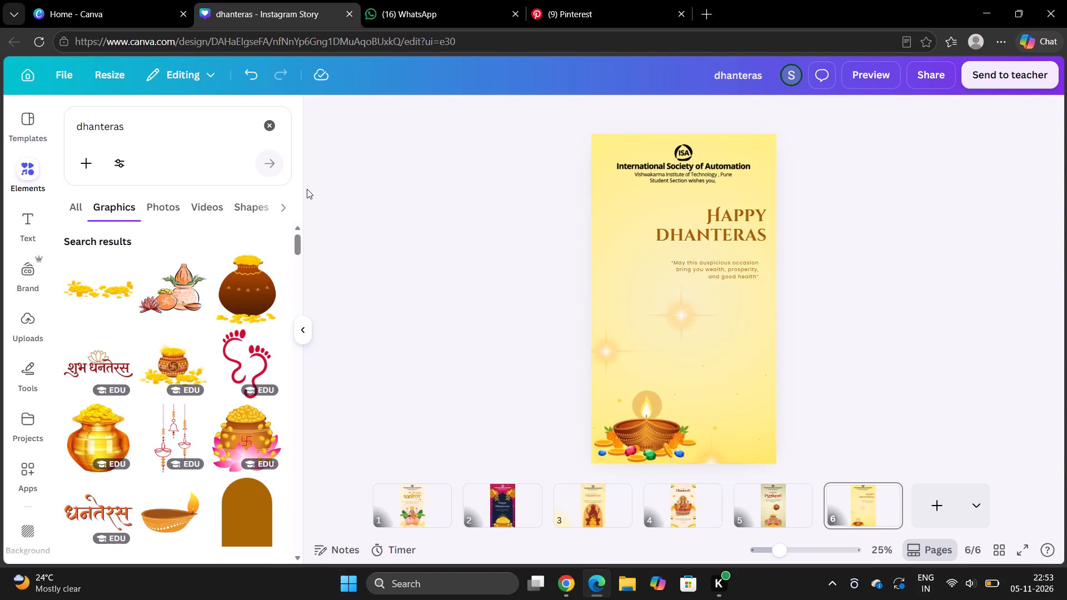
Add the brown coin-filled pot graphic to page 6, enlarge it to about 689 × 779, and place it over the diya near the bottom.
left_click(238, 290)
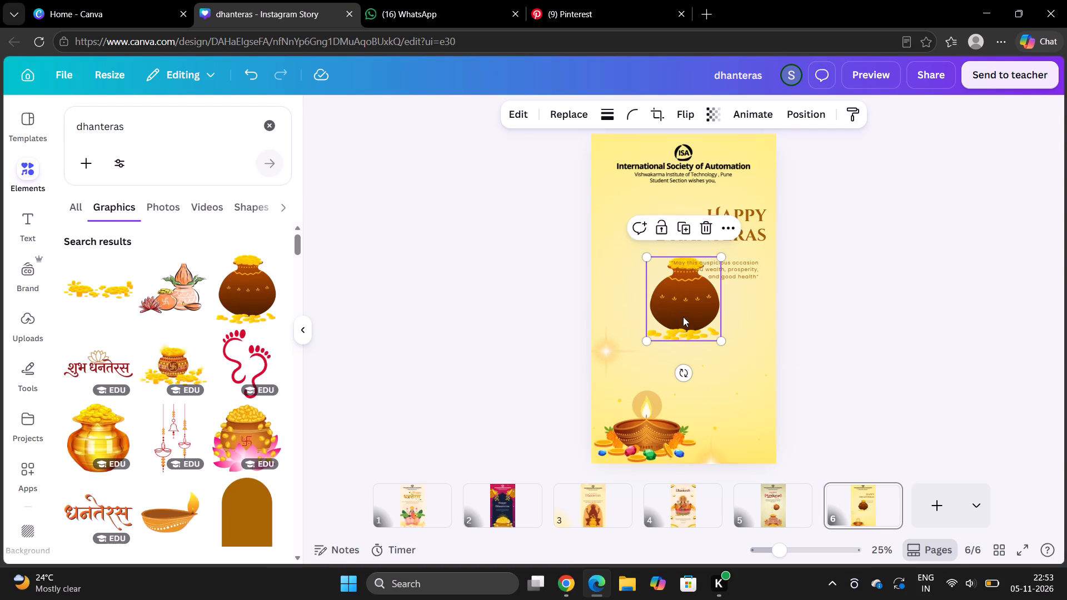
left_click_drag(675, 293, 682, 401)
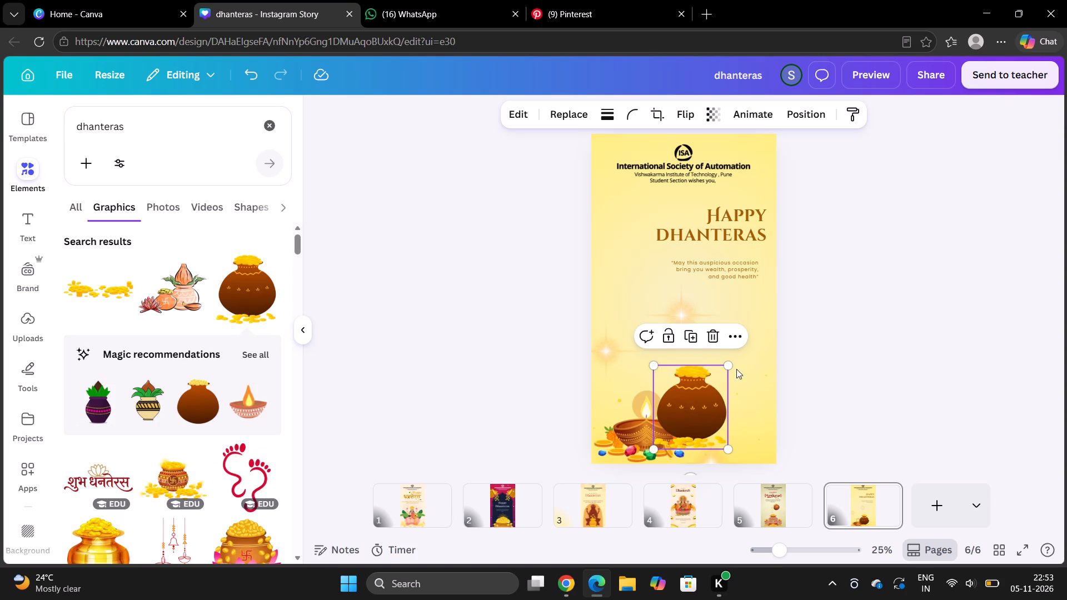
left_click_drag(724, 362, 764, 309)
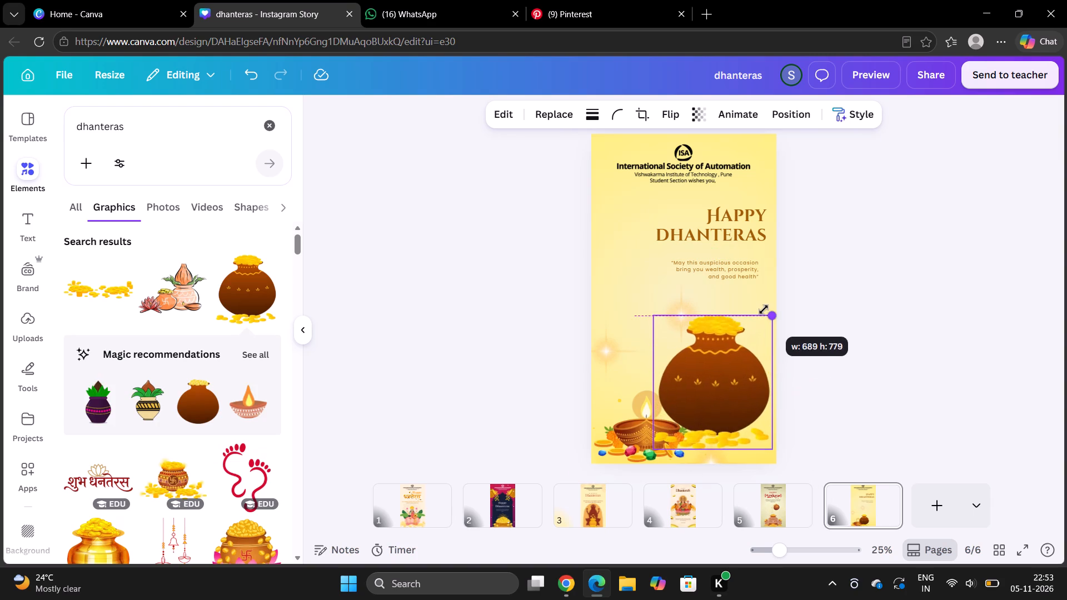
left_click_drag(764, 309, 764, 308)
left_click_drag(735, 332, 694, 342)
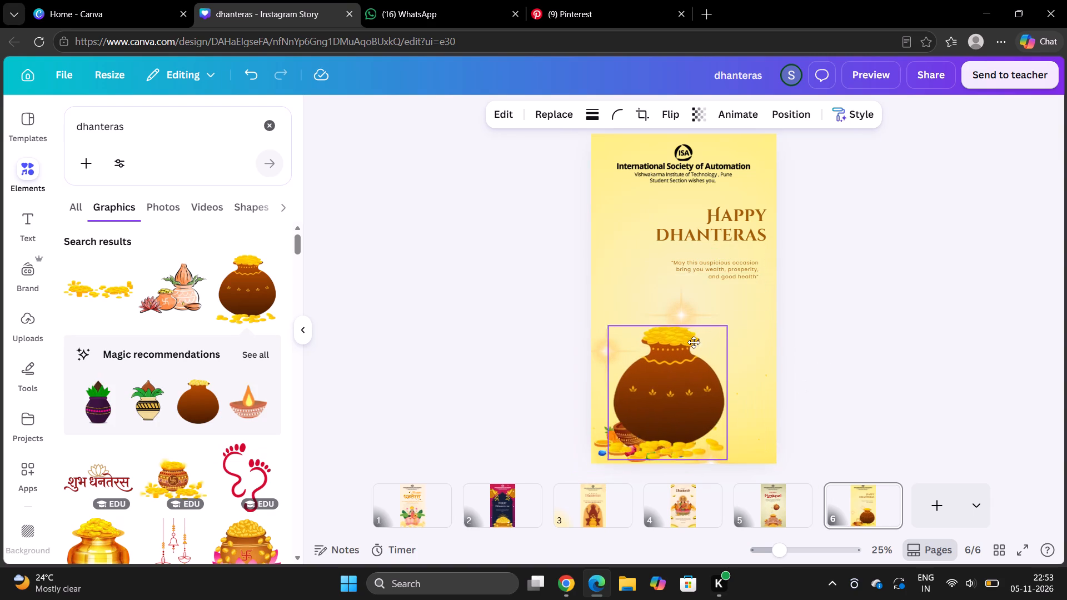
left_click_drag(694, 342, 701, 337)
Send the brown coin pot backward so it sits behind the diya on page 6.
right_click(701, 337)
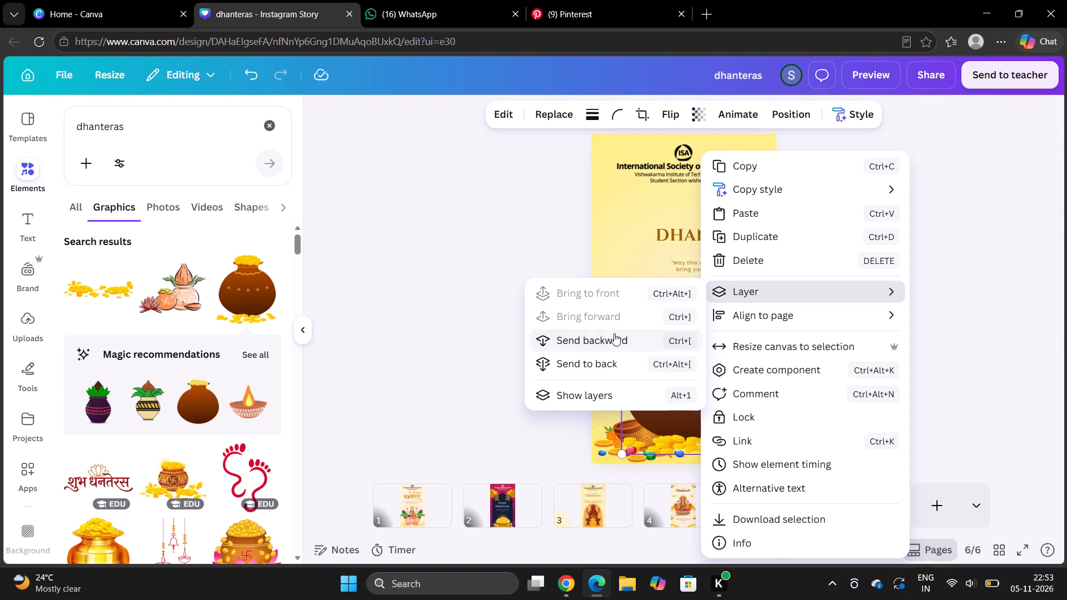
left_click(614, 333)
left_click(511, 385)
left_click(511, 385)
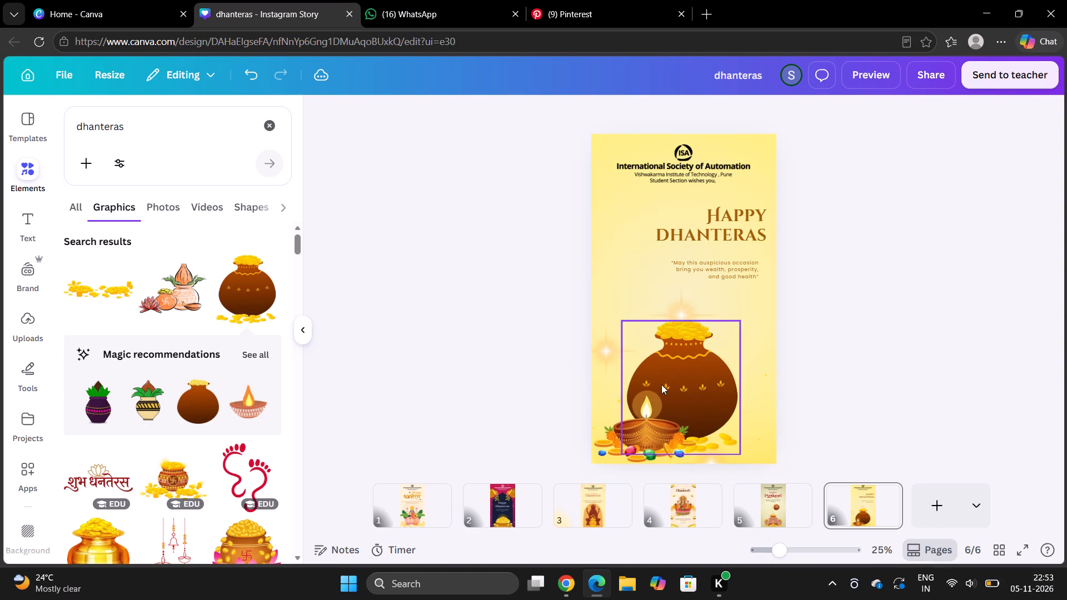
right_click_drag(659, 431, 668, 422)
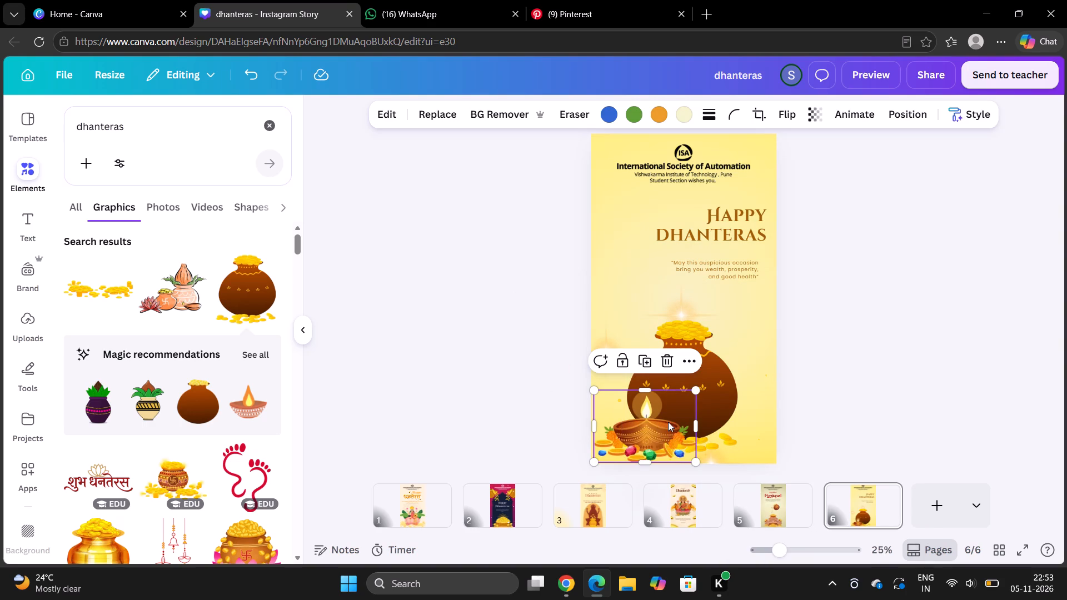
right_click_drag(668, 422, 665, 419)
left_click(581, 323)
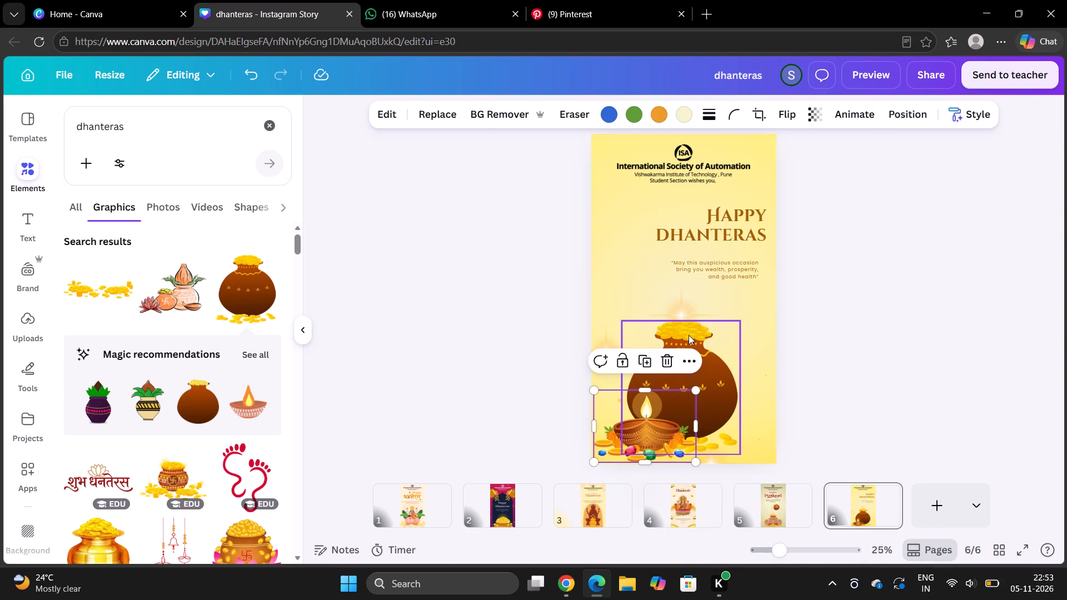
Enlarge the brown coin pot slightly further, extending it up and toward the right of page 6.
left_click(689, 335)
left_click_drag(736, 323, 742, 314)
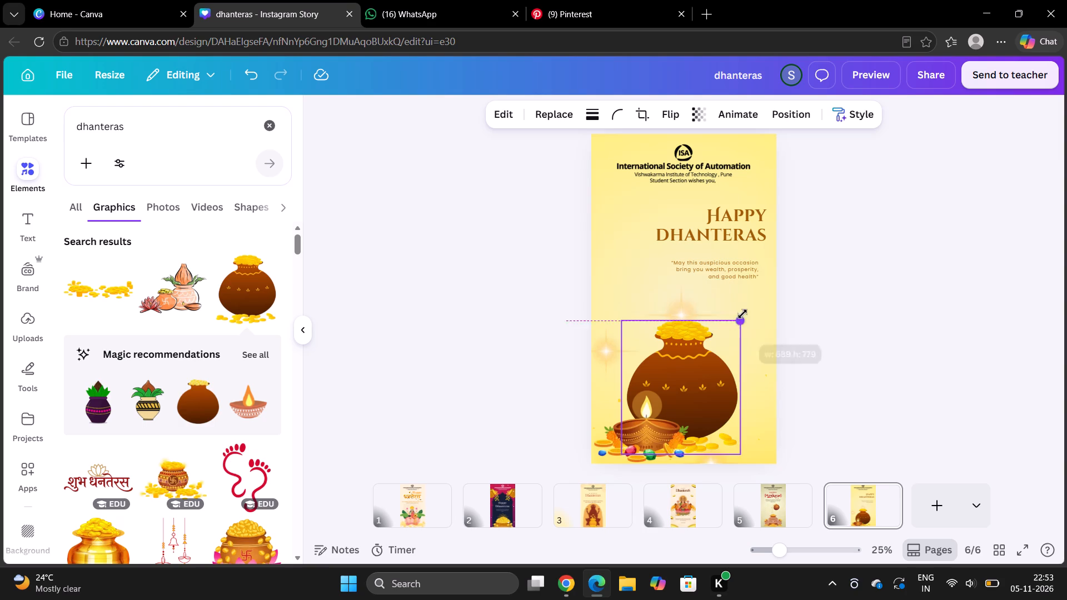
left_click_drag(742, 314, 744, 302)
left_click(862, 355)
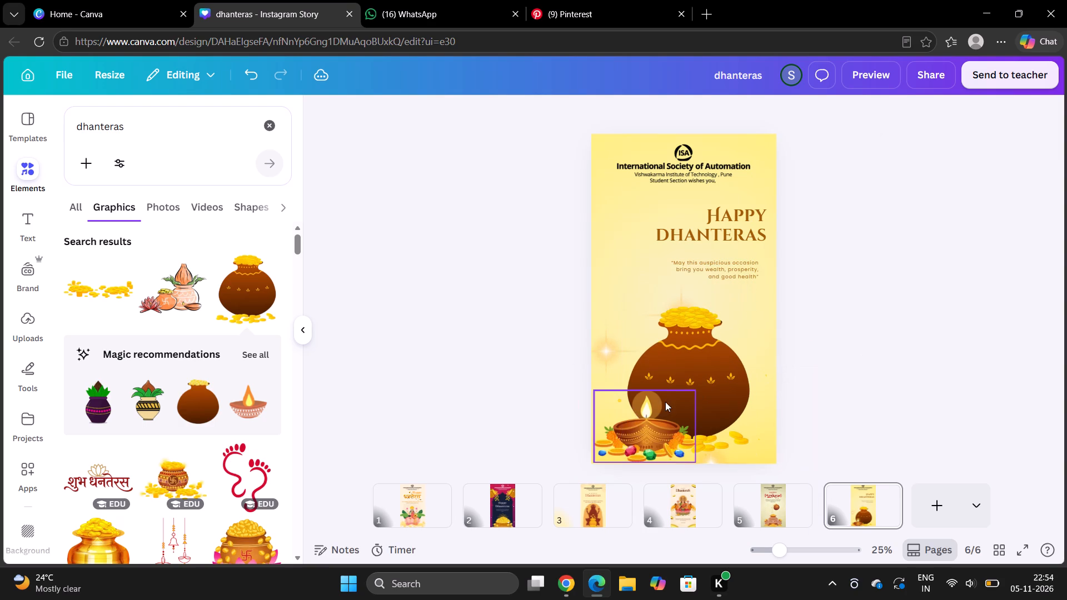
Move the diya up slightly in front of the brown coin pot.
left_click_drag(665, 412, 666, 402)
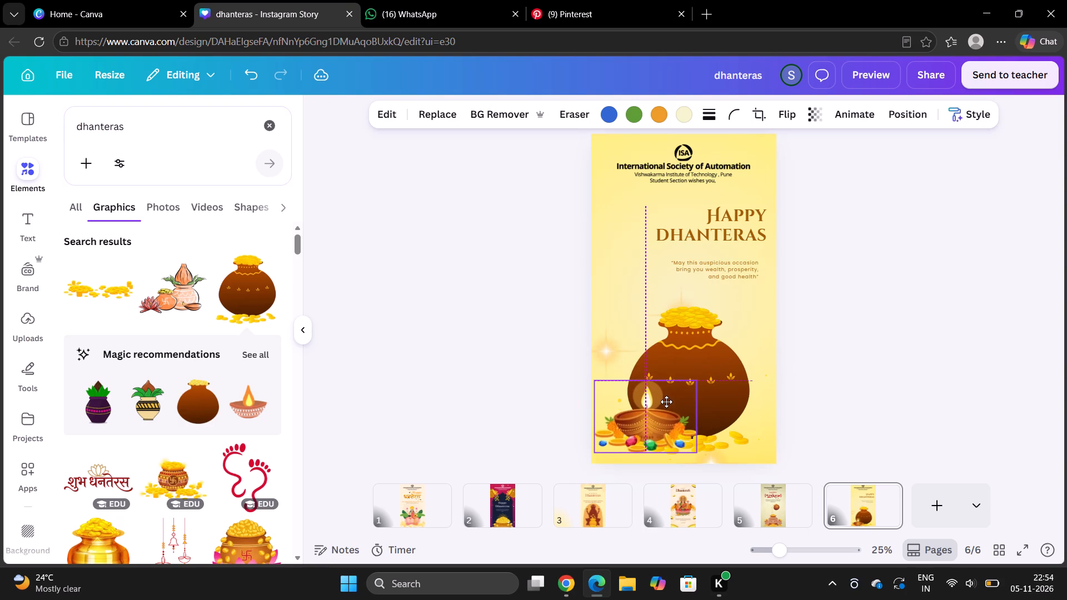
left_click_drag(666, 402, 666, 402)
left_click(842, 396)
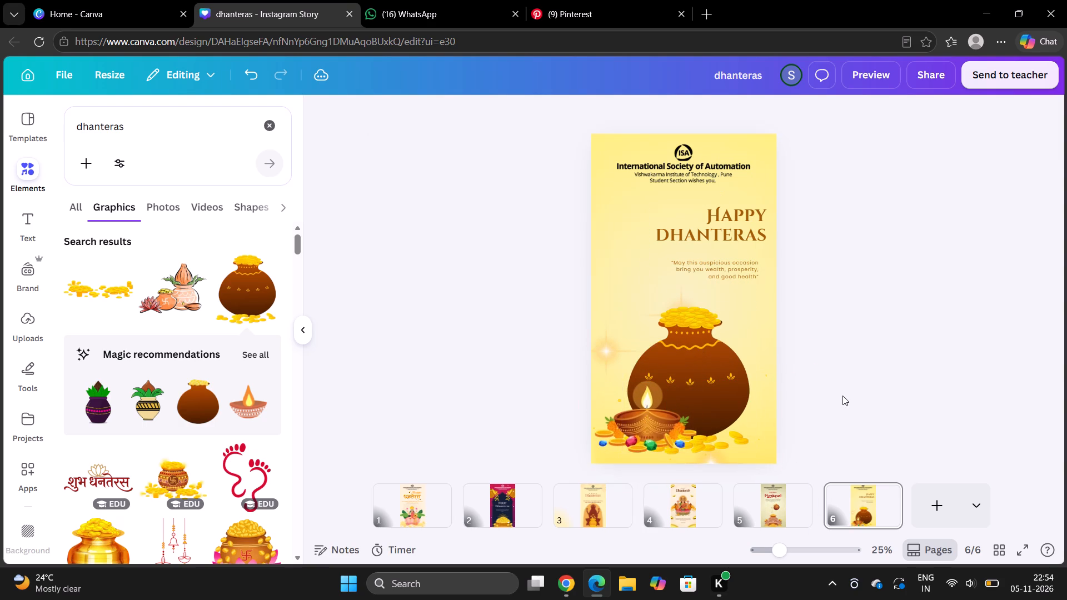
Look through the dhanteras graphics results for further elements to use on page 6.
scroll(207, 433, "down", 1)
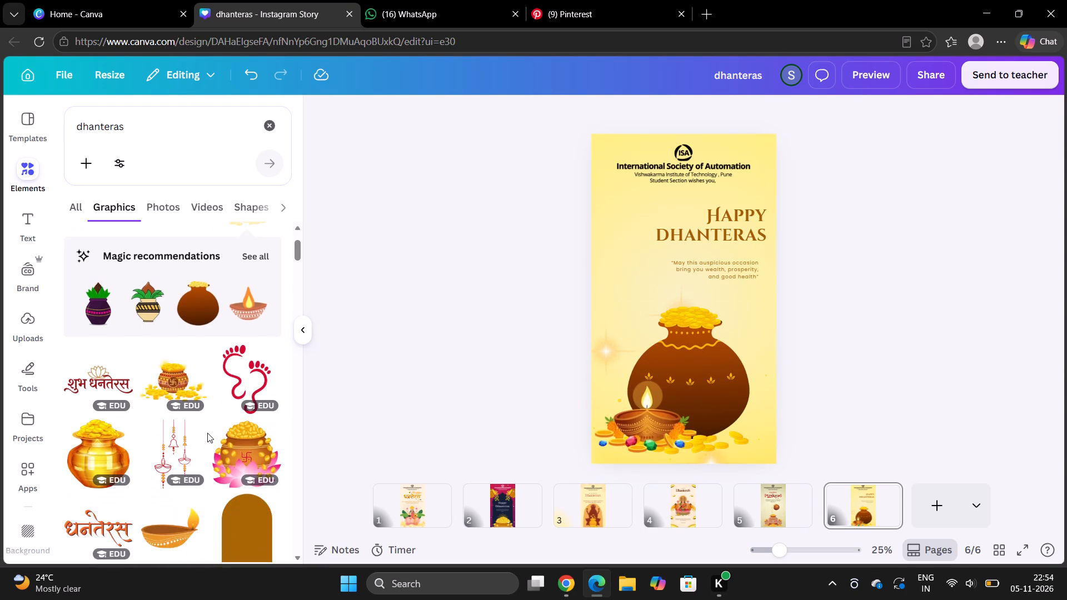
scroll(207, 433, "down", 3)
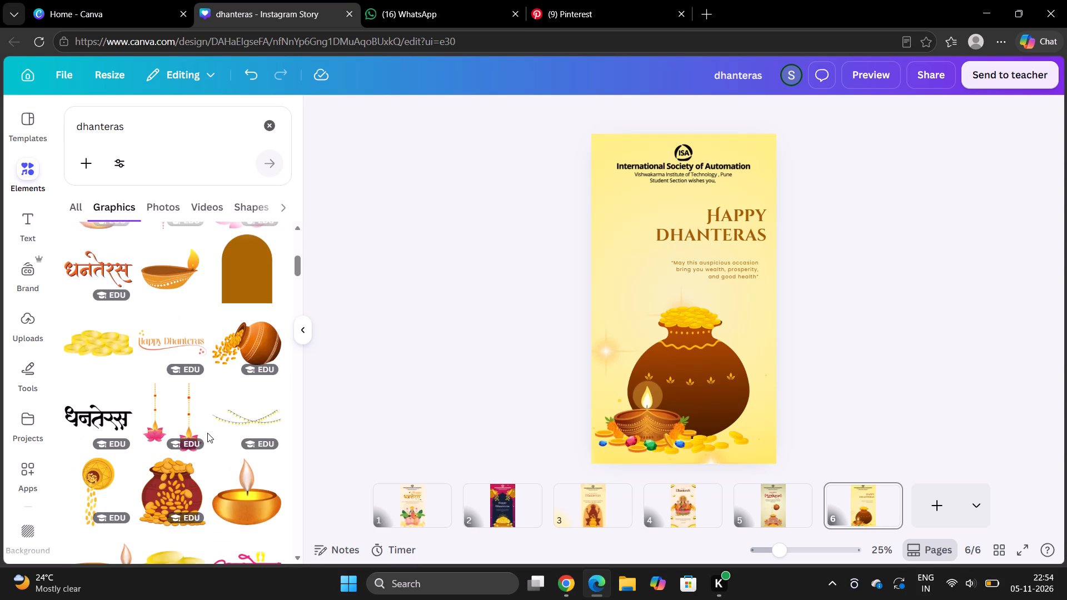
scroll(207, 433, "up", 3)
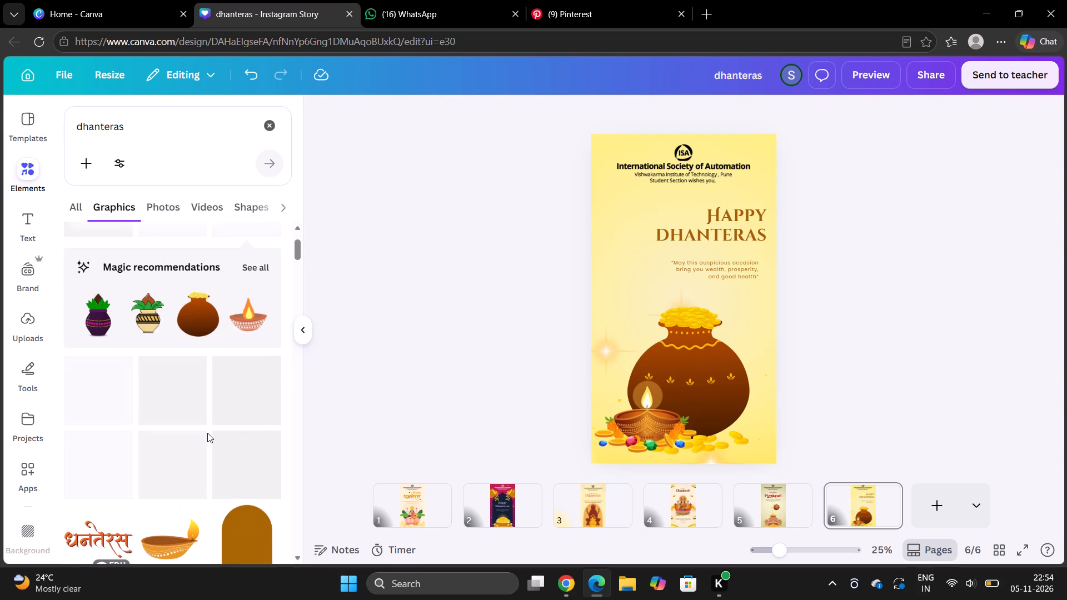
scroll(207, 433, "up", 5)
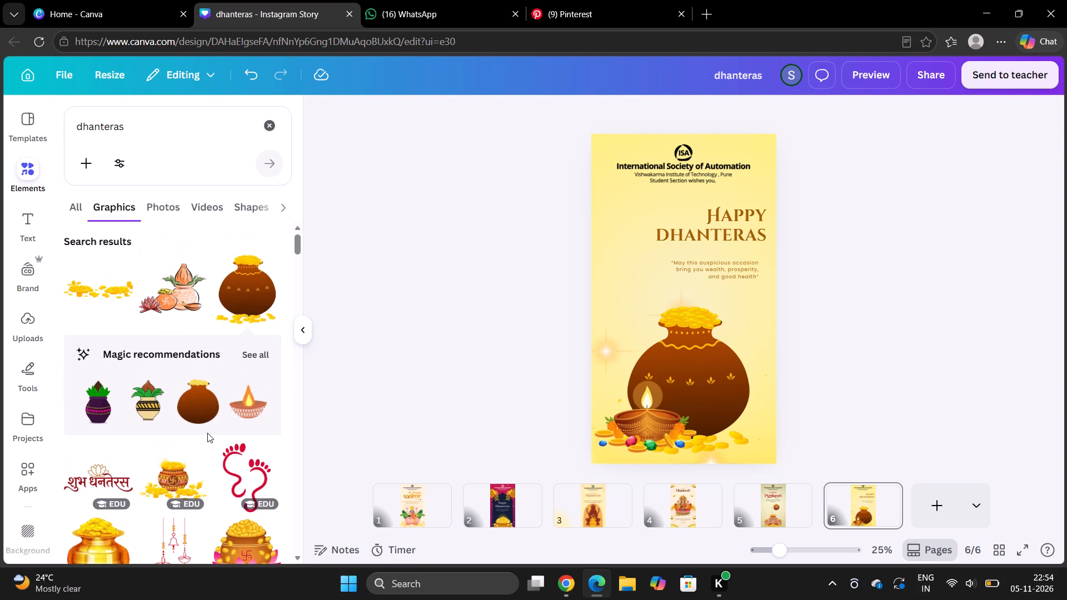
scroll(207, 433, "up", 1)
scroll(207, 433, "down", 1)
scroll(207, 433, "up", 1)
scroll(207, 433, "down", 5)
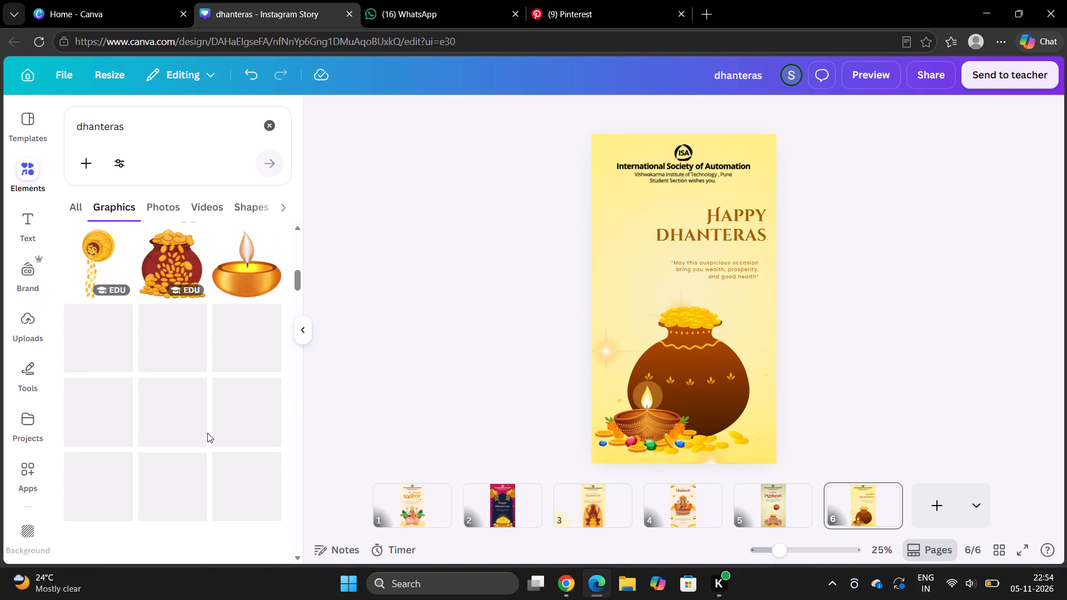
scroll(207, 433, "down", 1)
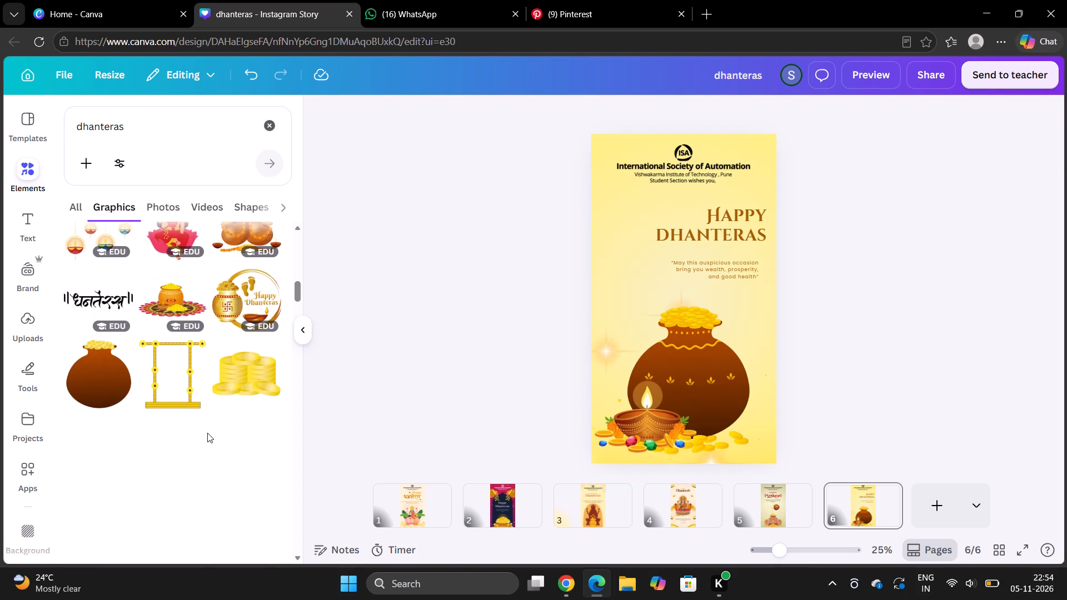
scroll(207, 433, "down", 1)
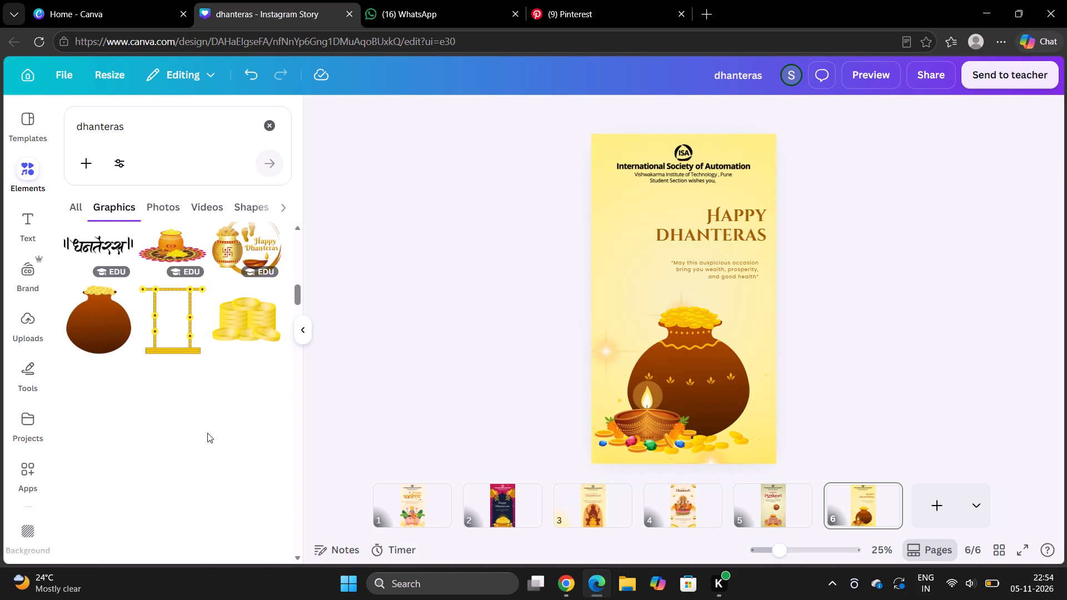
scroll(207, 433, "down", 3)
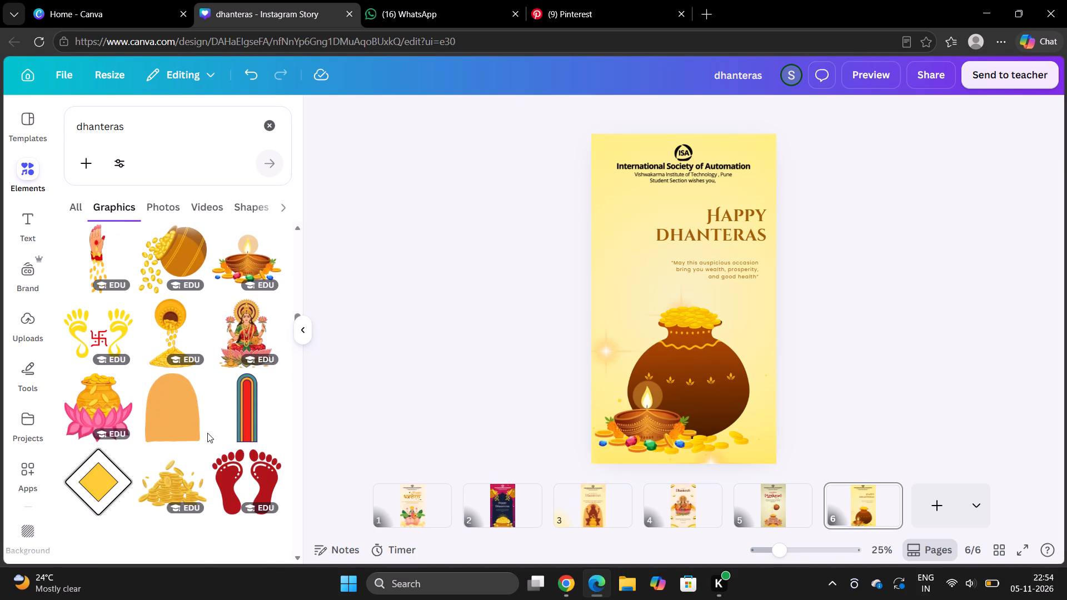
scroll(207, 433, "down", 3)
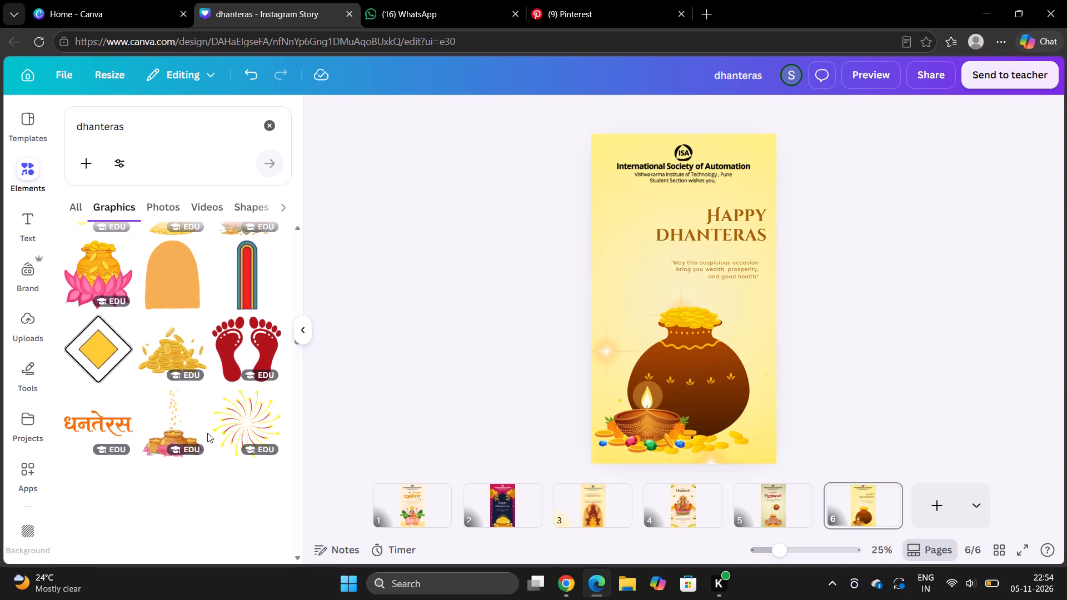
scroll(207, 433, "down", 1)
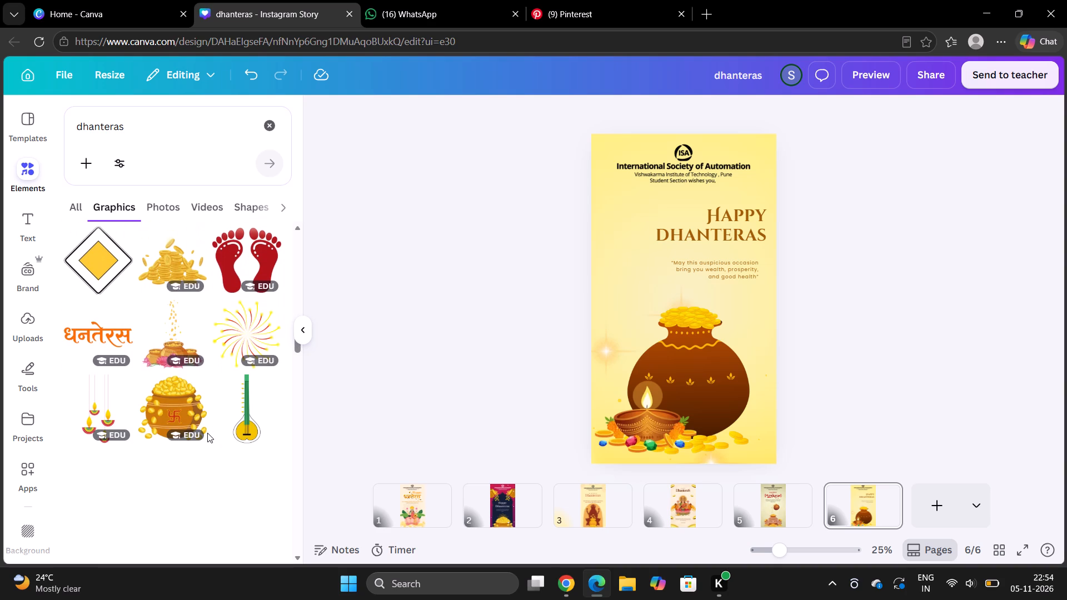
Delete the "Happy Dhanteras" heading text from page 6.
left_click(700, 218)
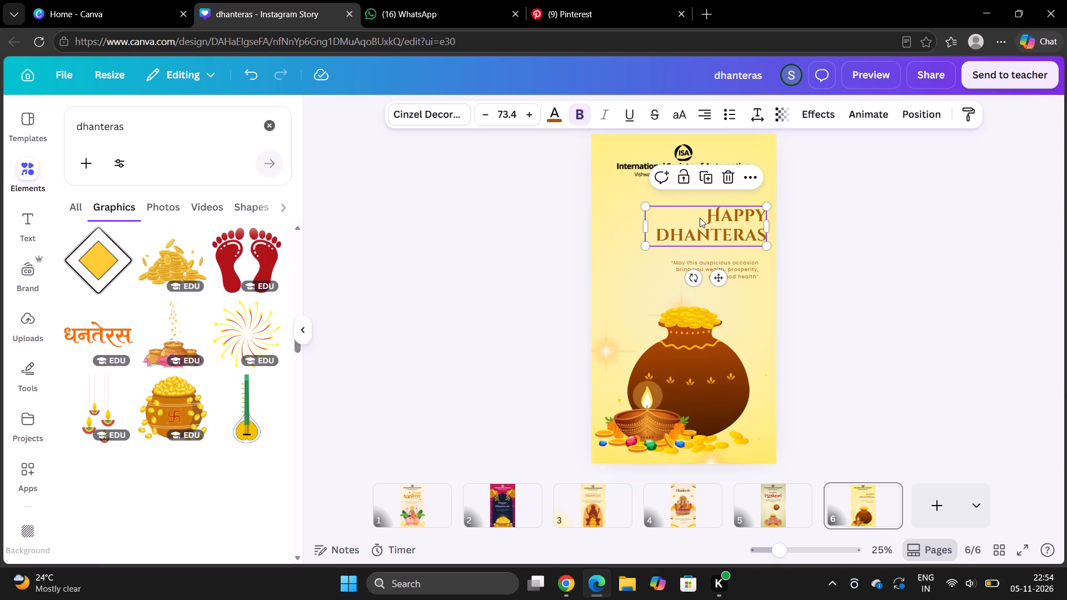
left_click(725, 178)
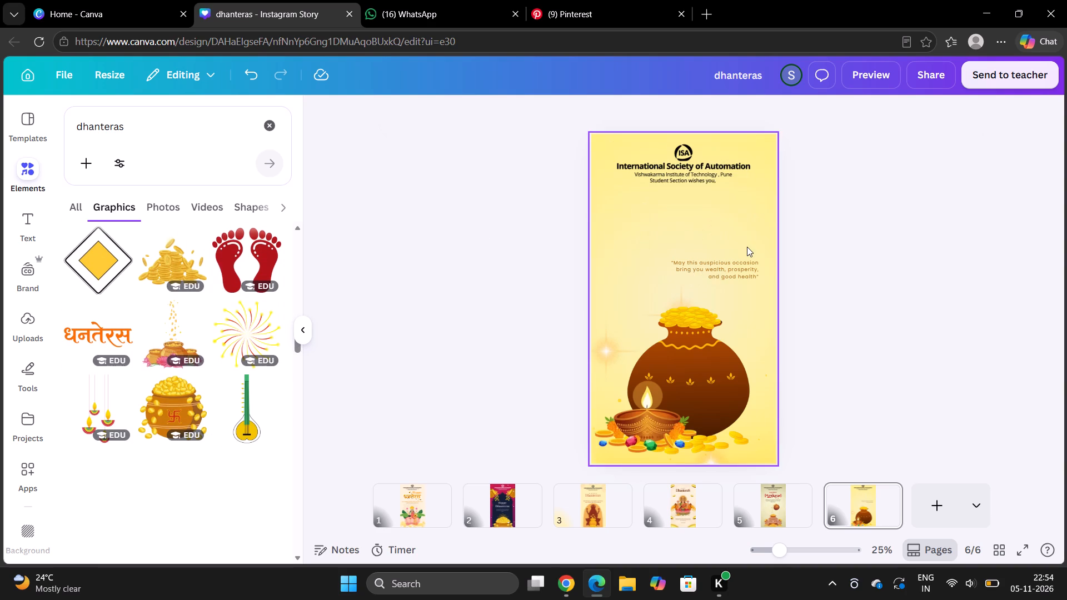
Widen the quote text box so the quote fits on two lines, and move it to the page centre just above the pot.
left_click(731, 273)
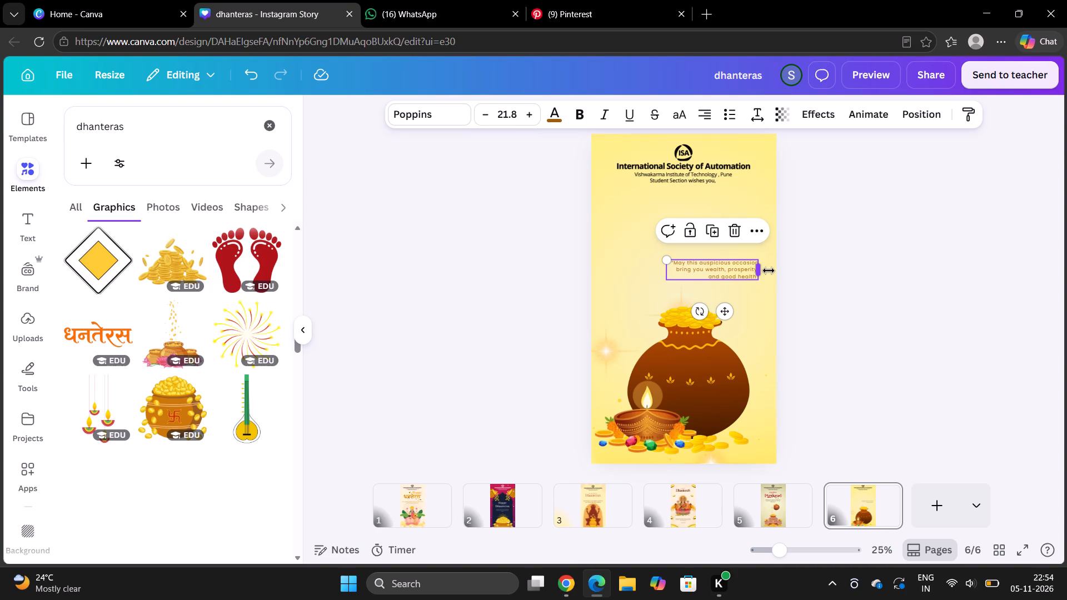
left_click_drag(764, 271, 805, 271)
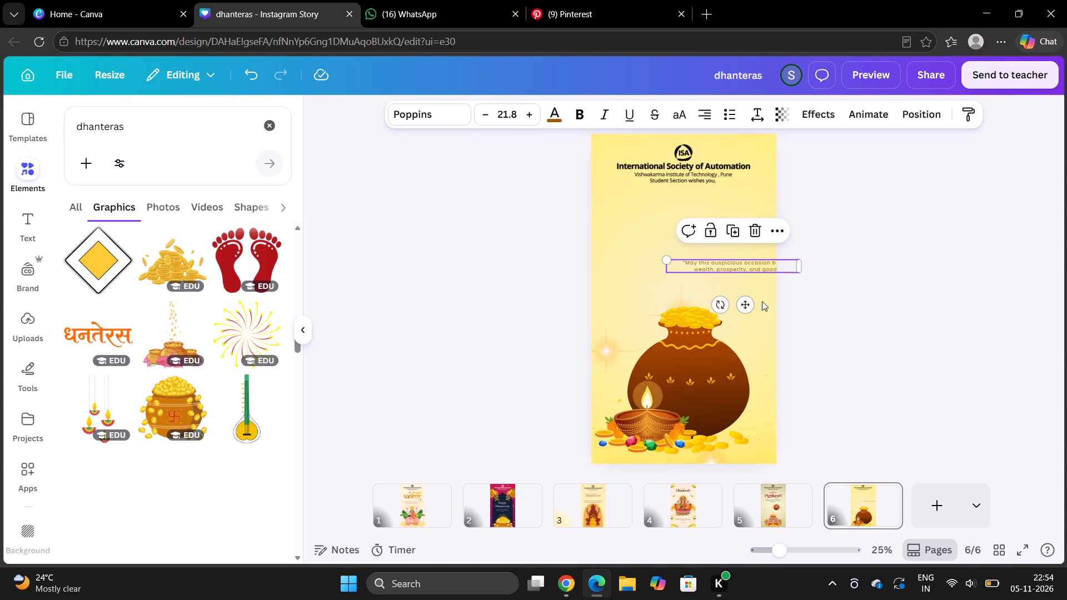
left_click_drag(742, 309, 707, 316)
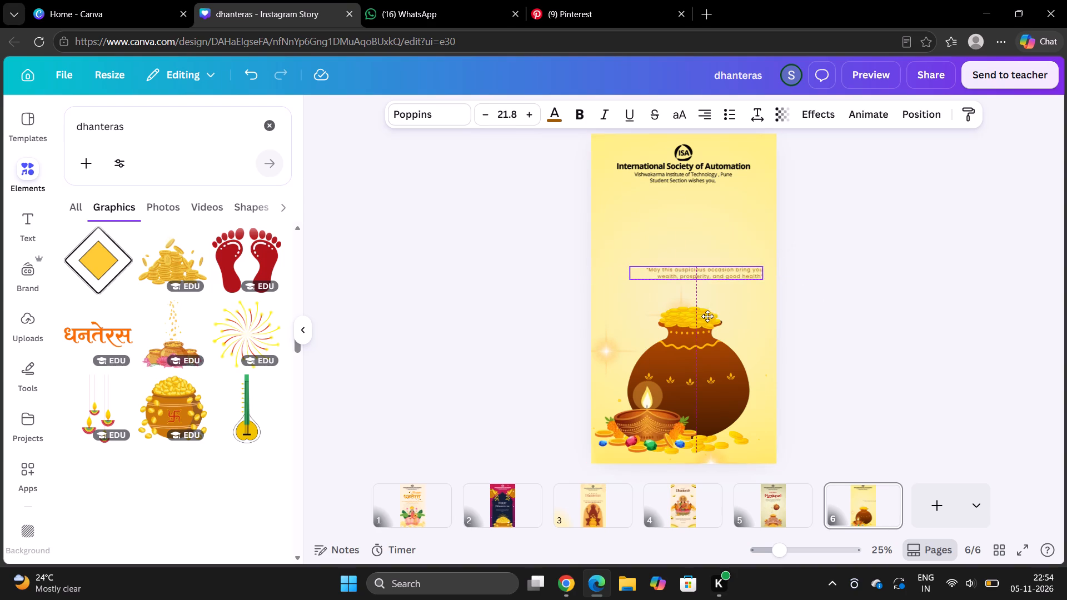
left_click_drag(707, 316, 691, 317)
left_click(509, 357)
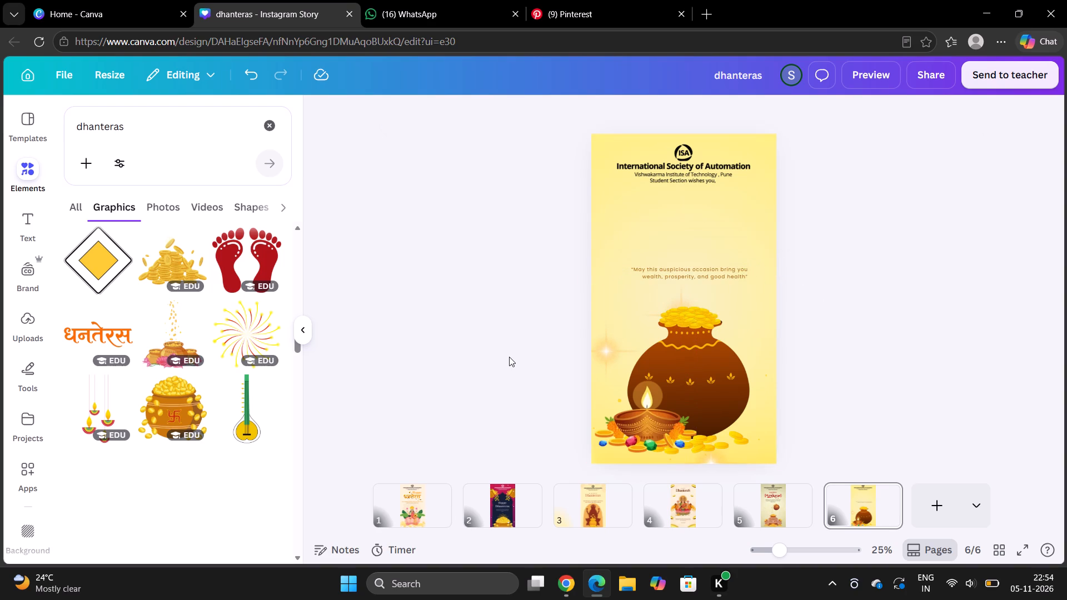
Look through the dhanteras graphics results for a Hindi lettering graphic to use as page 6's heading.
scroll(167, 382, "up", 1)
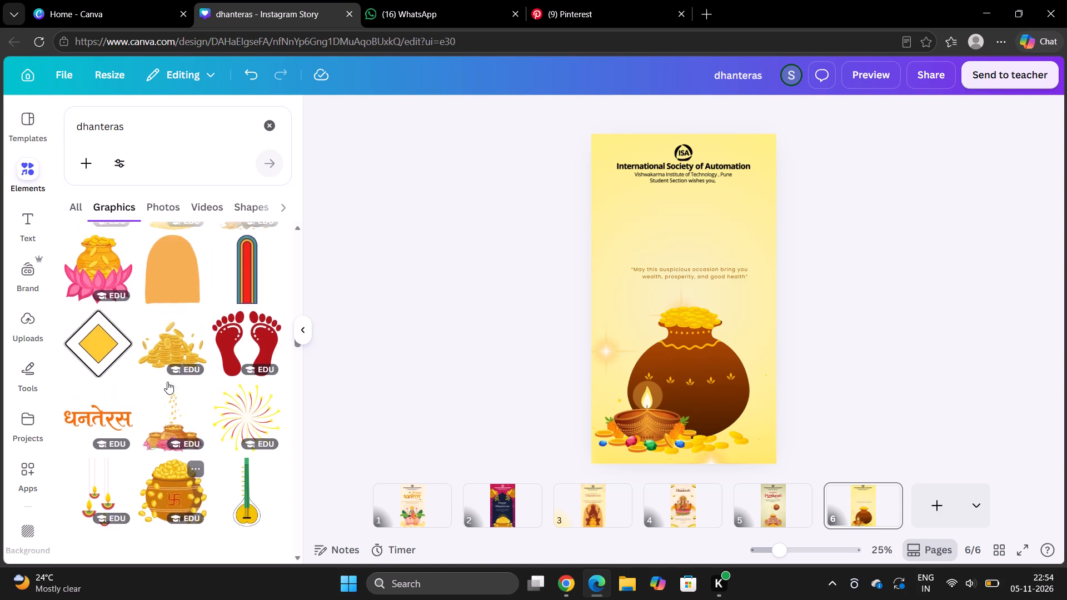
scroll(167, 382, "up", 3)
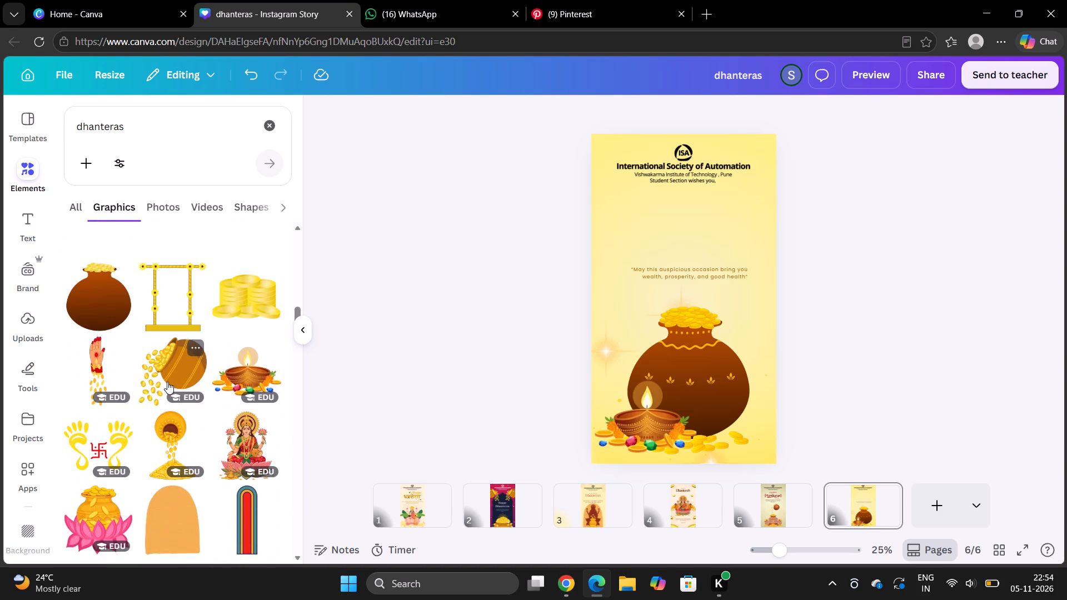
scroll(167, 382, "up", 1)
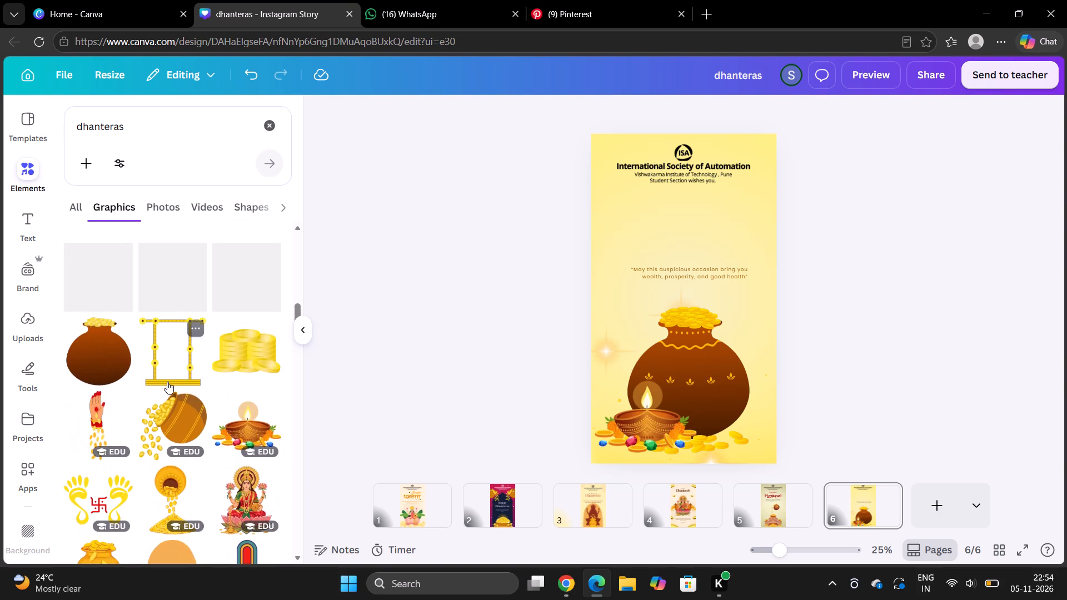
scroll(167, 382, "up", 2)
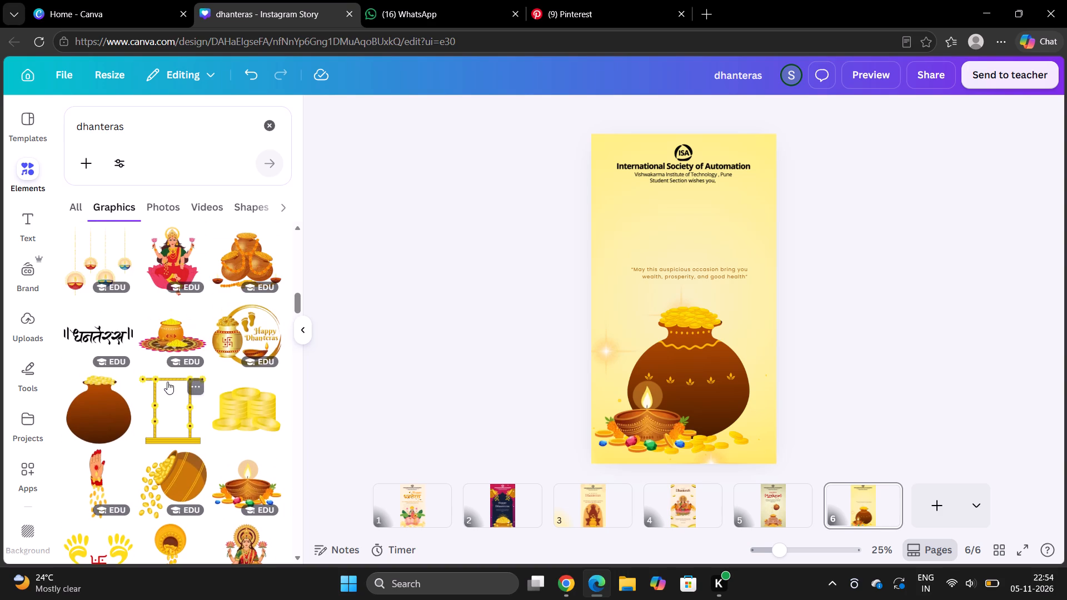
scroll(166, 381, "up", 2)
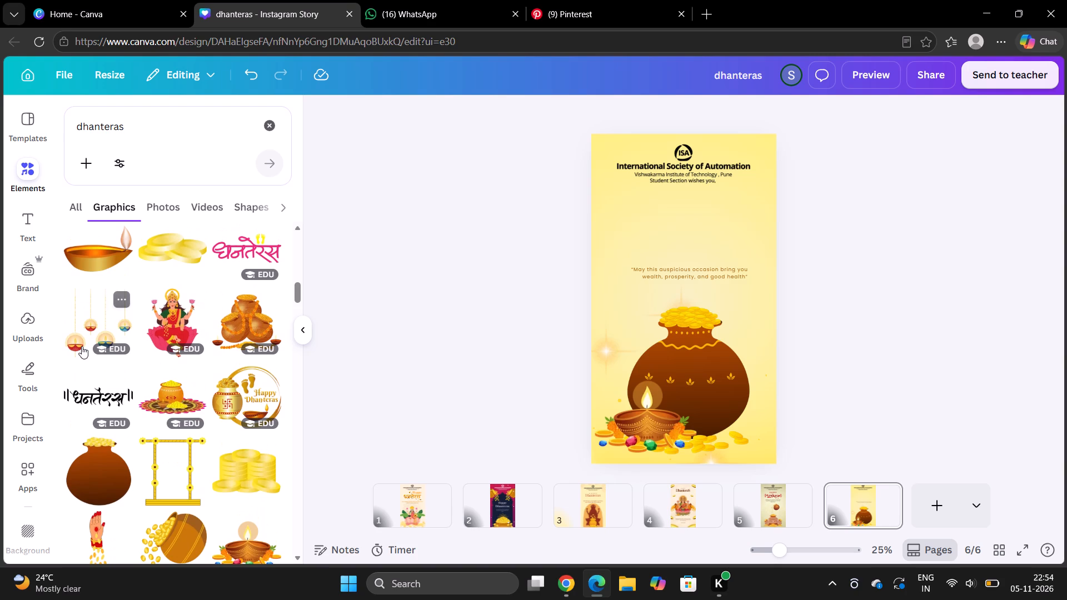
scroll(218, 347, "up", 2)
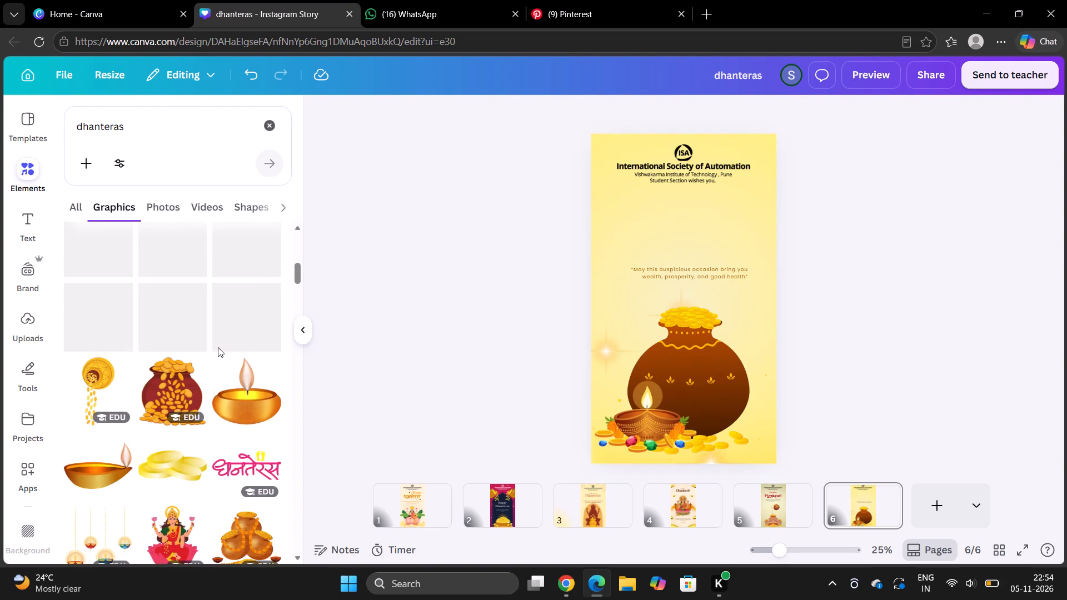
scroll(218, 347, "up", 1)
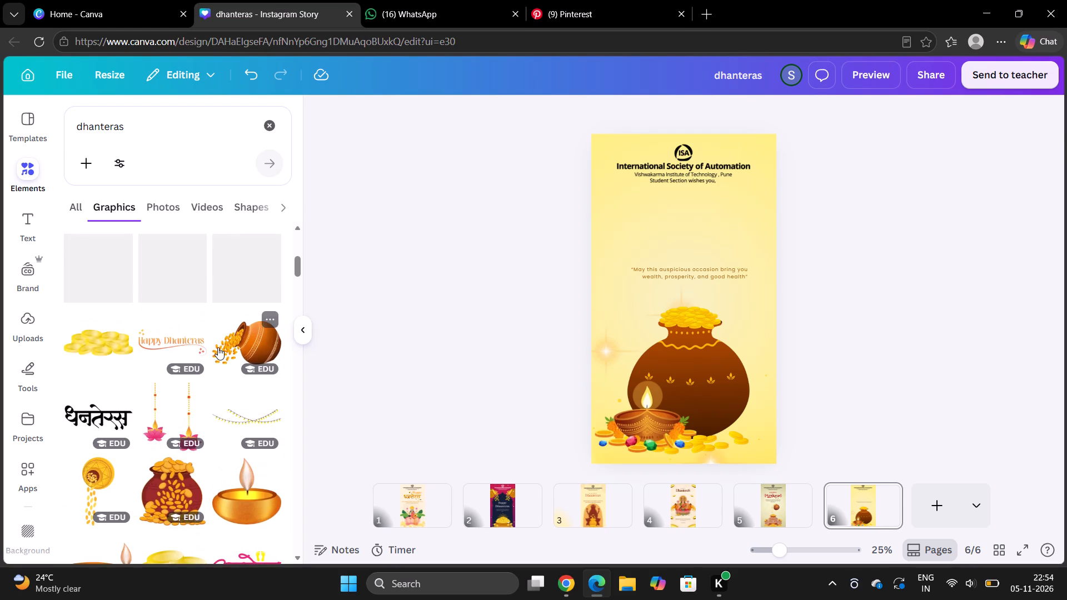
scroll(218, 347, "up", 2)
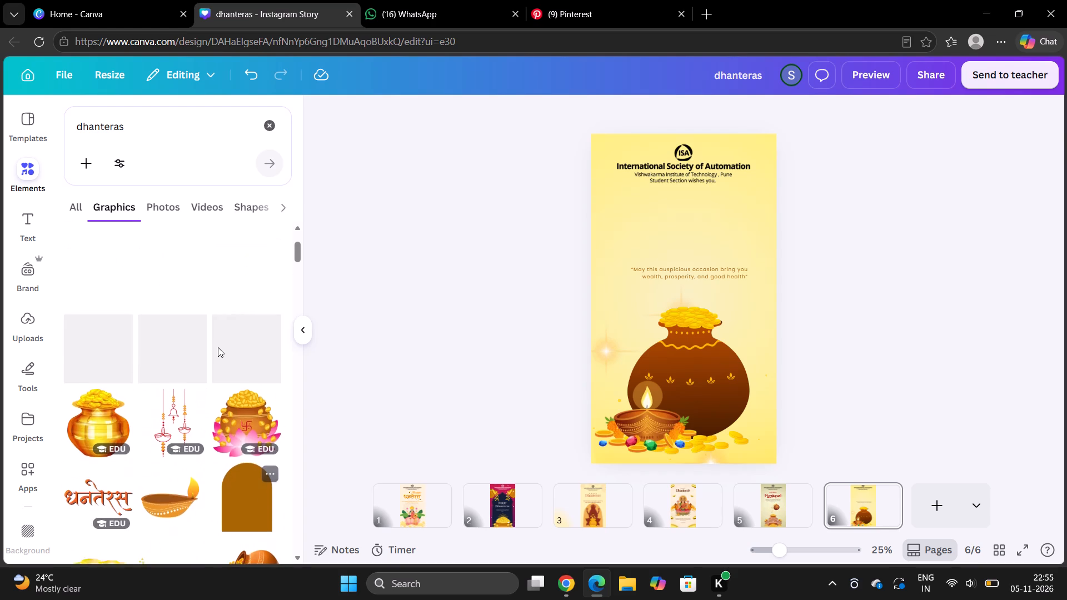
scroll(218, 347, "up", 2)
scroll(218, 347, "down", 1)
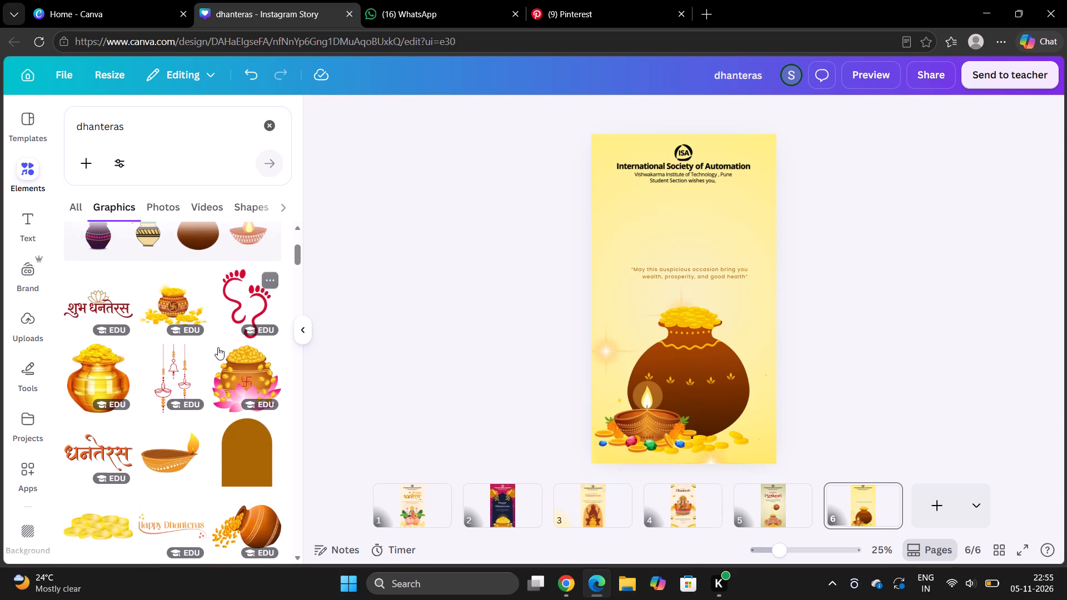
scroll(218, 347, "down", 1)
scroll(202, 349, "up", 1)
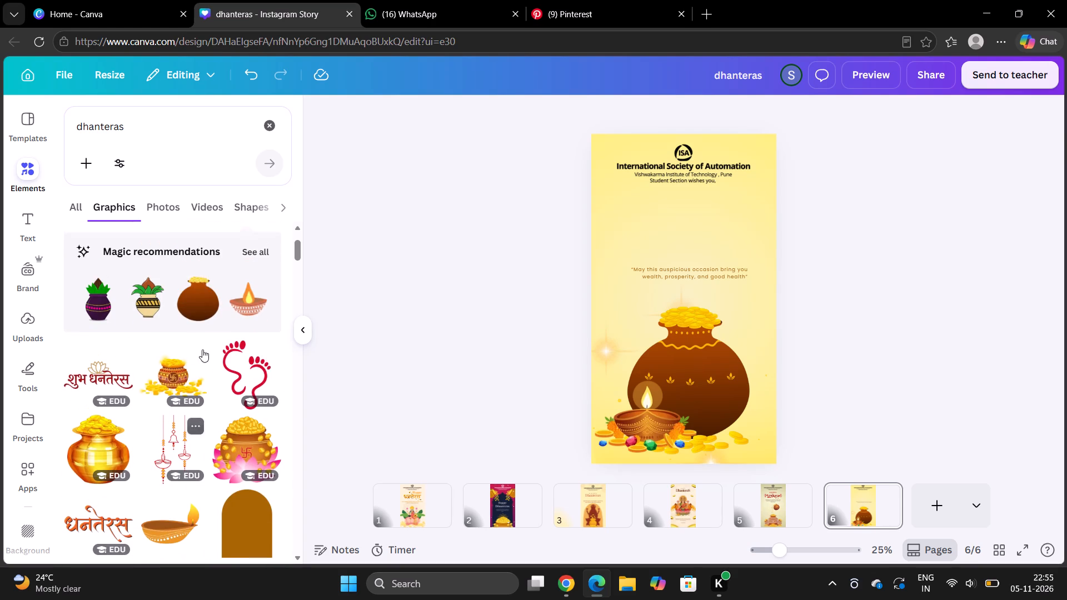
scroll(202, 349, "up", 2)
scroll(202, 349, "down", 3)
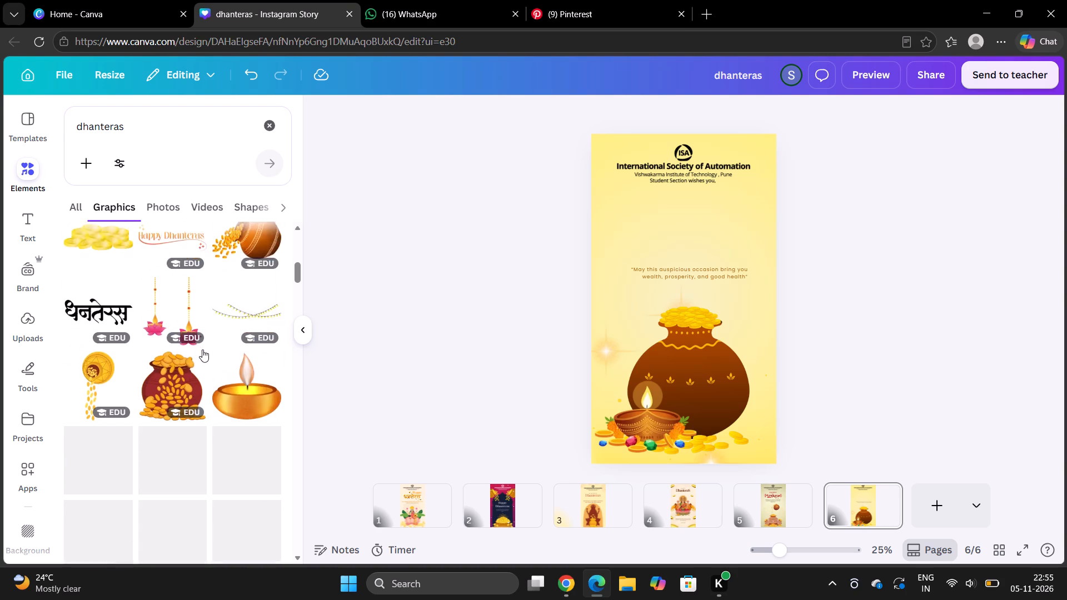
scroll(202, 349, "down", 3)
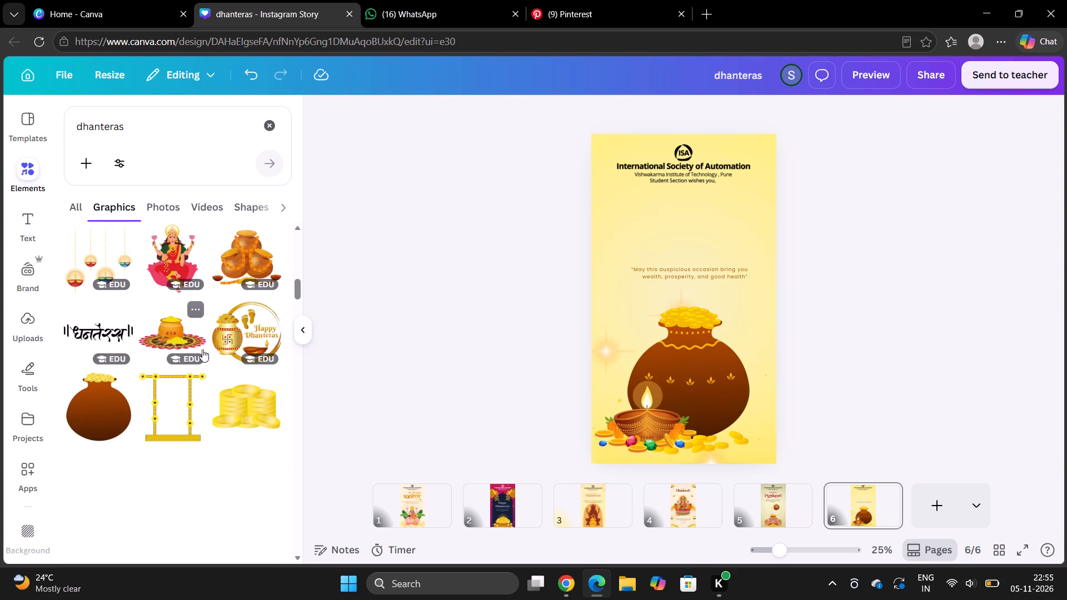
scroll(202, 349, "up", 1)
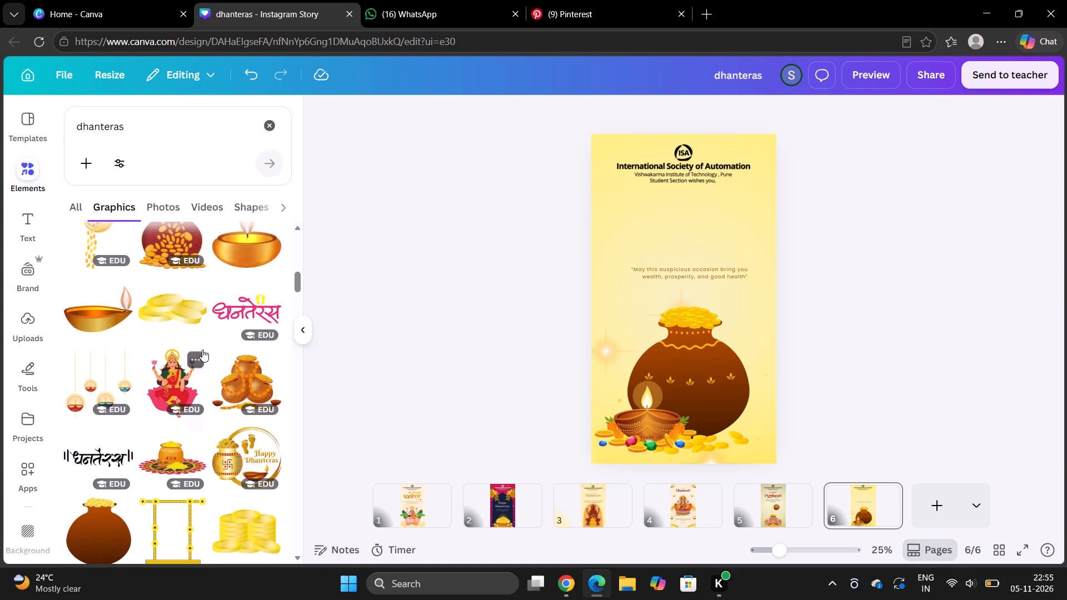
scroll(202, 349, "up", 1)
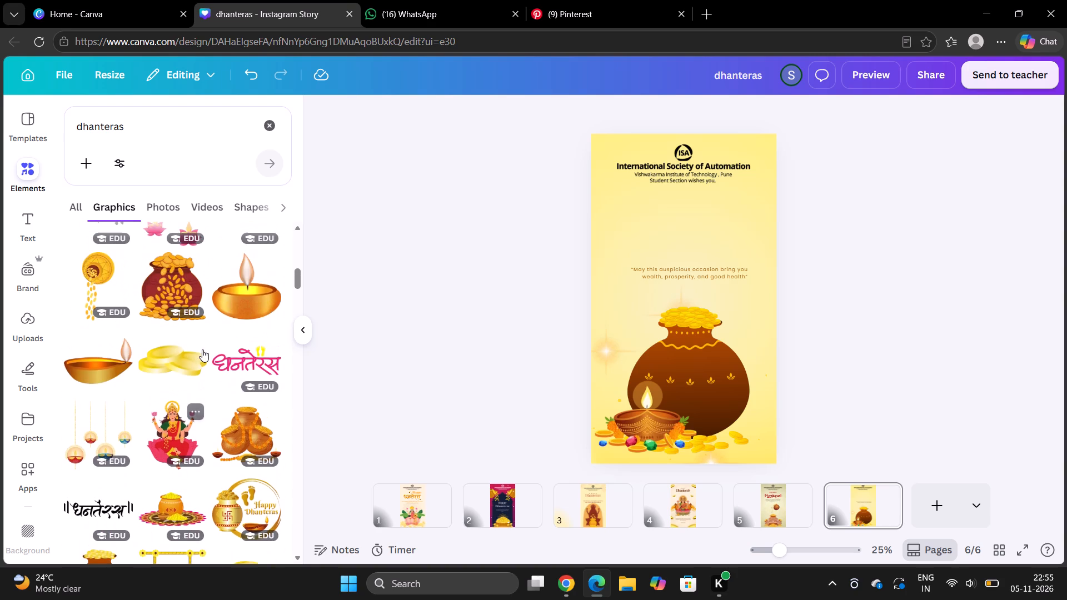
scroll(202, 349, "up", 1)
Add the pink धनतेरस lettering with yellow footprints to page 6, enlarge it, and centre it horizontally just above the quote.
left_click(233, 354)
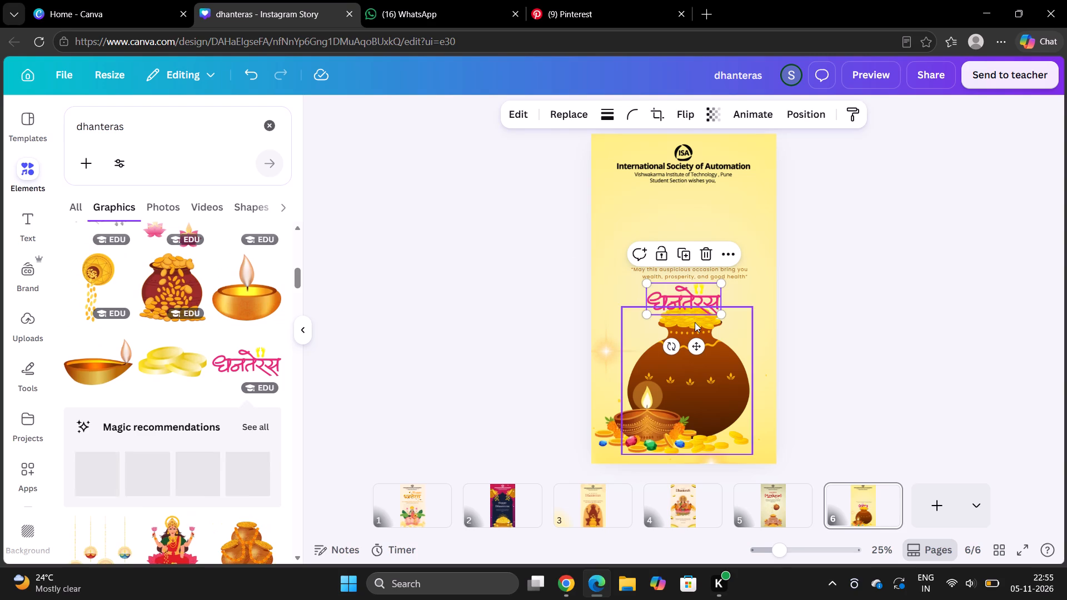
left_click_drag(699, 343, 697, 289)
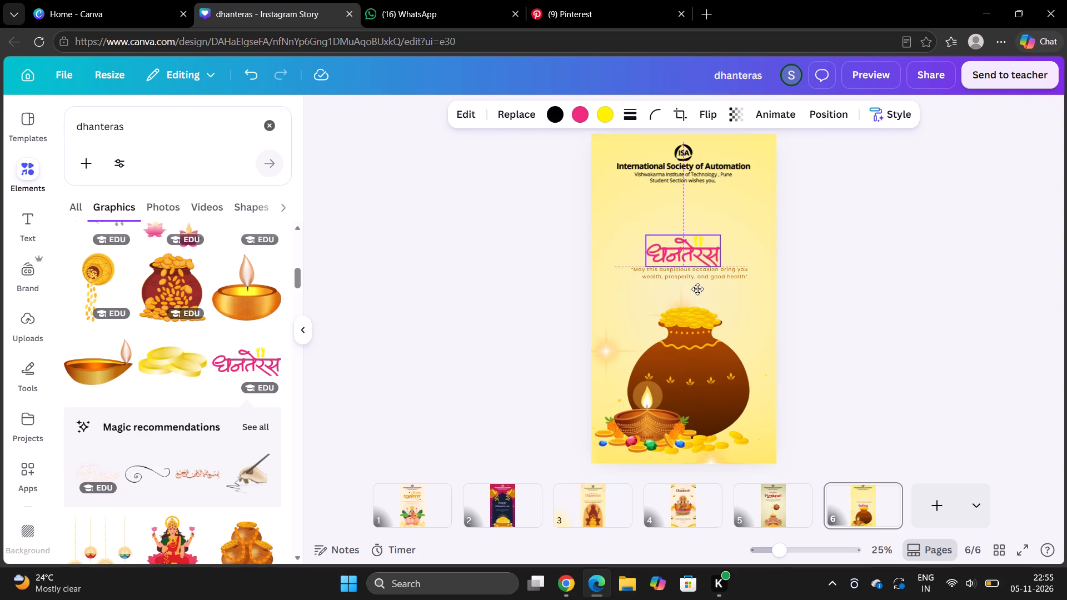
left_click_drag(697, 289, 692, 278)
left_click_drag(719, 249, 762, 270)
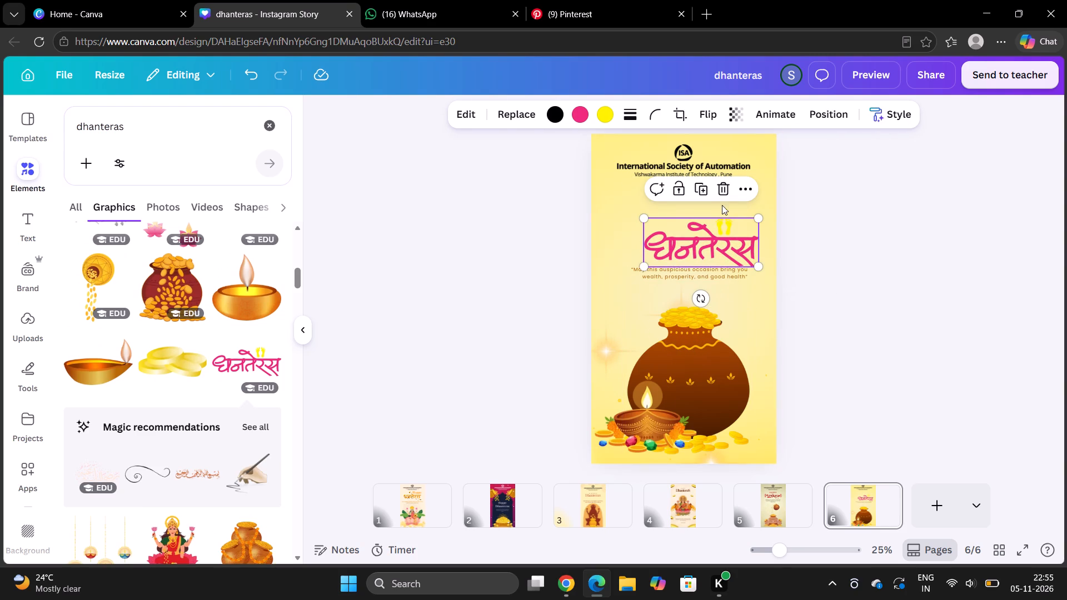
left_click_drag(716, 217, 676, 215)
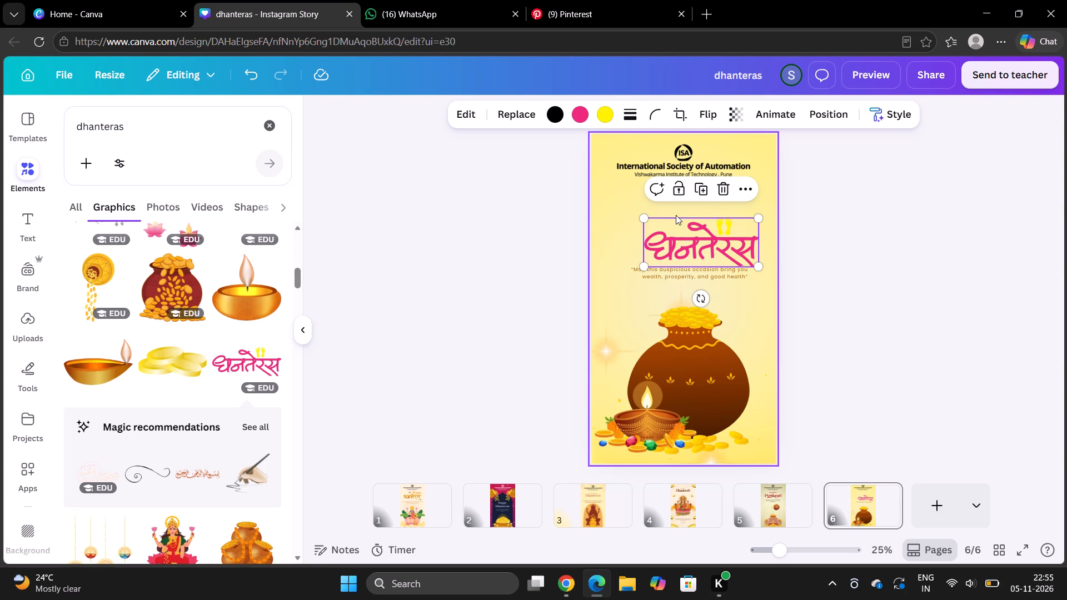
left_click_drag(676, 215, 665, 214)
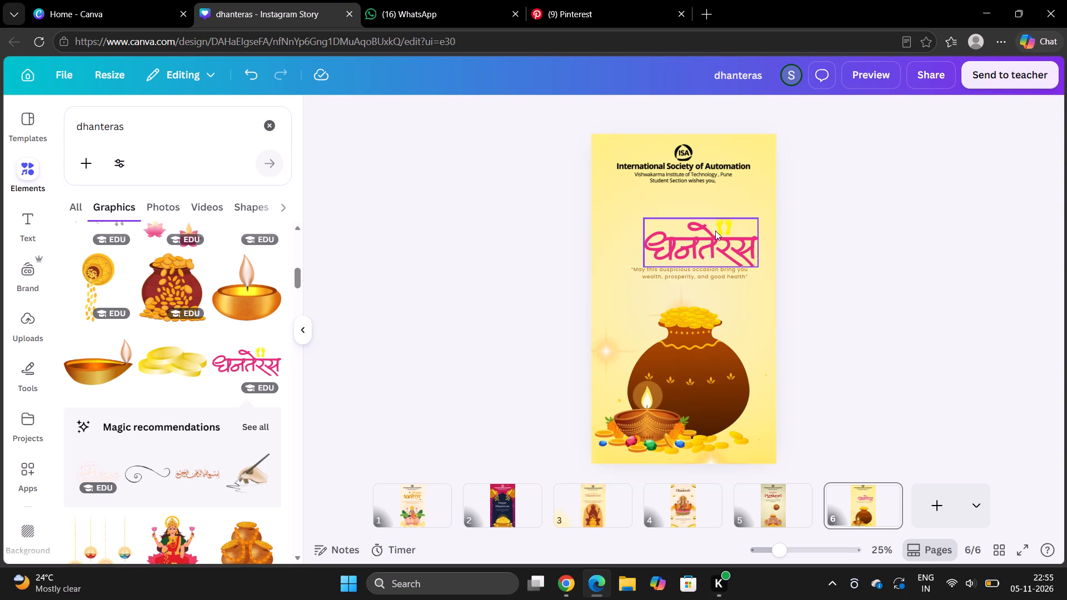
left_click_drag(715, 234, 693, 229)
right_click(693, 229)
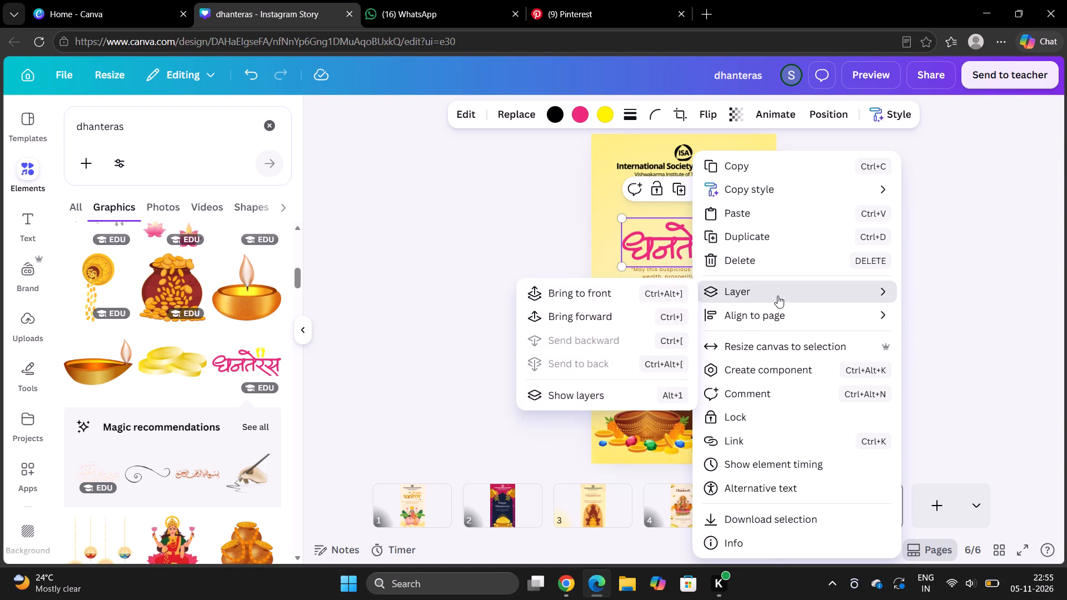
left_click(905, 338)
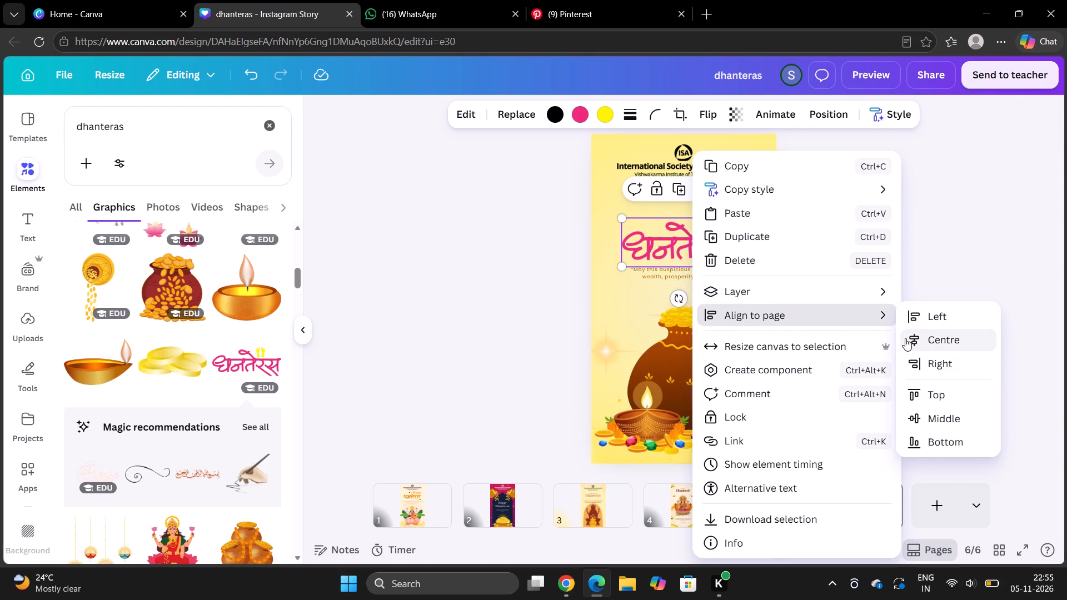
Recolour the pink धनतेरस lettering to dark orange-brown from the default solid colours.
left_click(576, 117)
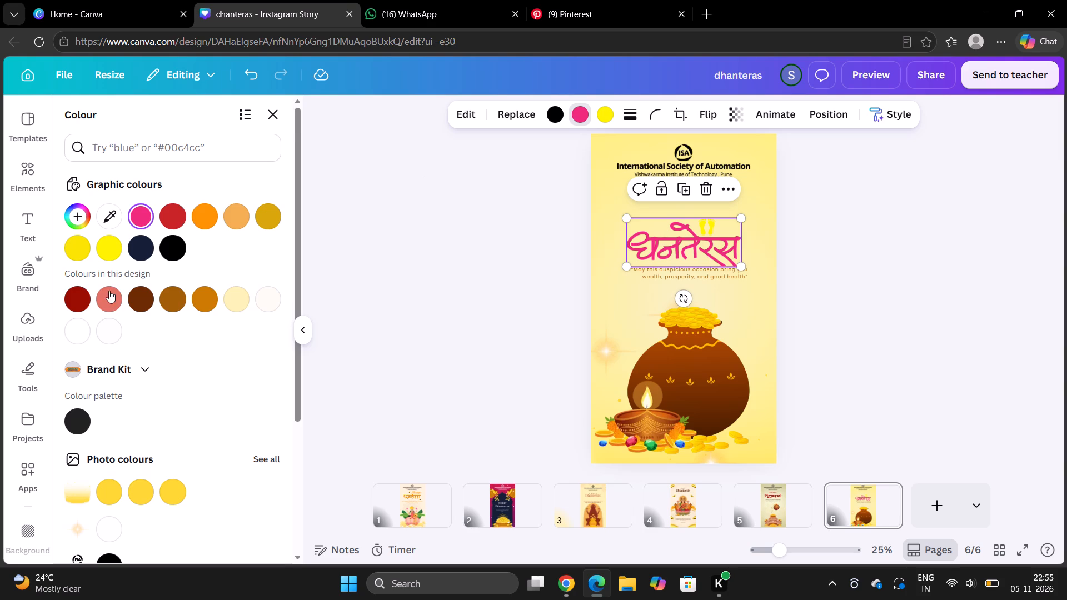
scroll(229, 369, "down", 1)
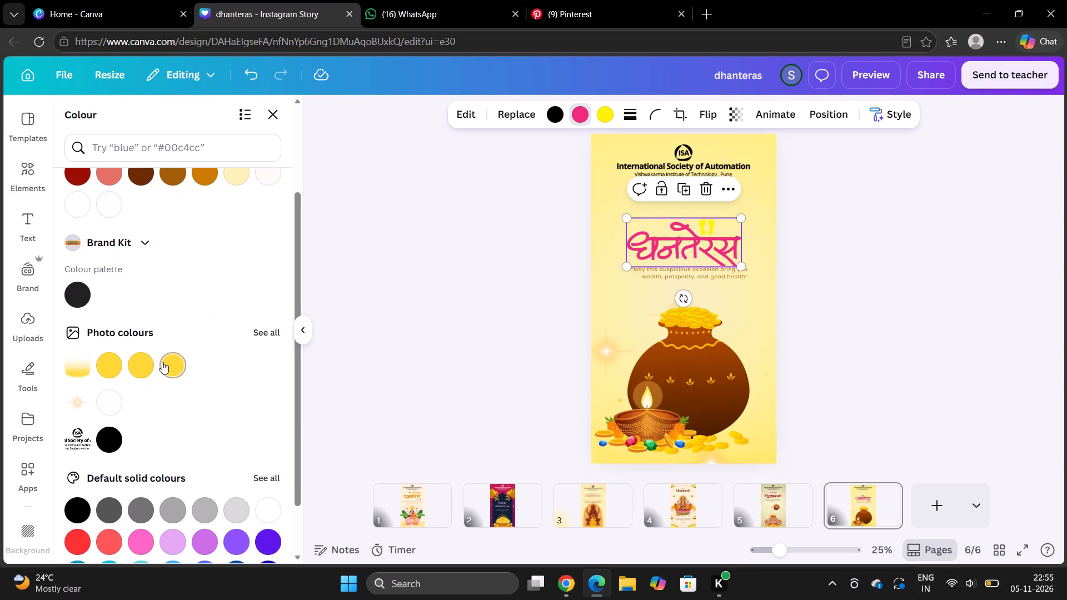
scroll(241, 433, "down", 3)
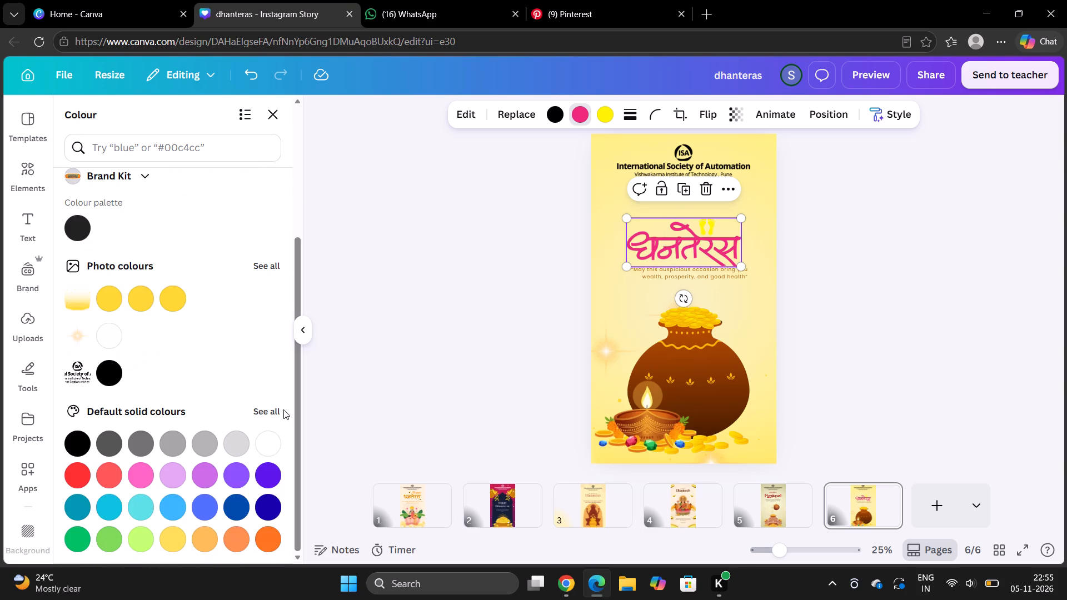
left_click(277, 409)
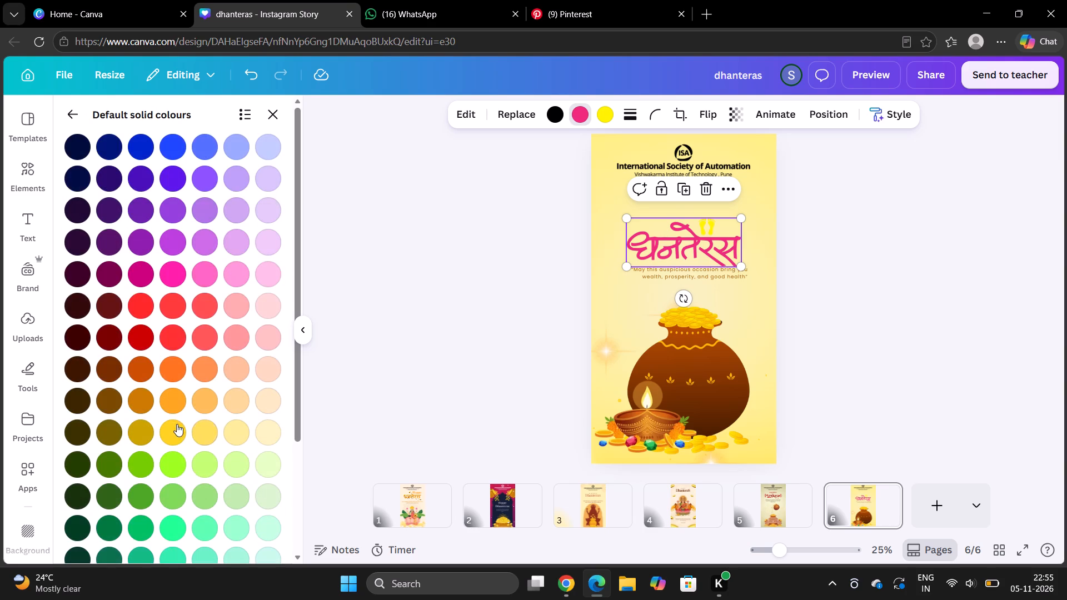
left_click(213, 392)
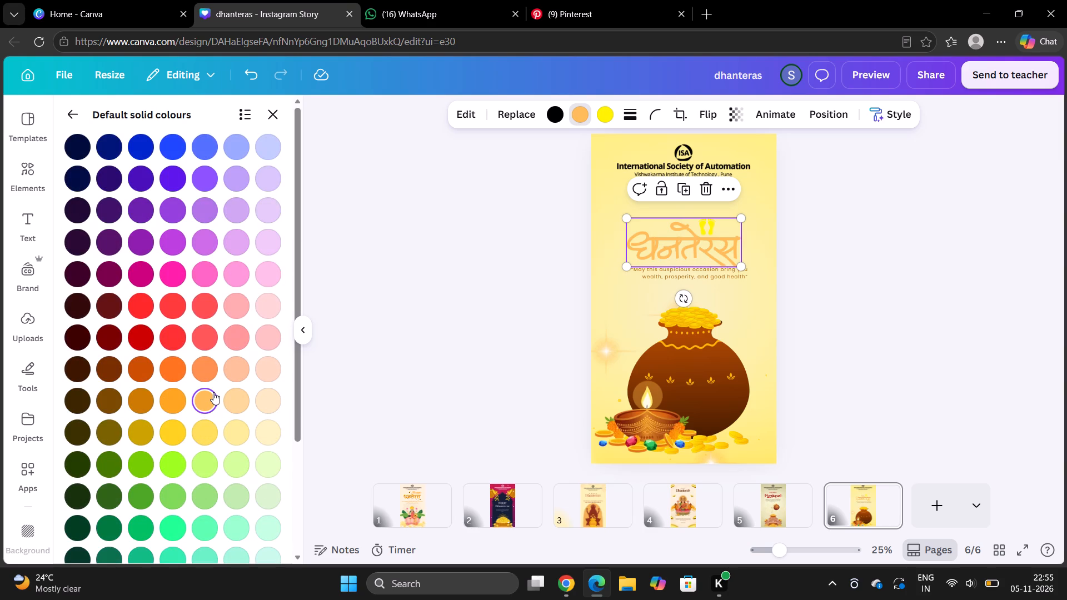
left_click(142, 396)
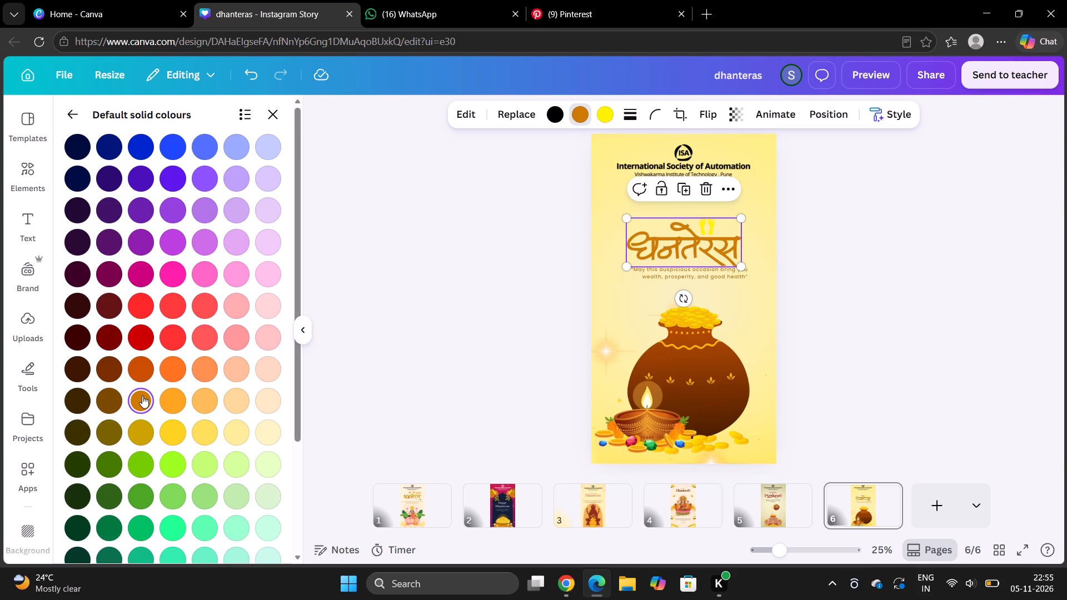
Recolour the yellow footprints in the धनतेरस heading to bright orange.
left_click(600, 116)
left_click(180, 345)
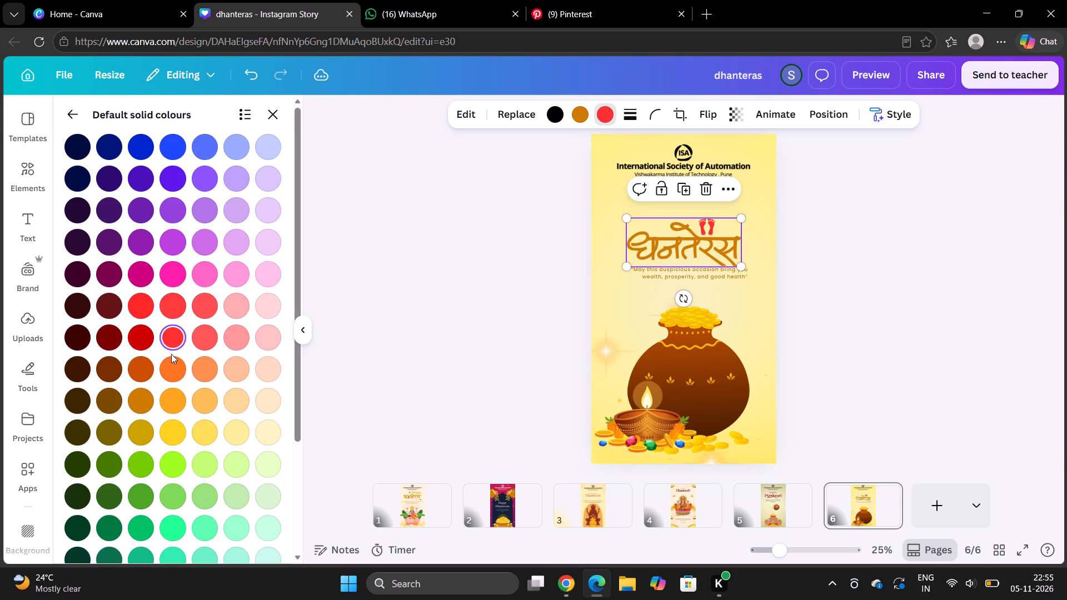
left_click(173, 357)
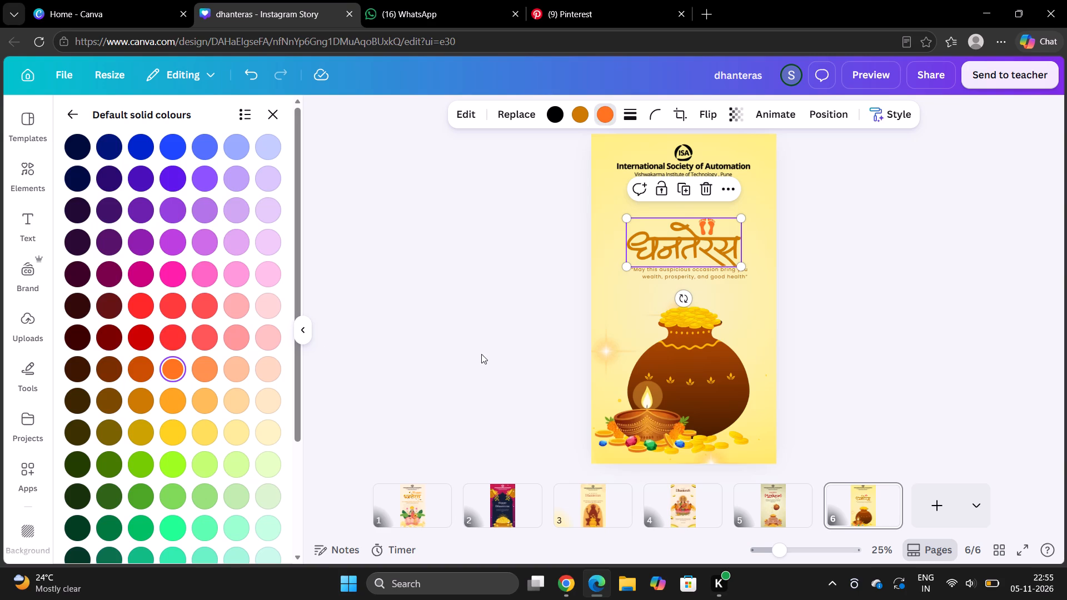
left_click(532, 246)
left_click(569, 263)
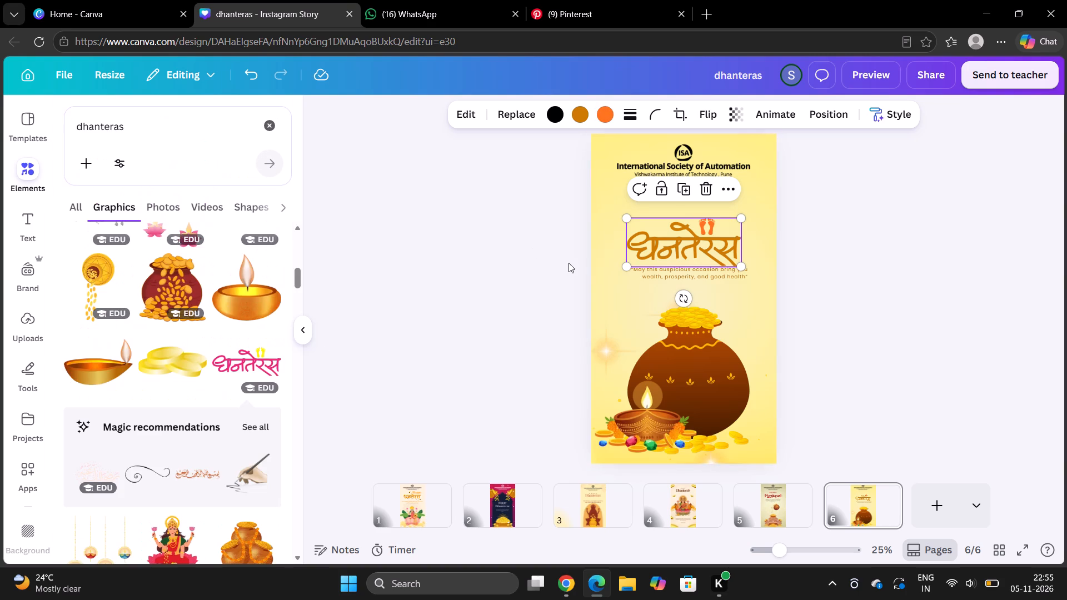
left_click(664, 251)
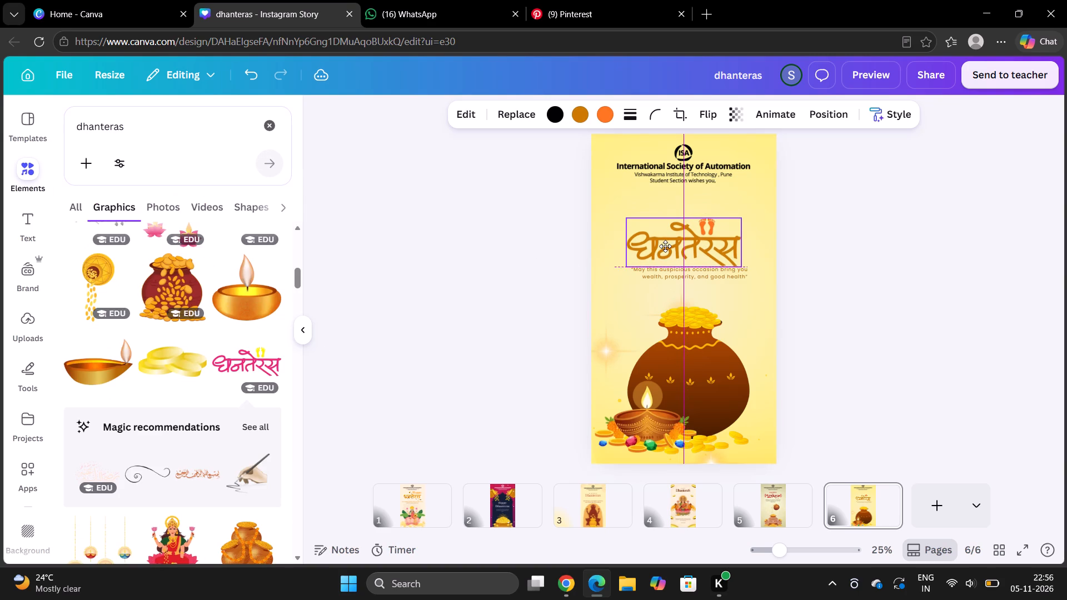
left_click(482, 305)
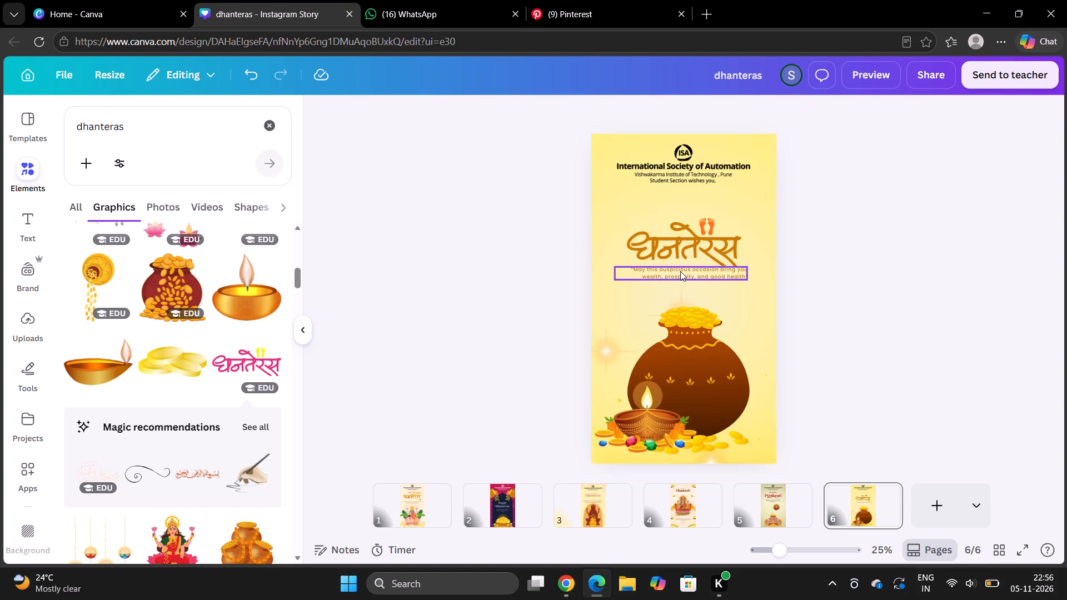
Enlarge page 6's quote to font size 24.8 and widen its box to fit two lines just below the धनतेरस heading.
left_click_drag(680, 271, 682, 280)
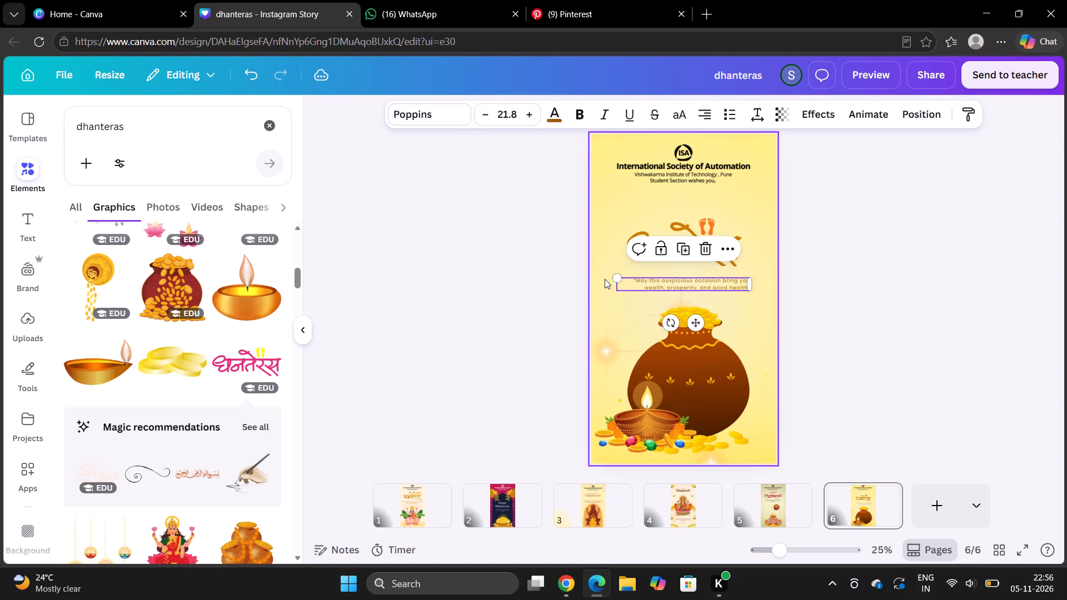
left_click_drag(750, 283, 749, 283)
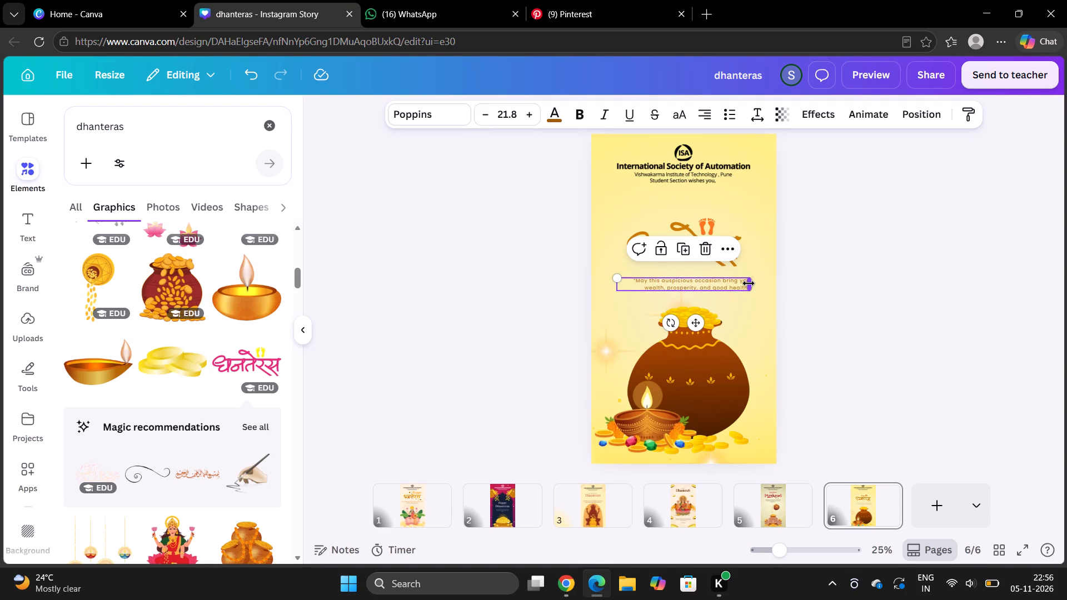
left_click_drag(749, 283, 735, 286)
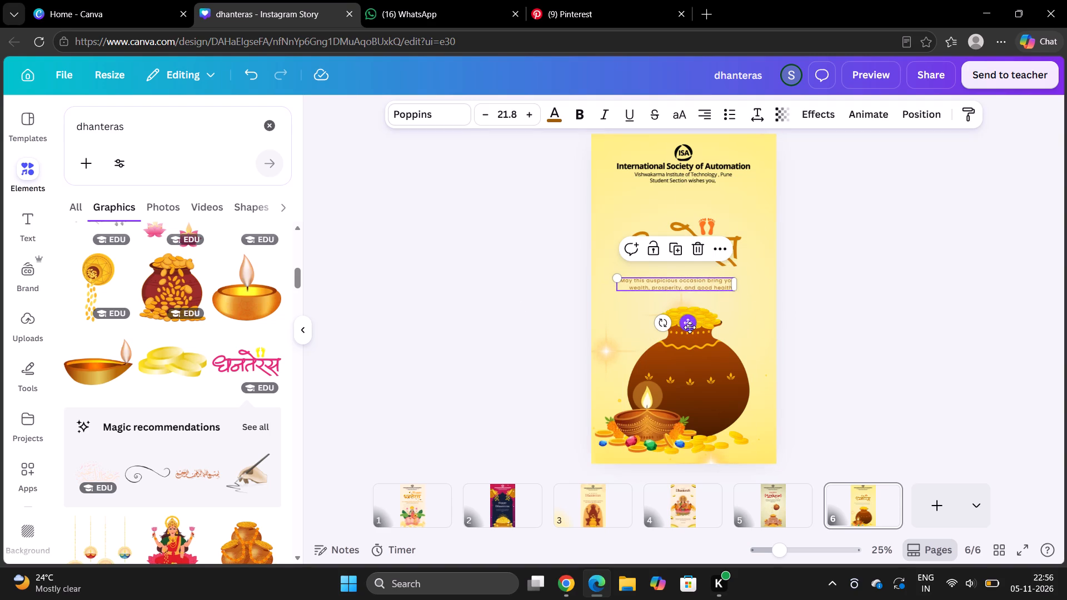
left_click_drag(690, 327, 707, 324)
triple_click(536, 111)
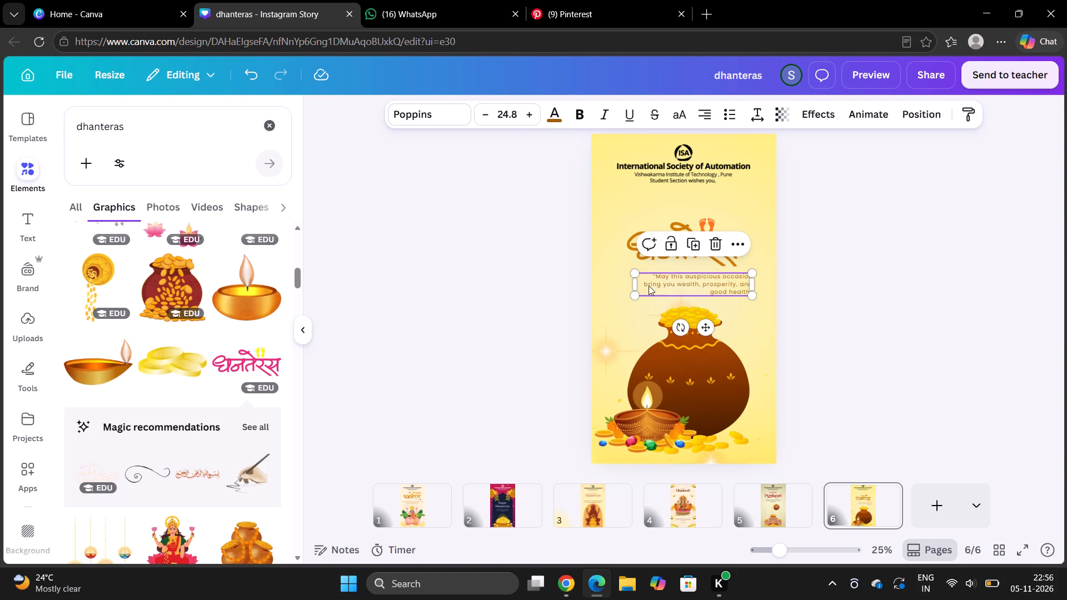
left_click_drag(632, 284, 643, 284)
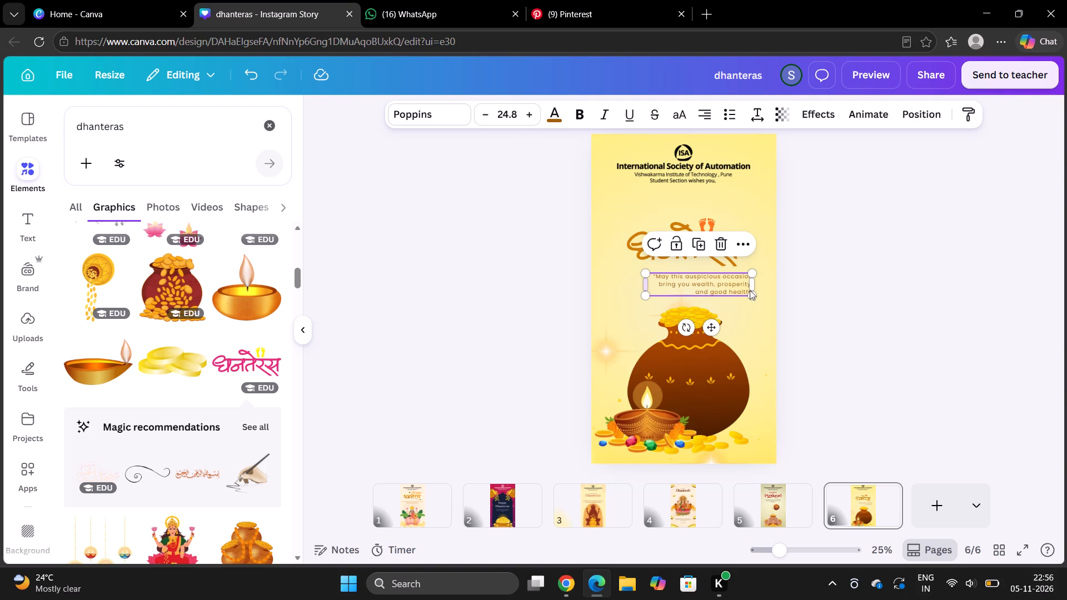
left_click_drag(755, 283, 781, 281)
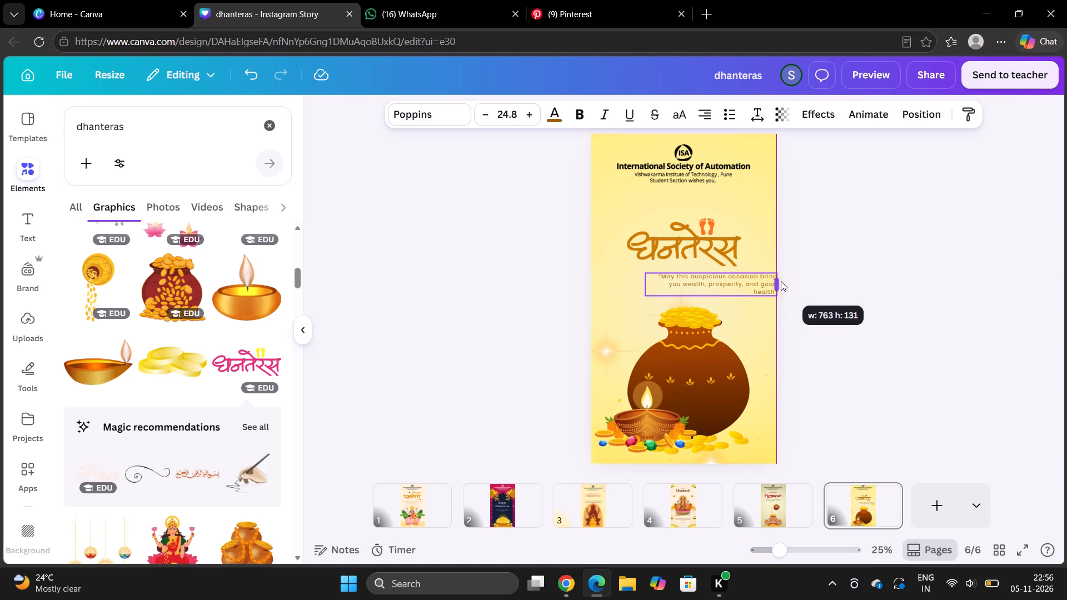
left_click_drag(781, 281, 801, 281)
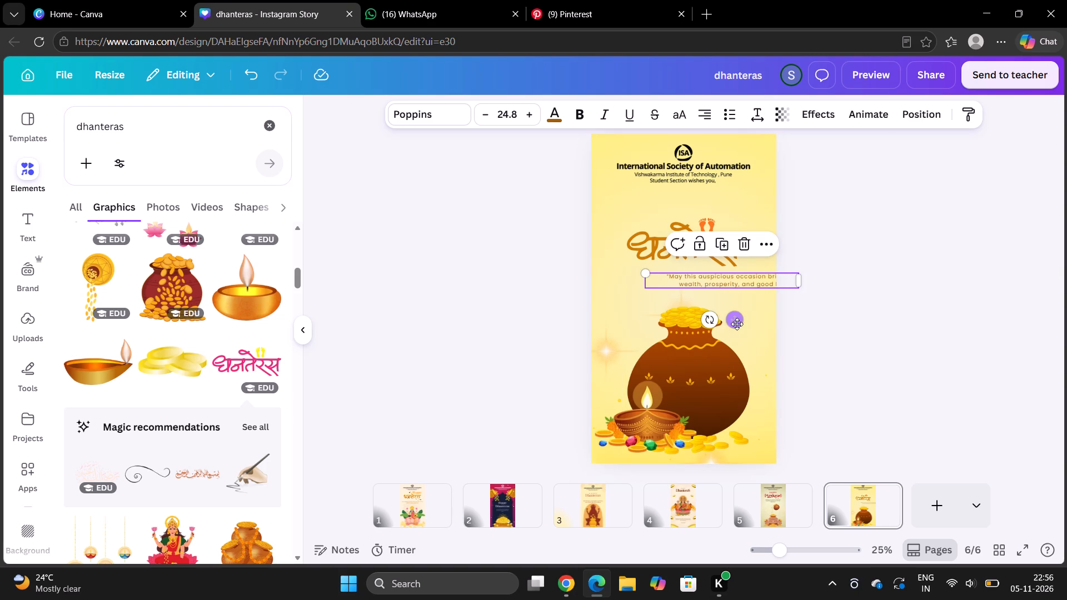
left_click_drag(737, 324, 707, 320)
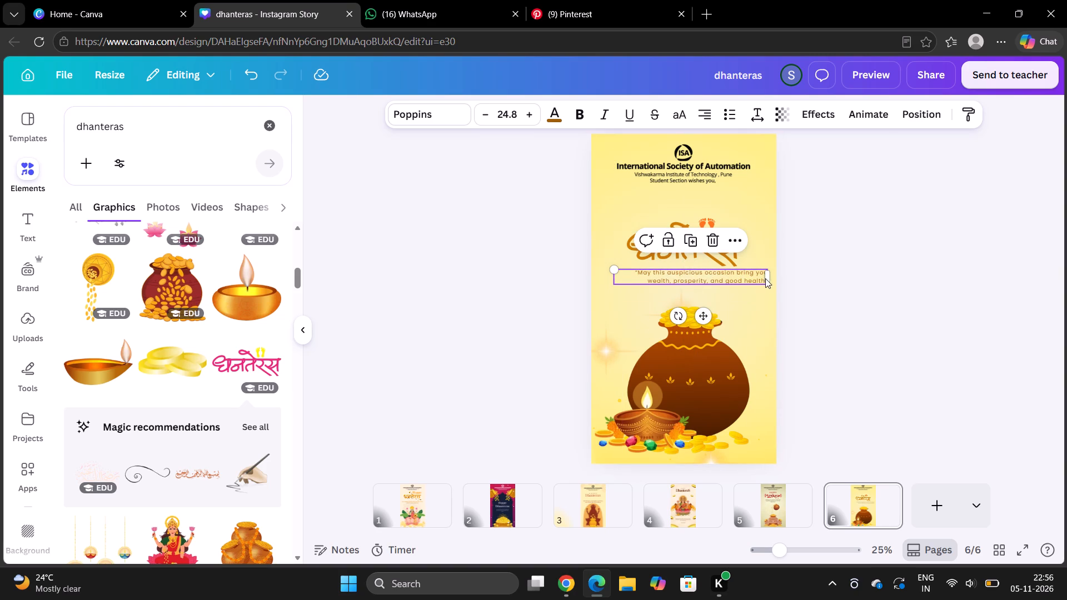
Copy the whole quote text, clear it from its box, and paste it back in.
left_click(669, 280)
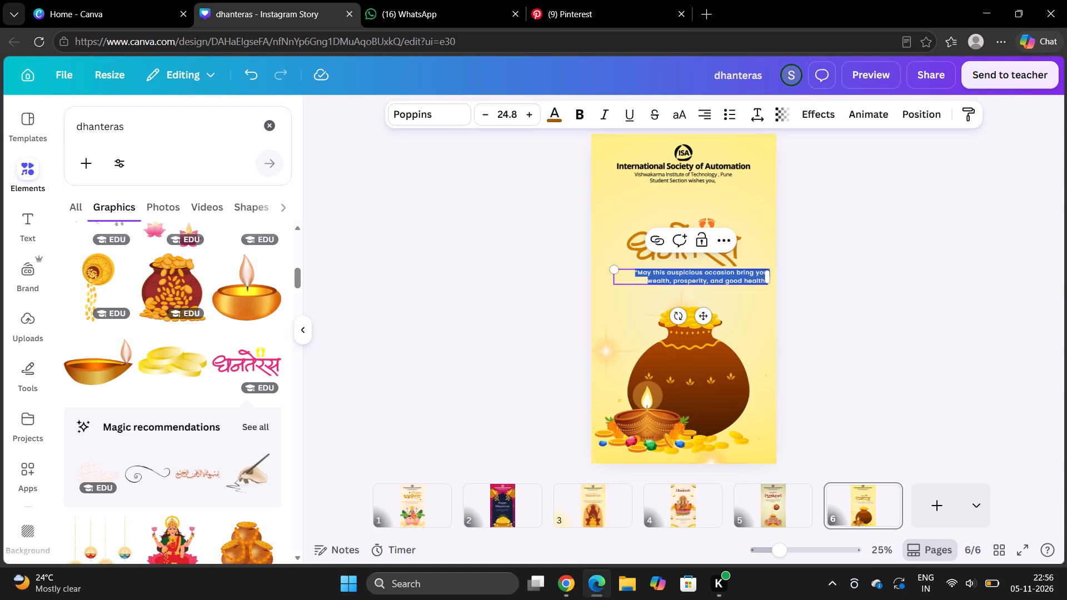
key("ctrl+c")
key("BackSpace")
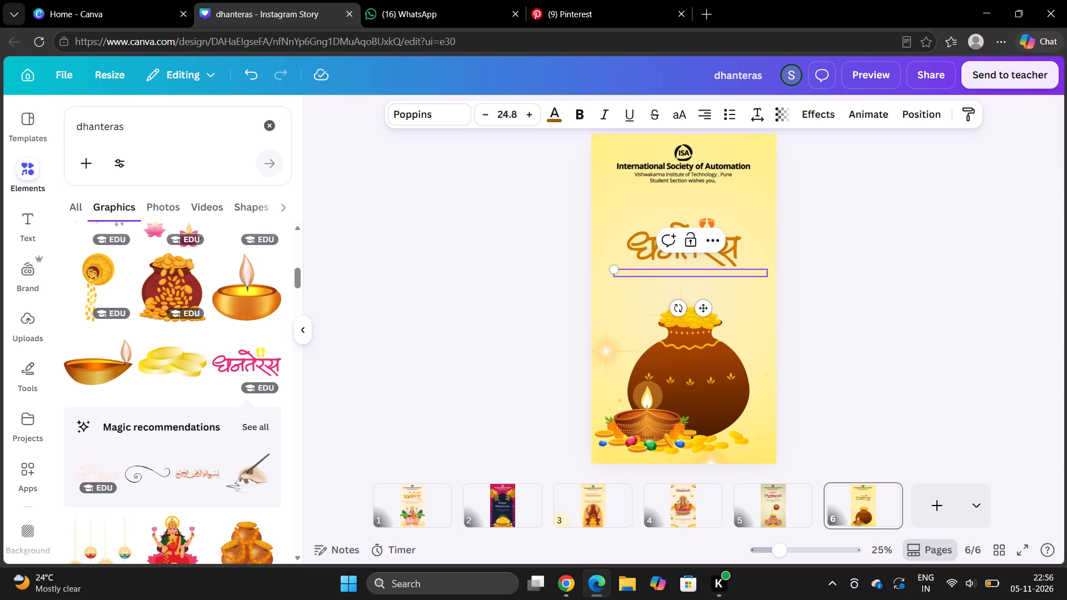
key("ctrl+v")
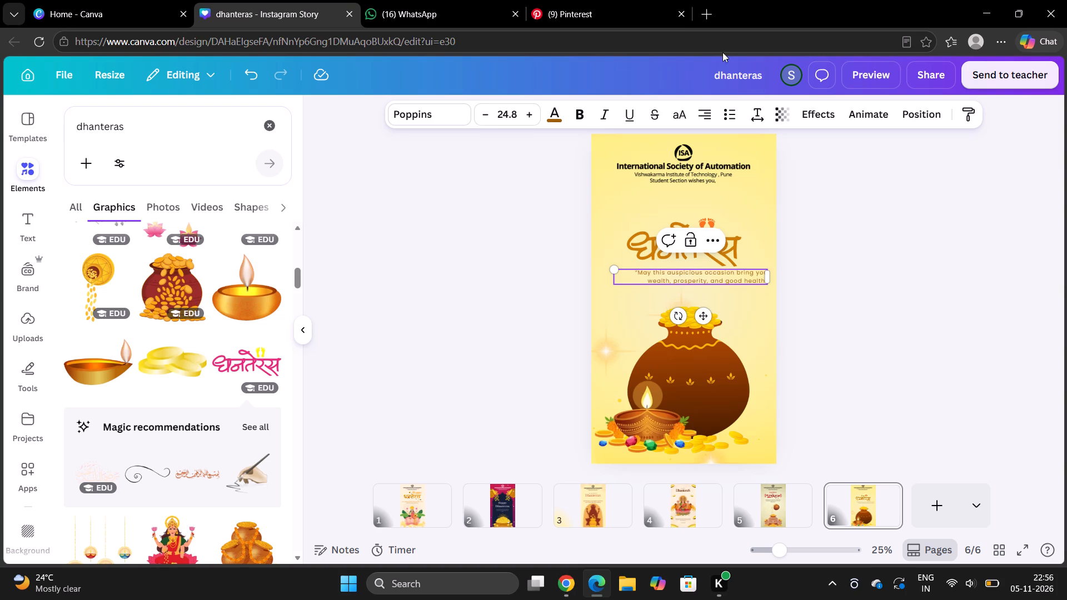
Centre-align the quote text within its box.
left_click(704, 122)
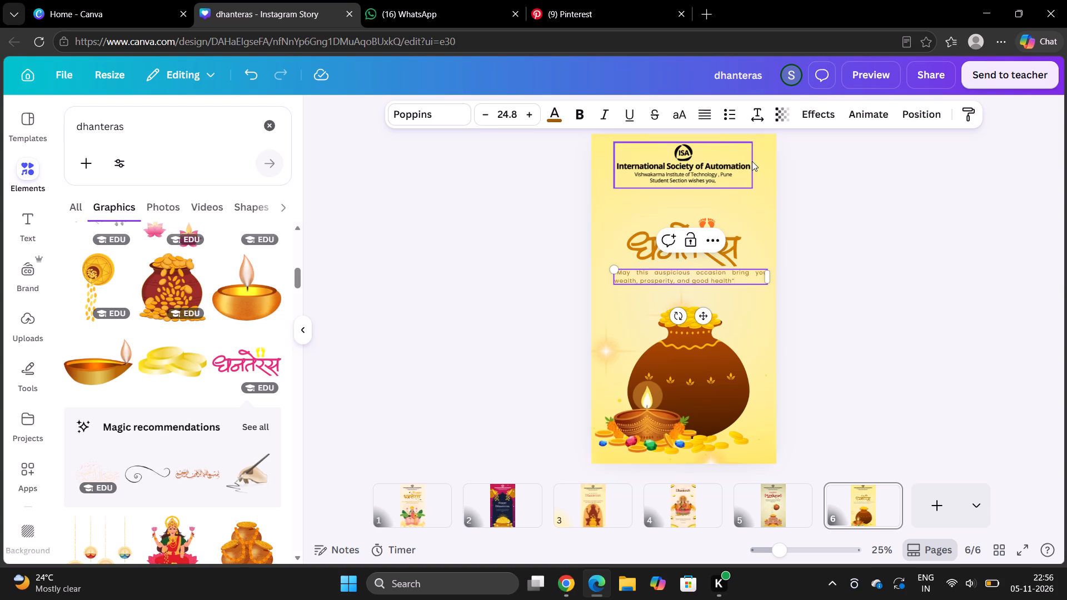
left_click(706, 116)
left_click(706, 116)
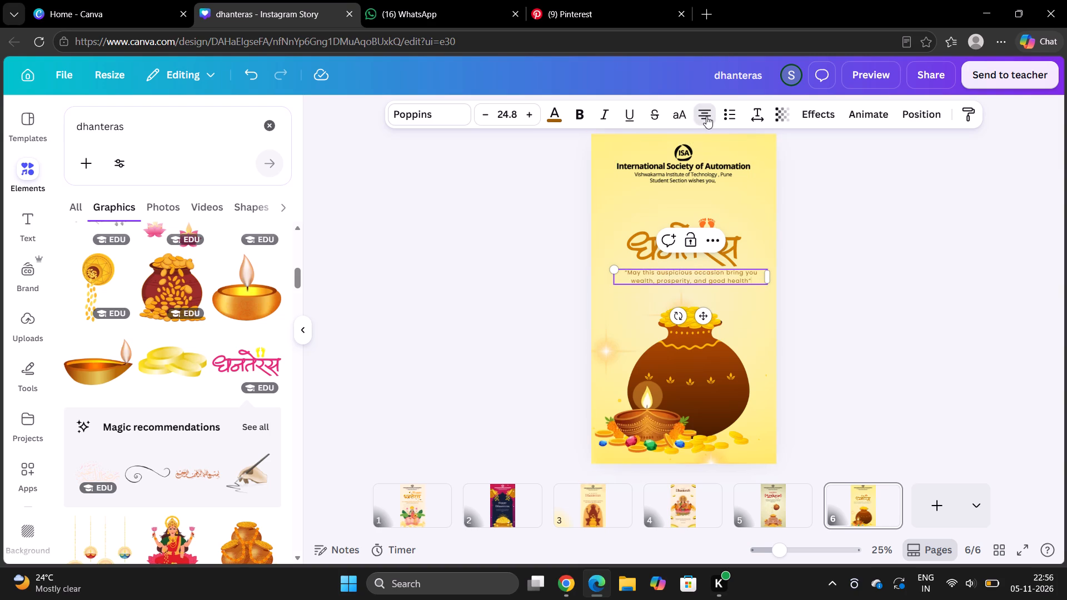
left_click(829, 258)
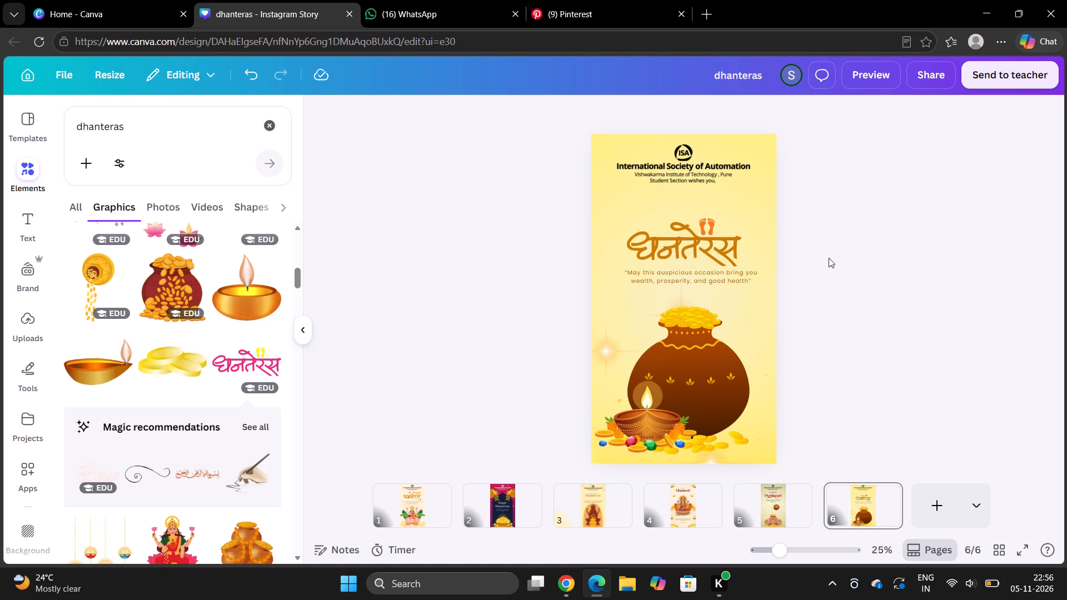
Add a body text box reading HAPPY between the organization header and the धनतेरस heading.
left_click(33, 214)
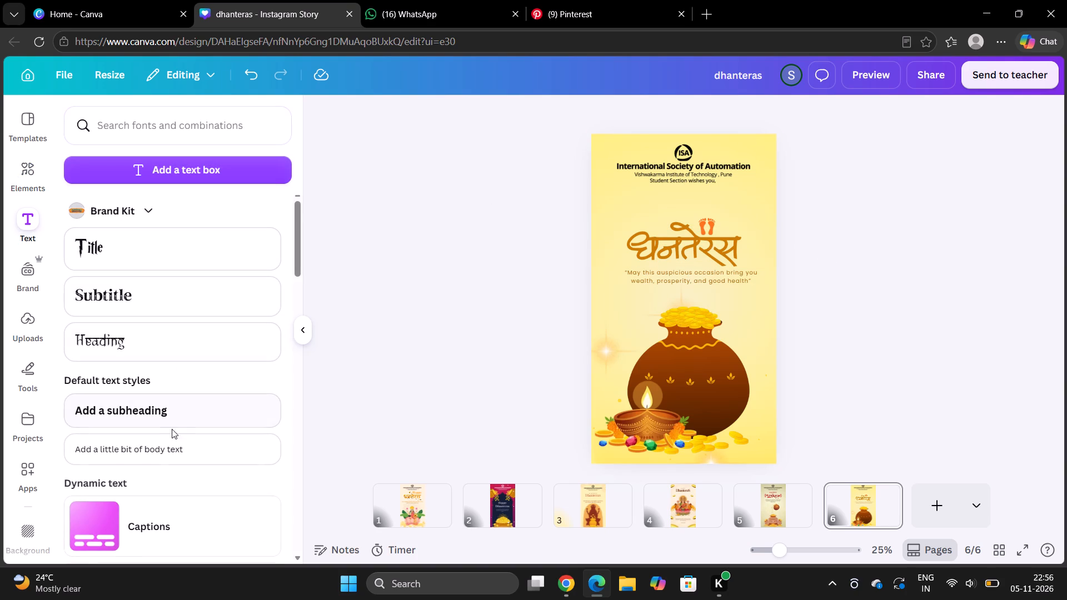
left_click(174, 434)
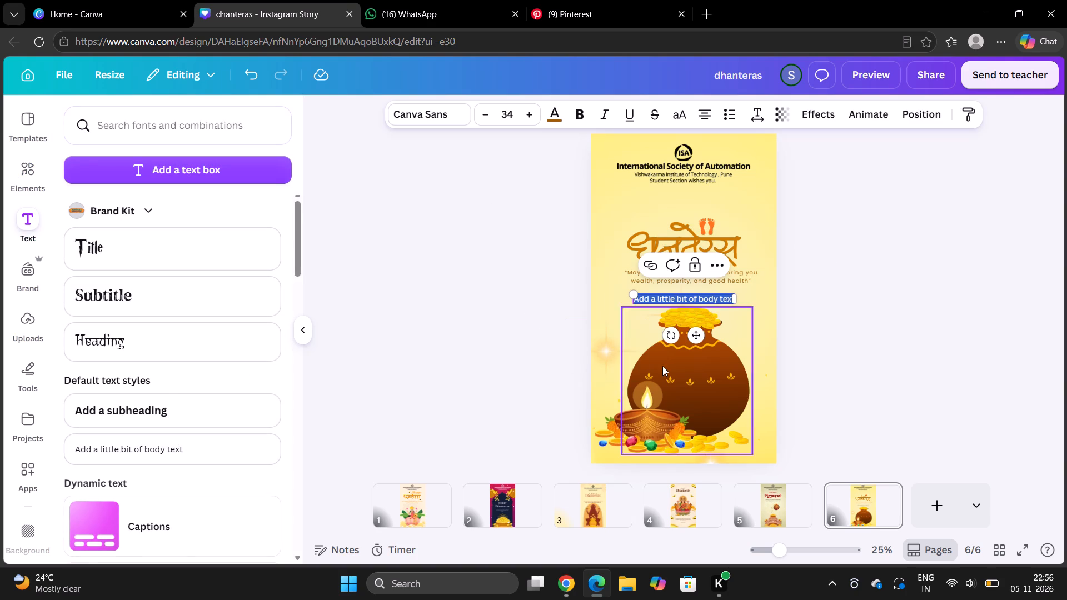
left_click_drag(695, 337, 696, 313)
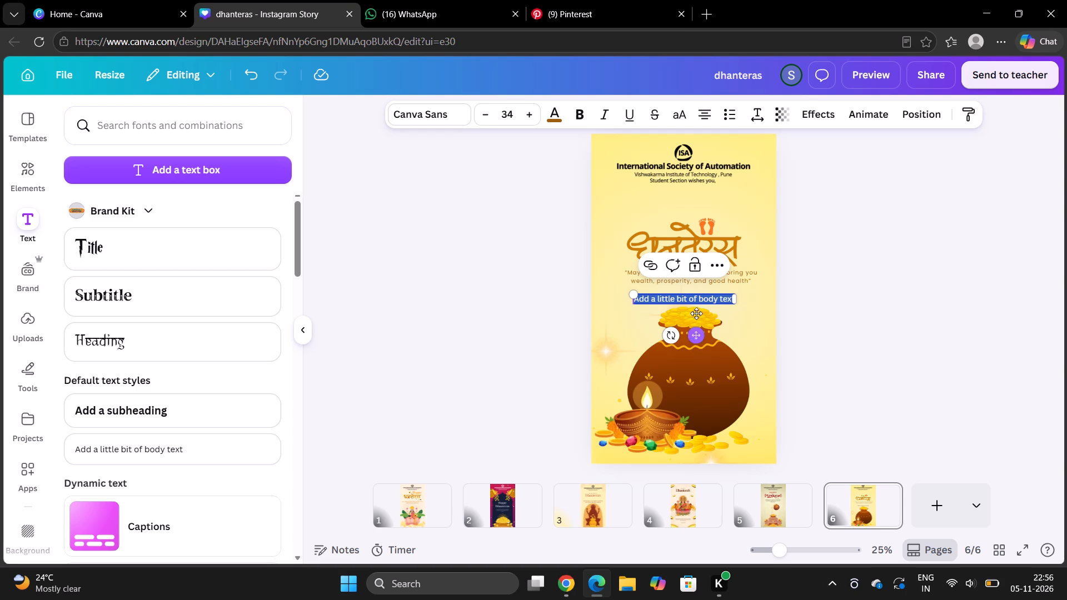
left_click_drag(696, 313, 694, 251)
left_click(700, 210)
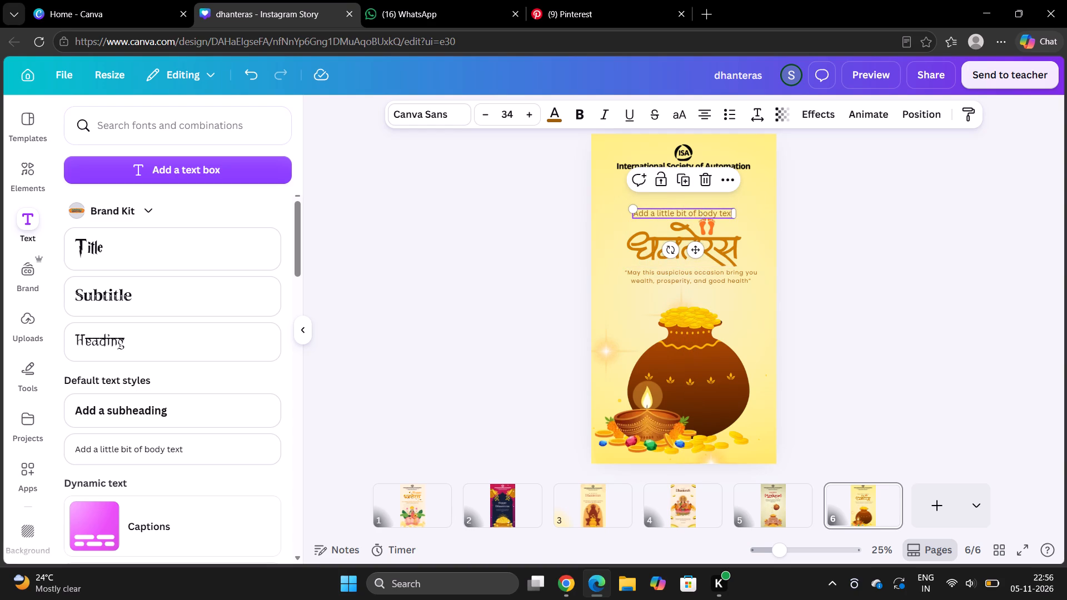
key("BackSpace")
type("HA")
type("PPY")
Make the word HAPPY above the धनतेरस heading bold.
left_click(583, 113)
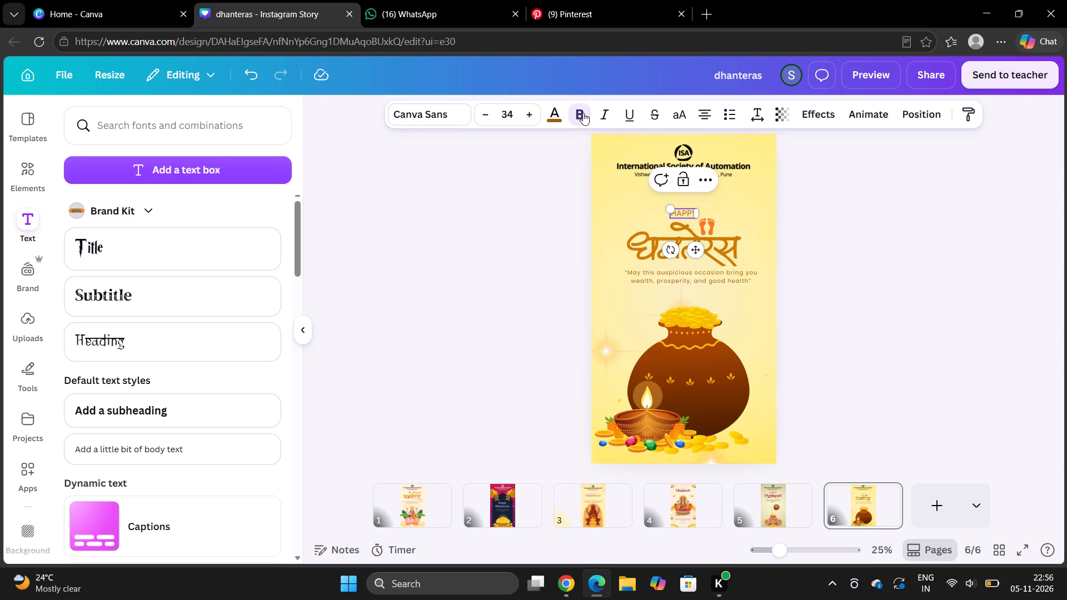
left_click(581, 119)
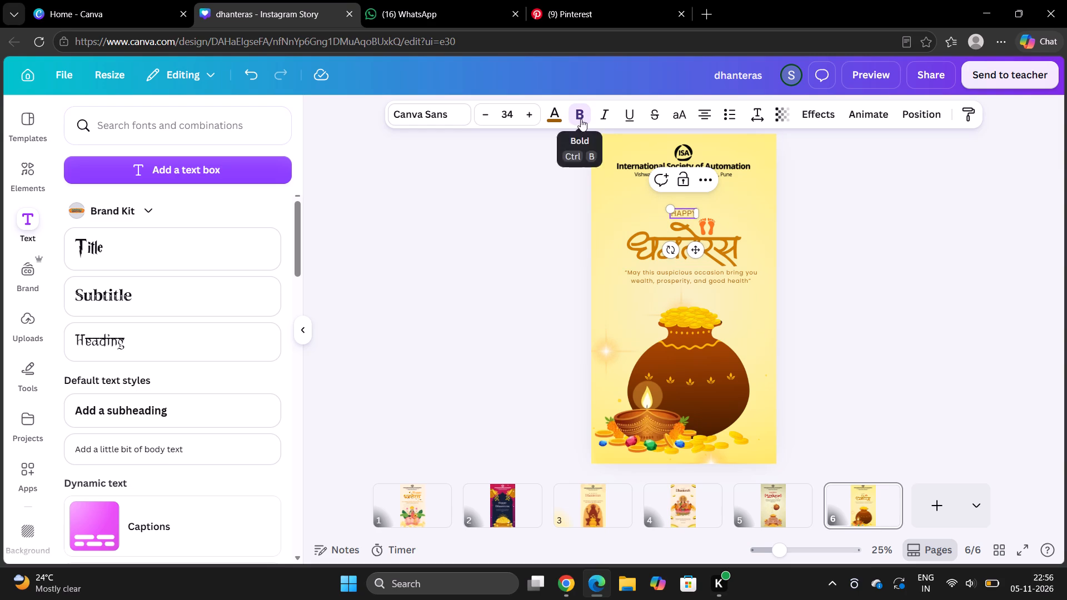
left_click(692, 218)
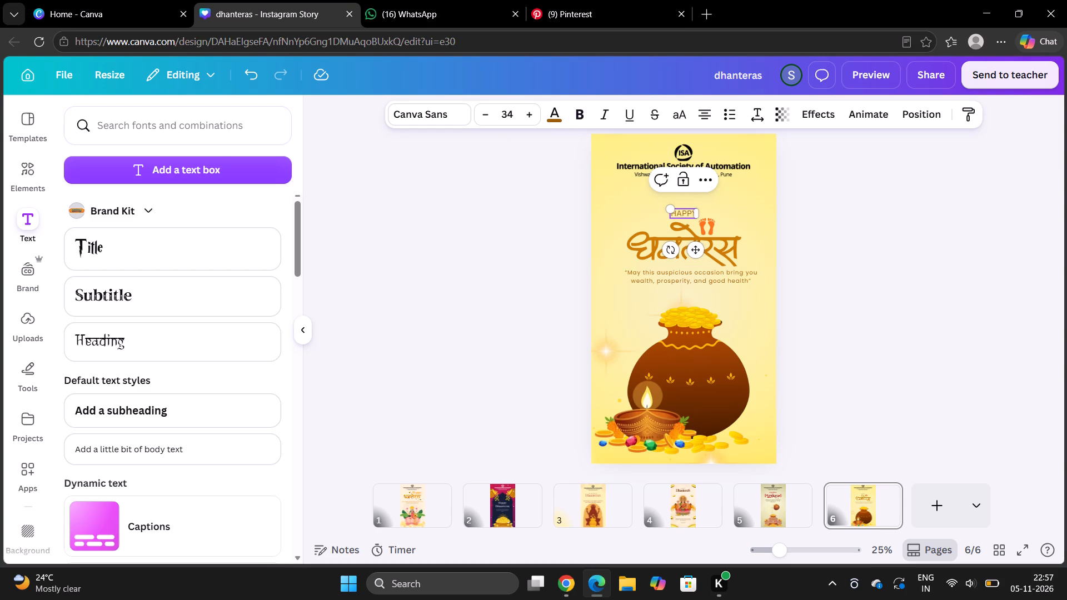
left_click(690, 217)
key("shift+a")
key("BackSpace")
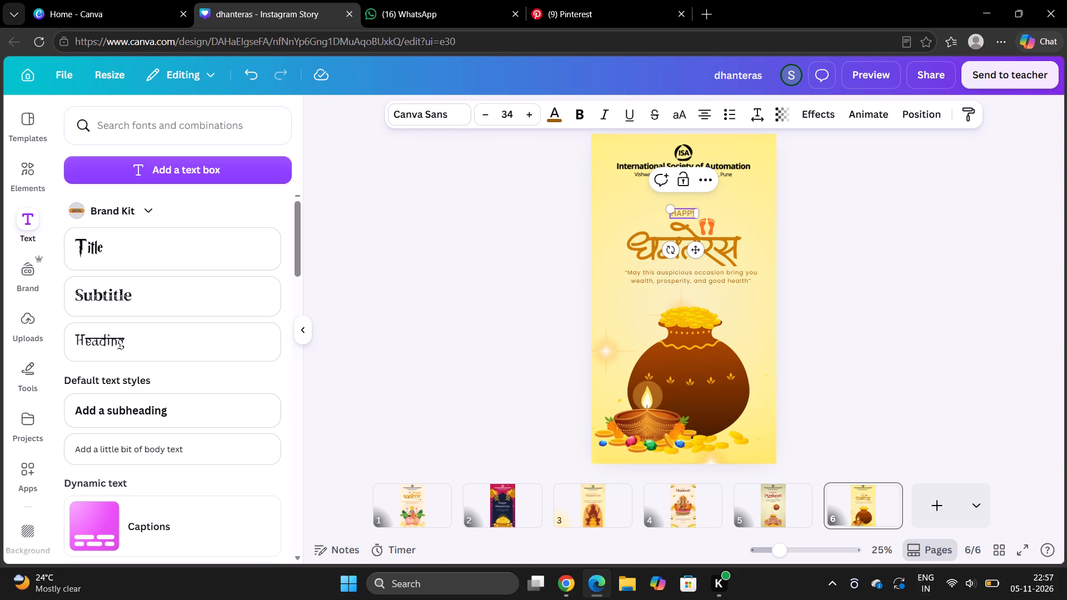
double_click(686, 216)
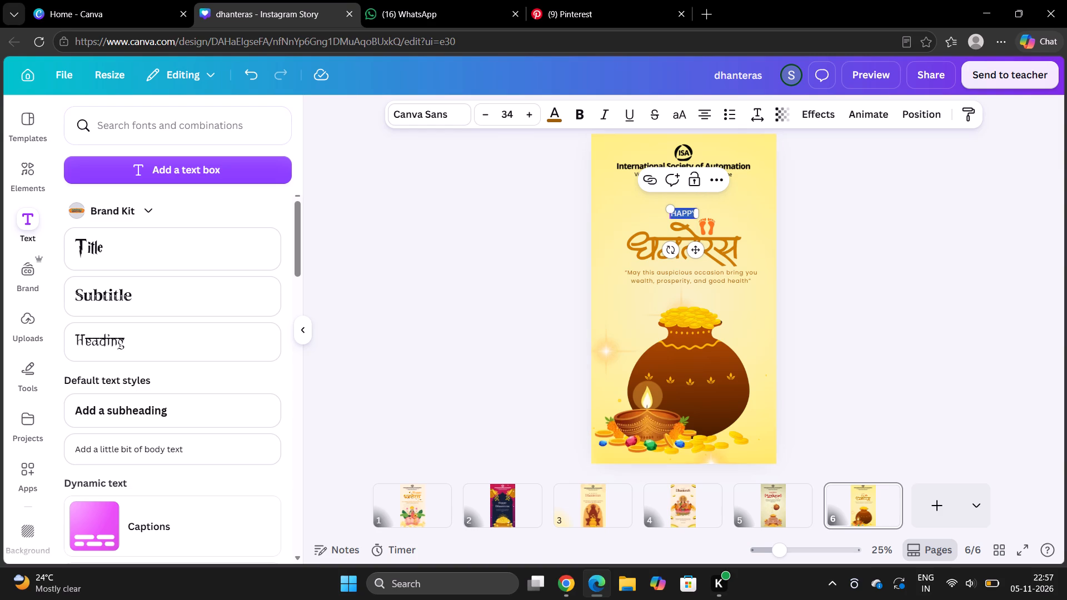
left_click(581, 106)
left_click(468, 189)
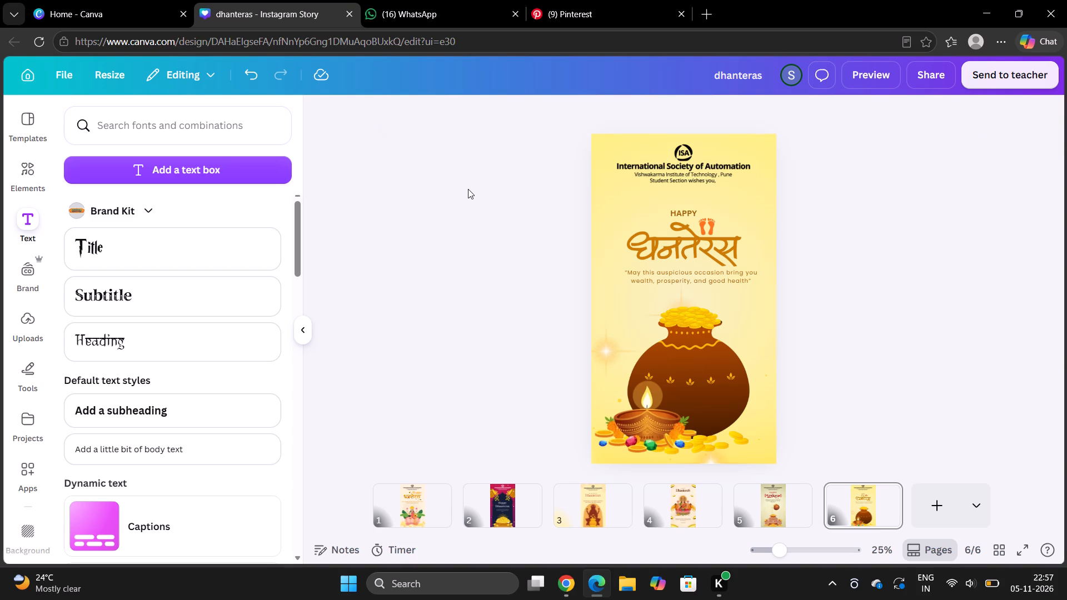
Enlarge HAPPY to font size 78.4 and place it above the left part of the धनतेरस heading.
left_click(687, 214)
left_click_drag(667, 207, 641, 202)
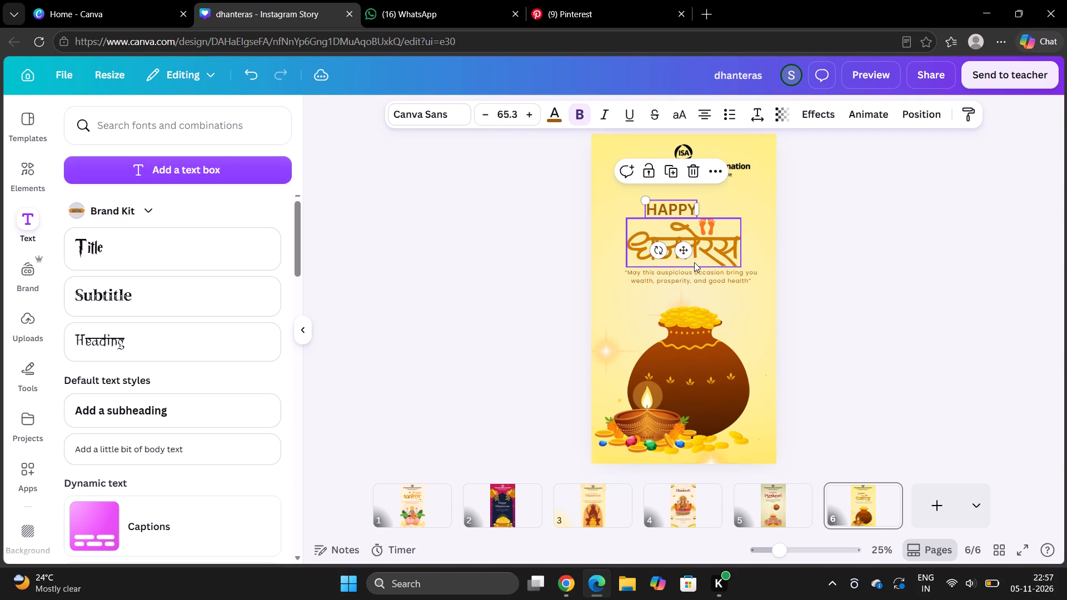
left_click_drag(681, 247, 656, 251)
left_click_drag(618, 207, 604, 203)
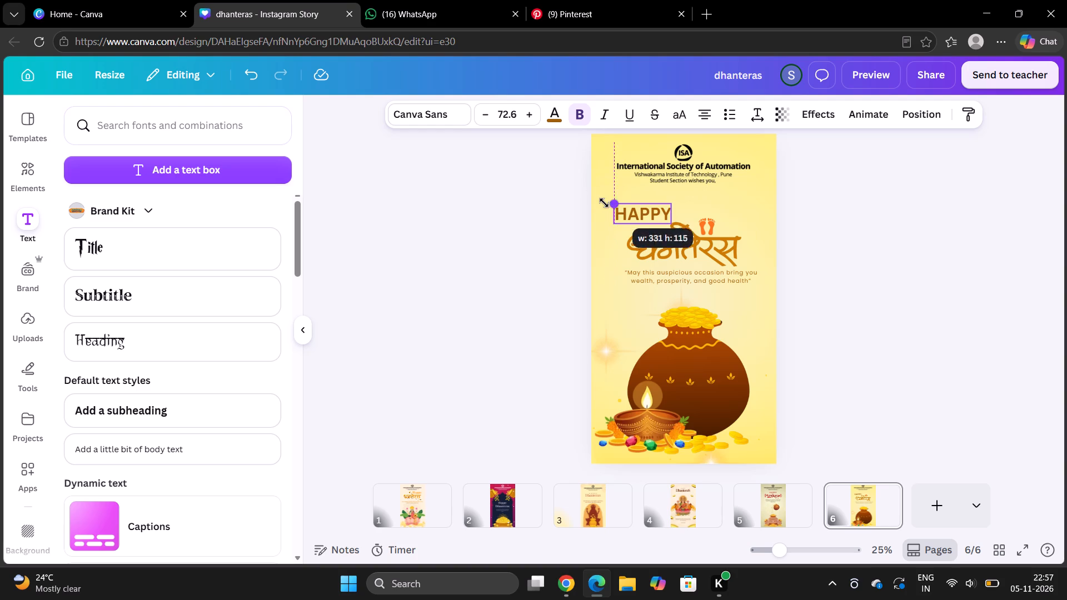
left_click_drag(604, 203, 607, 203)
left_click_drag(650, 250, 652, 256)
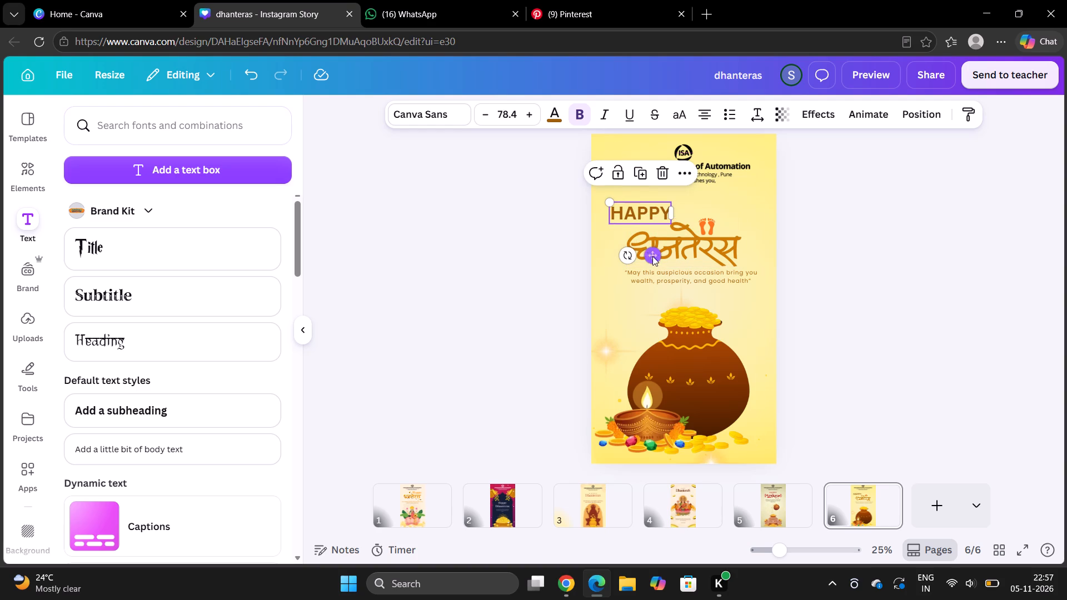
left_click_drag(652, 256, 675, 250)
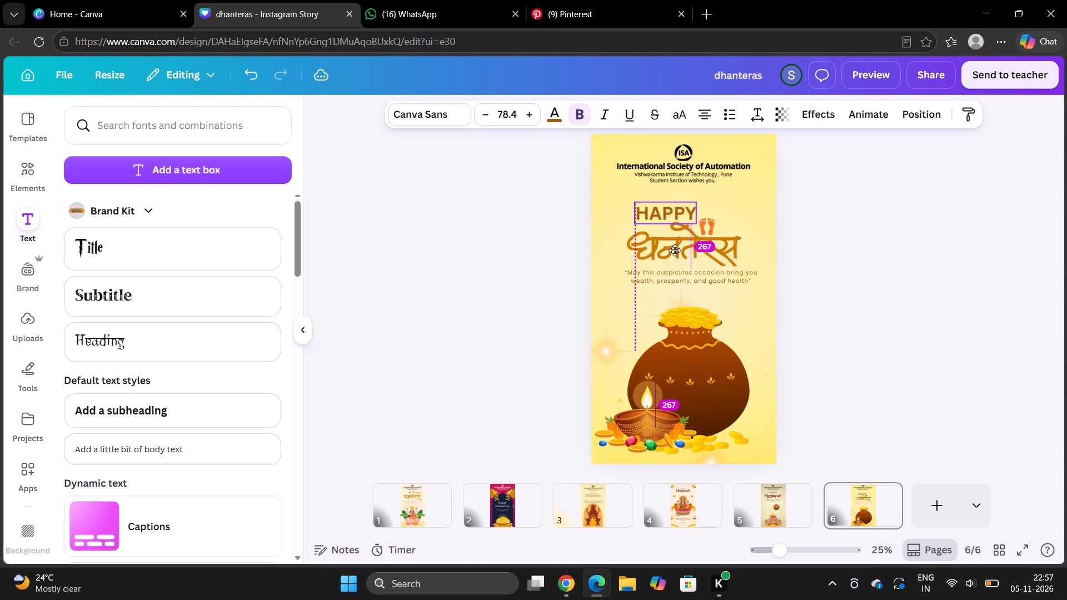
left_click_drag(675, 250, 649, 257)
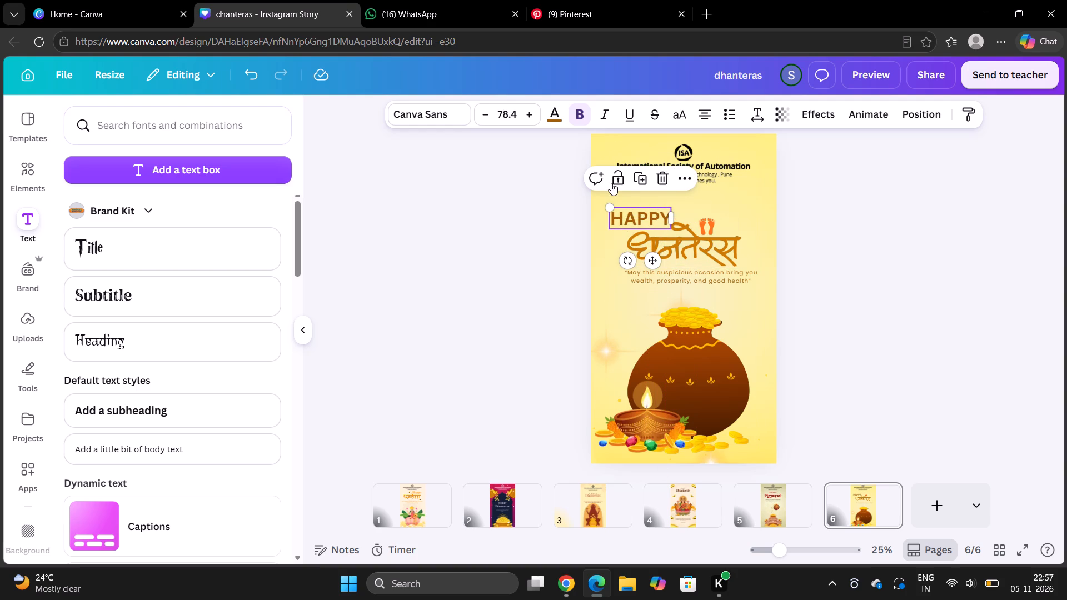
Try Poppins on the HAPPY text, and settle on the Anton font.
left_click(444, 121)
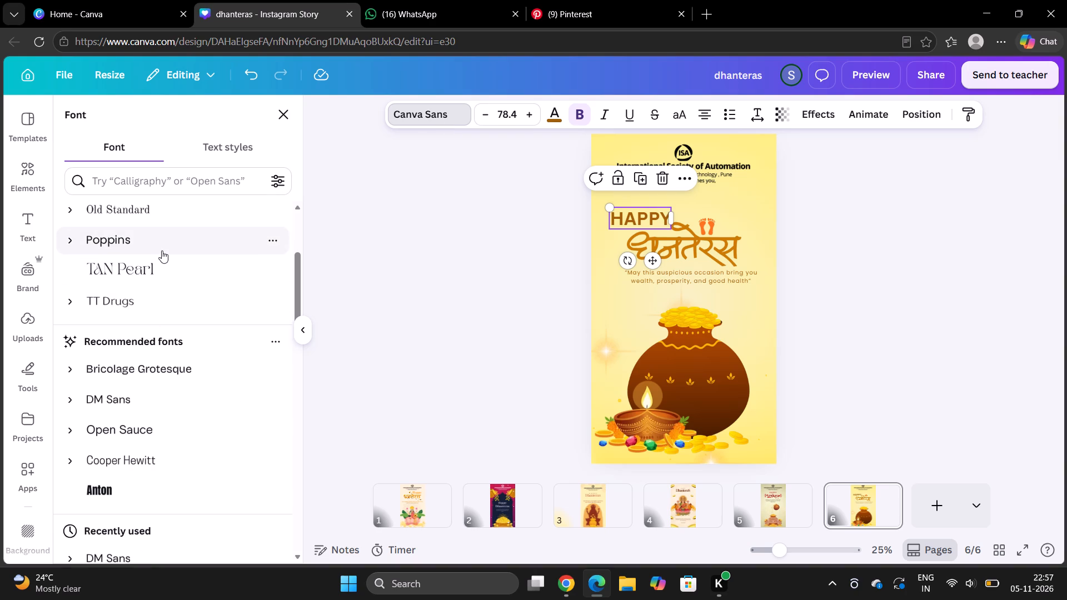
left_click(162, 251)
scroll(156, 332, "down", 1)
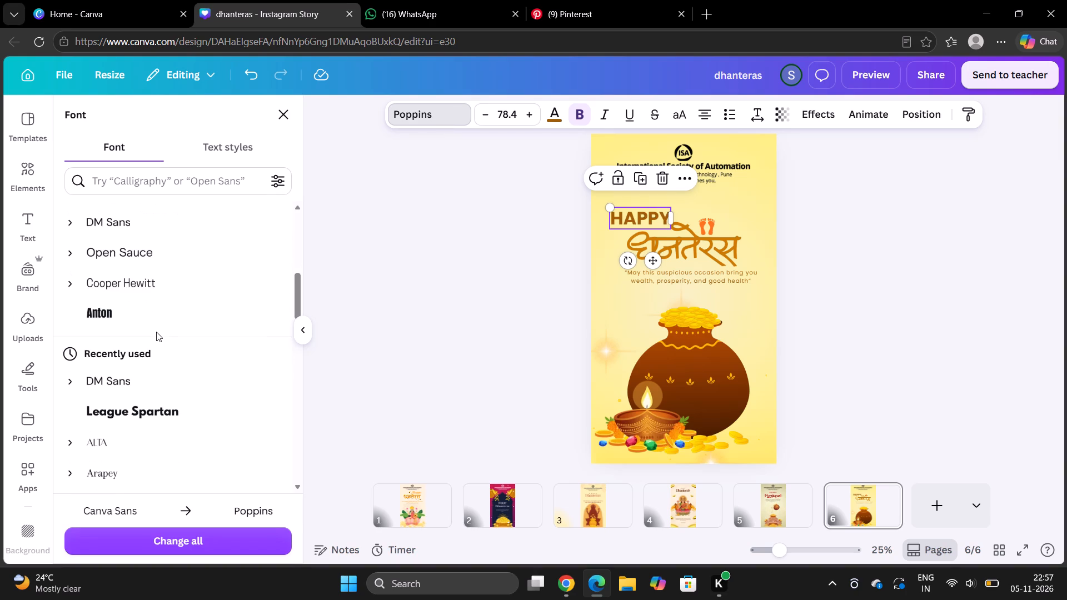
scroll(156, 332, "down", 1)
left_click(154, 315)
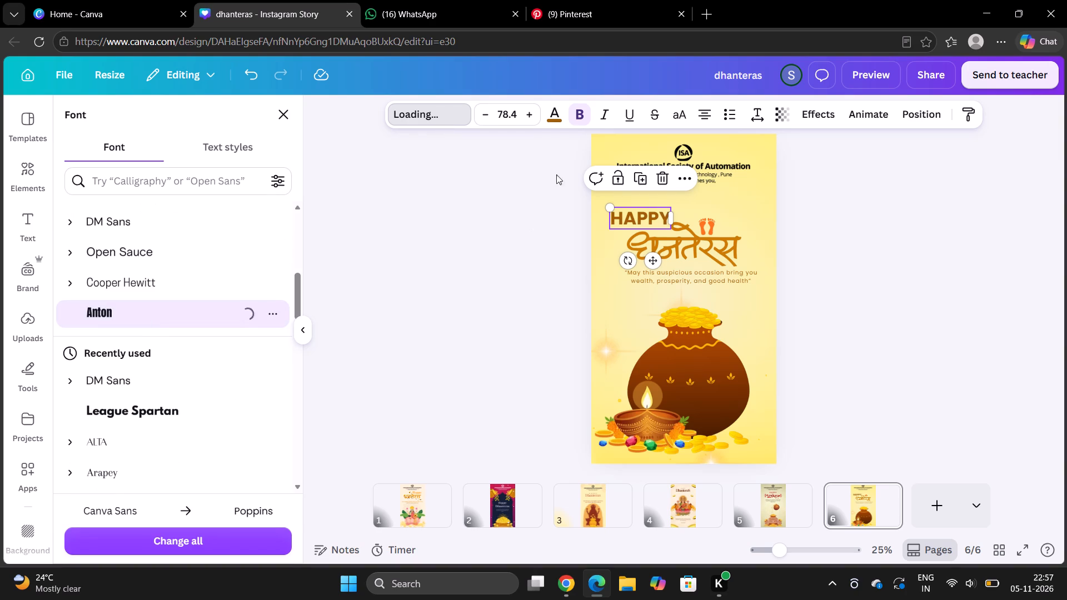
left_click(584, 117)
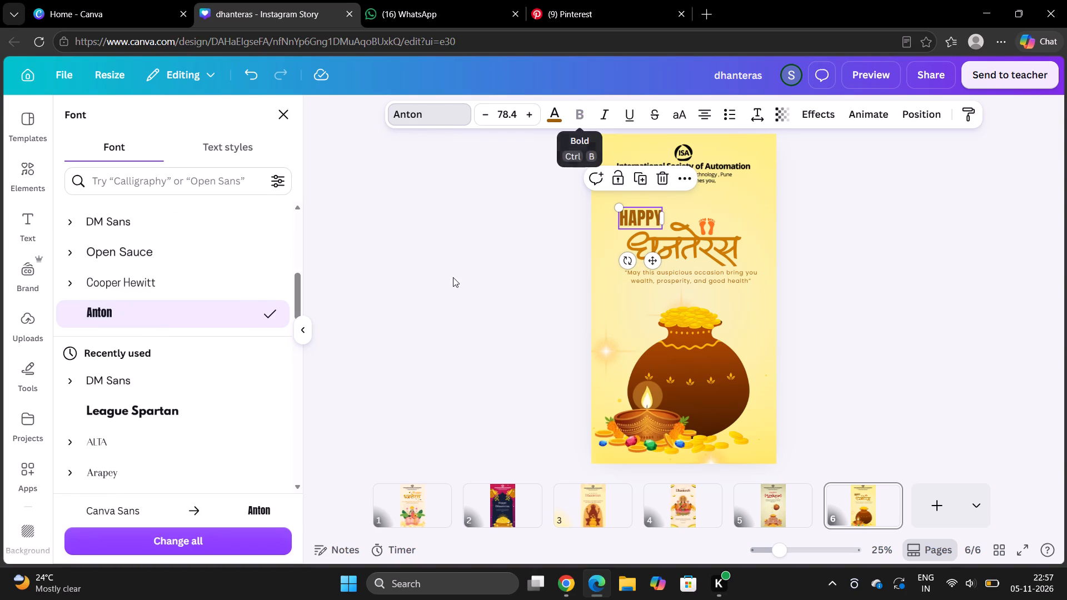
Try the League Spartan and nistha fonts on the HAPPY text, and settle on Rozha One Regular.
left_click(167, 402)
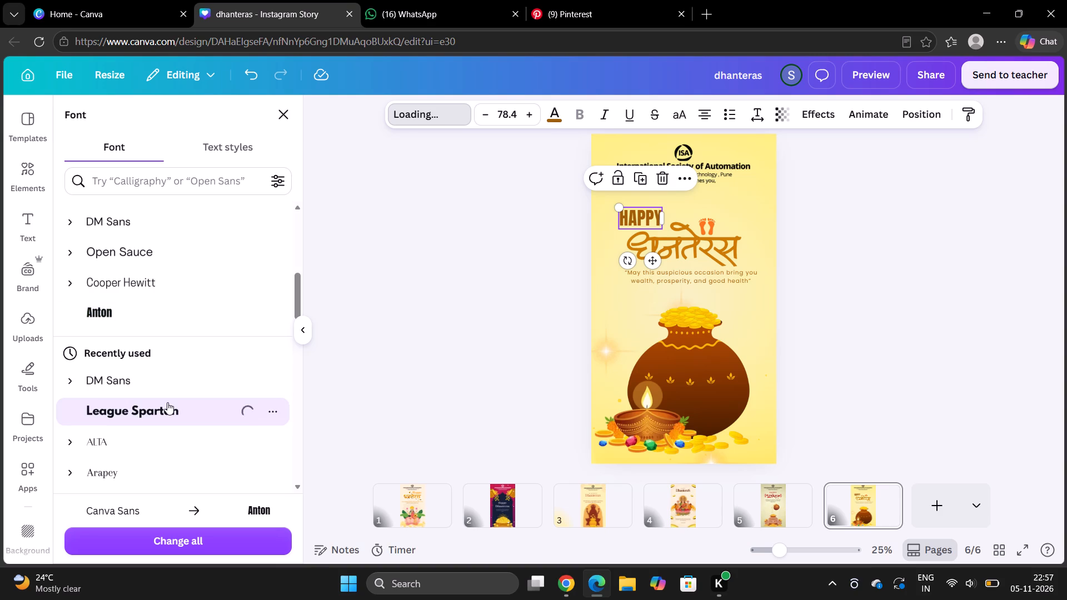
scroll(167, 402, "down", 2)
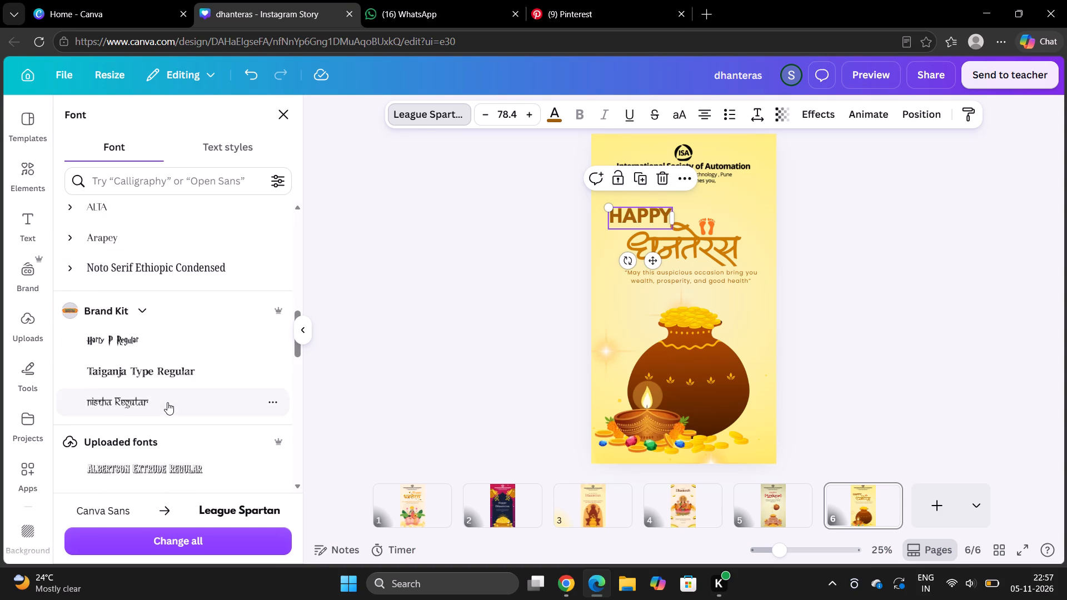
scroll(180, 361, "down", 3)
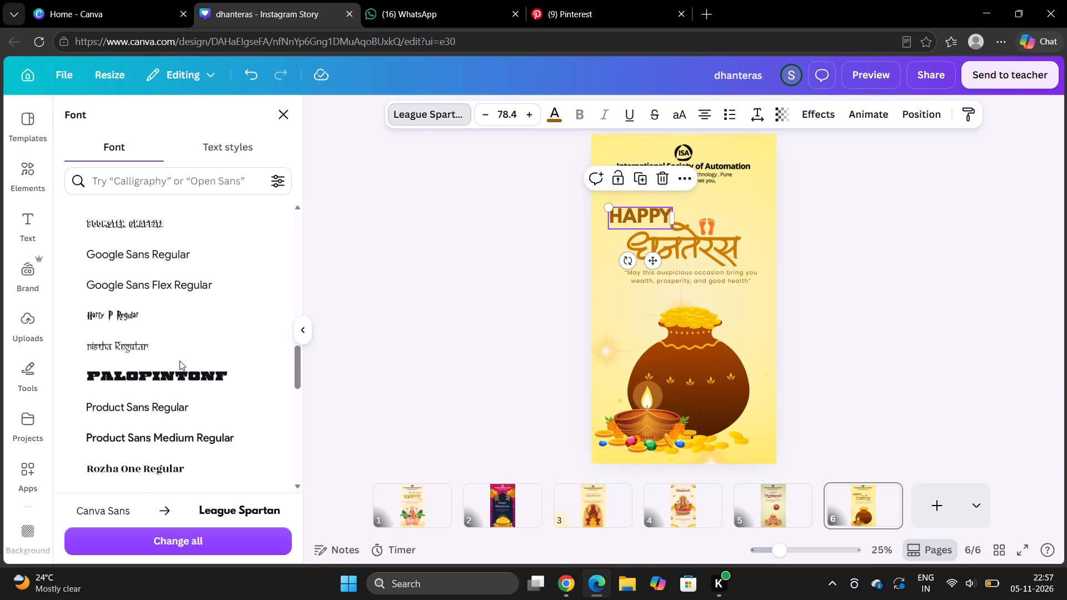
left_click(170, 347)
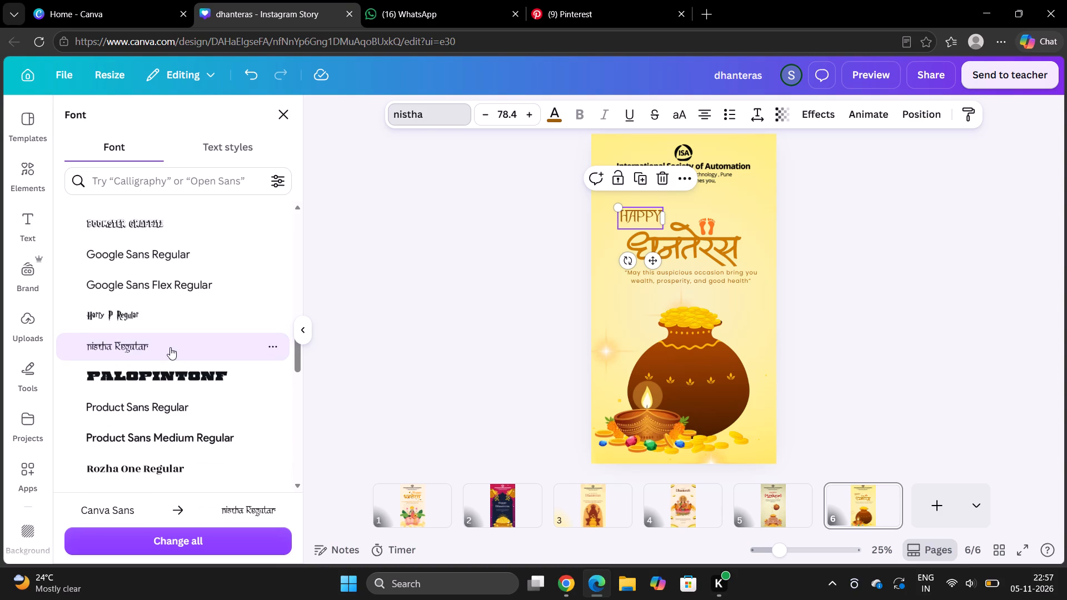
scroll(180, 383, "down", 1)
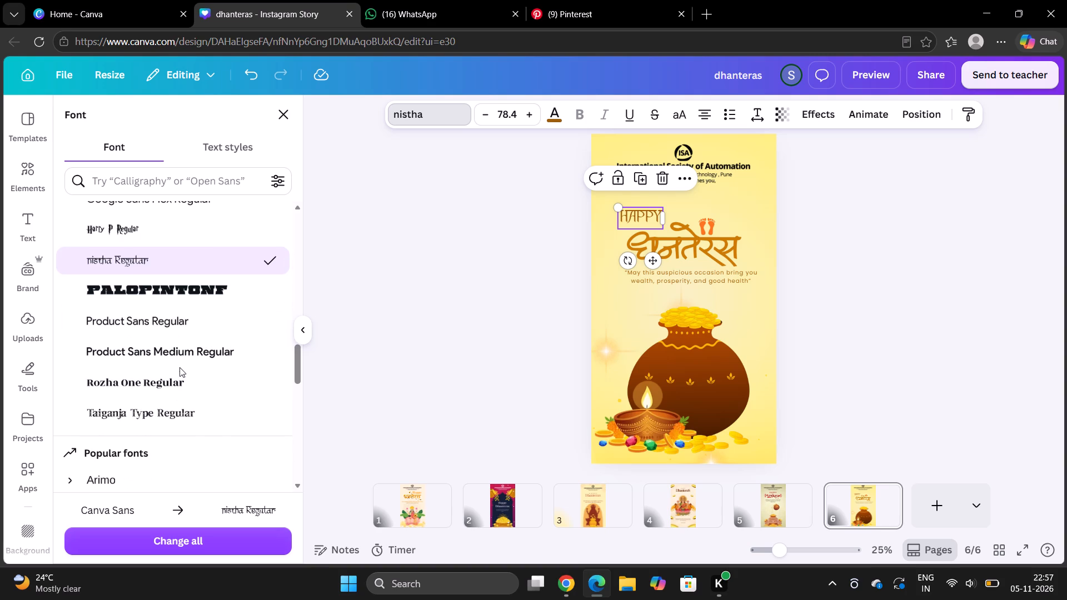
left_click(179, 380)
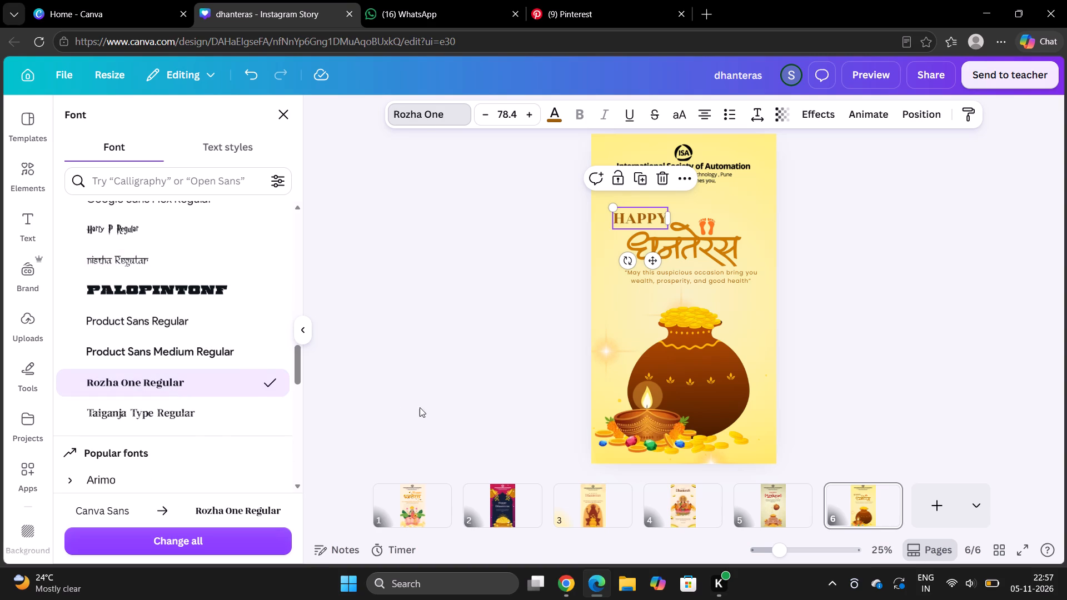
Recolour the HAPPY text to Persimmon #cc7a00, matching the धनतेरस heading.
left_click(725, 247)
left_click(643, 214)
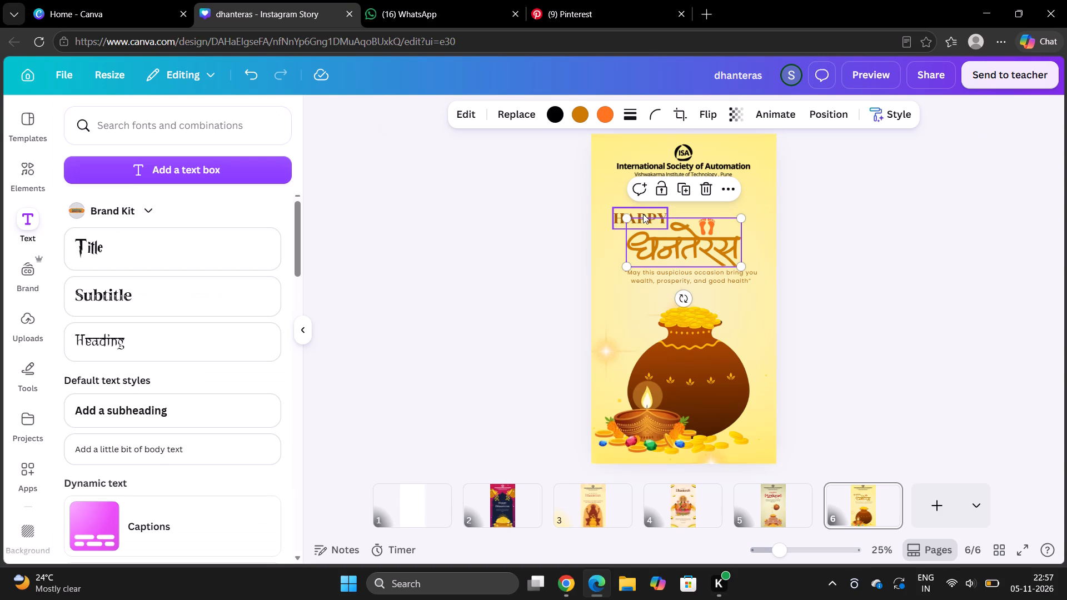
left_click(677, 243)
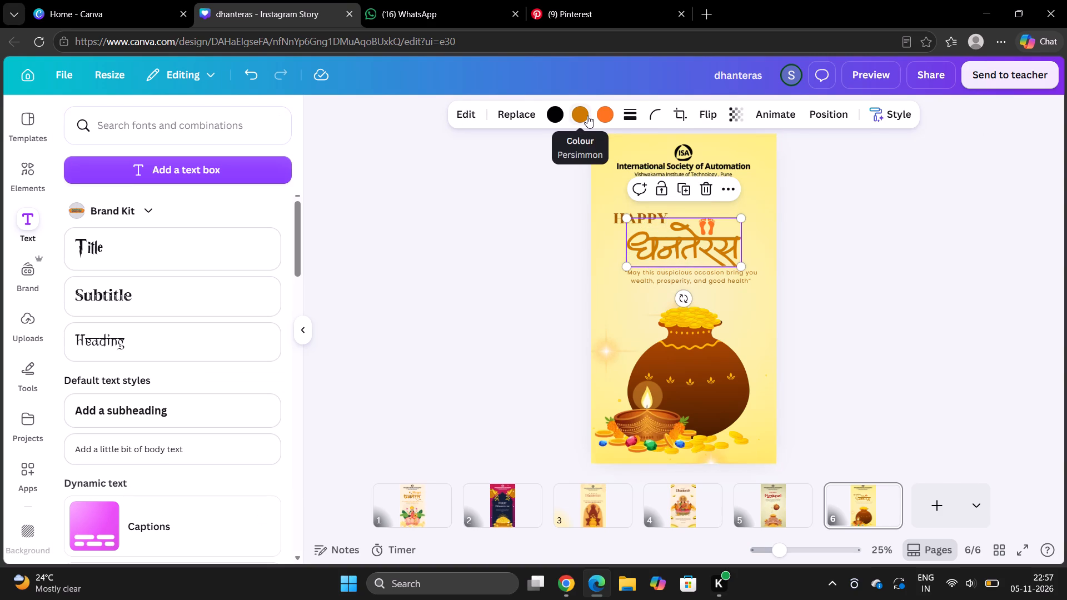
left_click(618, 216)
left_click(546, 121)
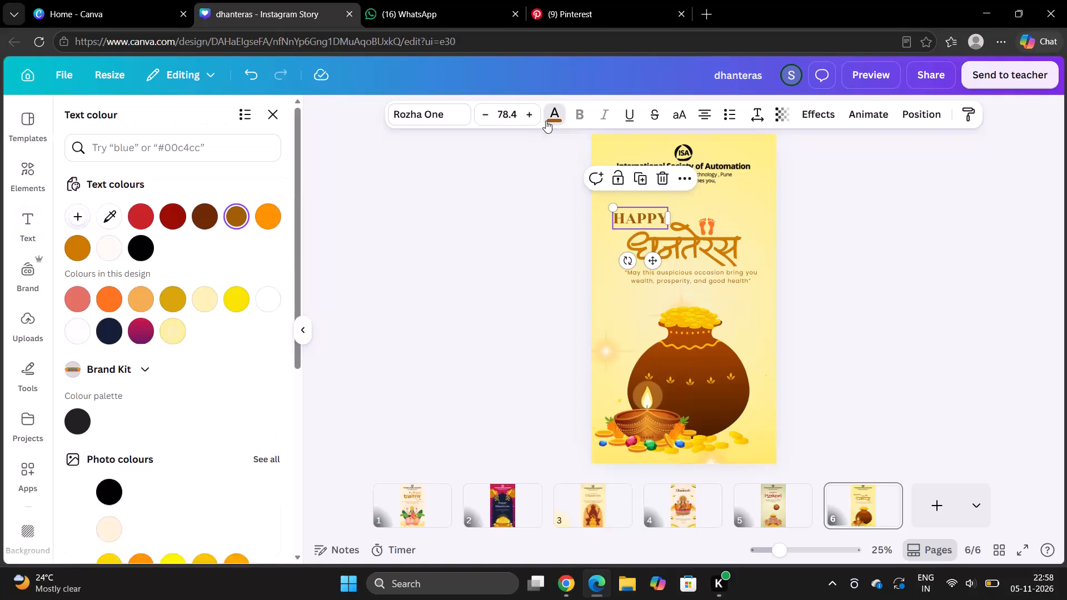
left_click(77, 252)
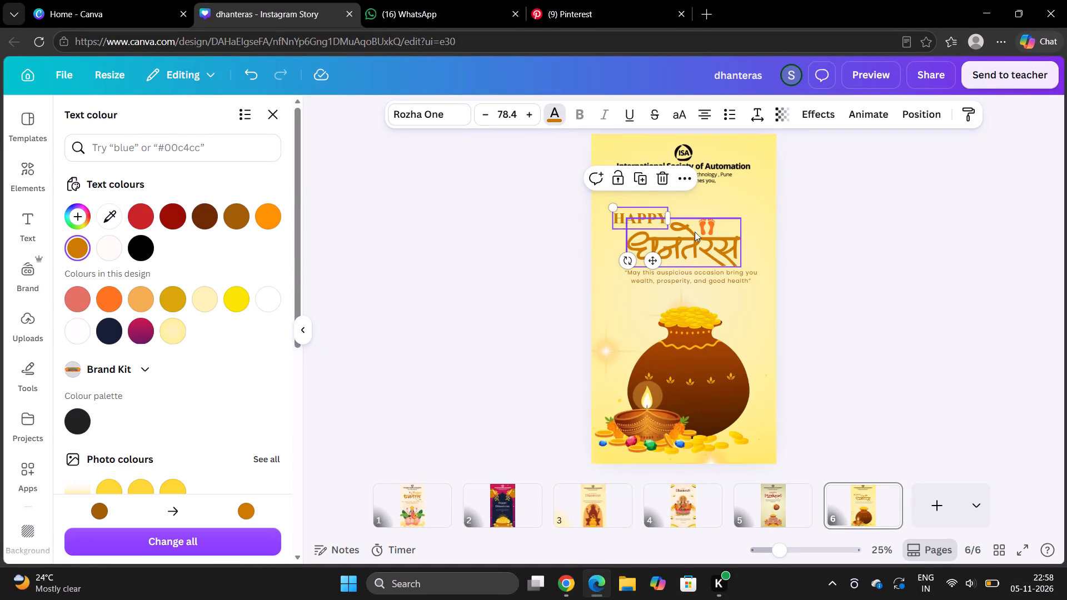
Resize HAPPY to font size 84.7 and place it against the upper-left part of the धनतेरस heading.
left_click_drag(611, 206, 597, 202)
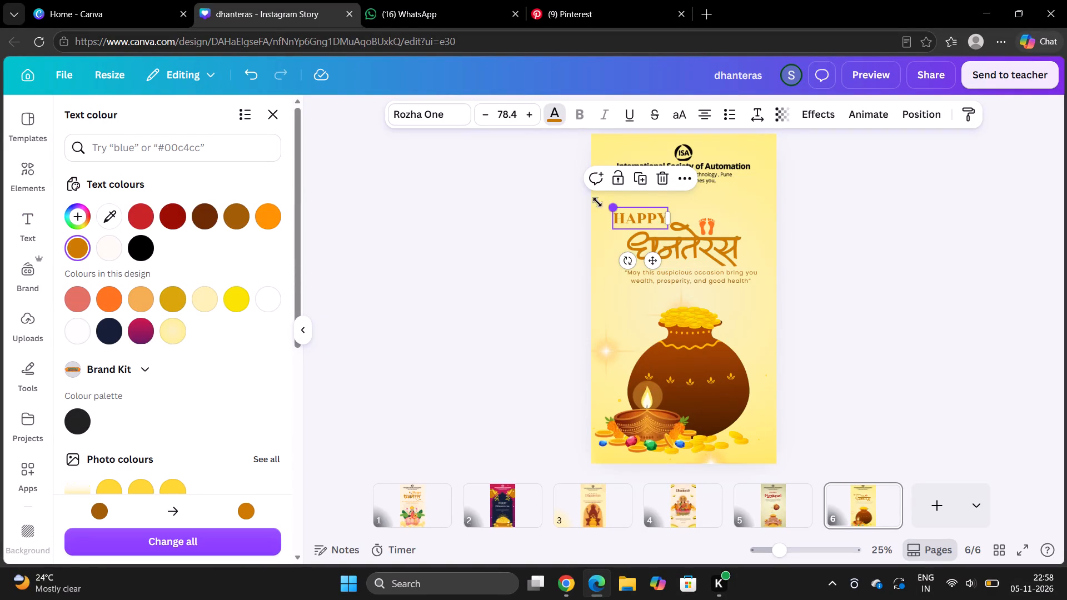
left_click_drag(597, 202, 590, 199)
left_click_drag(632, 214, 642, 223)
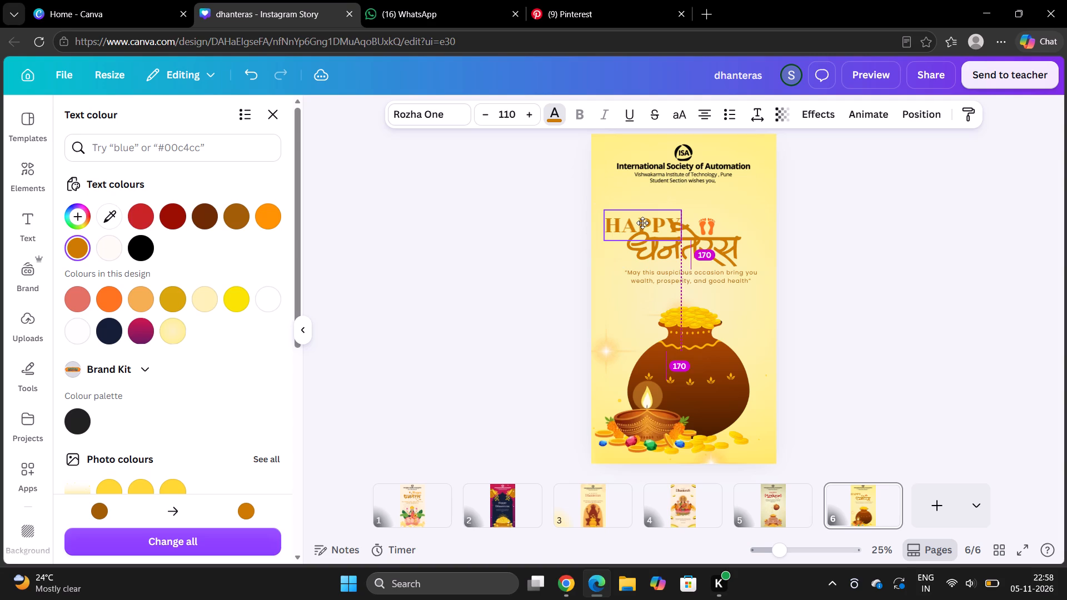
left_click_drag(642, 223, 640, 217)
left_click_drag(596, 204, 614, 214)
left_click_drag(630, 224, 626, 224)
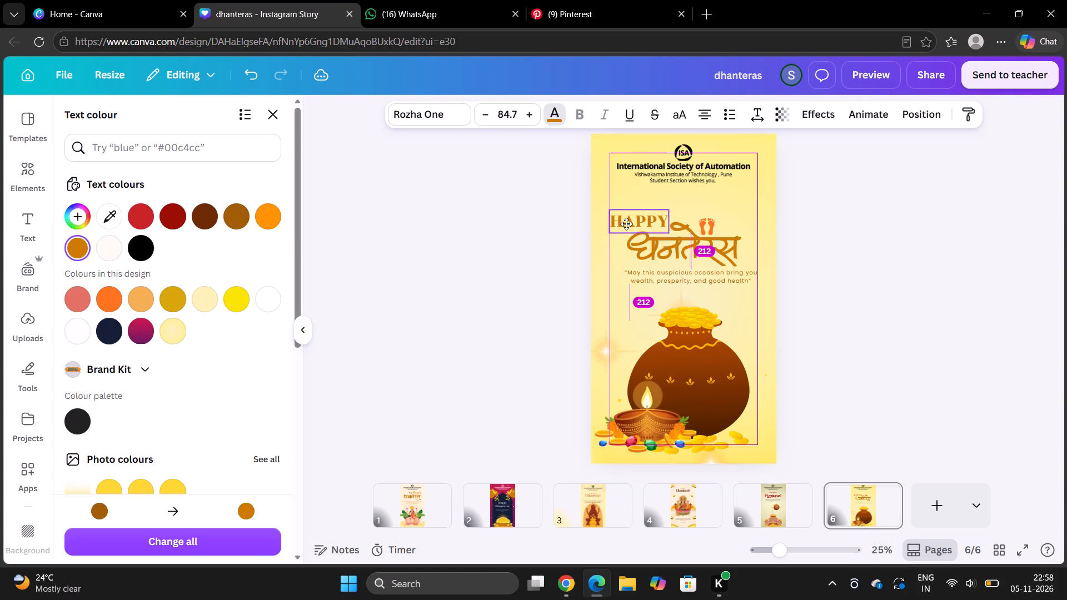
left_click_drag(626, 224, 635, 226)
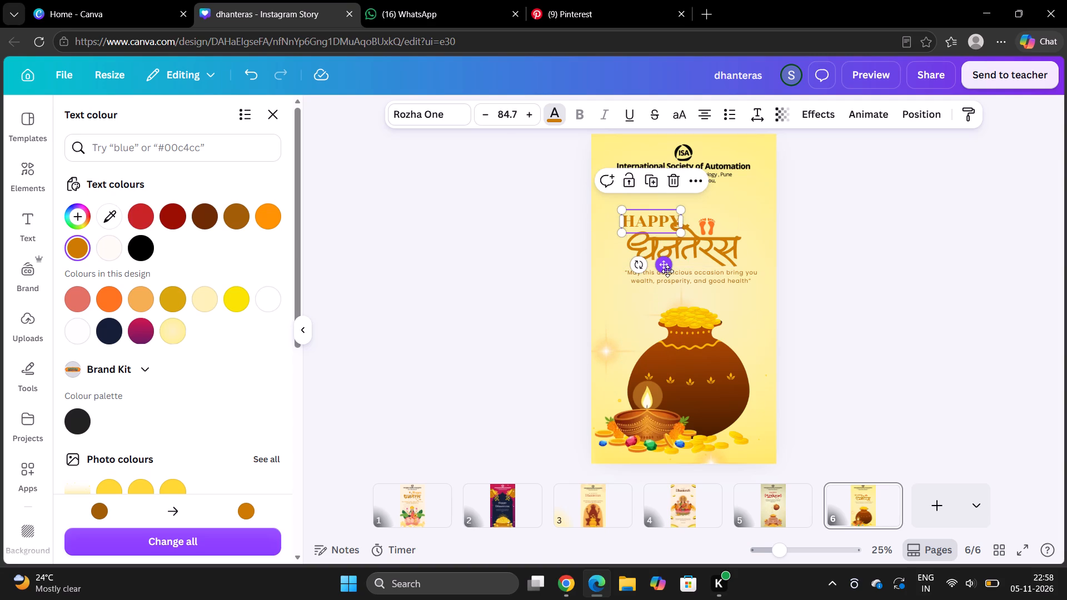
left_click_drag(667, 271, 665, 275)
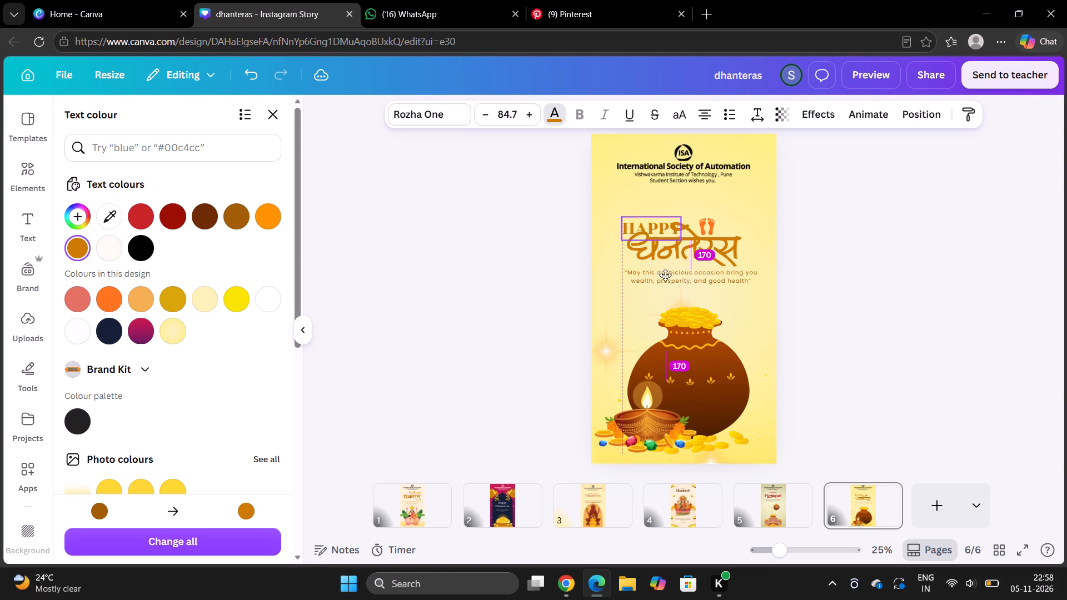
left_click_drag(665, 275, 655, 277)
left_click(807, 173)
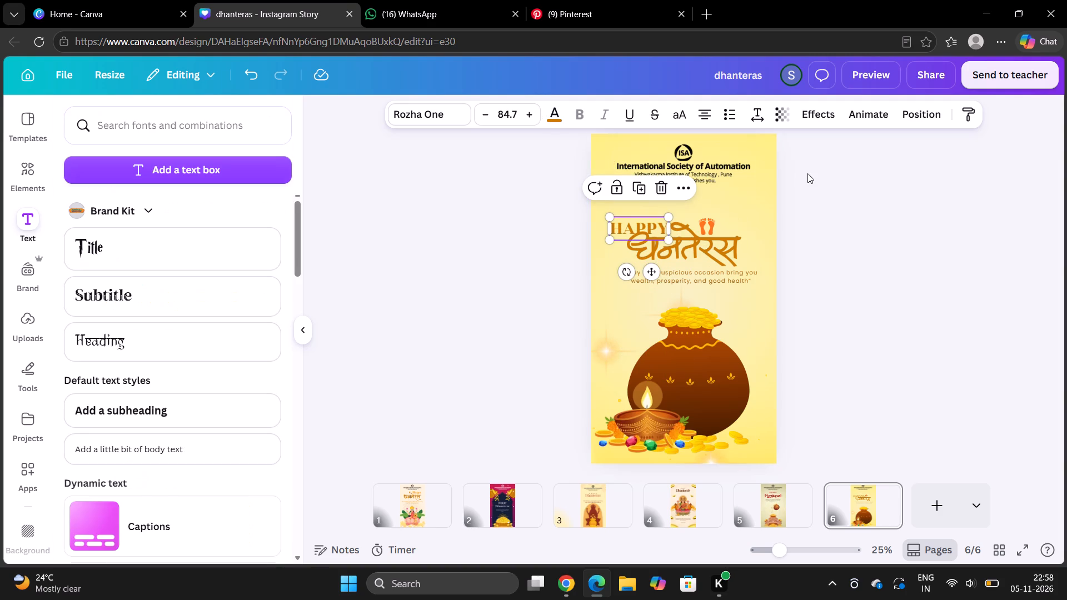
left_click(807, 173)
Enlarge the HAPPY text to font size 105.
right_click(652, 221)
left_click(606, 212)
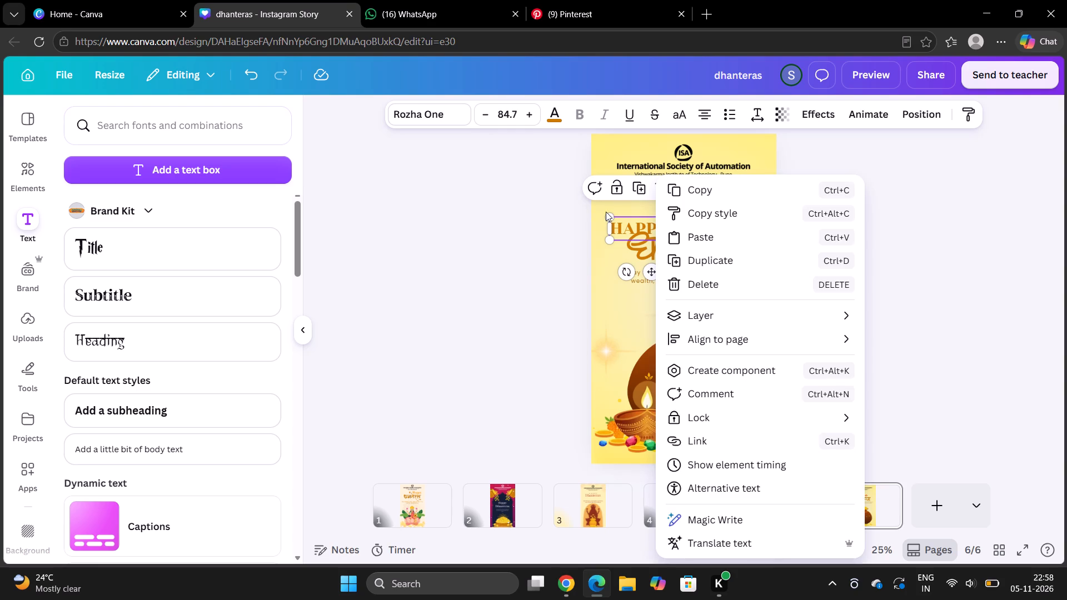
left_click_drag(608, 220, 602, 219)
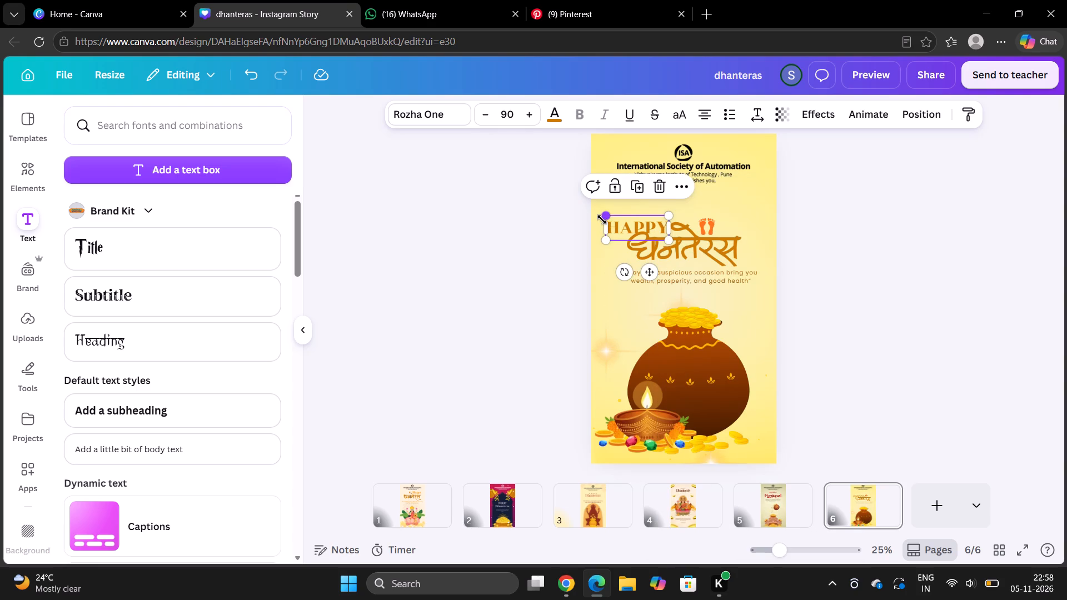
left_click(627, 221)
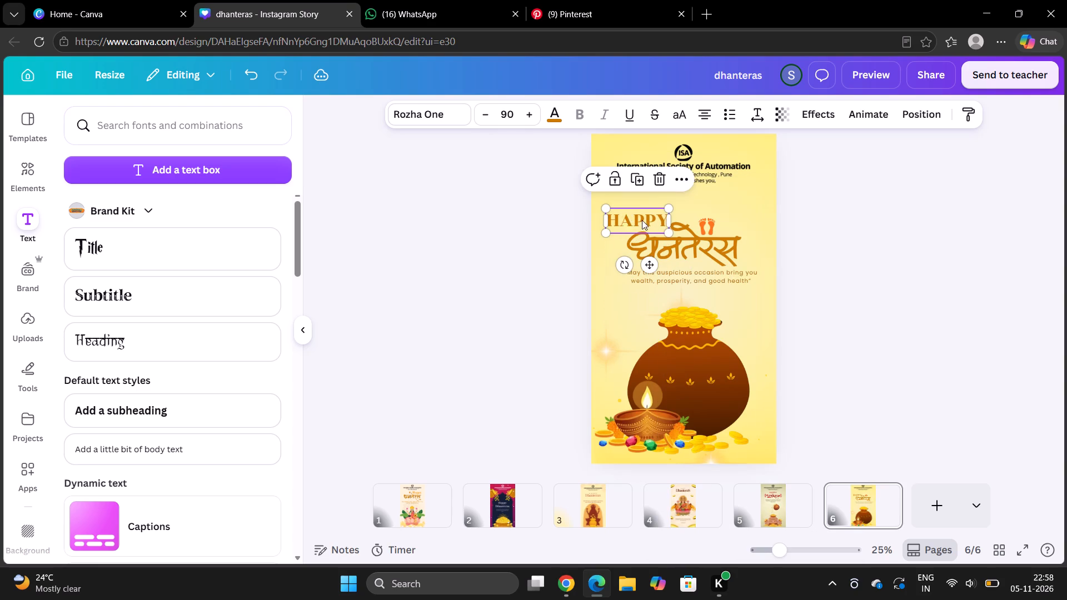
Move the HAPPY text between the ISA header and the धनतेरस heading, and enlarge it to font size 105.
left_click(931, 269)
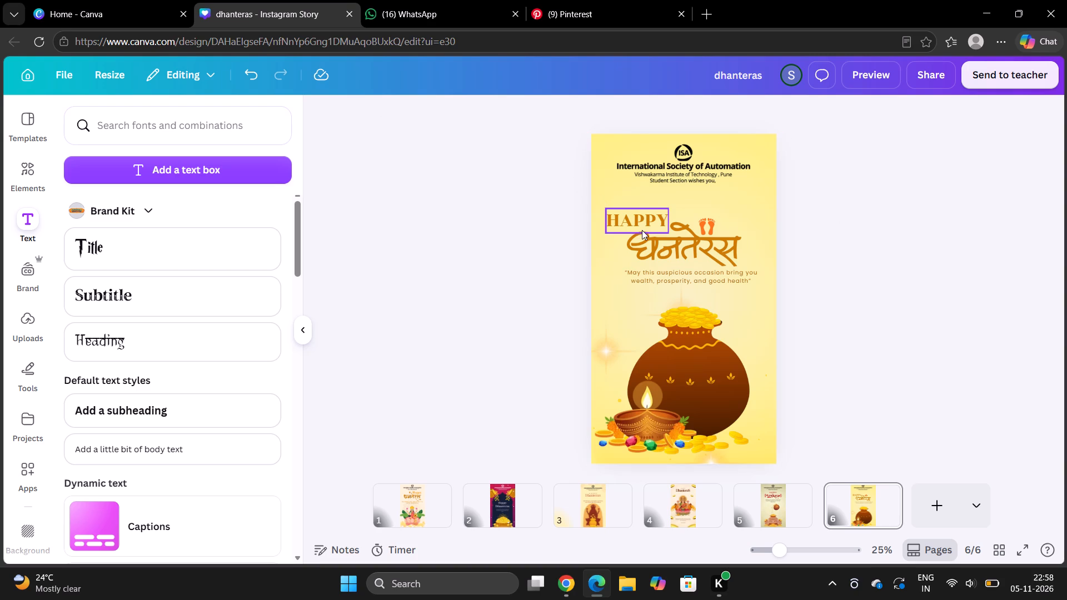
left_click_drag(639, 224, 681, 207)
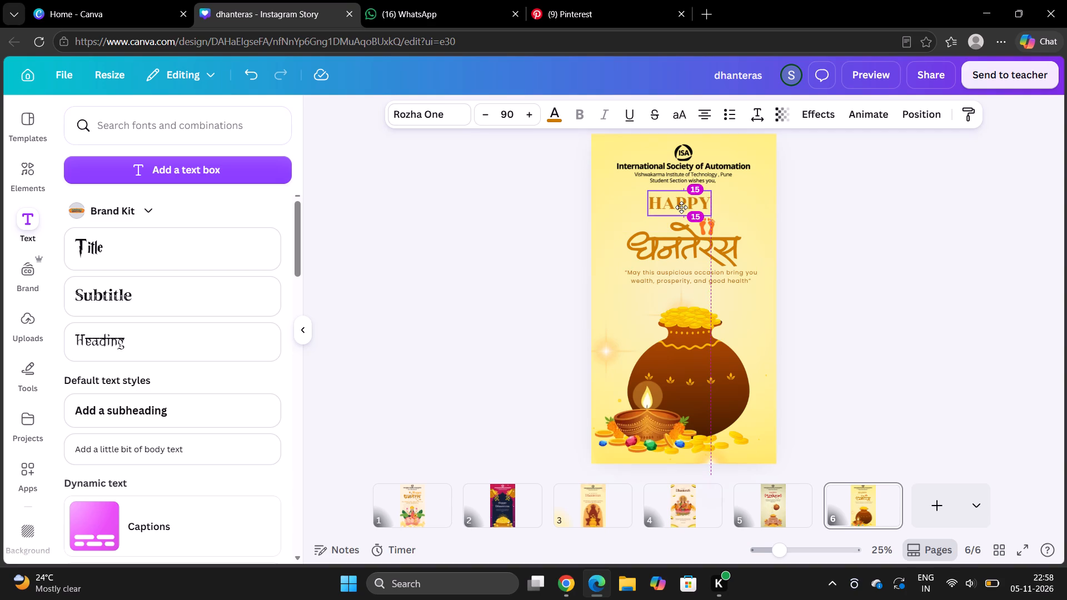
left_click_drag(681, 207, 679, 210)
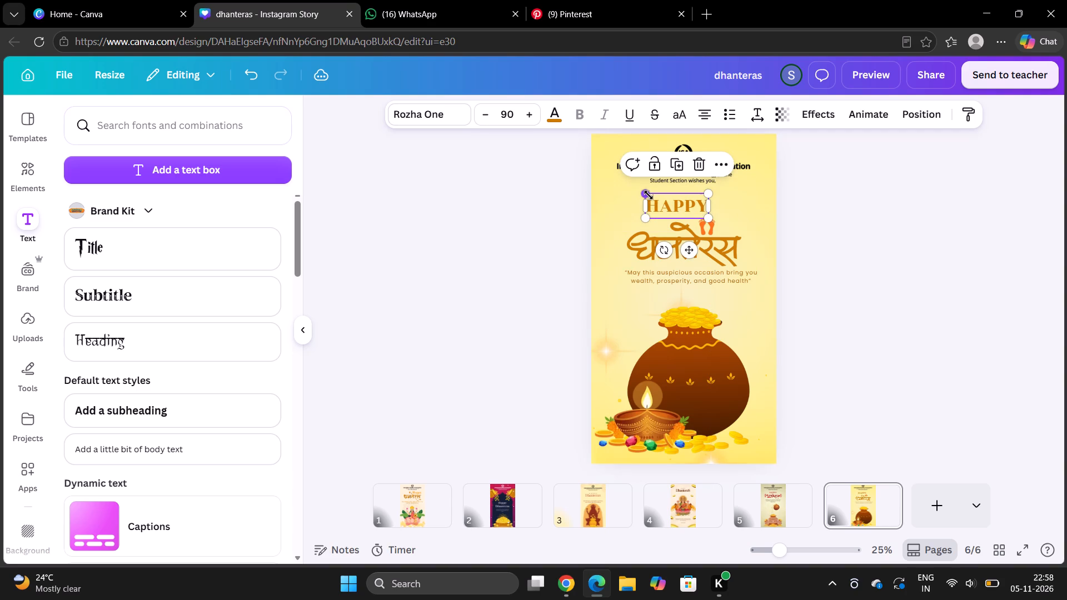
left_click_drag(649, 195, 636, 194)
left_click_drag(668, 207, 677, 213)
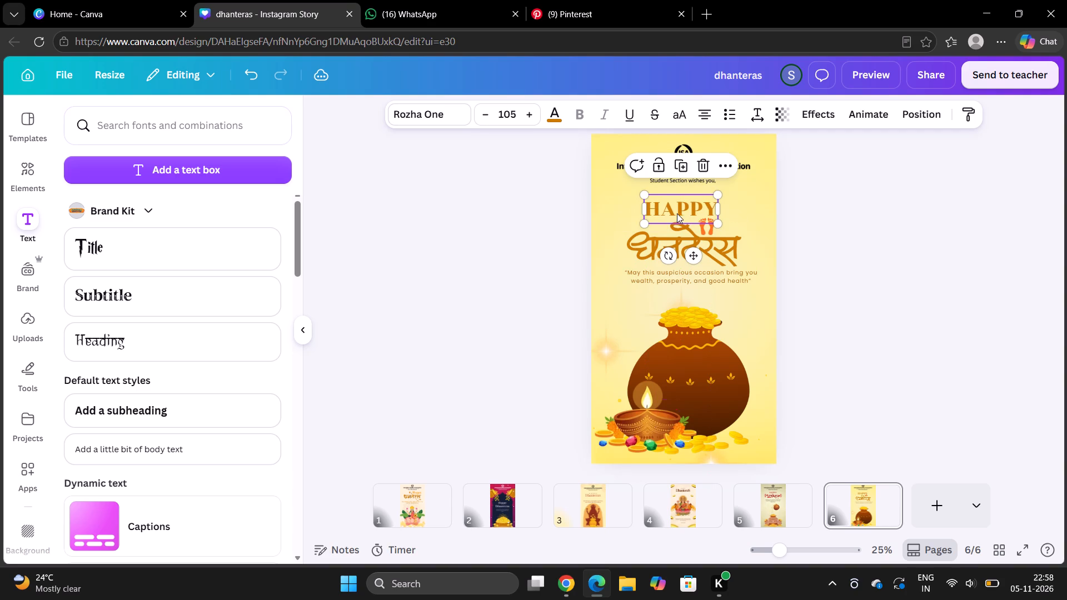
left_click(970, 291)
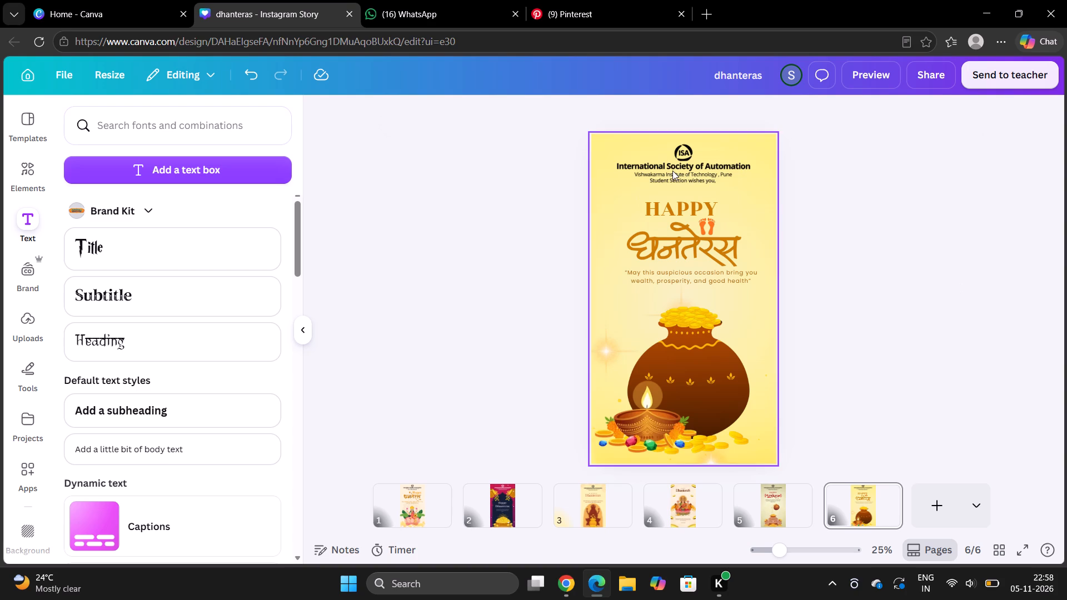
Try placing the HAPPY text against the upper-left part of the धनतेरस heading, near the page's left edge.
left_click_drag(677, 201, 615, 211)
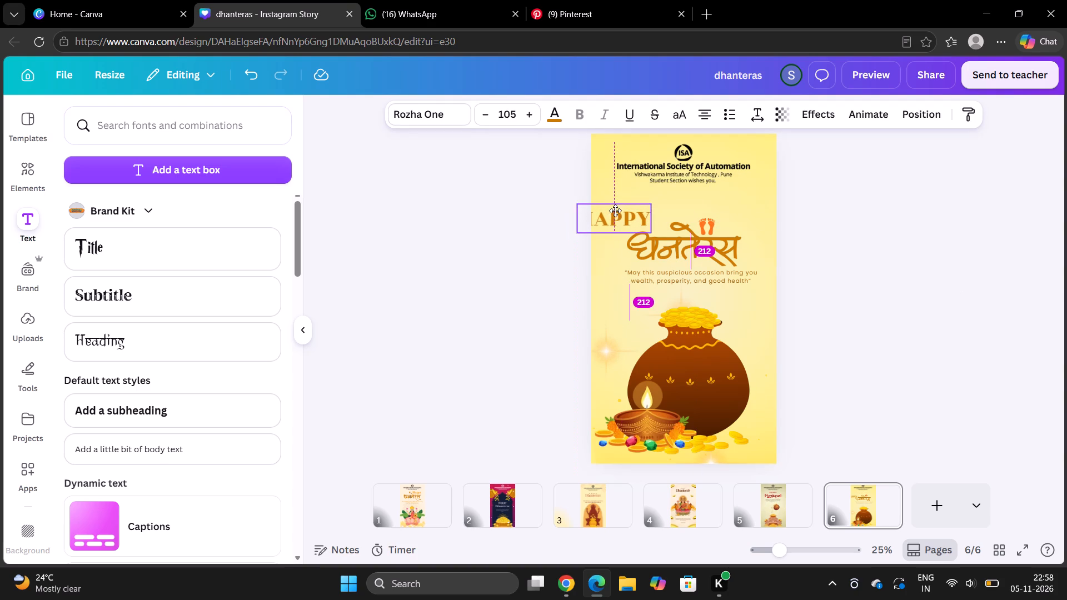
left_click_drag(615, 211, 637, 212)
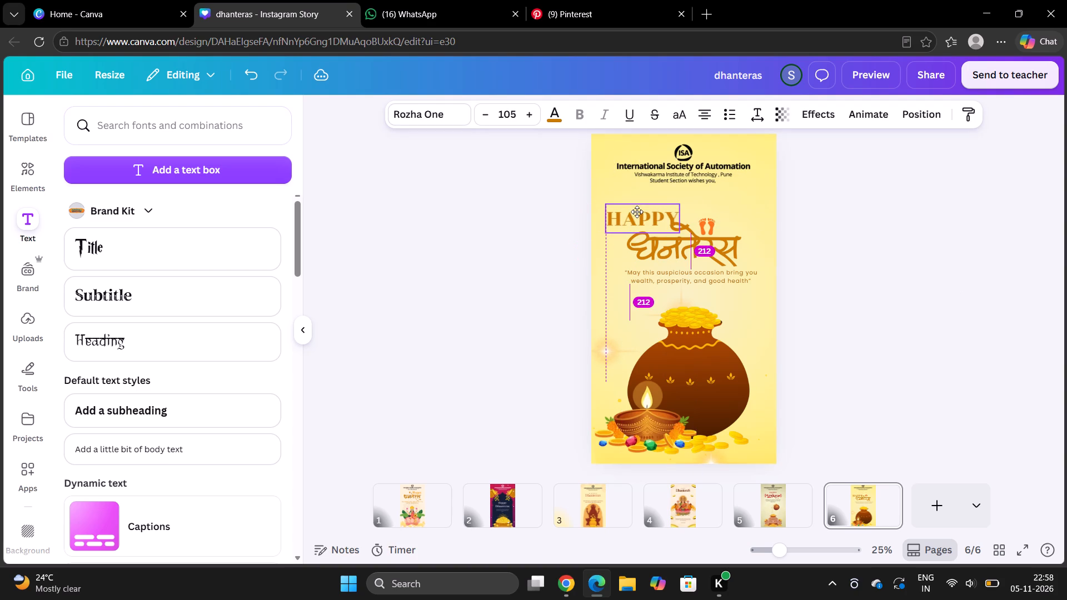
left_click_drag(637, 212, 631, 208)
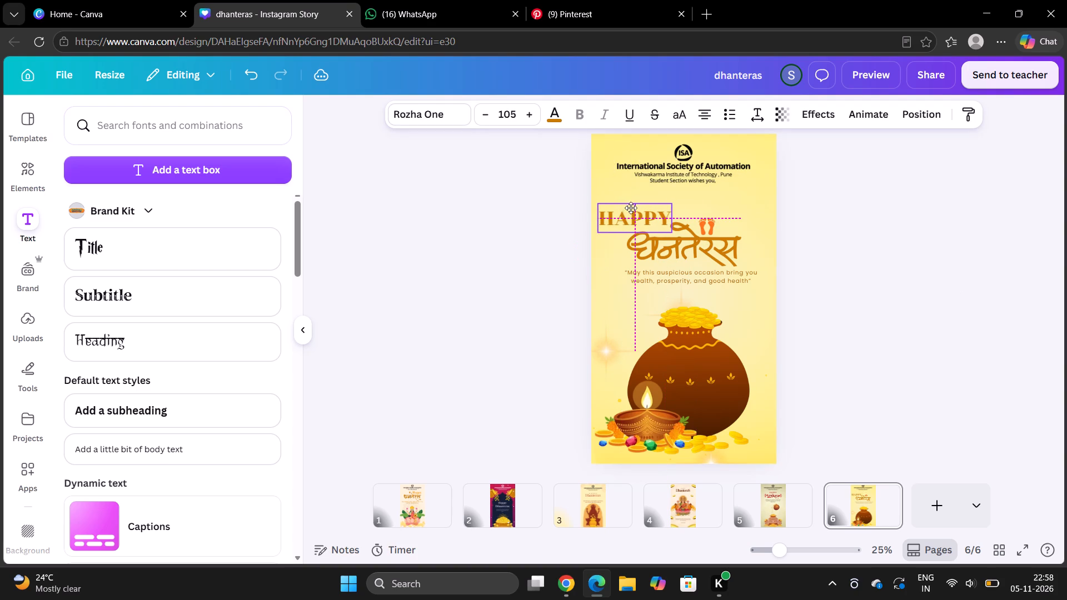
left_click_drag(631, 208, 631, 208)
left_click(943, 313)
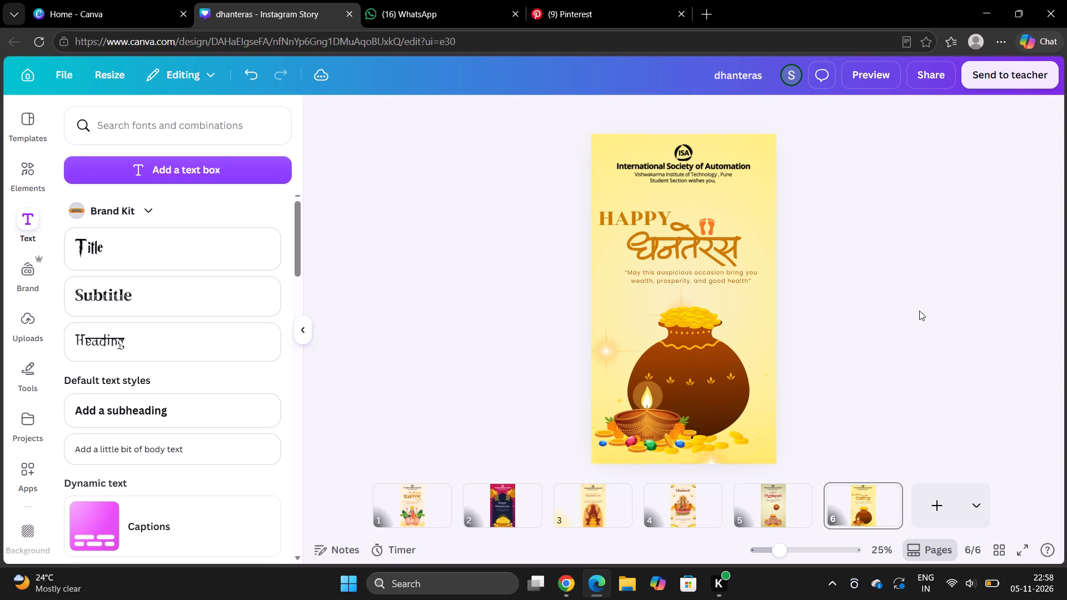
Move the HAPPY text back to the page's horizontal centre, just above the धनतेरस heading.
left_click_drag(659, 221, 709, 212)
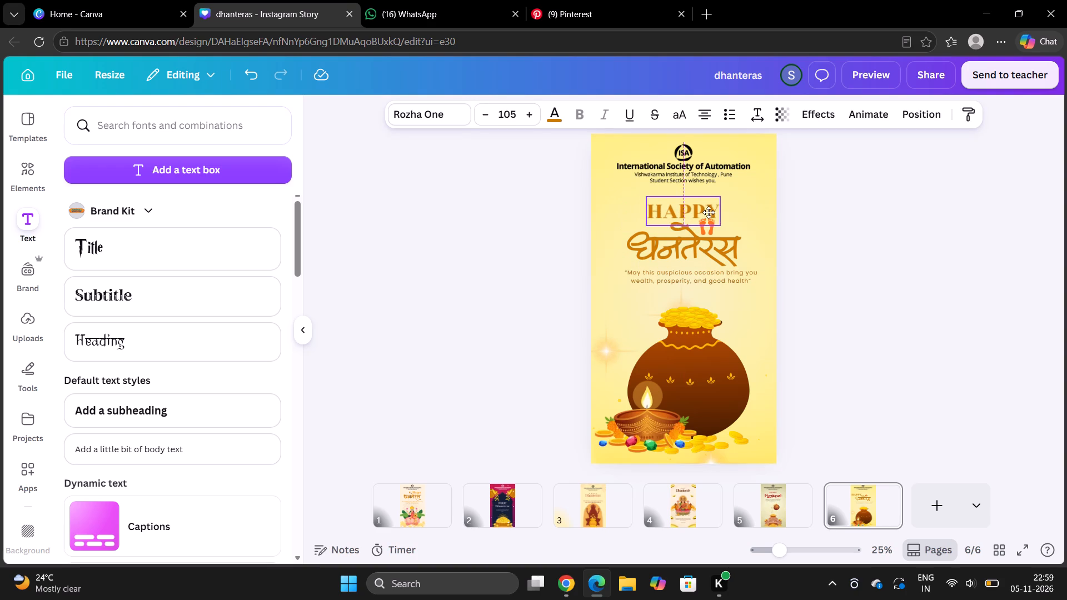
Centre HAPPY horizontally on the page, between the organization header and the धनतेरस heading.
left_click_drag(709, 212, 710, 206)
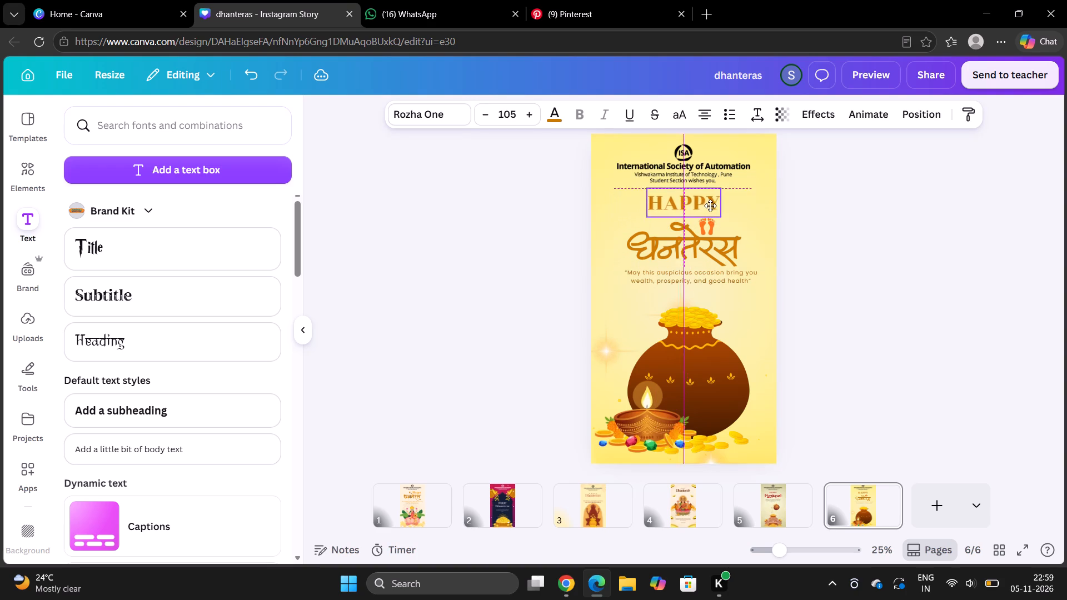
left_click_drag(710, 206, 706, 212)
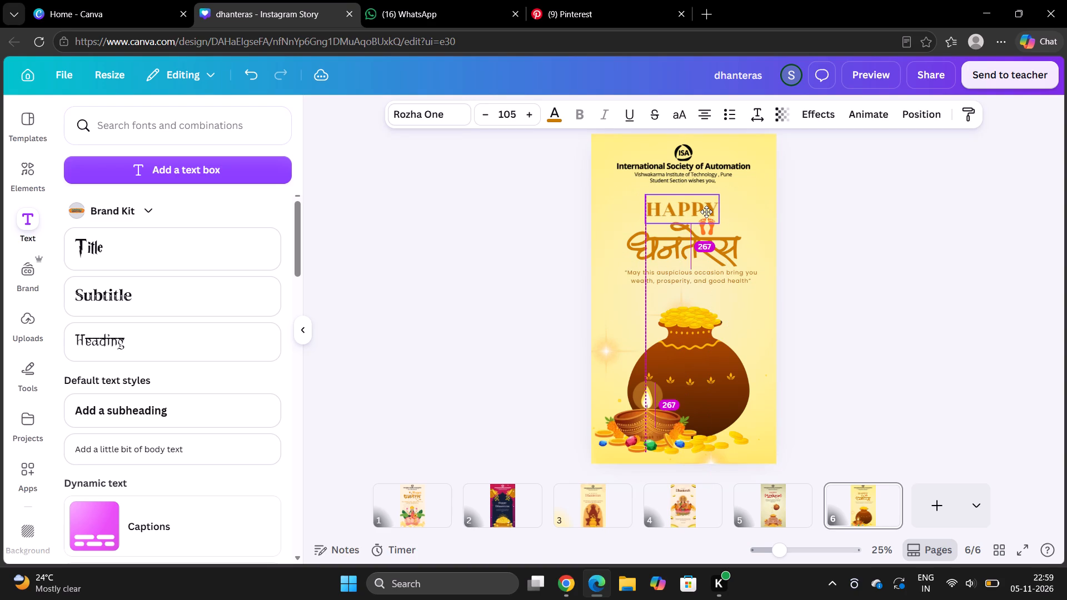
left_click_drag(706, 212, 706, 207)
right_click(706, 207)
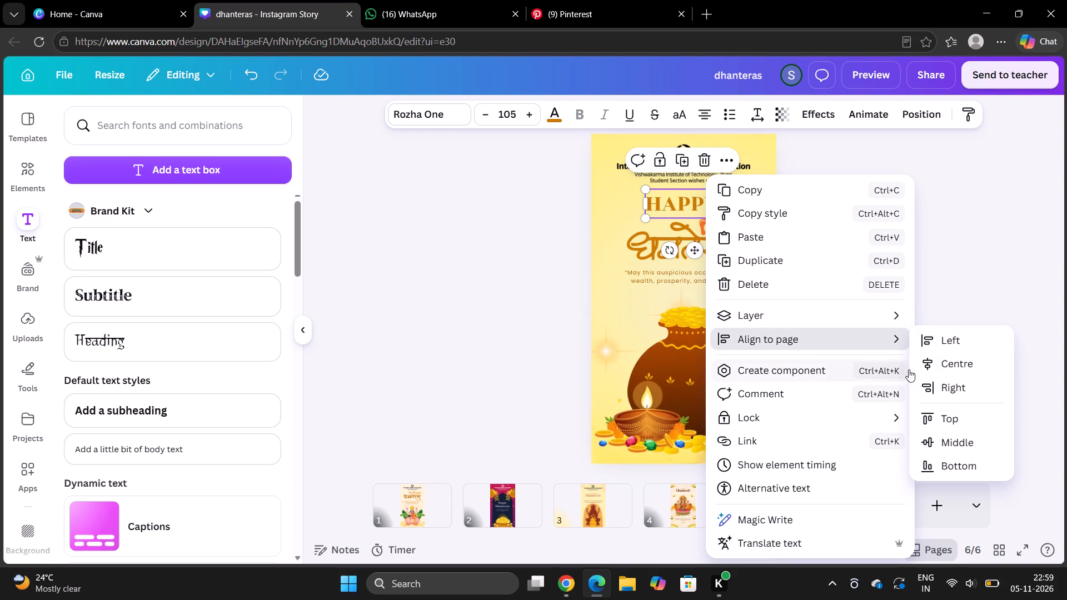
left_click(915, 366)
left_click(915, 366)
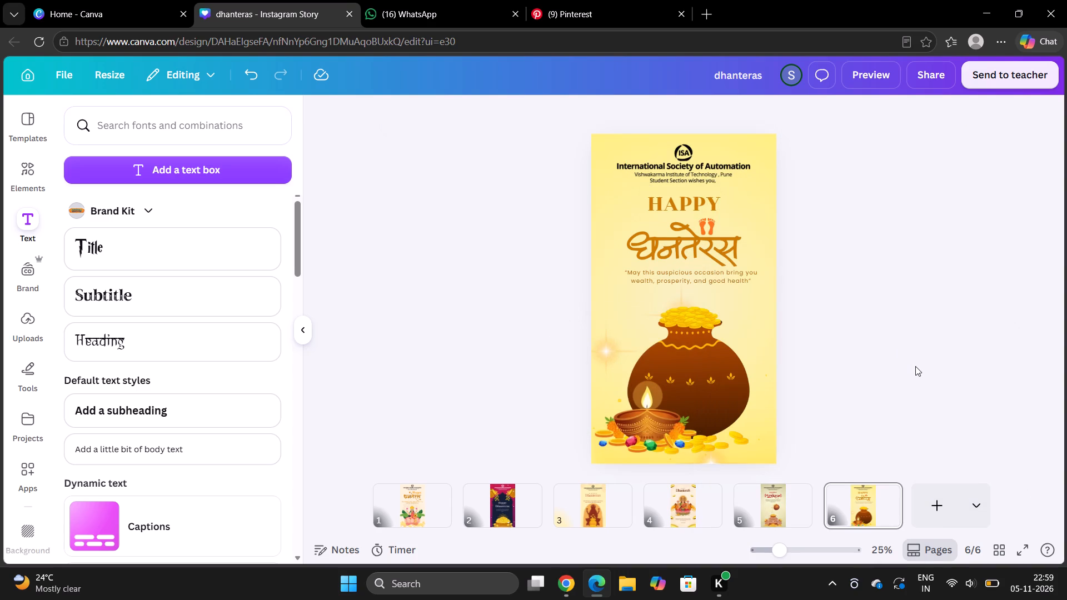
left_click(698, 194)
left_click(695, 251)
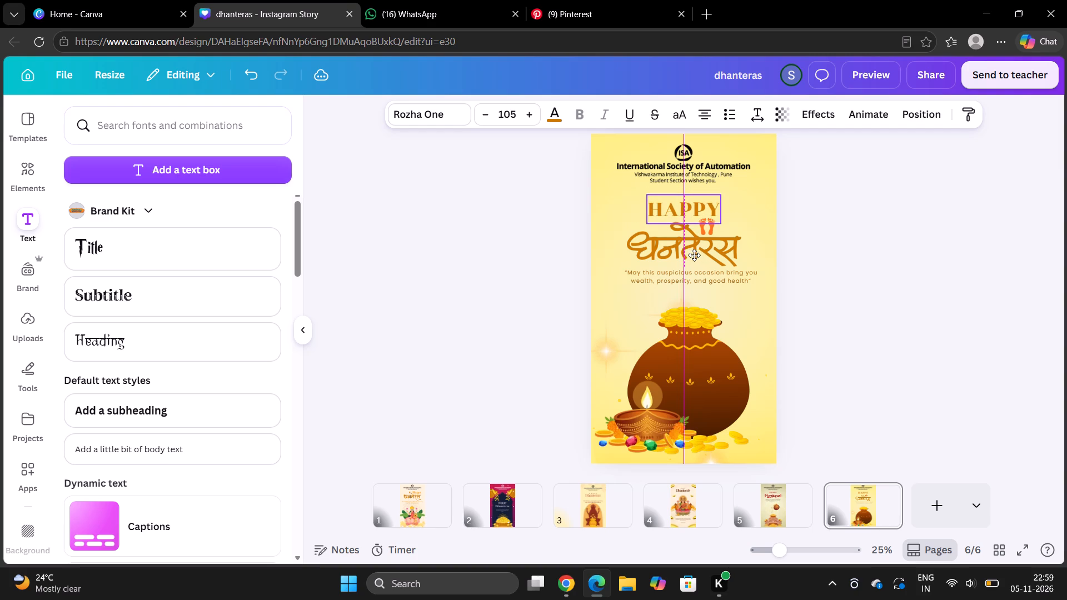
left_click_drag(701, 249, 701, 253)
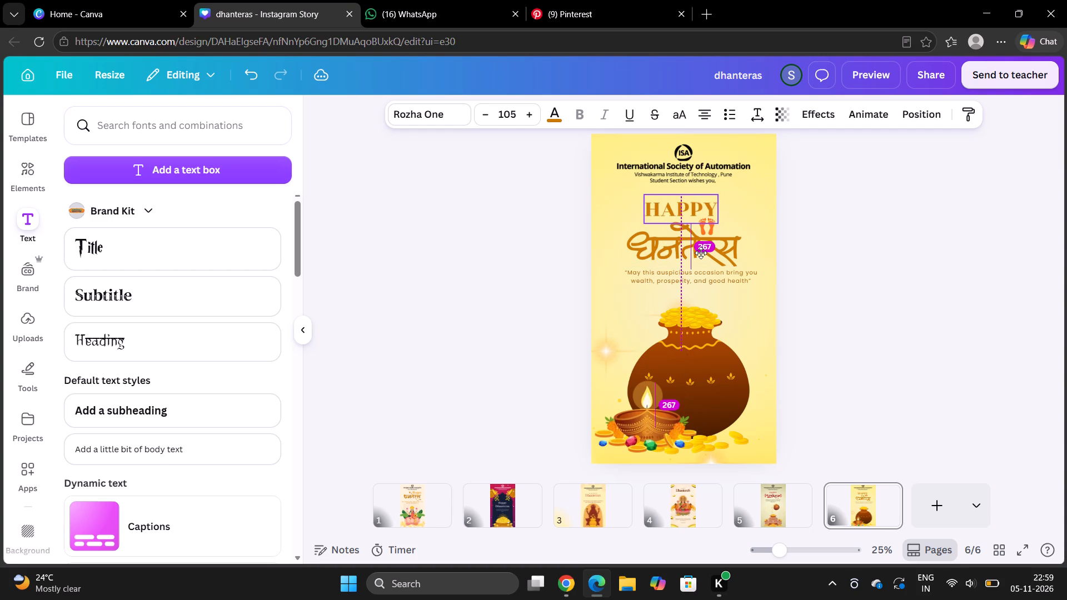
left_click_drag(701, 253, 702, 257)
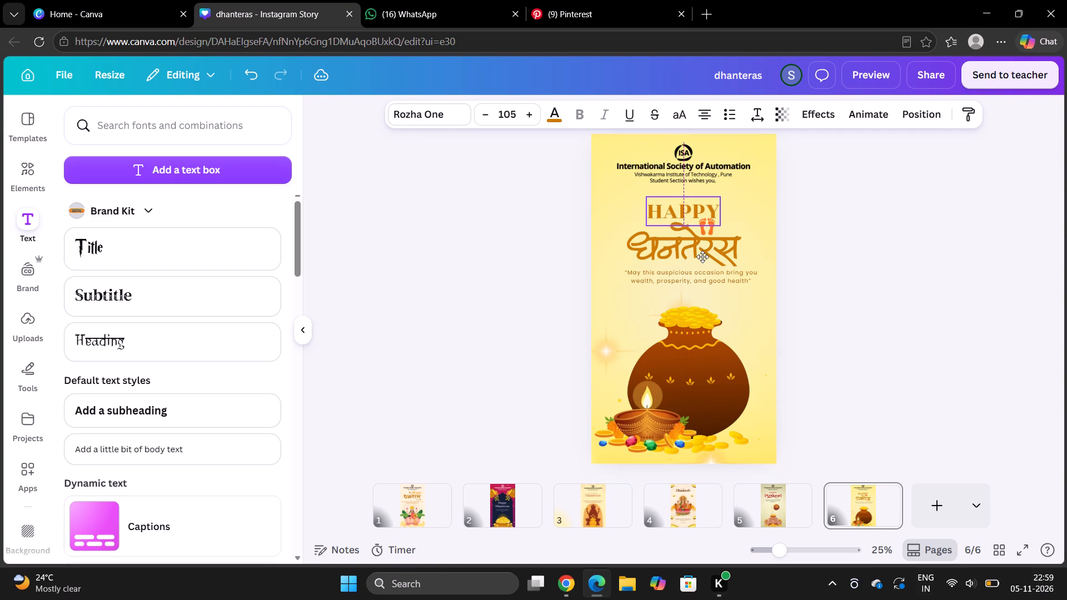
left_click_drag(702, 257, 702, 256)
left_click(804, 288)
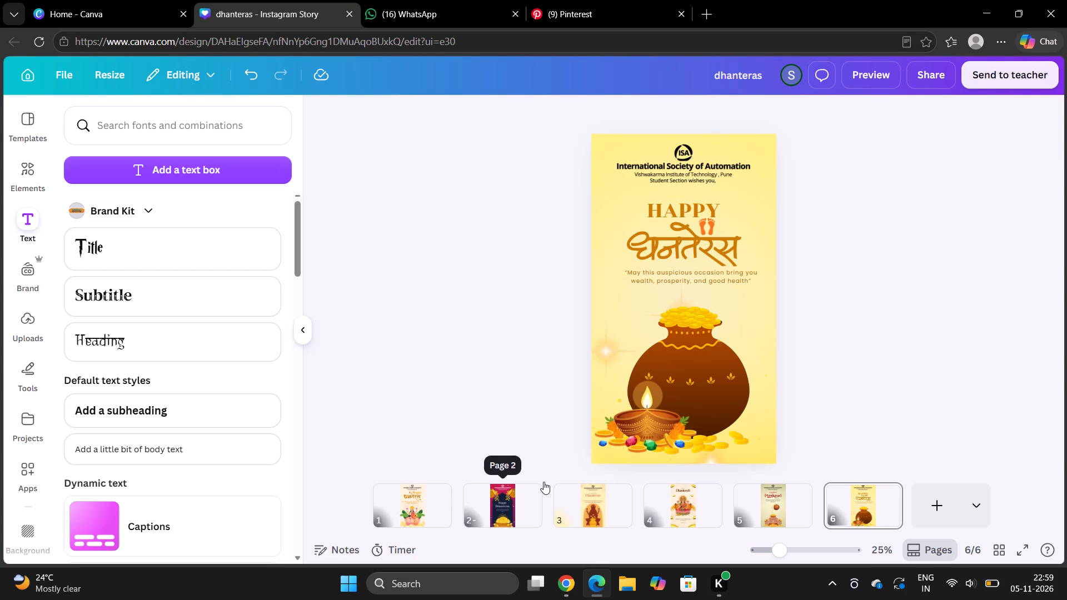
Stagger the heading by shifting धनतेरस to the right and moving HAPPY down and left above its start.
left_click_drag(676, 237, 678, 237)
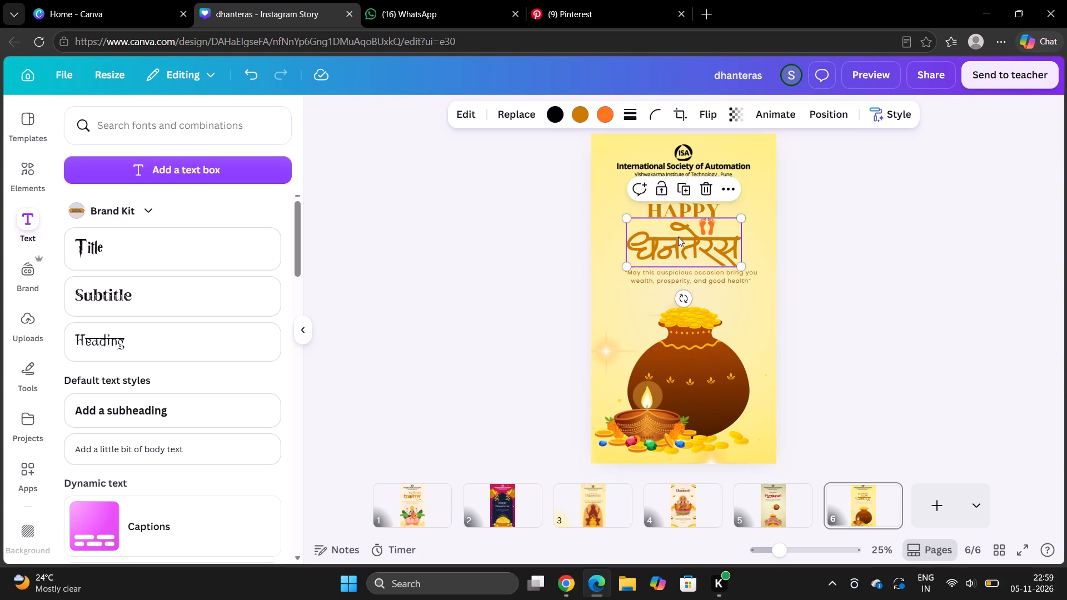
left_click_drag(678, 237, 699, 236)
left_click_drag(682, 208, 651, 220)
left_click(876, 283)
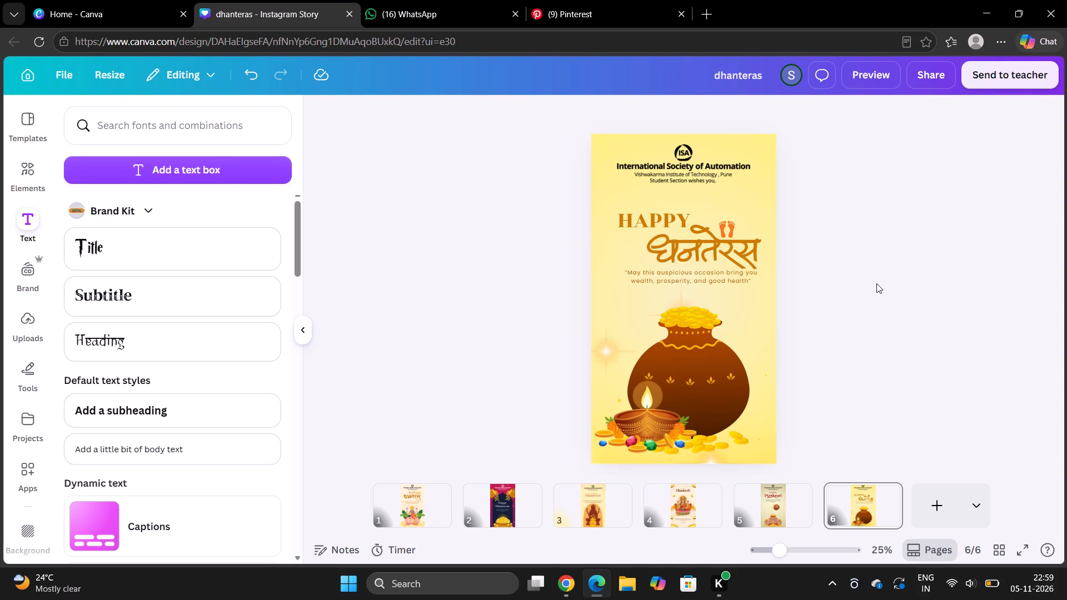
Move the auspicious occasion quote slightly lower, between the धनतेरस heading and the gold pot.
left_click_drag(726, 279, 724, 287)
left_click(871, 296)
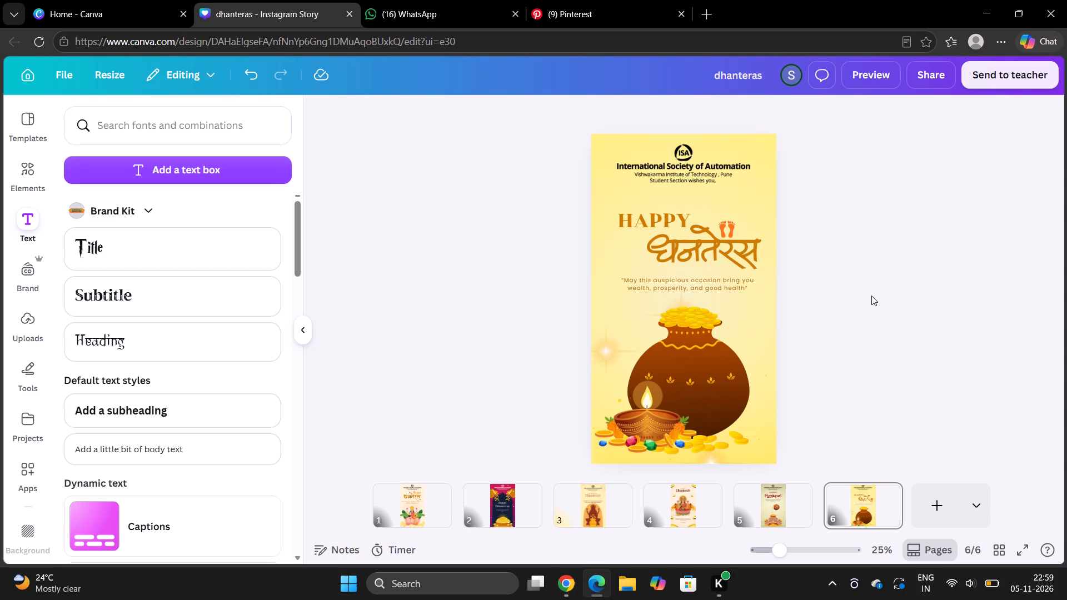
Set the transparency of the gold coins image at the bottom of page 1 to 56.
left_click(436, 518)
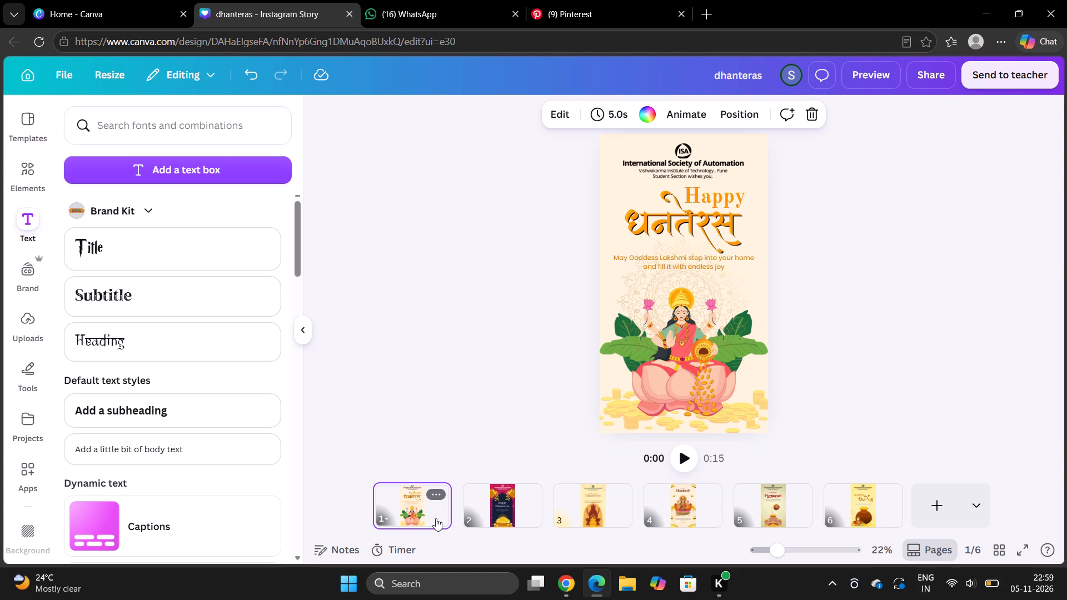
left_click(625, 421)
left_click(791, 109)
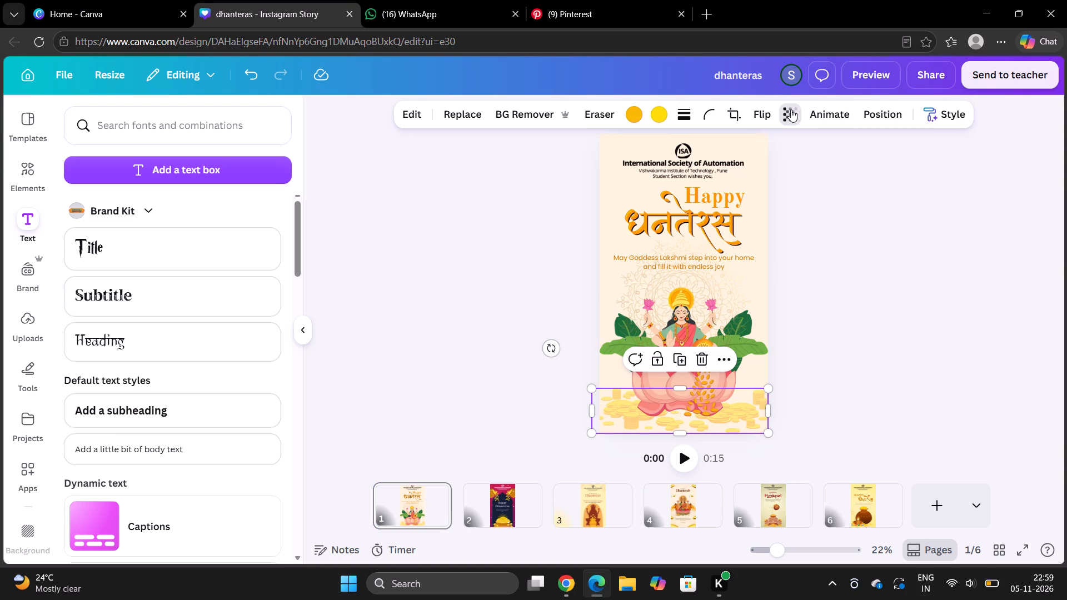
left_click(764, 172)
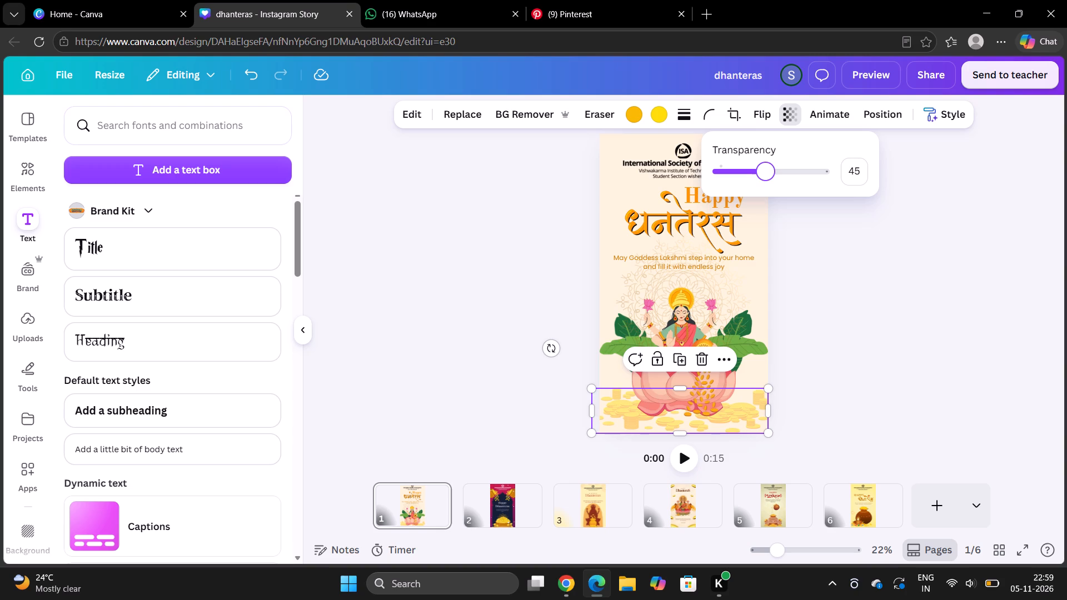
left_click(769, 173)
left_click(777, 173)
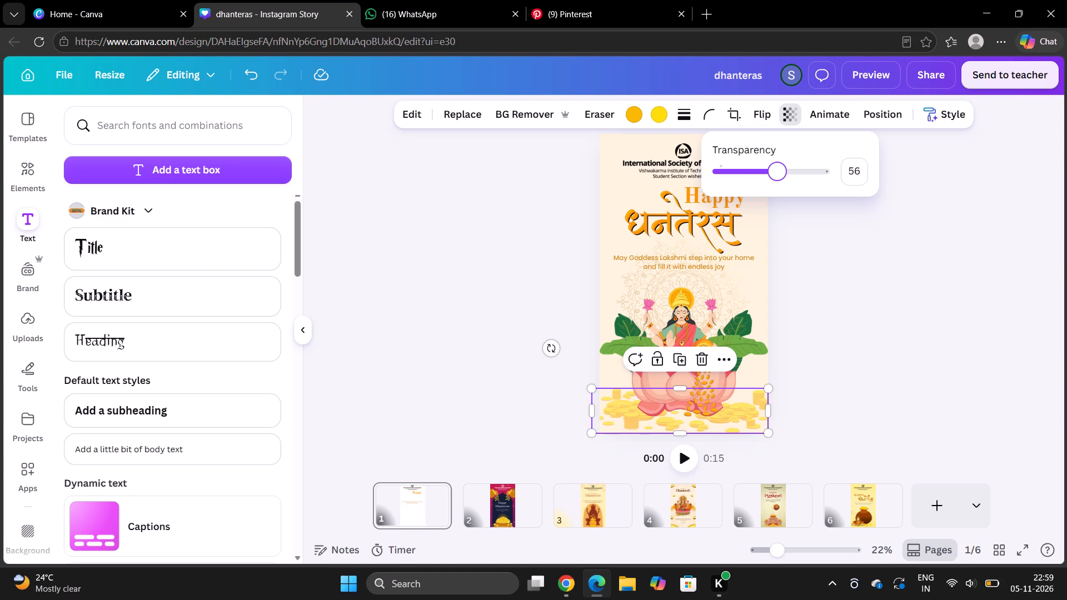
left_click(976, 356)
left_click(976, 356)
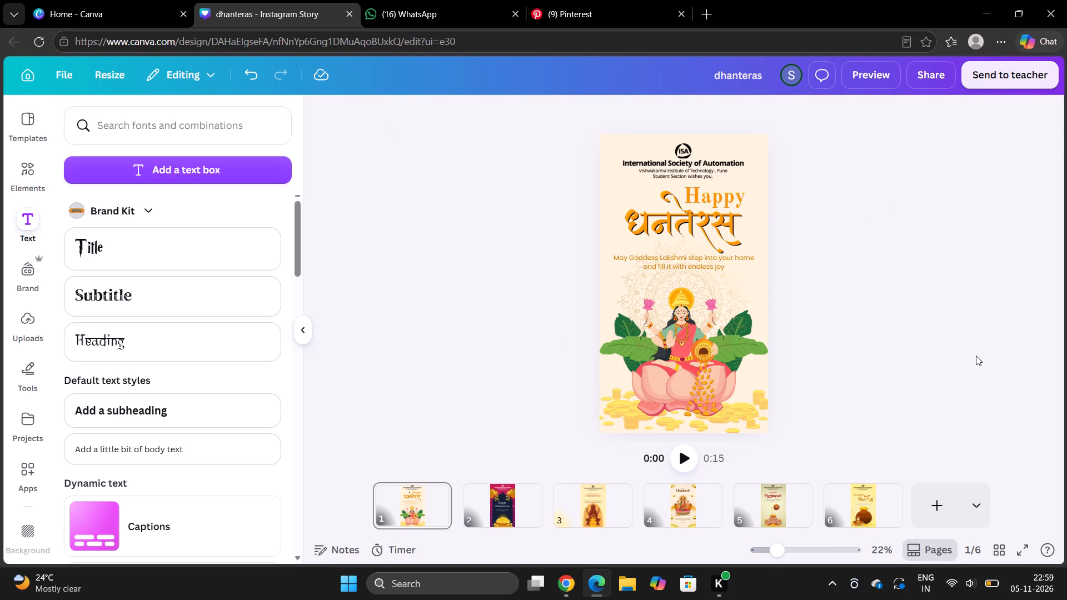
Return to page 6 of the design.
left_click(861, 504)
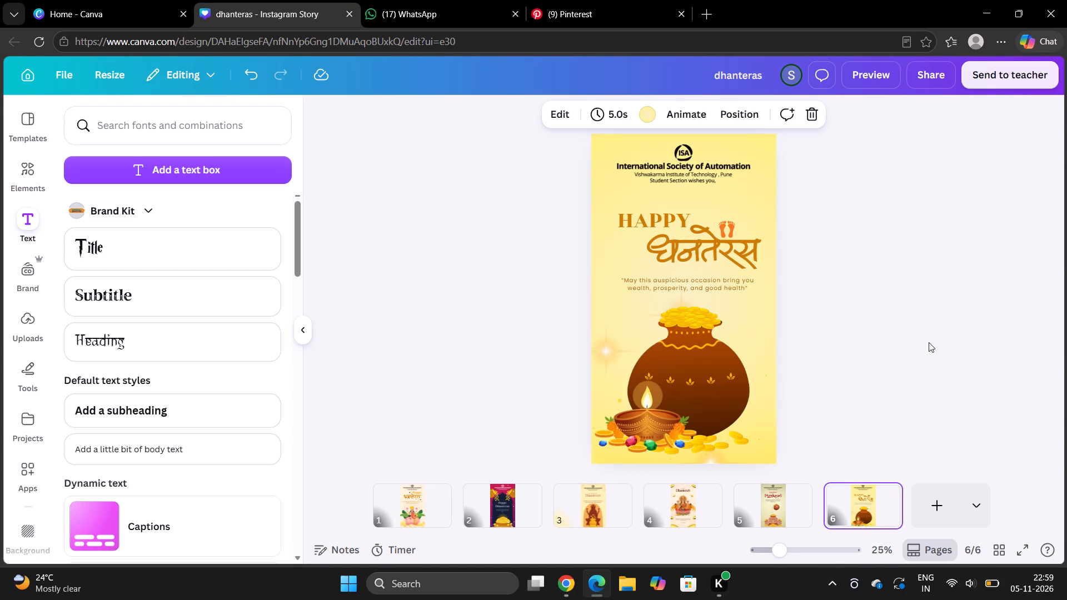
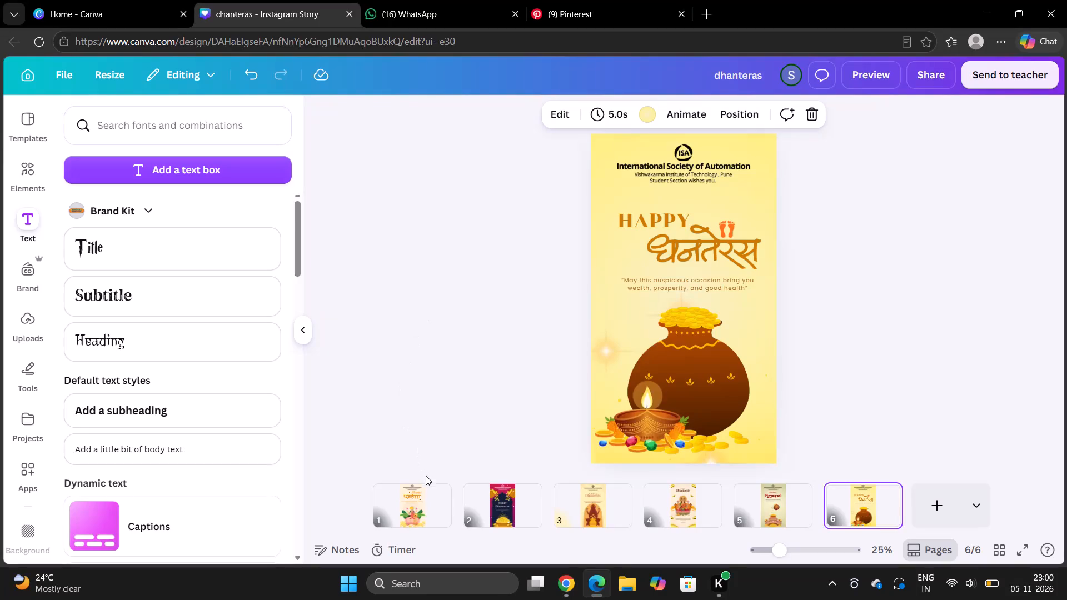
Open page 1 and hide the page thumbnails so the designs show as one continuous scrolling view.
left_click(430, 491)
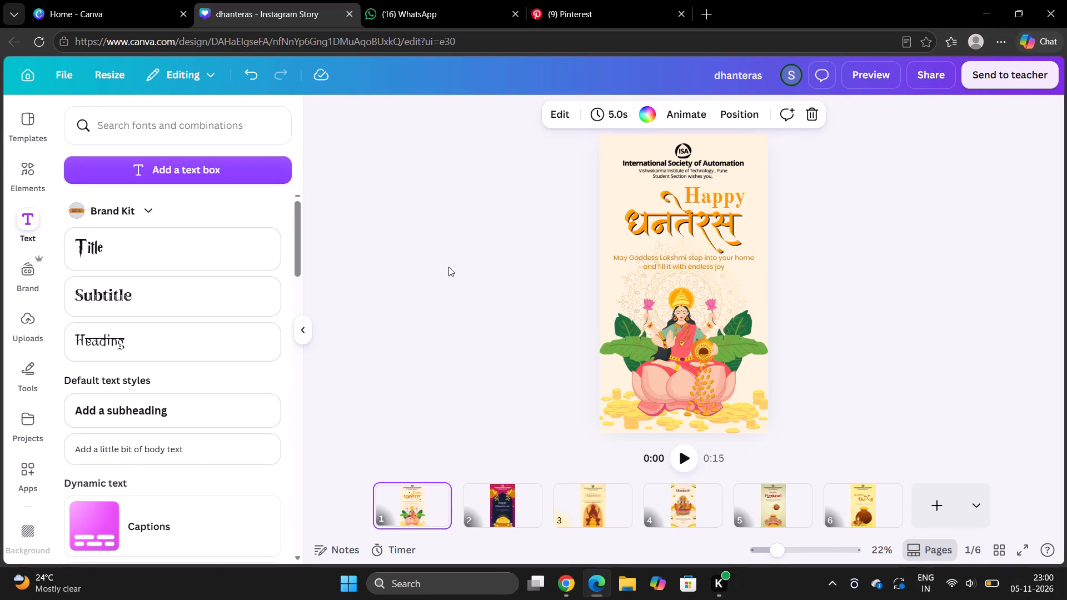
left_click(448, 267)
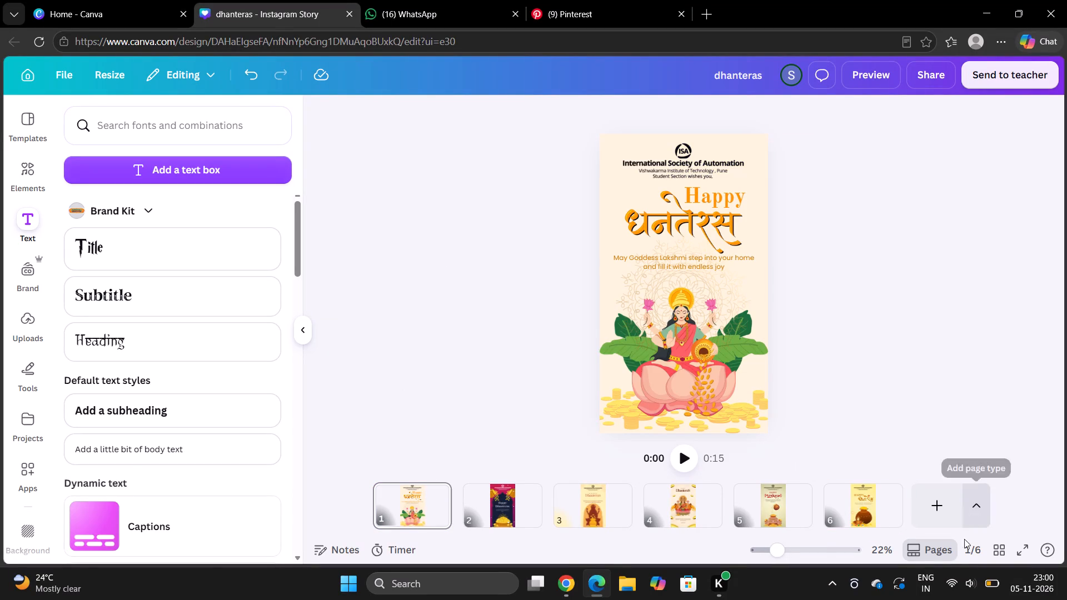
left_click(921, 558)
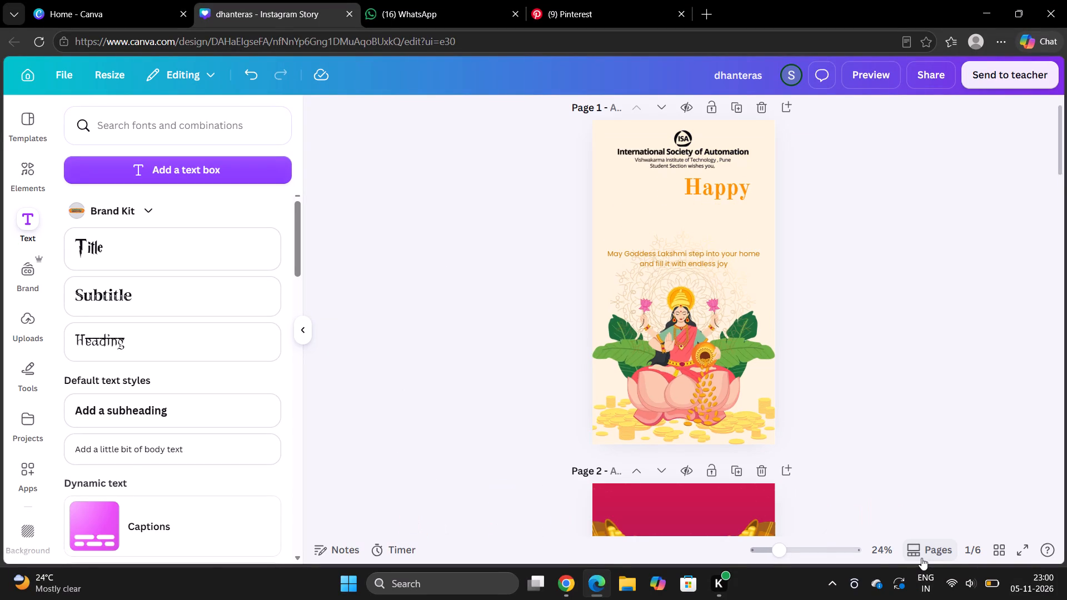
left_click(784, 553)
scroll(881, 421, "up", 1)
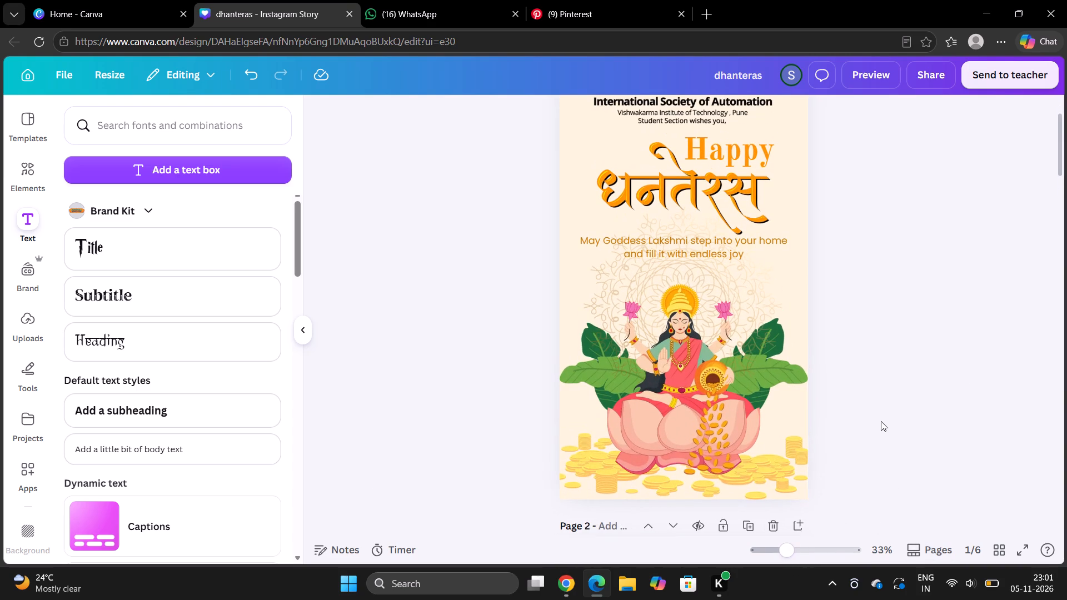
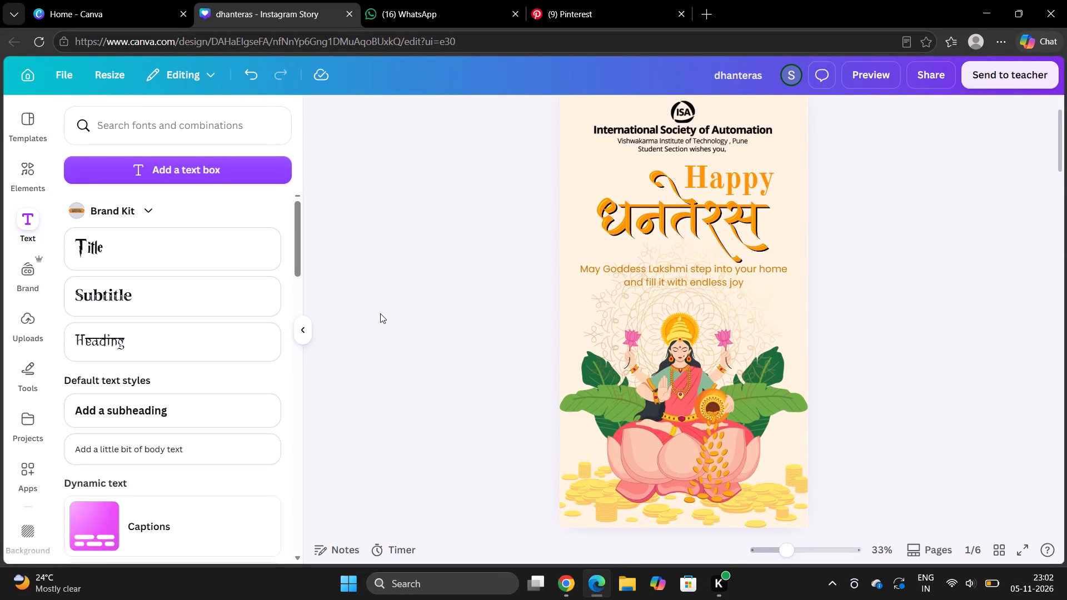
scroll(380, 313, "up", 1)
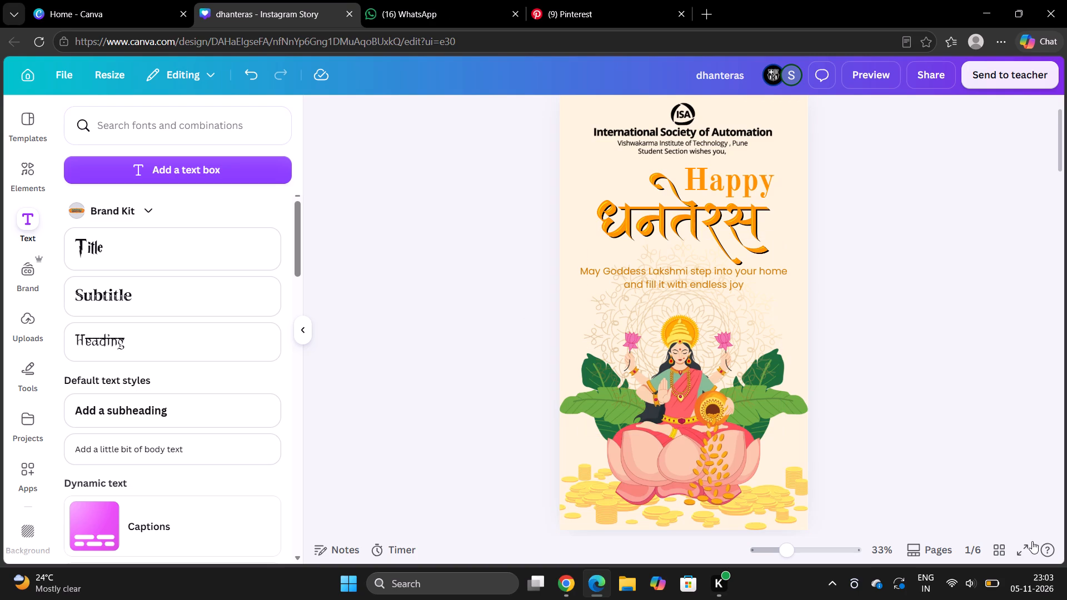
Show the page thumbnails again and compare the designs on pages 5 and 6, ending on page 5 with nothing selected.
left_click(933, 551)
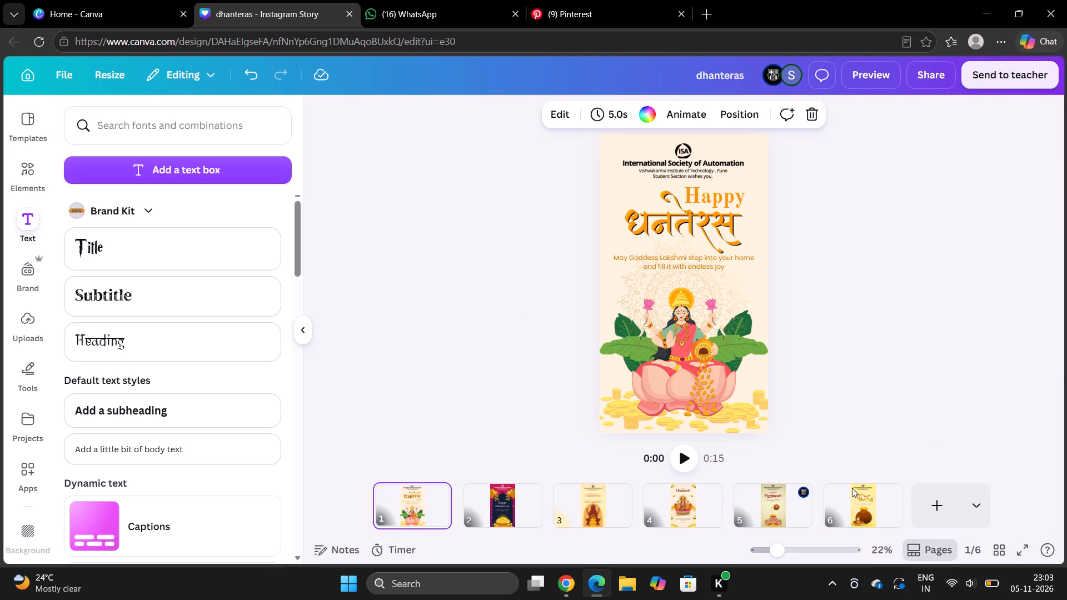
left_click(801, 506)
left_click(861, 503)
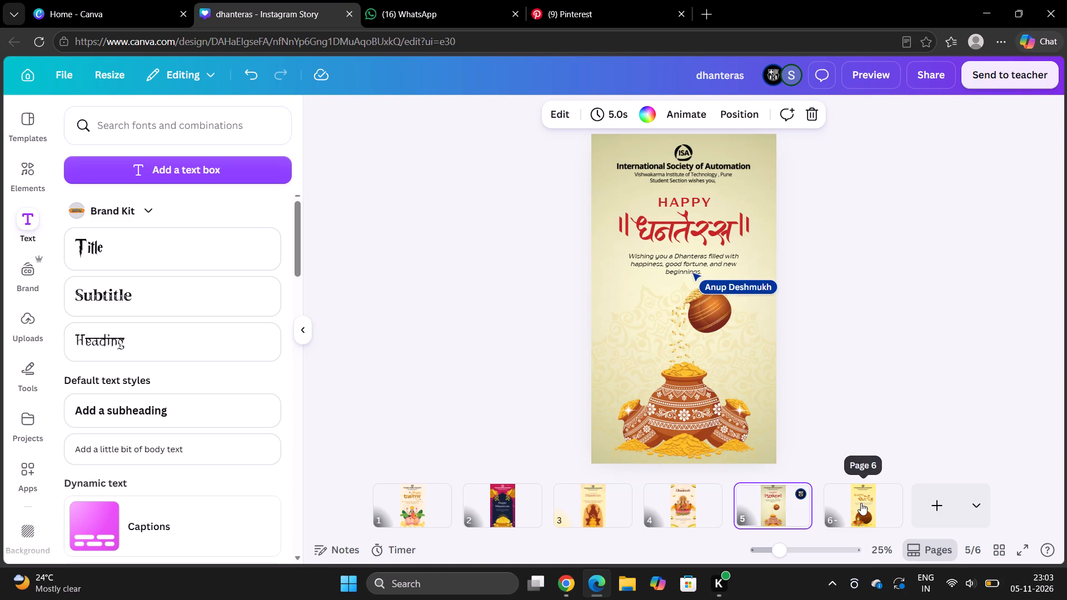
left_click(792, 488)
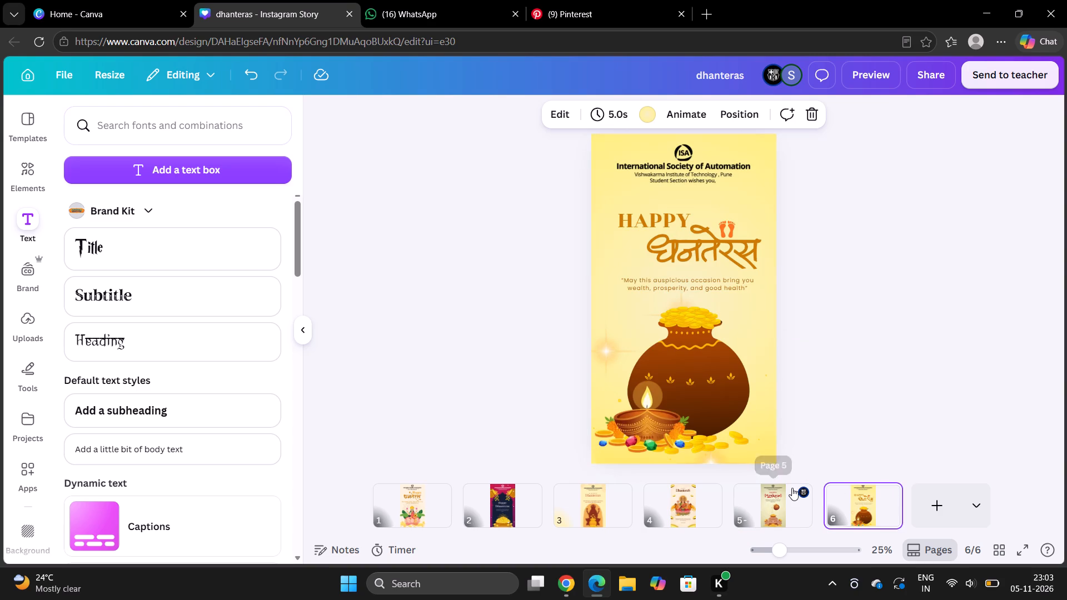
left_click(932, 321)
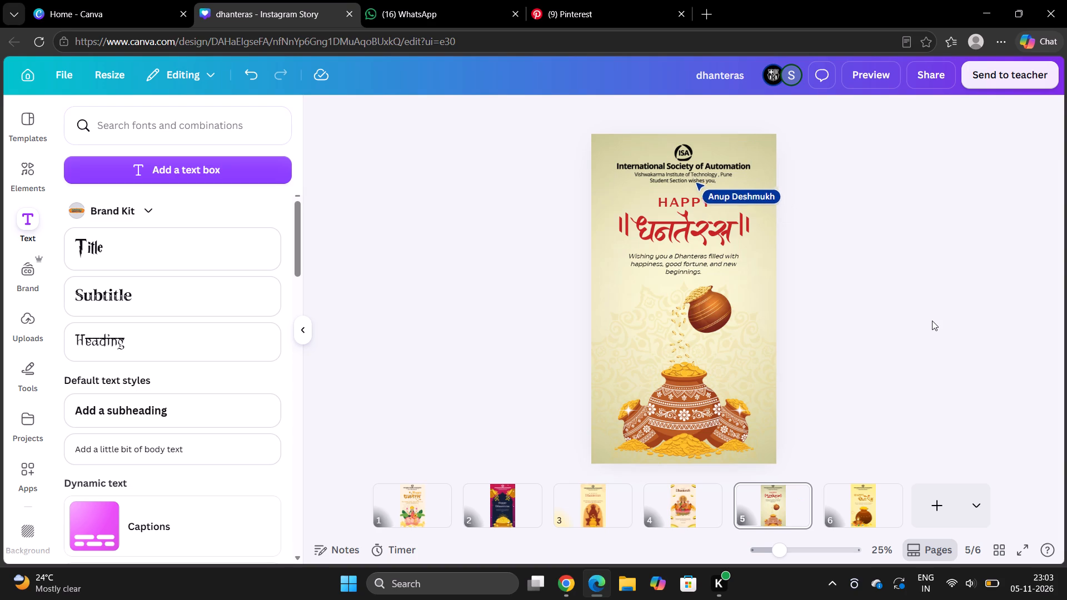
left_click(932, 321)
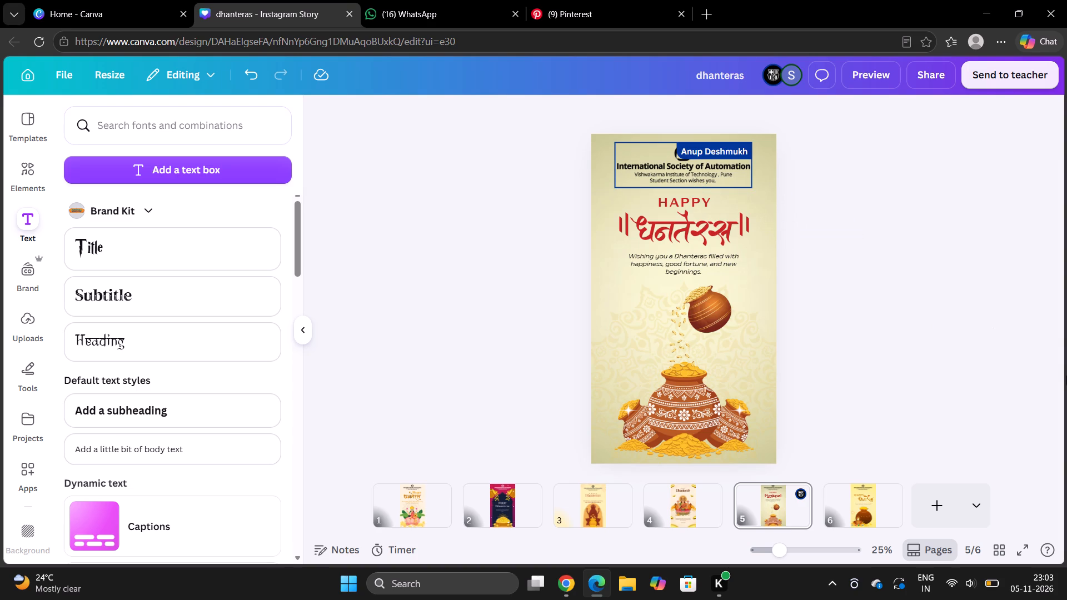
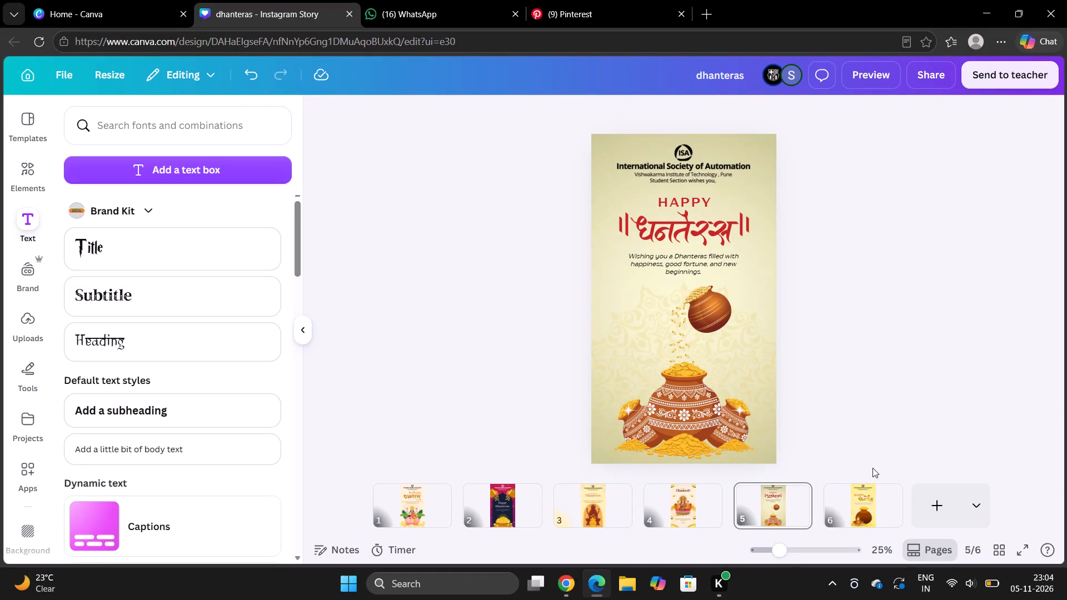
Compare the Dhanteras designs on pages 6 and 5 once more, ending with page 6 opened.
left_click(881, 512)
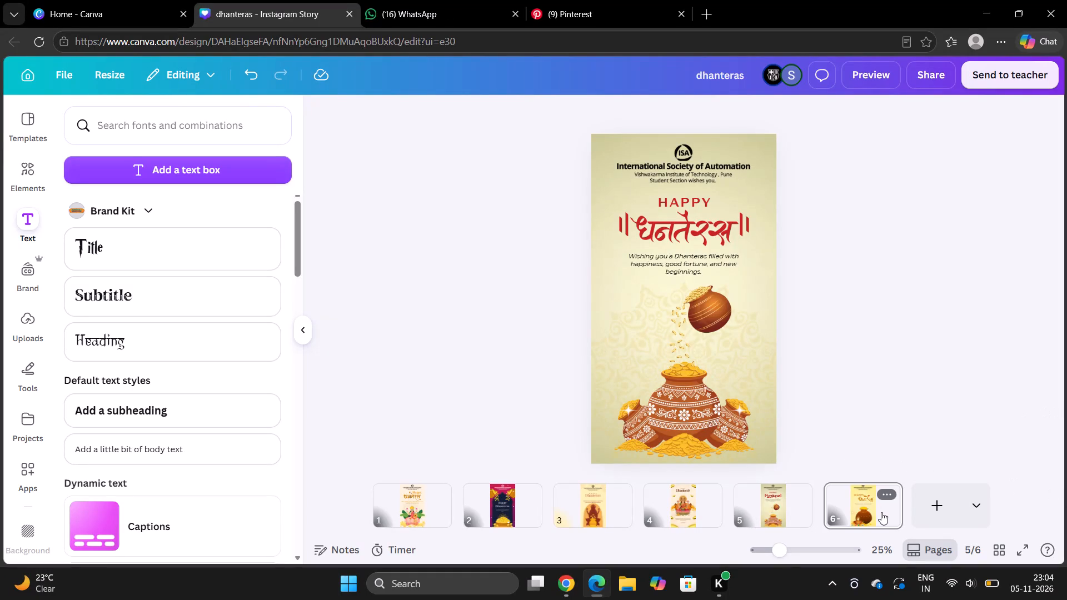
left_click(798, 519)
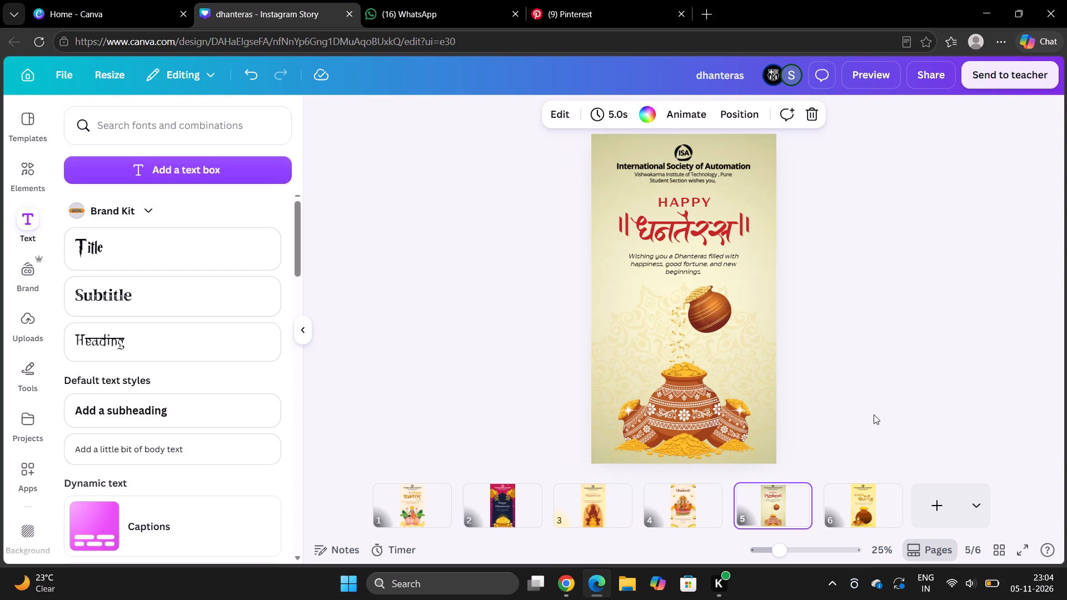
left_click(874, 502)
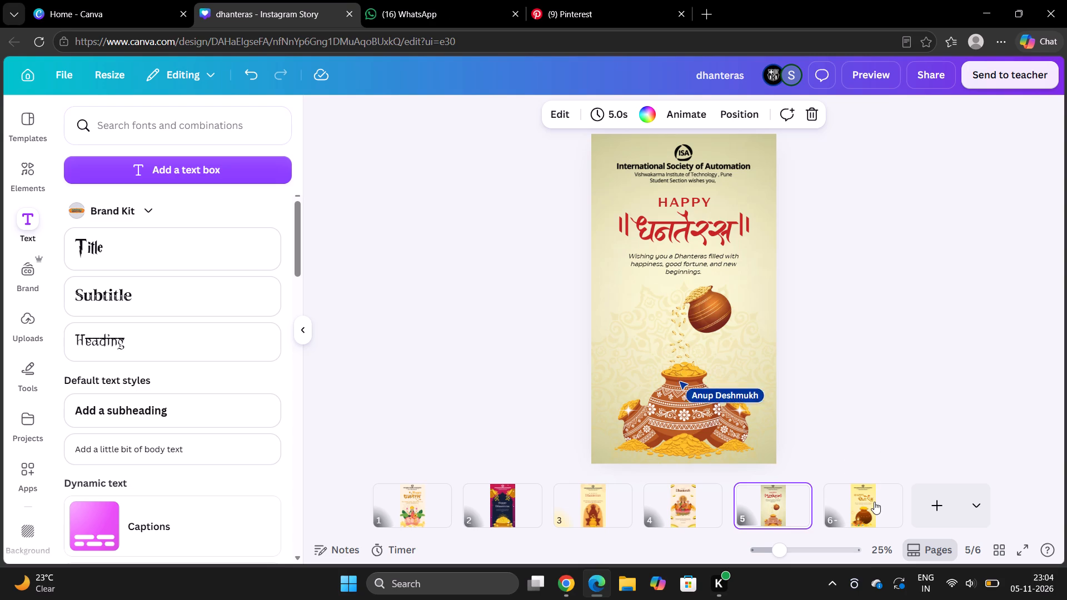
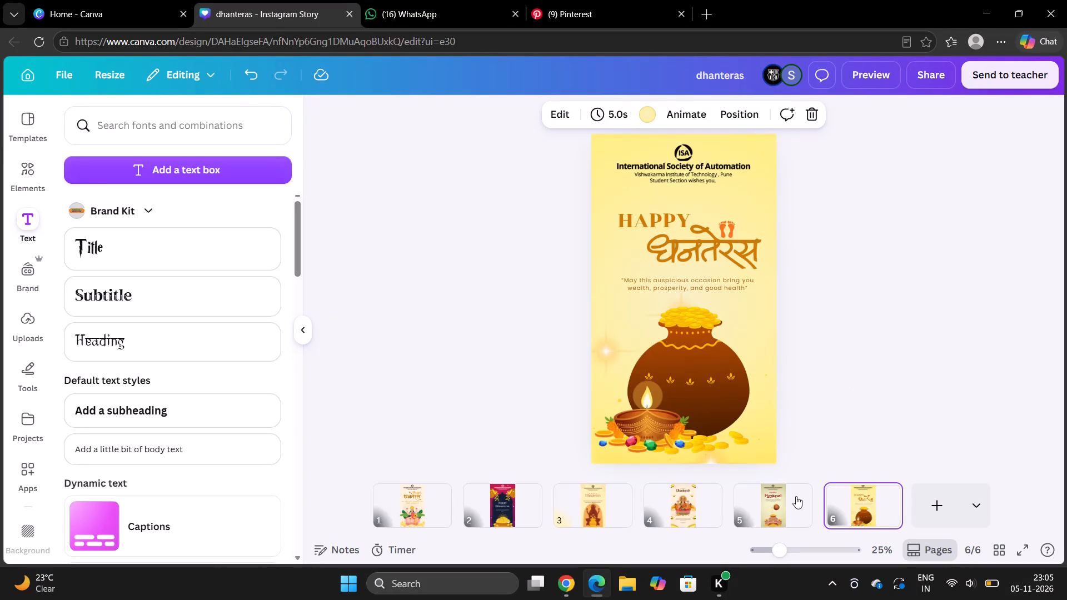
Compare the Dhanteras designs on pages 5 and 6 again, ending with page 5 opened.
left_click(795, 496)
left_click(822, 428)
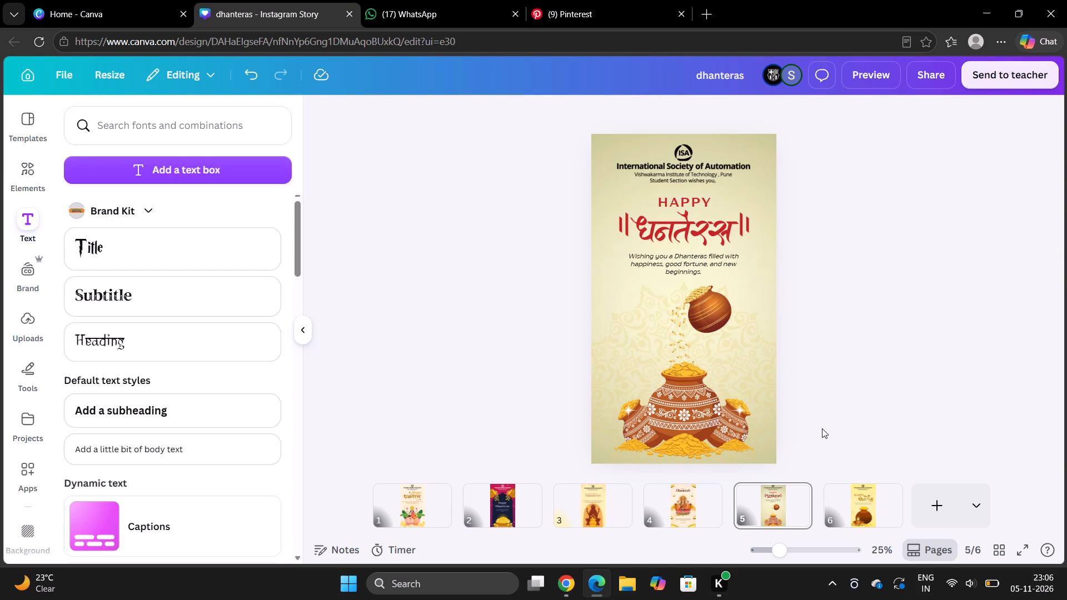
left_click(973, 444)
left_click(877, 496)
left_click(789, 509)
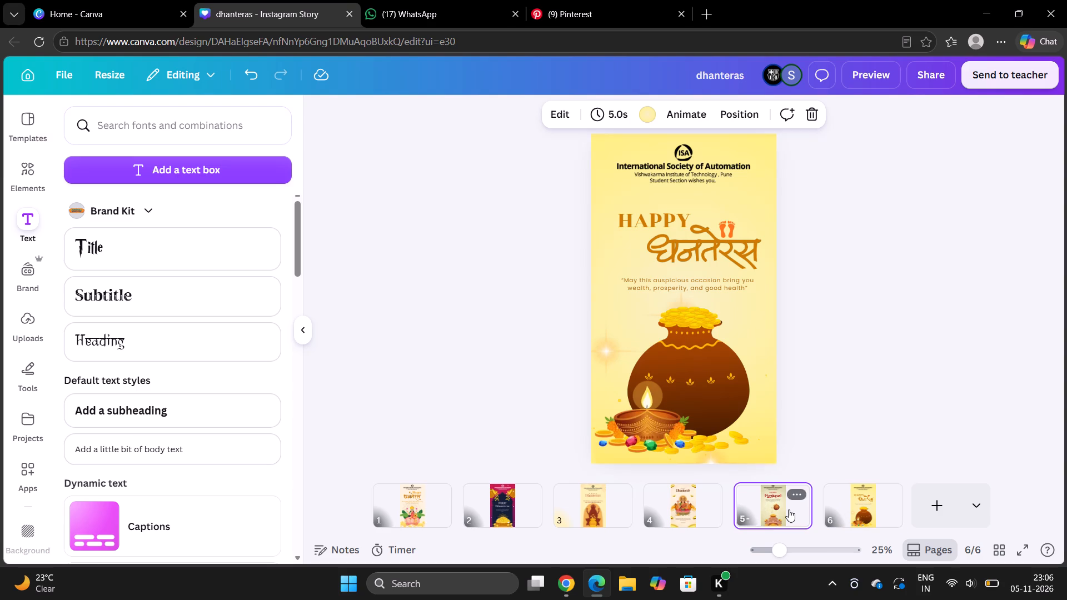
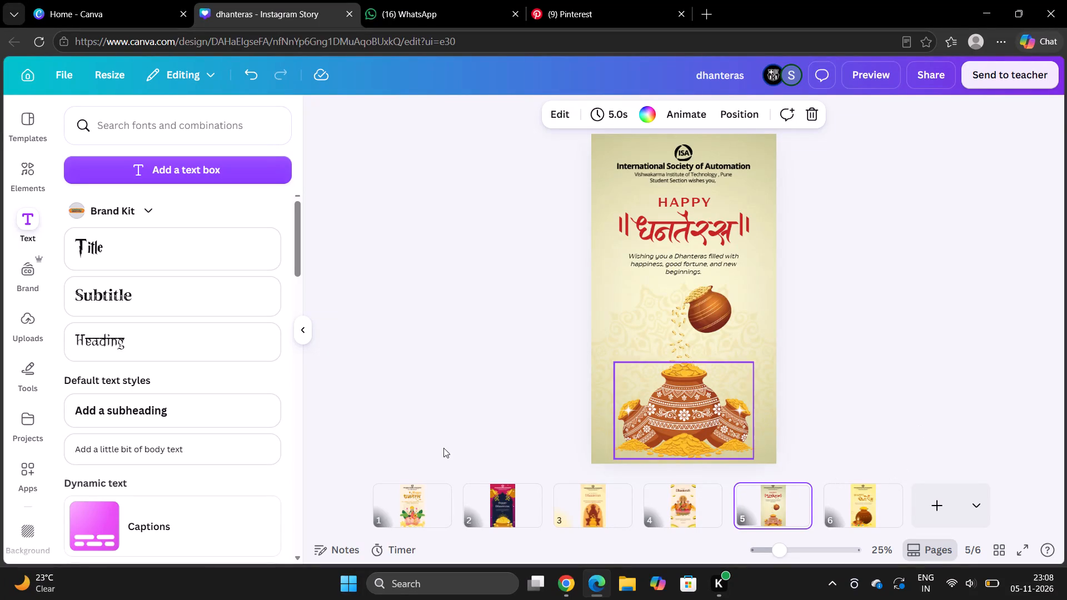
Go to page 1 and hide the page thumbnails to view the Dhanteras designs as a vertical stack of pages.
left_click(406, 524)
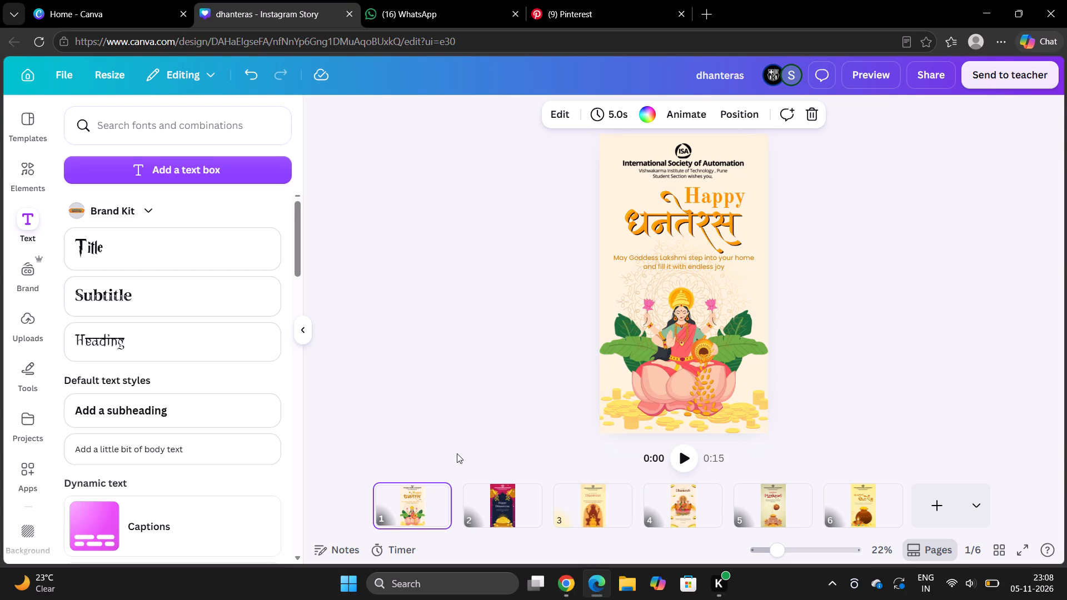
left_click(951, 558)
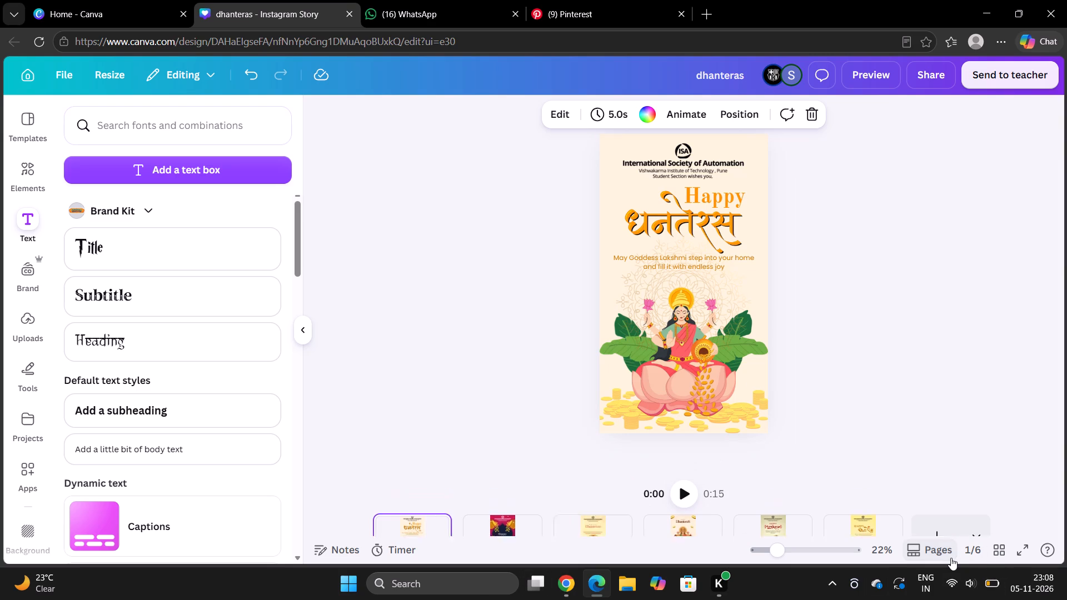
scroll(911, 507, "up", 1)
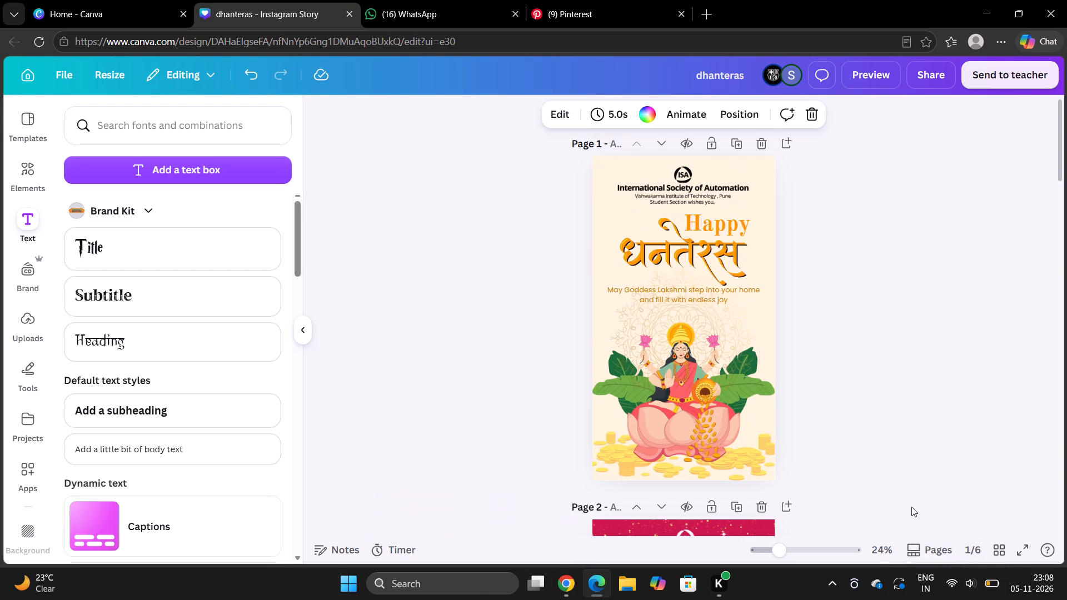